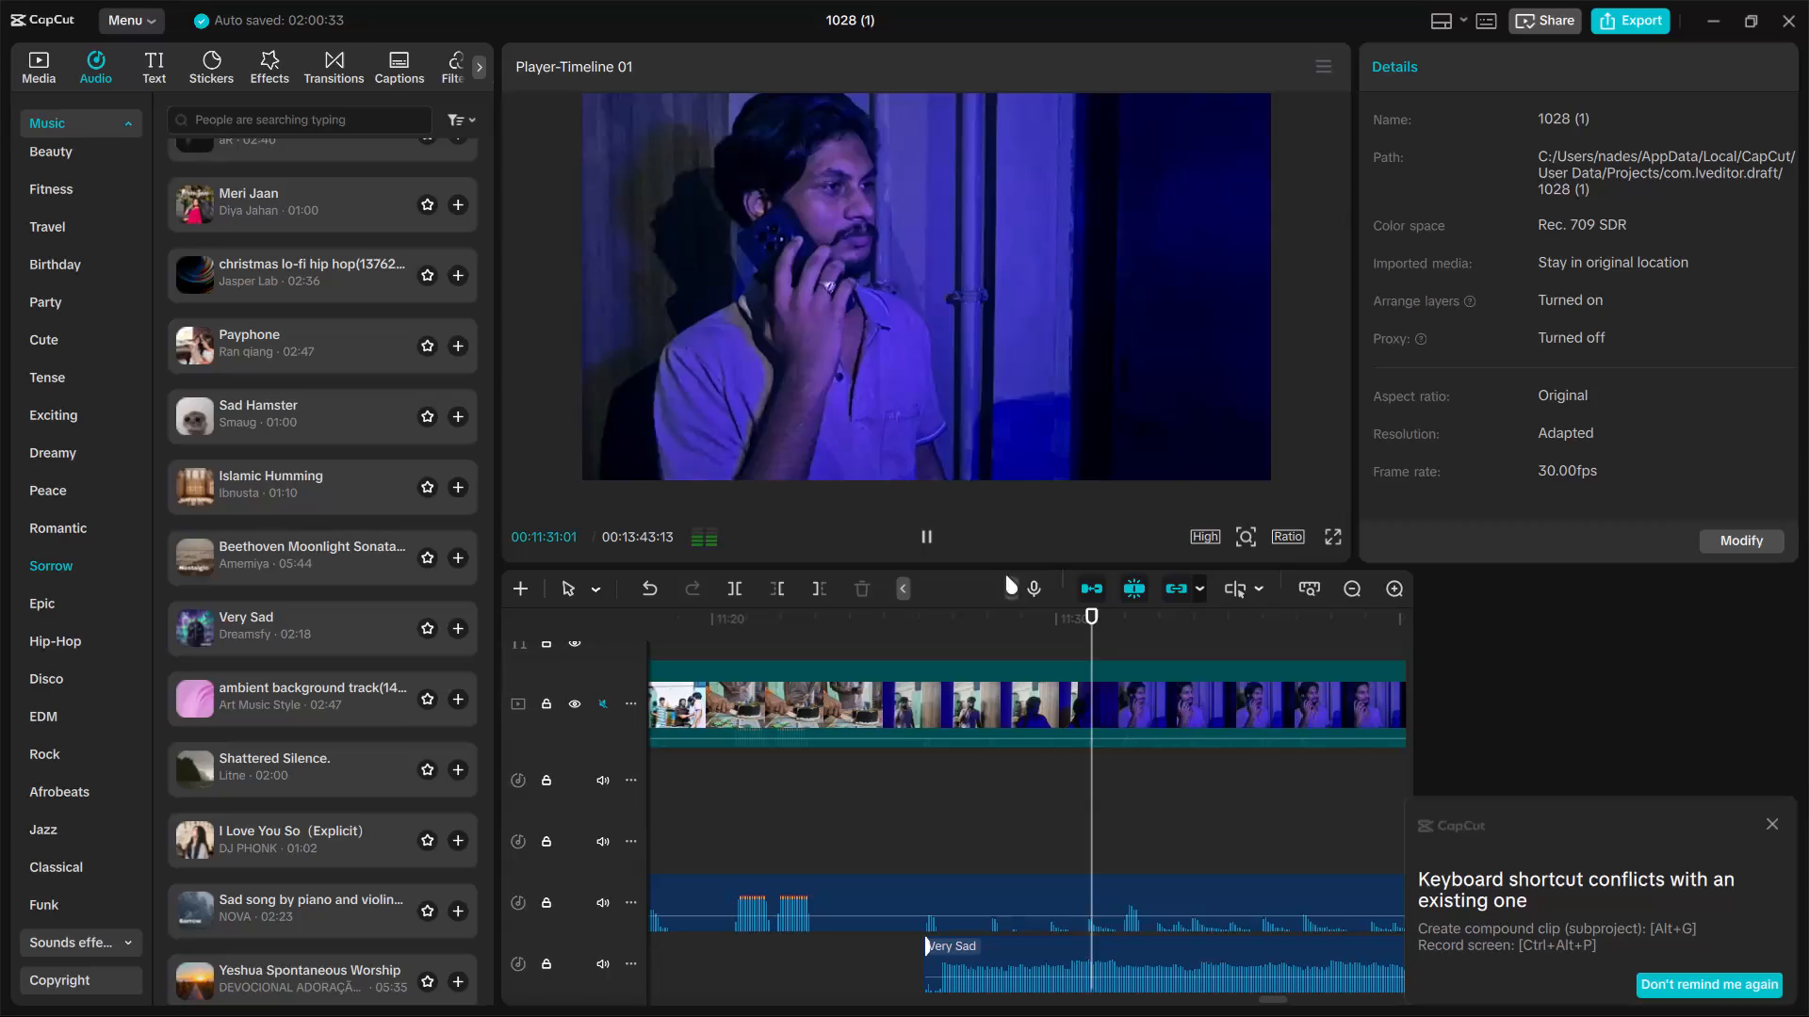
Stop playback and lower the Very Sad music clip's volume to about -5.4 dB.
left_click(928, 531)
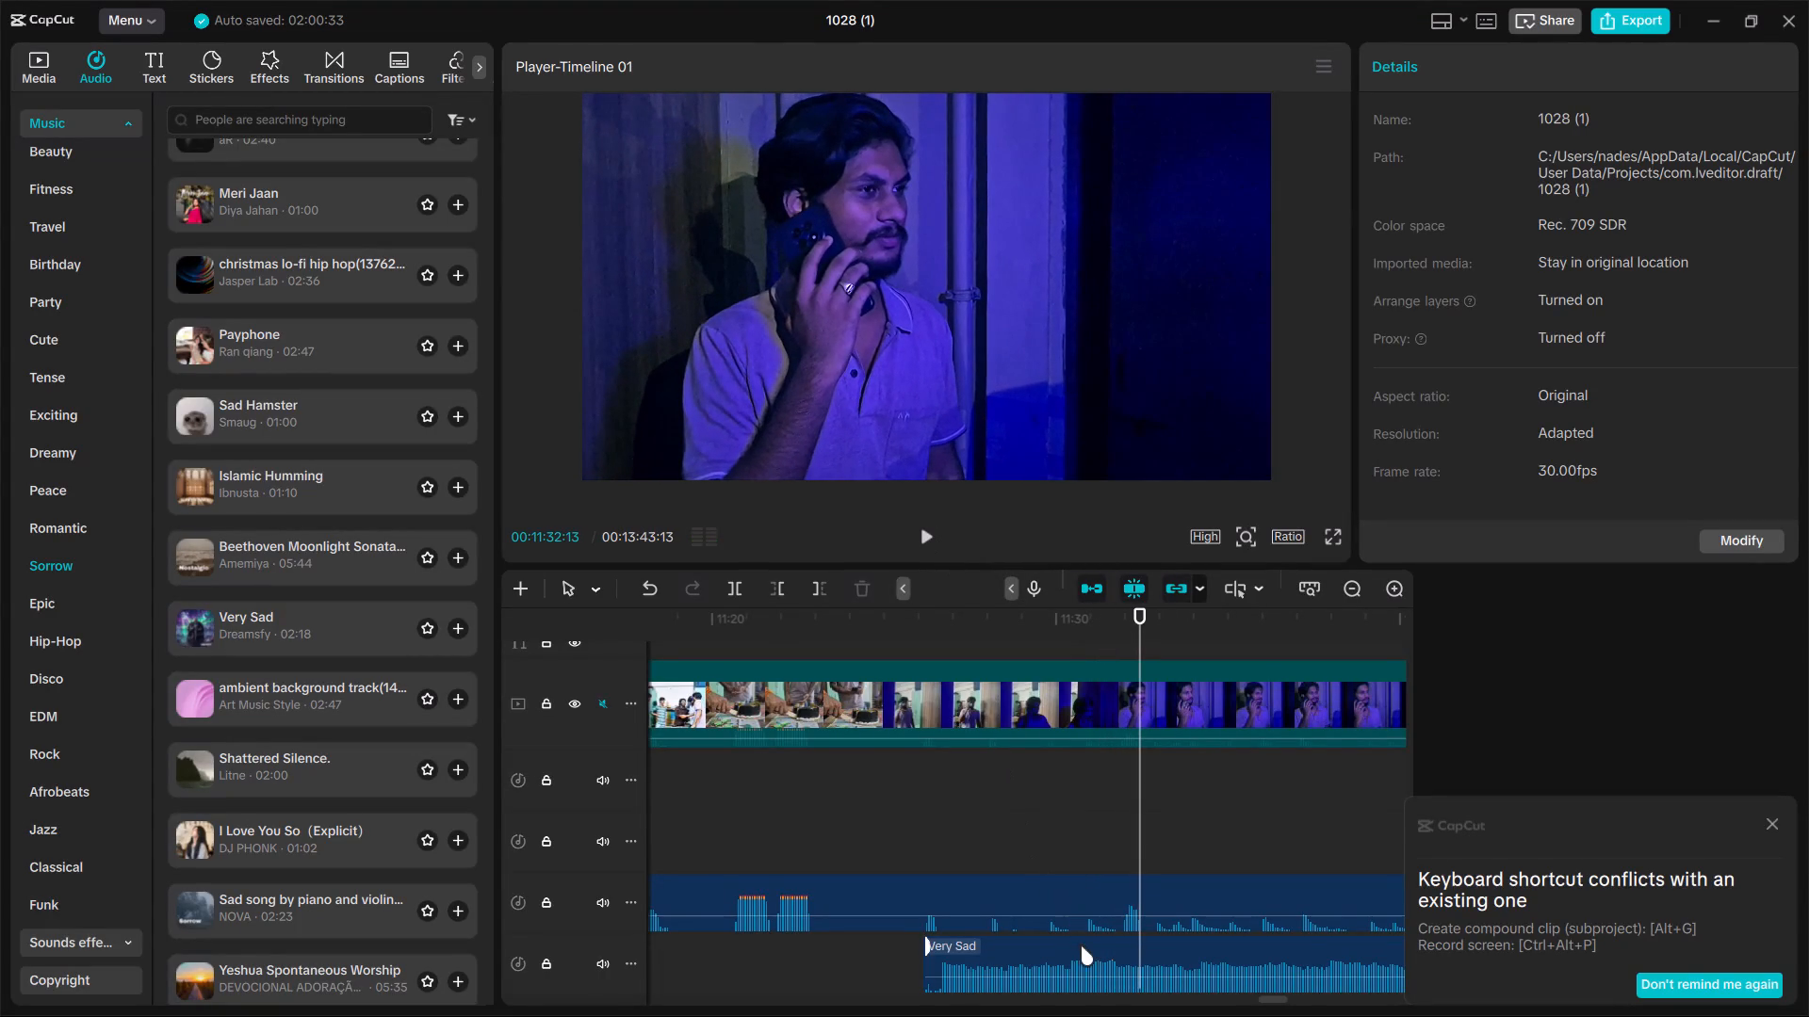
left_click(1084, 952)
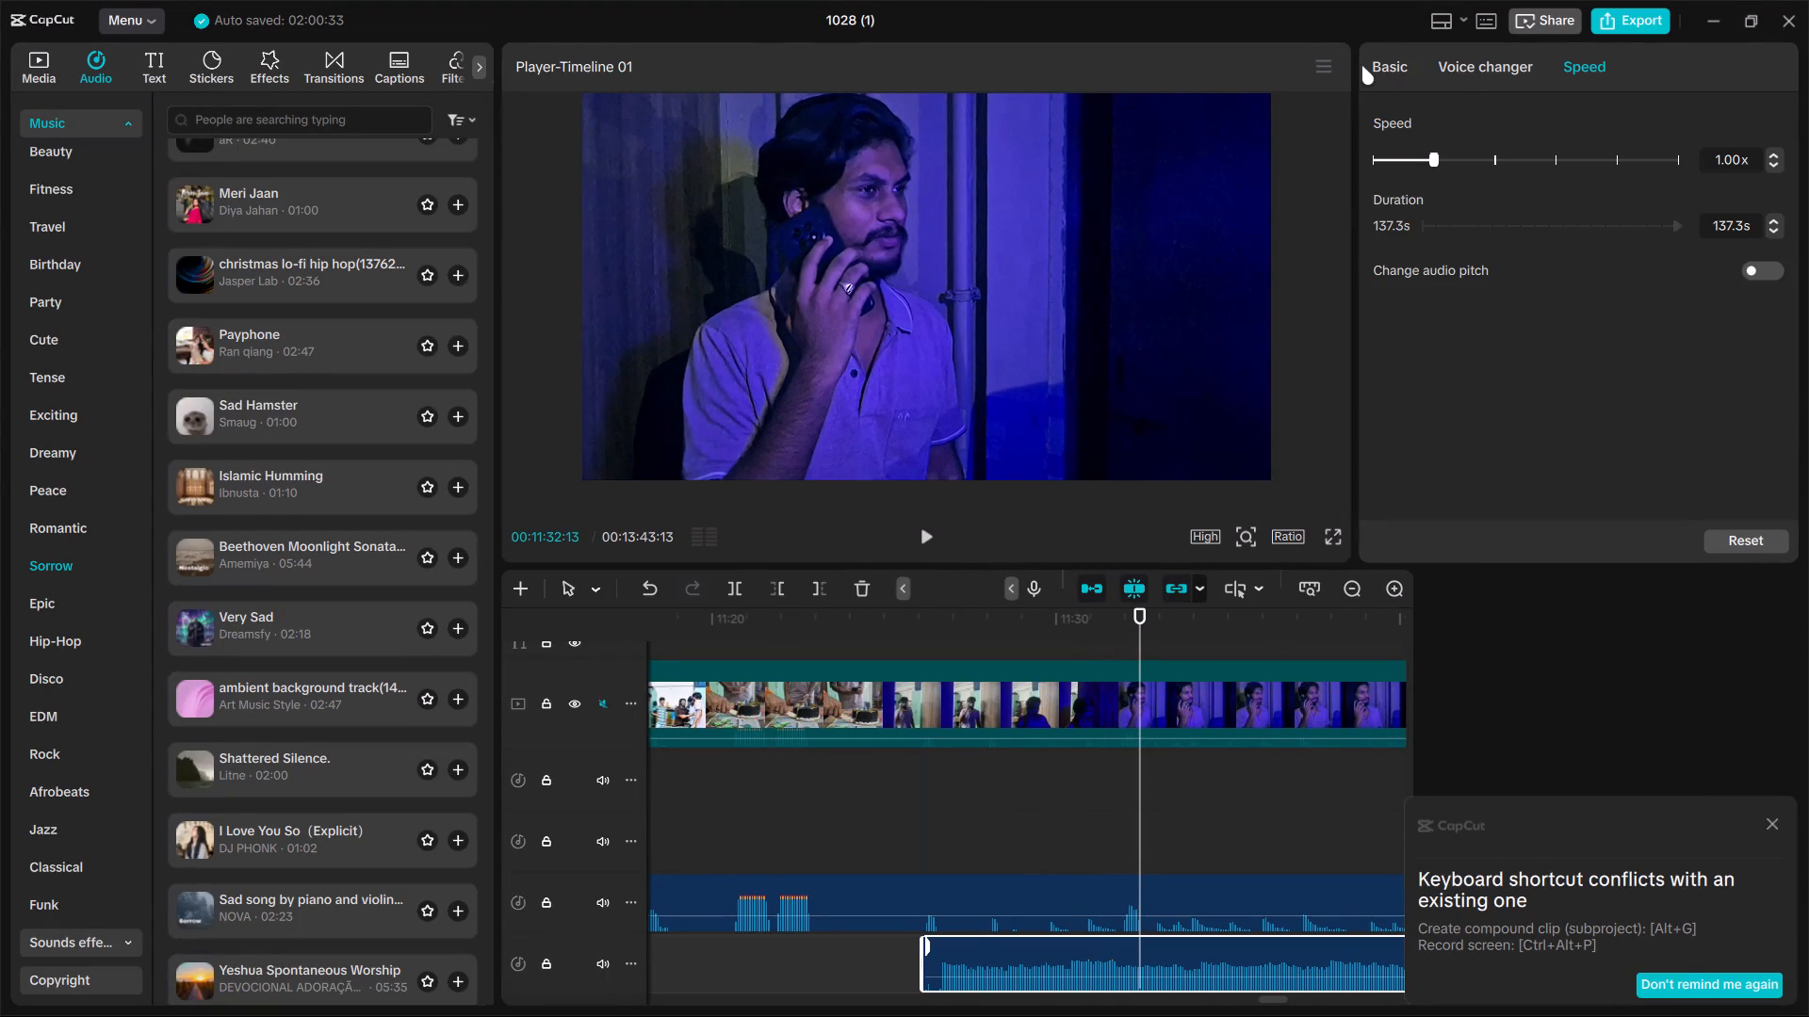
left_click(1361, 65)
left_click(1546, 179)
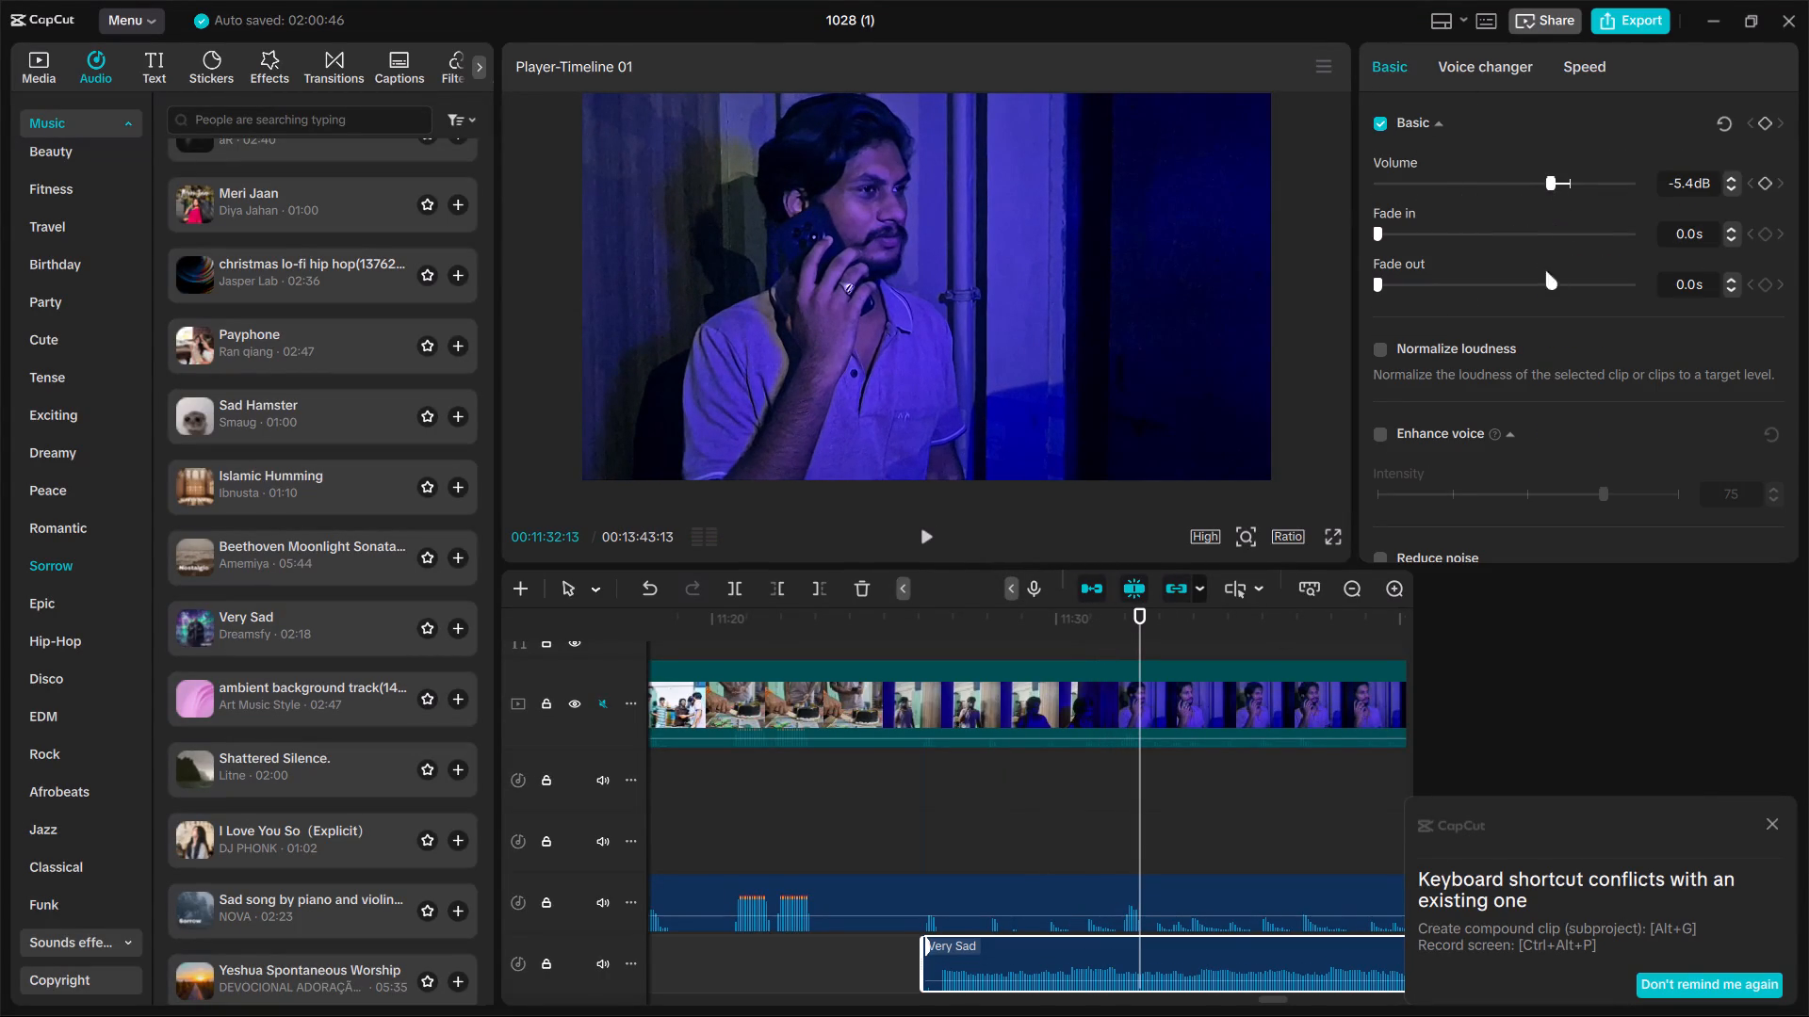
Review the phone-call scene with the Very Sad music from about 11:30, replaying the part from about 11:40.
key("Left")
key("Left")
key("Left")
key("Left")
key("Left")
key("Left")
key("Left")
key("Left")
key("Left")
key("Left")
key("Left")
key("Left")
key("Left")
key("Left")
key("Left")
key("Left")
key("Left")
key("Left")
key("Left")
key("Left")
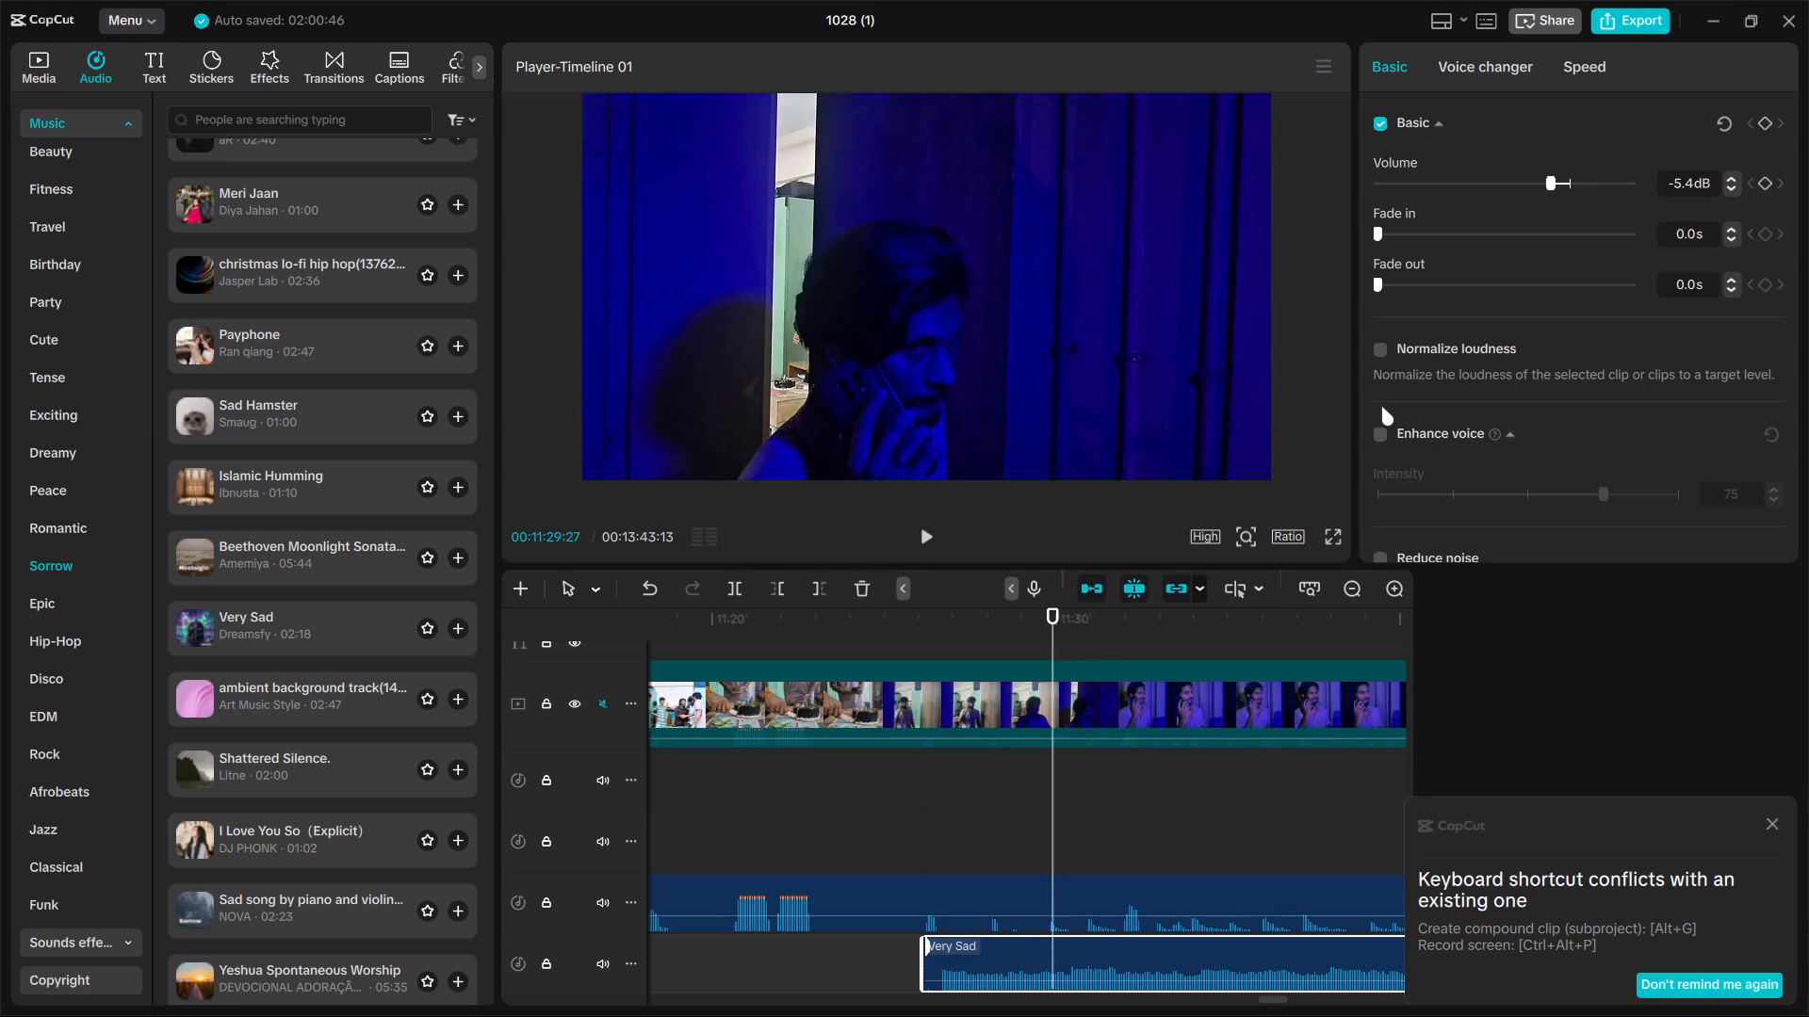
key("space")
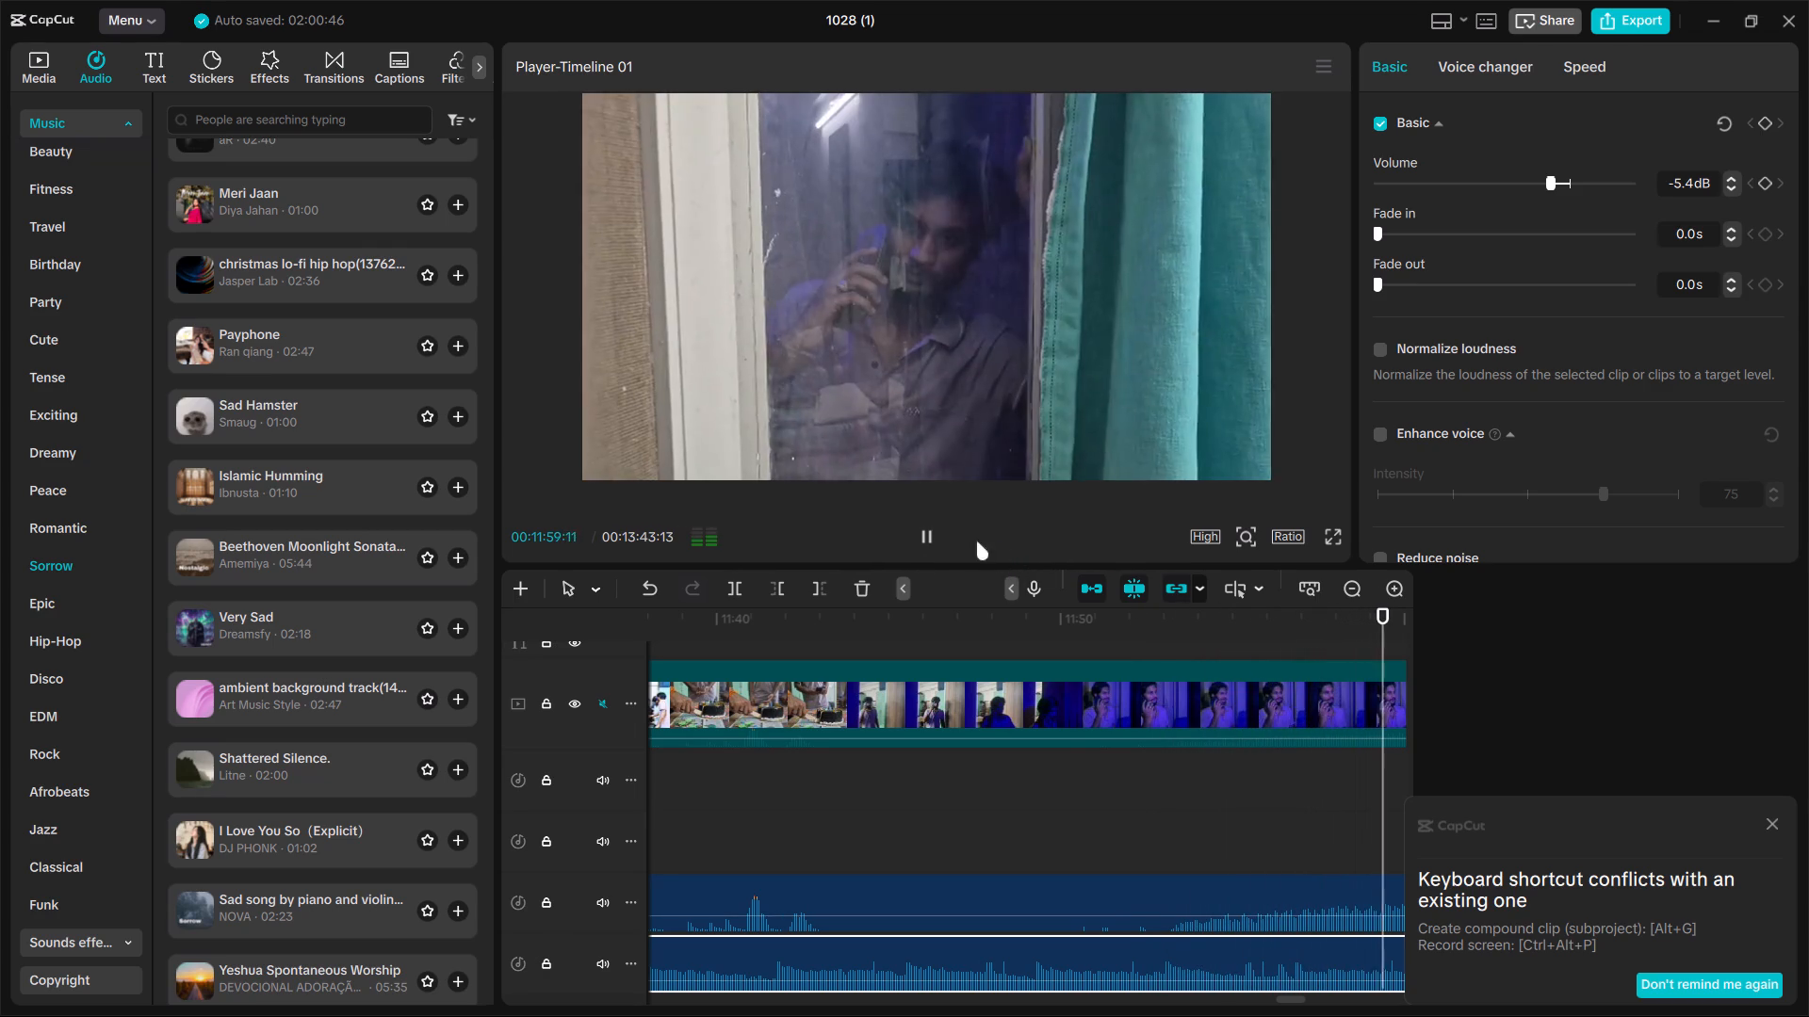
left_click_drag(939, 538, 926, 533)
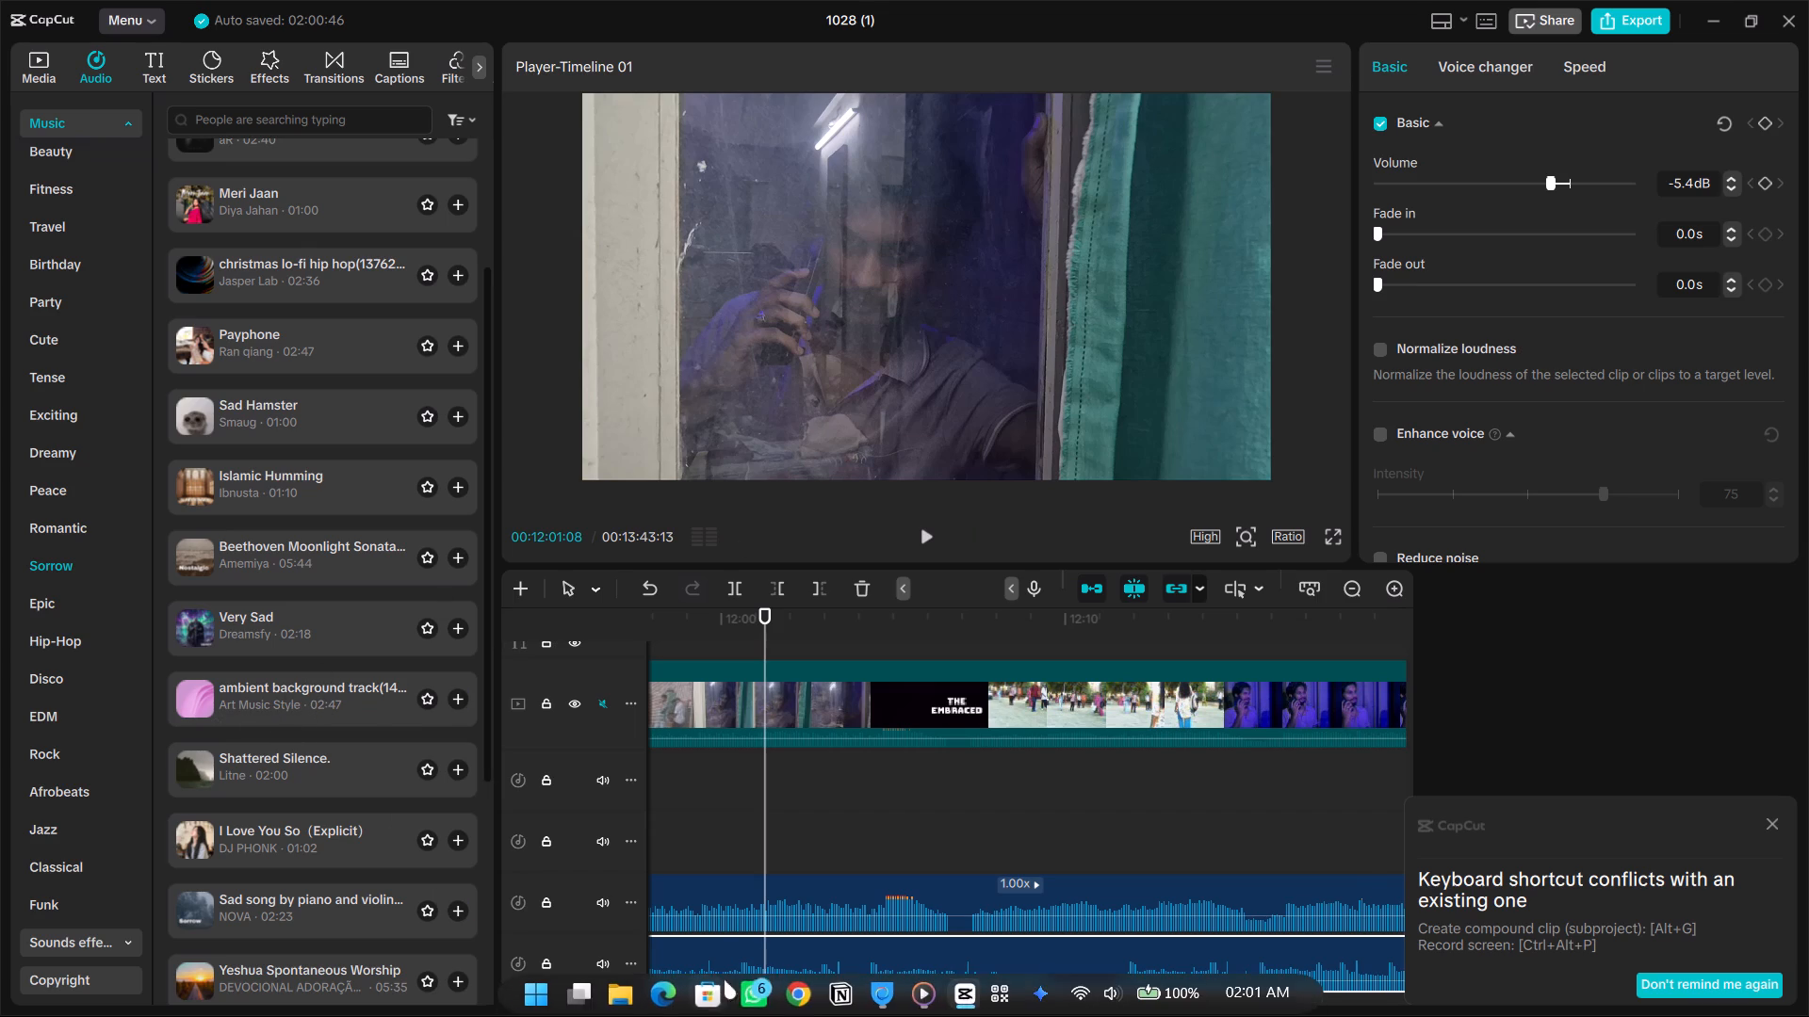
left_click_drag(764, 635, 681, 685)
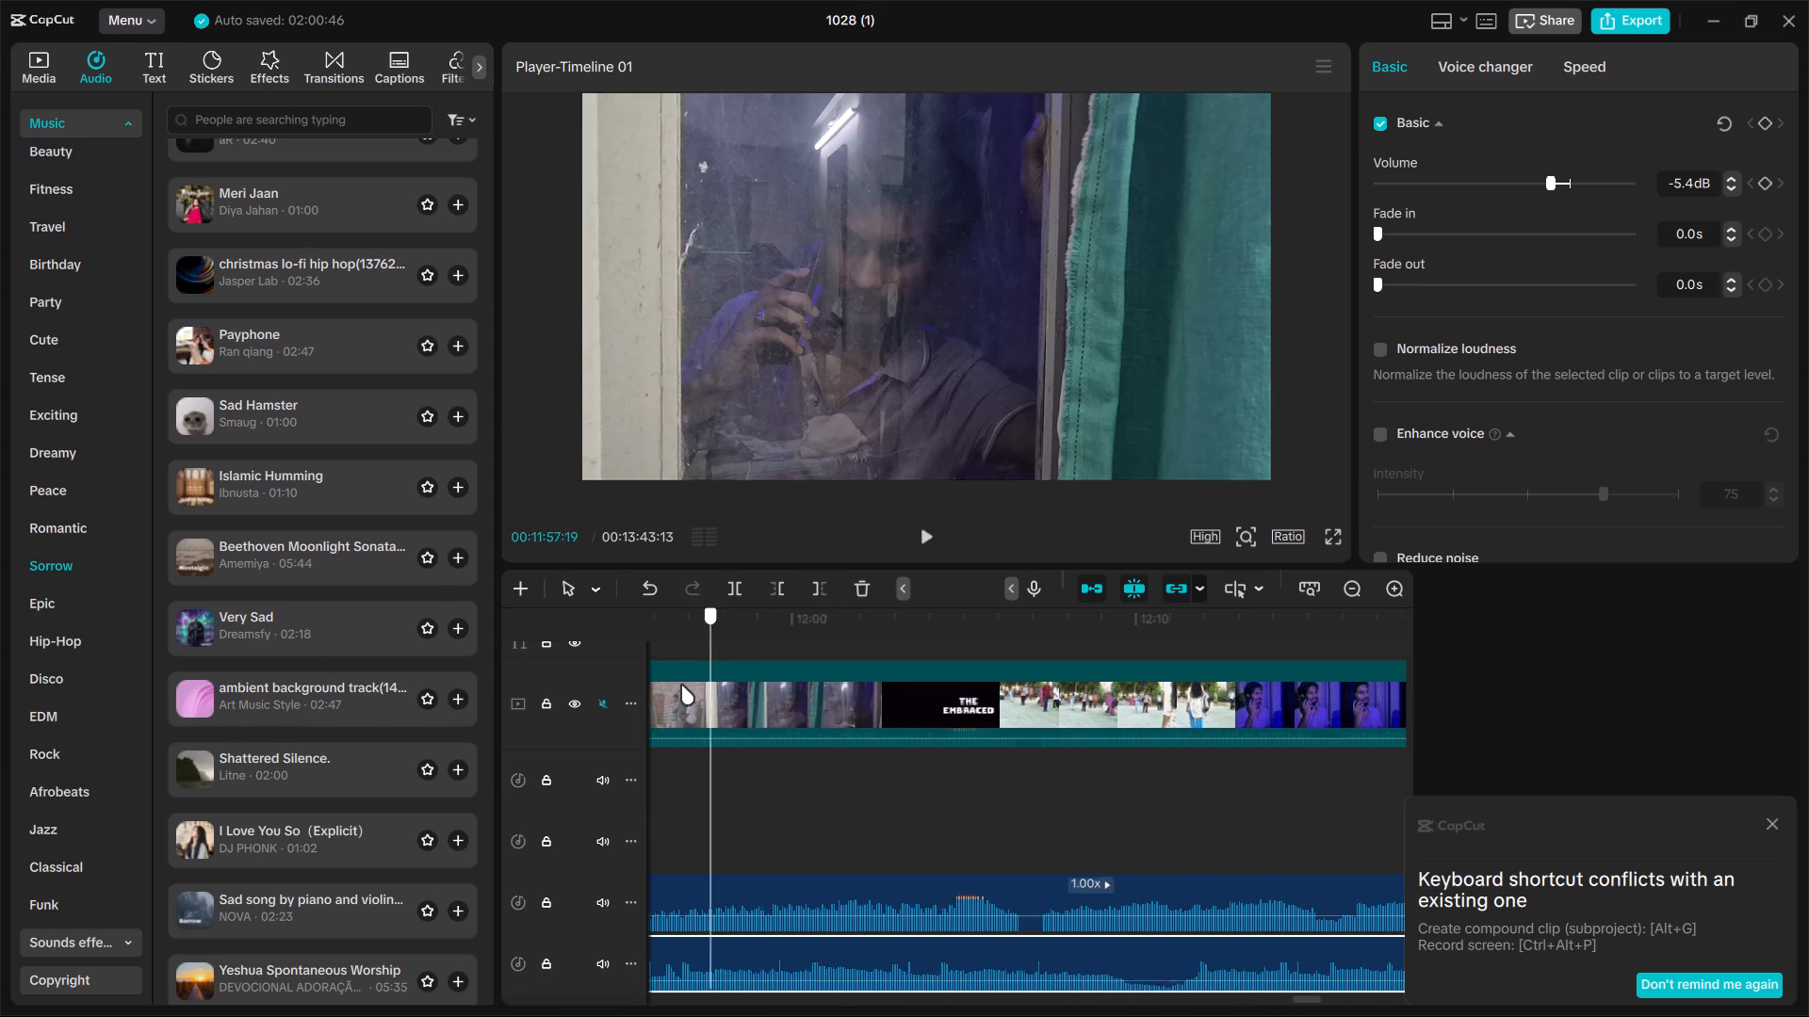
left_click_drag(681, 685, 1110, 712)
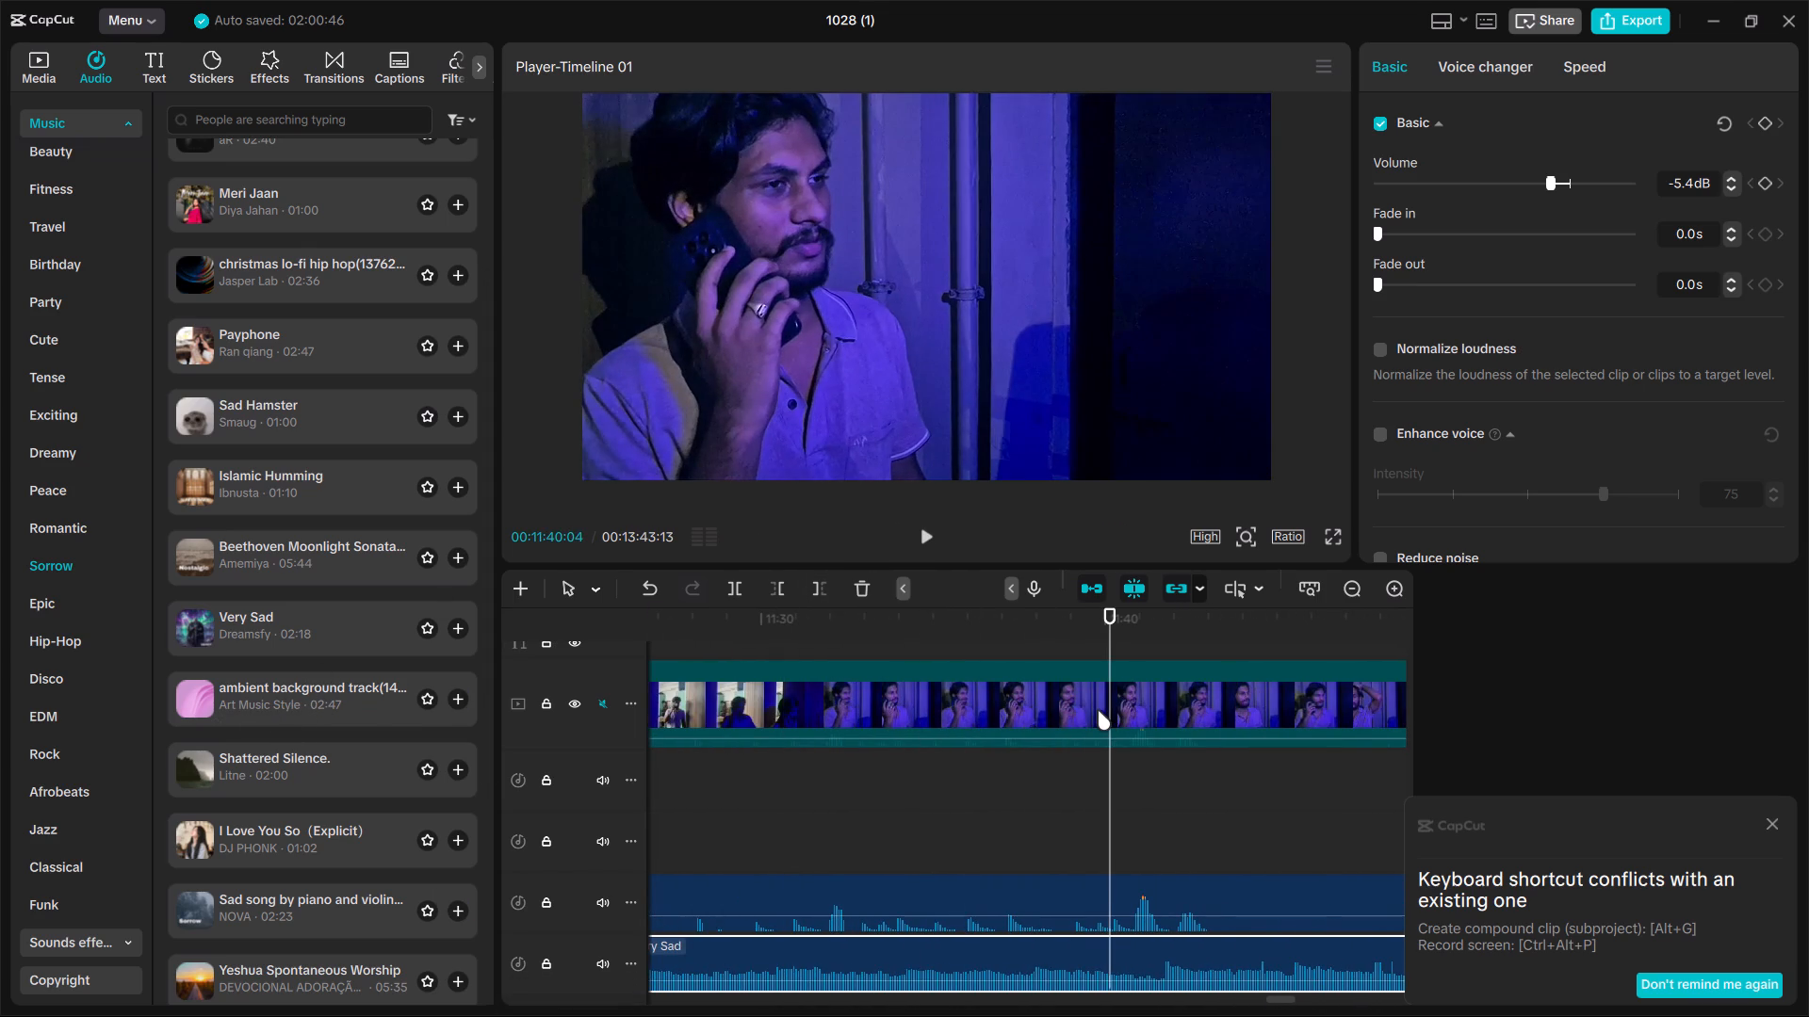
key("space")
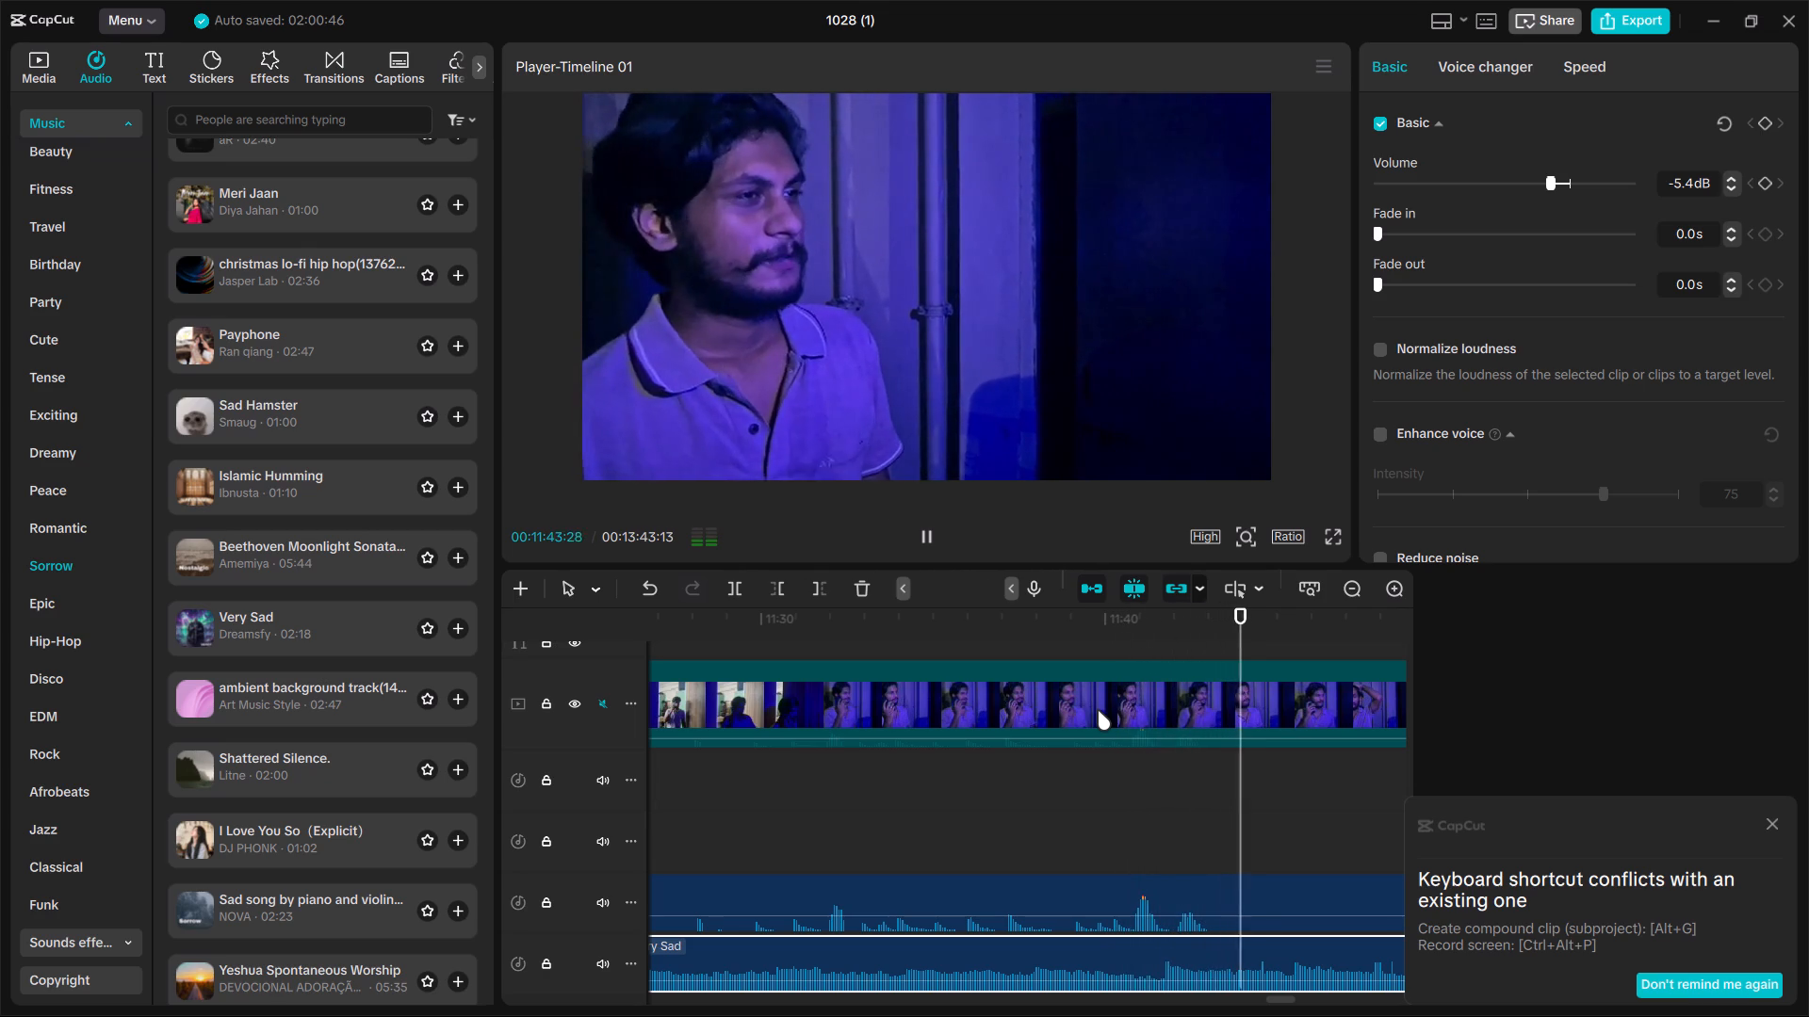
key("space")
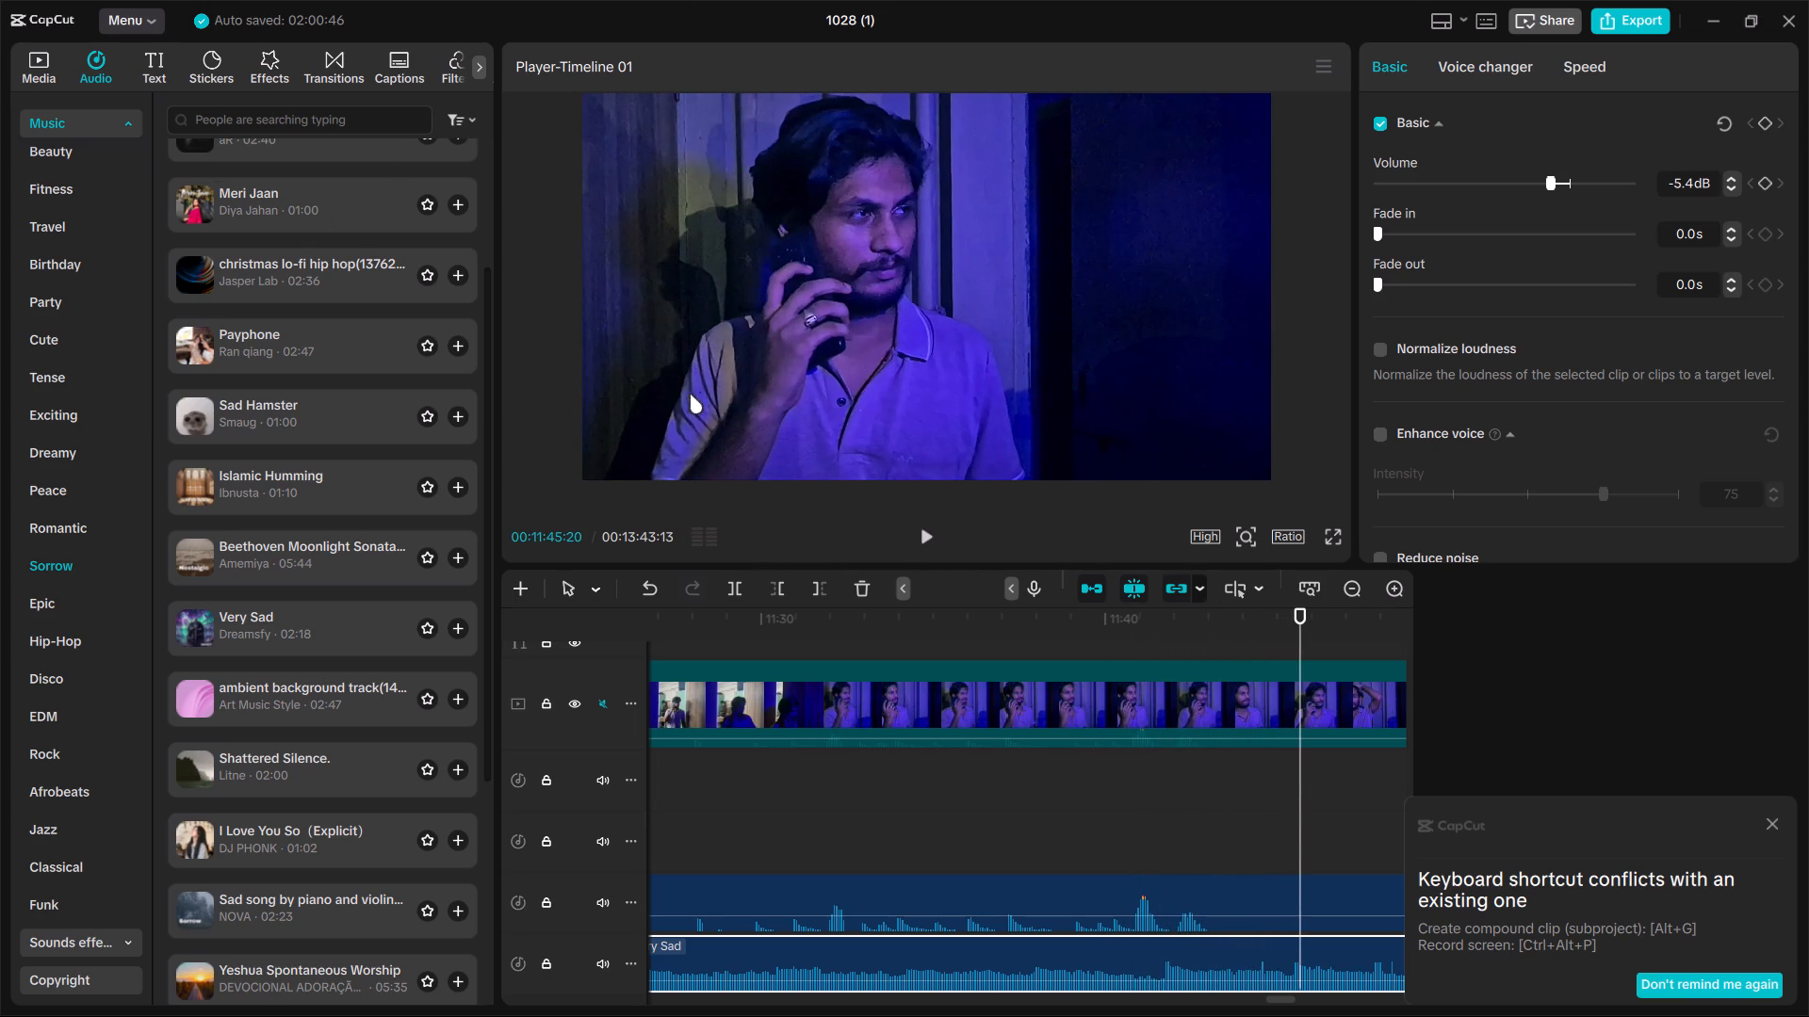
Audition tracks in the Sorrow music category and replace the timeline's Very Sad clip with Shattered Silence., starting at about 11:30.
left_click(350, 668)
left_click(350, 621)
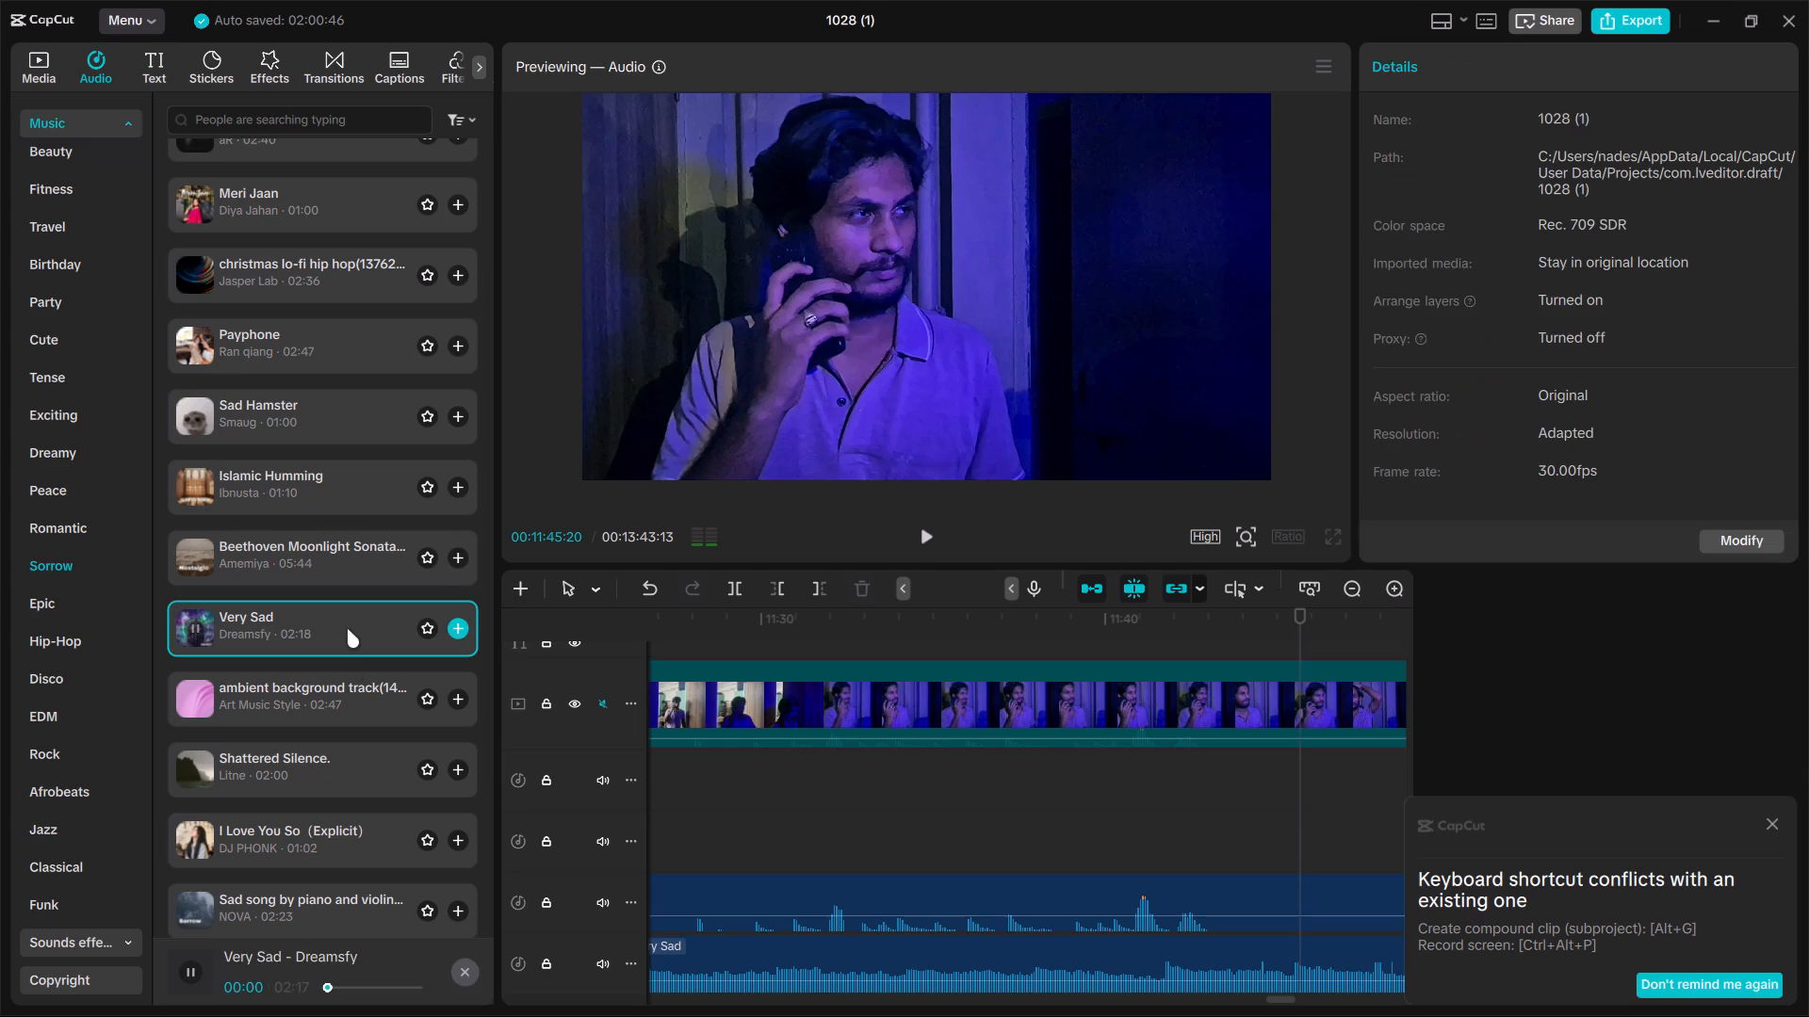
left_click(353, 694)
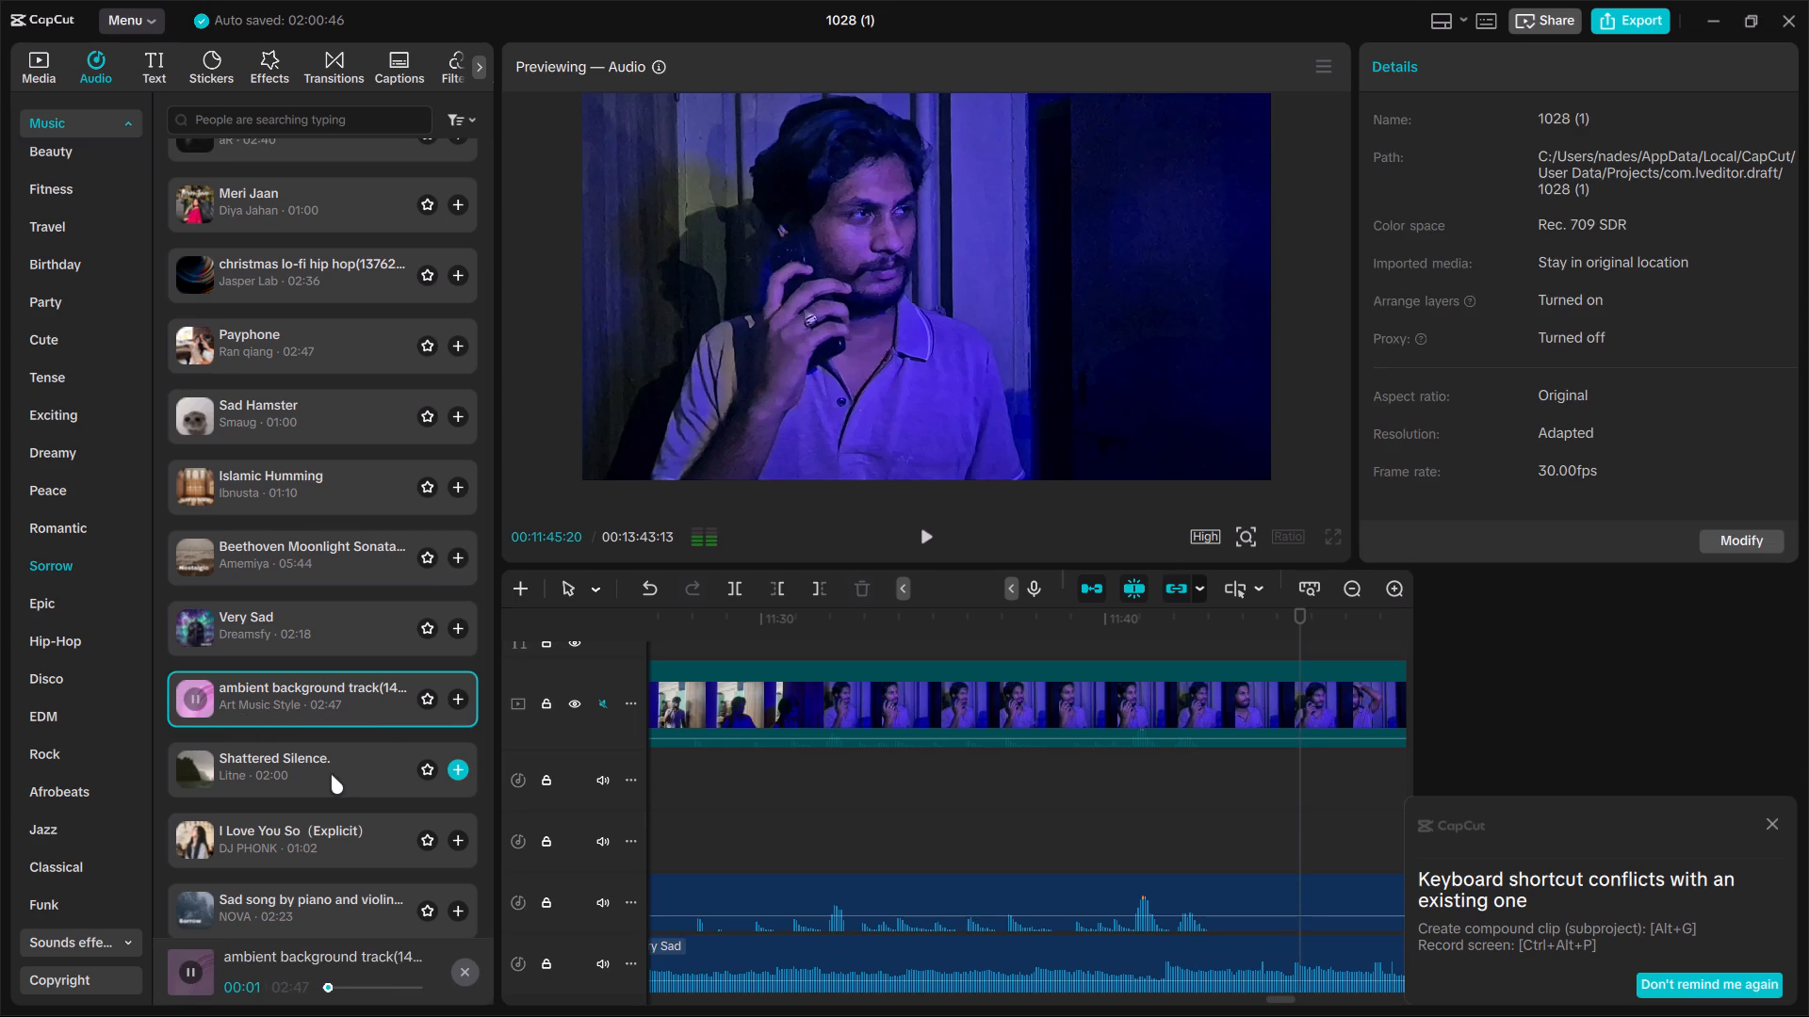
left_click(331, 774)
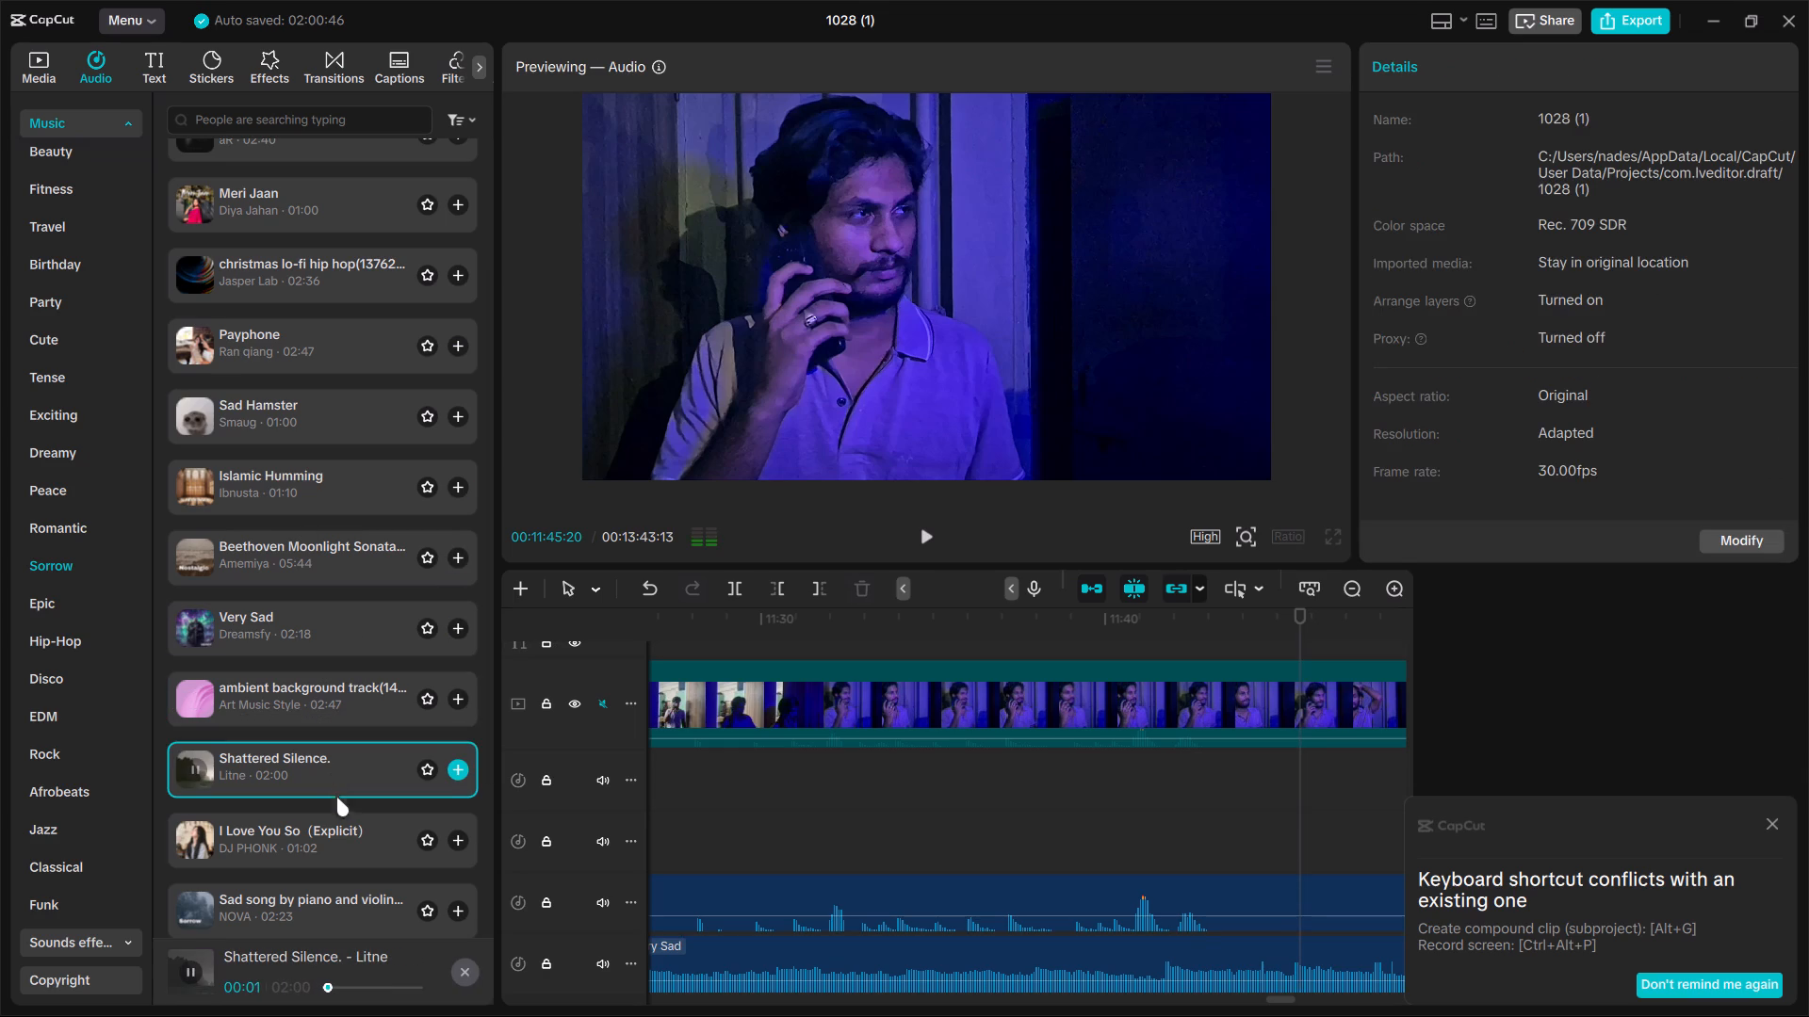
left_click(756, 965)
left_click(860, 594)
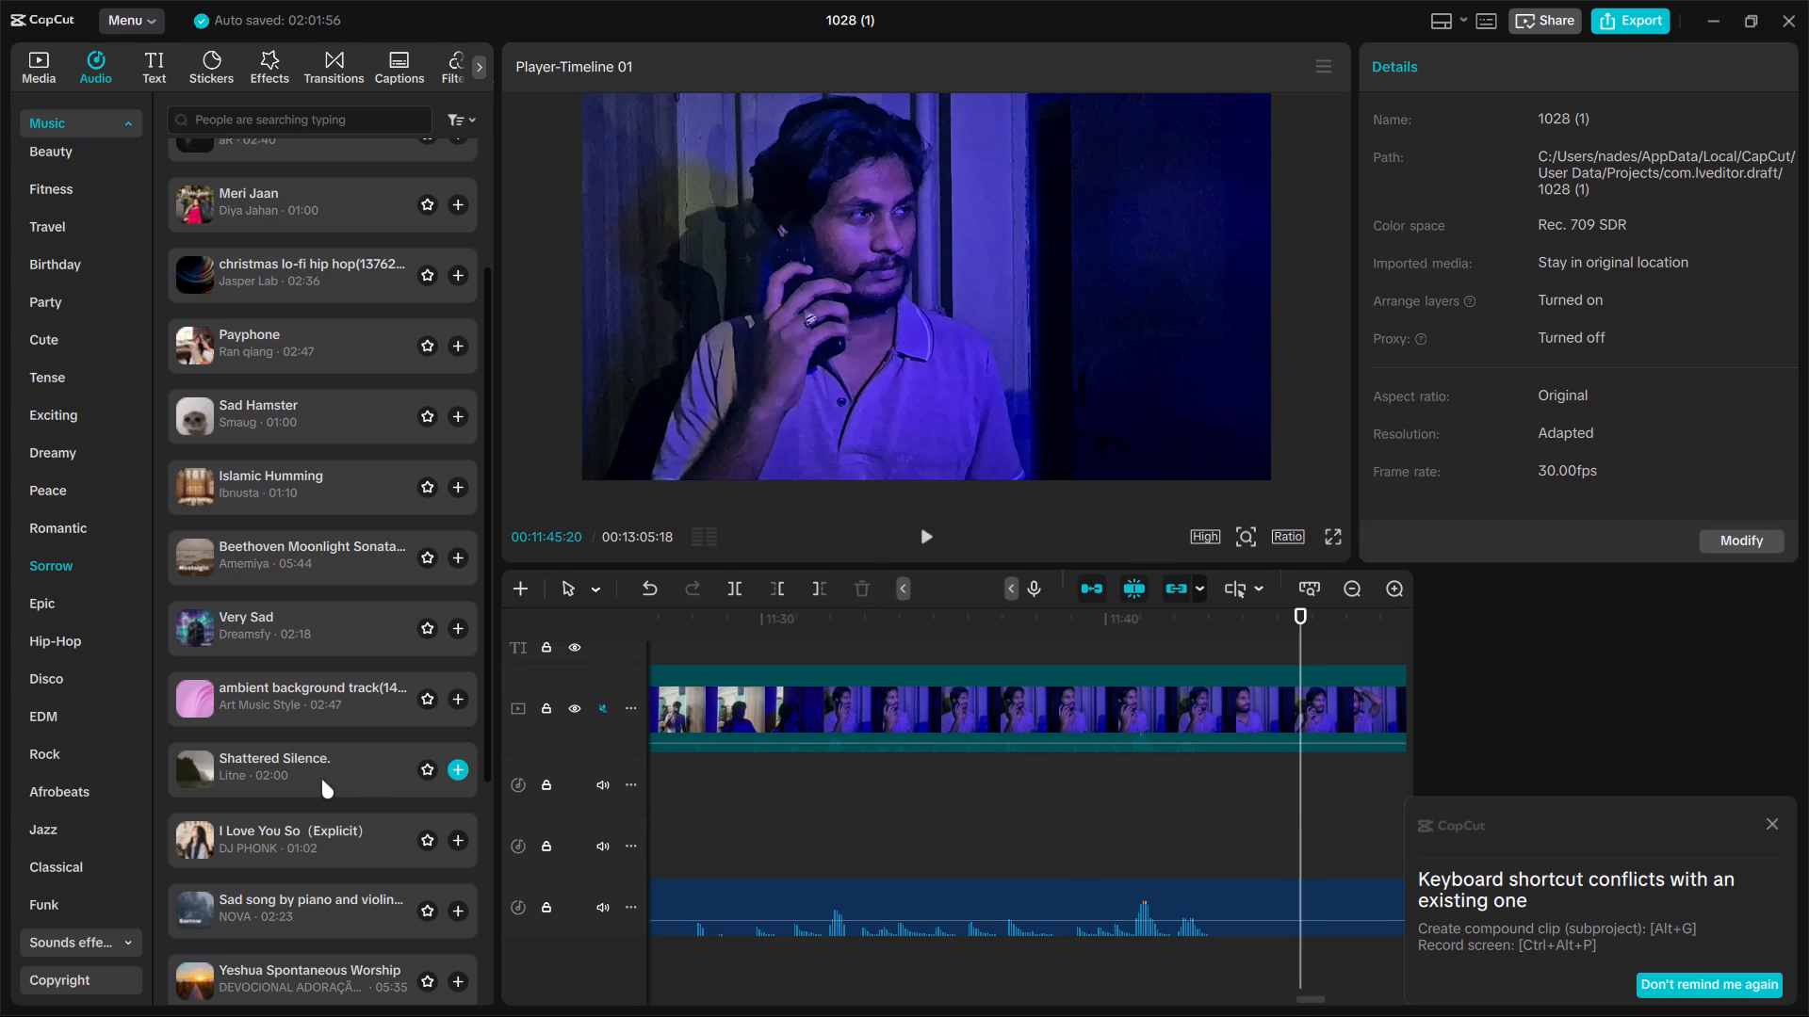
left_click(321, 779)
left_click_drag(283, 767, 770, 979)
Play the phone-call scene from about 11:30 to check how Shattered Silence. fits the picture and extracted audio.
left_click(764, 824)
key("space")
key("space")
key("space")
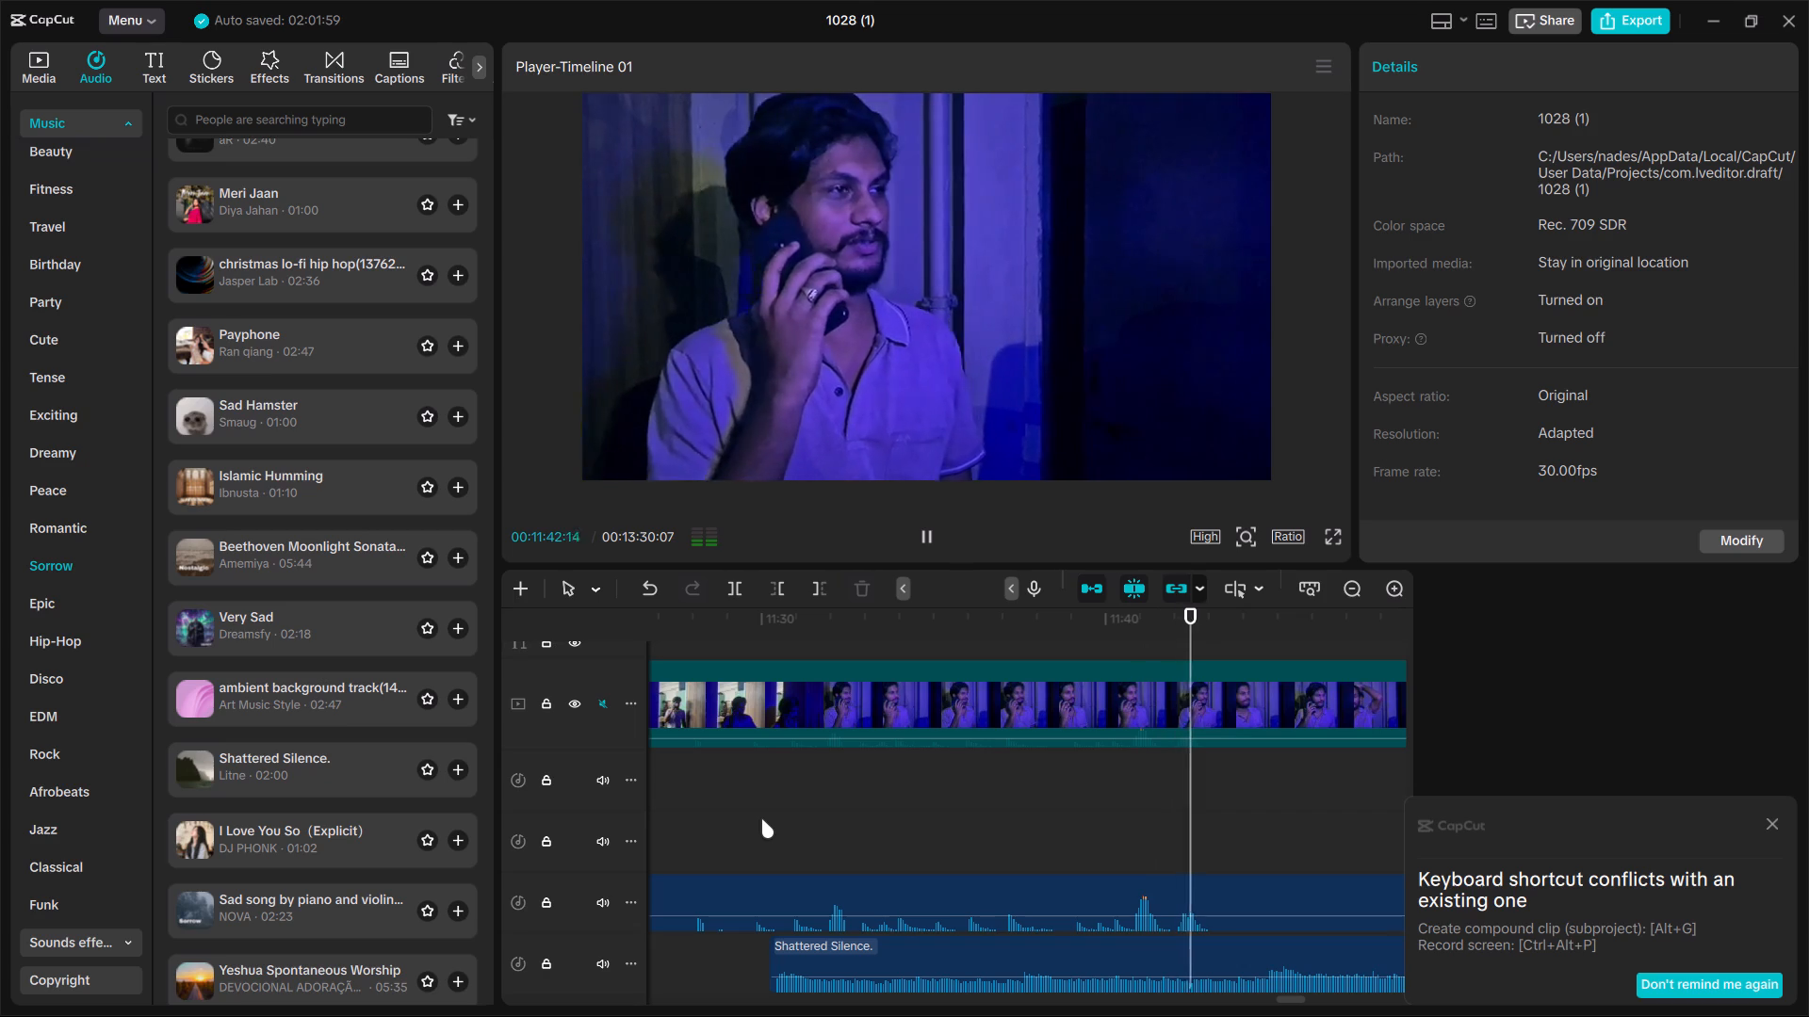
key("space")
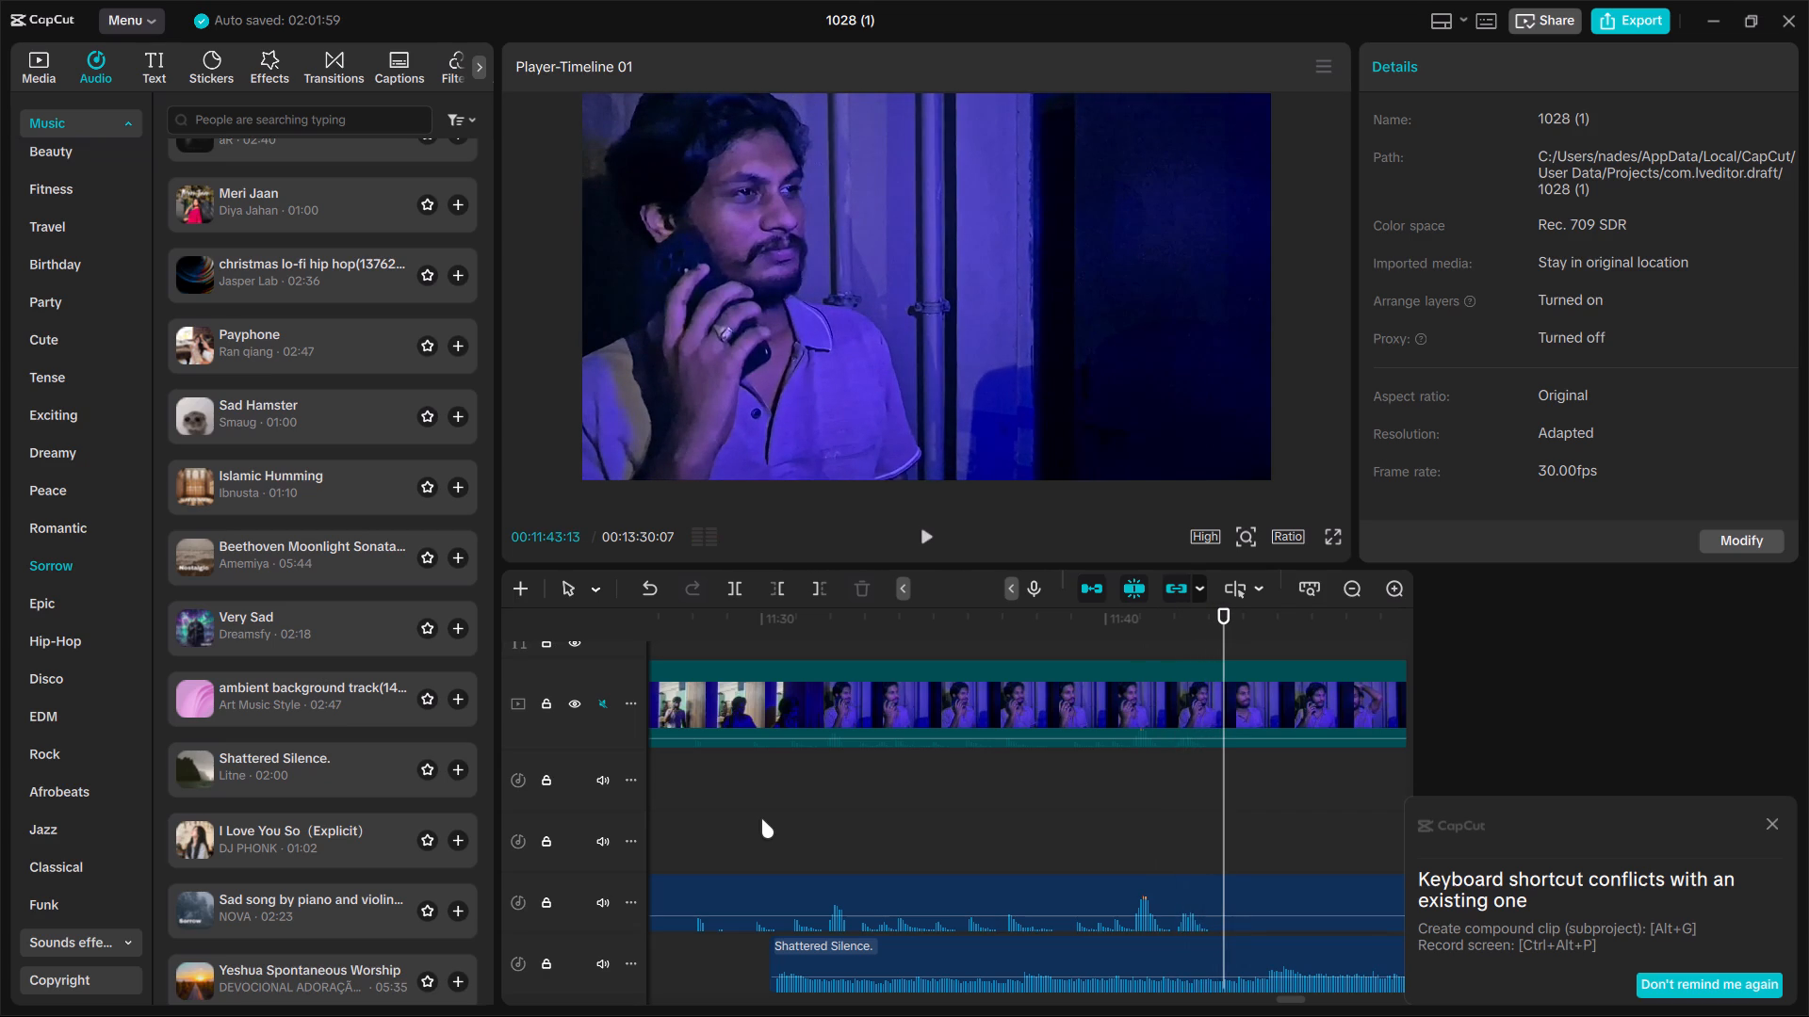
key("space")
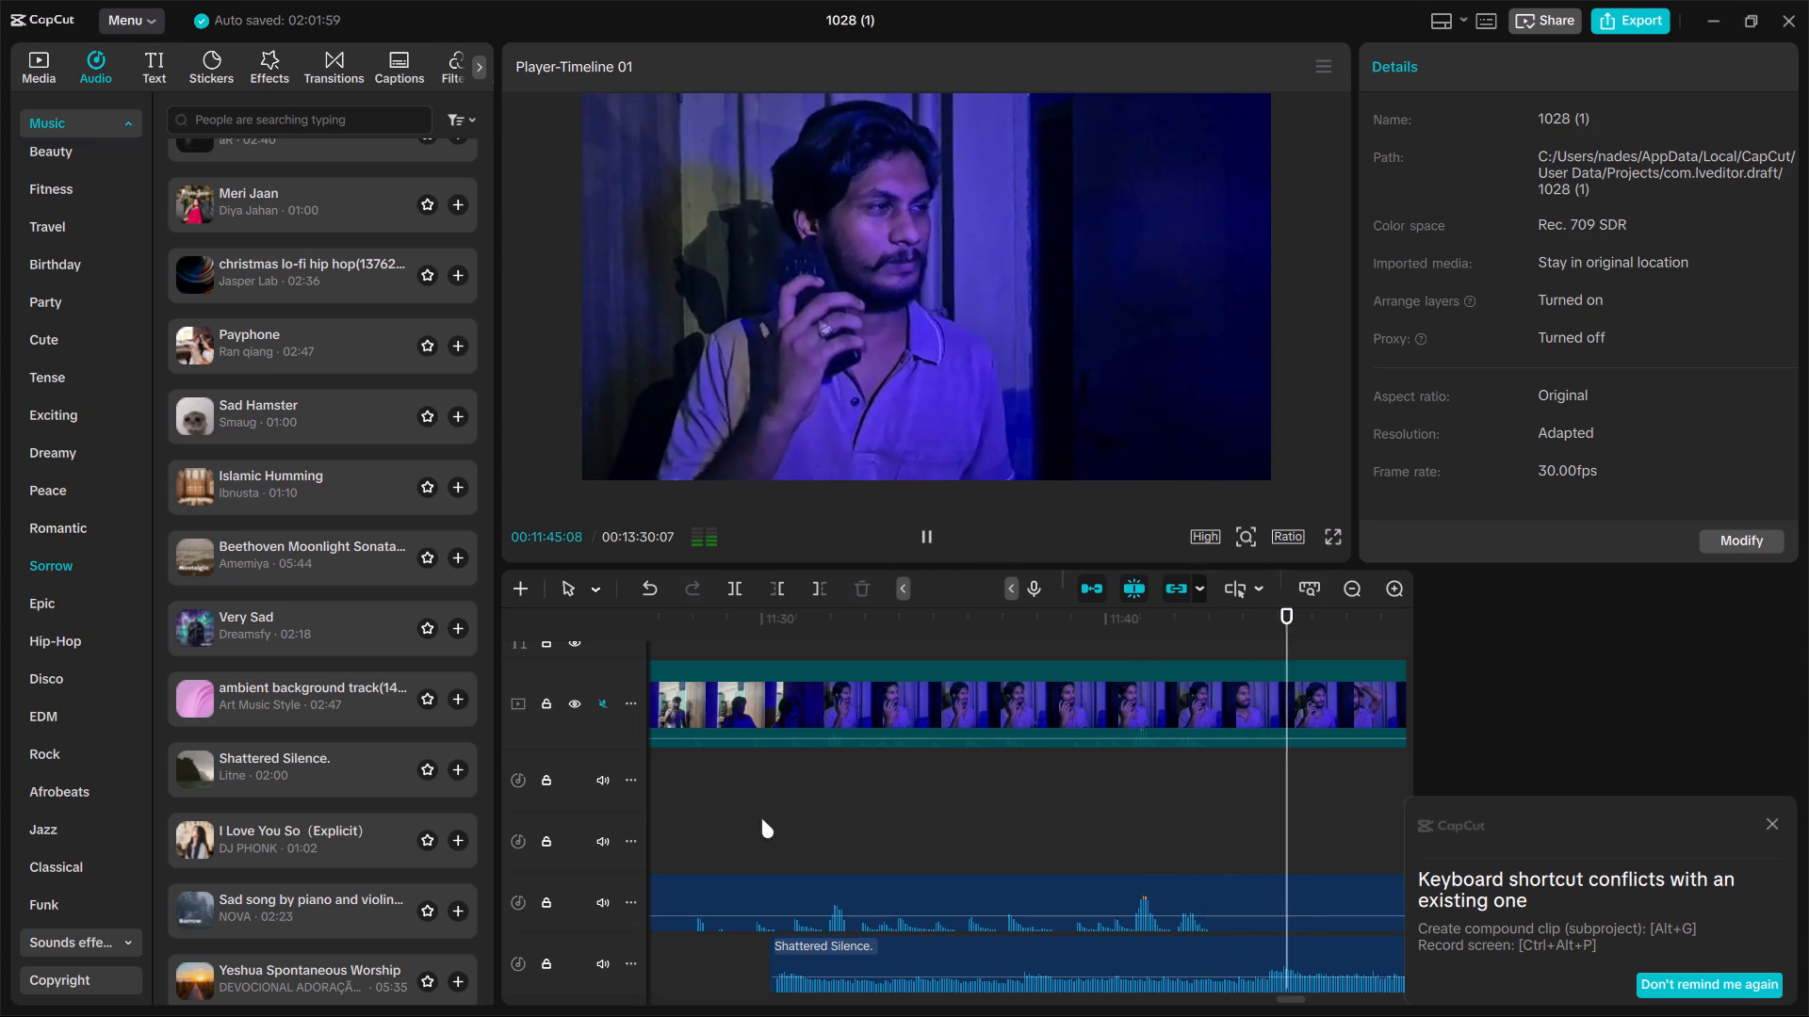
key("space")
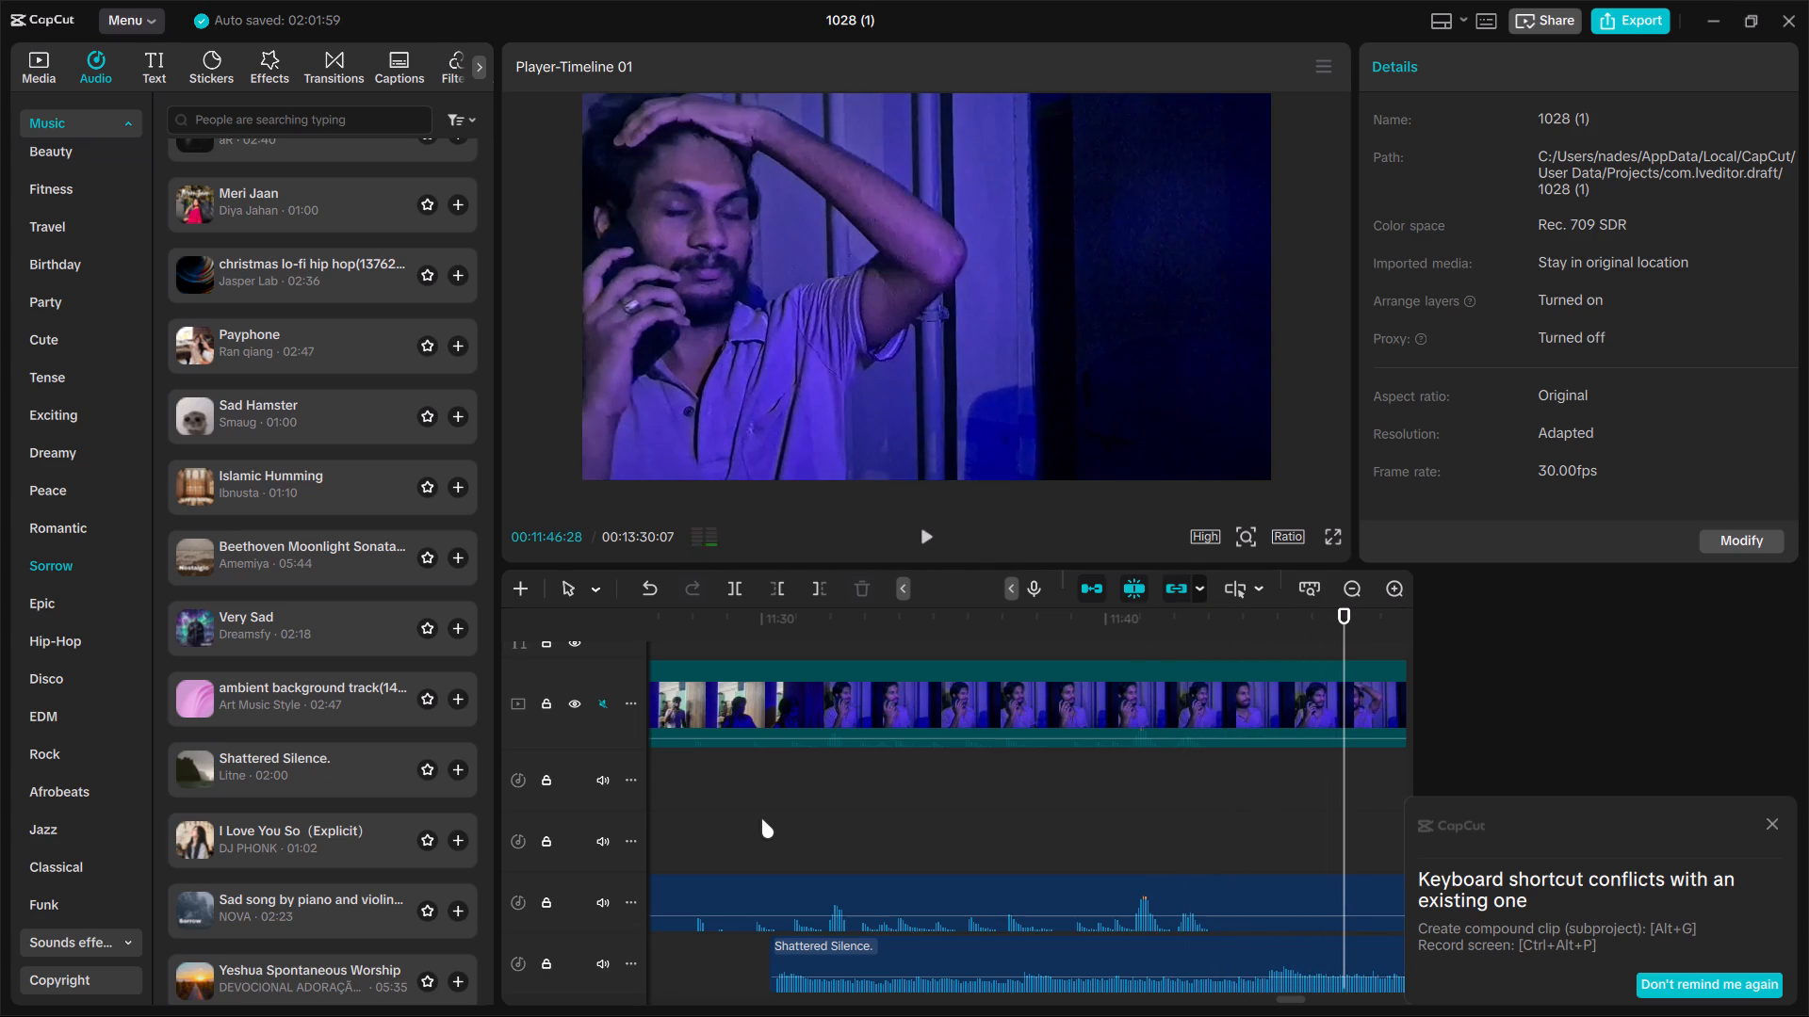
key("space")
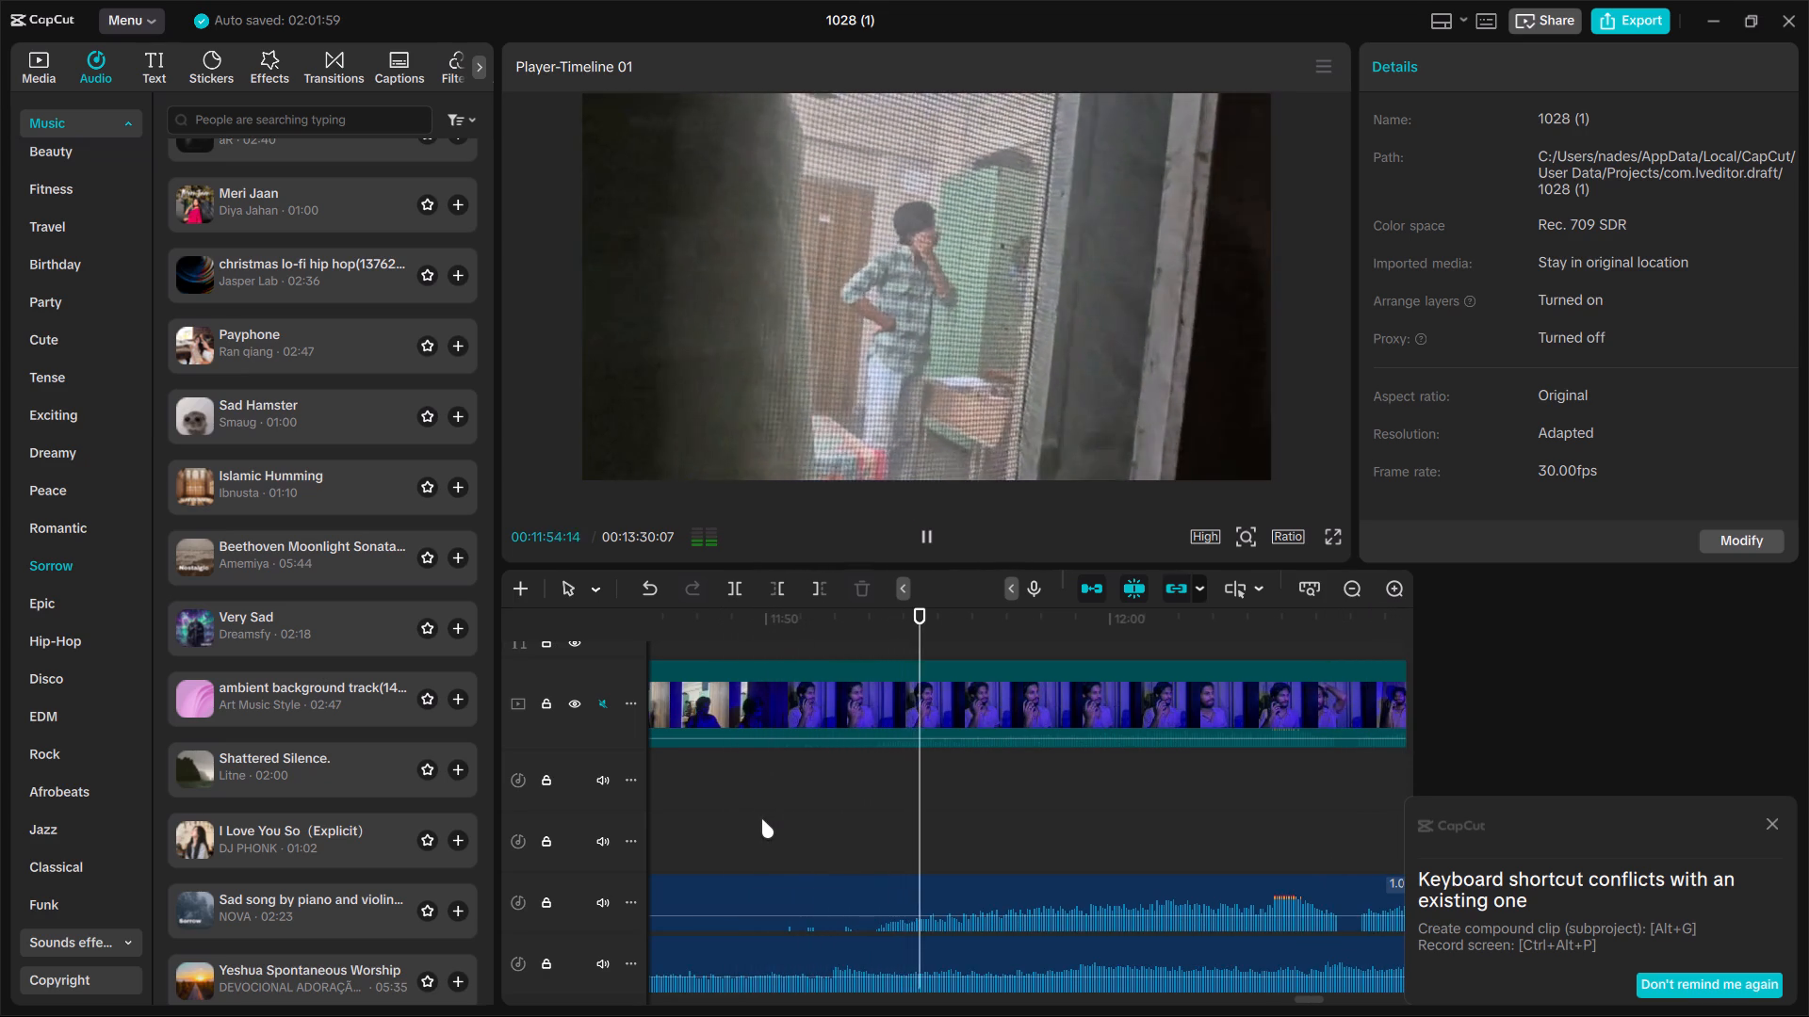
key("space")
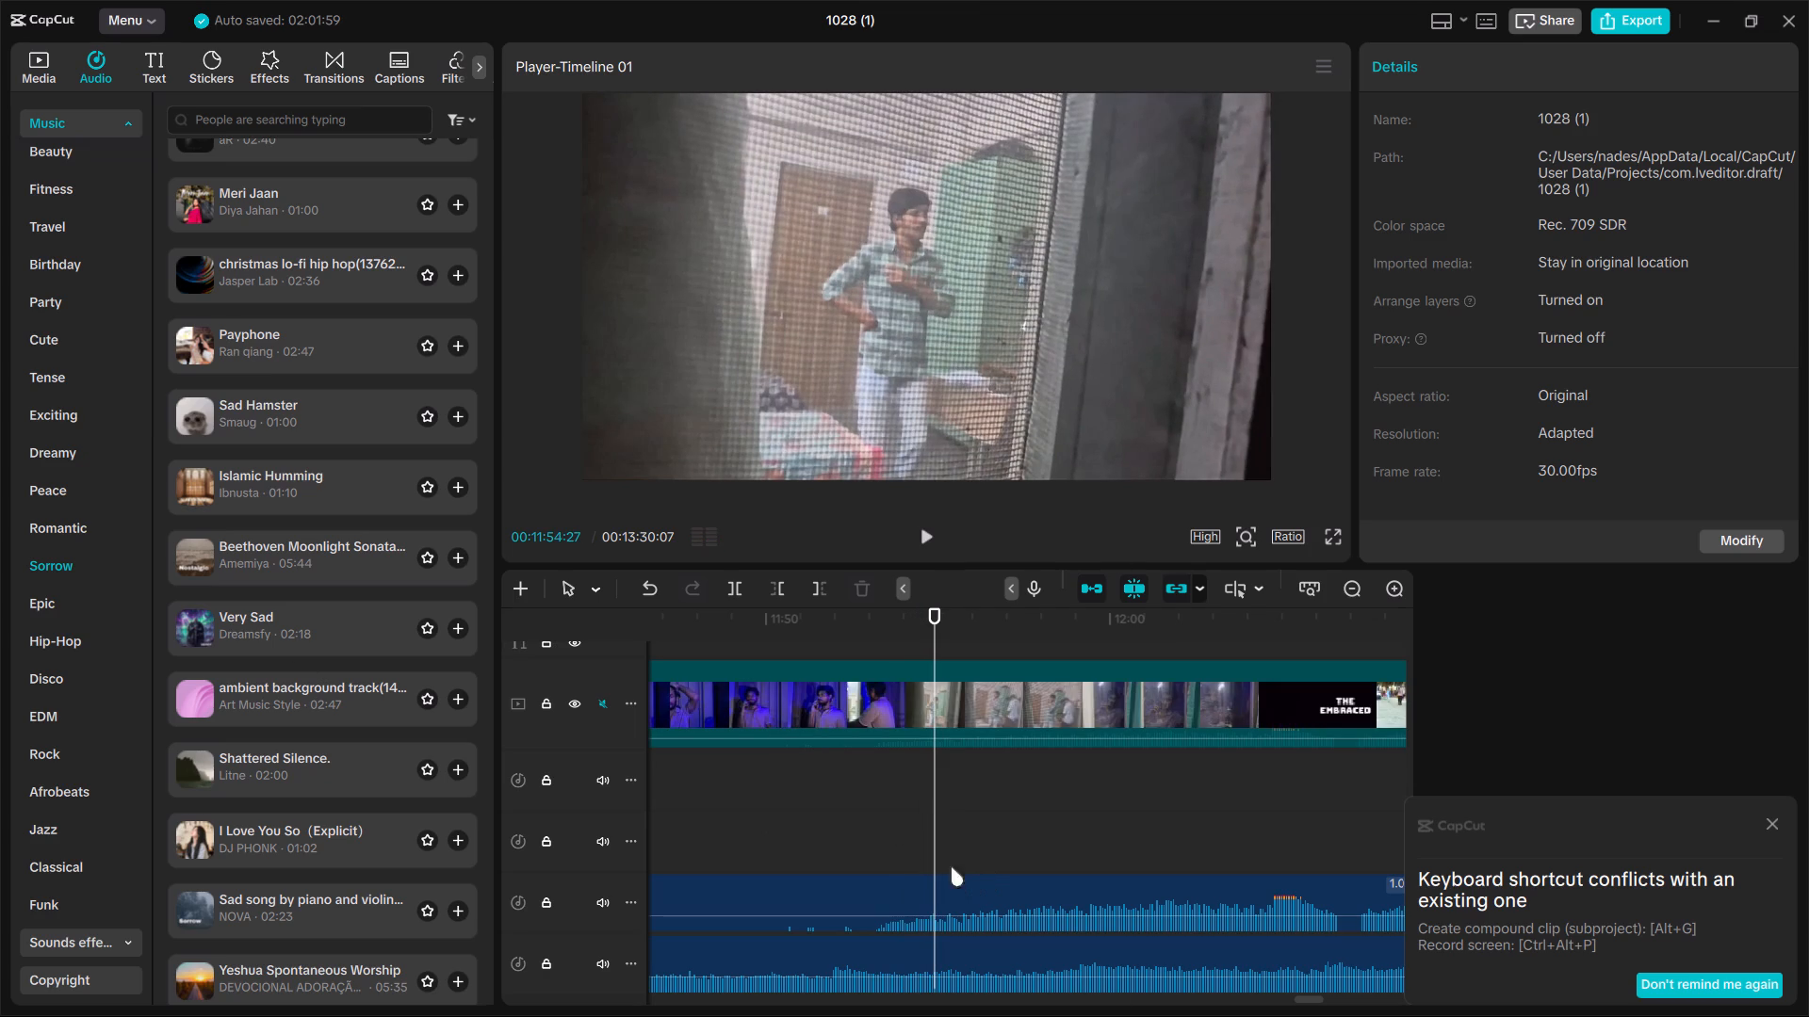
Split the extracted audio clip at 11:52:23, just before the view through the window.
left_click(865, 855)
left_click(893, 898)
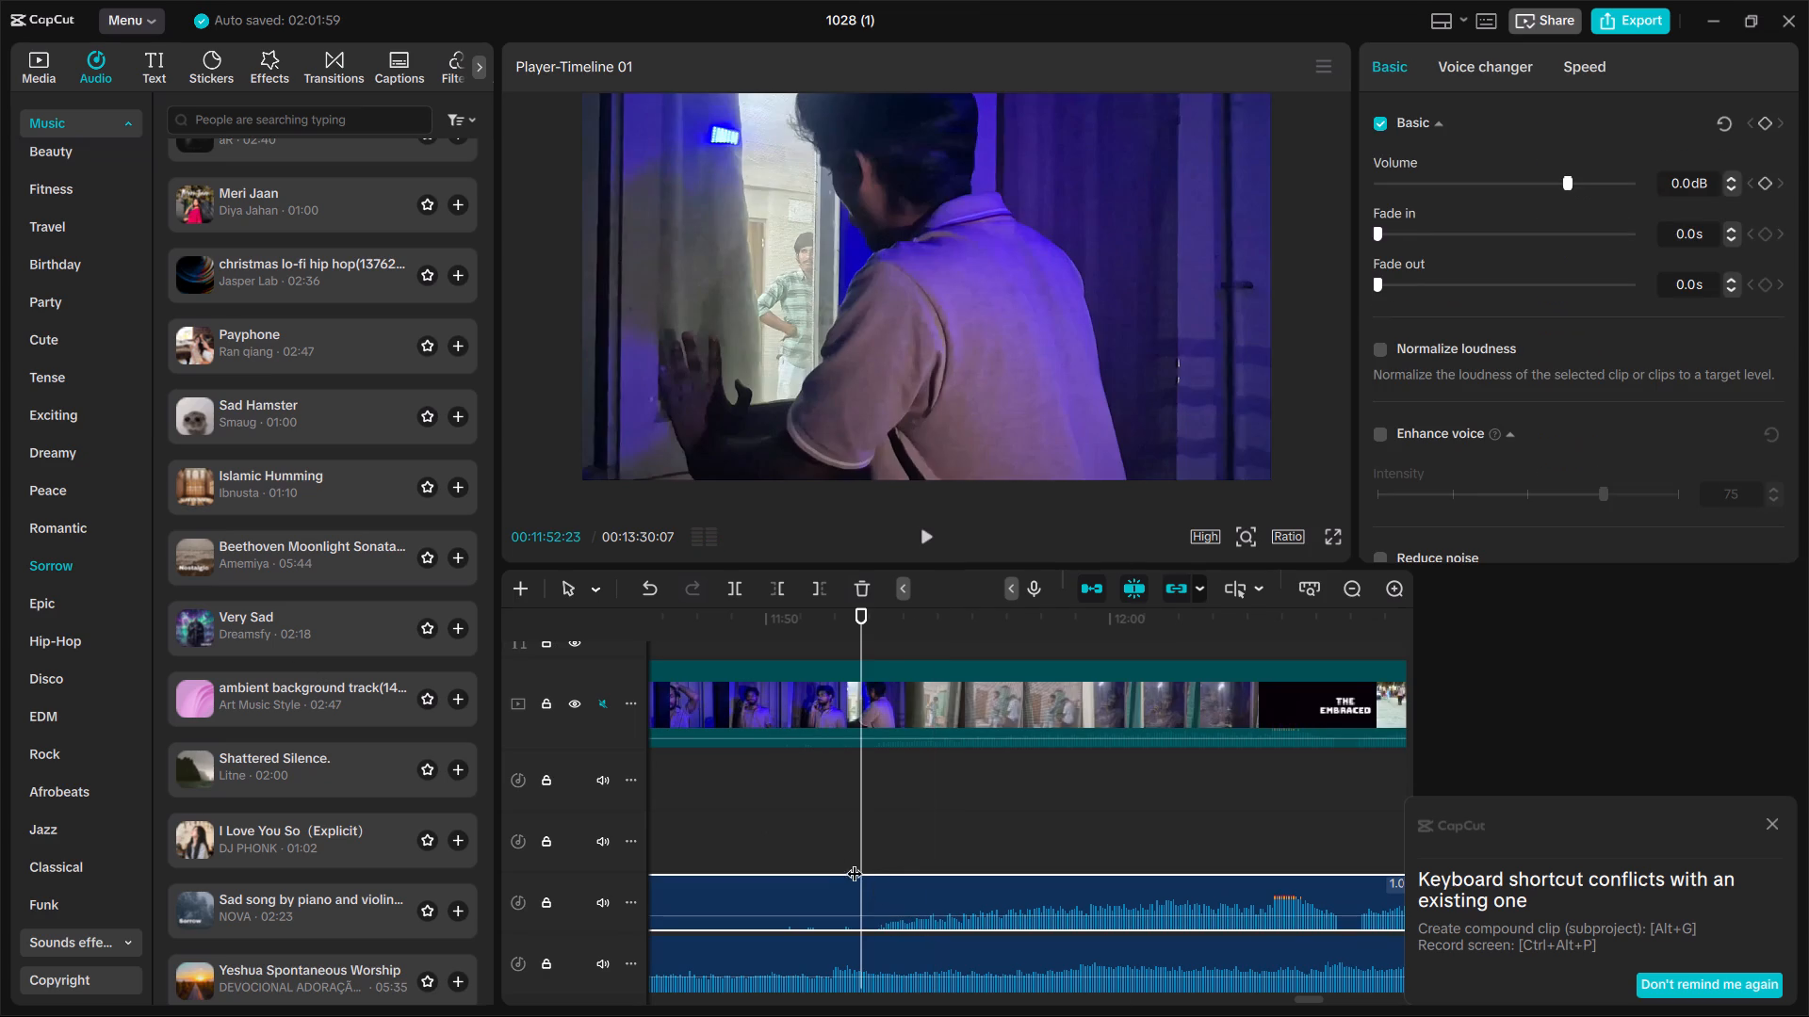
left_click(731, 589)
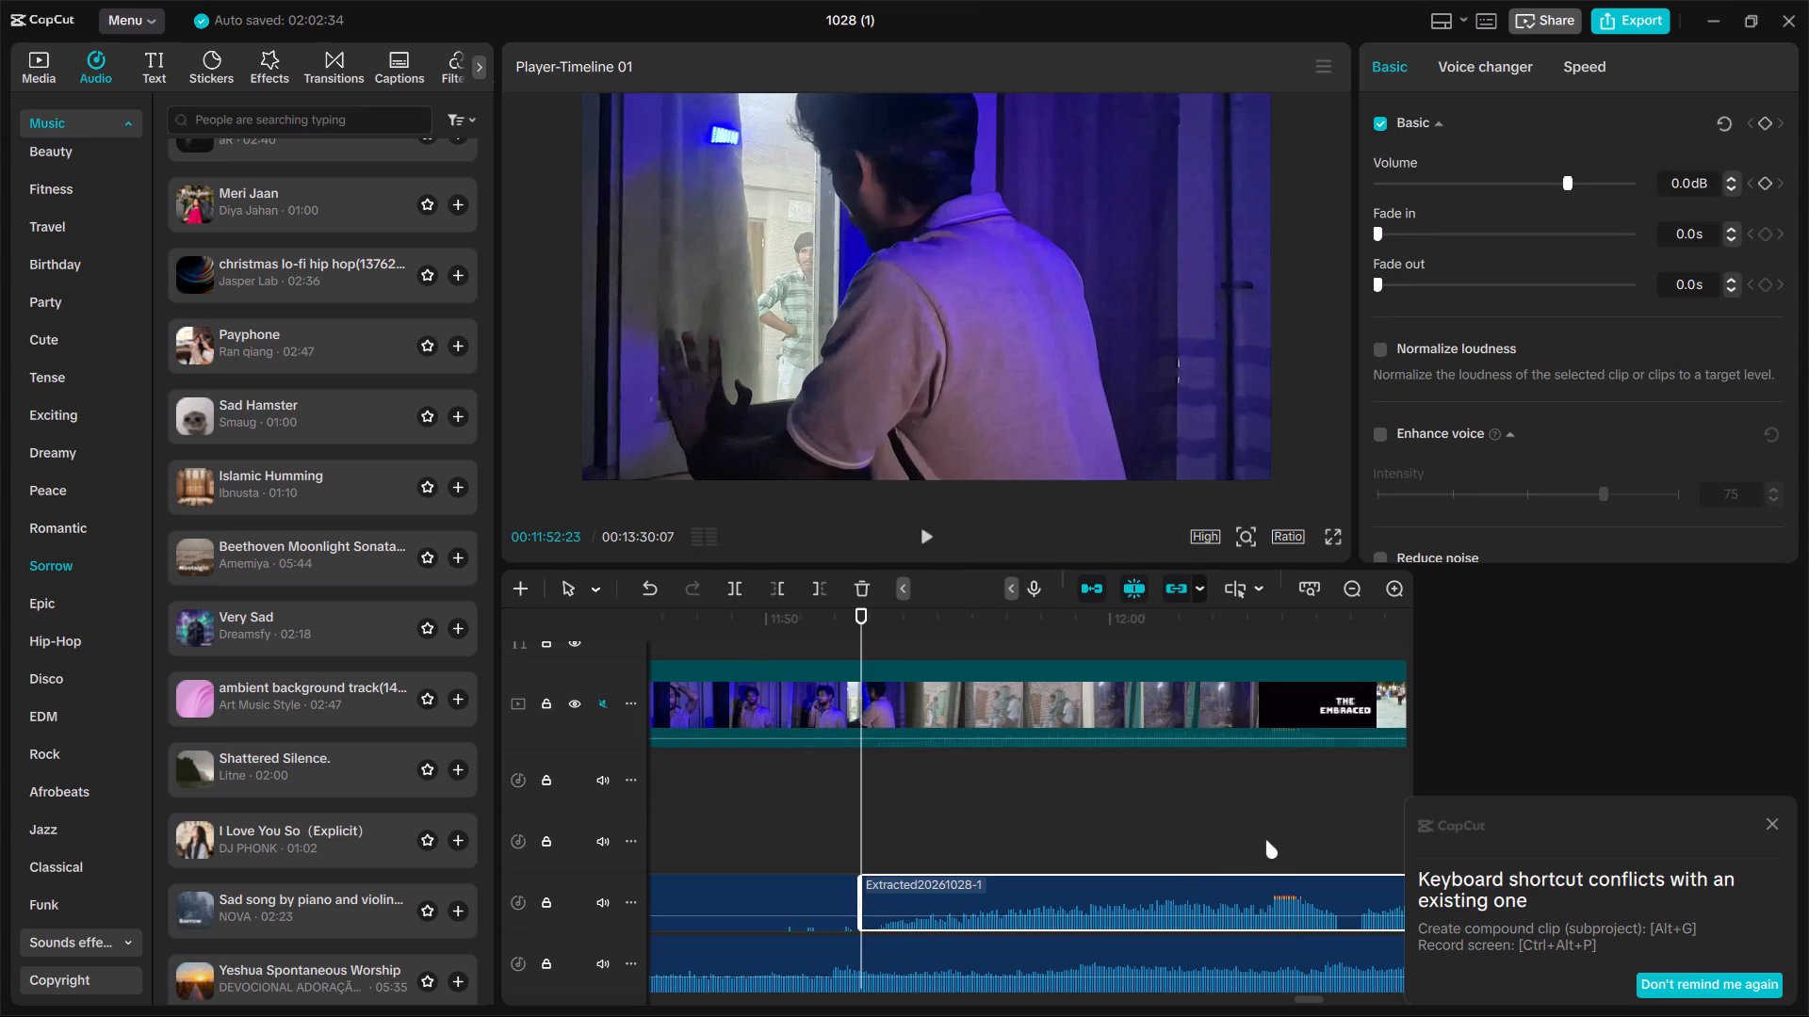
Split the extracted audio again at 12:04:17, at the start of the THE EMBRACED title shot.
key("space")
key("space")
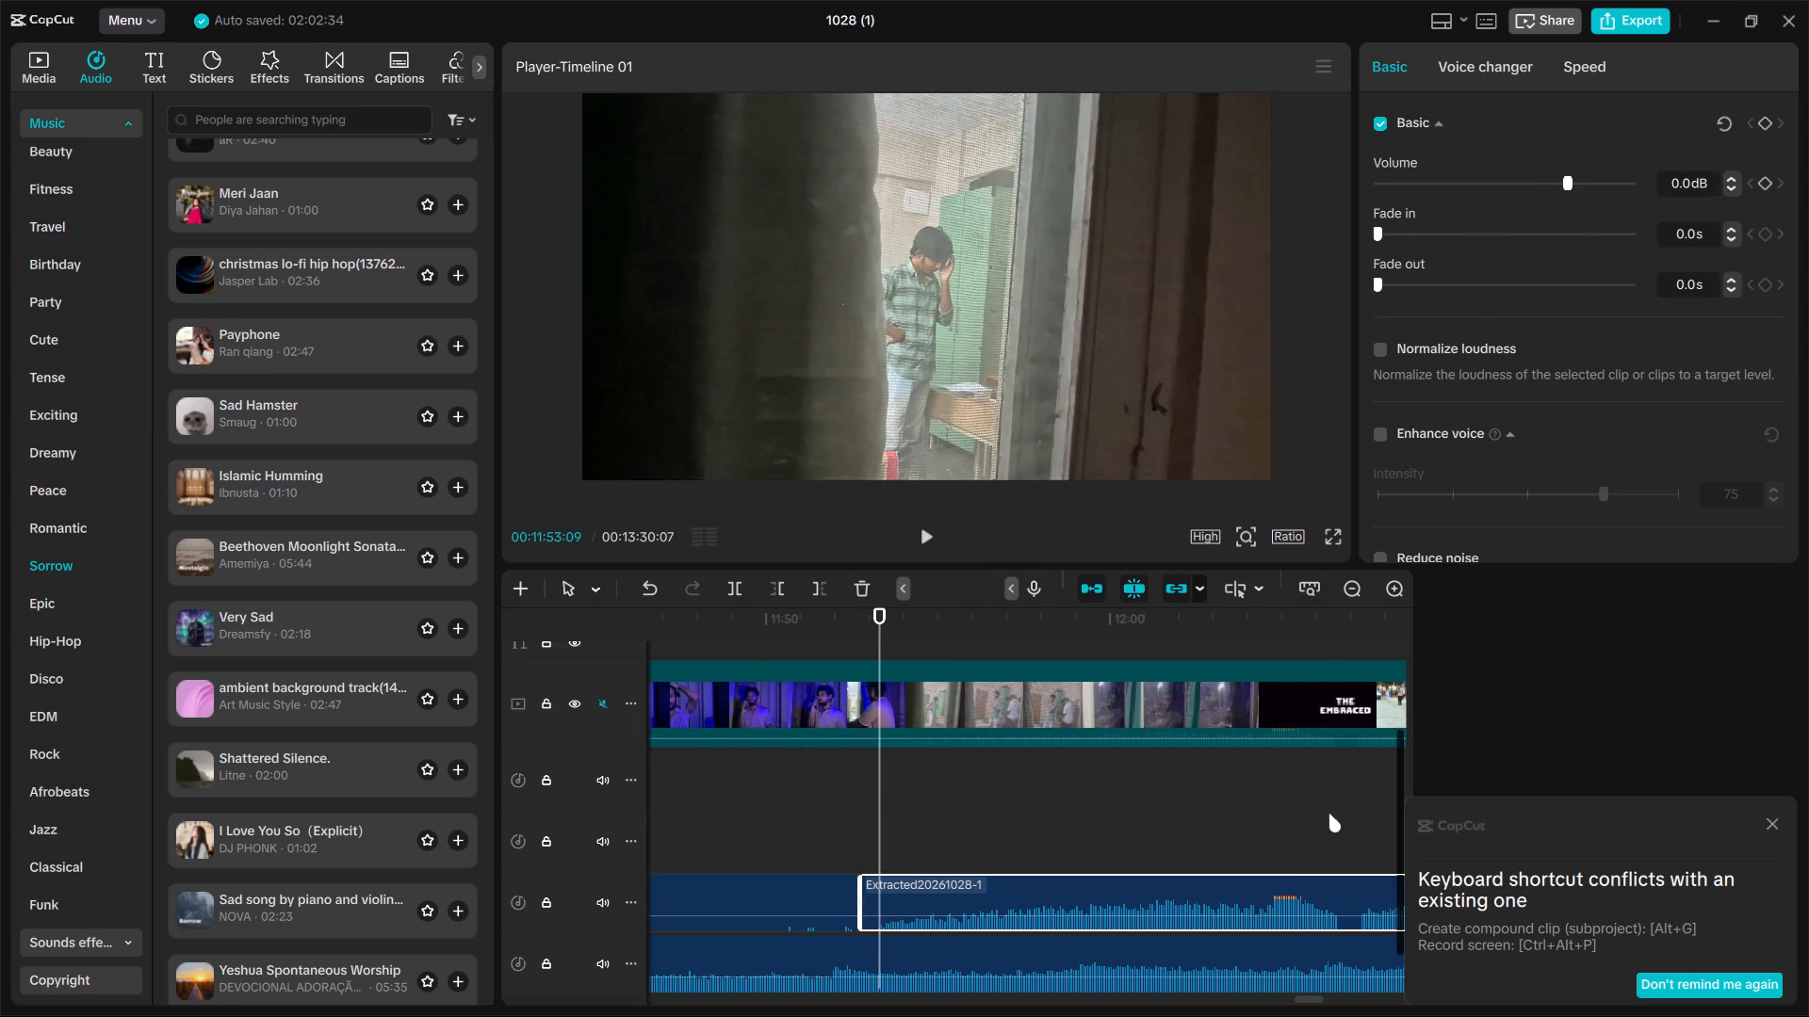
left_click(1326, 813)
left_click(1326, 813)
left_click_drag(1326, 813, 1247, 814)
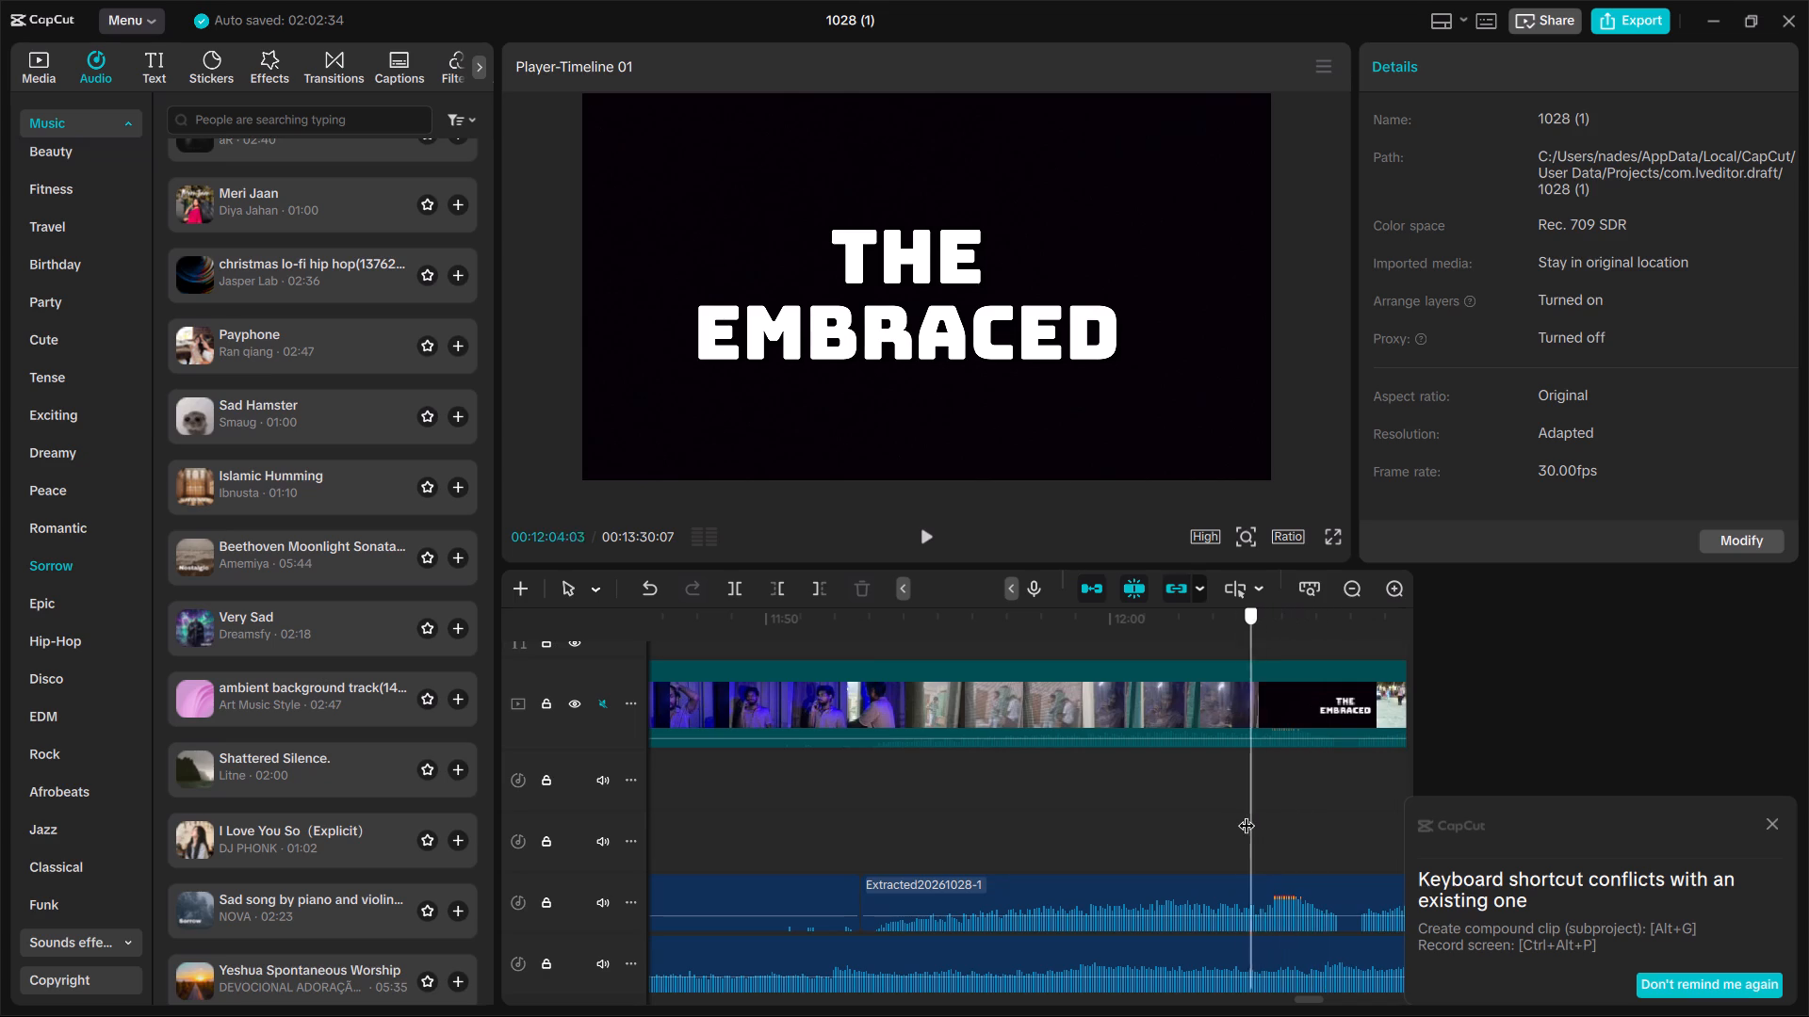
left_click_drag(1247, 814, 1215, 795)
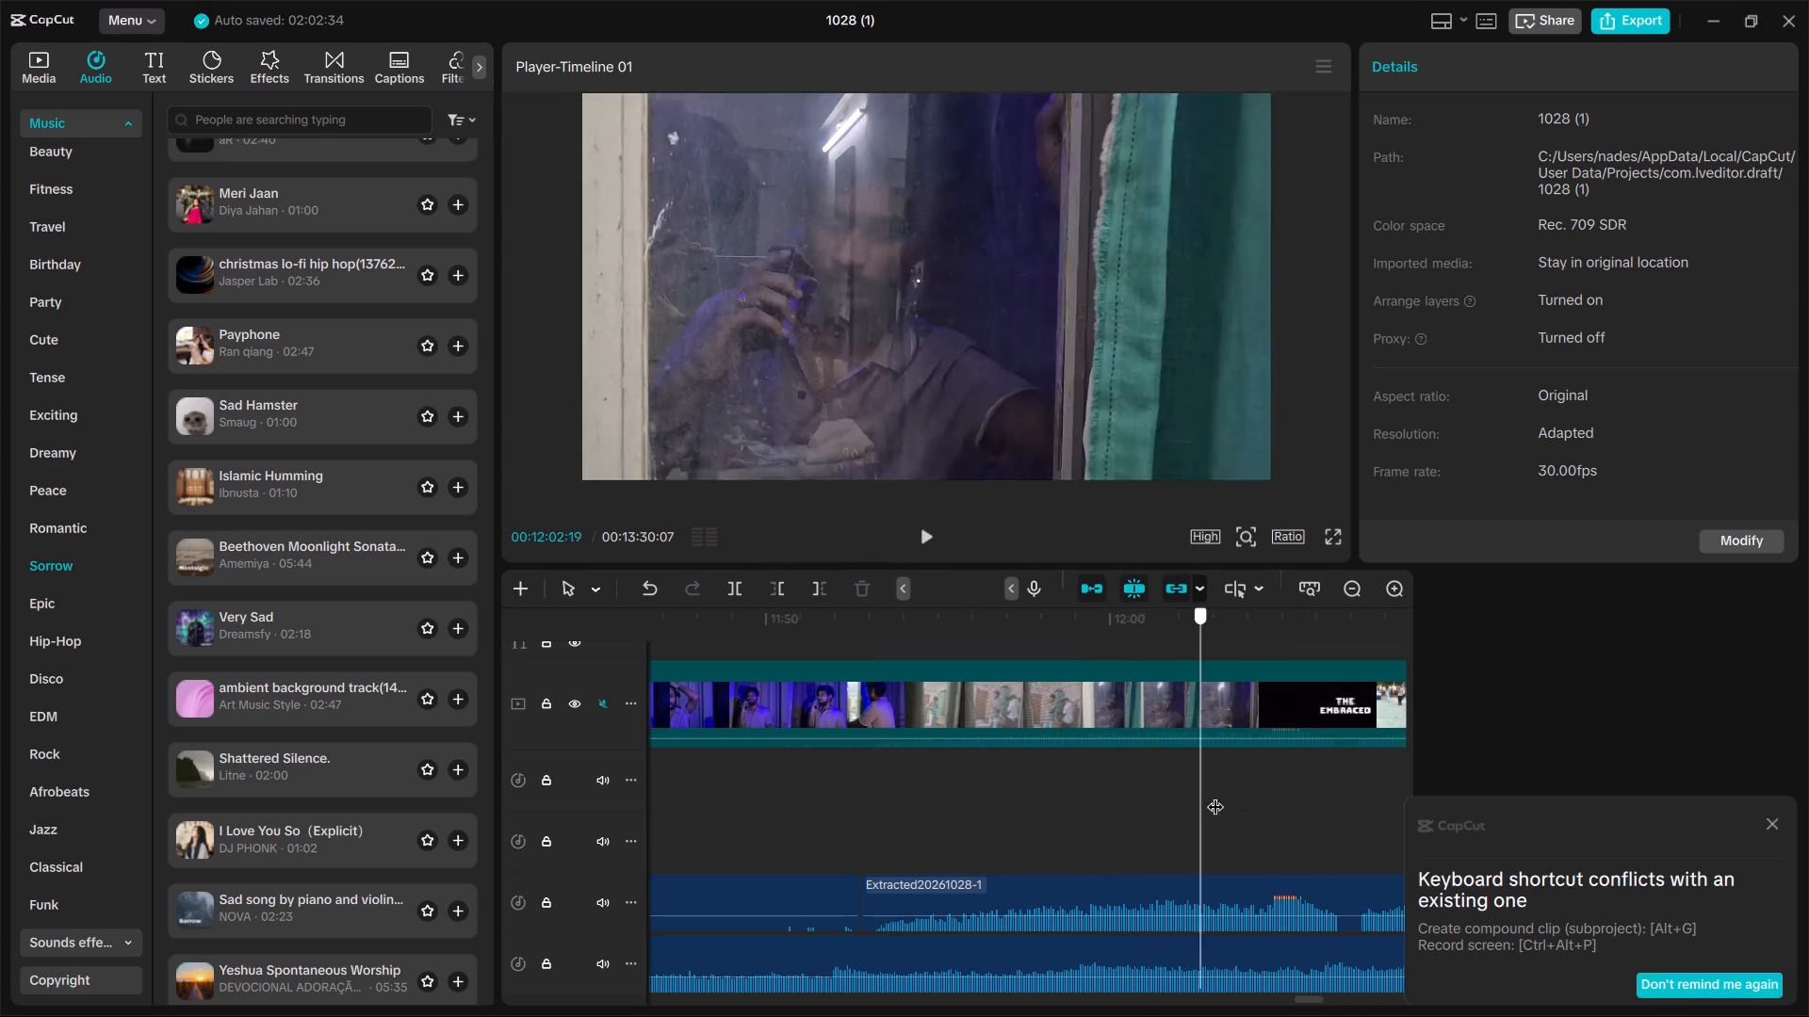
left_click_drag(1215, 795, 1223, 790)
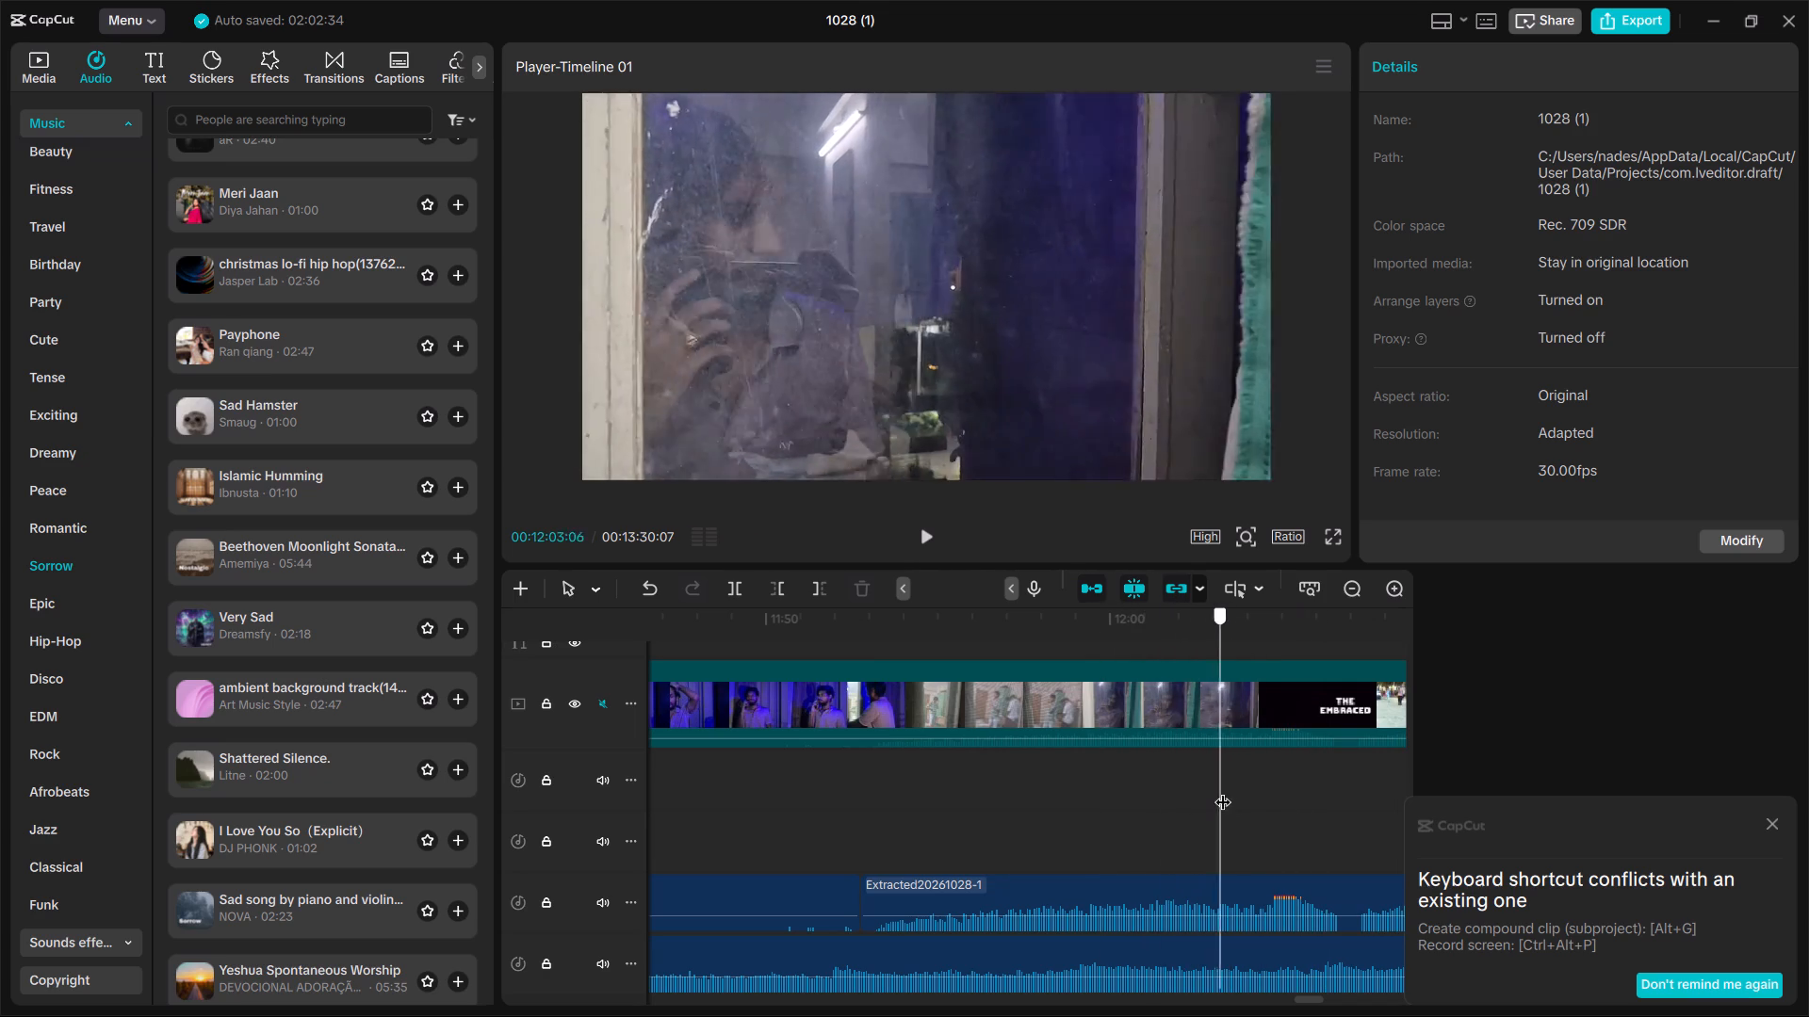
left_click_drag(1223, 790, 1267, 782)
left_click(1268, 904)
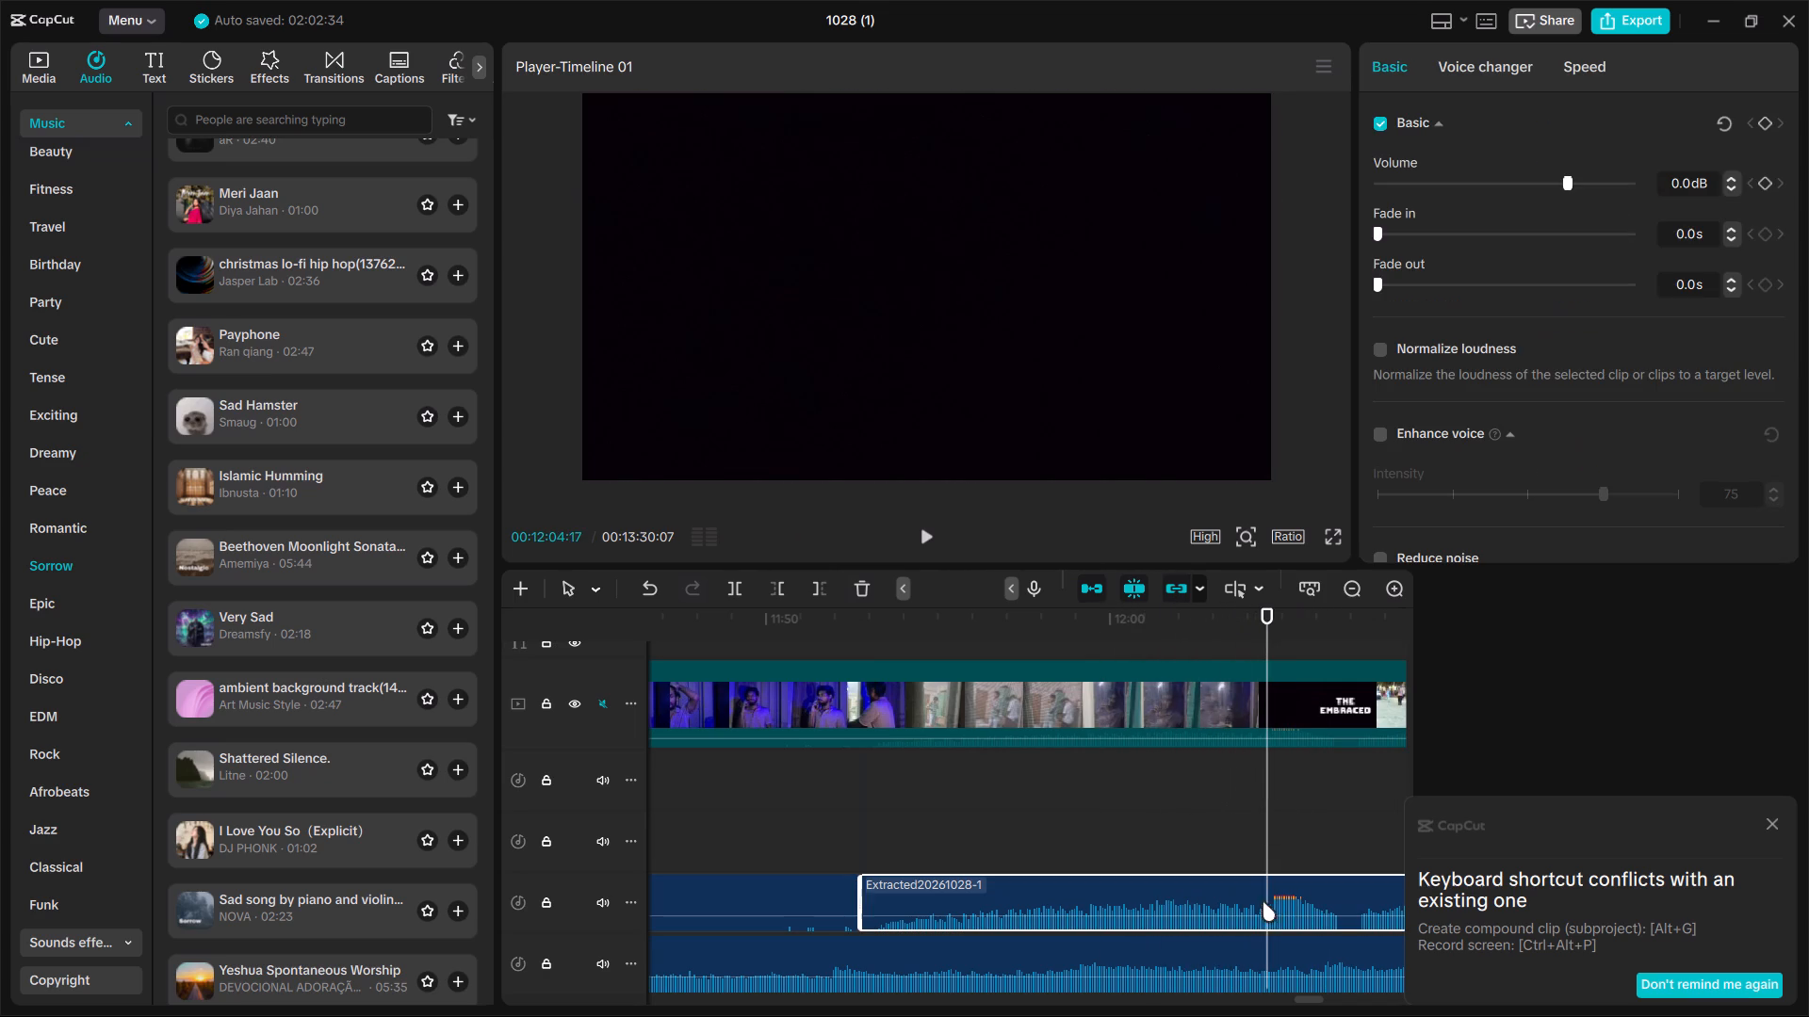
left_click(735, 595)
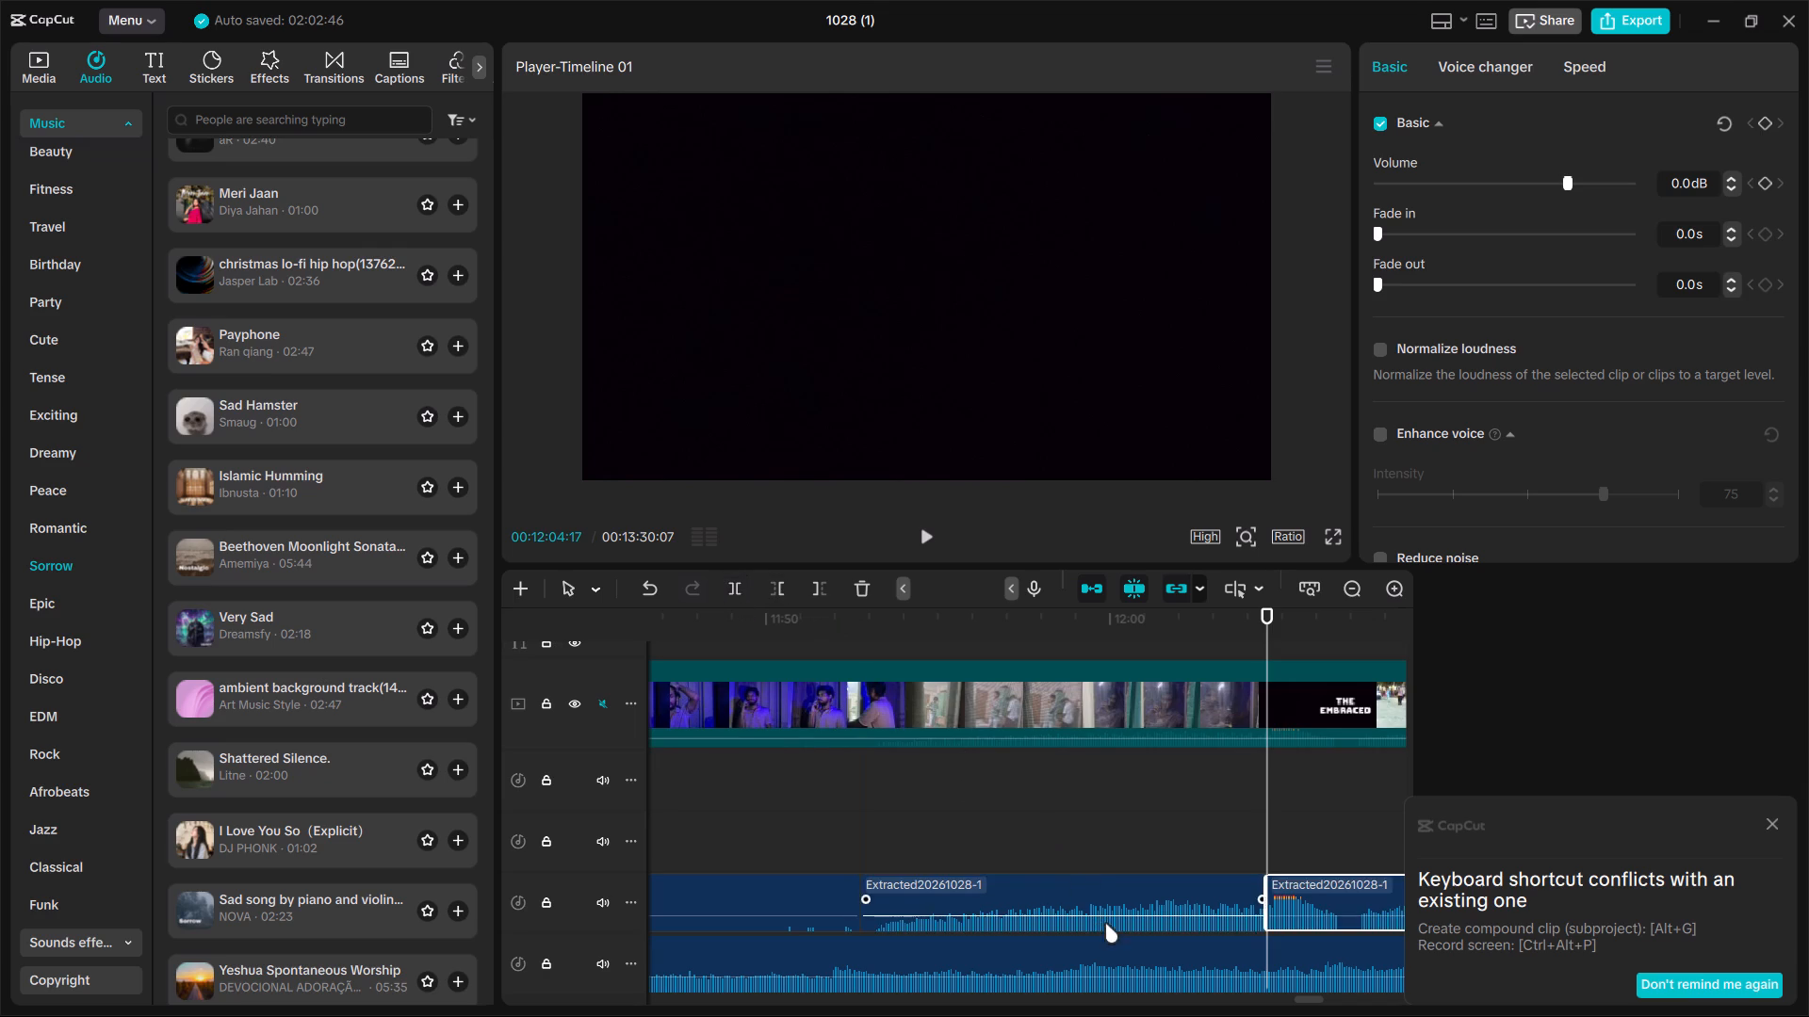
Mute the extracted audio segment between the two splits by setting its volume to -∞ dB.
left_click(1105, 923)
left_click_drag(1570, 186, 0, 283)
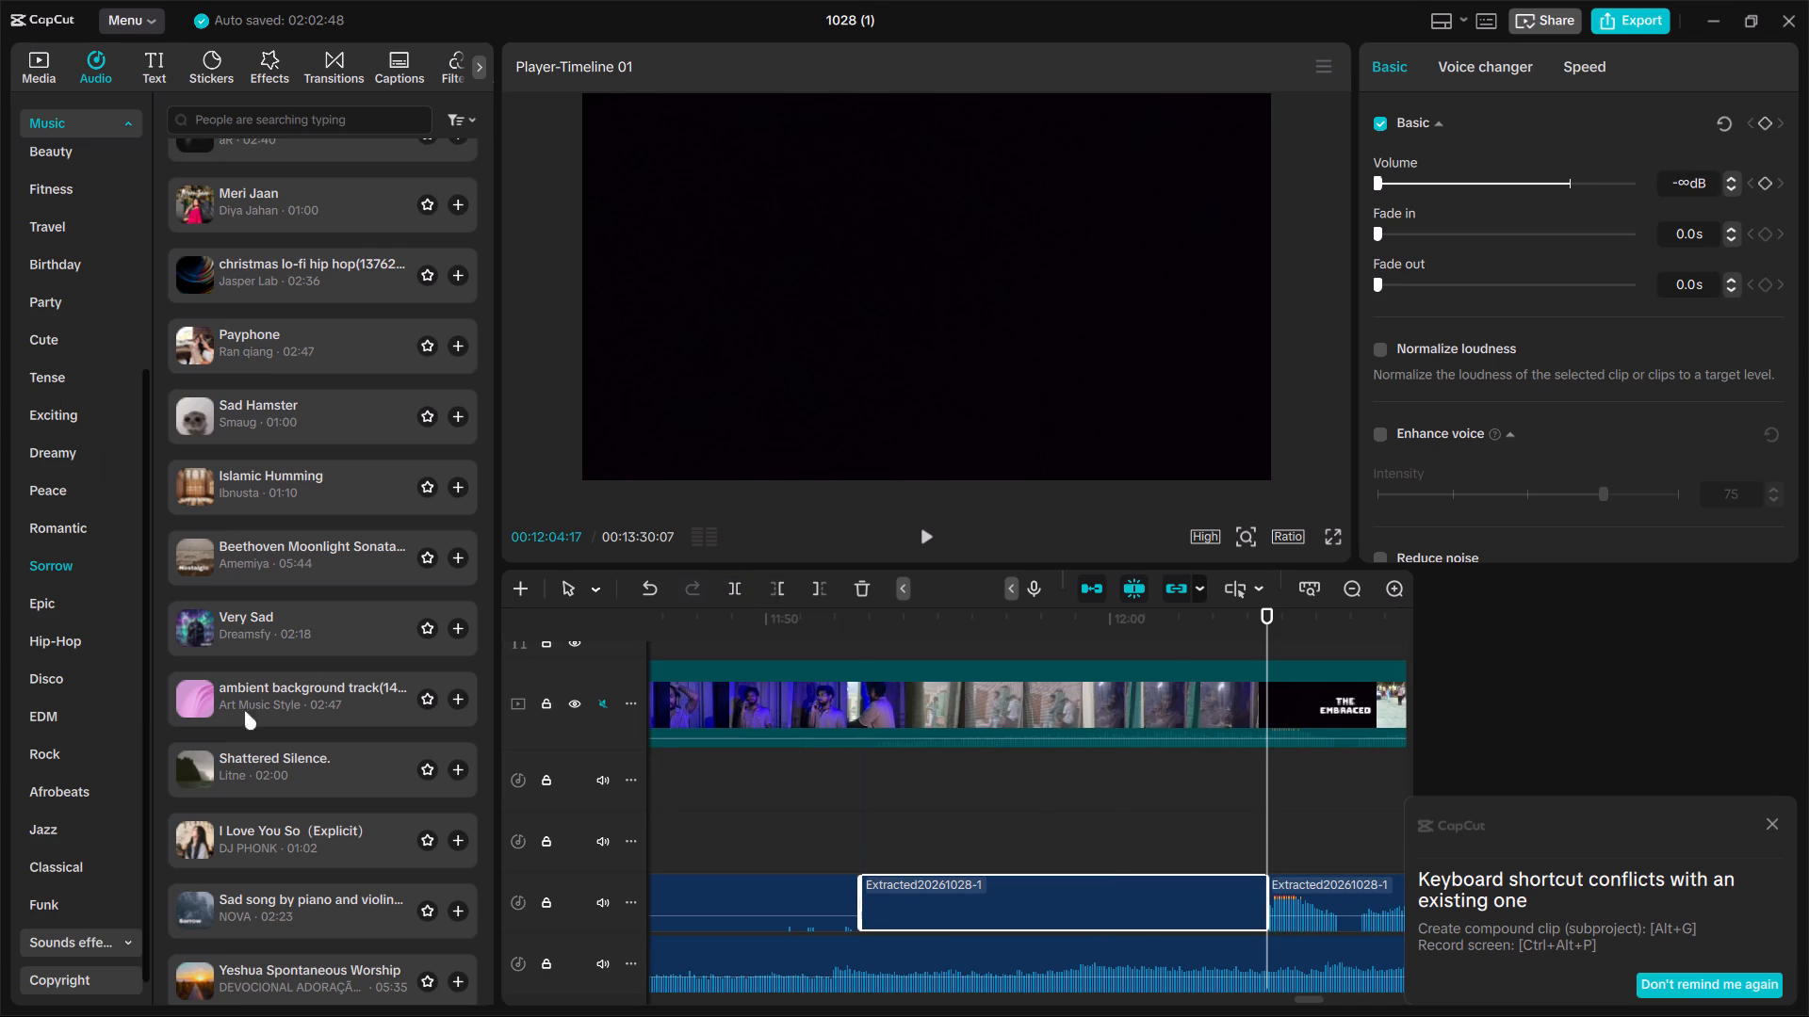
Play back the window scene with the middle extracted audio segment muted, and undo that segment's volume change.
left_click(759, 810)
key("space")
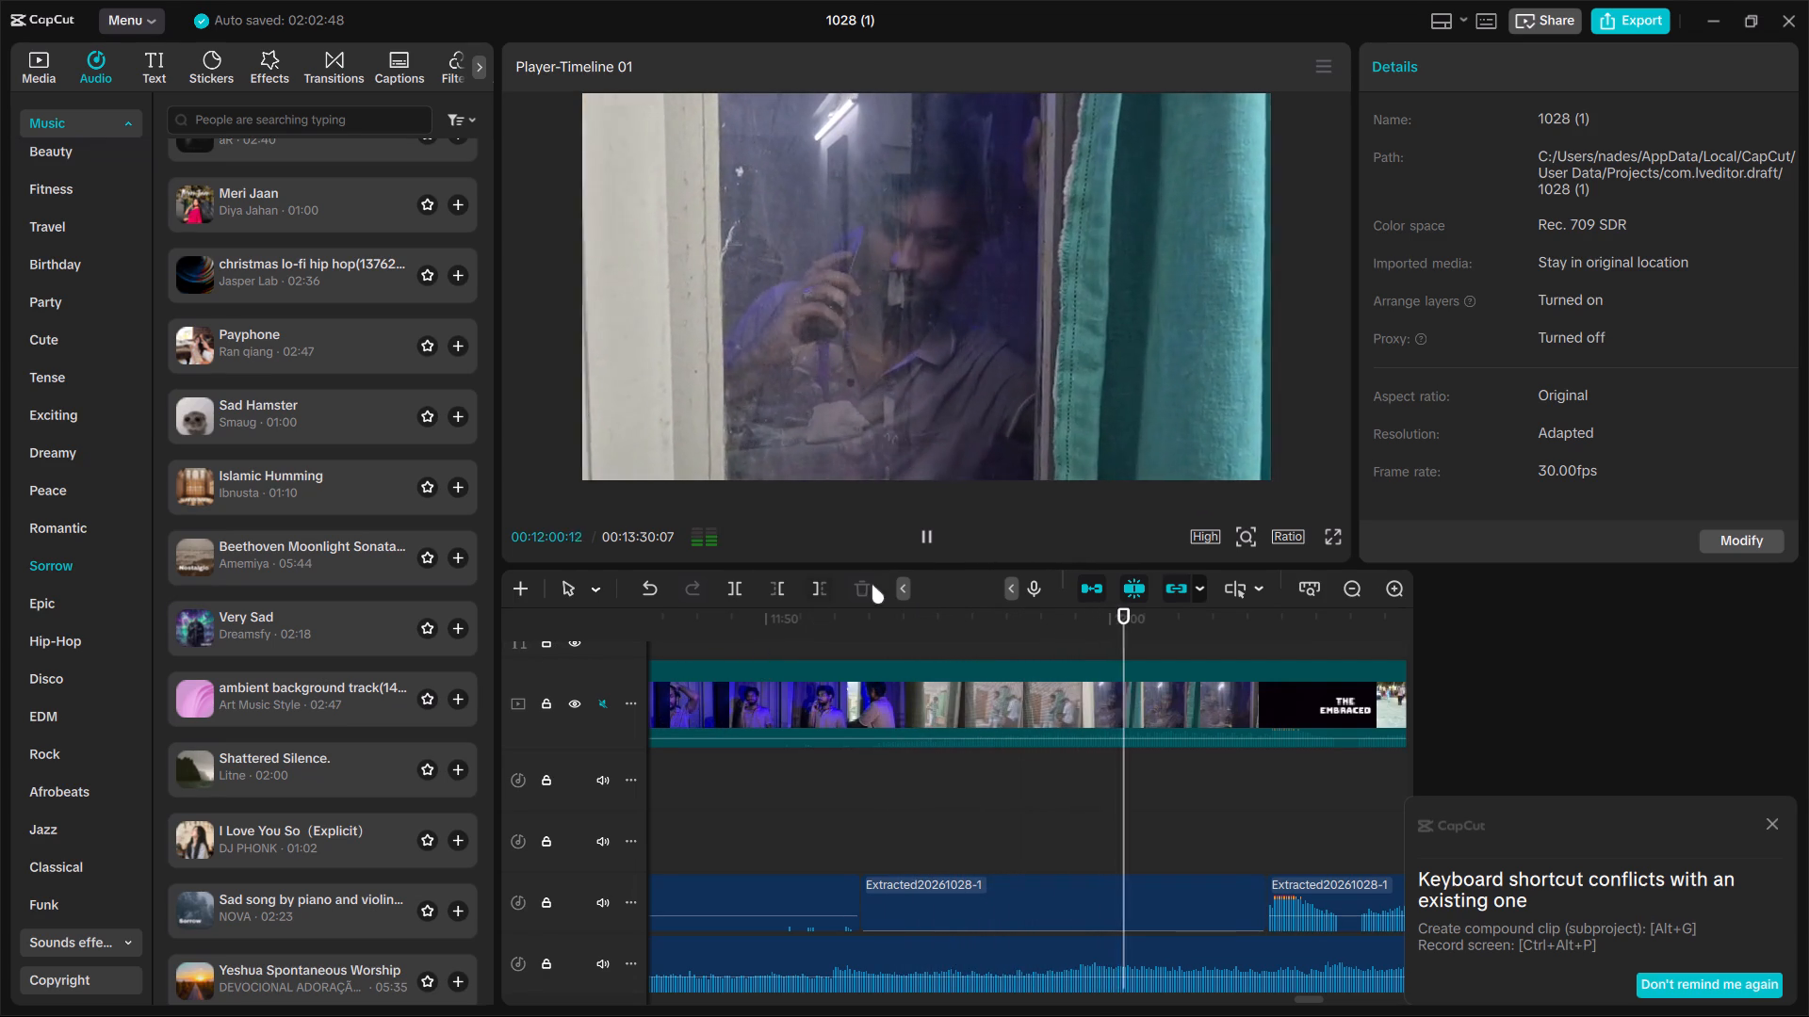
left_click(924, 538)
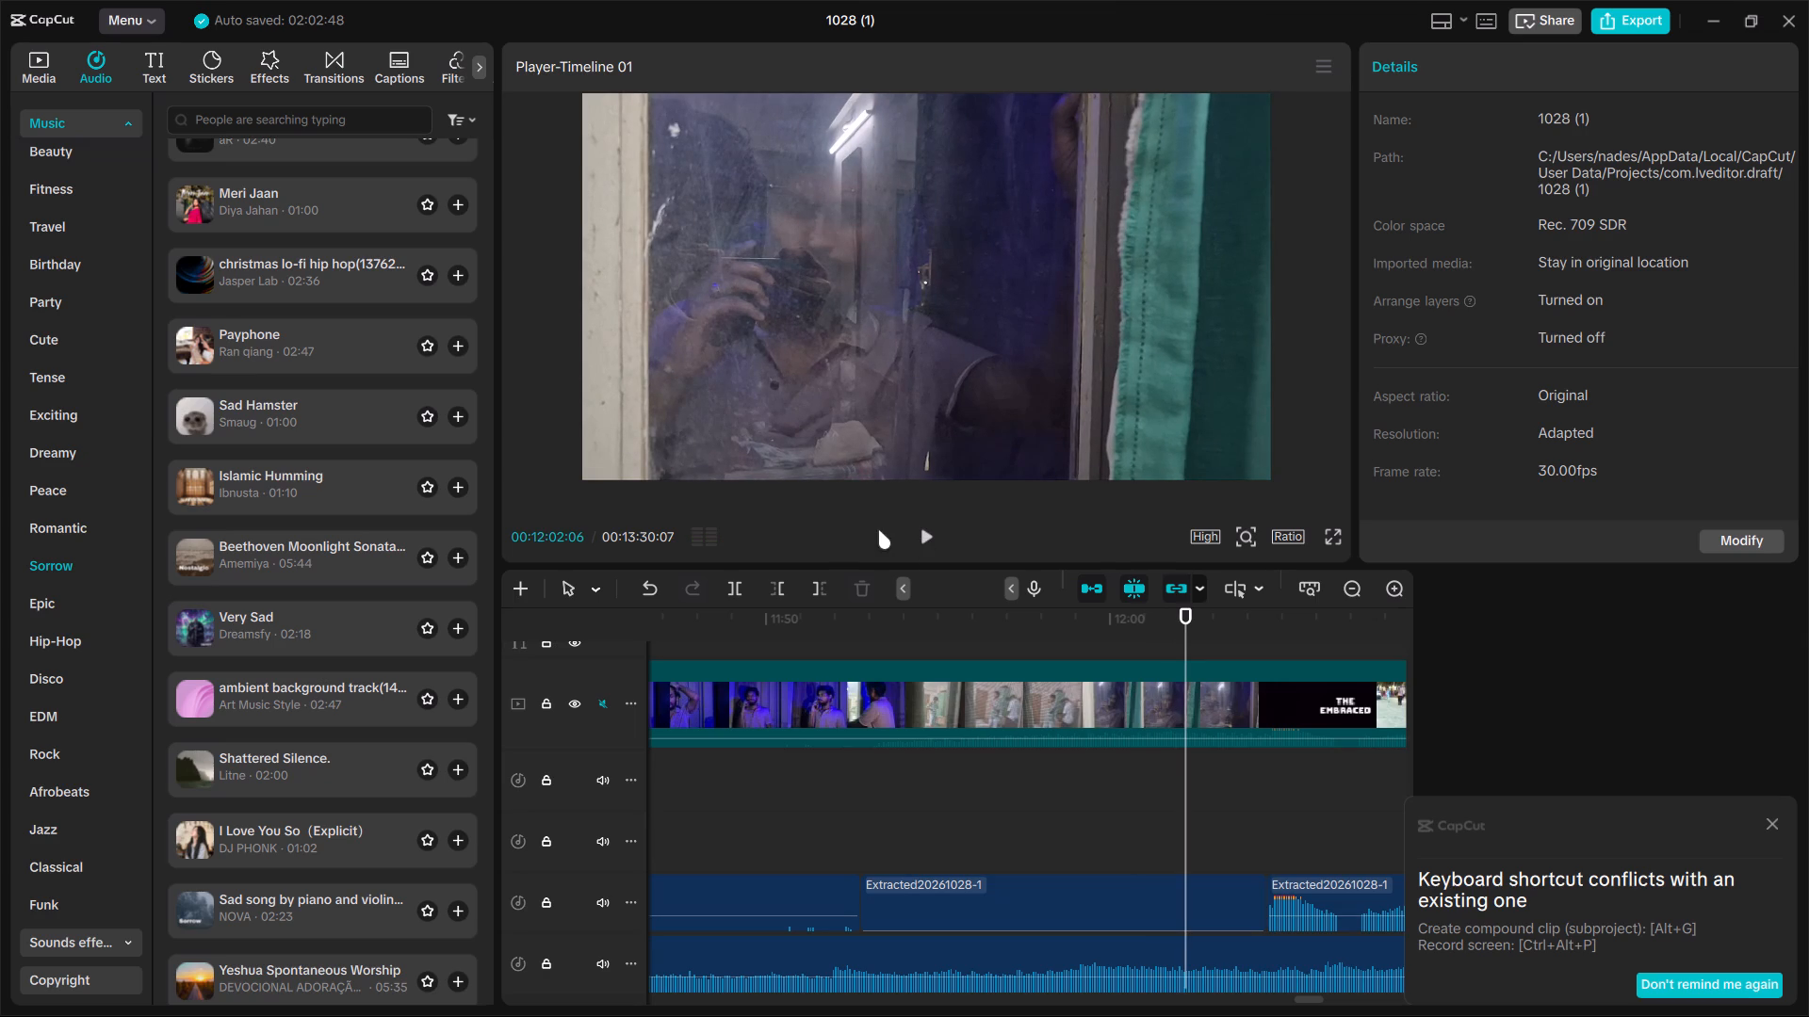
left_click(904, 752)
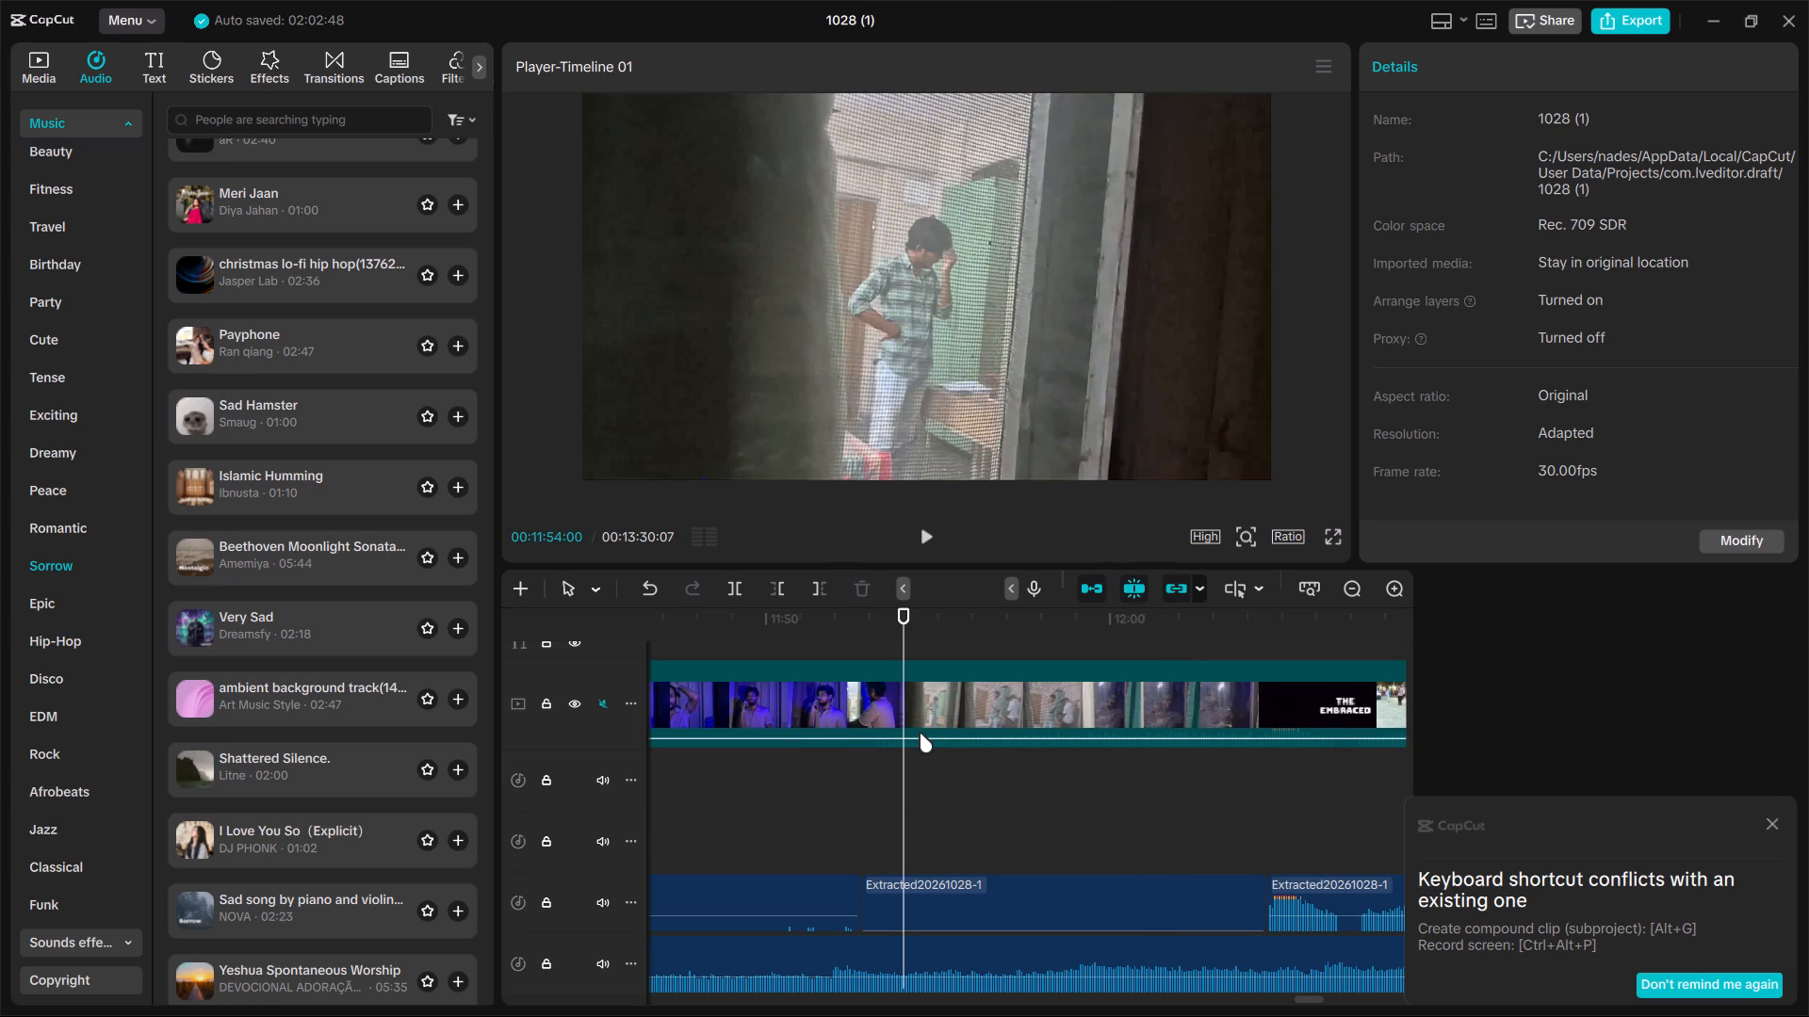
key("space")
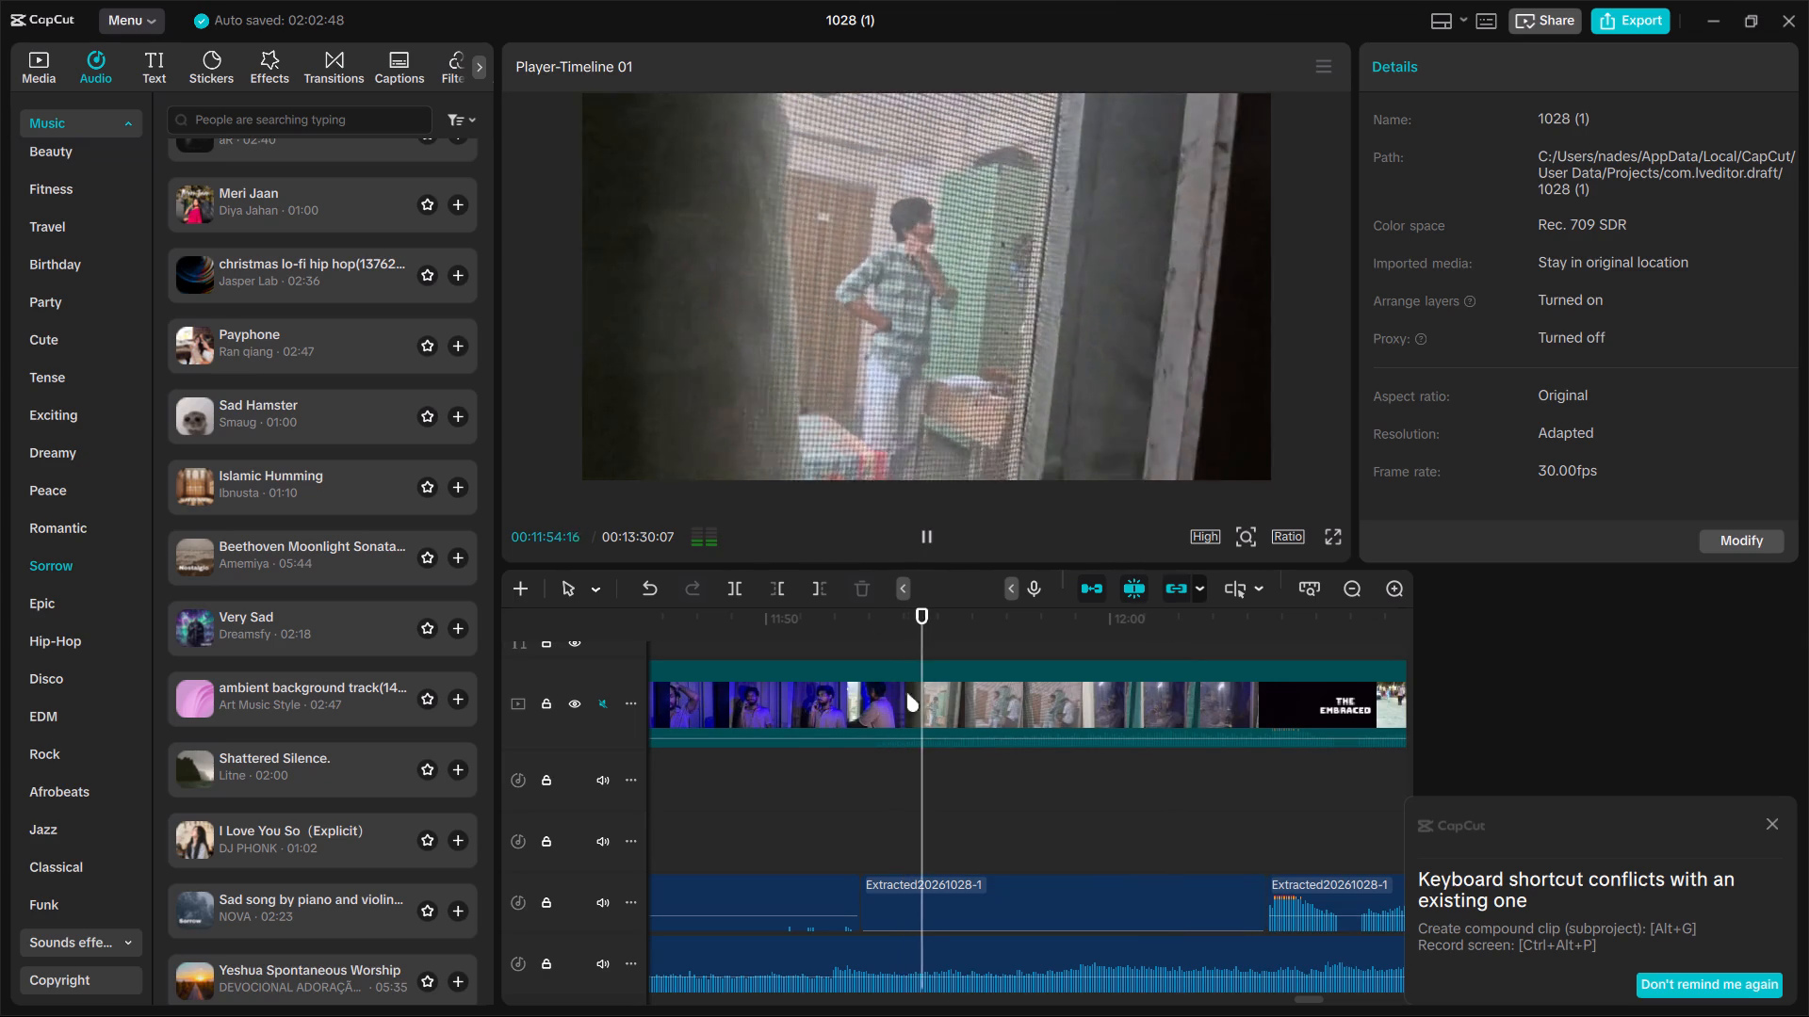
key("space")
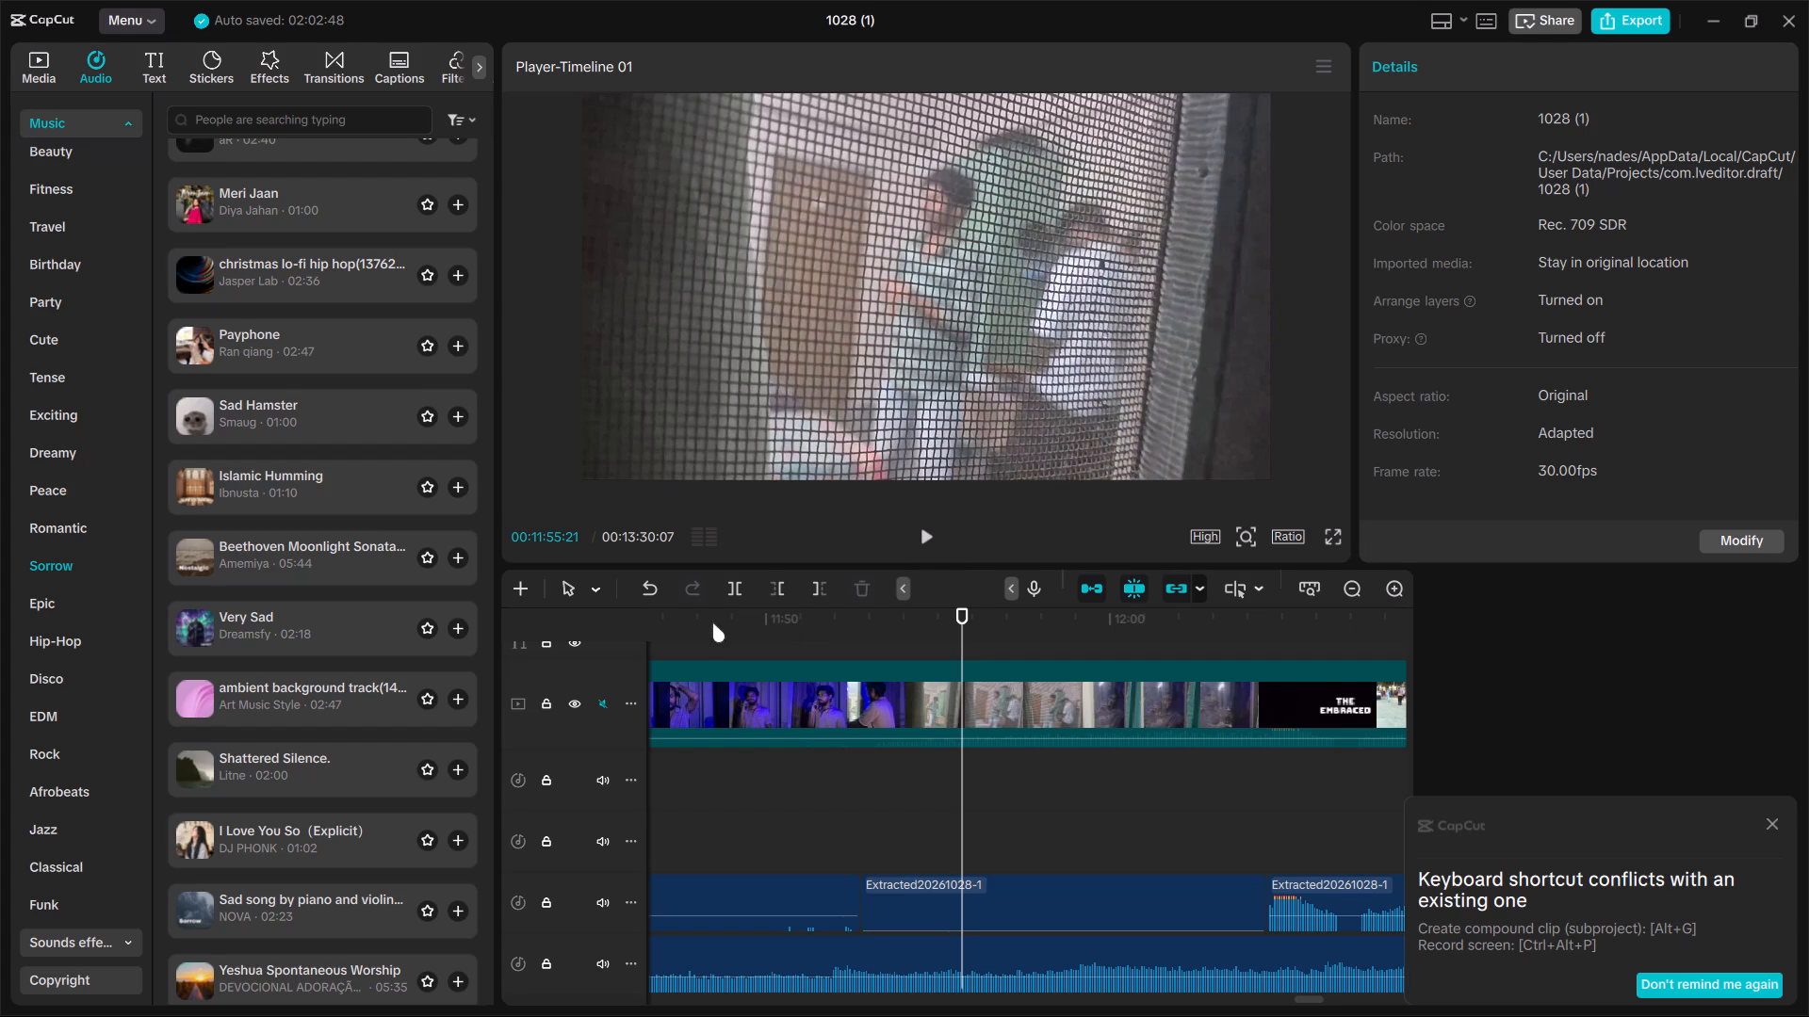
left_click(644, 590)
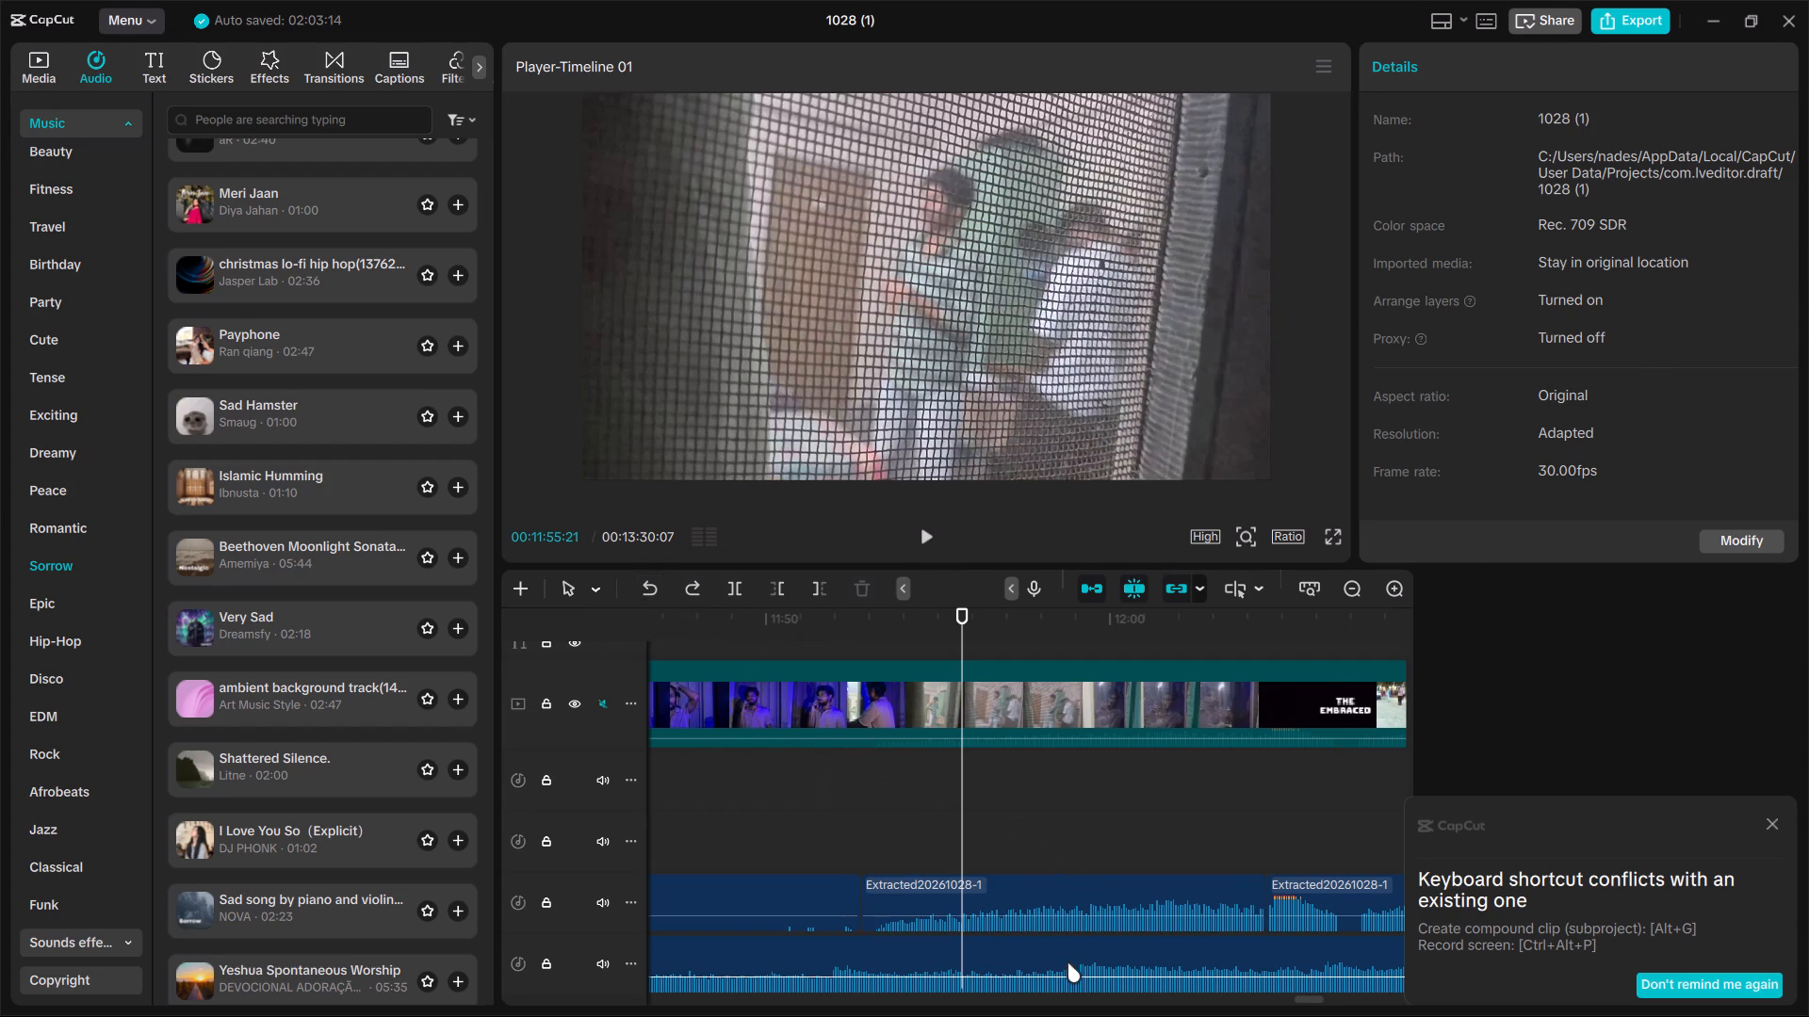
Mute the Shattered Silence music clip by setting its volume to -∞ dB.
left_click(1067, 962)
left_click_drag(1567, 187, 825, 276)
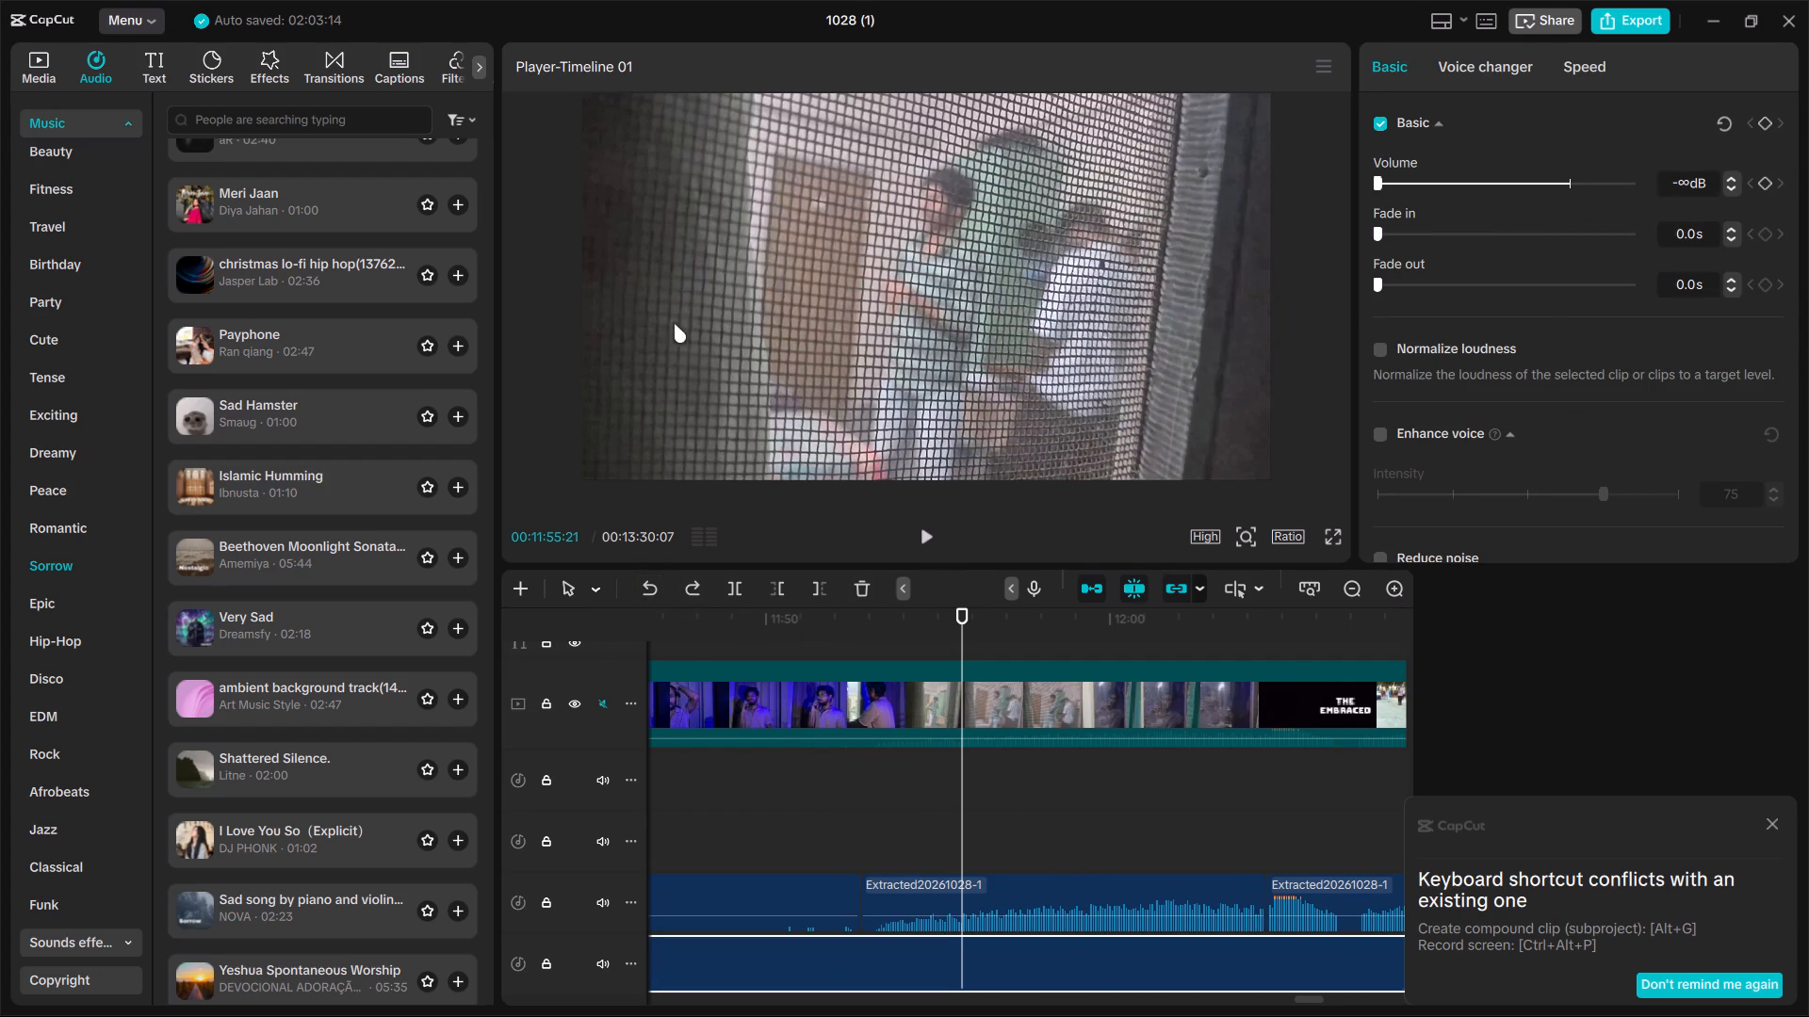
Play back the window scene to hear the extracted audio with the background music muted.
left_click(864, 848)
key("space")
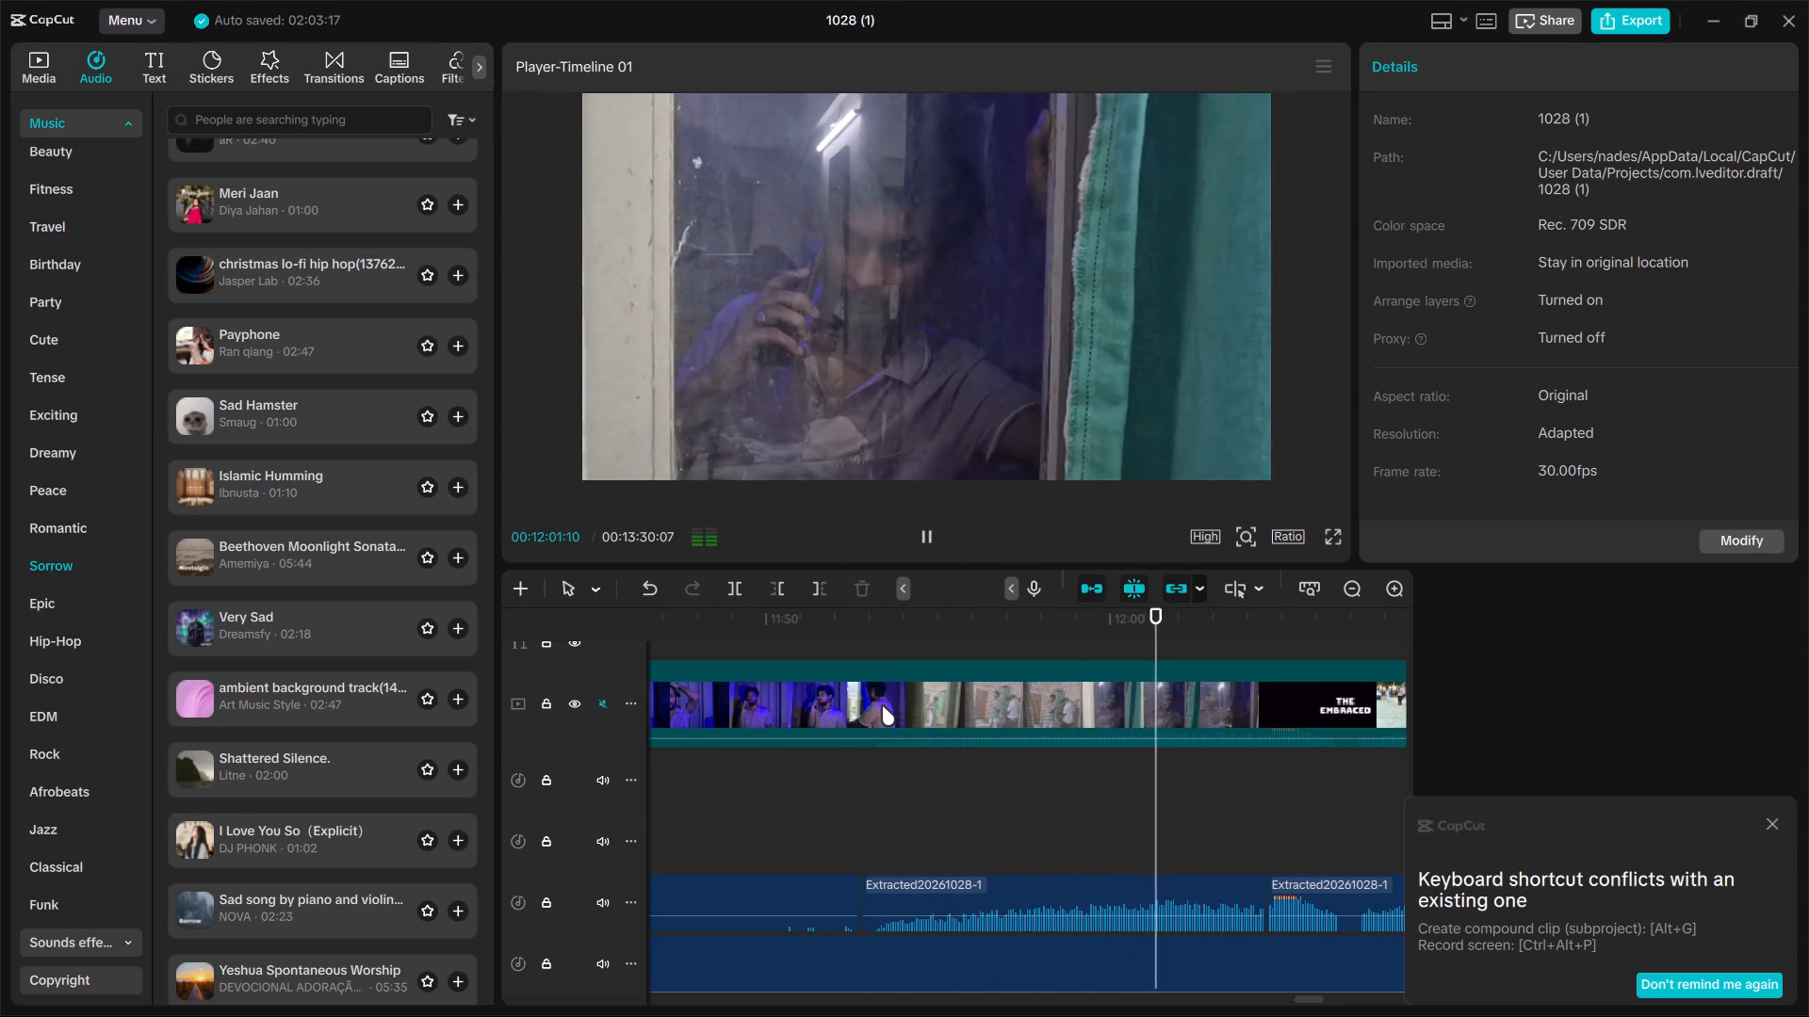
key("space")
key("space")
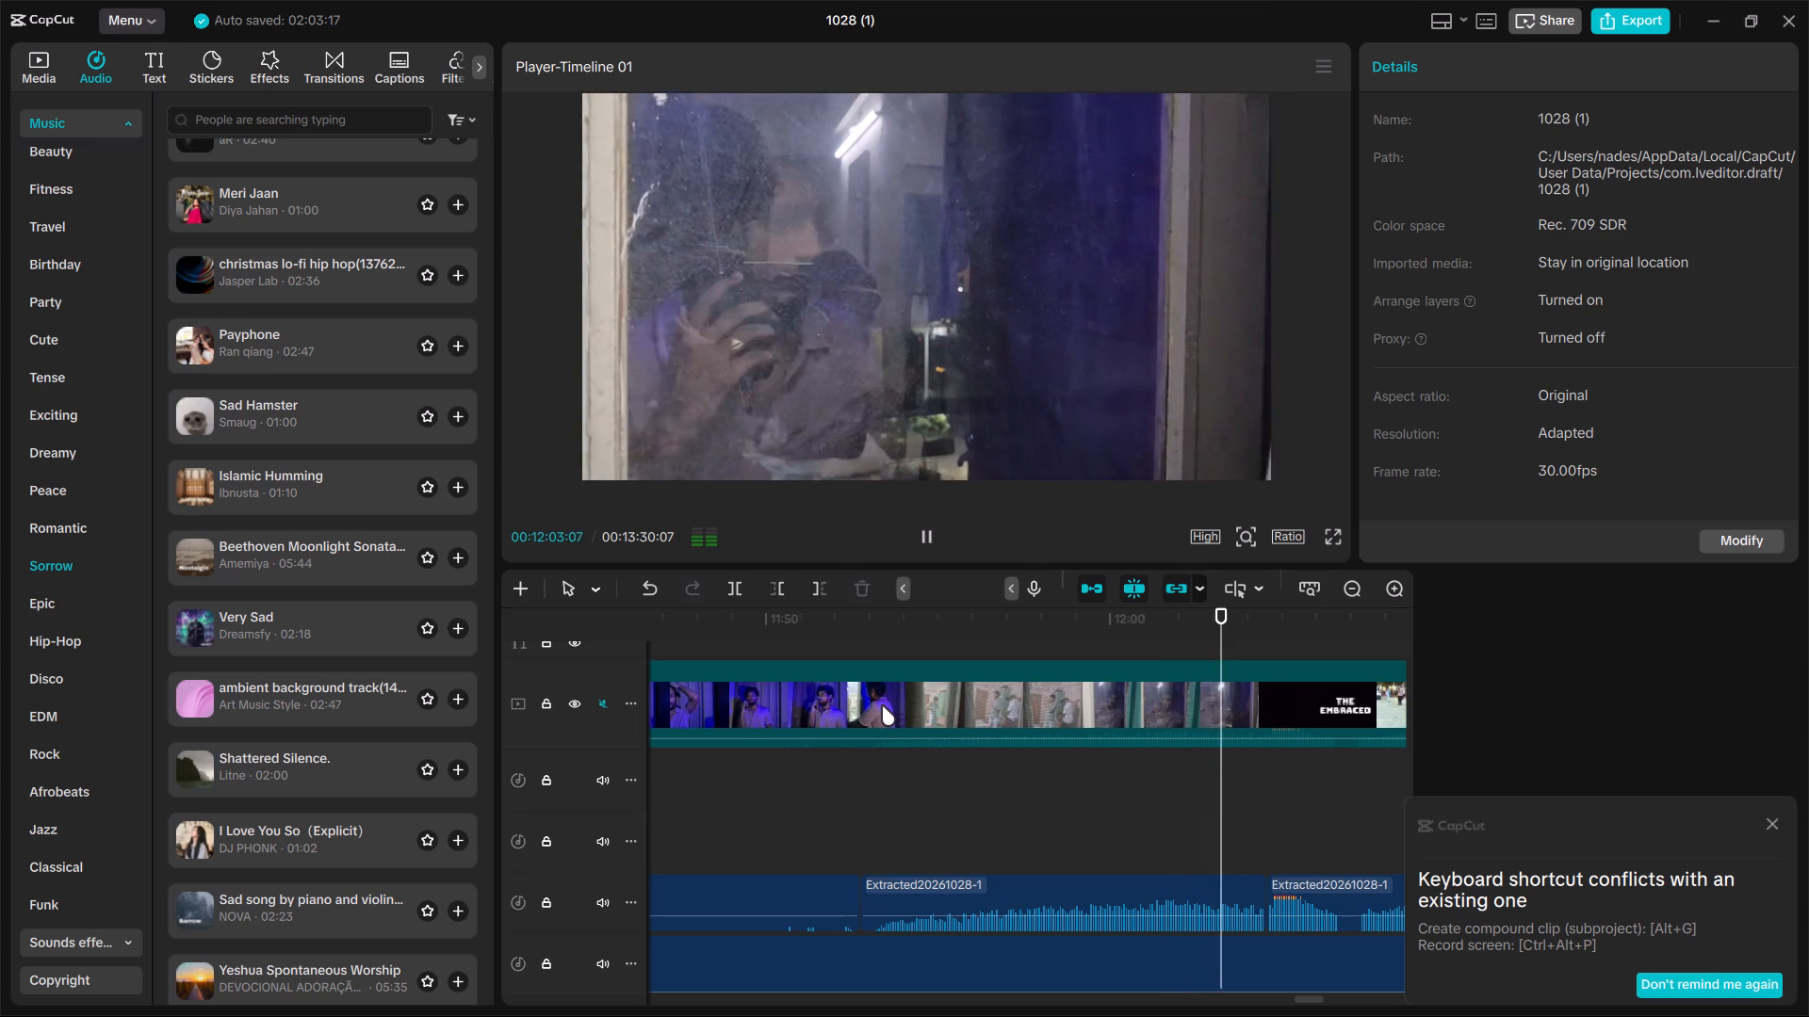
key("space")
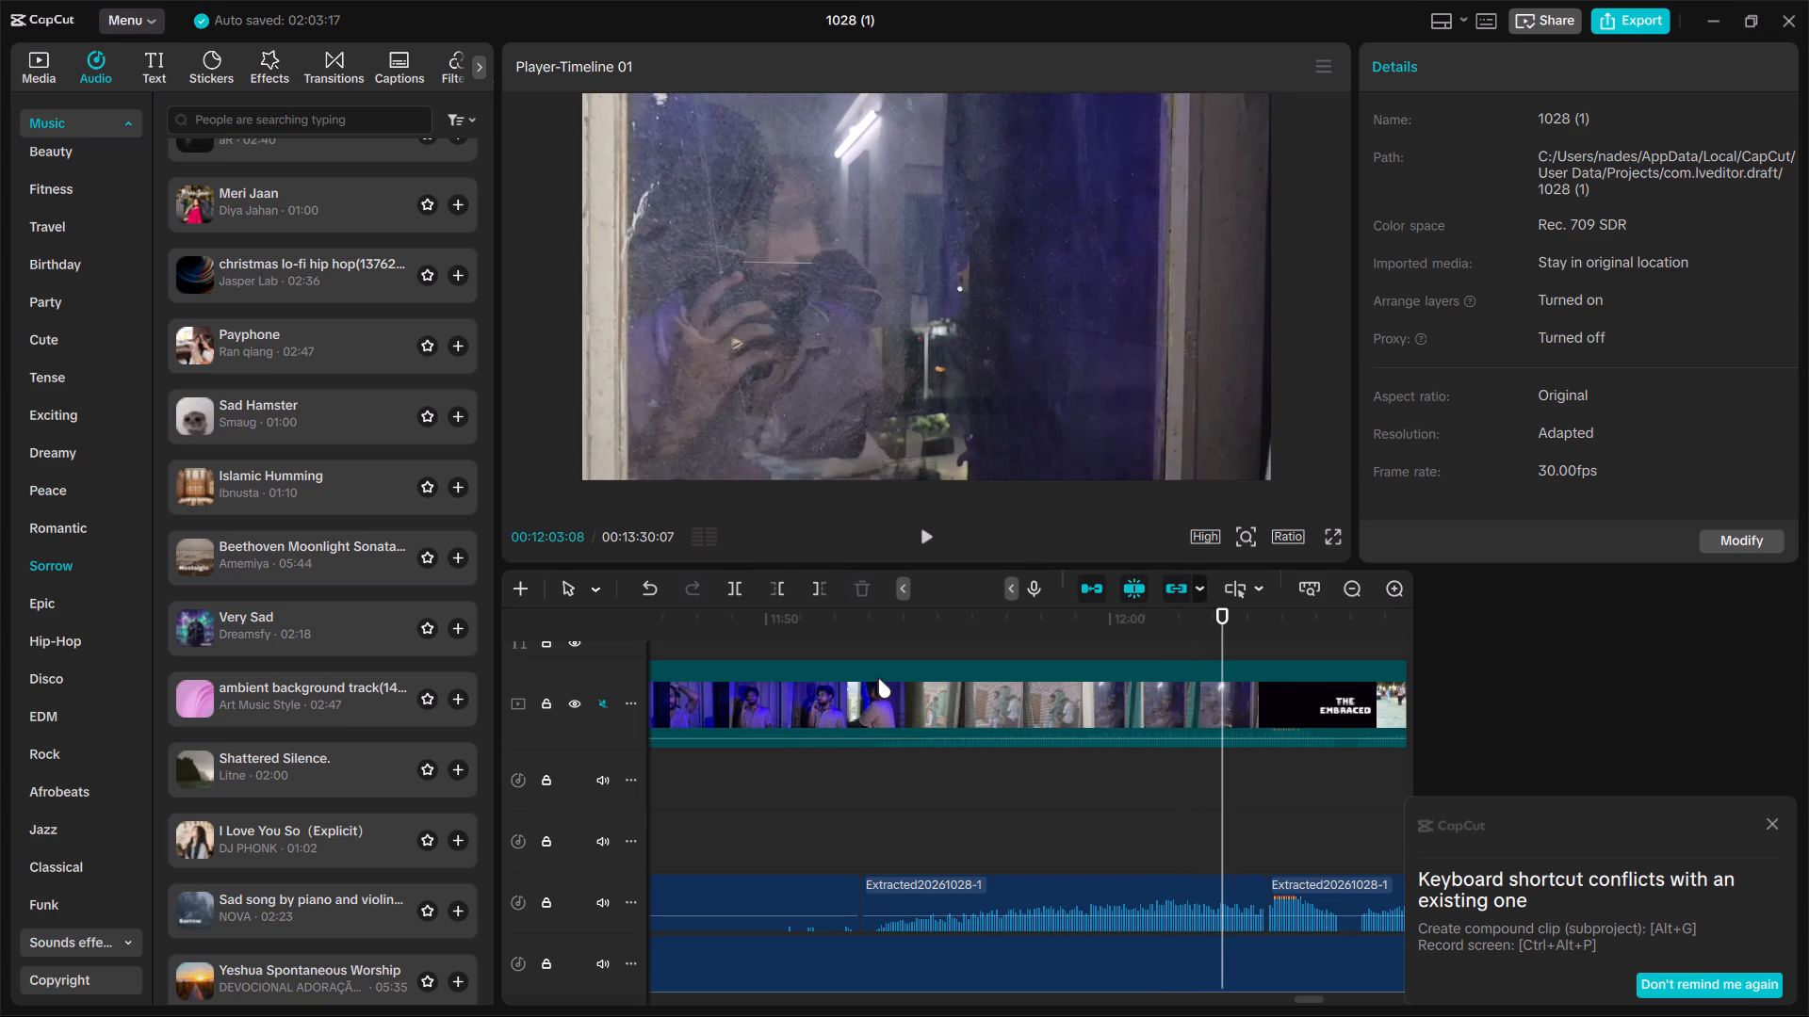
left_click(895, 766)
key("space")
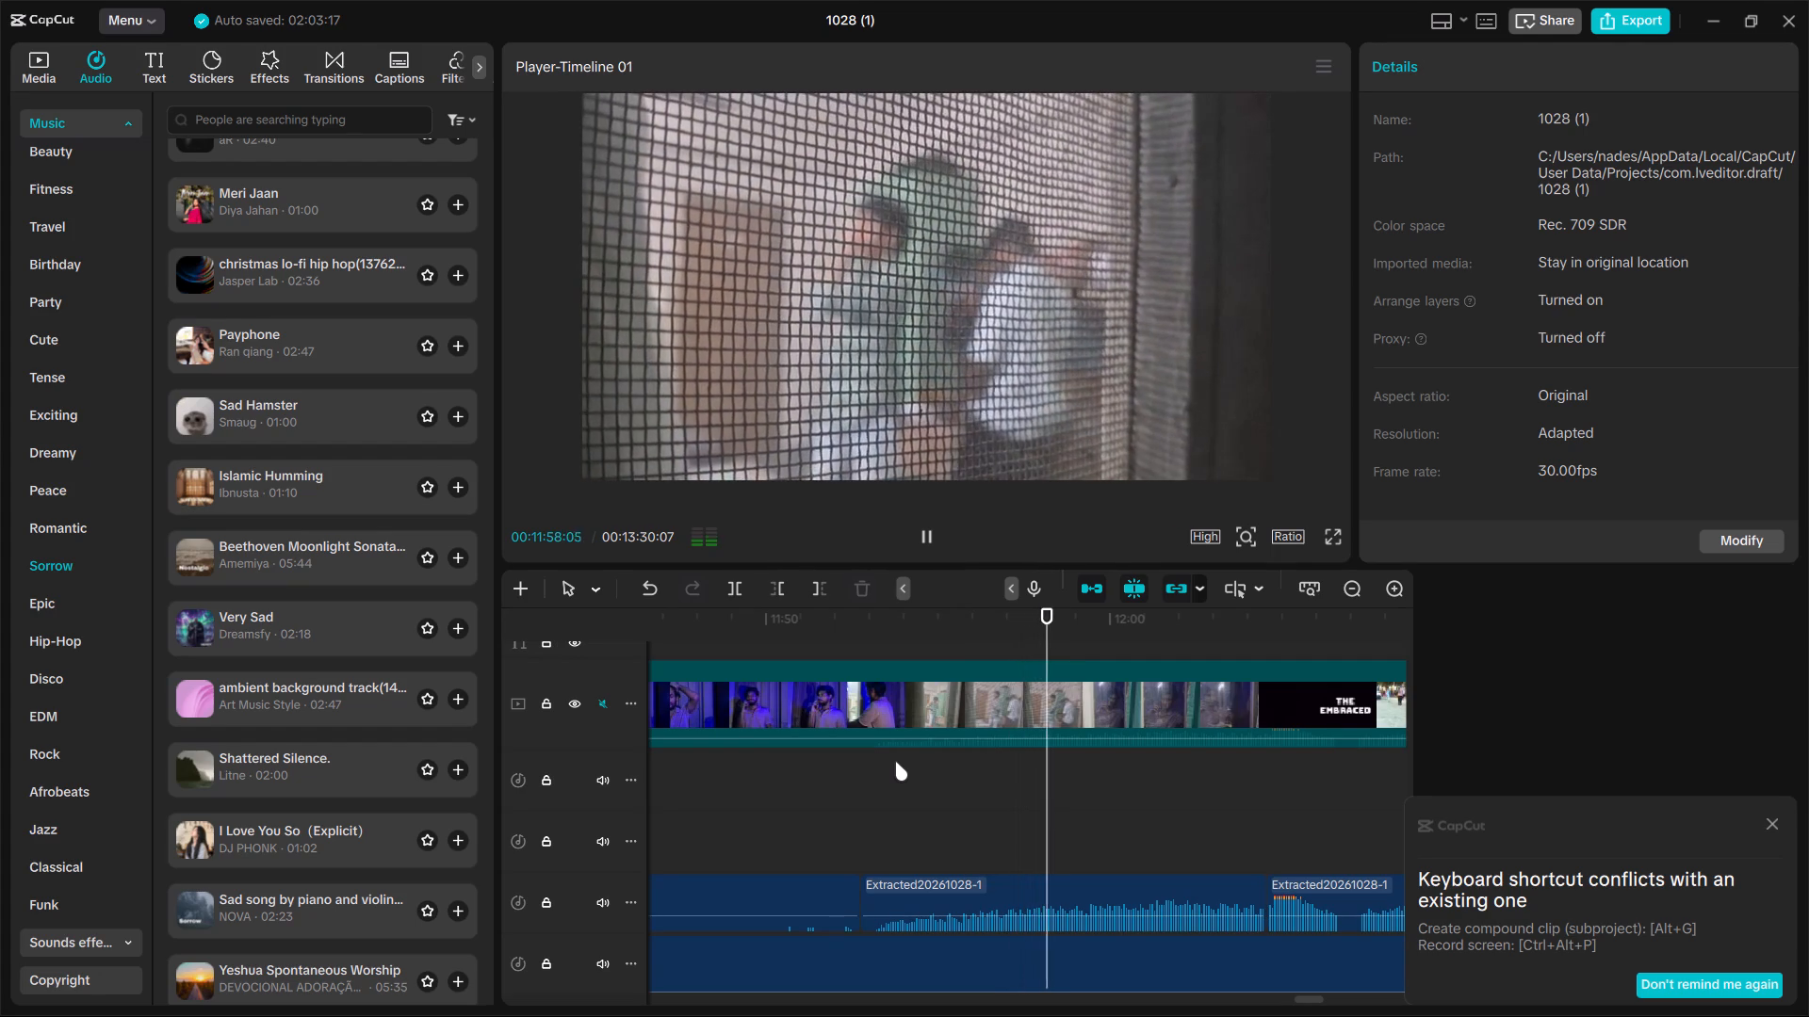
key("space")
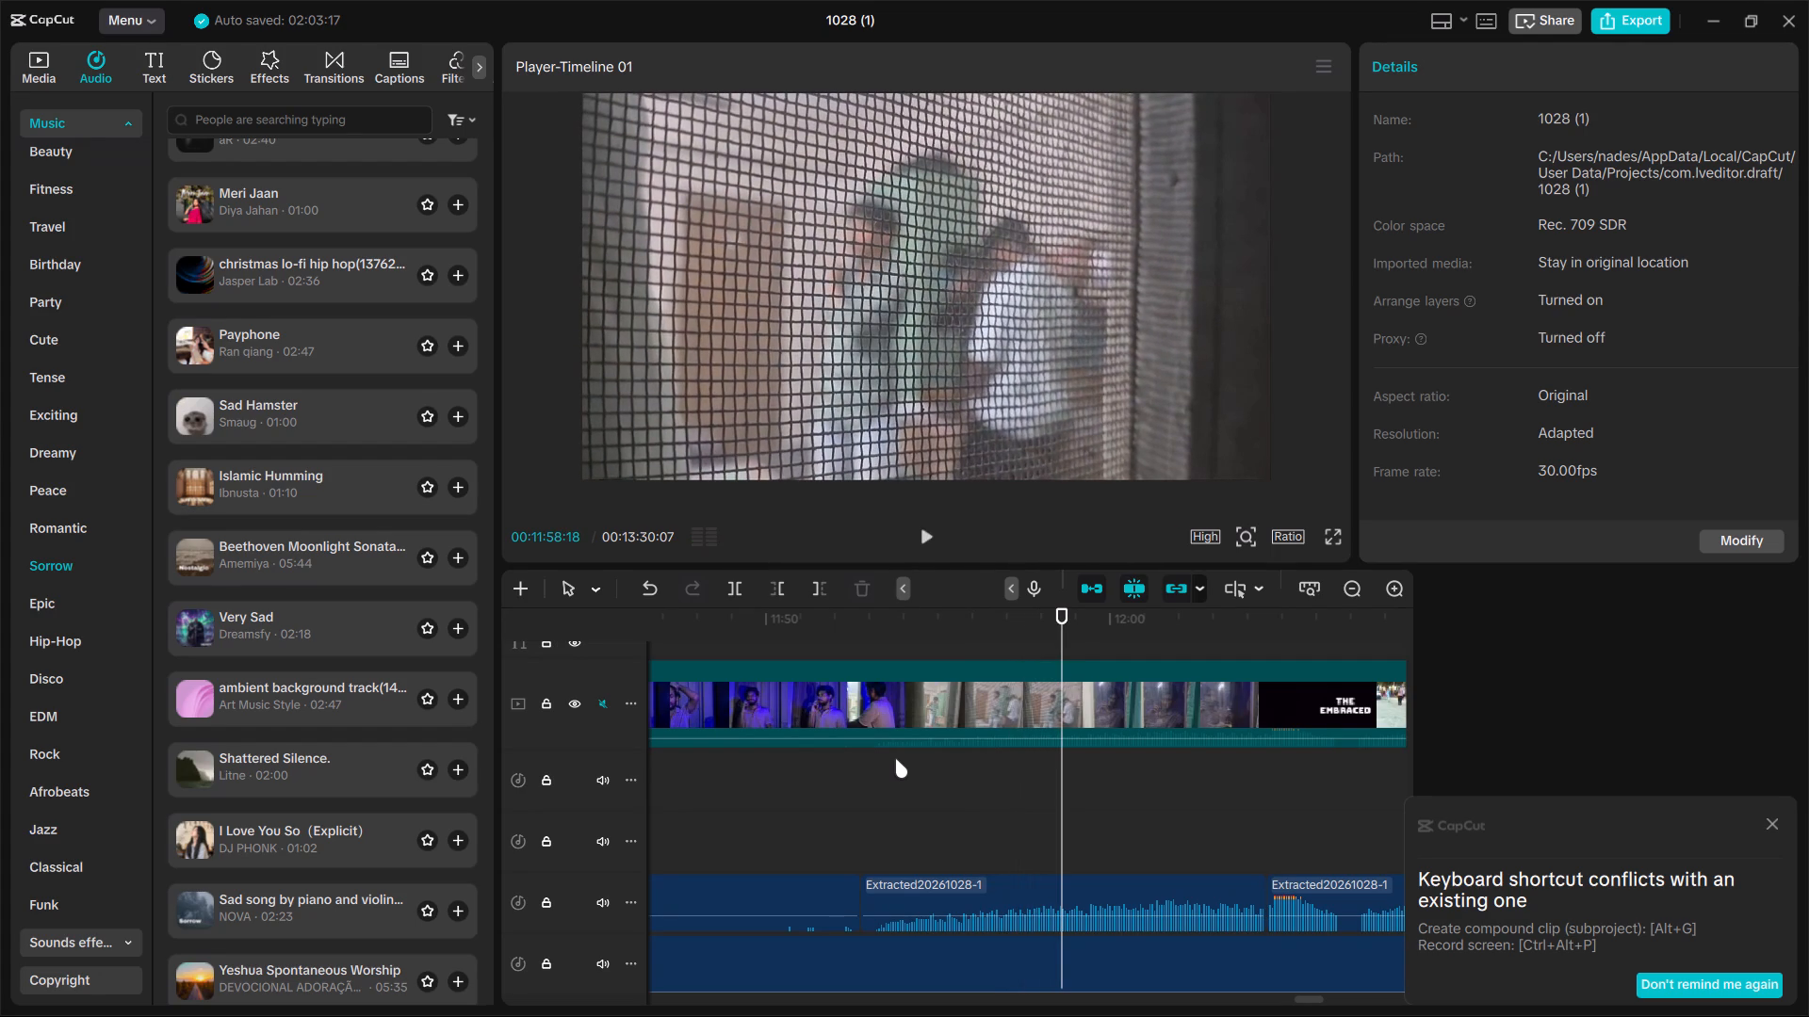
key("space")
key("space")
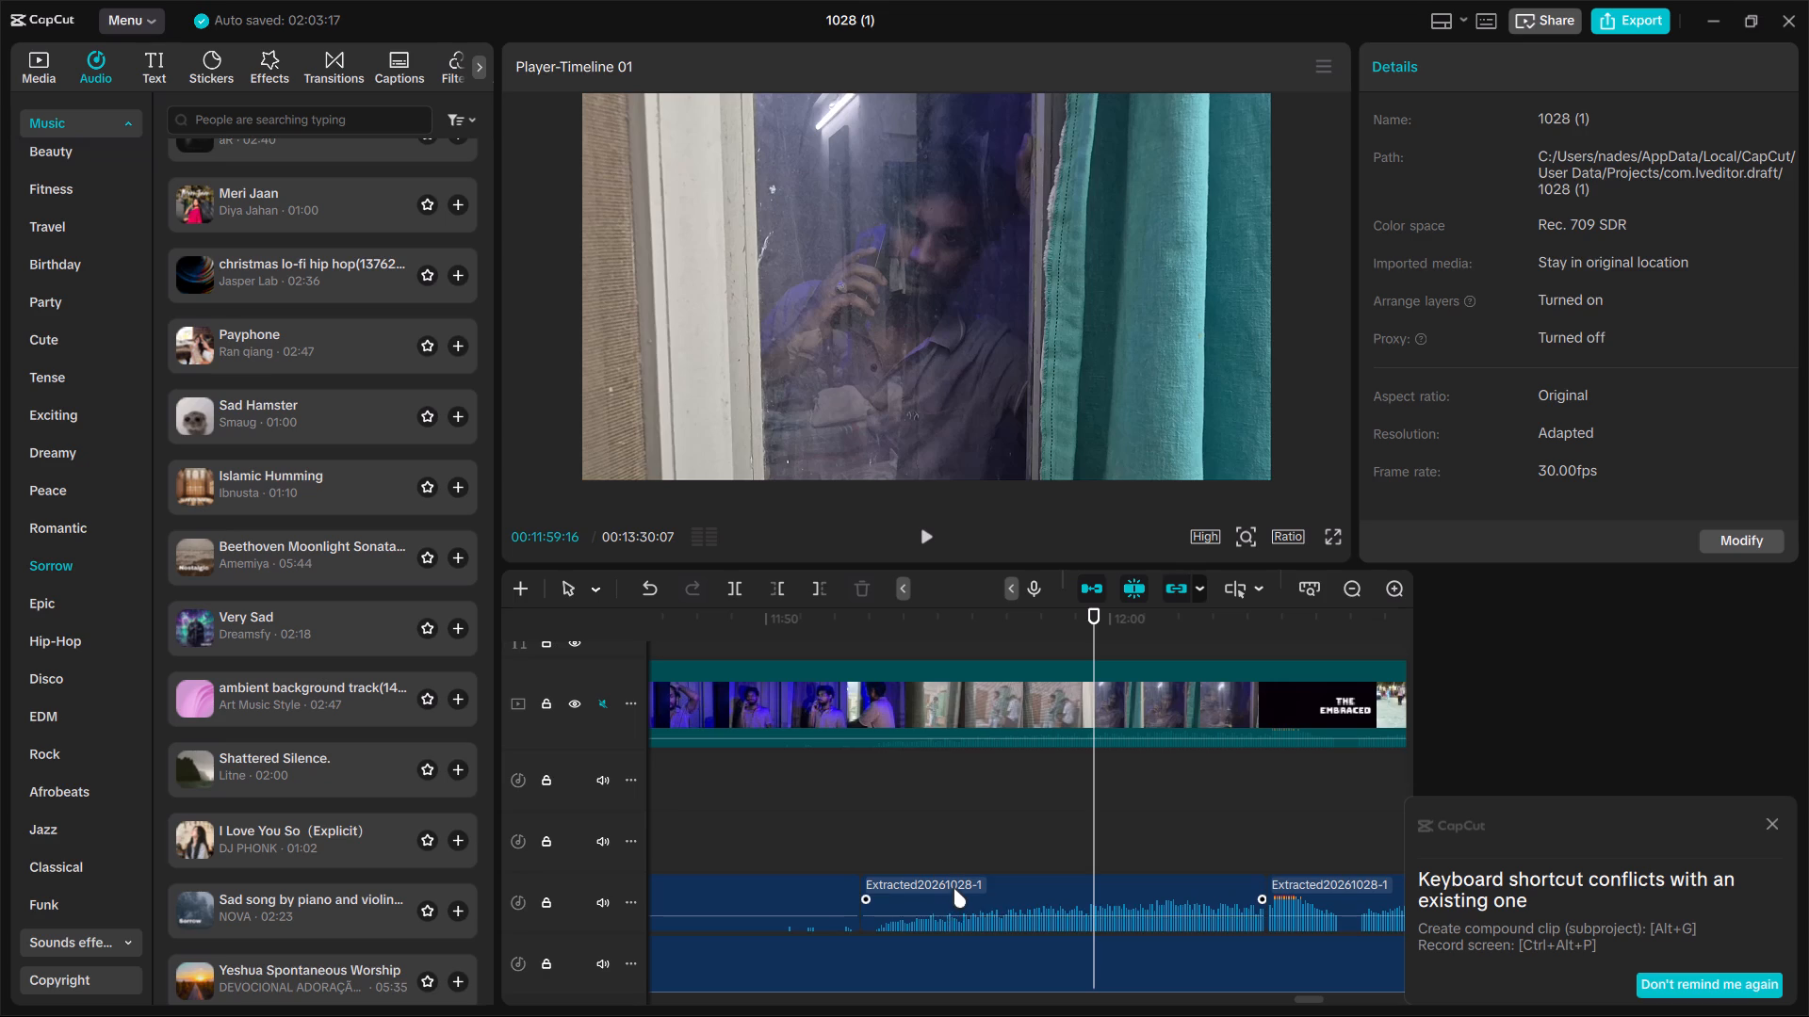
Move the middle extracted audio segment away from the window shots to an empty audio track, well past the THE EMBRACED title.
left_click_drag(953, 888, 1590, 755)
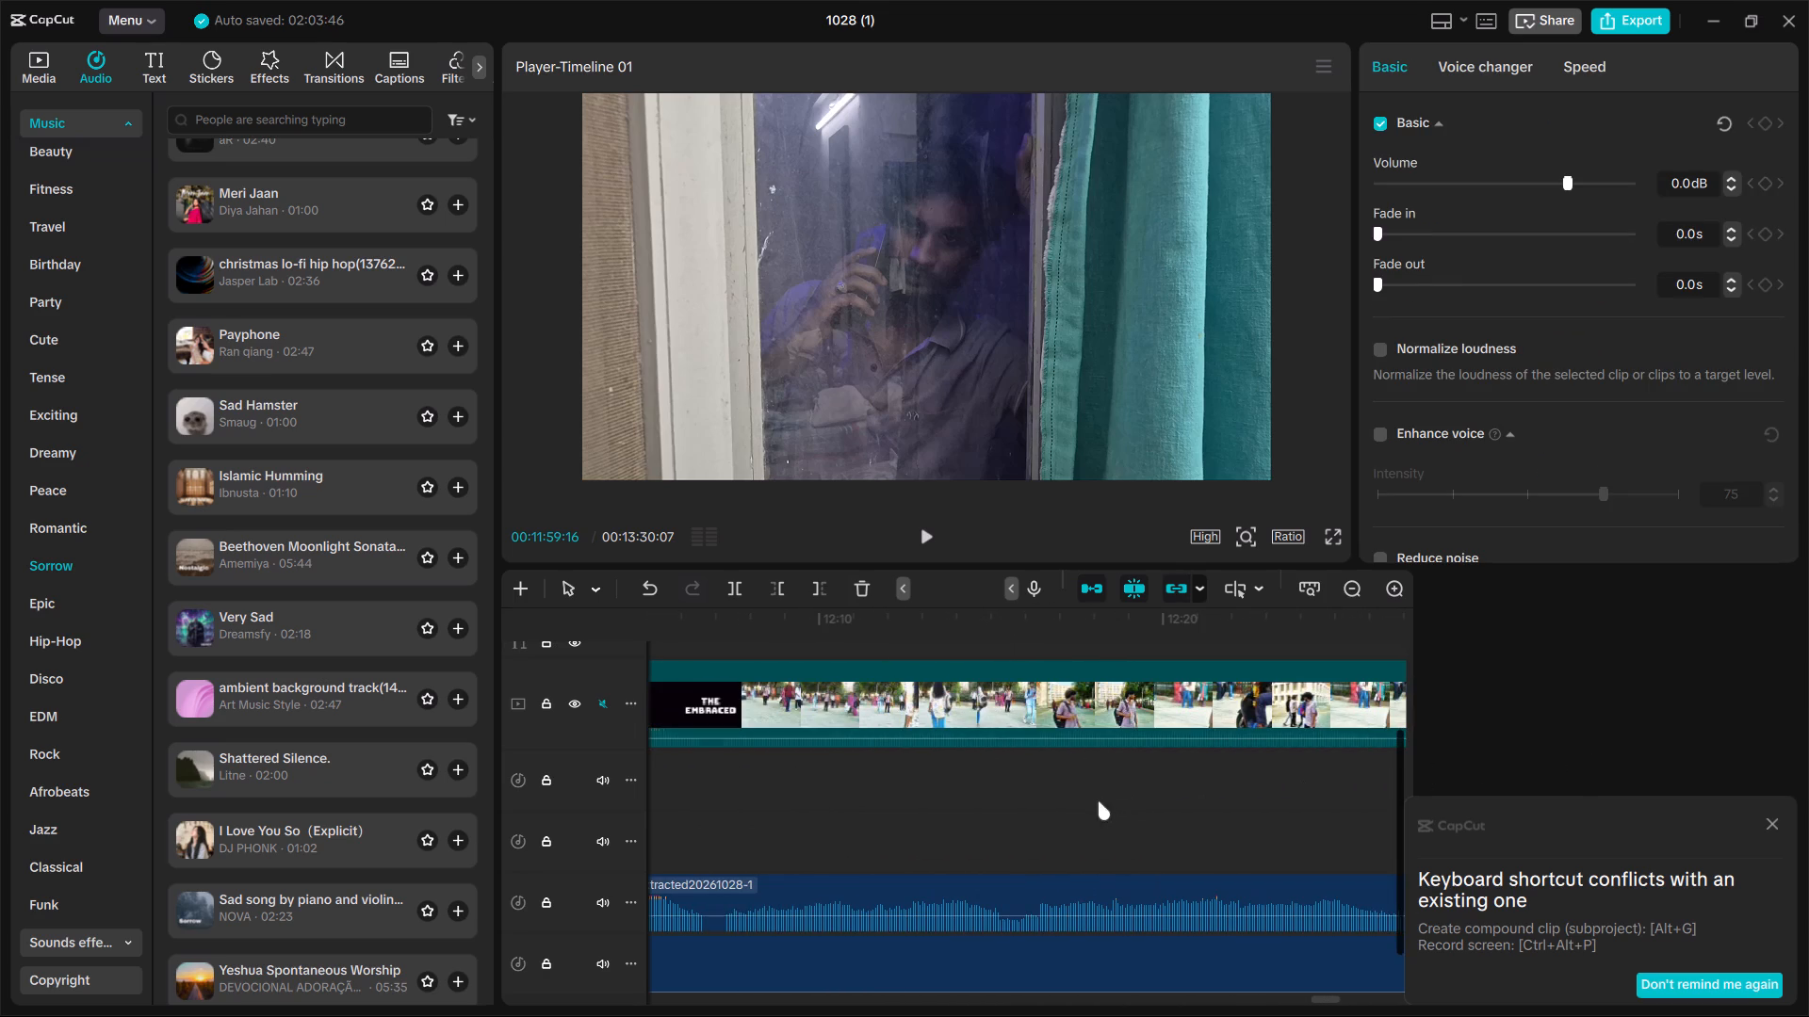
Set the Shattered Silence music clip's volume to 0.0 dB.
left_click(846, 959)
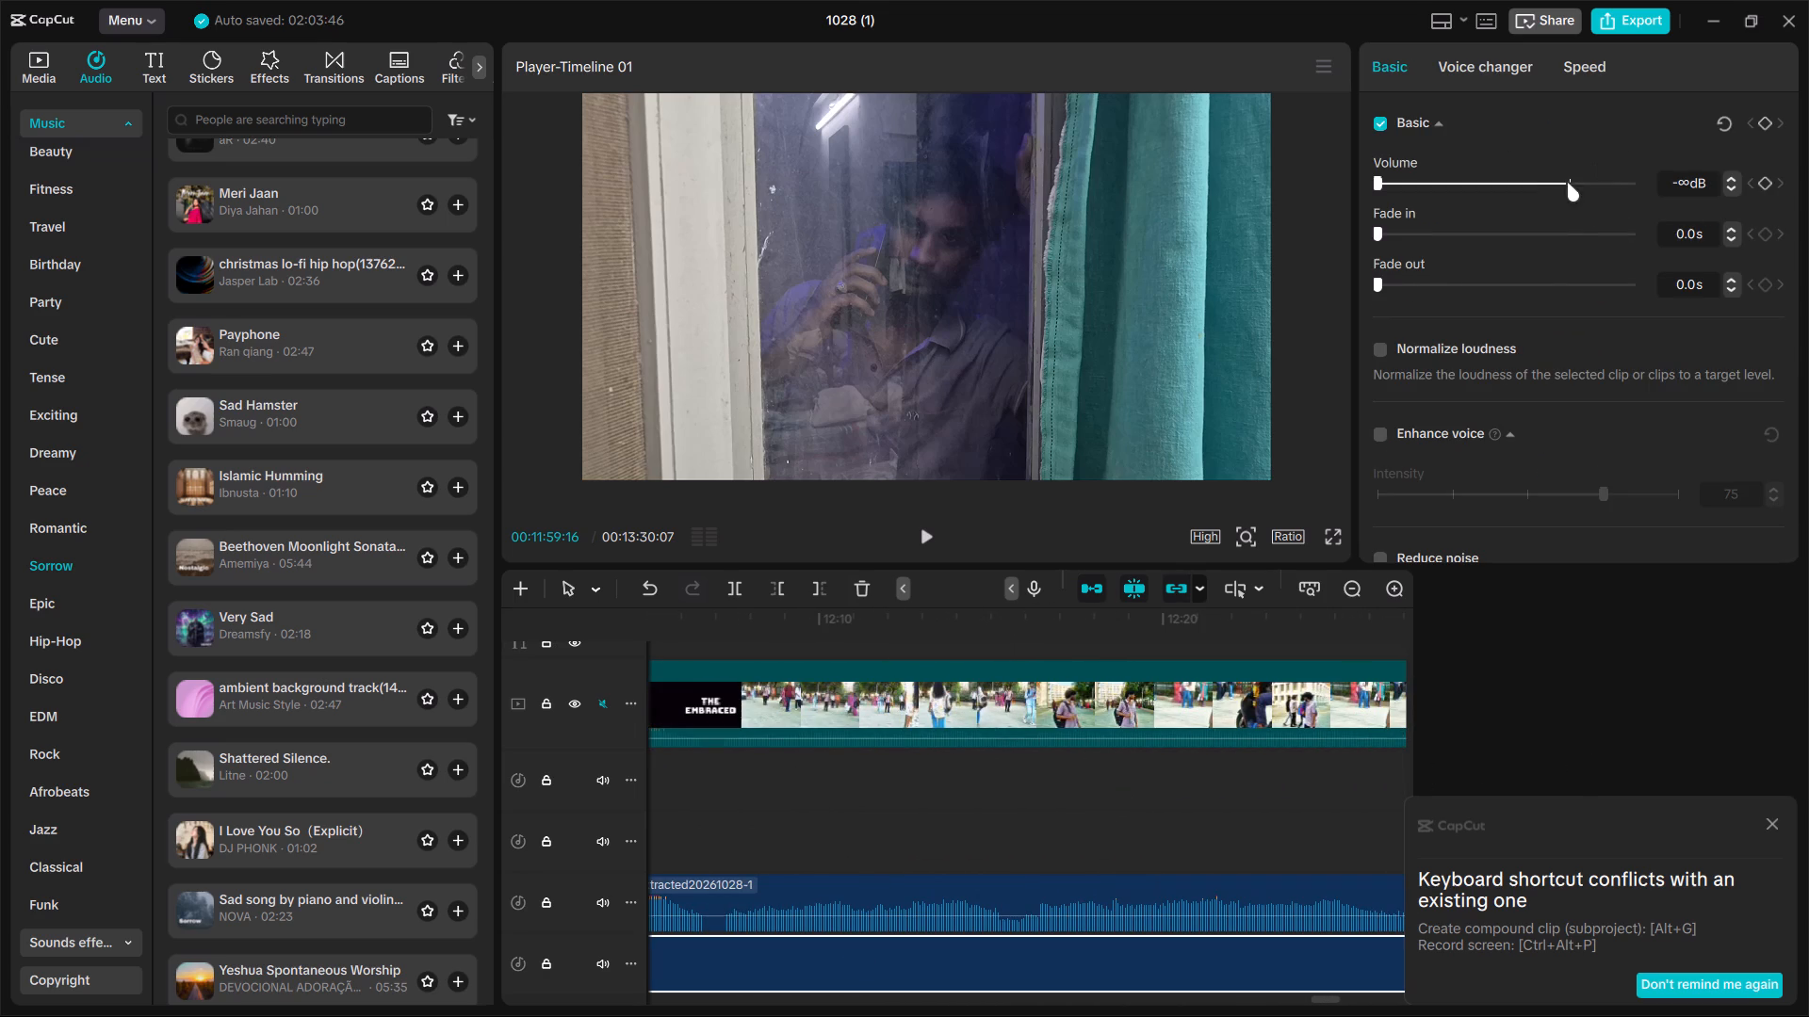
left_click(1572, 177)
Play back from the phone-call shot into the window scene to hear the music without the middle extracted audio segment.
left_click(999, 751)
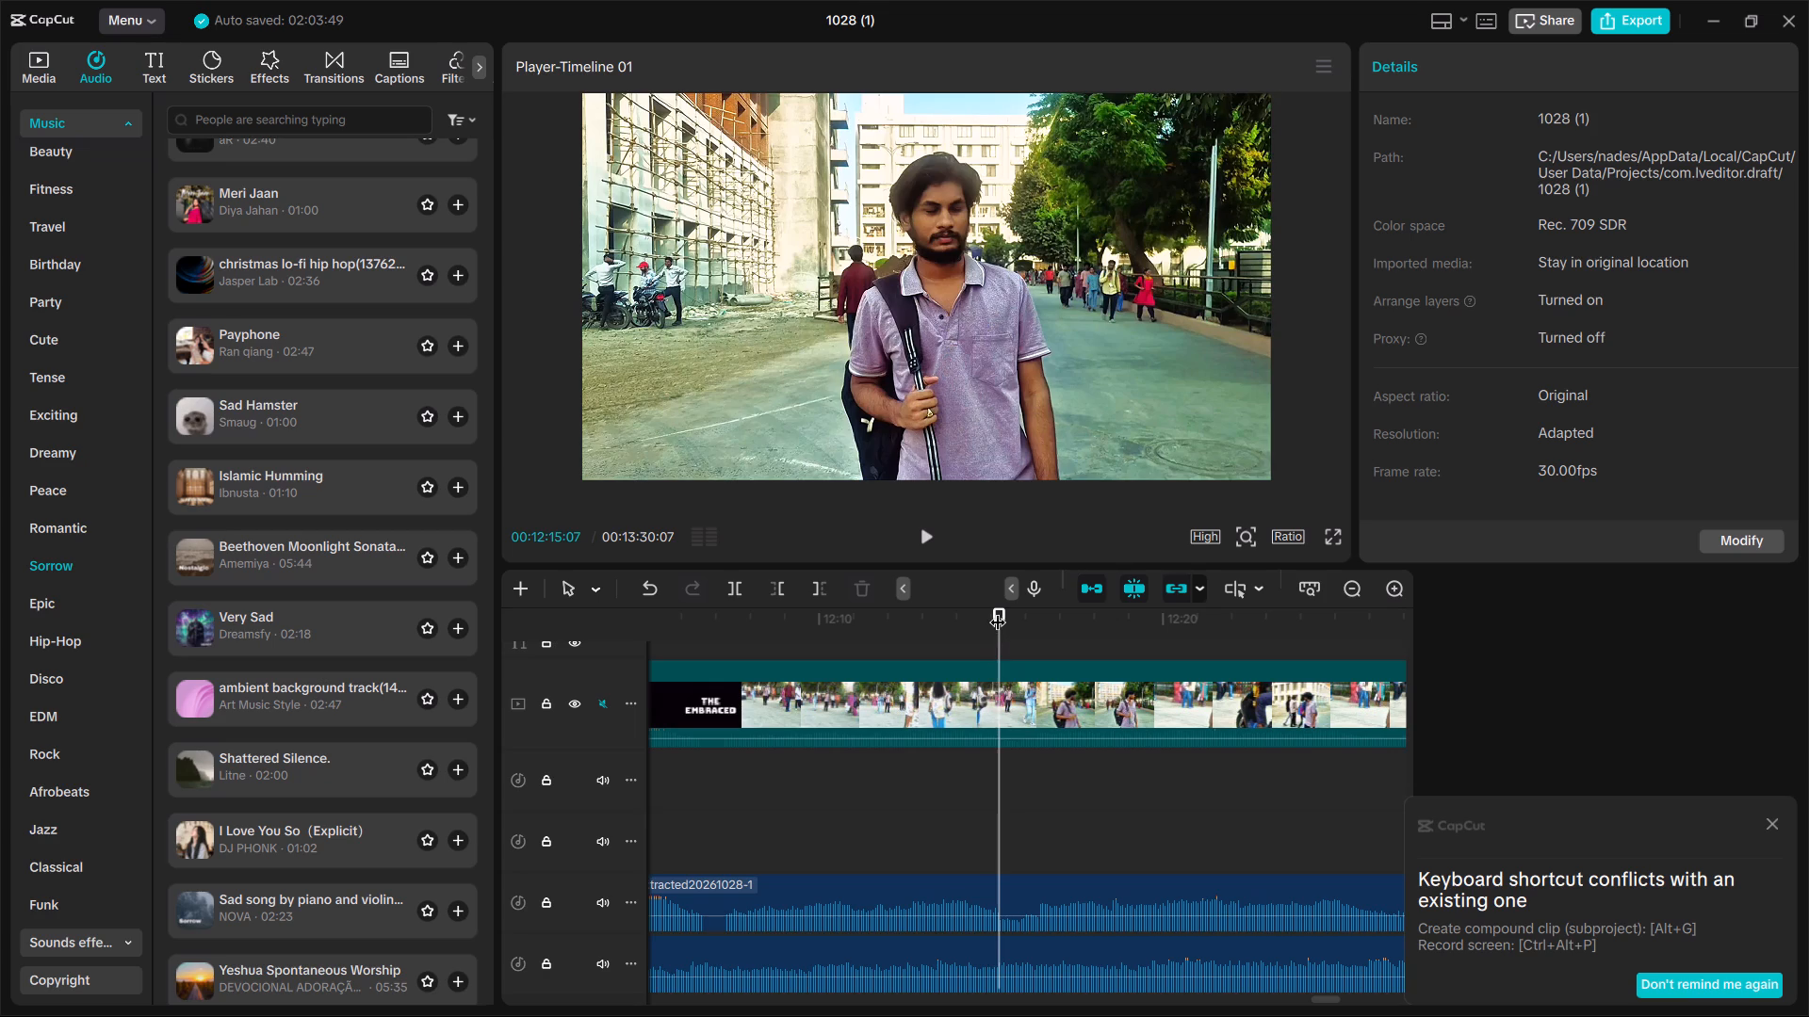
left_click_drag(998, 610, 924, 707)
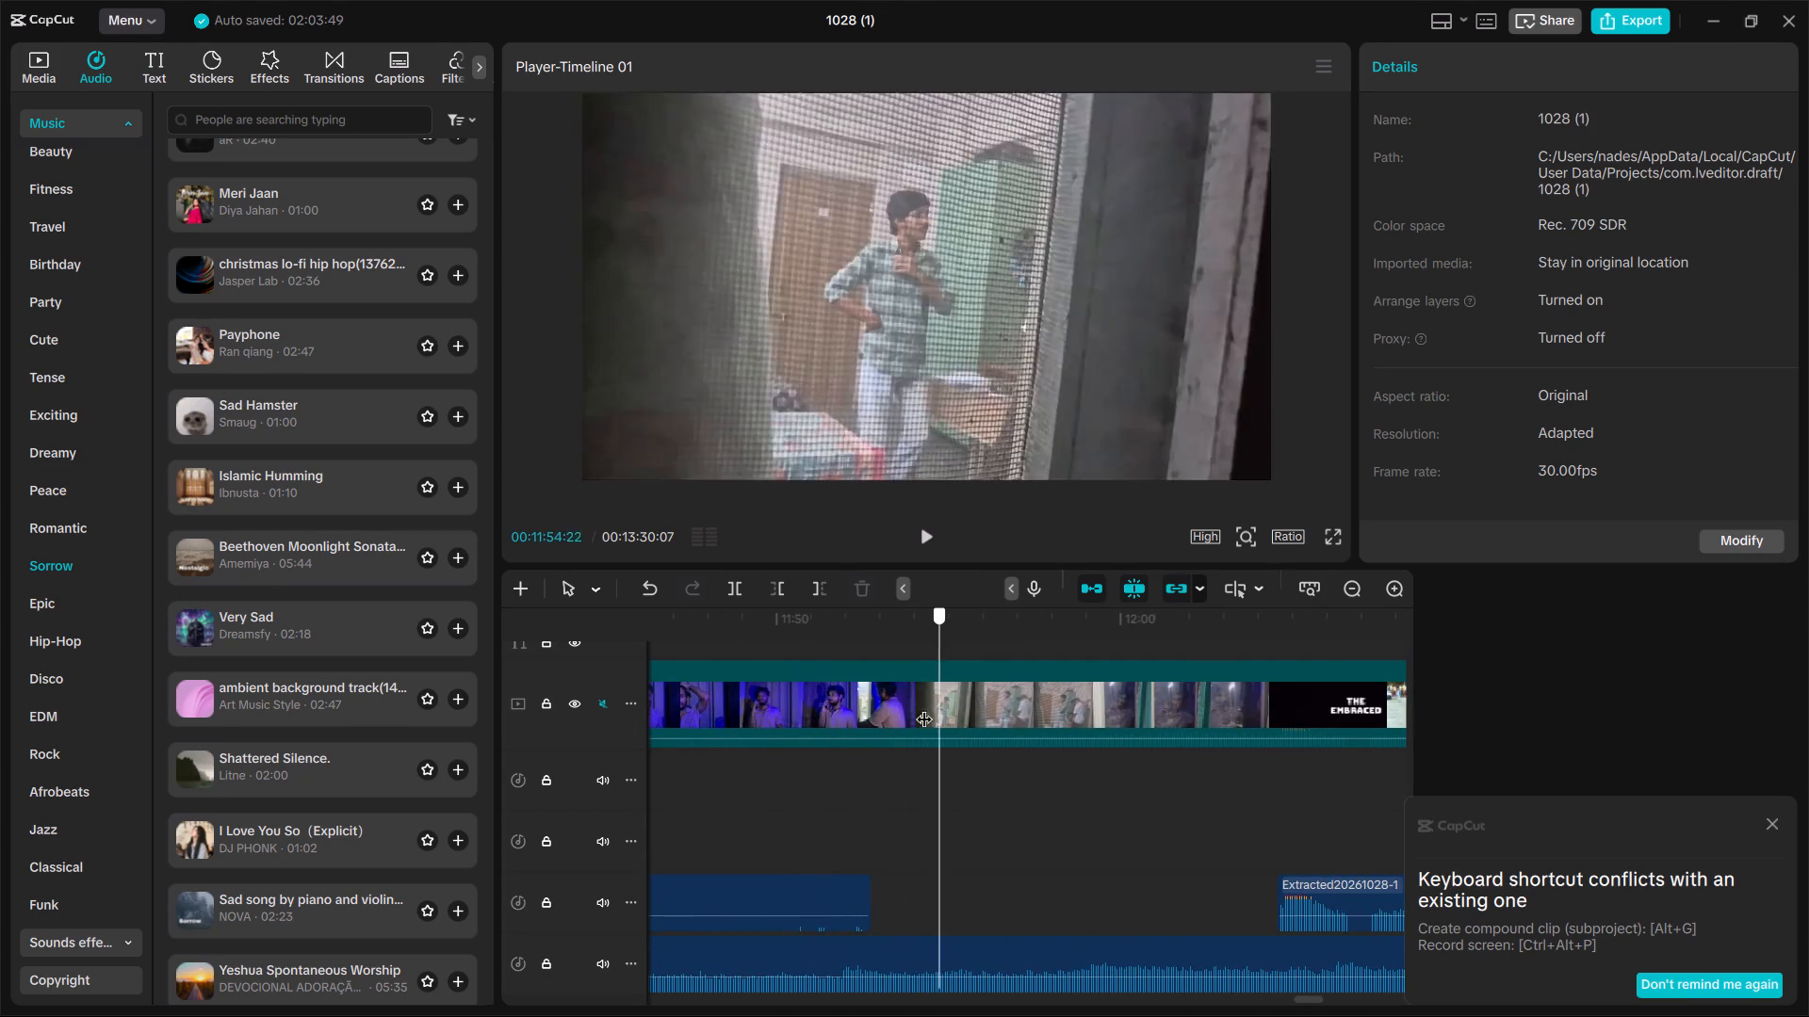
left_click_drag(924, 707, 858, 699)
key("space")
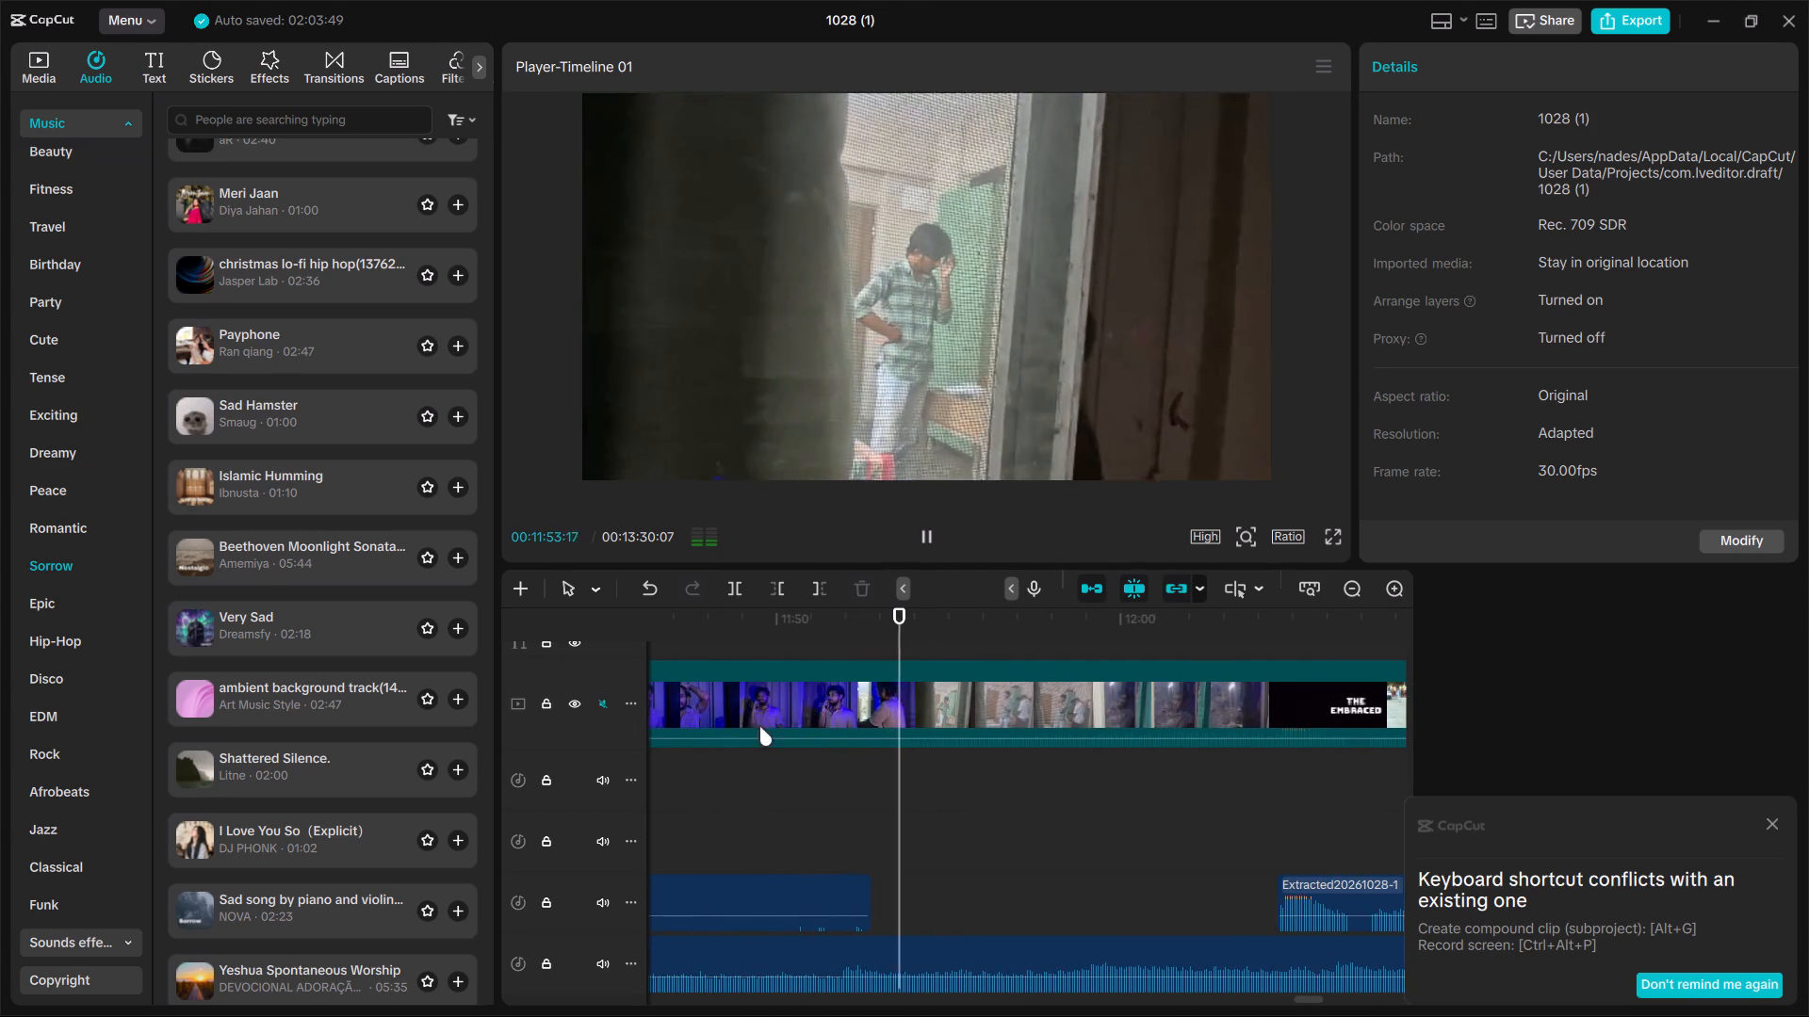
left_click(704, 747)
left_click(719, 766)
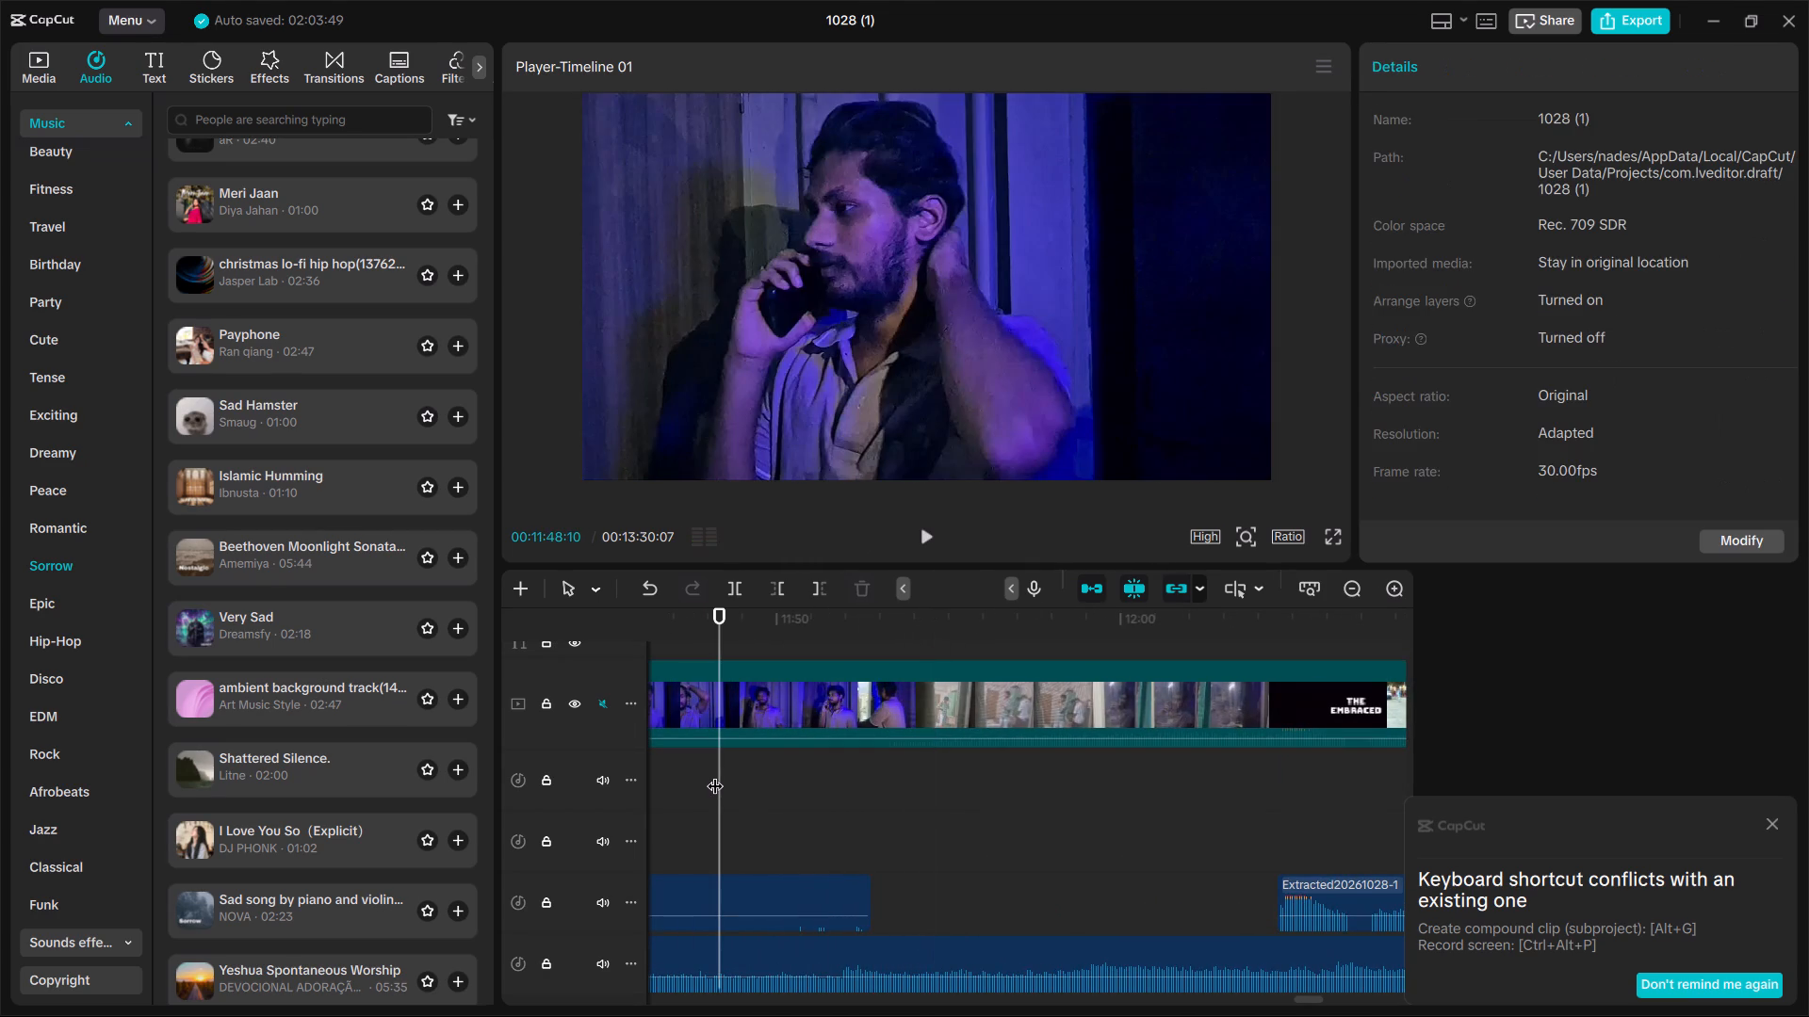
key("space")
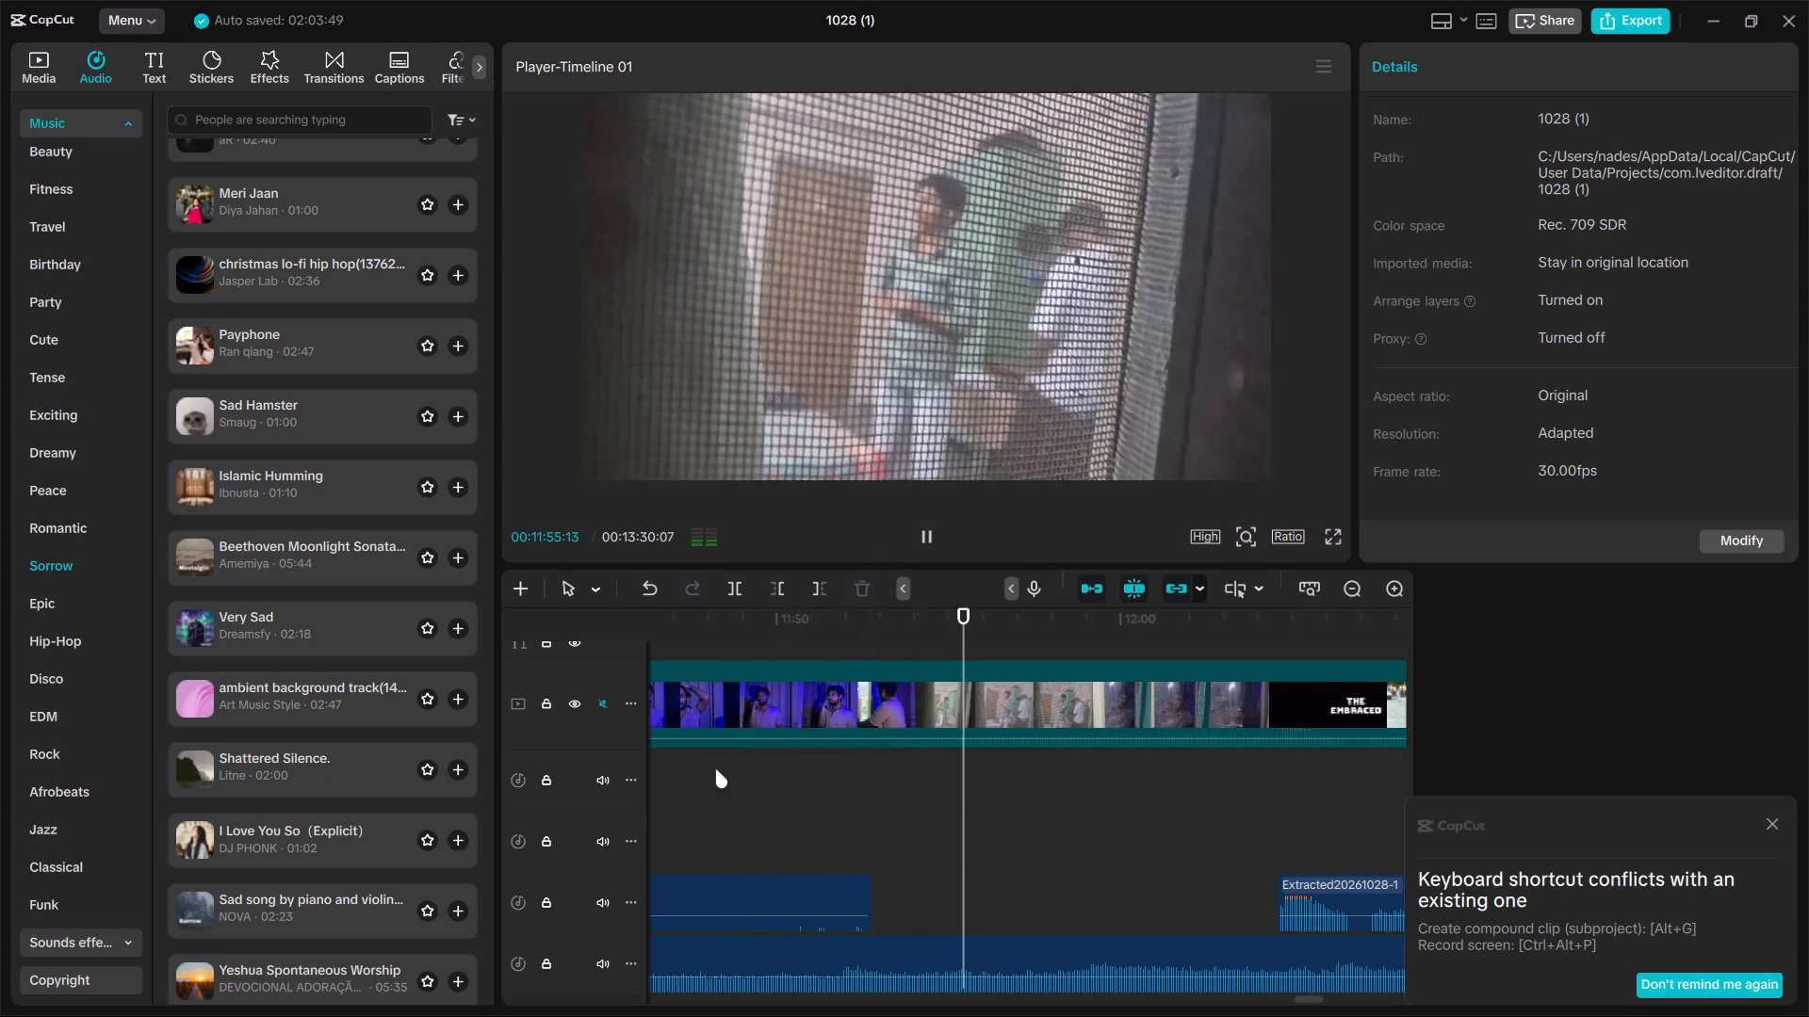
key("space")
left_click_drag(970, 638, 975, 638)
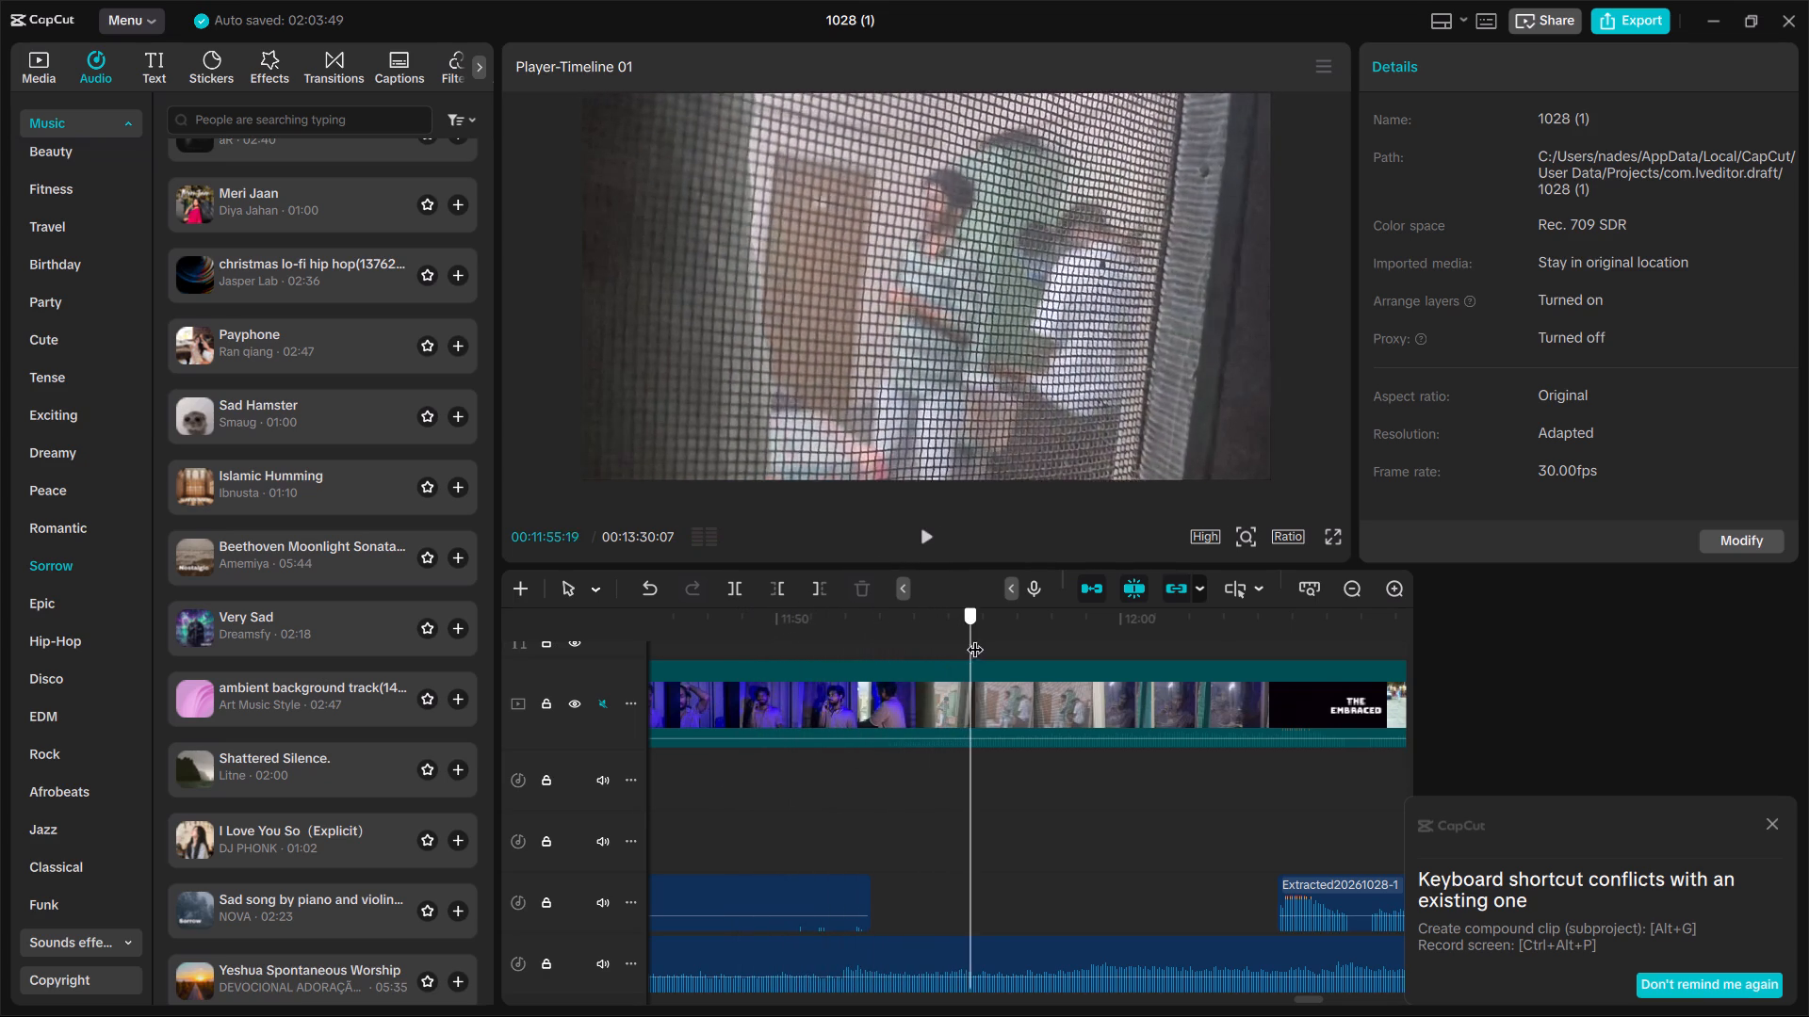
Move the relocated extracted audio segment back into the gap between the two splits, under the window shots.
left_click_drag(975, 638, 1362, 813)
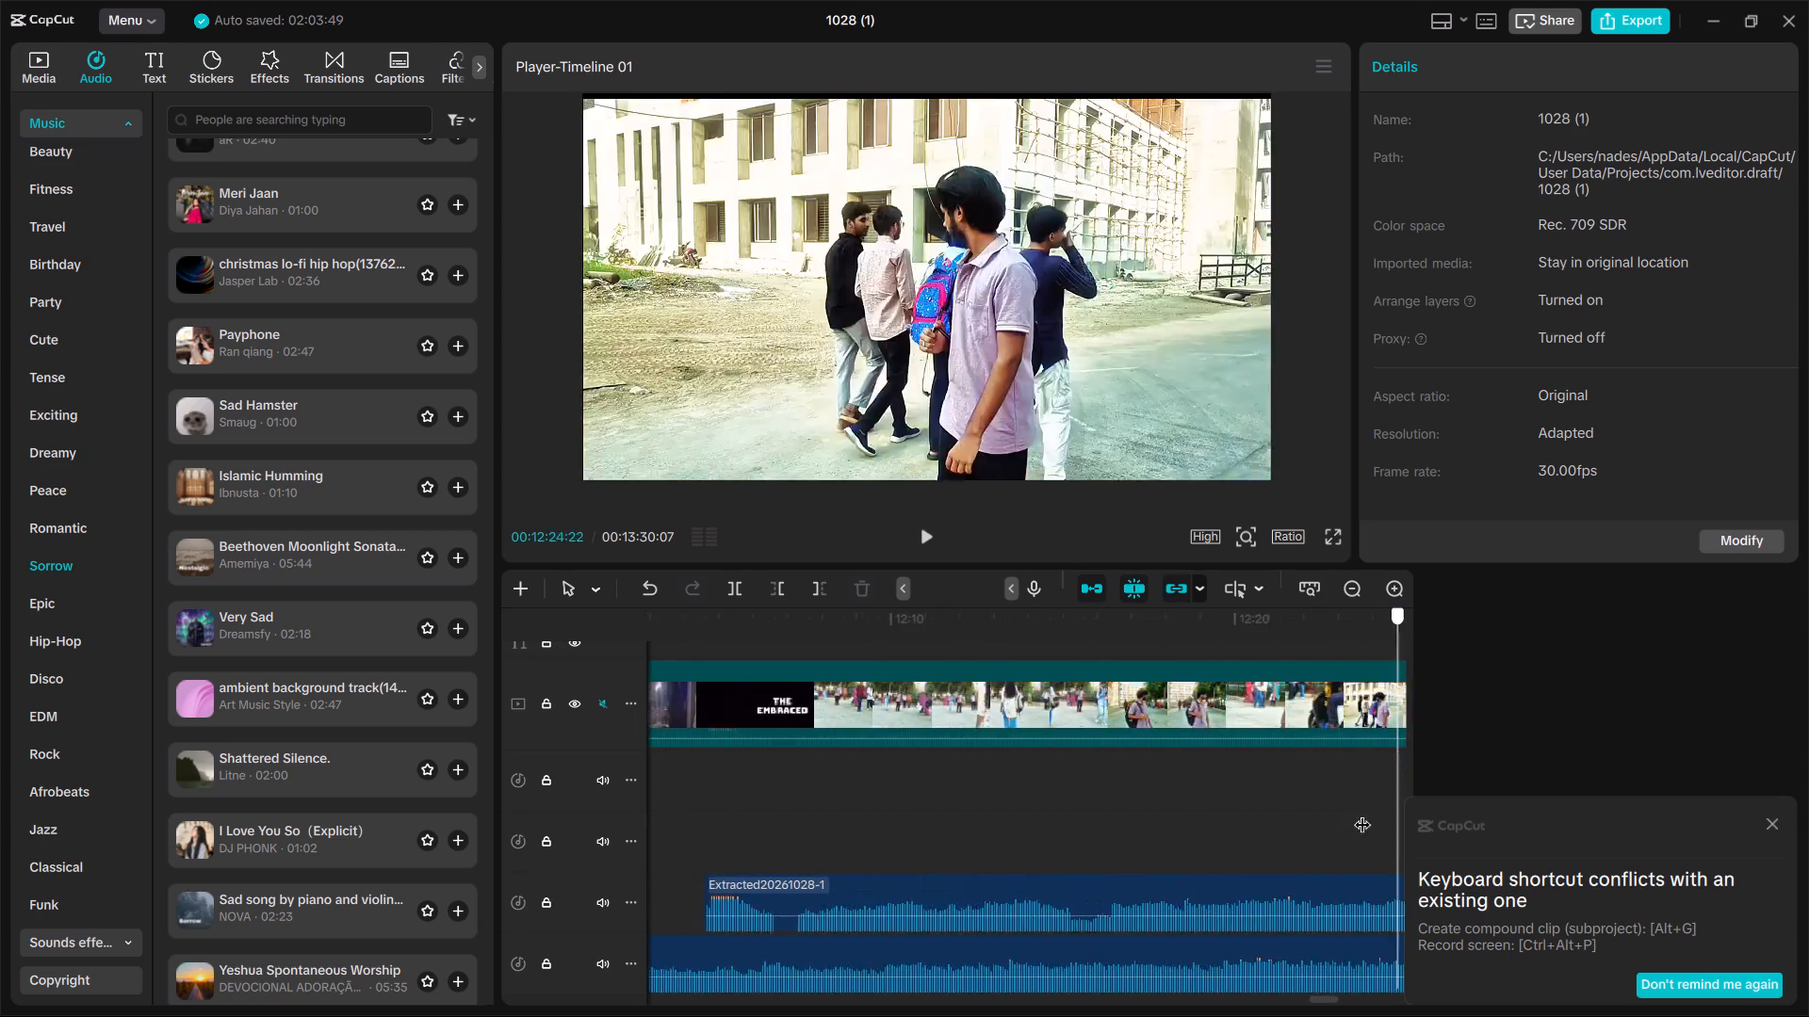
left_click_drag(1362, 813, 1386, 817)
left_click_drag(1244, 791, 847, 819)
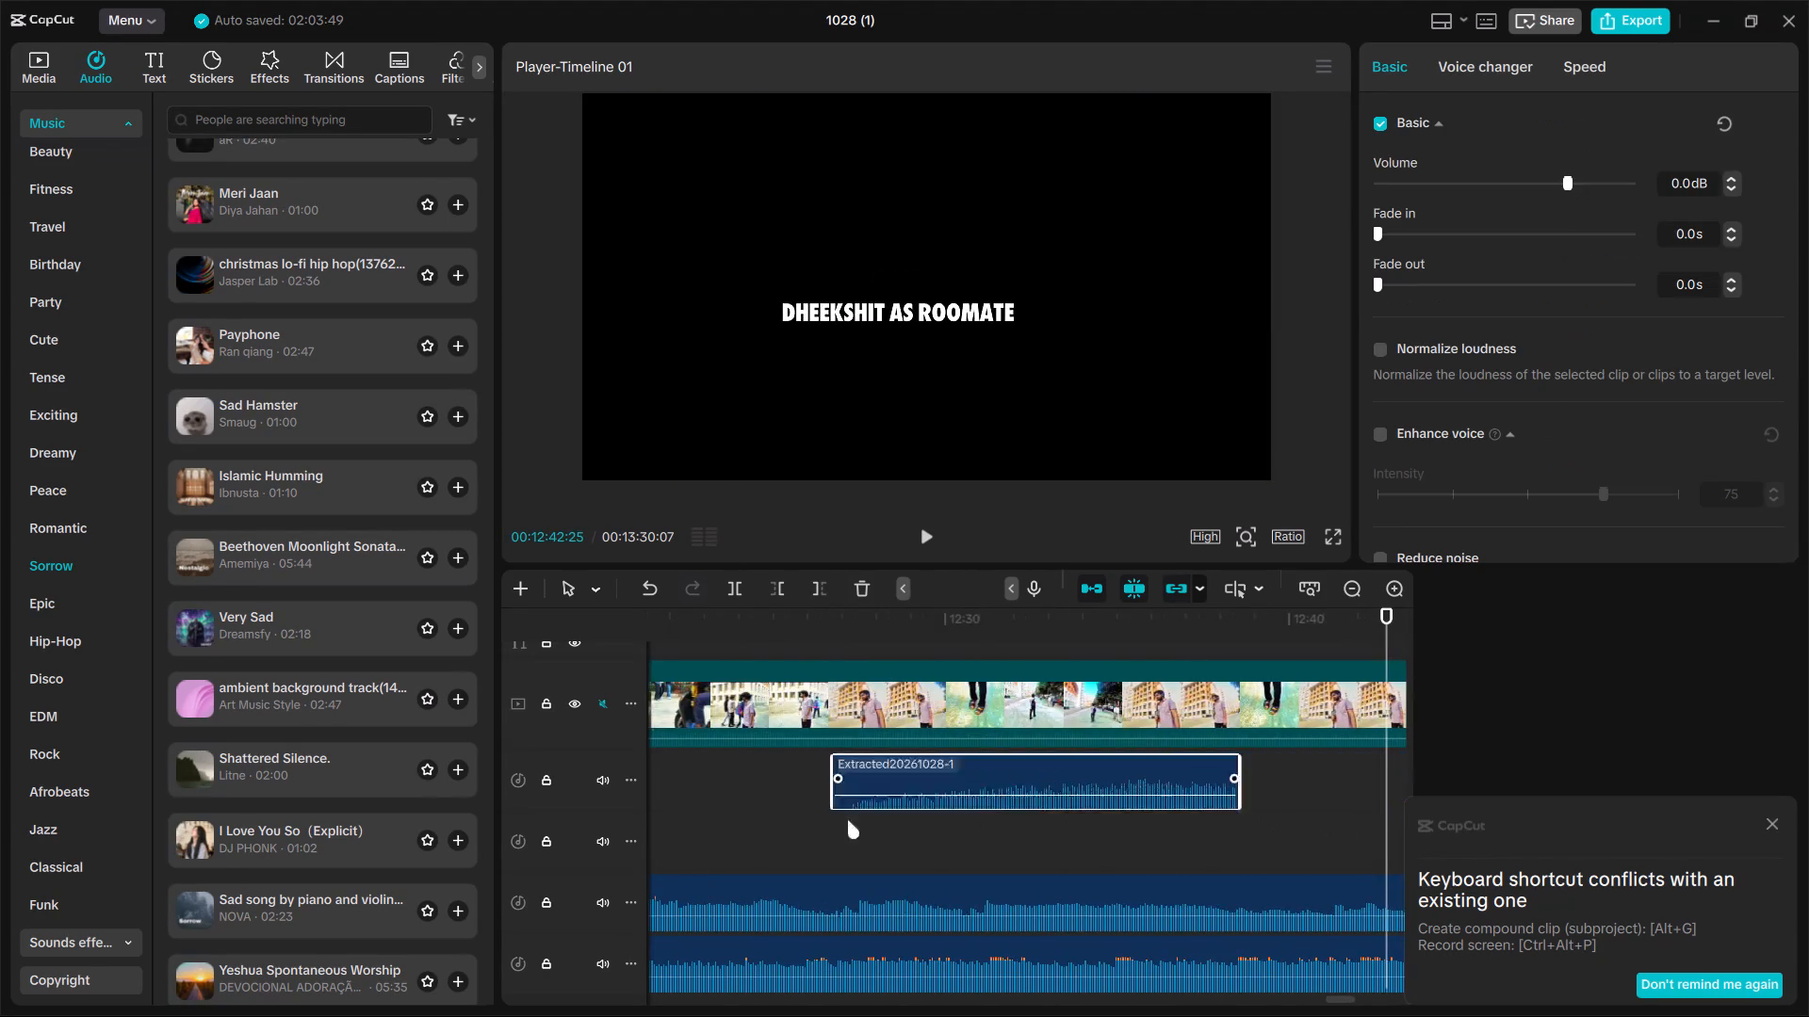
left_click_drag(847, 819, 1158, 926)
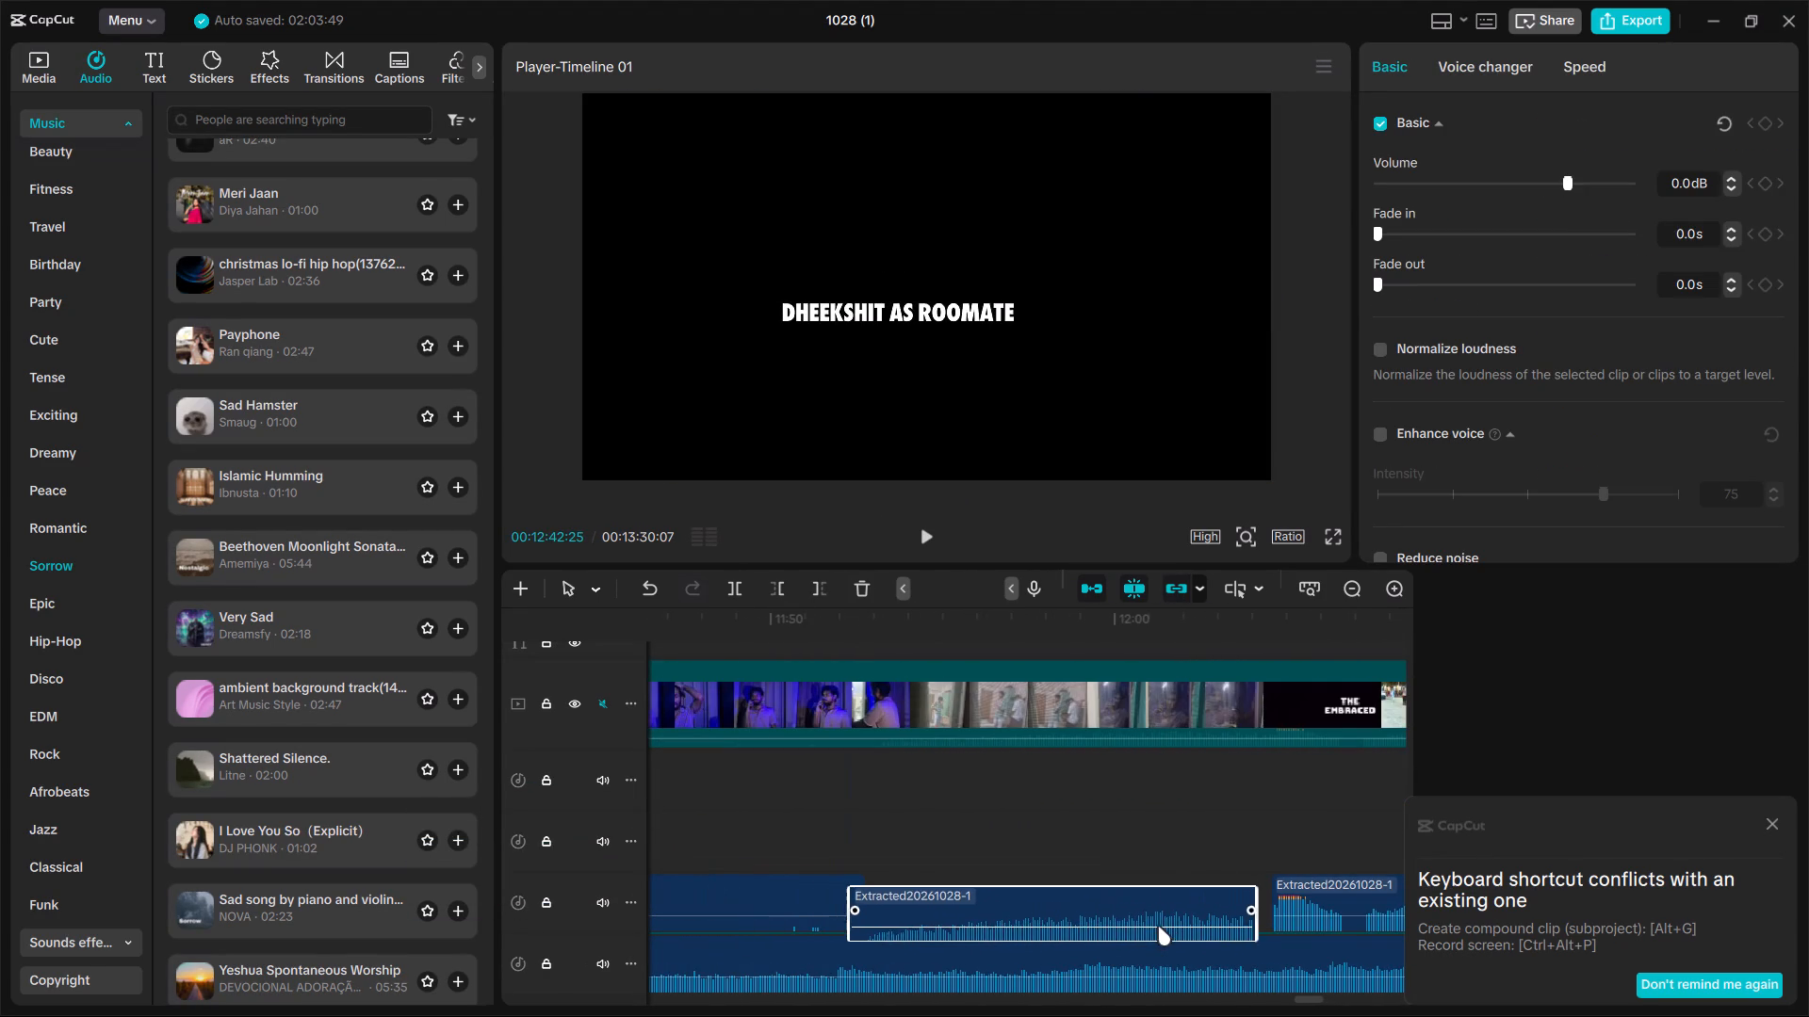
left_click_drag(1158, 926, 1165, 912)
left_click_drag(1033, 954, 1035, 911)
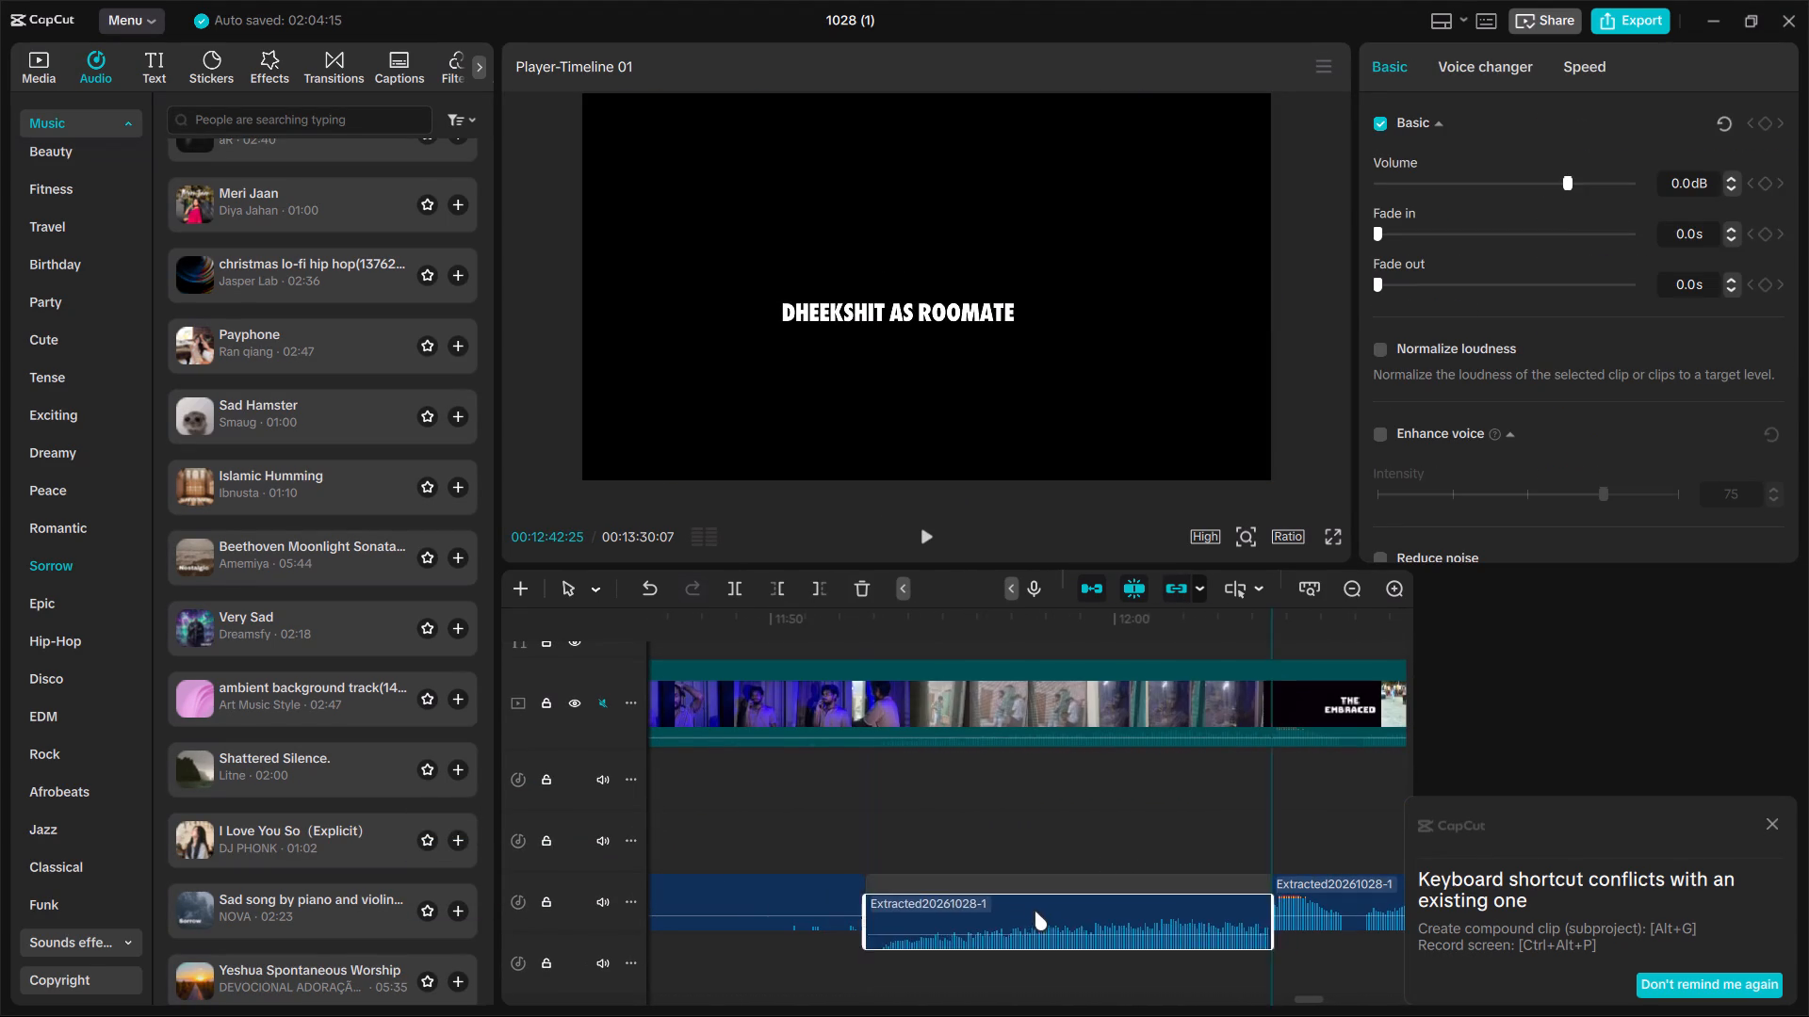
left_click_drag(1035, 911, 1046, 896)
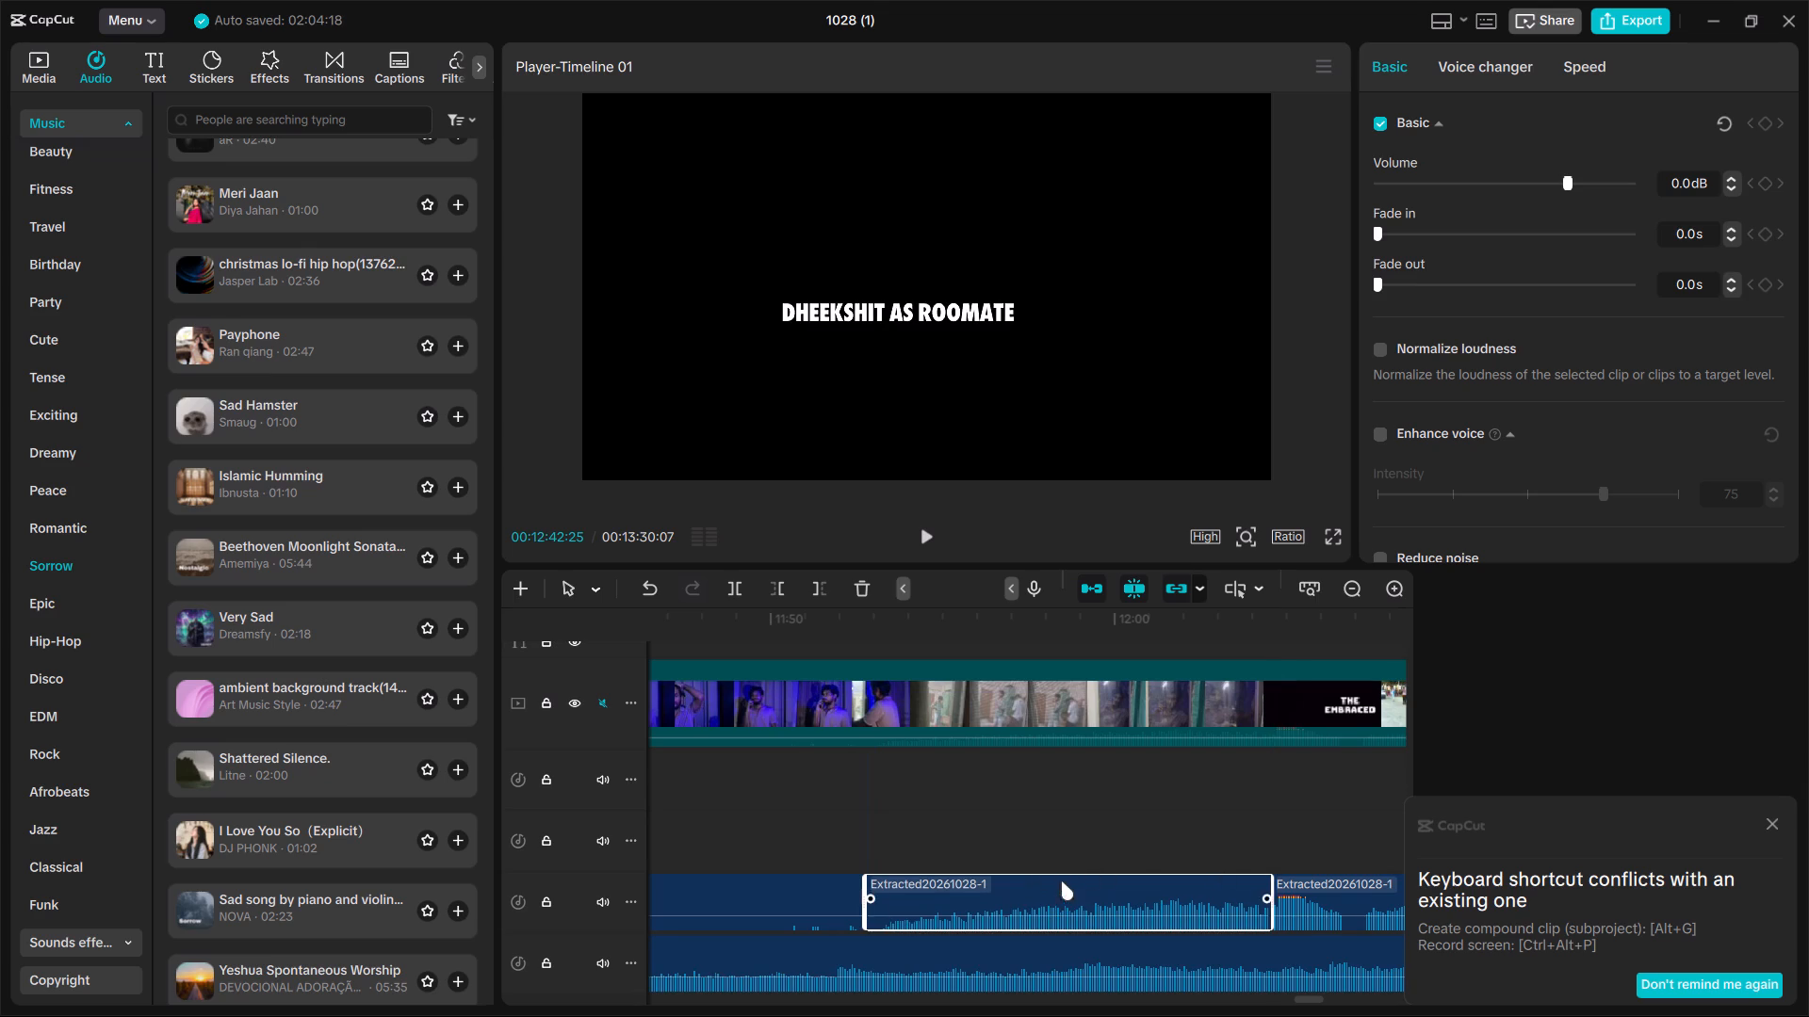
Set the volume of the middle extracted audio segment under the window shots to -4.5 dB.
left_click(1065, 897)
left_click(1556, 176)
left_click(1549, 185)
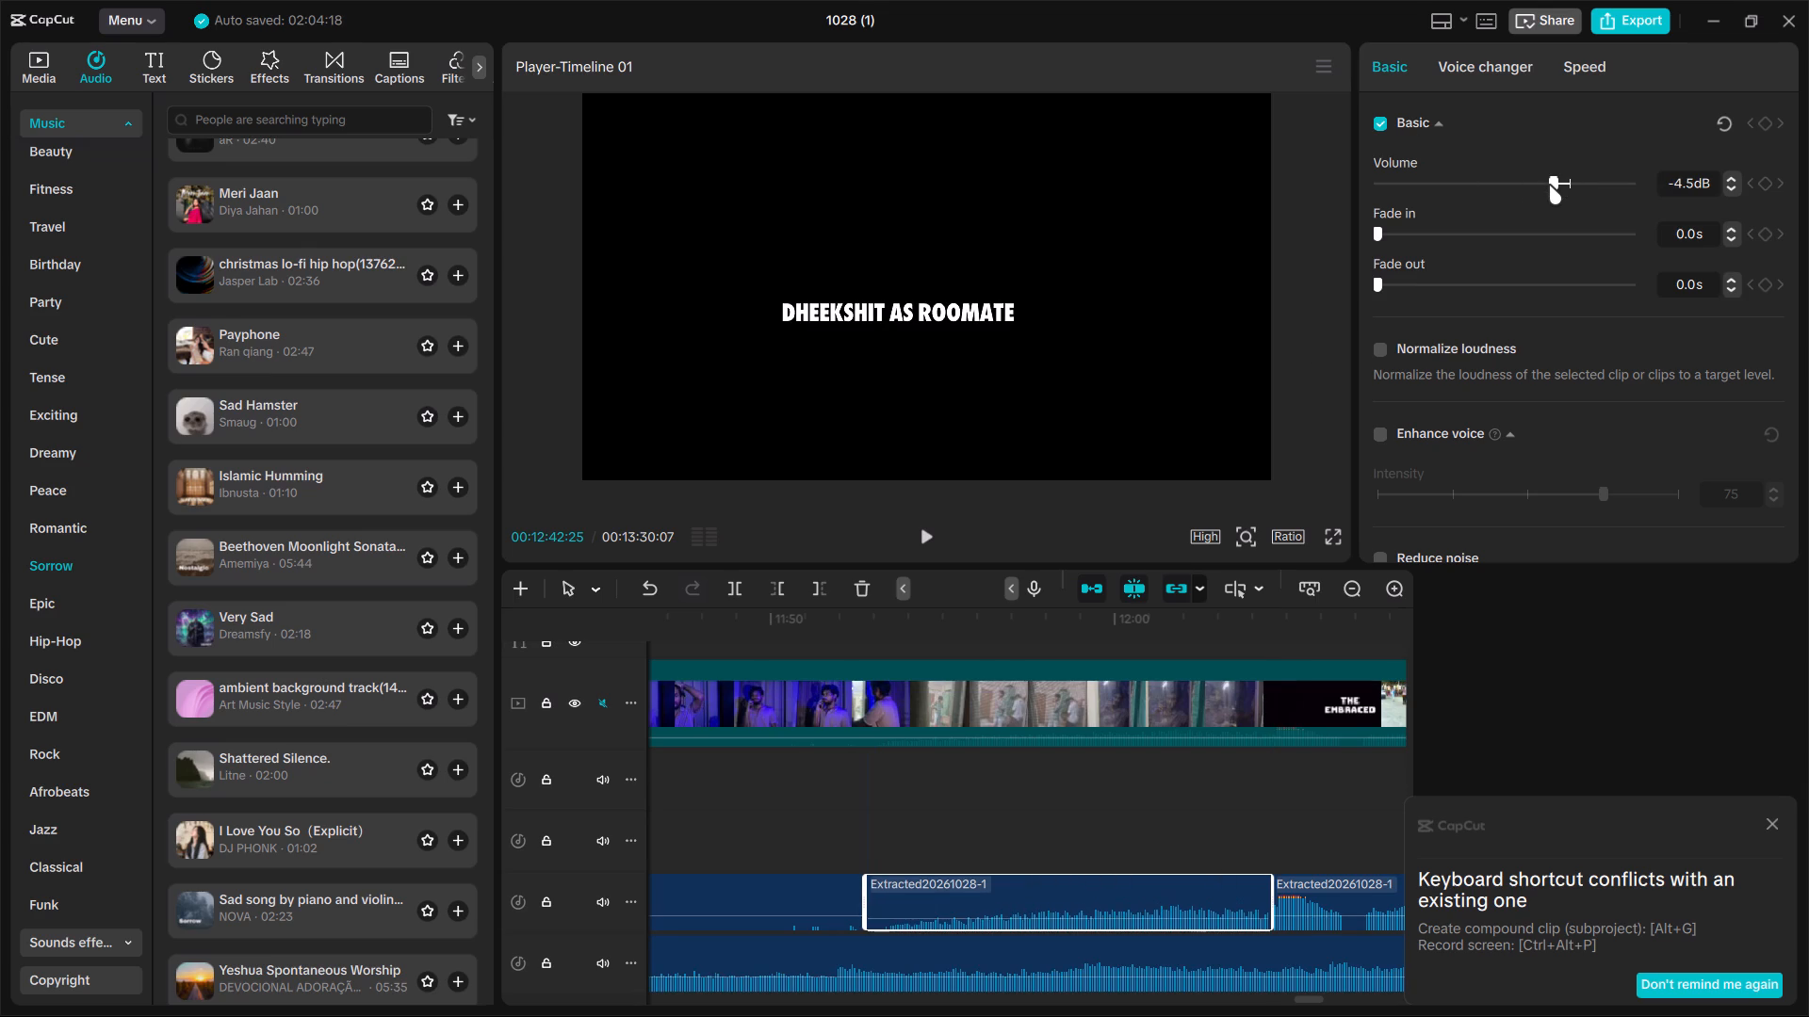
Play back the window scene with the quieter extracted audio and stop at 11:59:11, on the close-up behind the glass.
left_click(844, 859)
key("space")
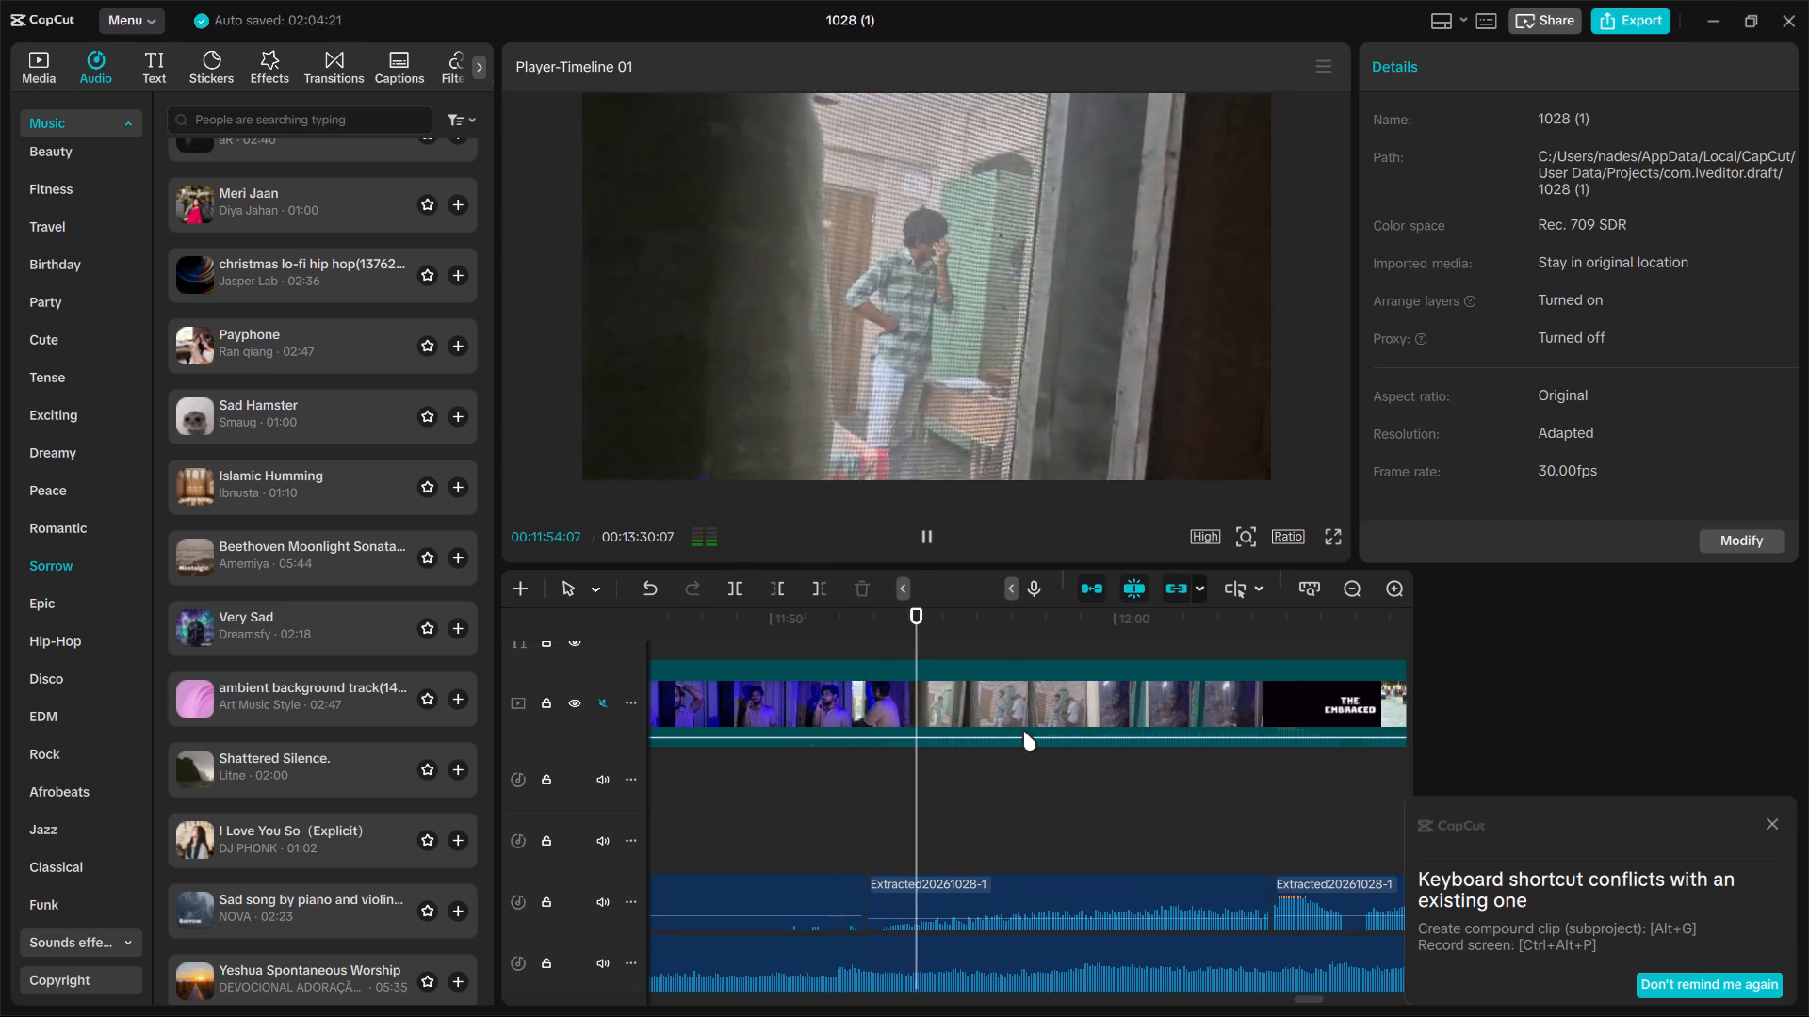
key("space")
key("space")
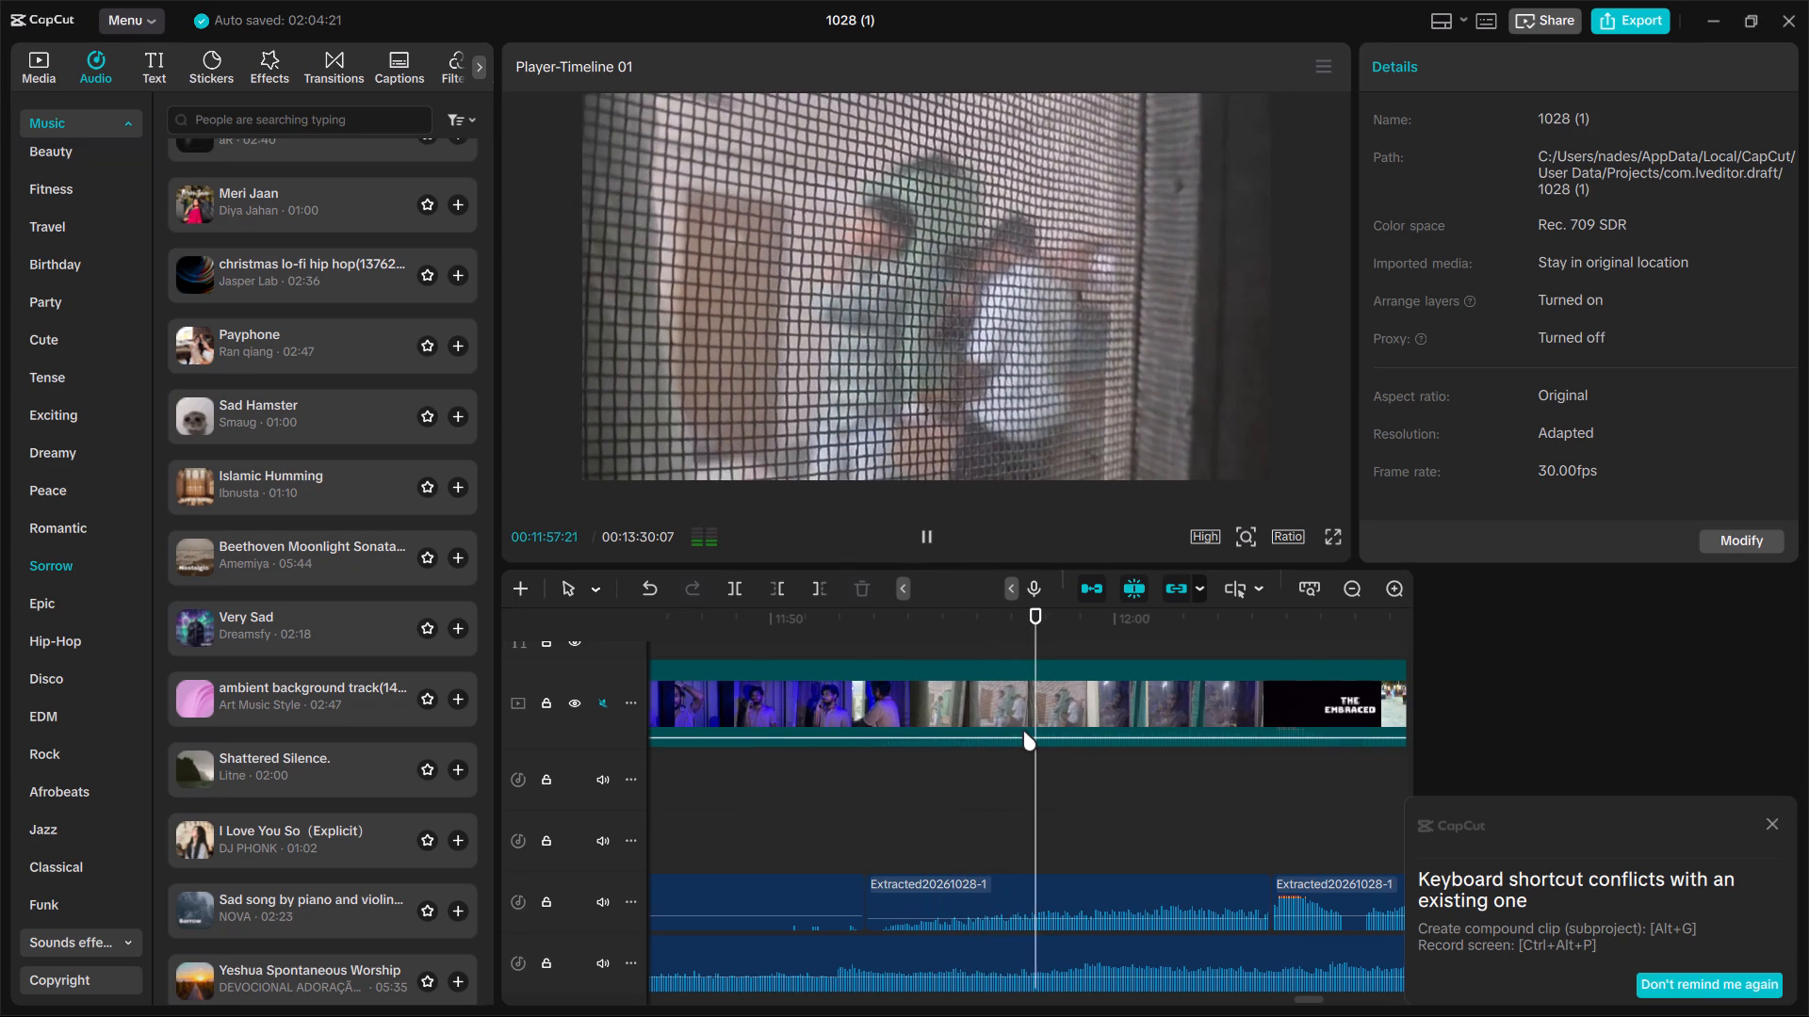
key("space")
key("space")
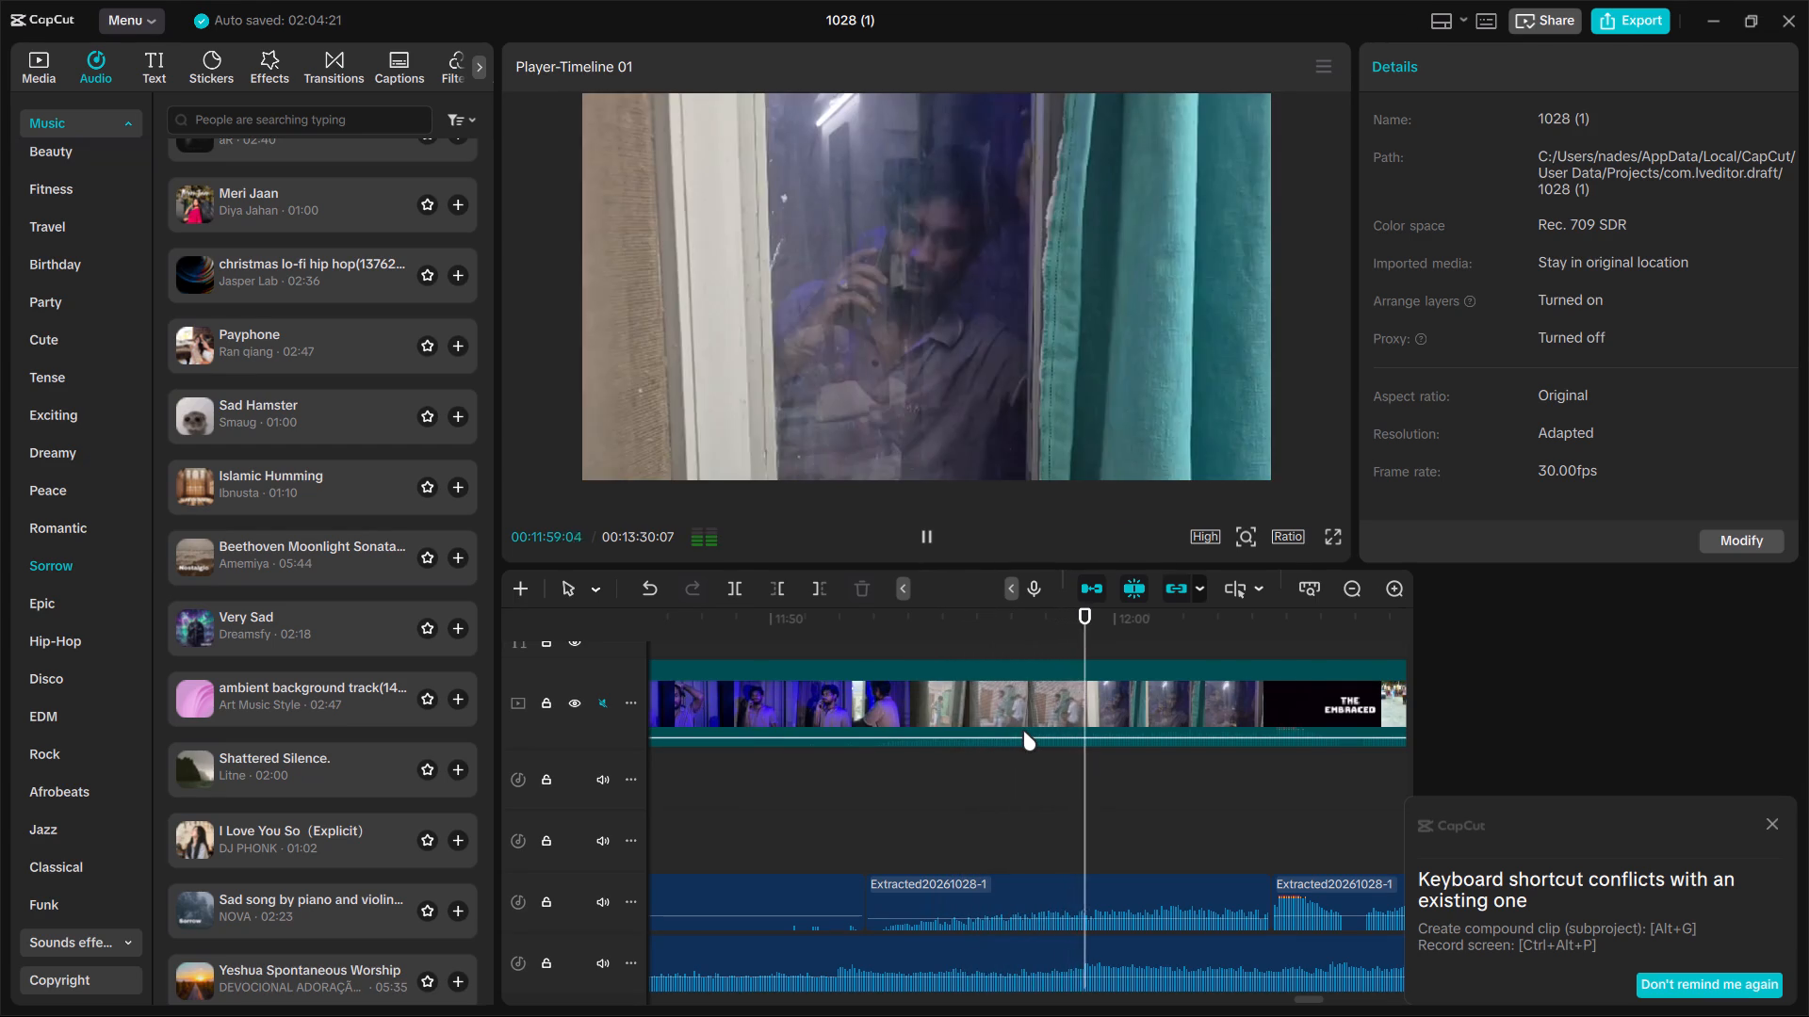
key("space")
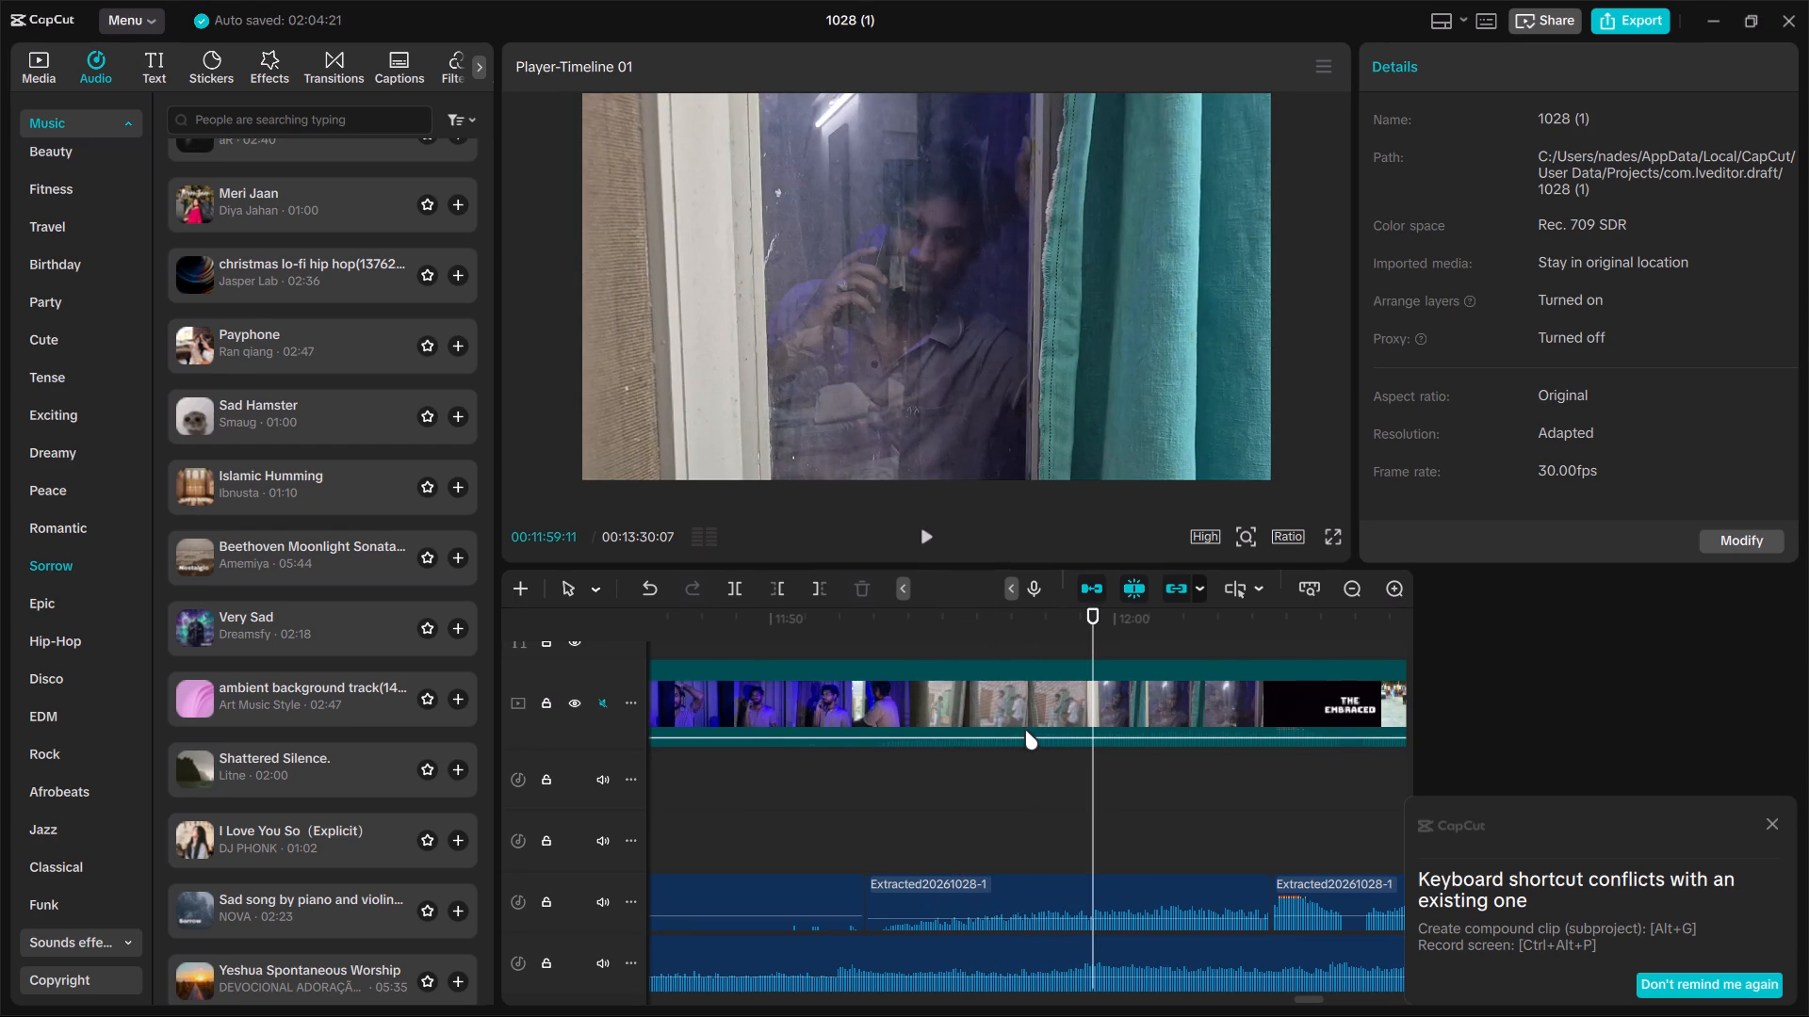
Split the Shattered Silence music clip at 11:59:11, where the close-up behind the glass is shown.
left_click(1034, 943)
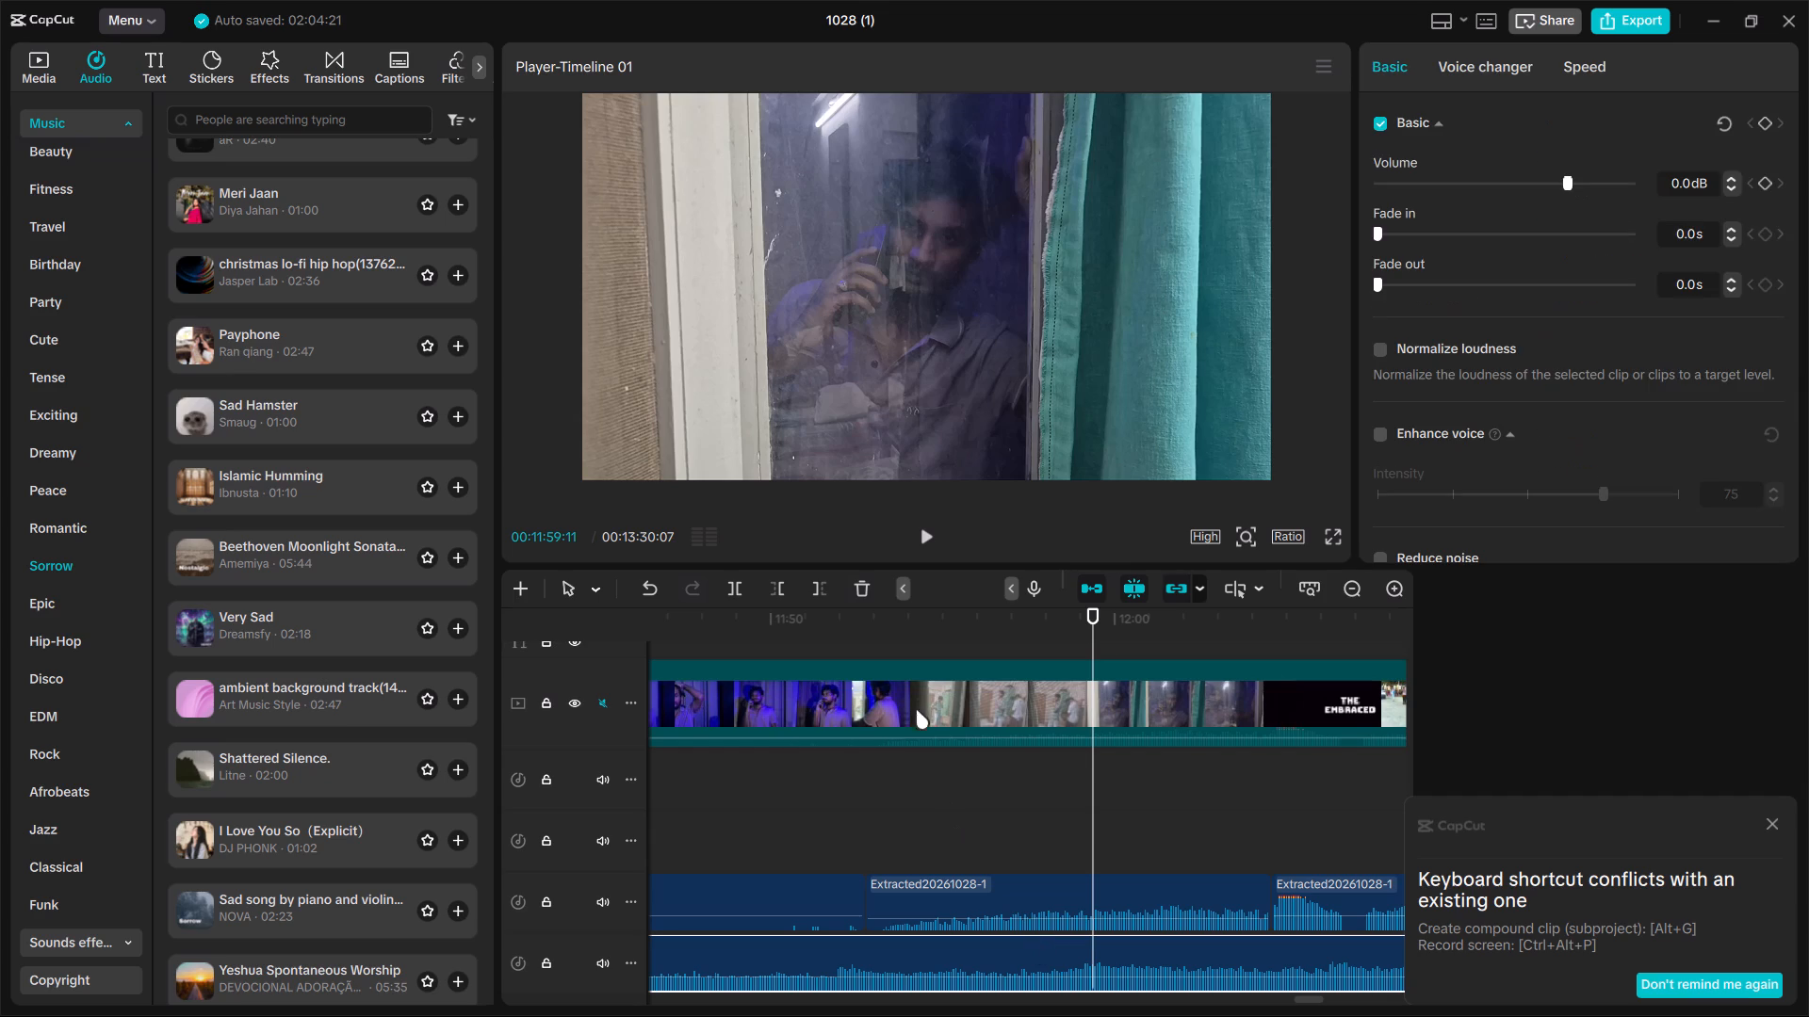
left_click(718, 592)
left_click(742, 592)
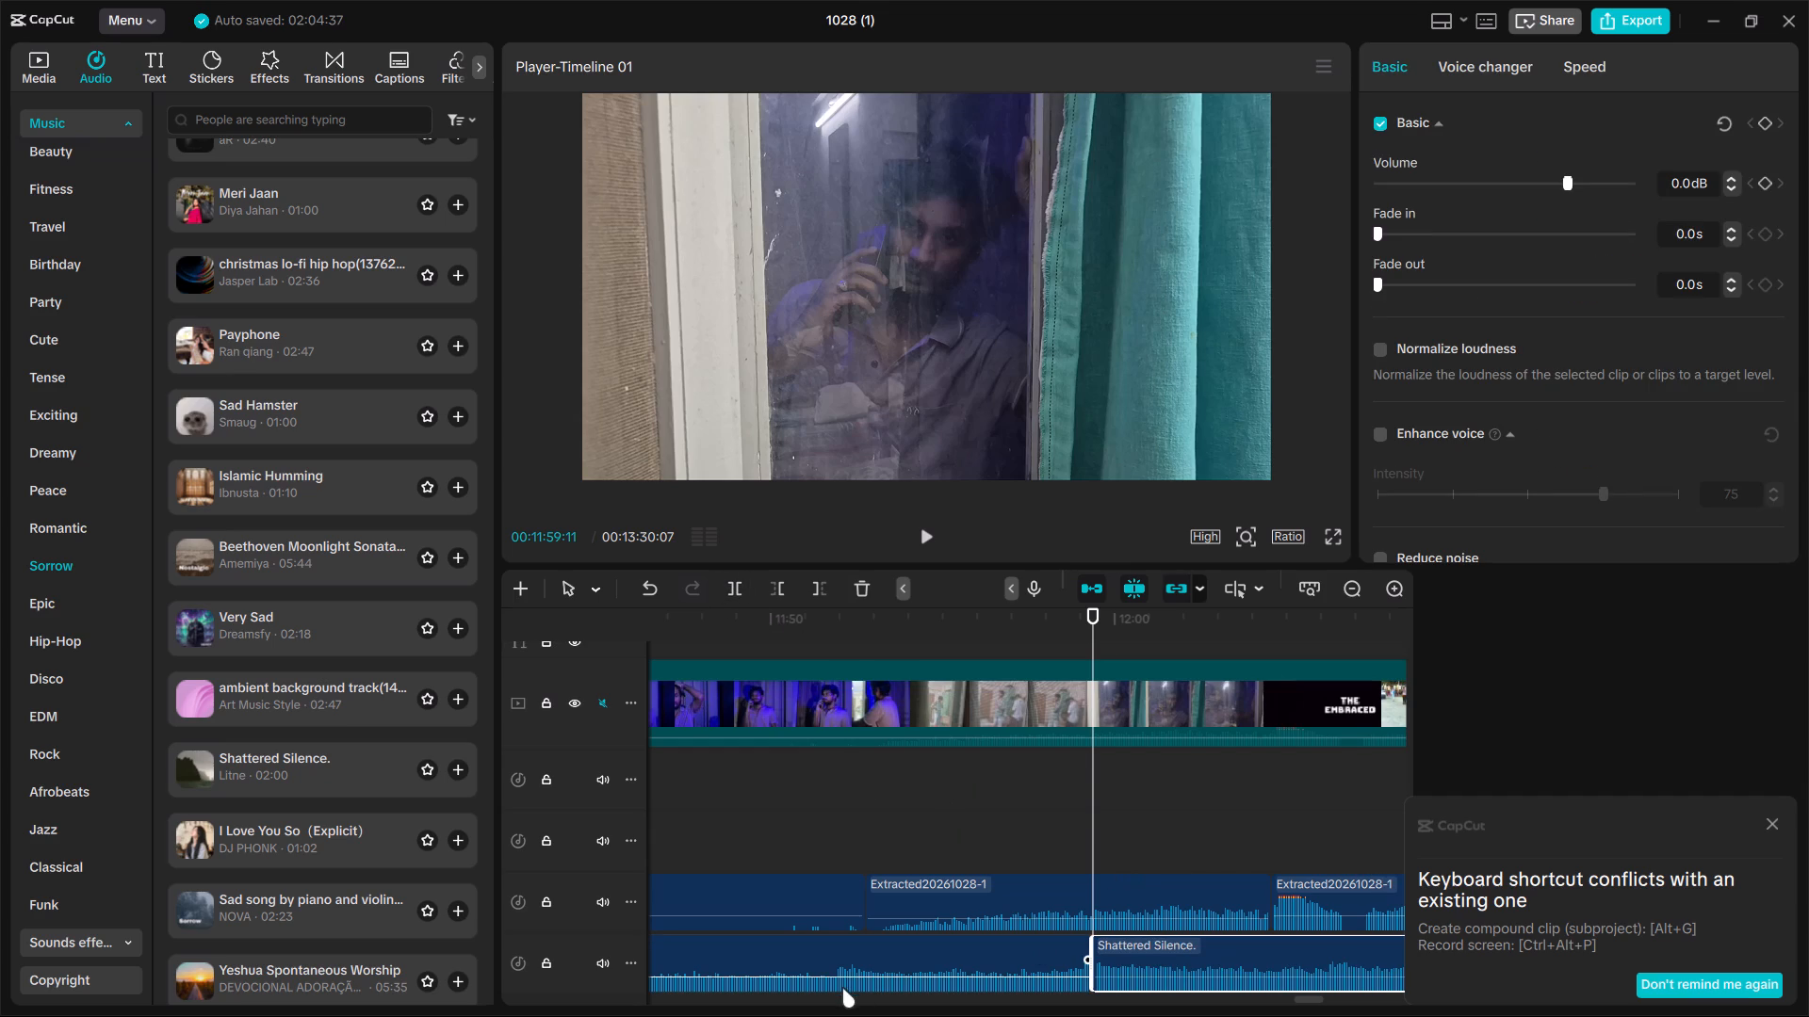
Split the middle extracted audio segment at 11:59:11, in line with the split in the music clip.
left_click(868, 951)
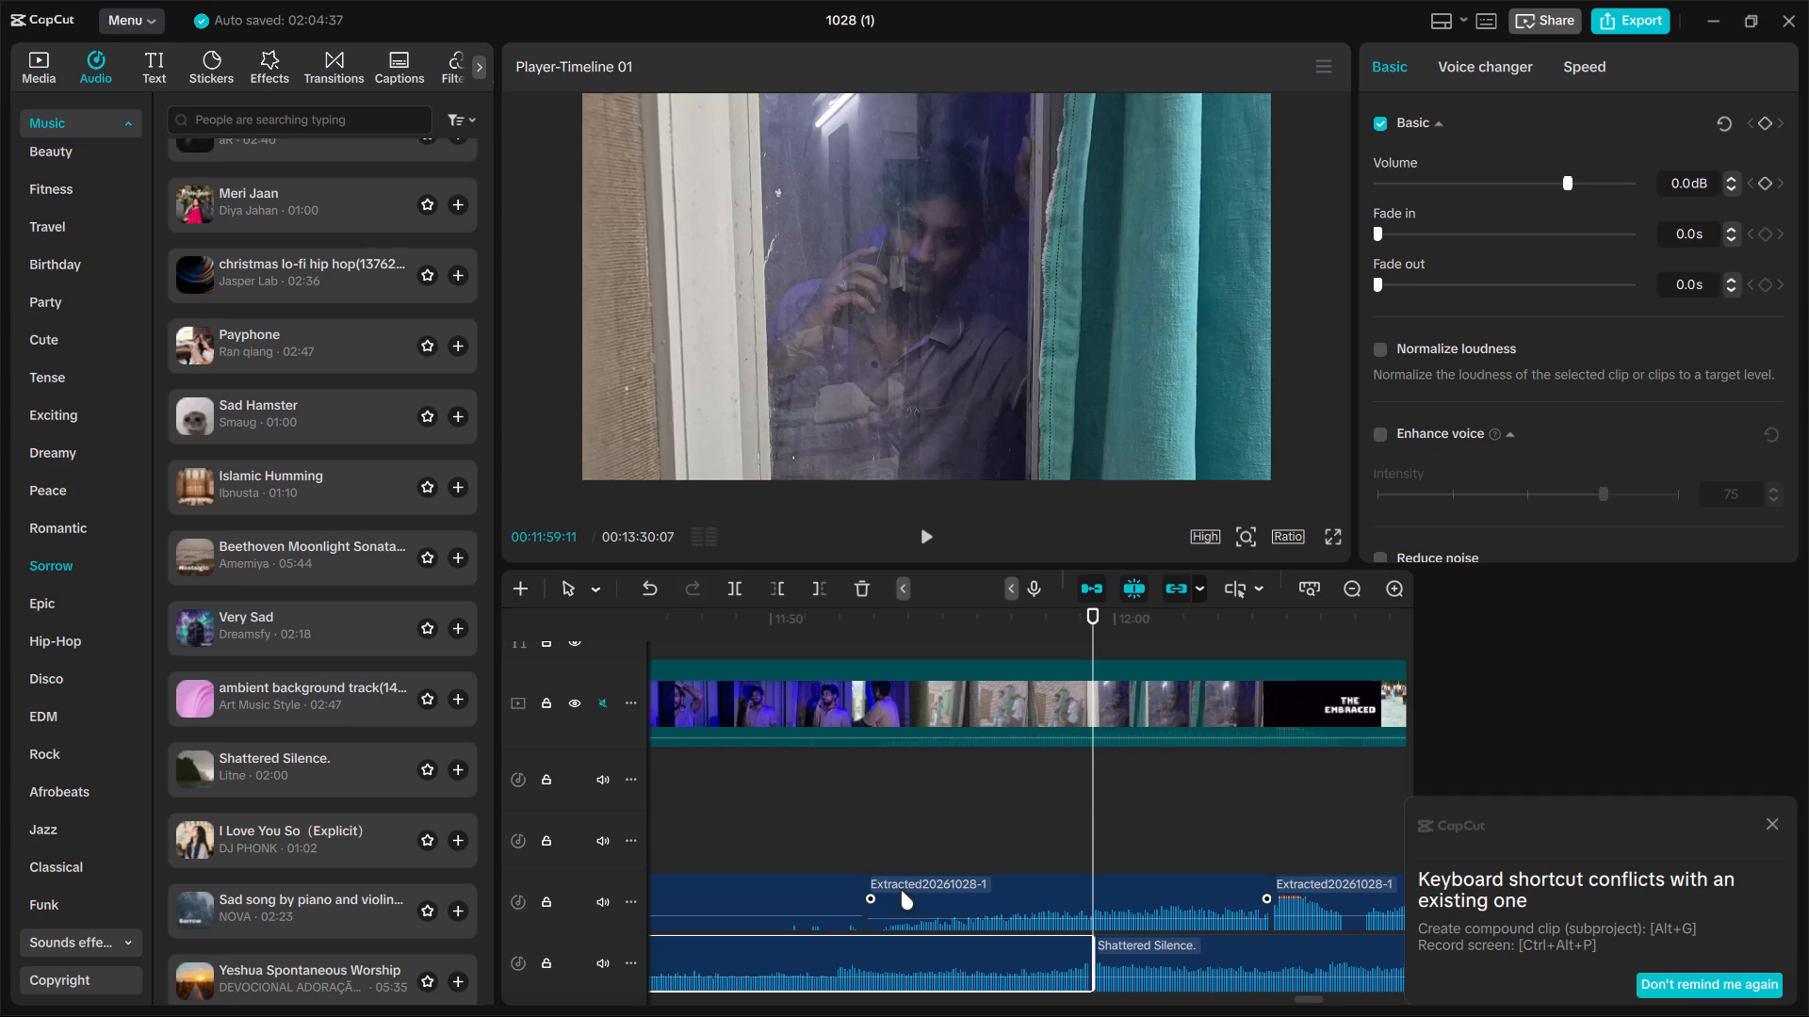
left_click(936, 893)
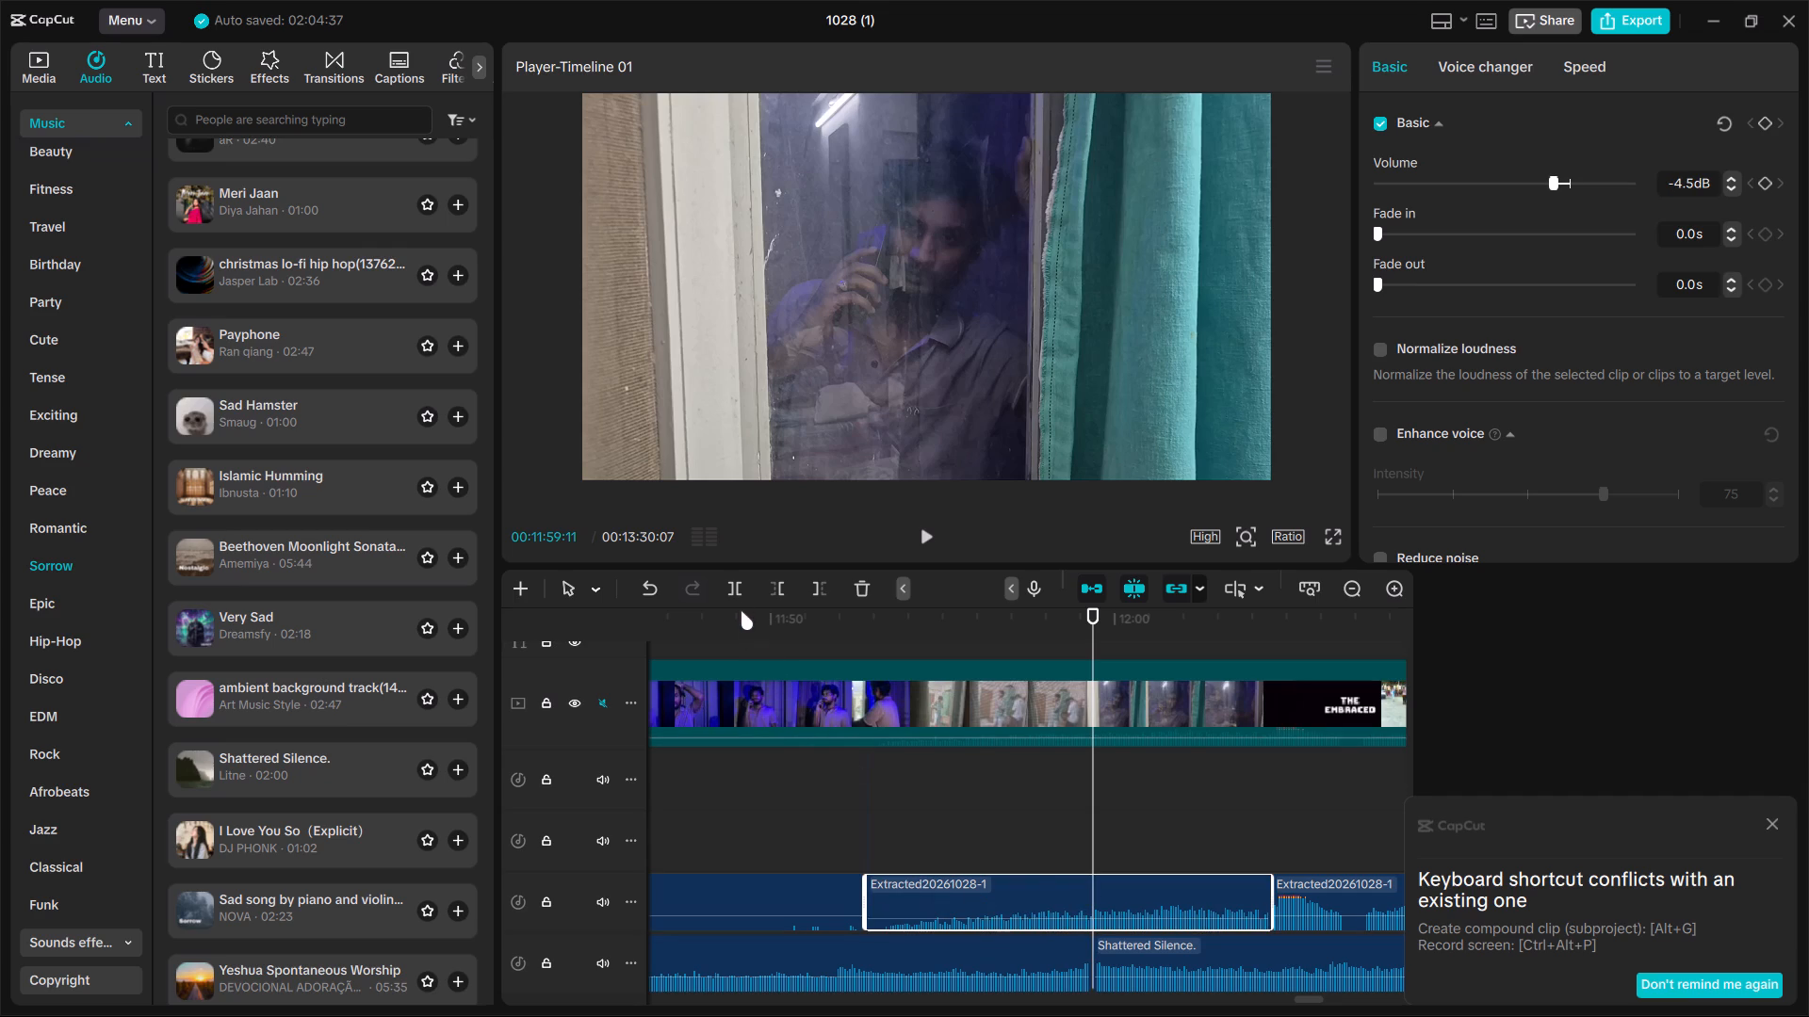
left_click(1165, 960)
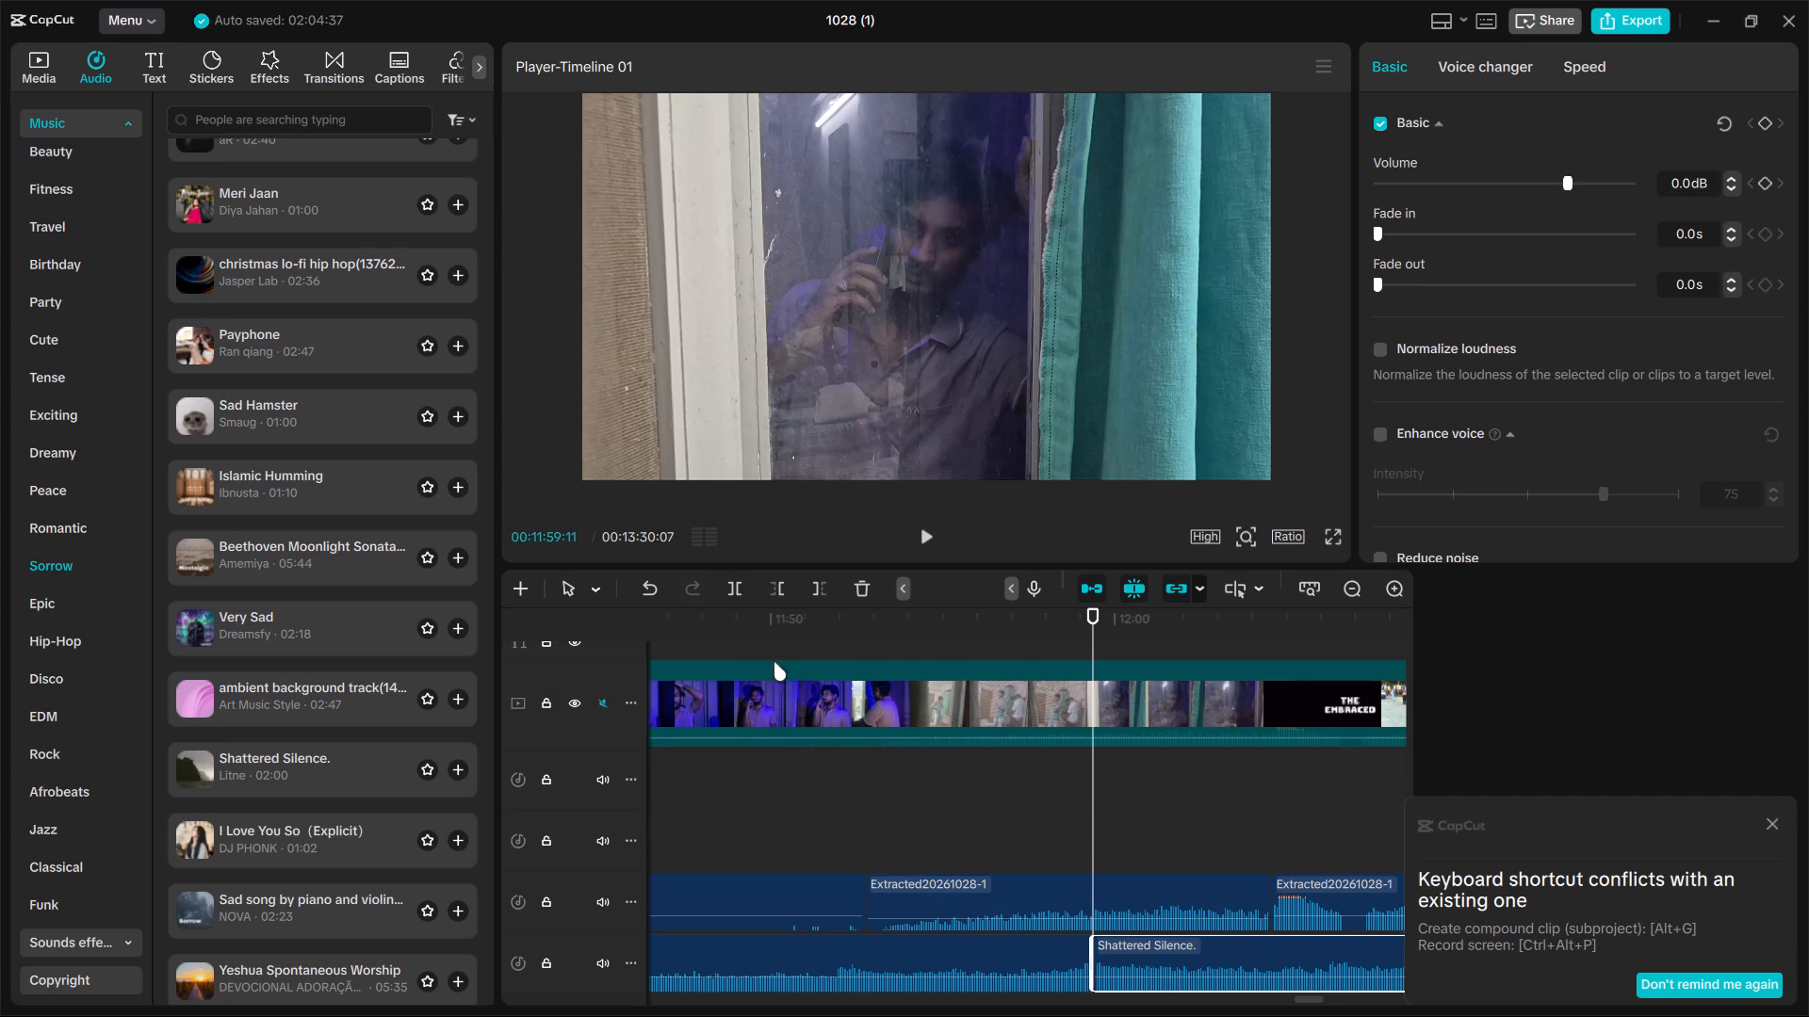
left_click(870, 865)
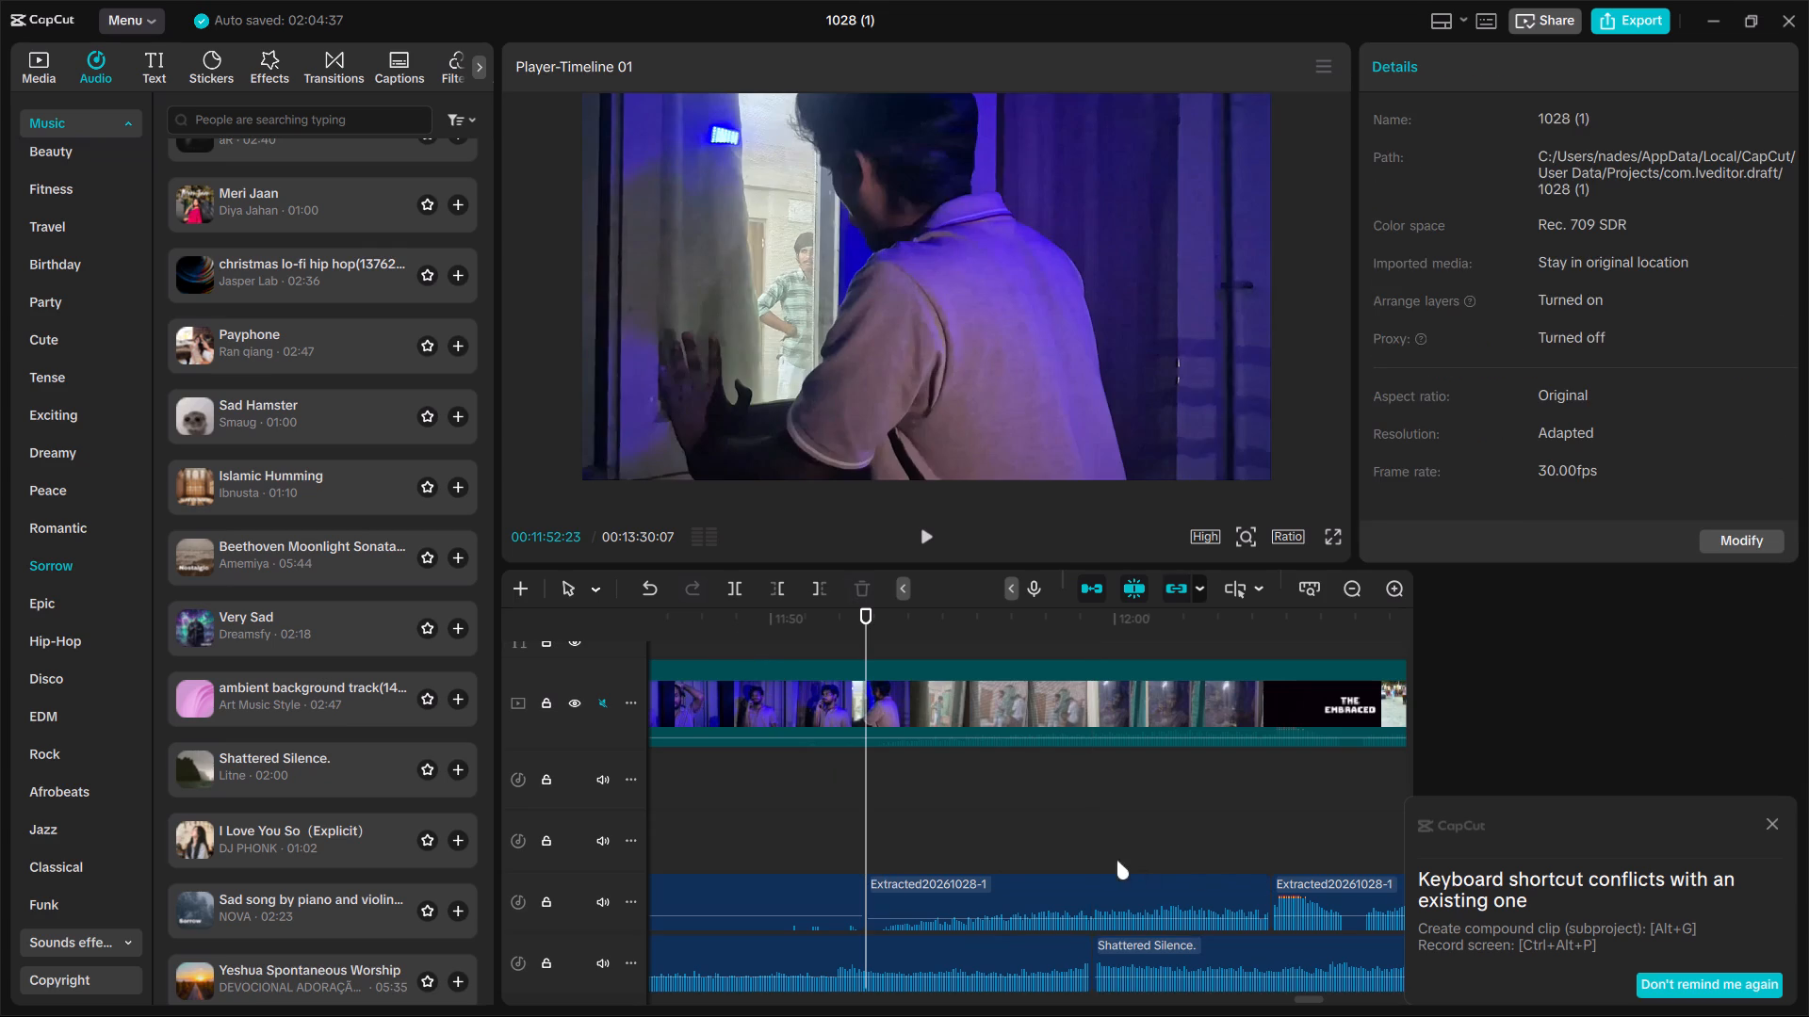
left_click(1092, 852)
left_click(1115, 896)
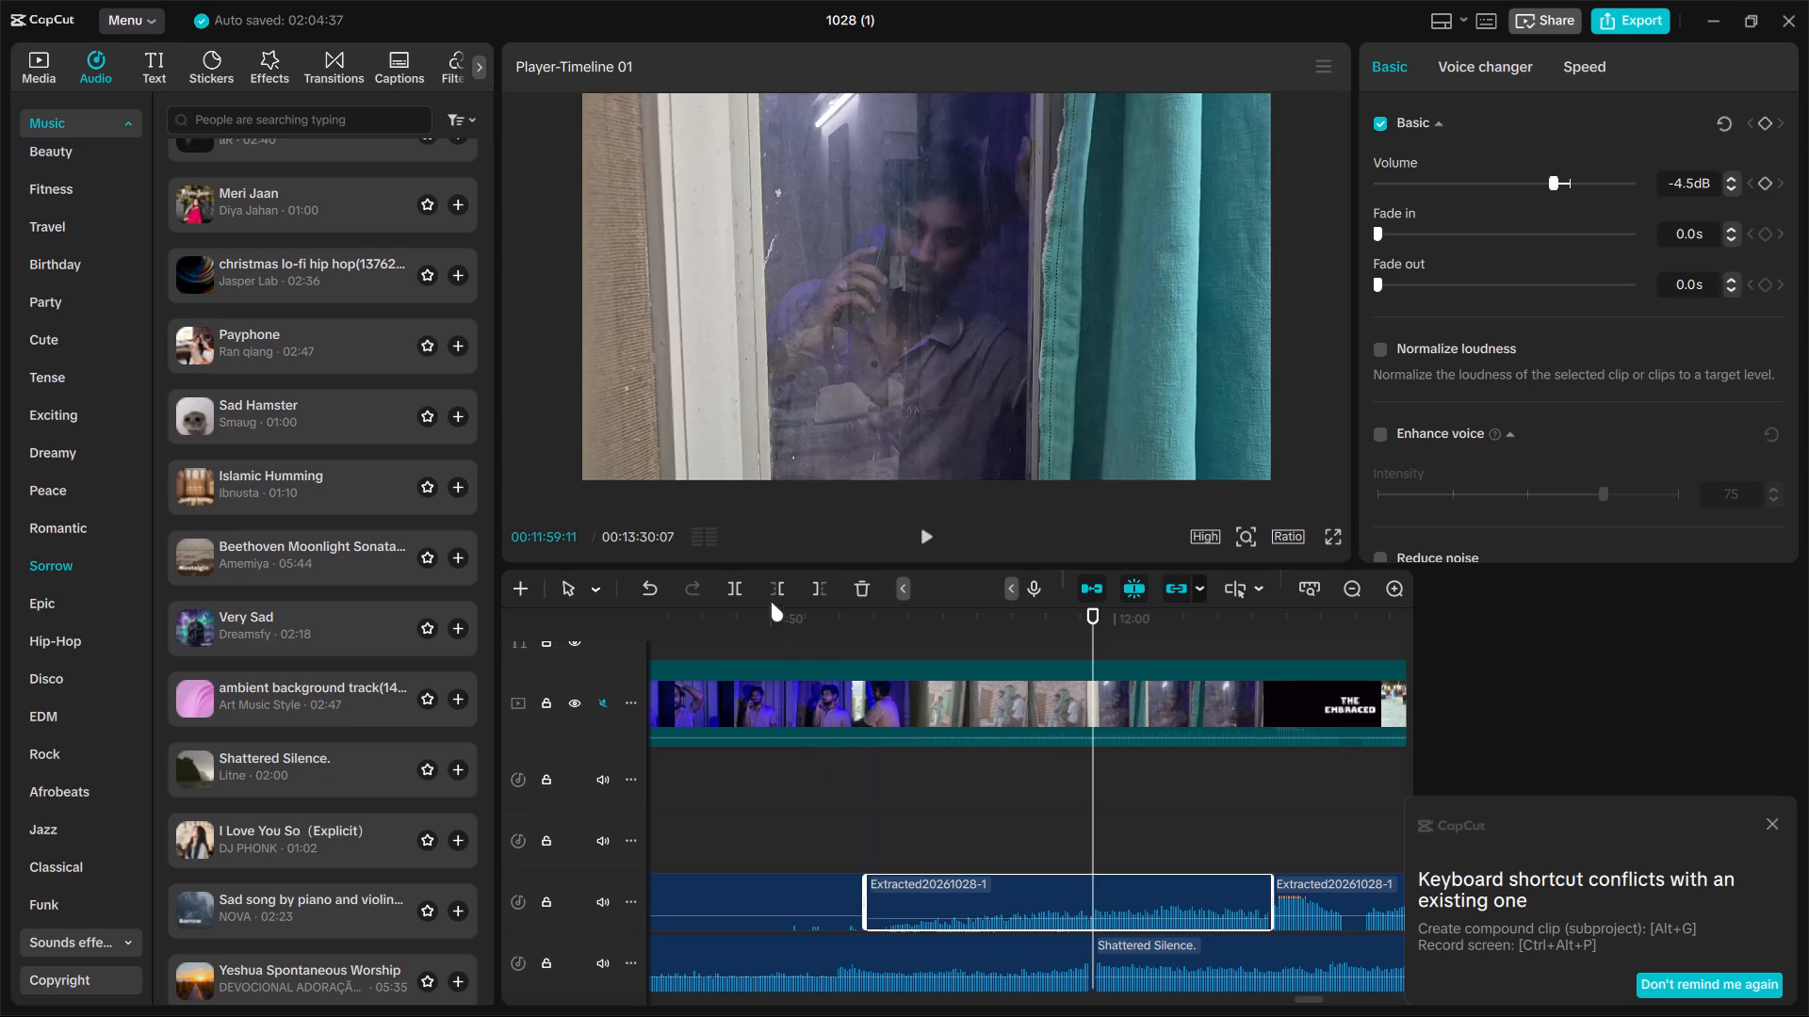
left_click(738, 585)
Split the Shattered Silence music clip at 12:04:17, at the start of the THE EMBRACED title shot.
left_click(1279, 937)
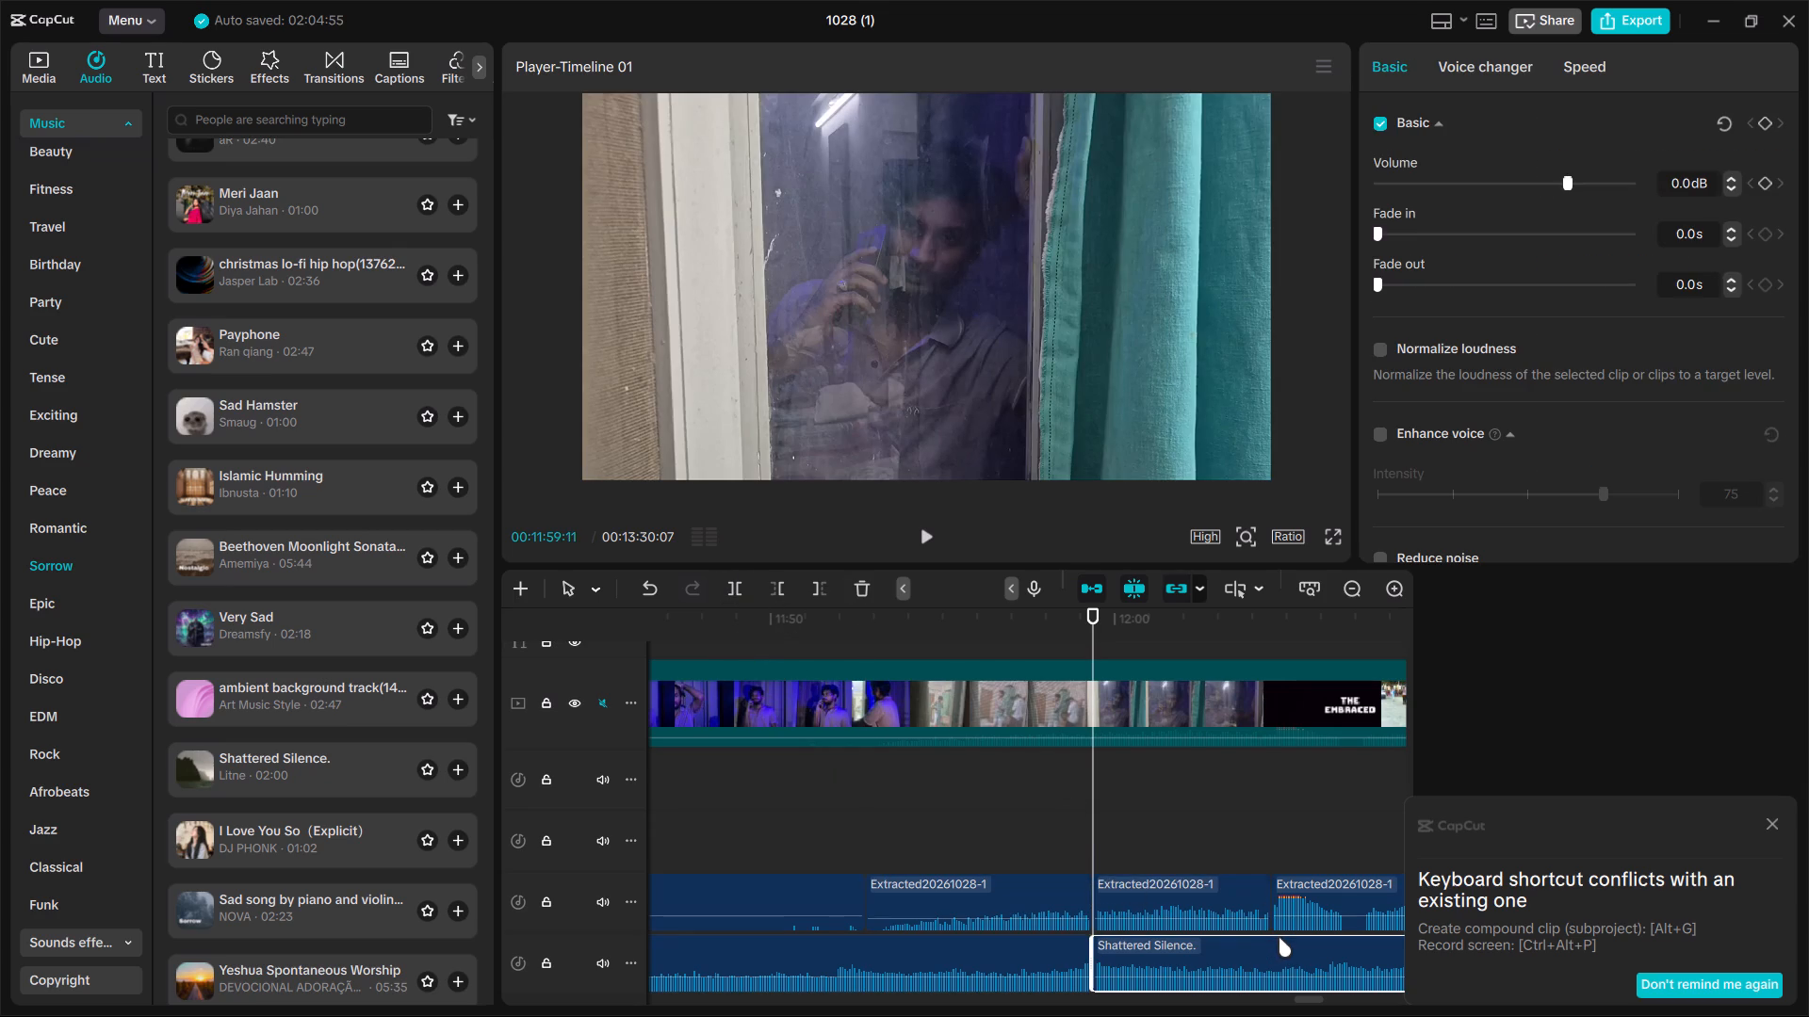
left_click(1270, 855)
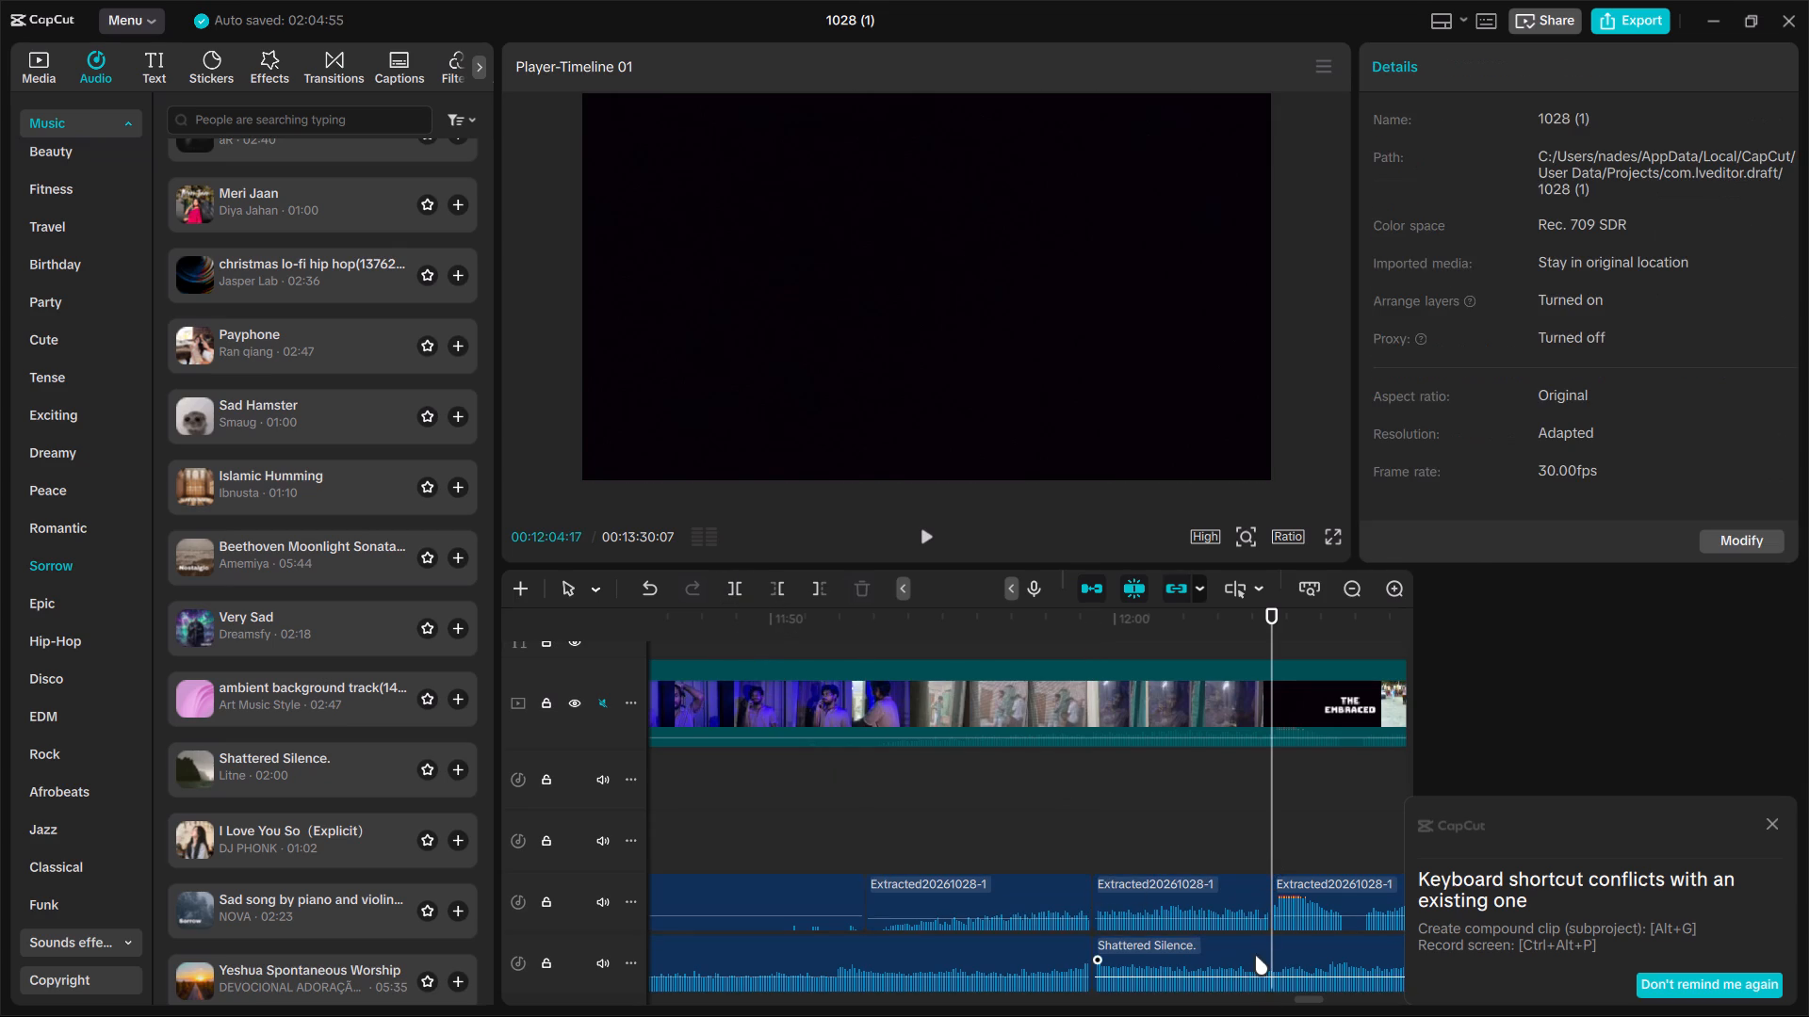
left_click(1255, 955)
left_click(727, 590)
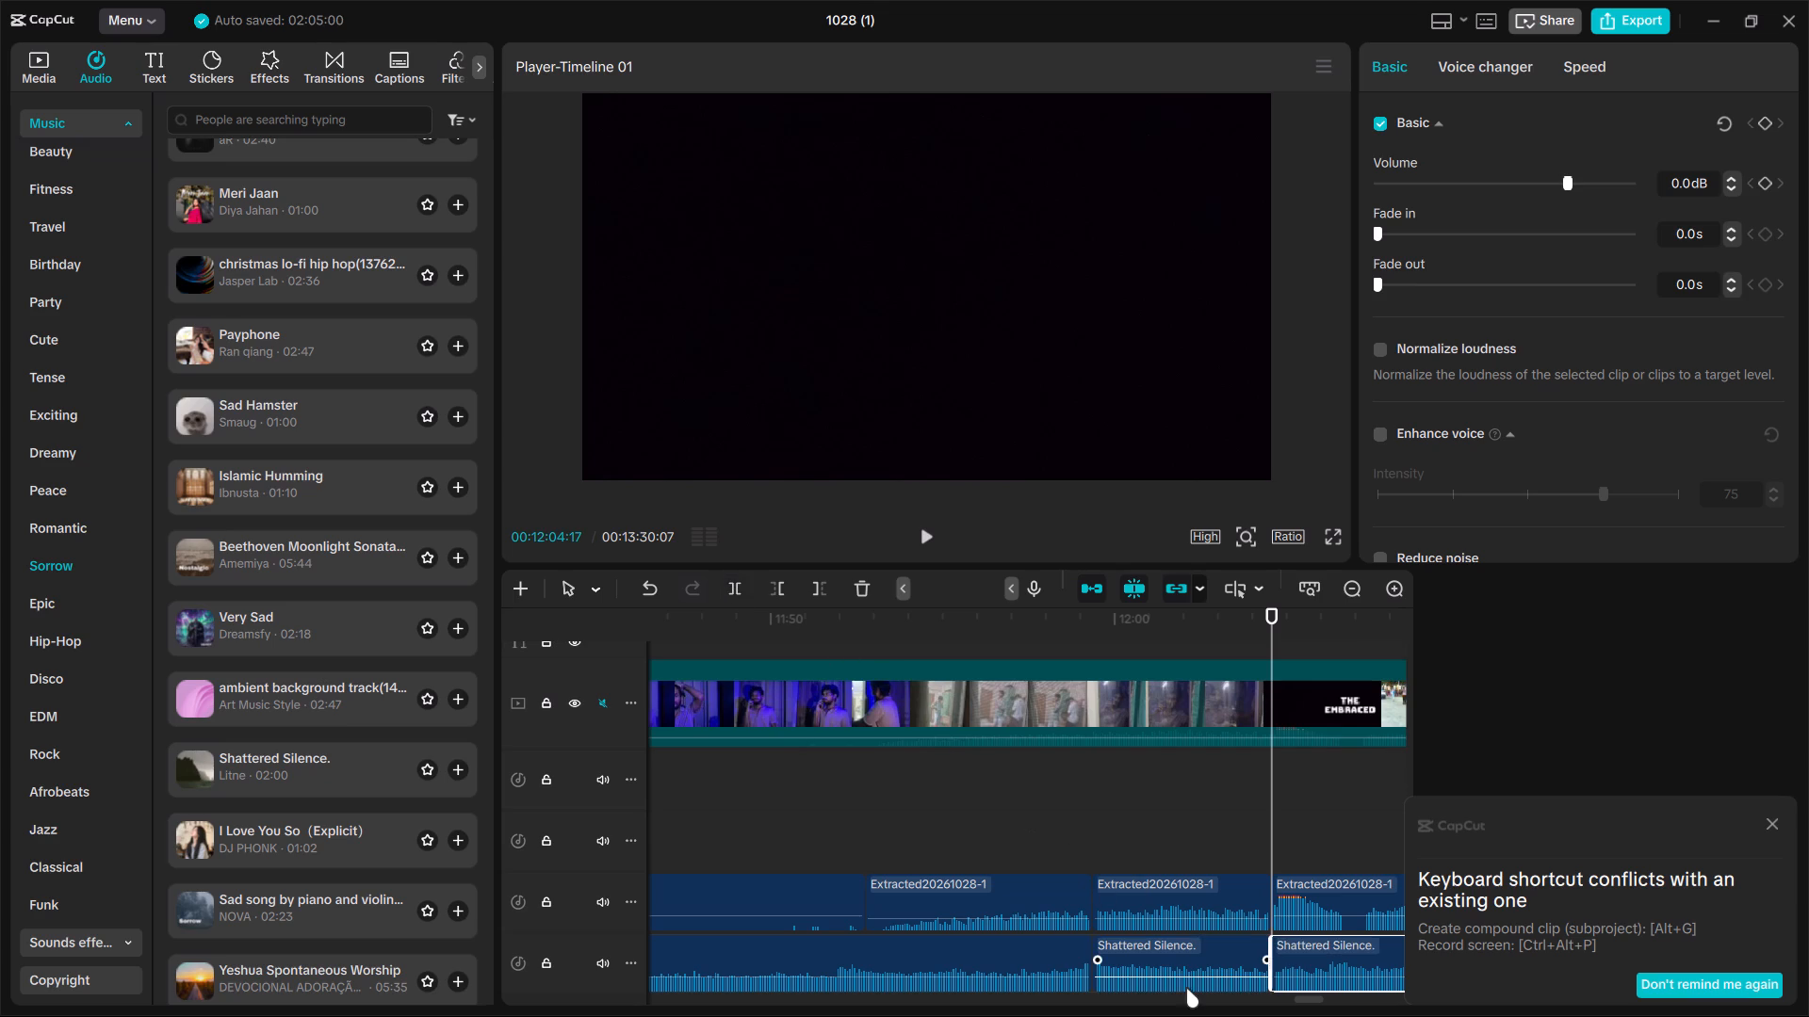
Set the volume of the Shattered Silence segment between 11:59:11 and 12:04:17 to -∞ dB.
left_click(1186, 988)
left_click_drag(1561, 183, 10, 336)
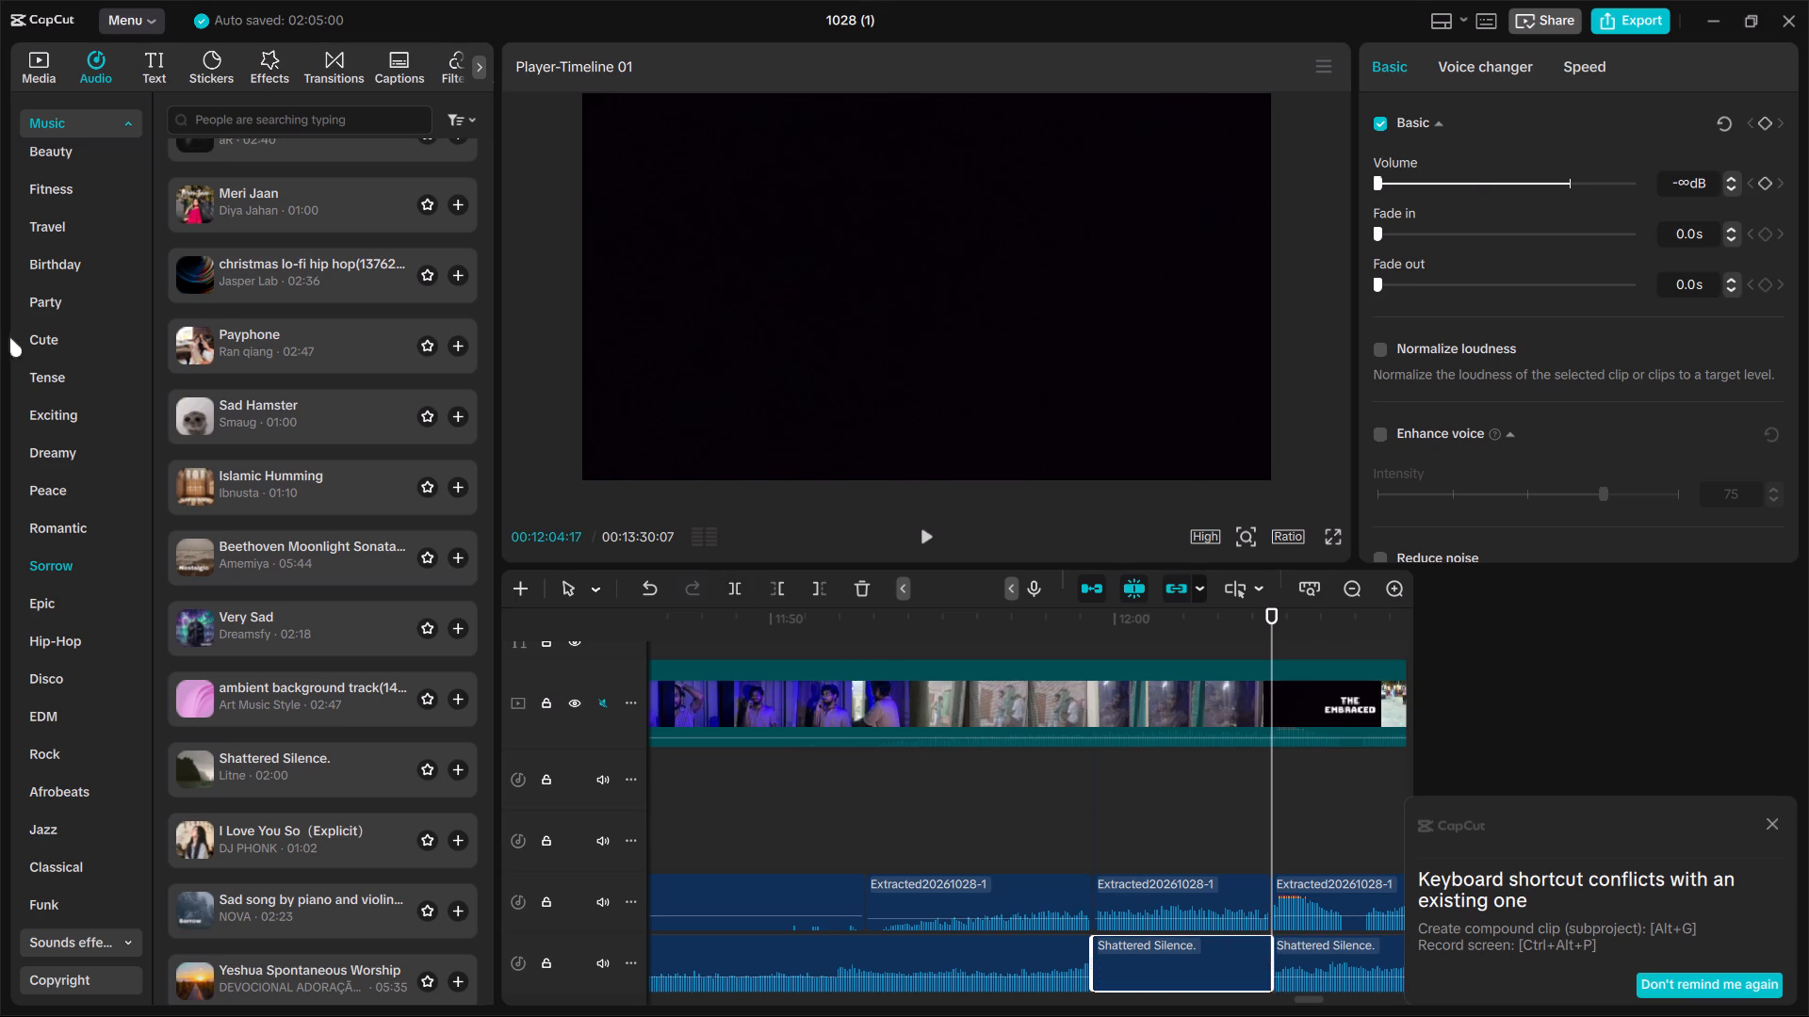
Lower the extracted audio segment that ends at 11:59:11, under the first window shots, to -8.4 dB.
left_click(885, 856)
left_click(929, 908)
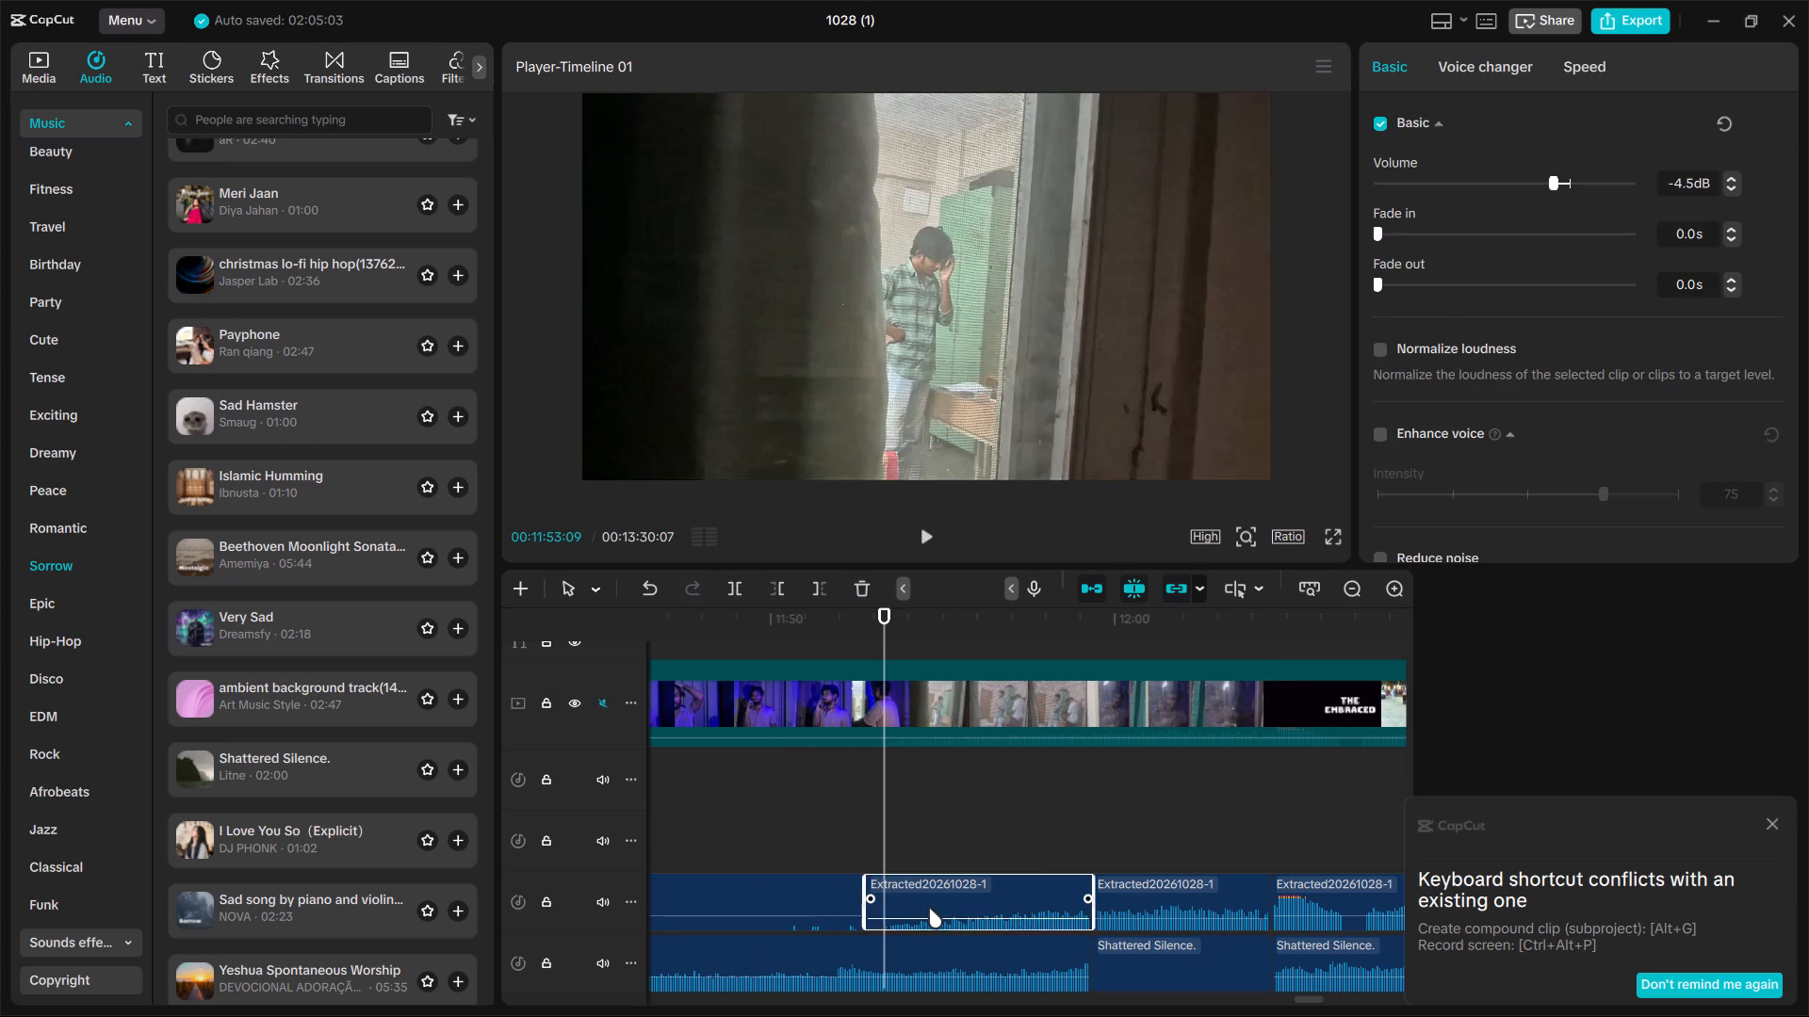
left_click(1537, 177)
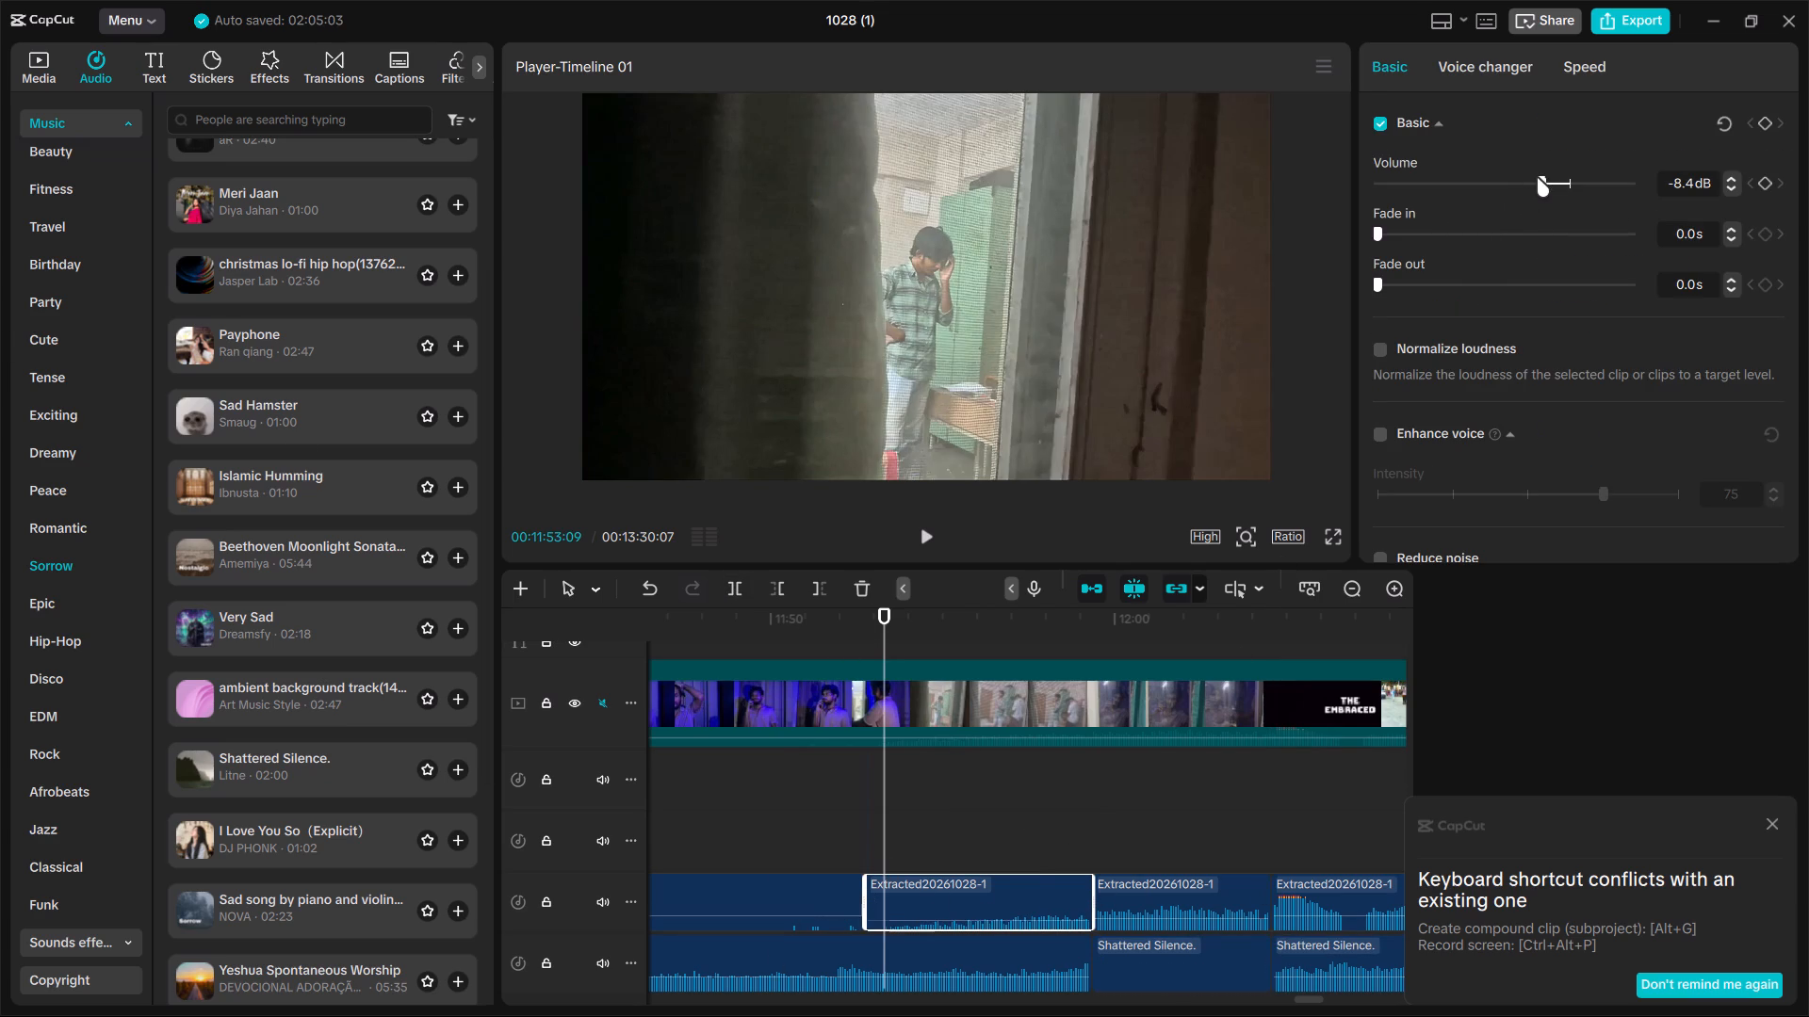
Play back the window shots from 11:53:09 and stop at 12:04:15, just before the THE EMBRACED title shot.
key("space")
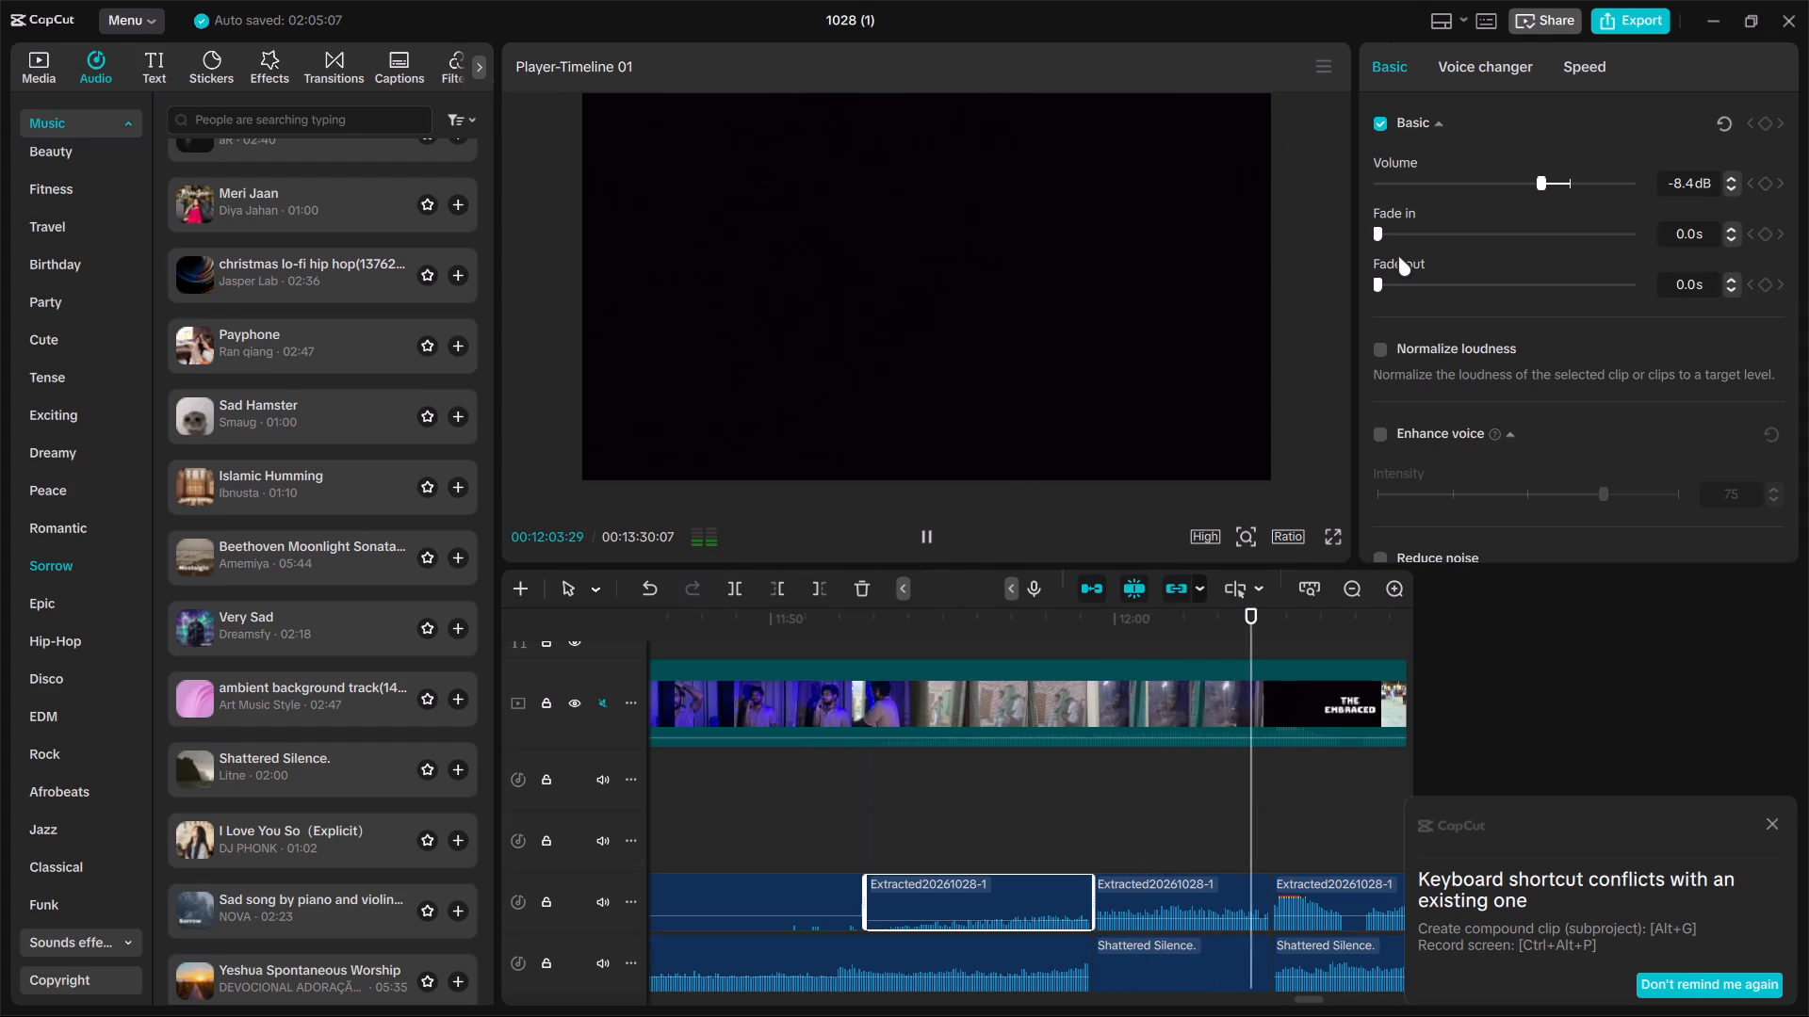
key("space")
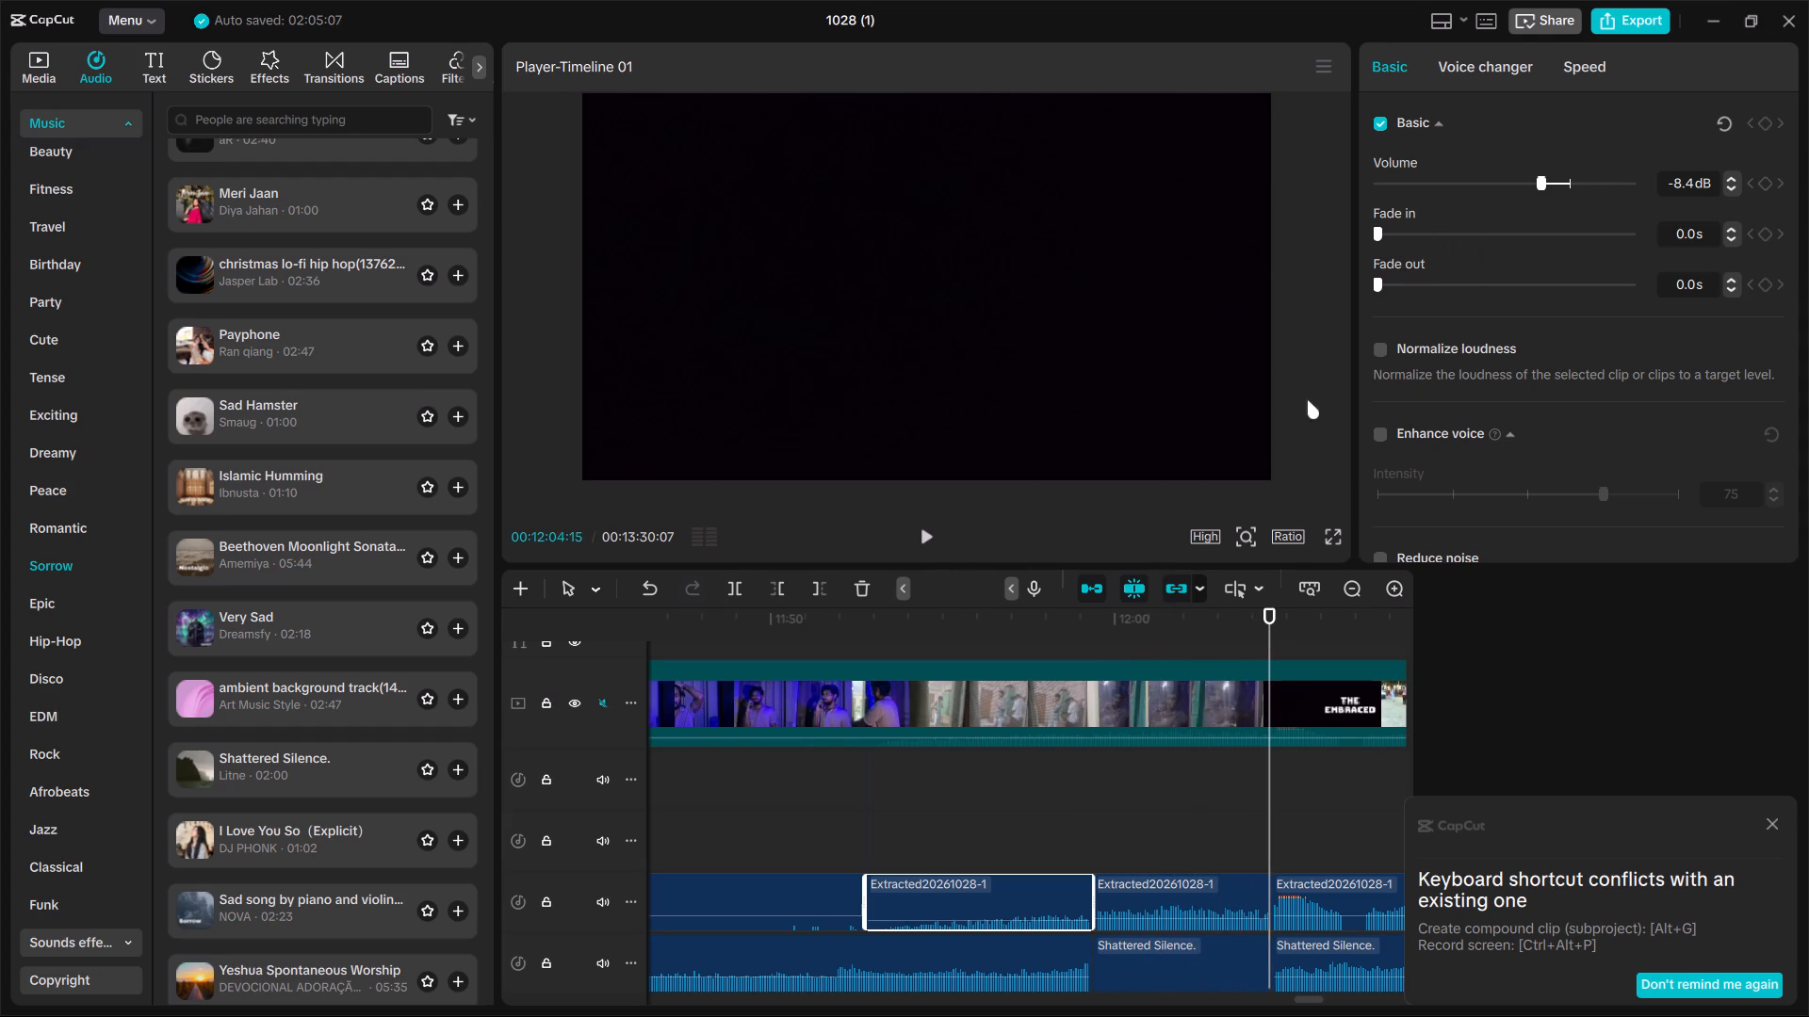
Set the Shattered Silence segment between 11:59:11 and 12:04:17 to 0.0 dB with a 5.2 s fade-in and a 5.2 s fade-out.
left_click(1025, 969)
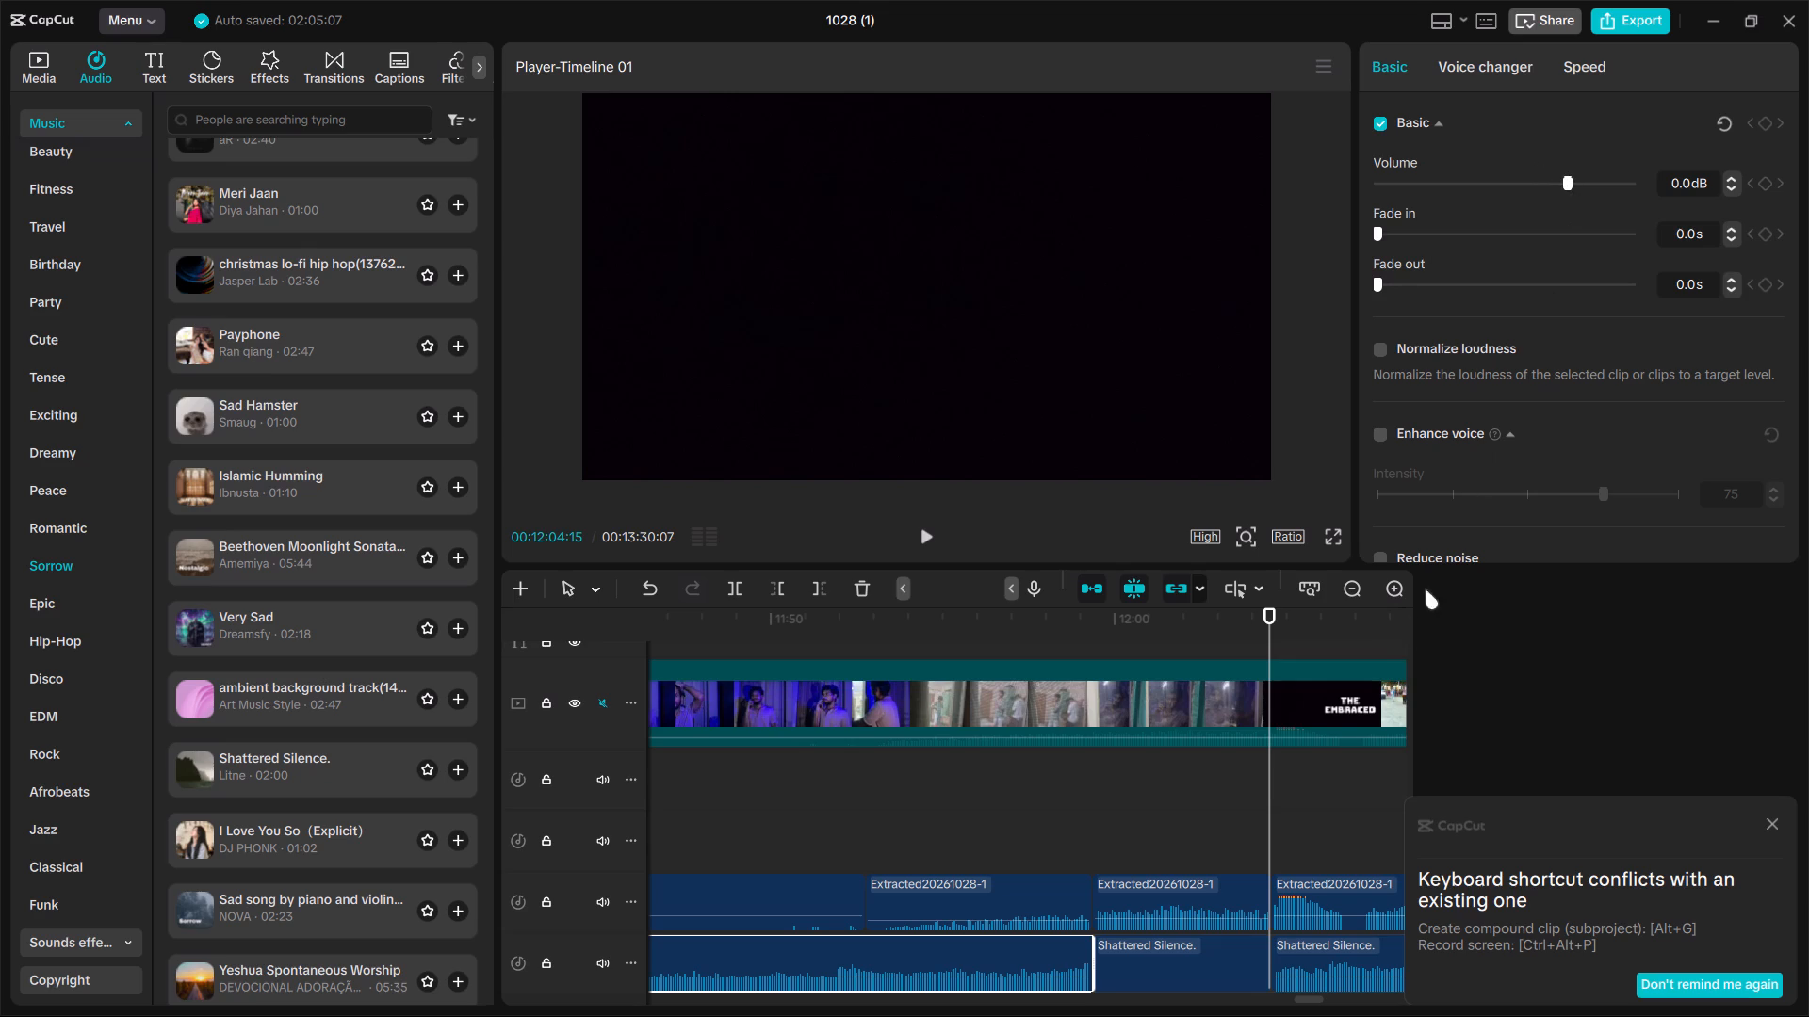
left_click(1144, 952)
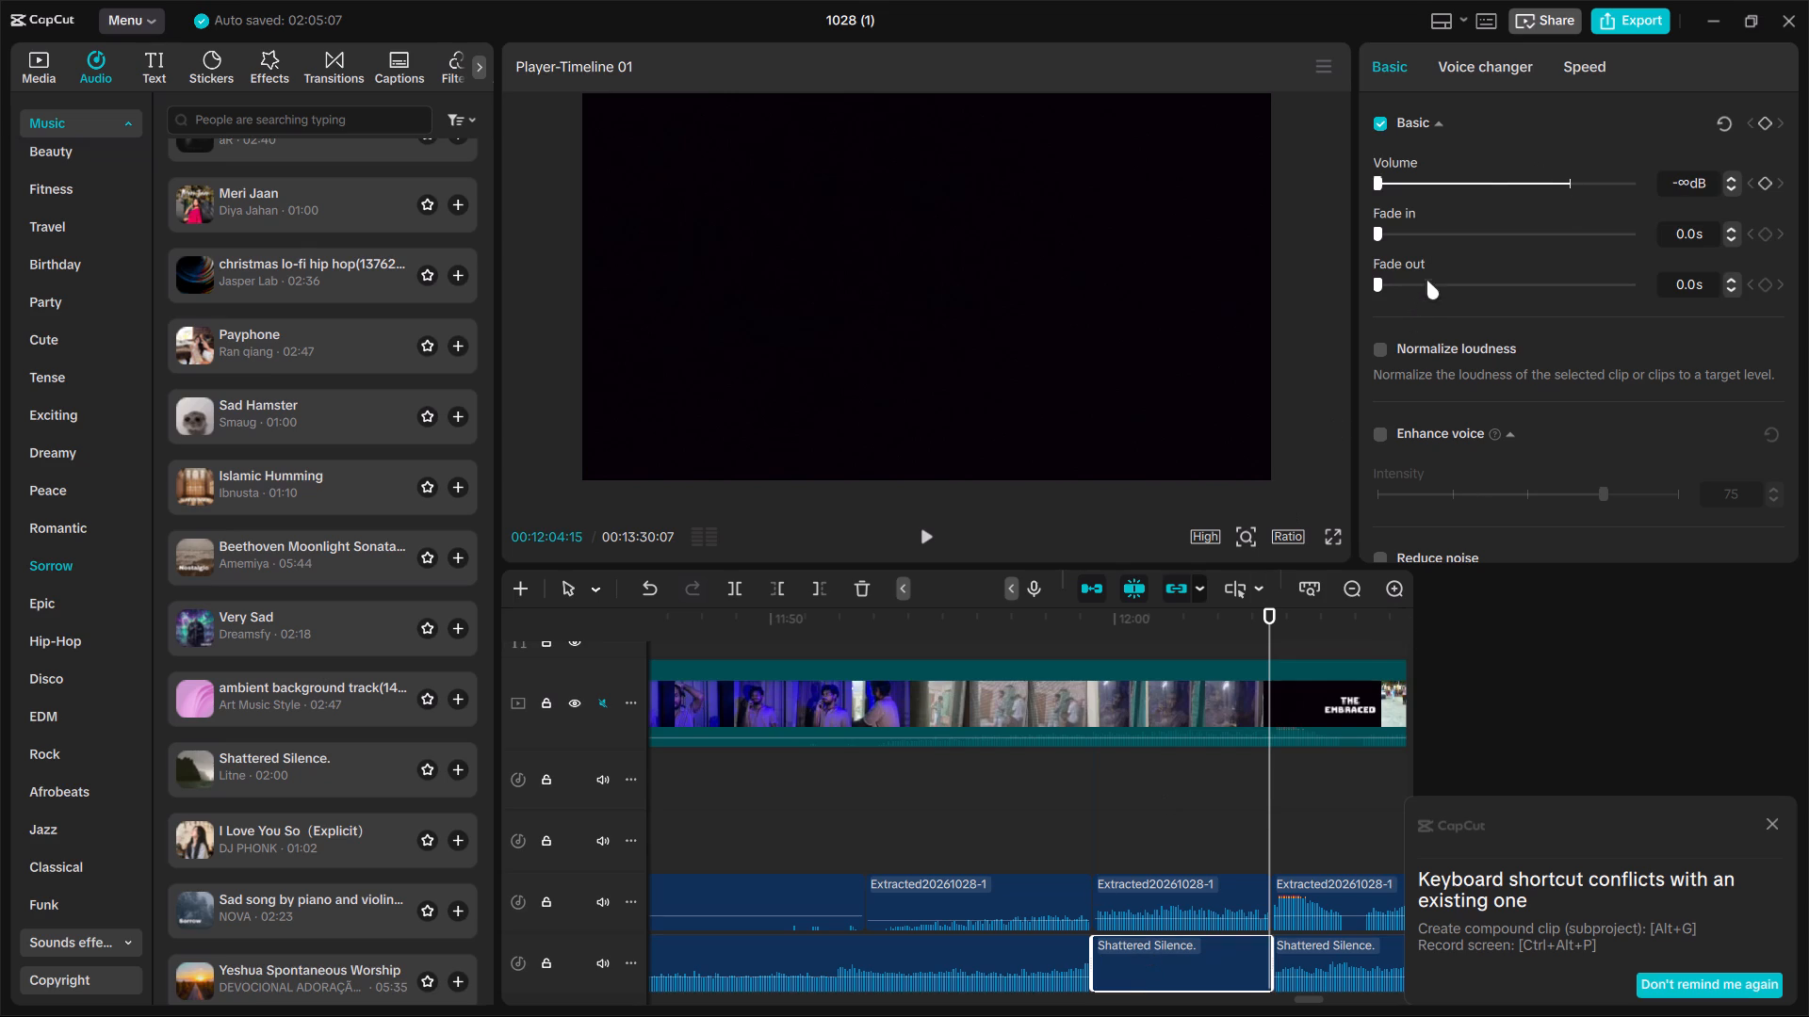
left_click(1565, 178)
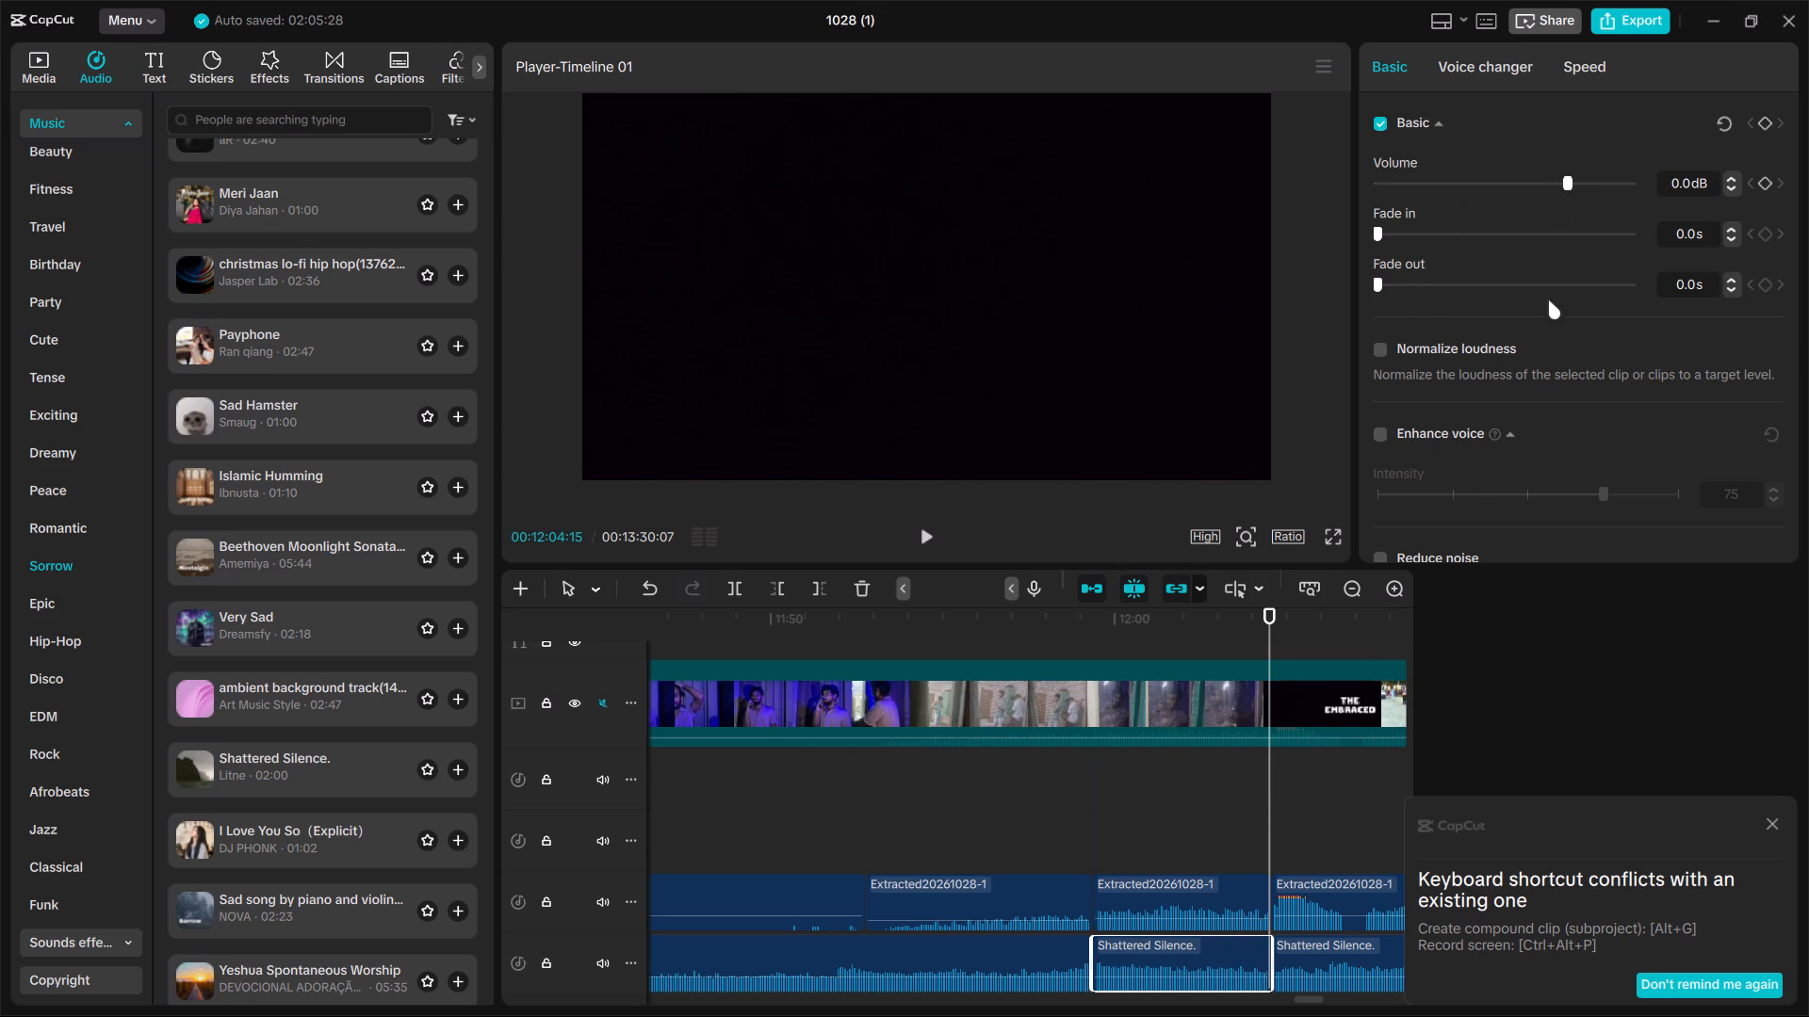
left_click_drag(1380, 233, 1611, 236)
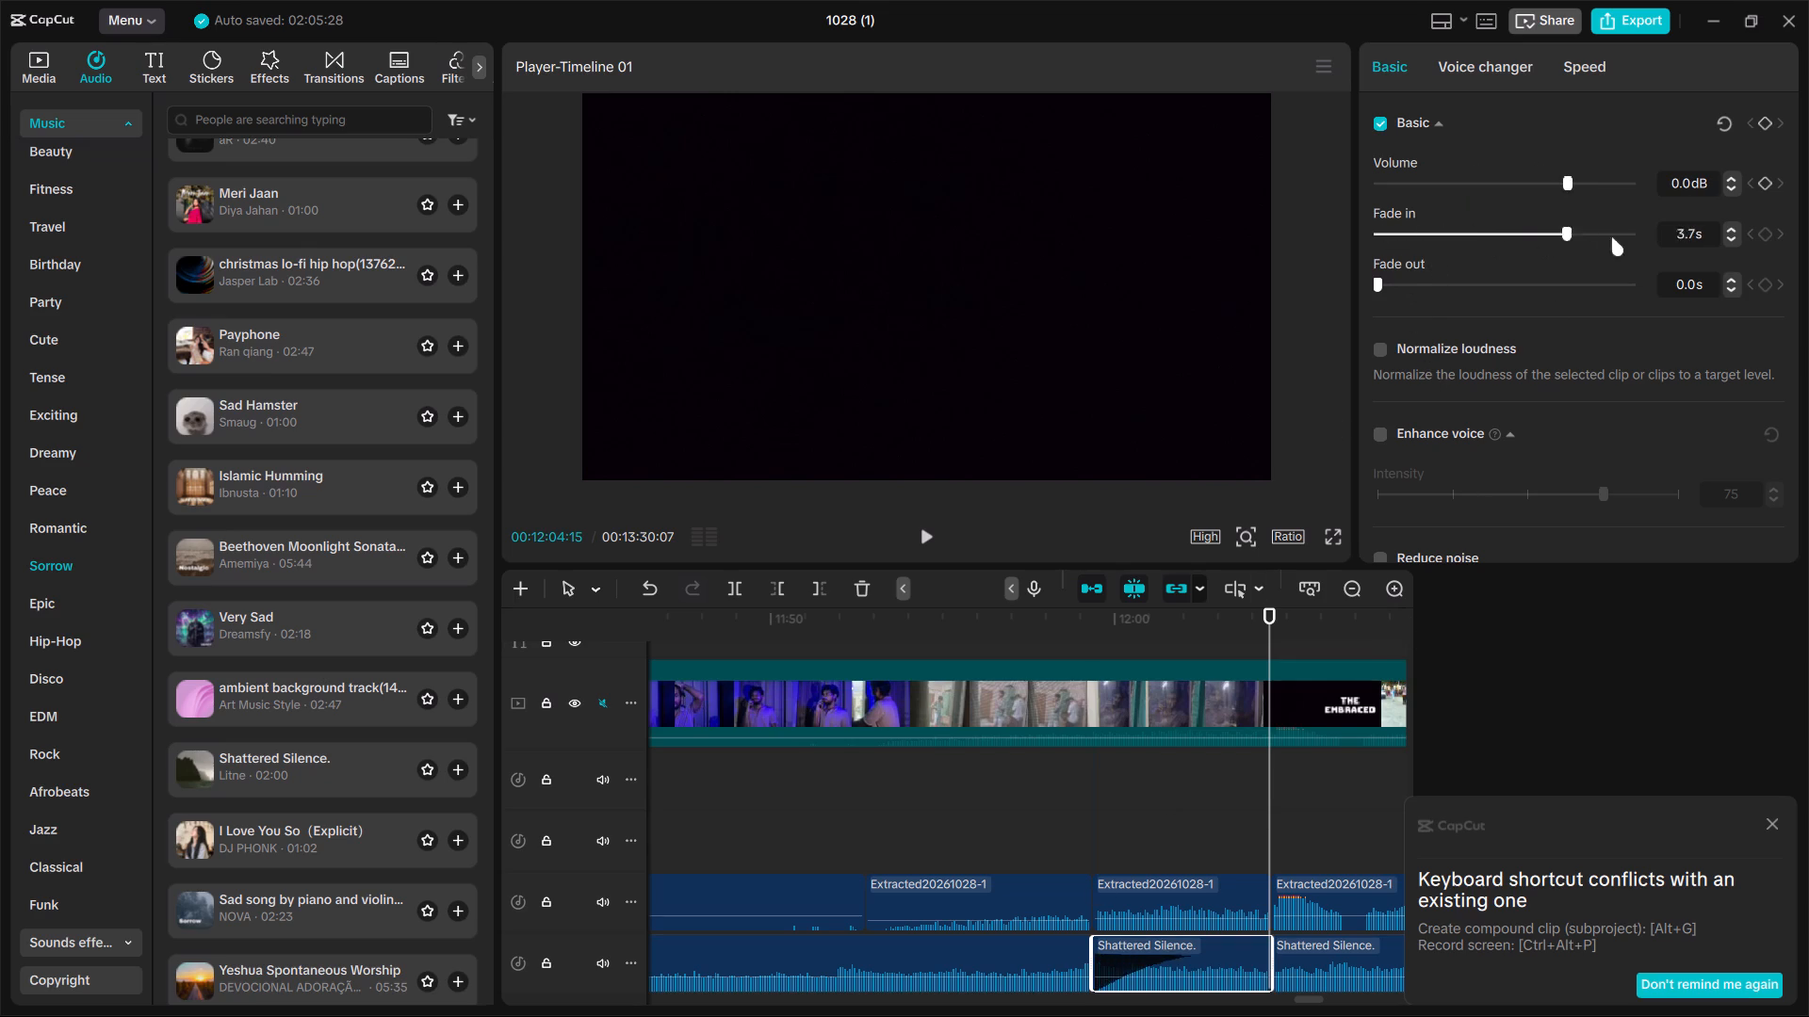
left_click_drag(1611, 236, 1805, 246)
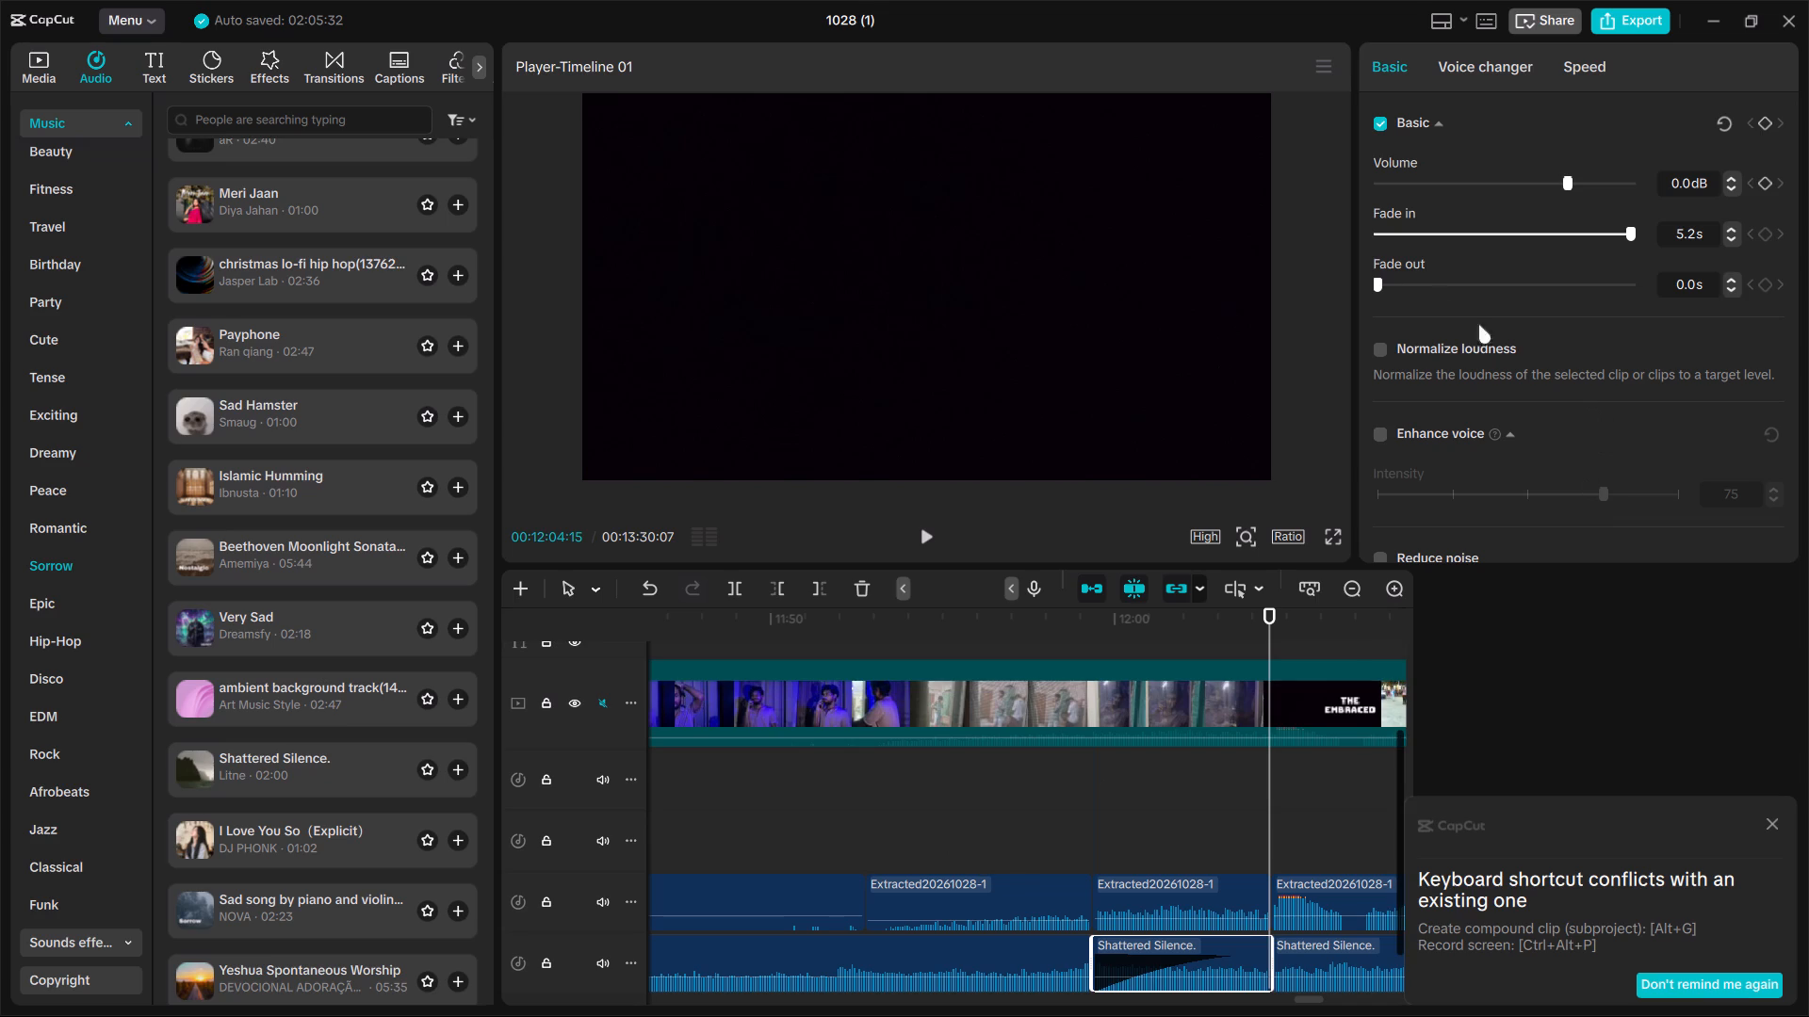
left_click_drag(1382, 289, 1586, 288)
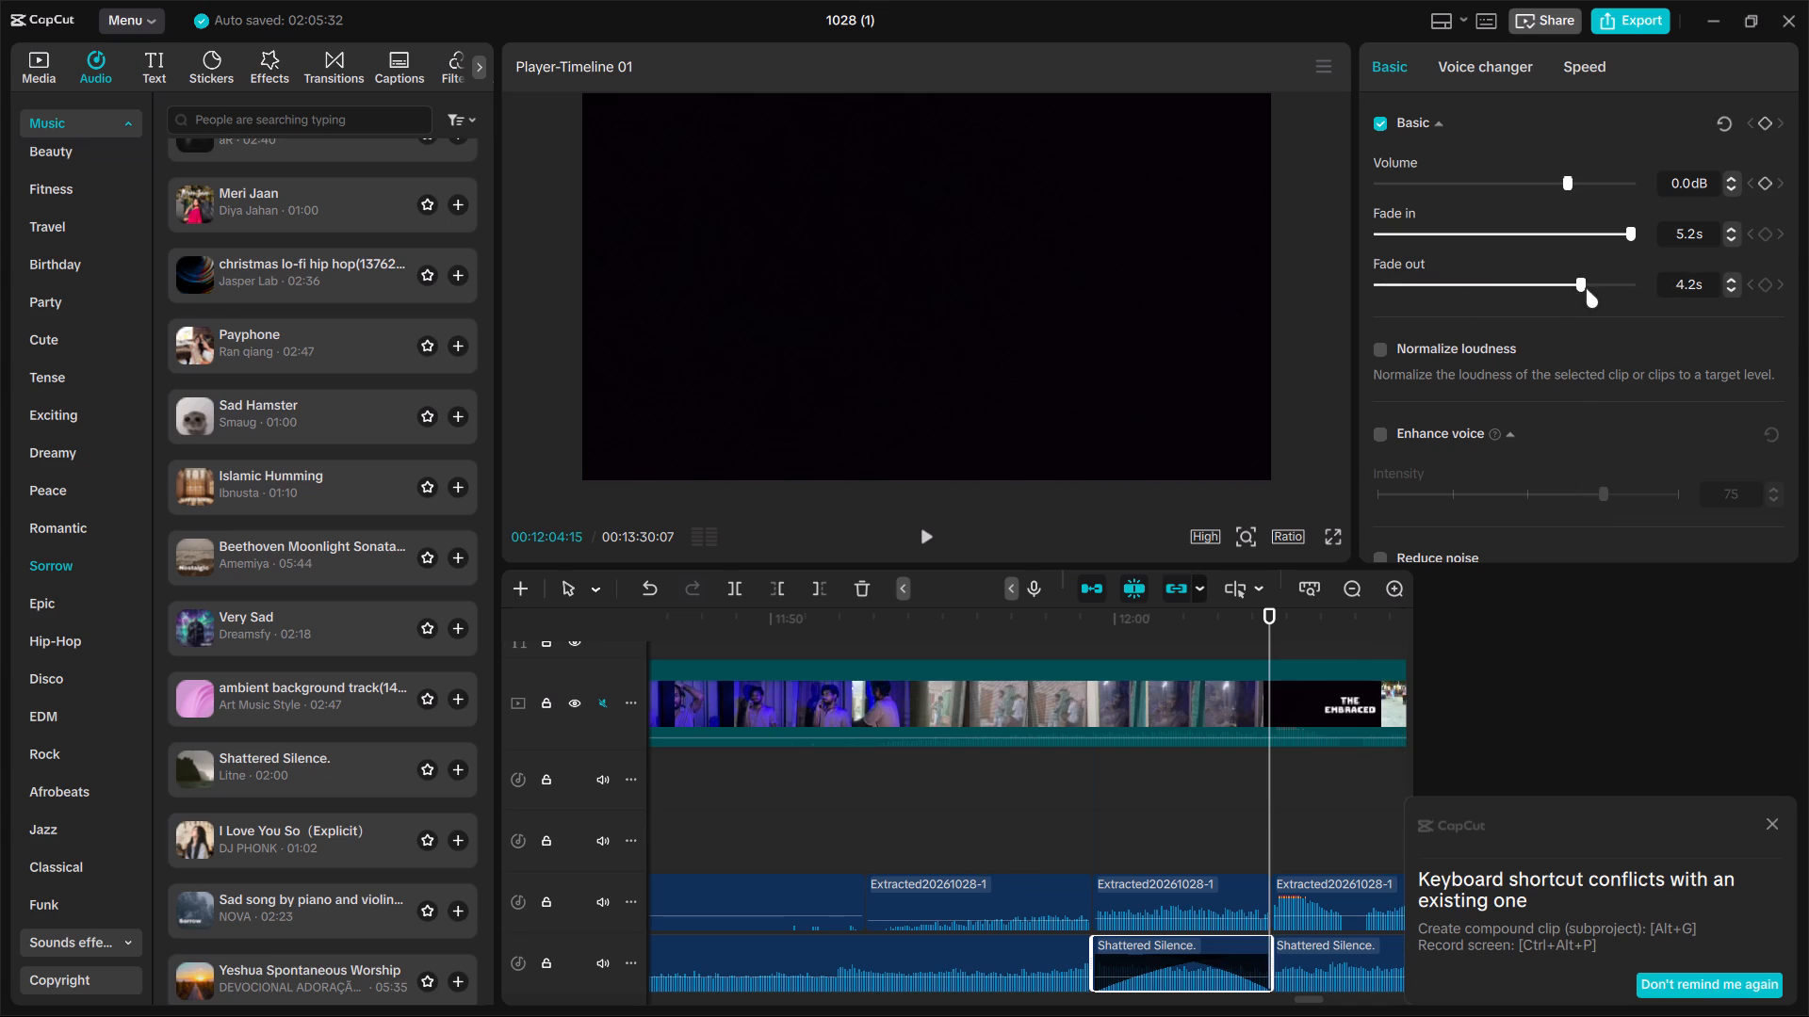
left_click_drag(1586, 288, 1688, 292)
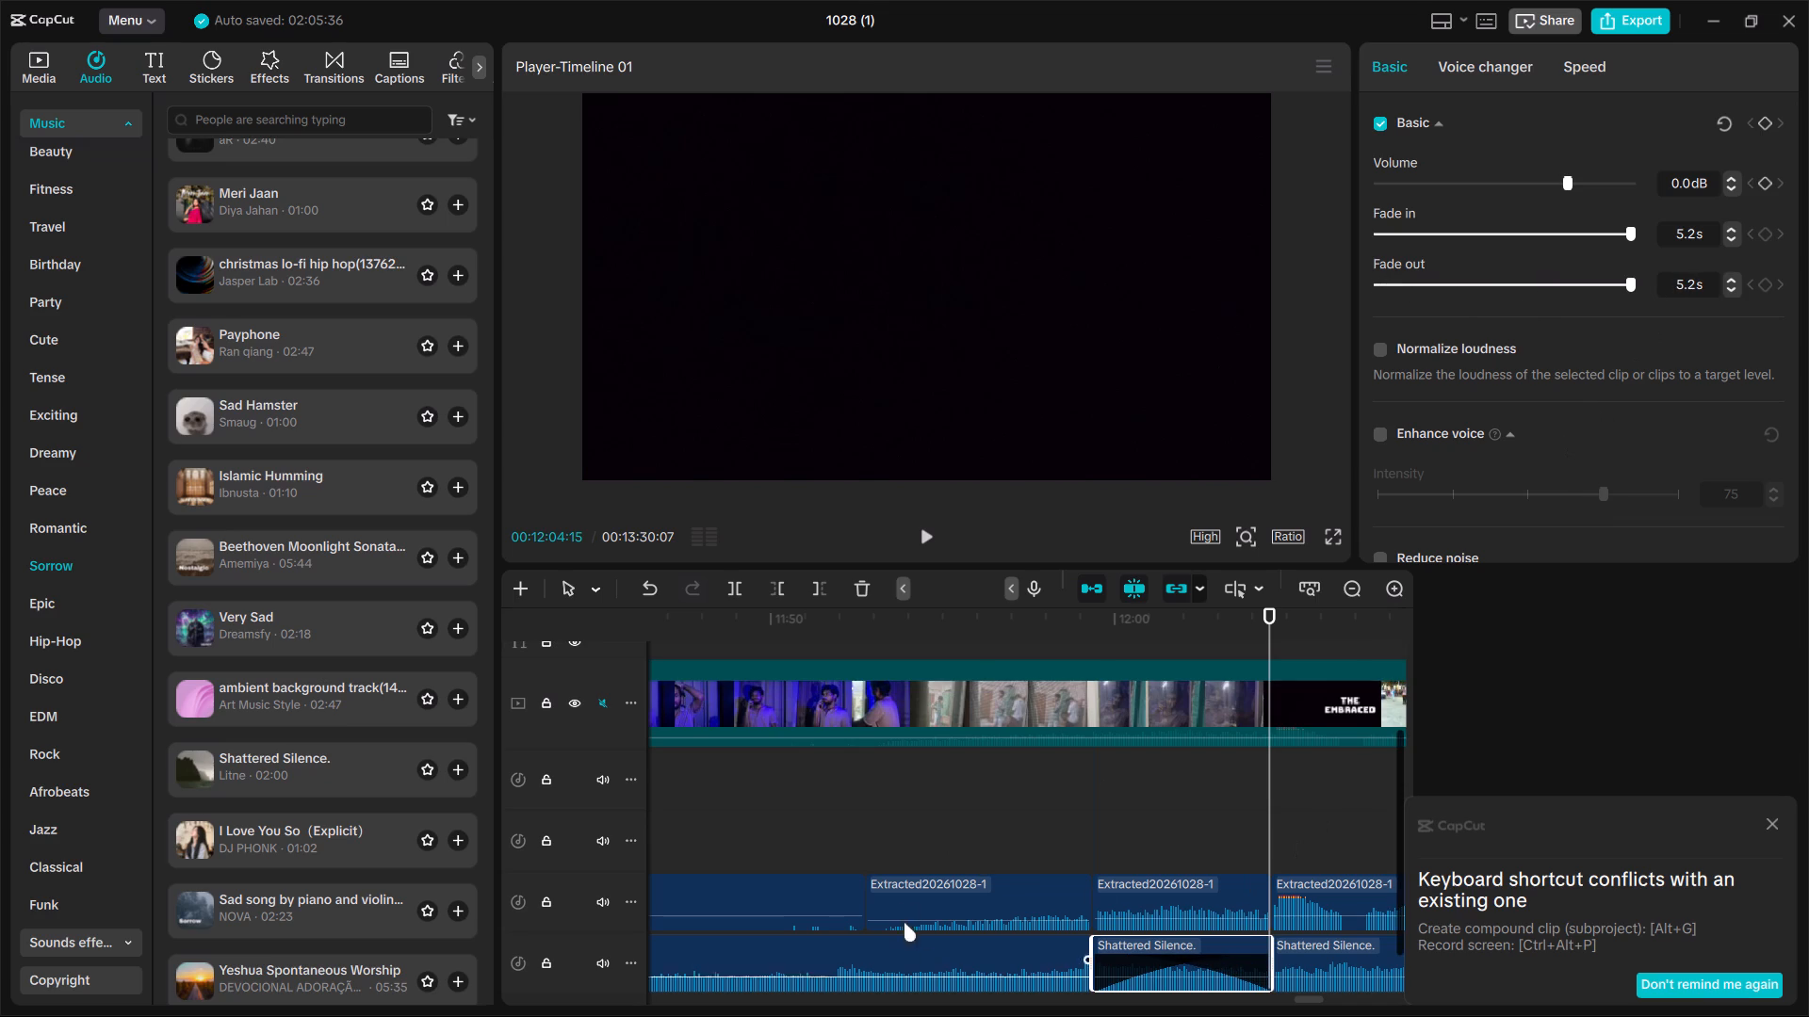
Play back the window scene to check the music with its new fades.
left_click(944, 811)
key("space")
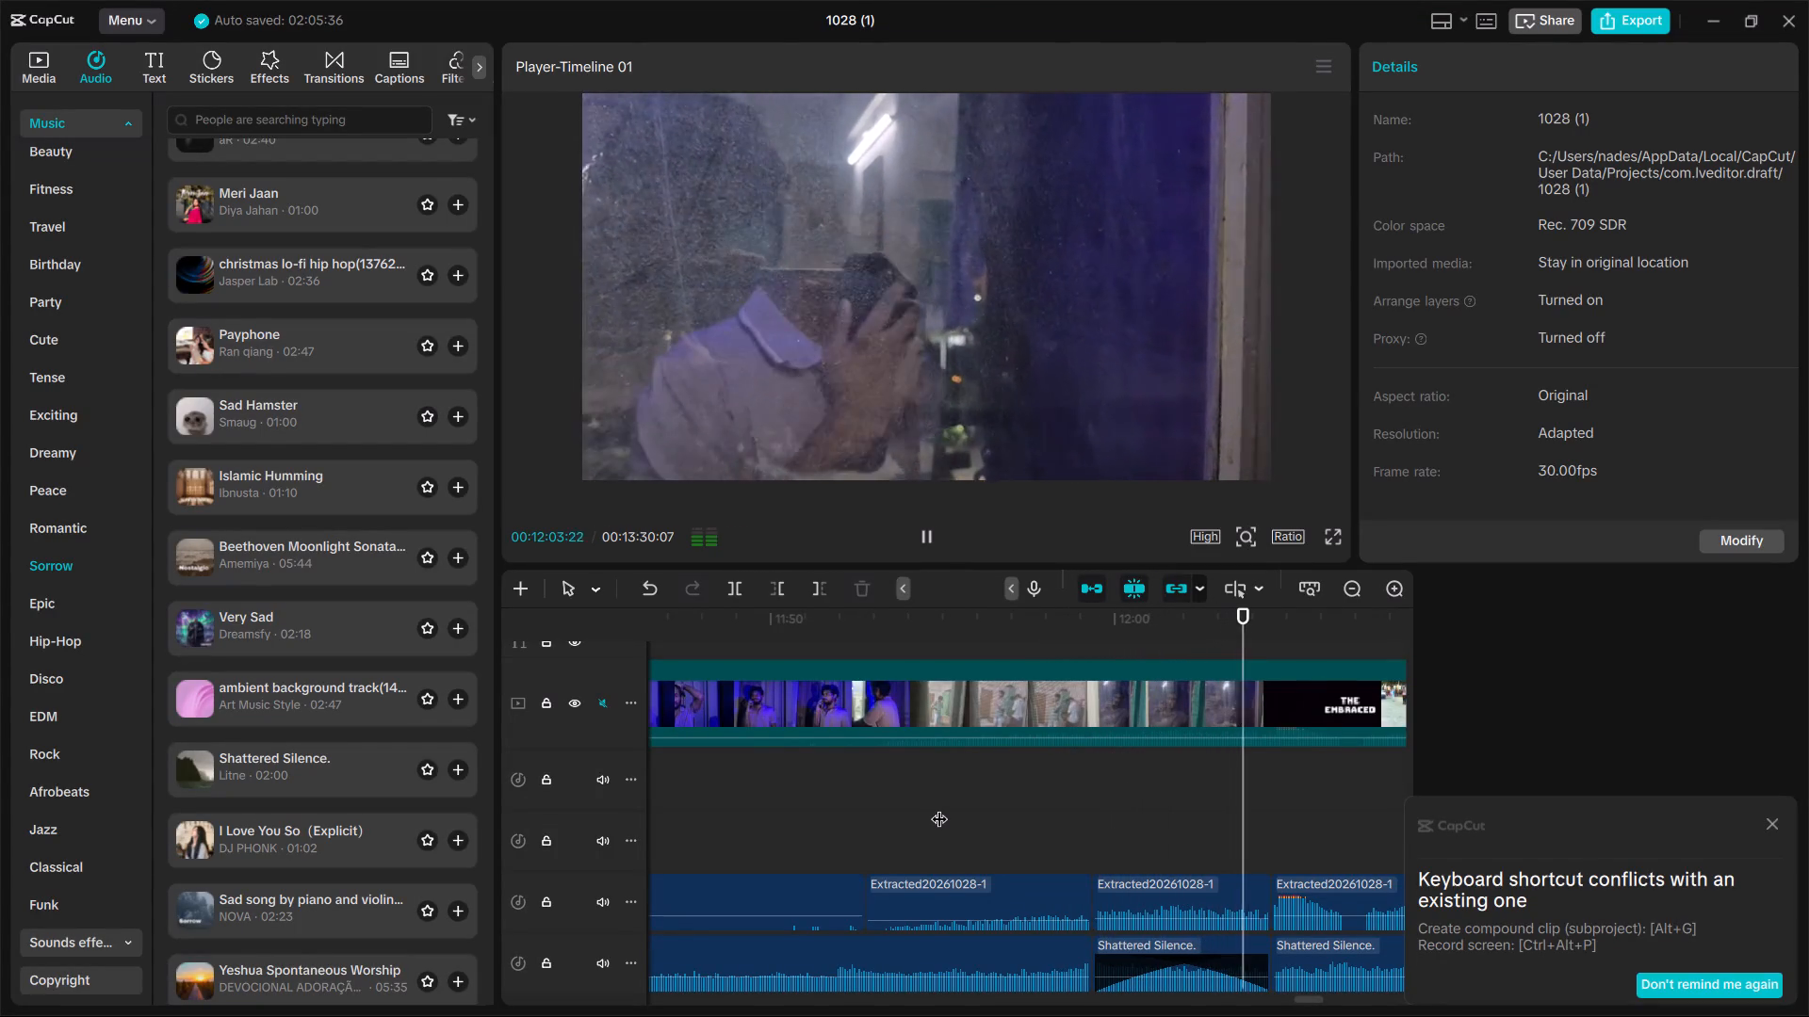
Stop at the THE EMBRACED title and replay the window scene from 11:56:14 to check how the two Shattered Silence segments join.
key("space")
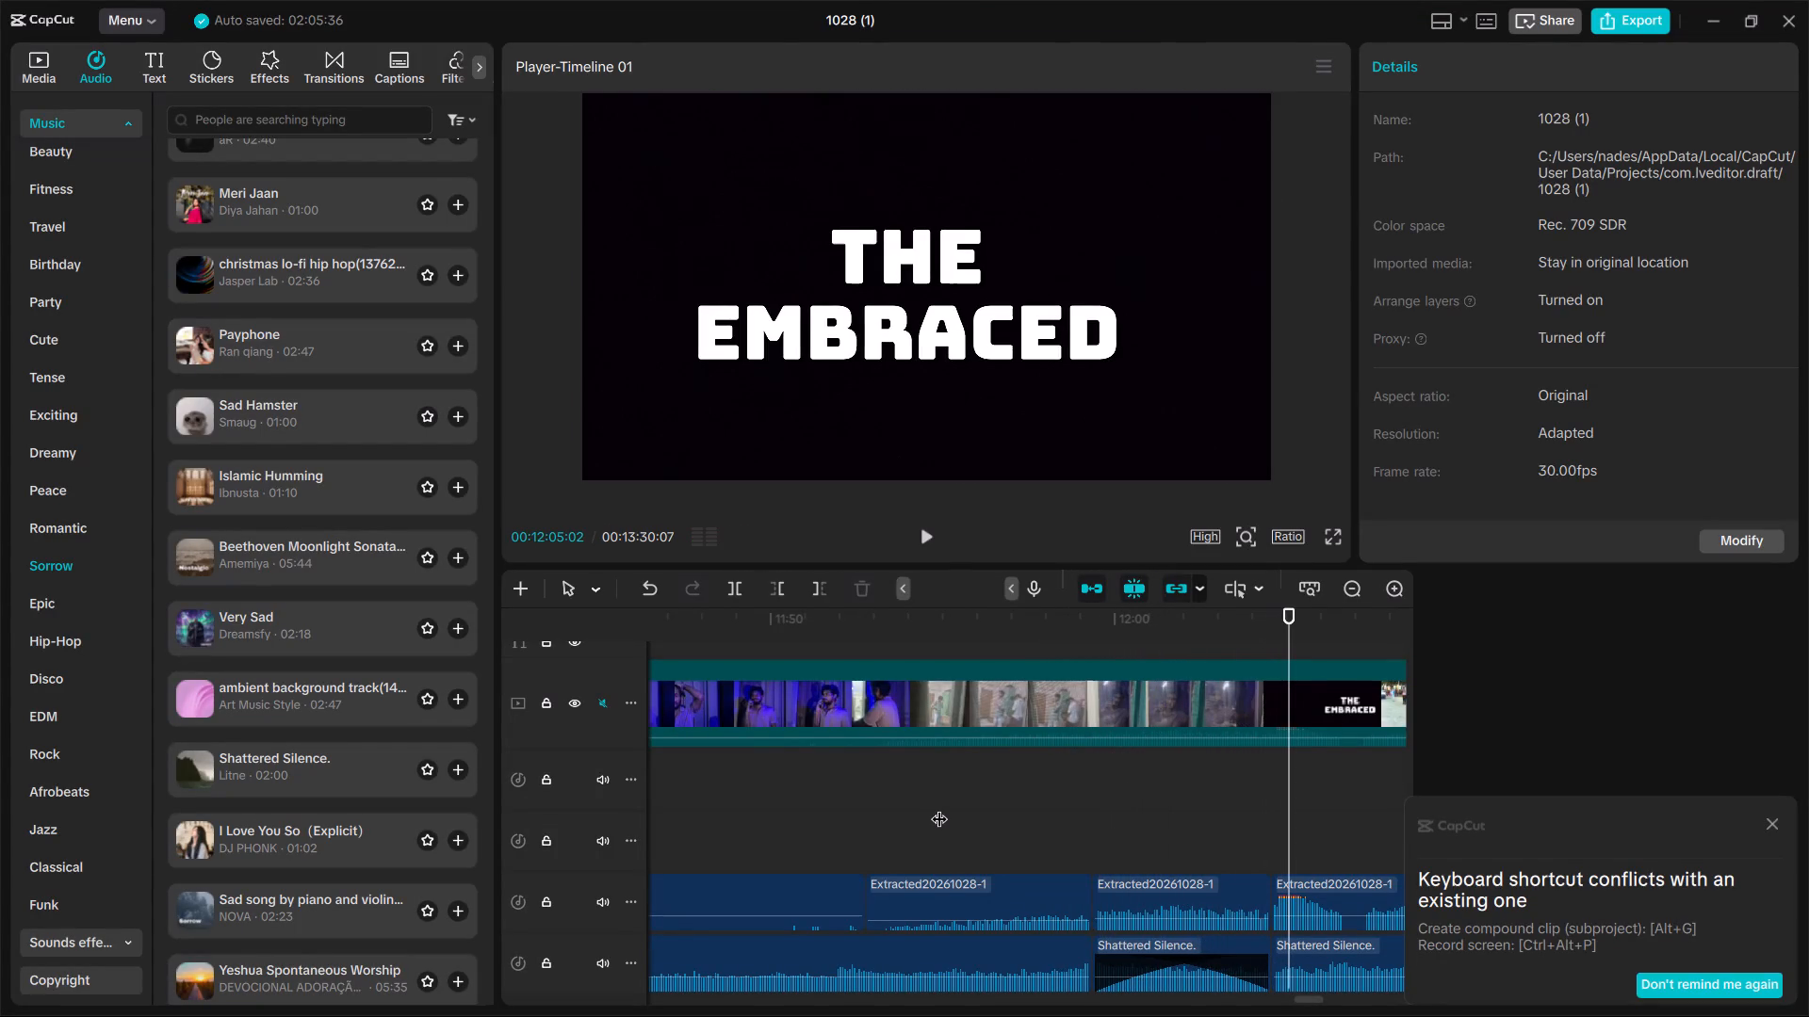
left_click(993, 852)
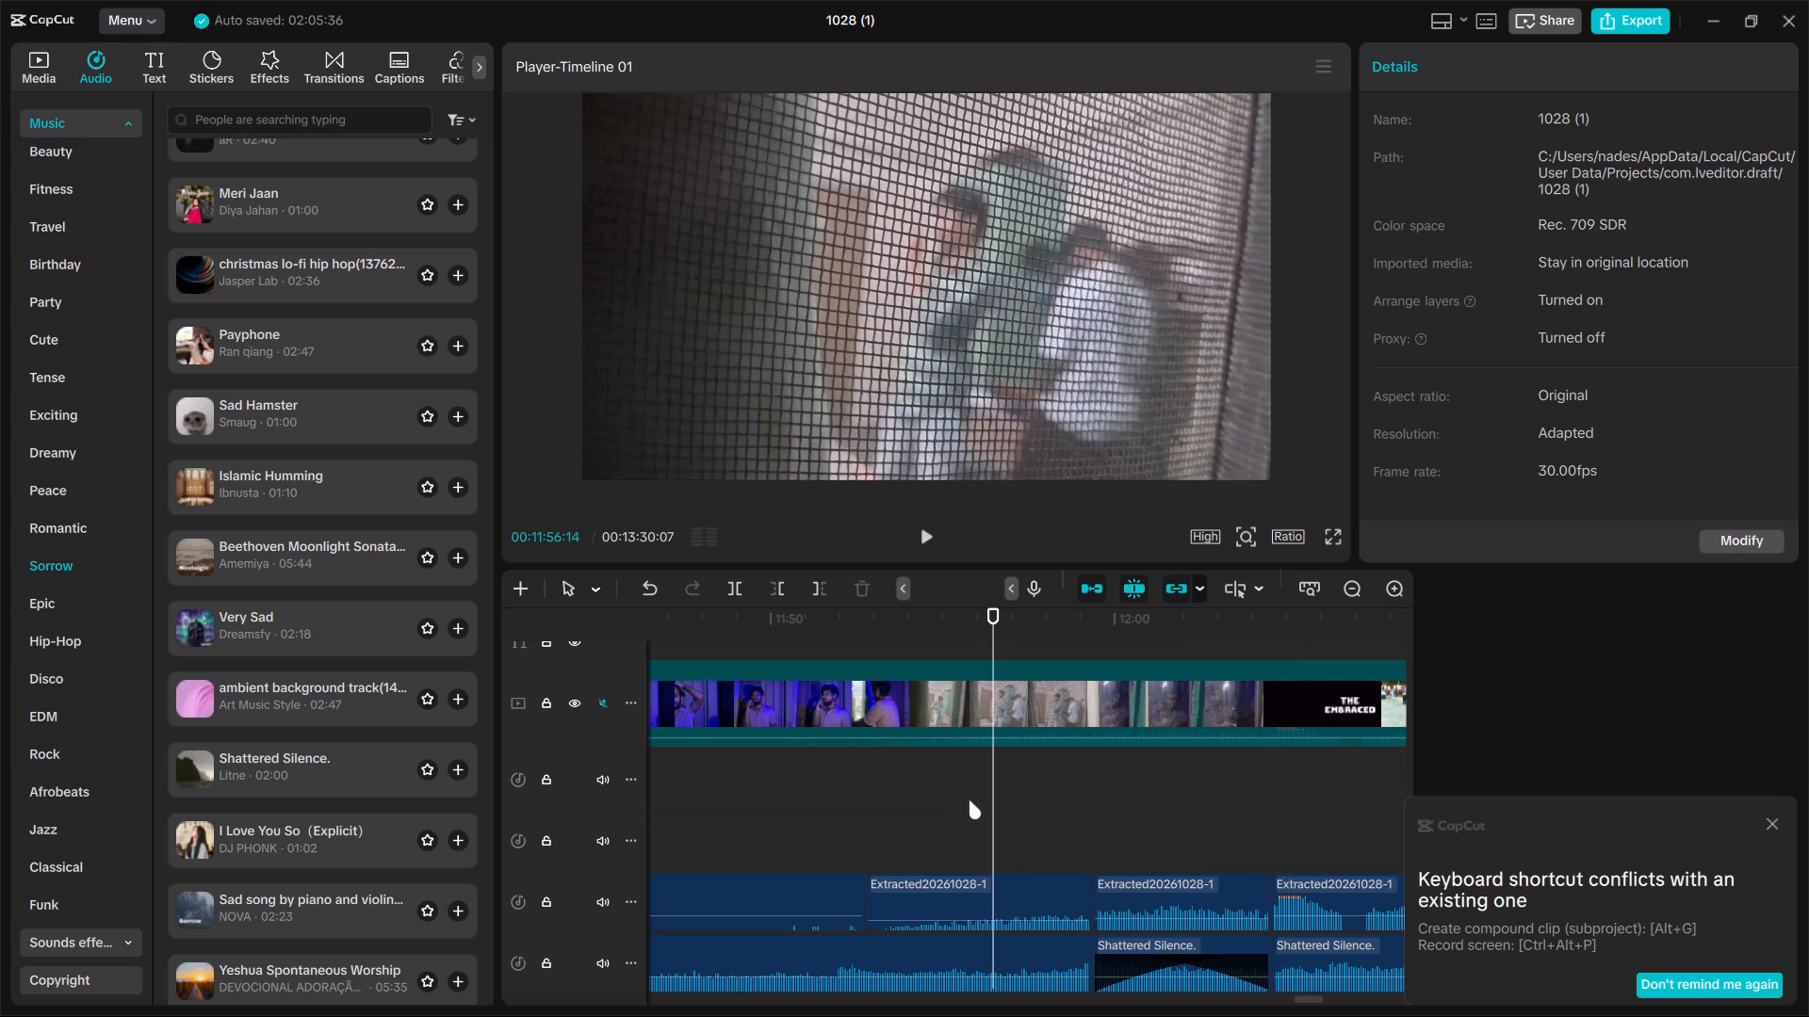
left_click(1030, 889)
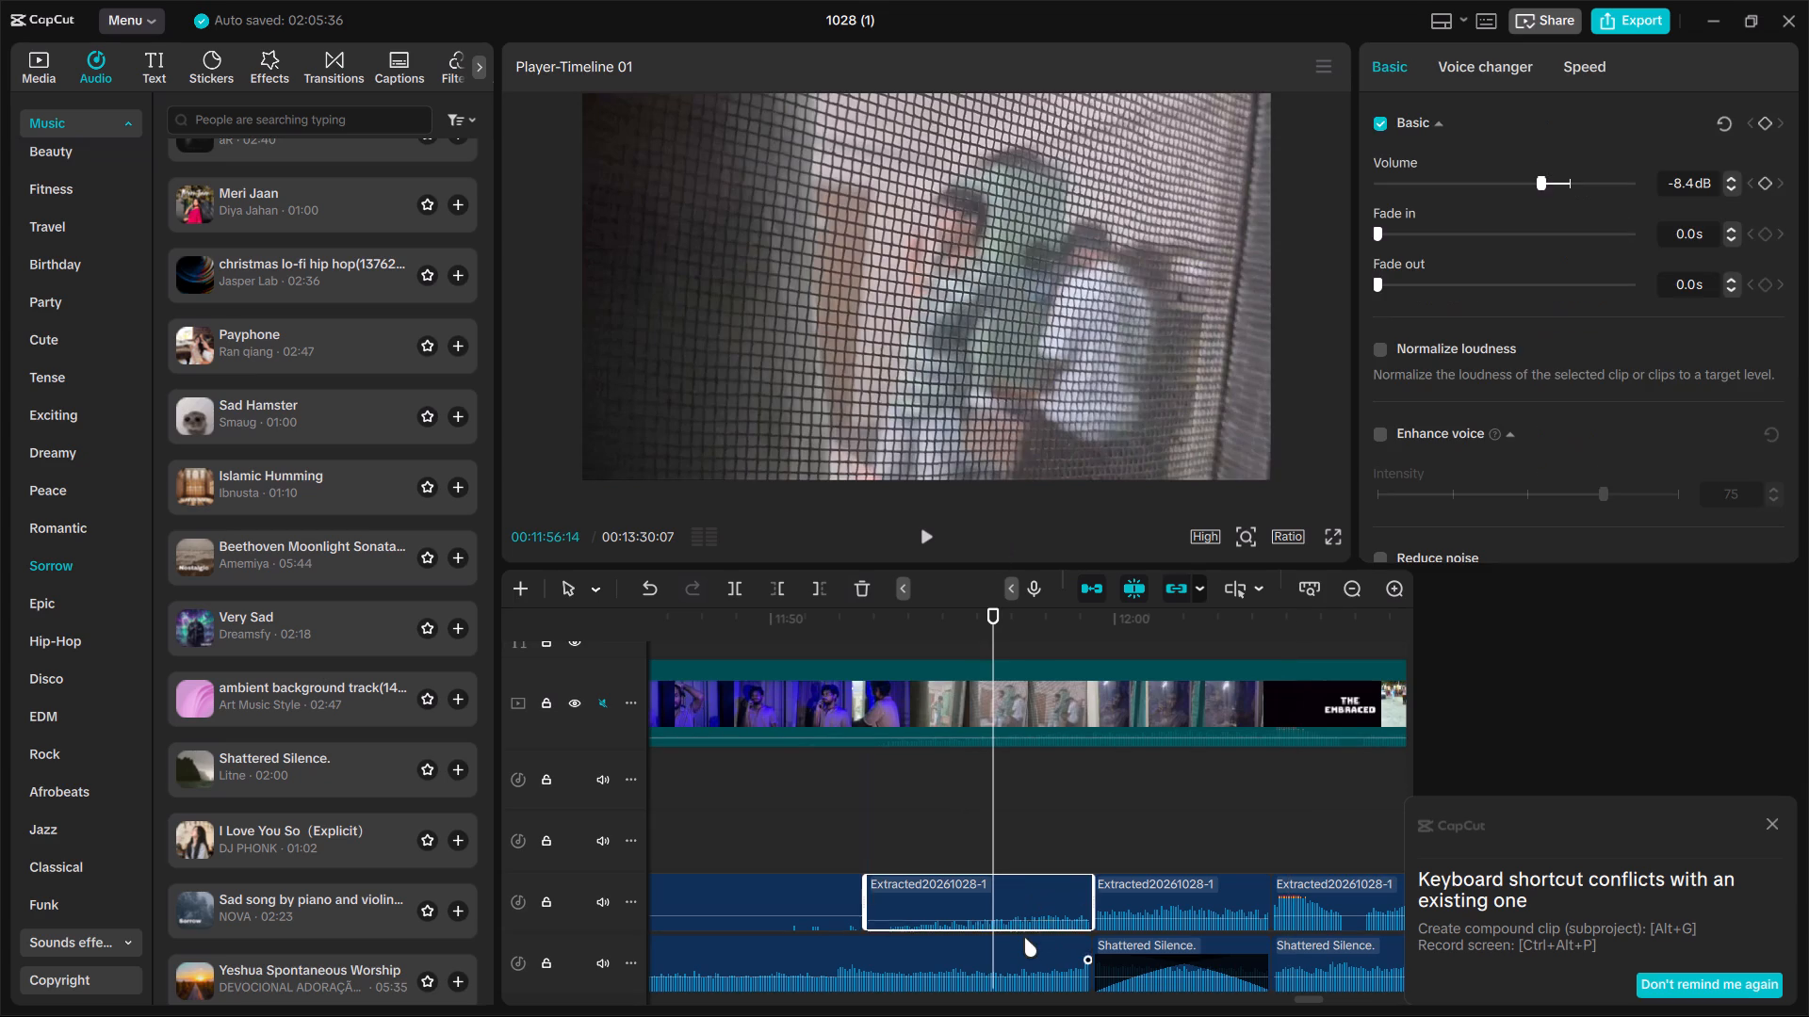
left_click(1024, 937)
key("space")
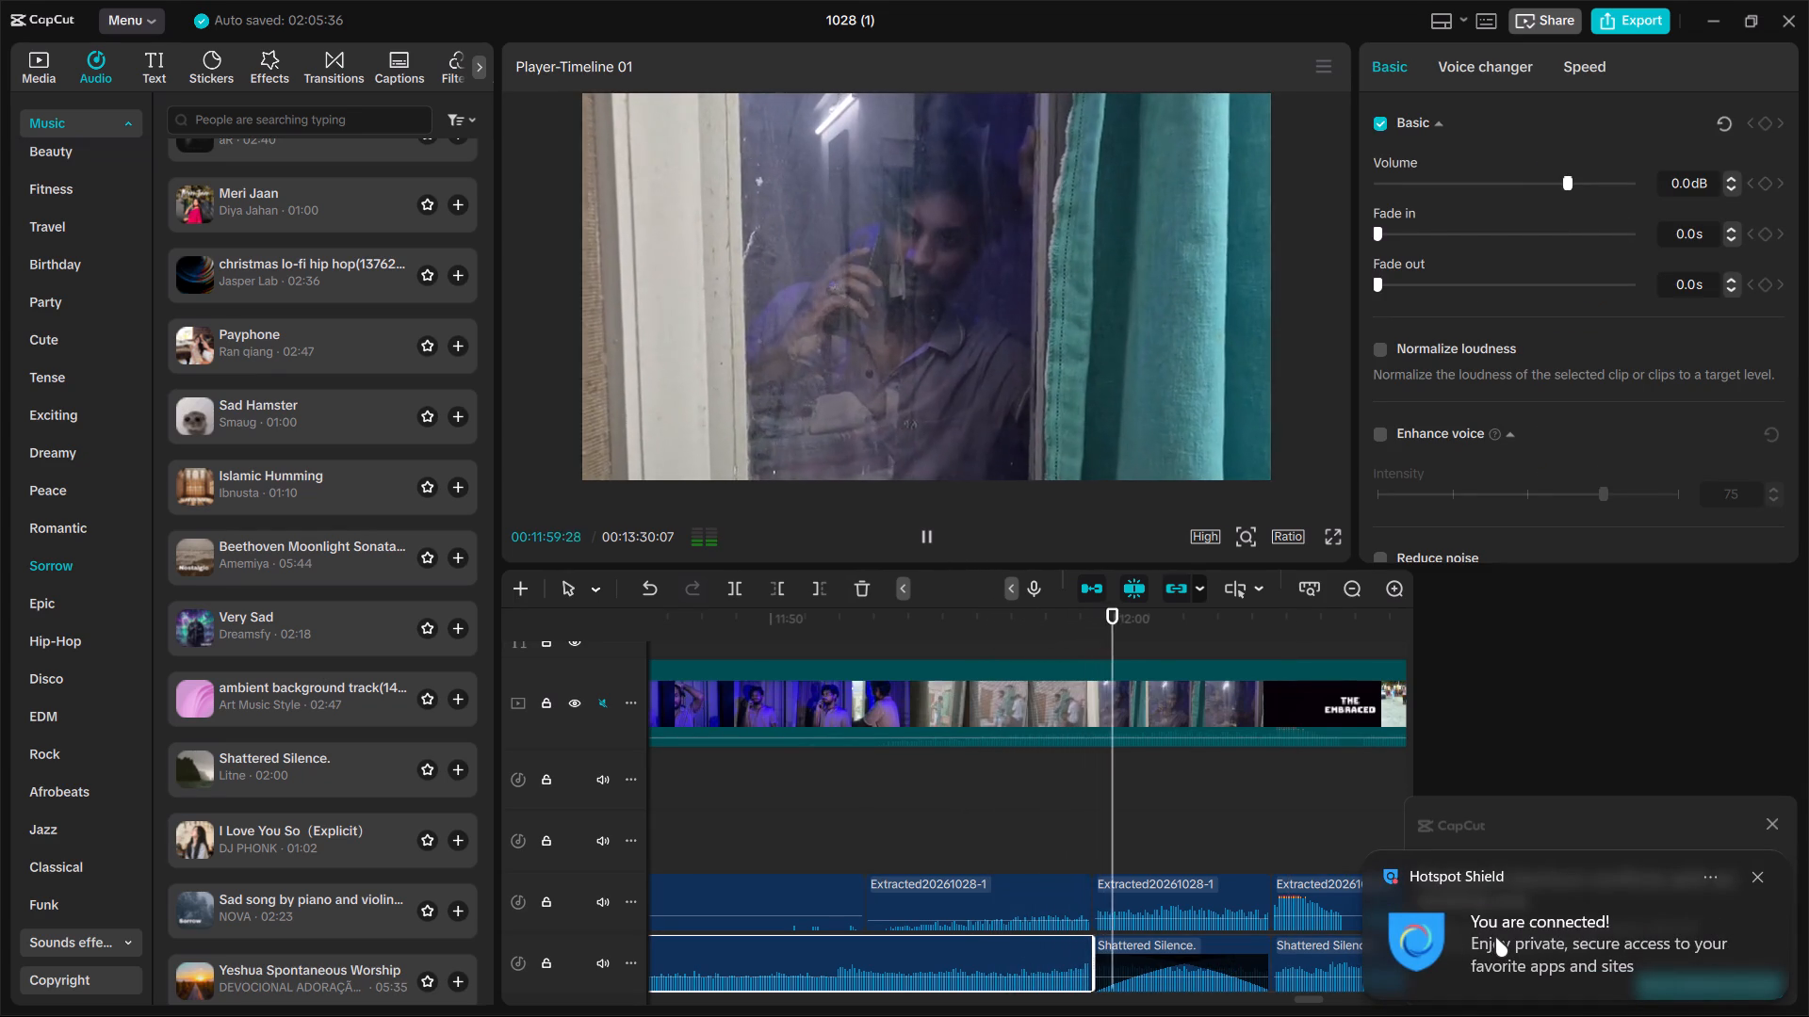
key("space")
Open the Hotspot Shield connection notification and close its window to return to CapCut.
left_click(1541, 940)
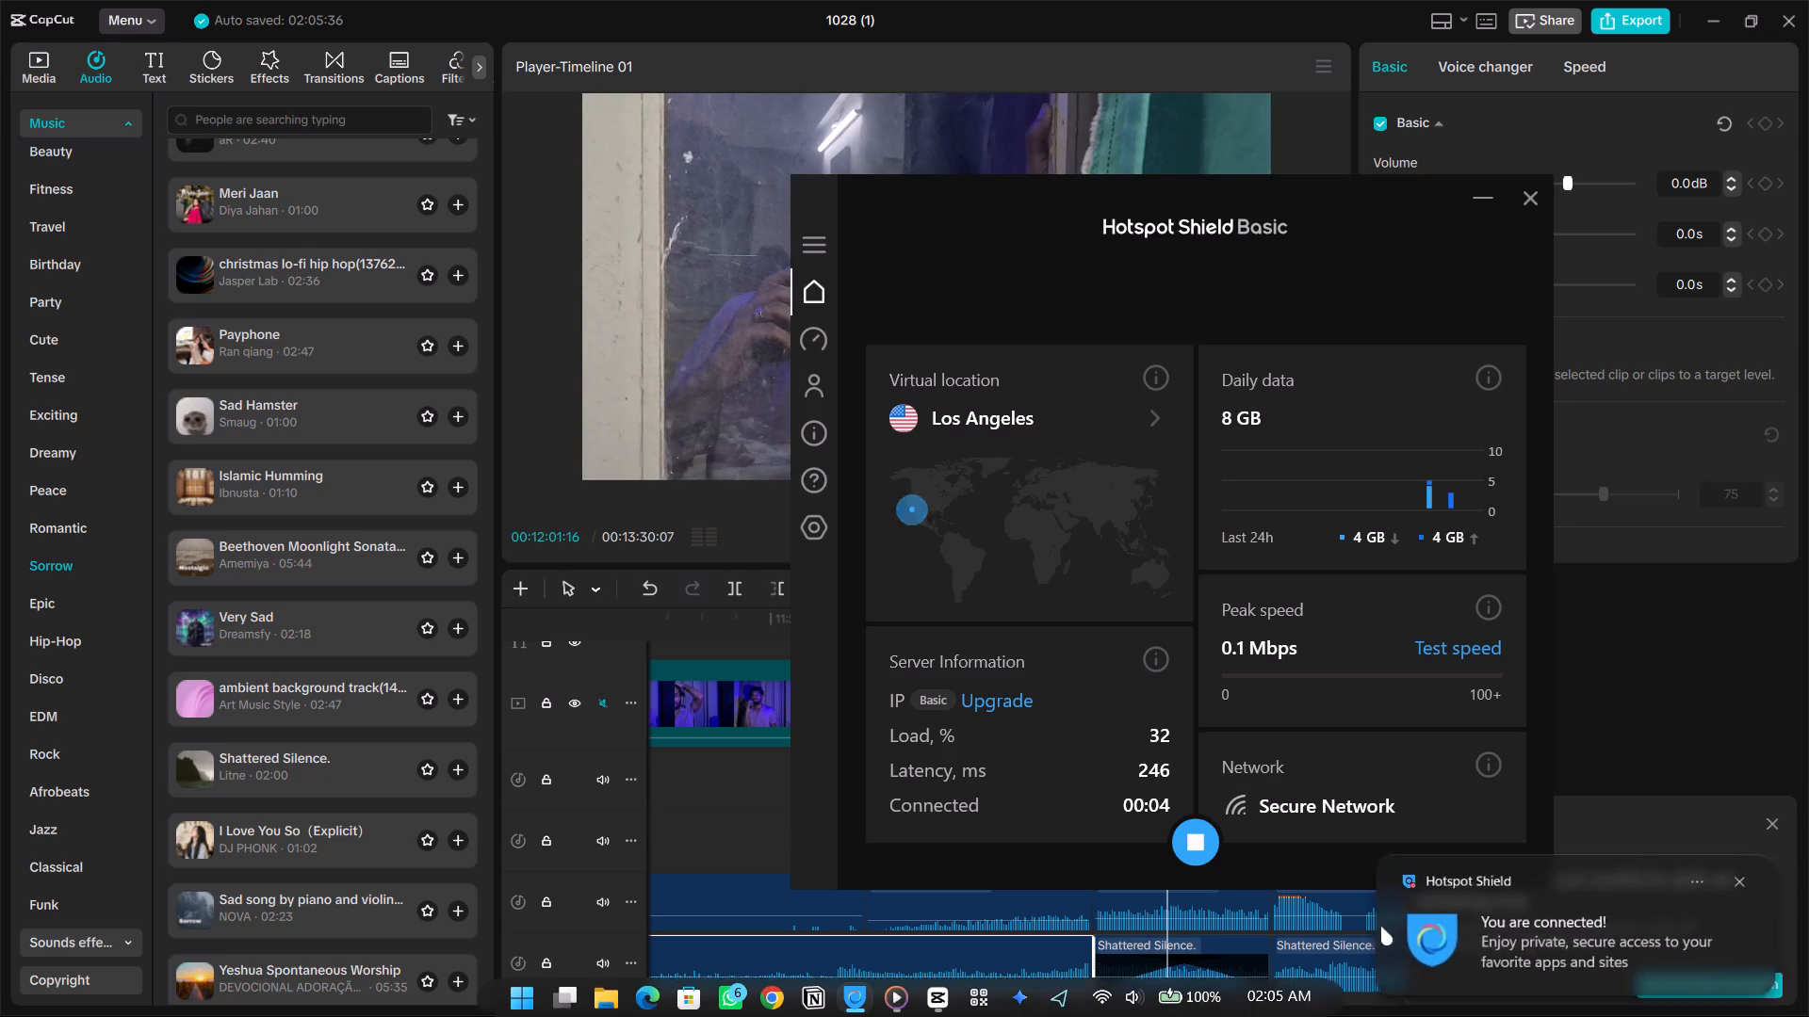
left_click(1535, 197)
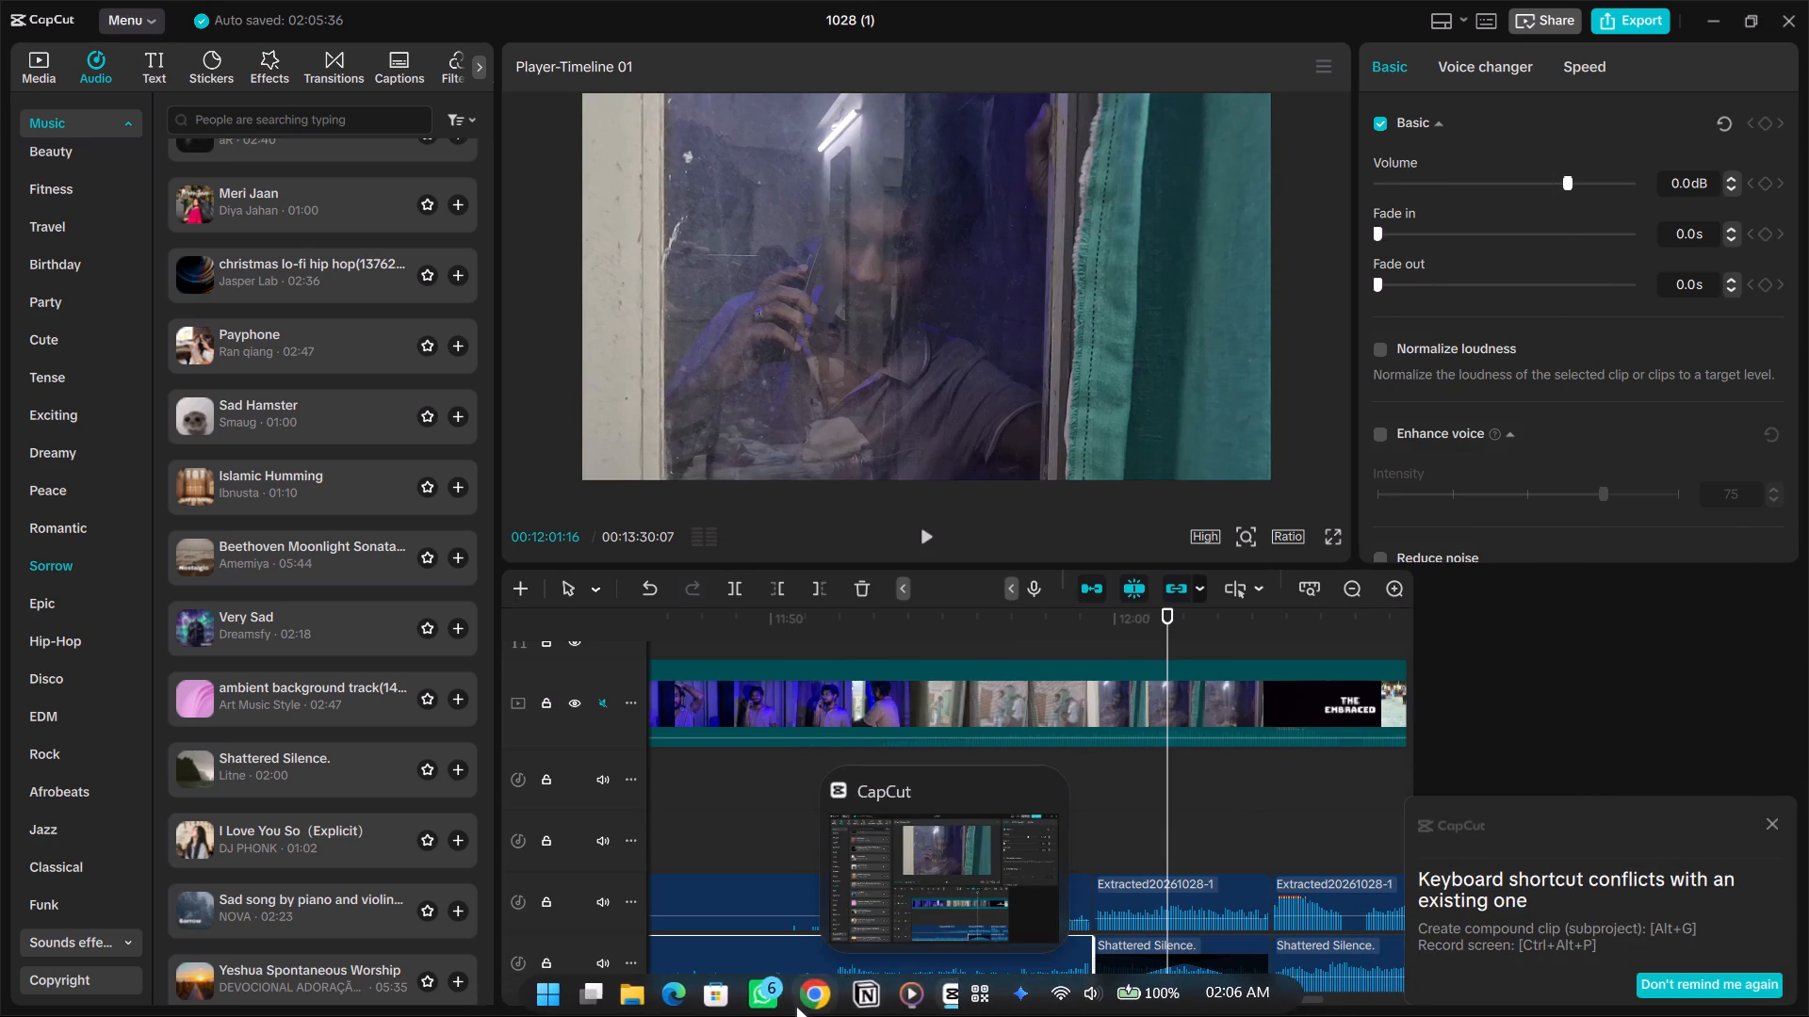
Play on from 12:01:16 through the THE EMBRACED title into the street shots, stopping at 12:09:06.
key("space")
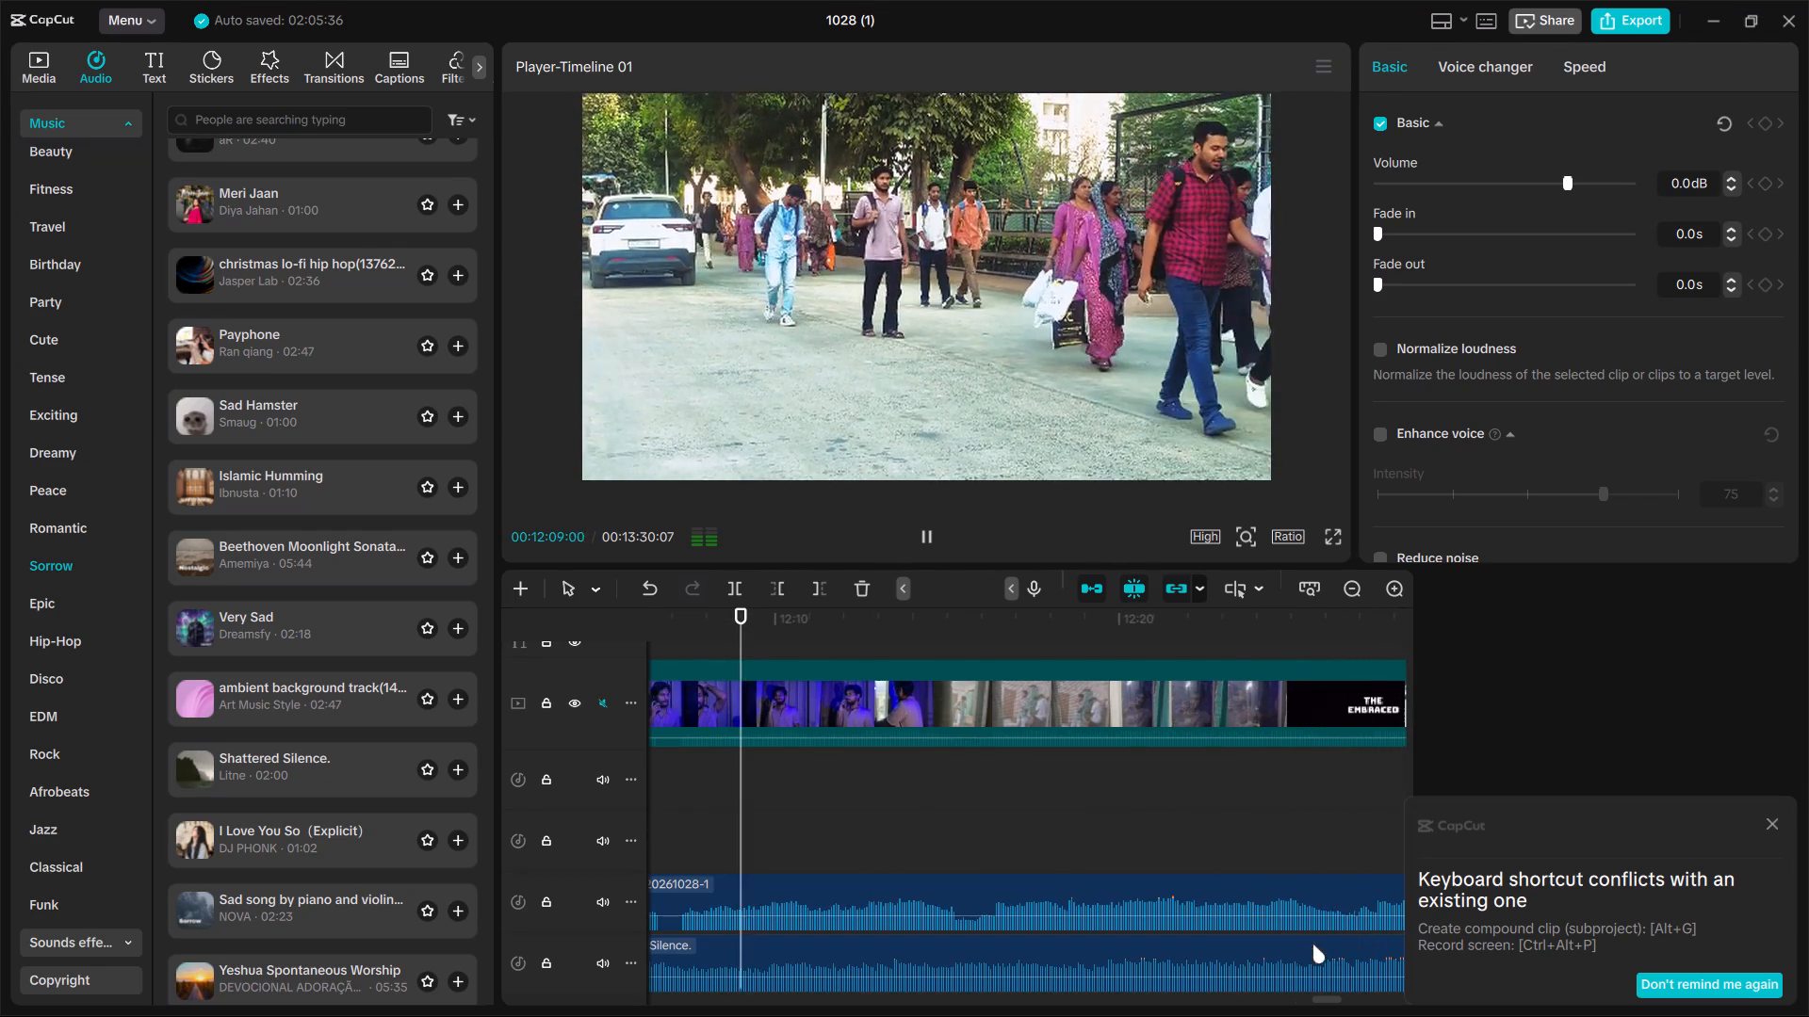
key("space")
Delete the Shattered Silence segment that starts at the THE EMBRACED title and runs under the street shots.
left_click(1218, 944)
left_click(857, 581)
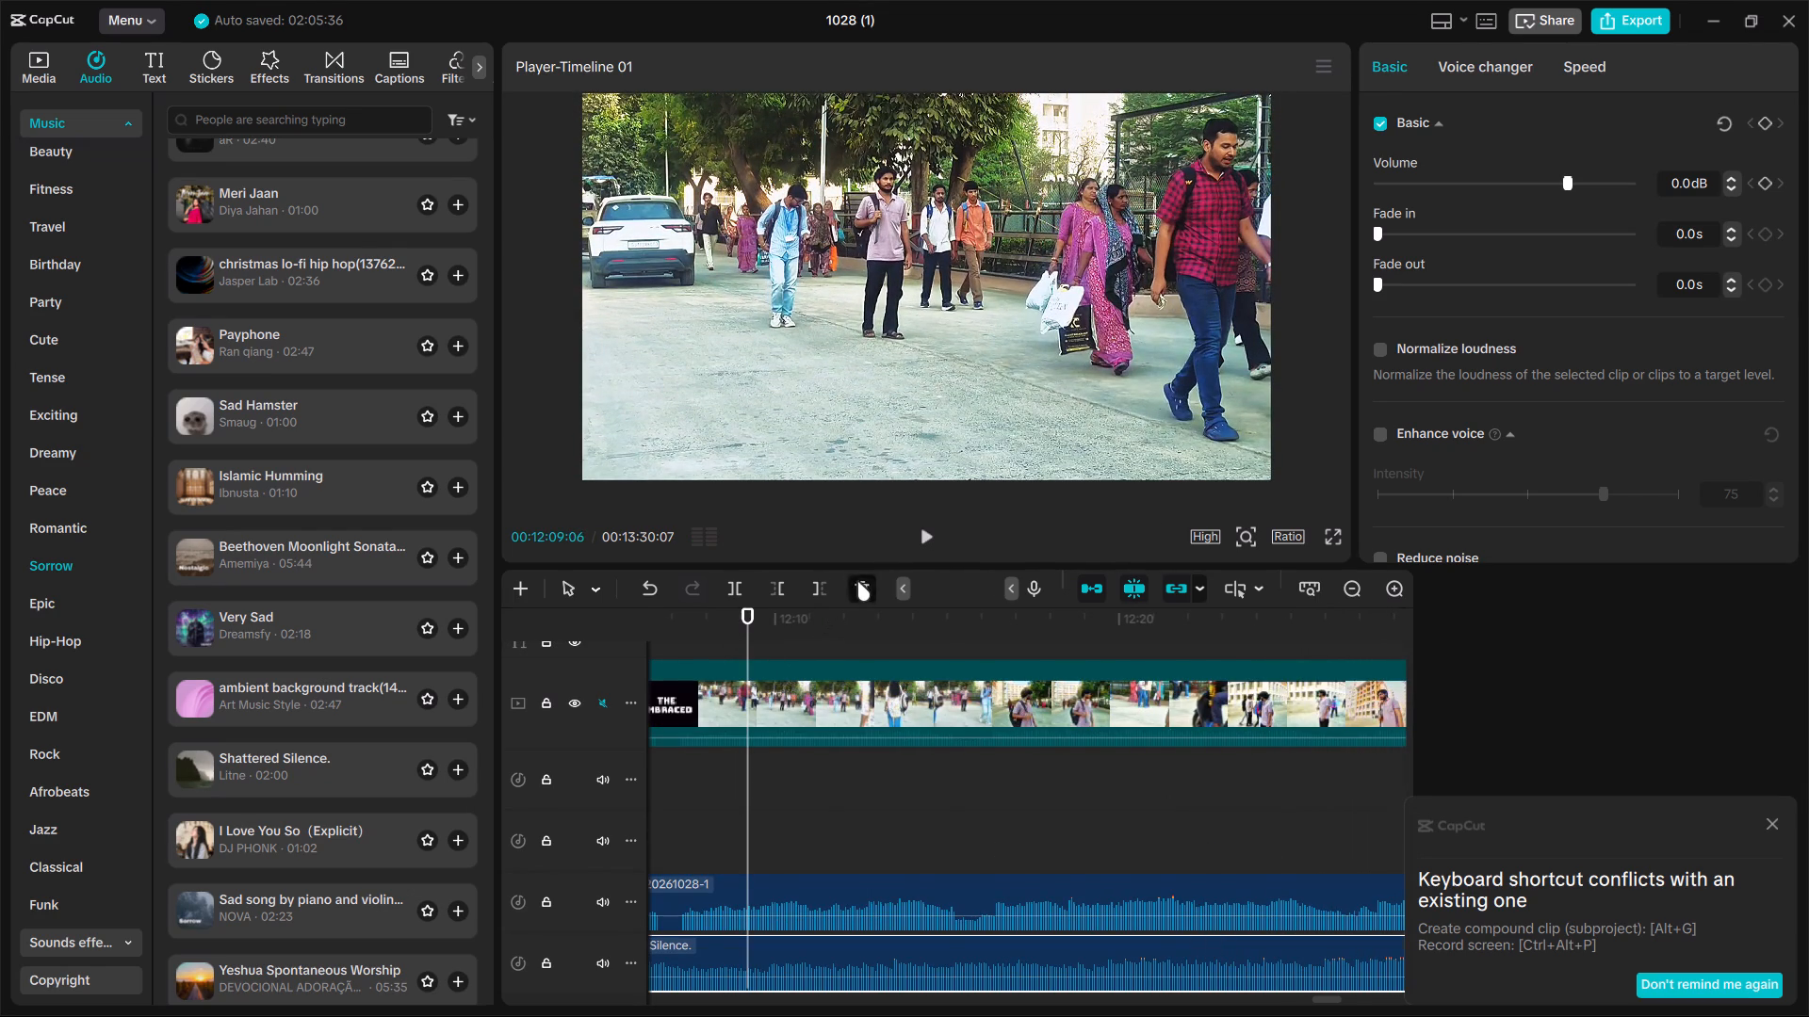
Play back the street shots from 12:09:06 without the music and move ahead to 12:24:28.
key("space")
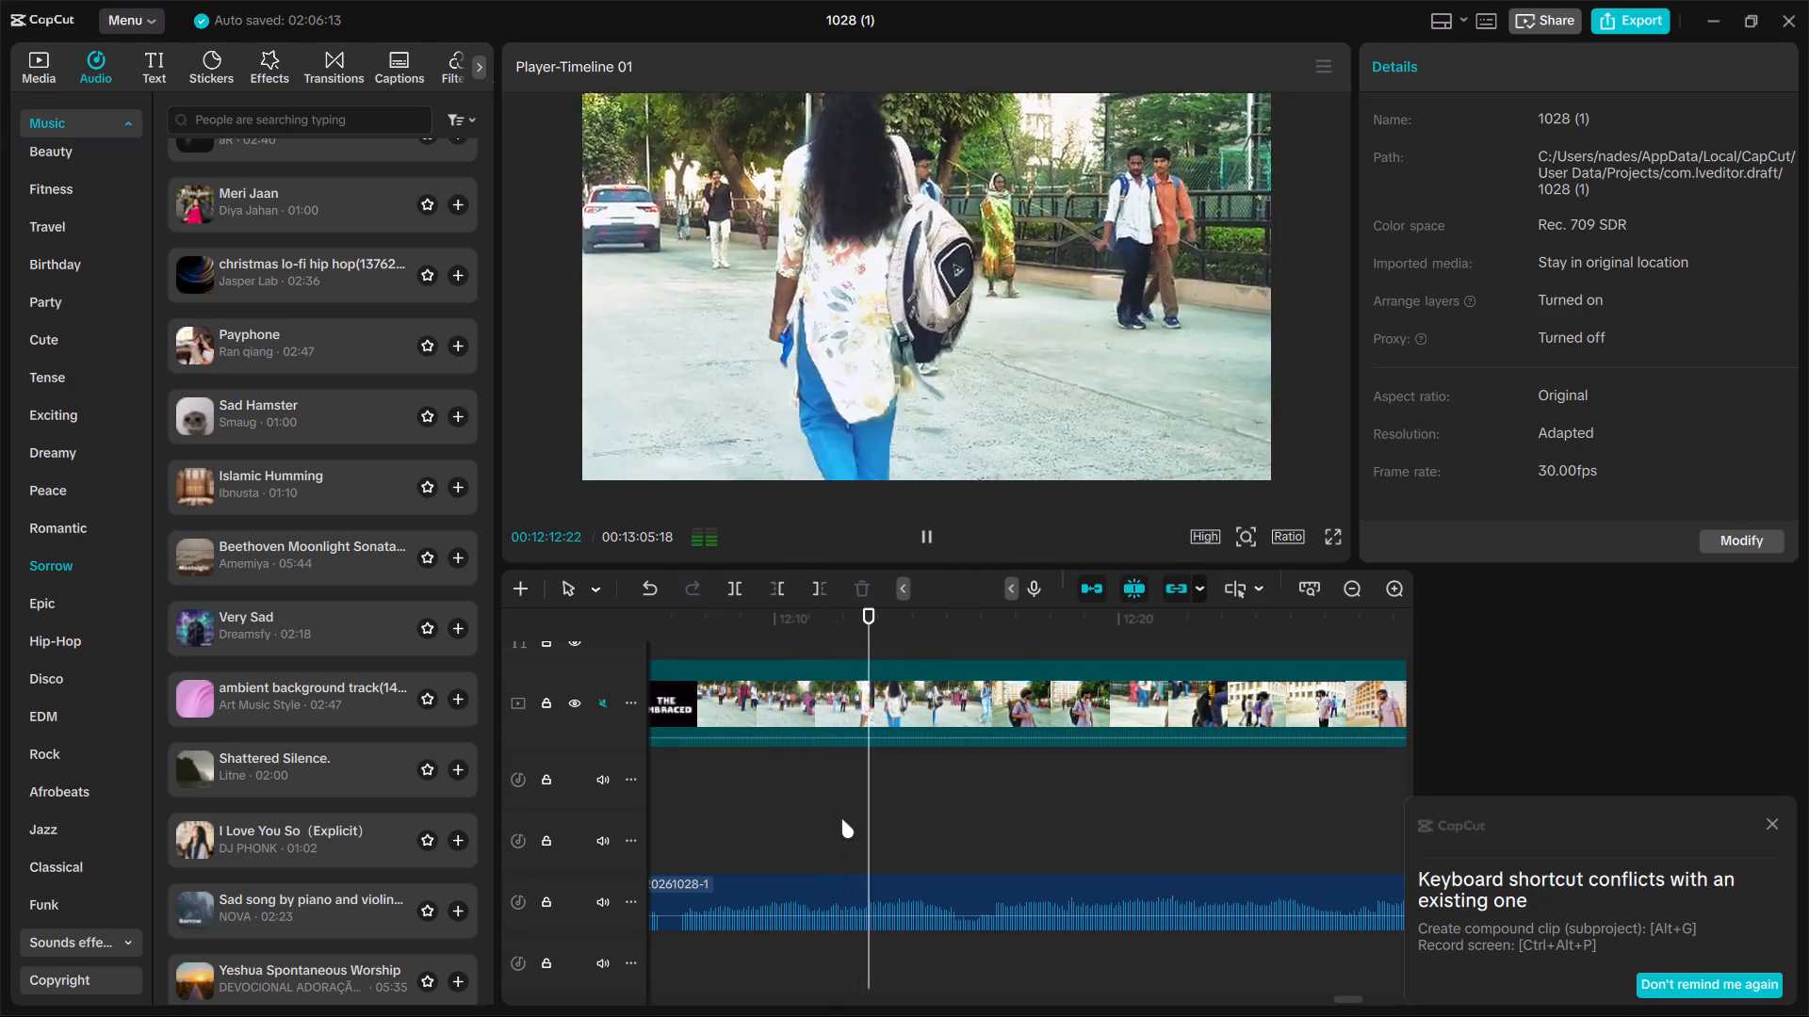
left_click(934, 540)
left_click_drag(945, 623, 1344, 654)
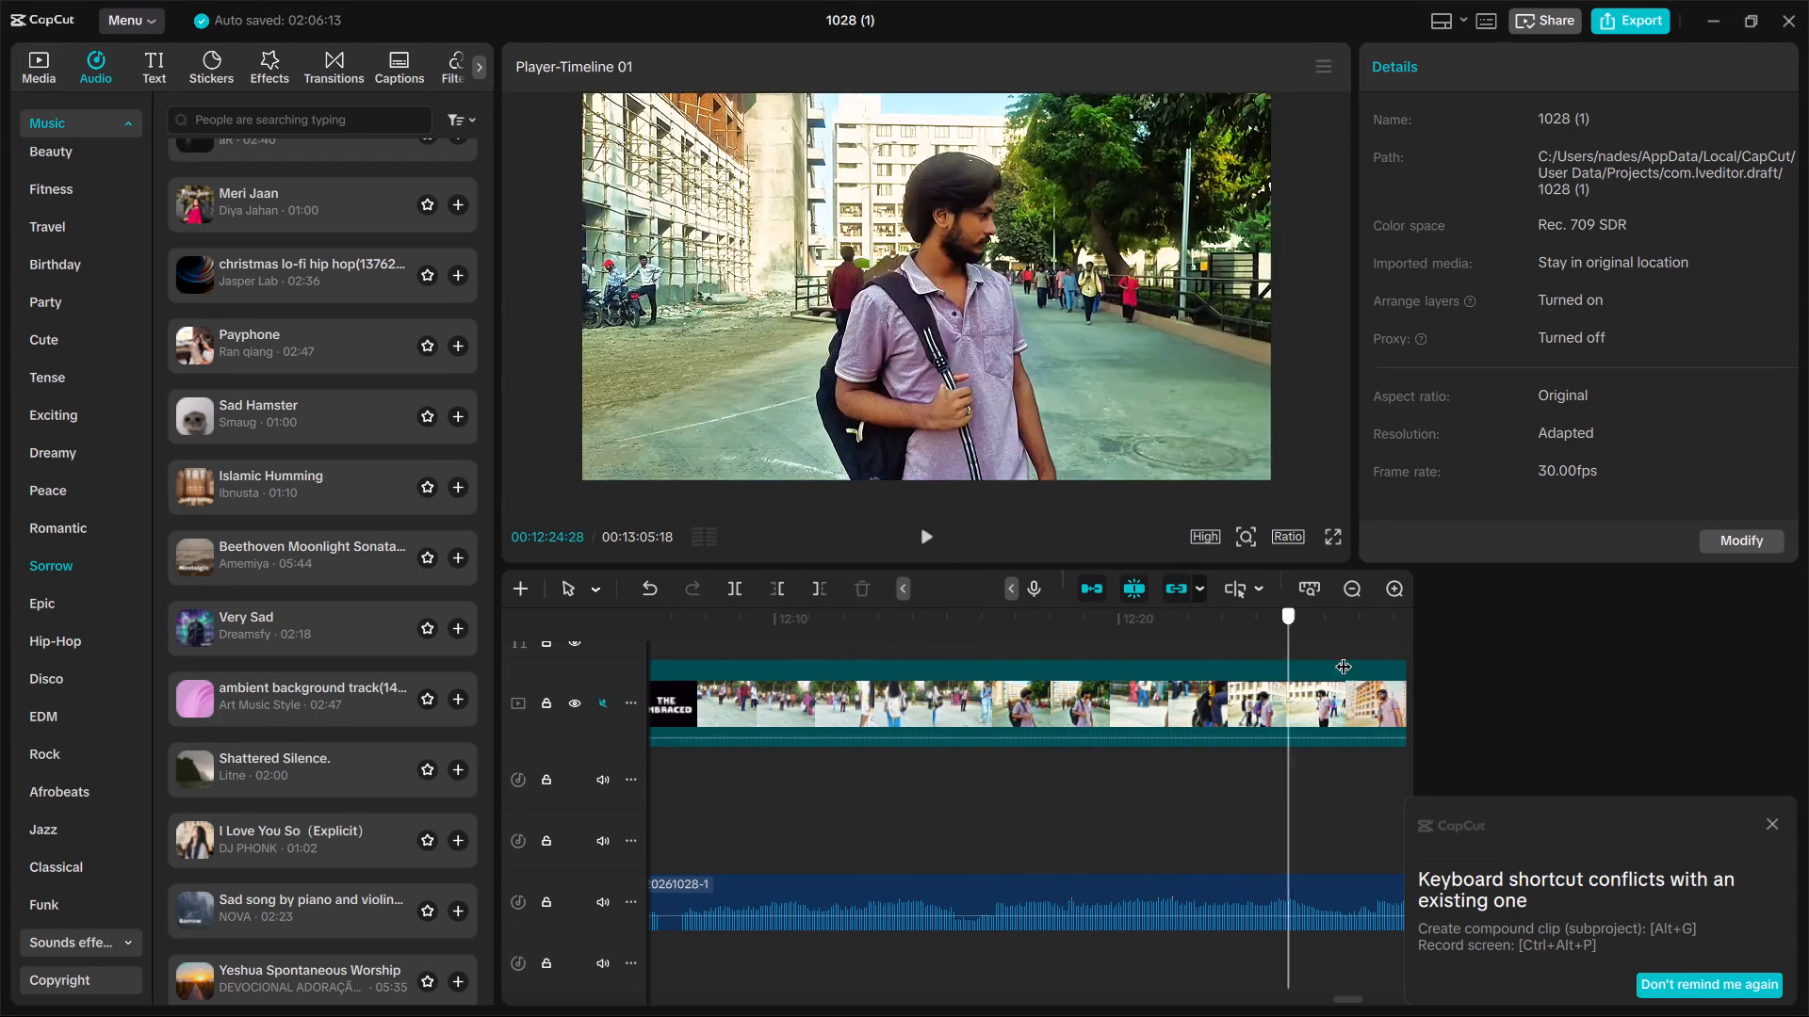
Scrub through the campus shots and end credits, and return to 12:04:17 at the start of the THE EMBRACED title shot.
left_click_drag(1344, 654, 1479, 693)
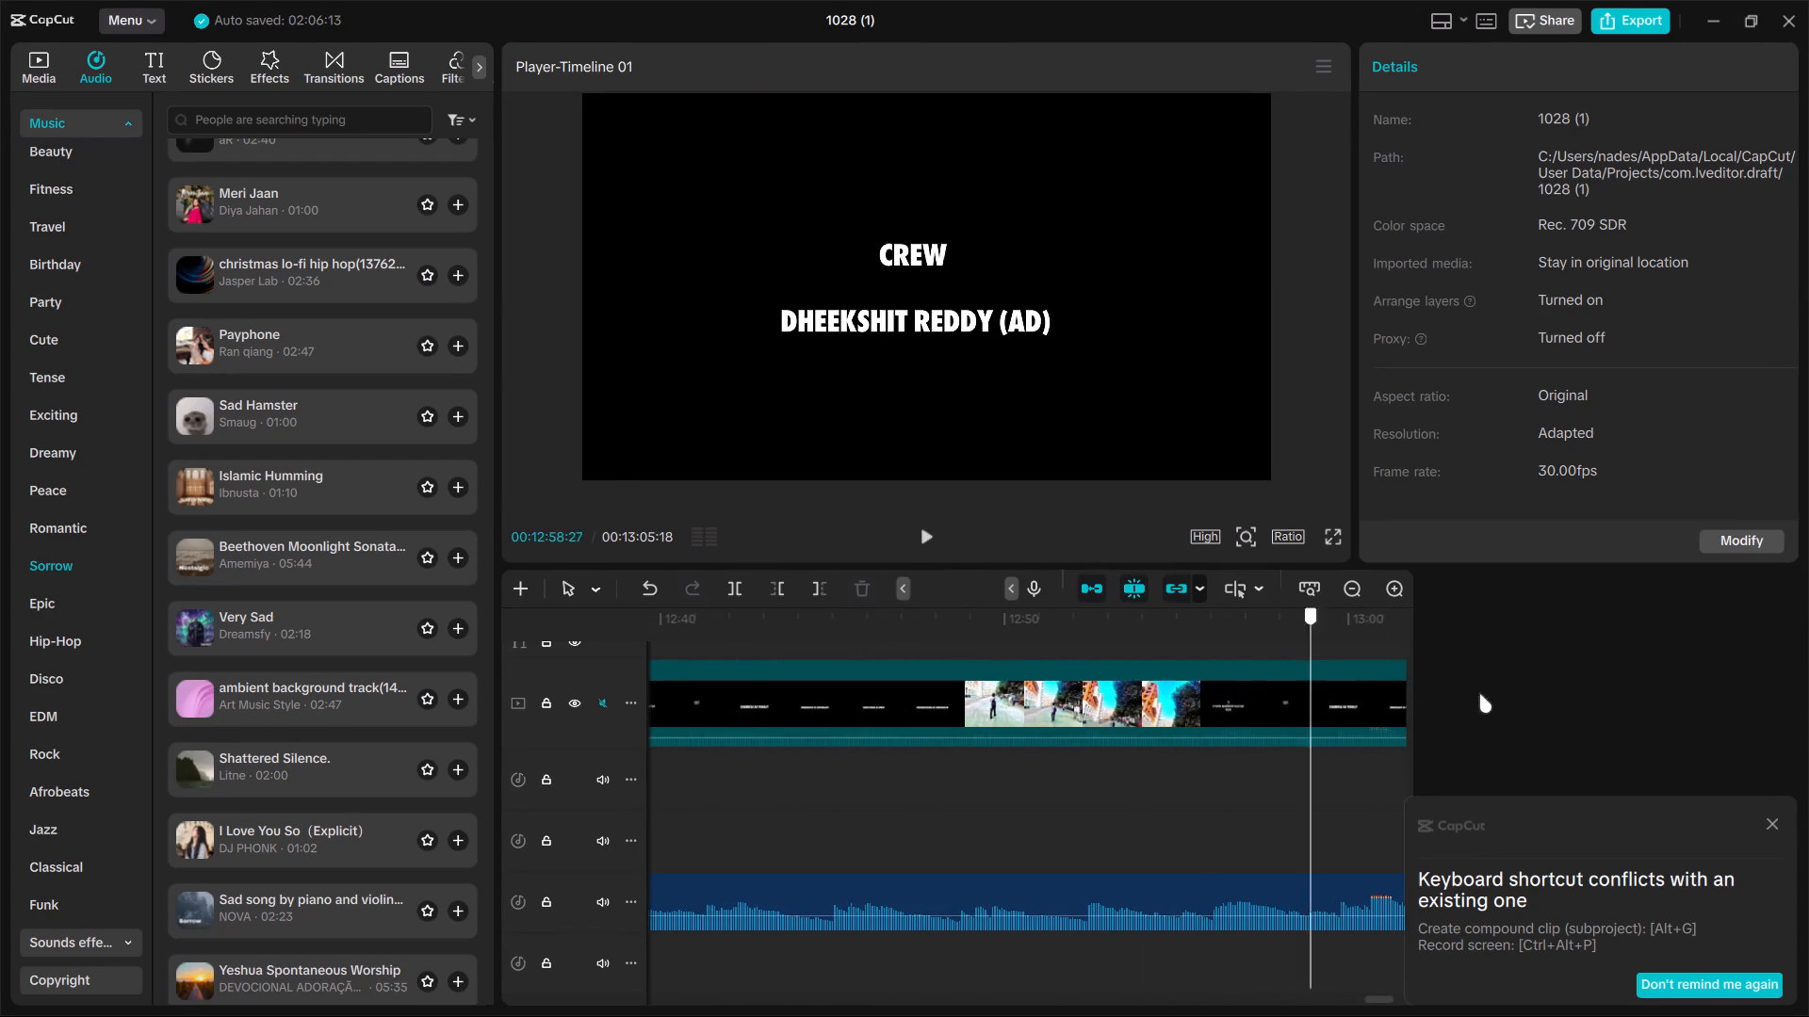
left_click_drag(1479, 693, 998, 660)
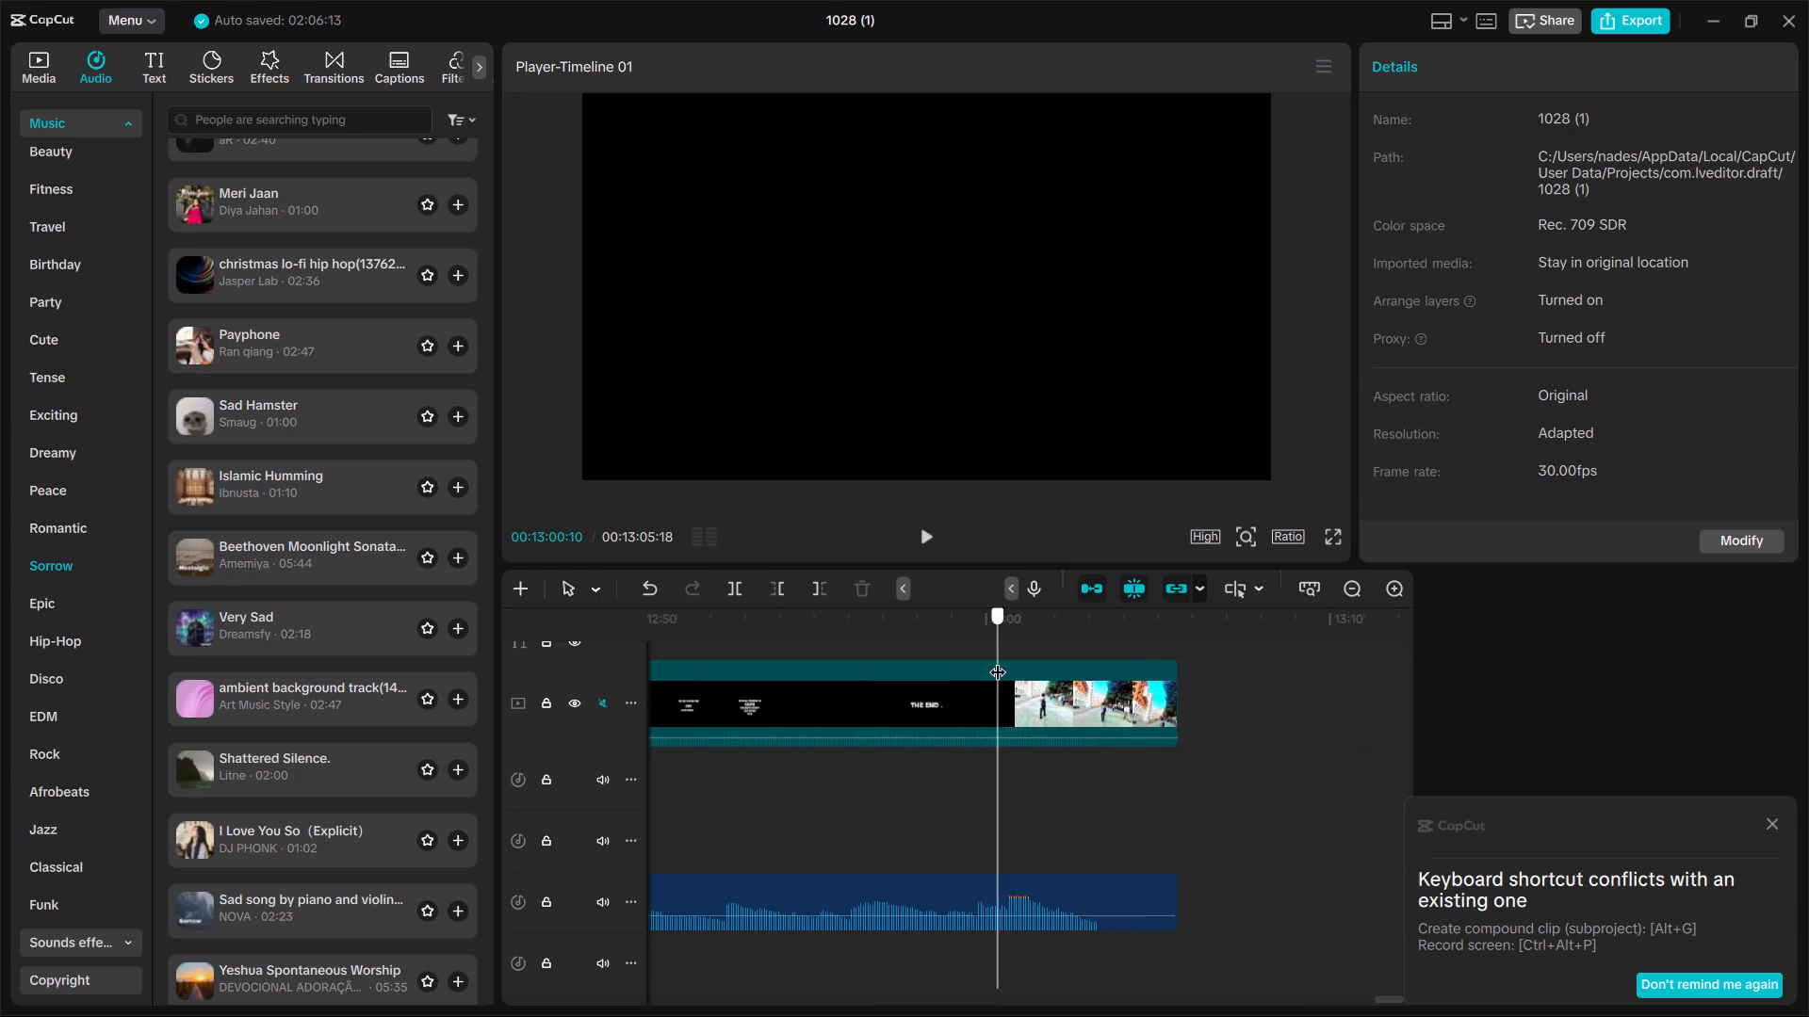
left_click_drag(998, 660, 626, 685)
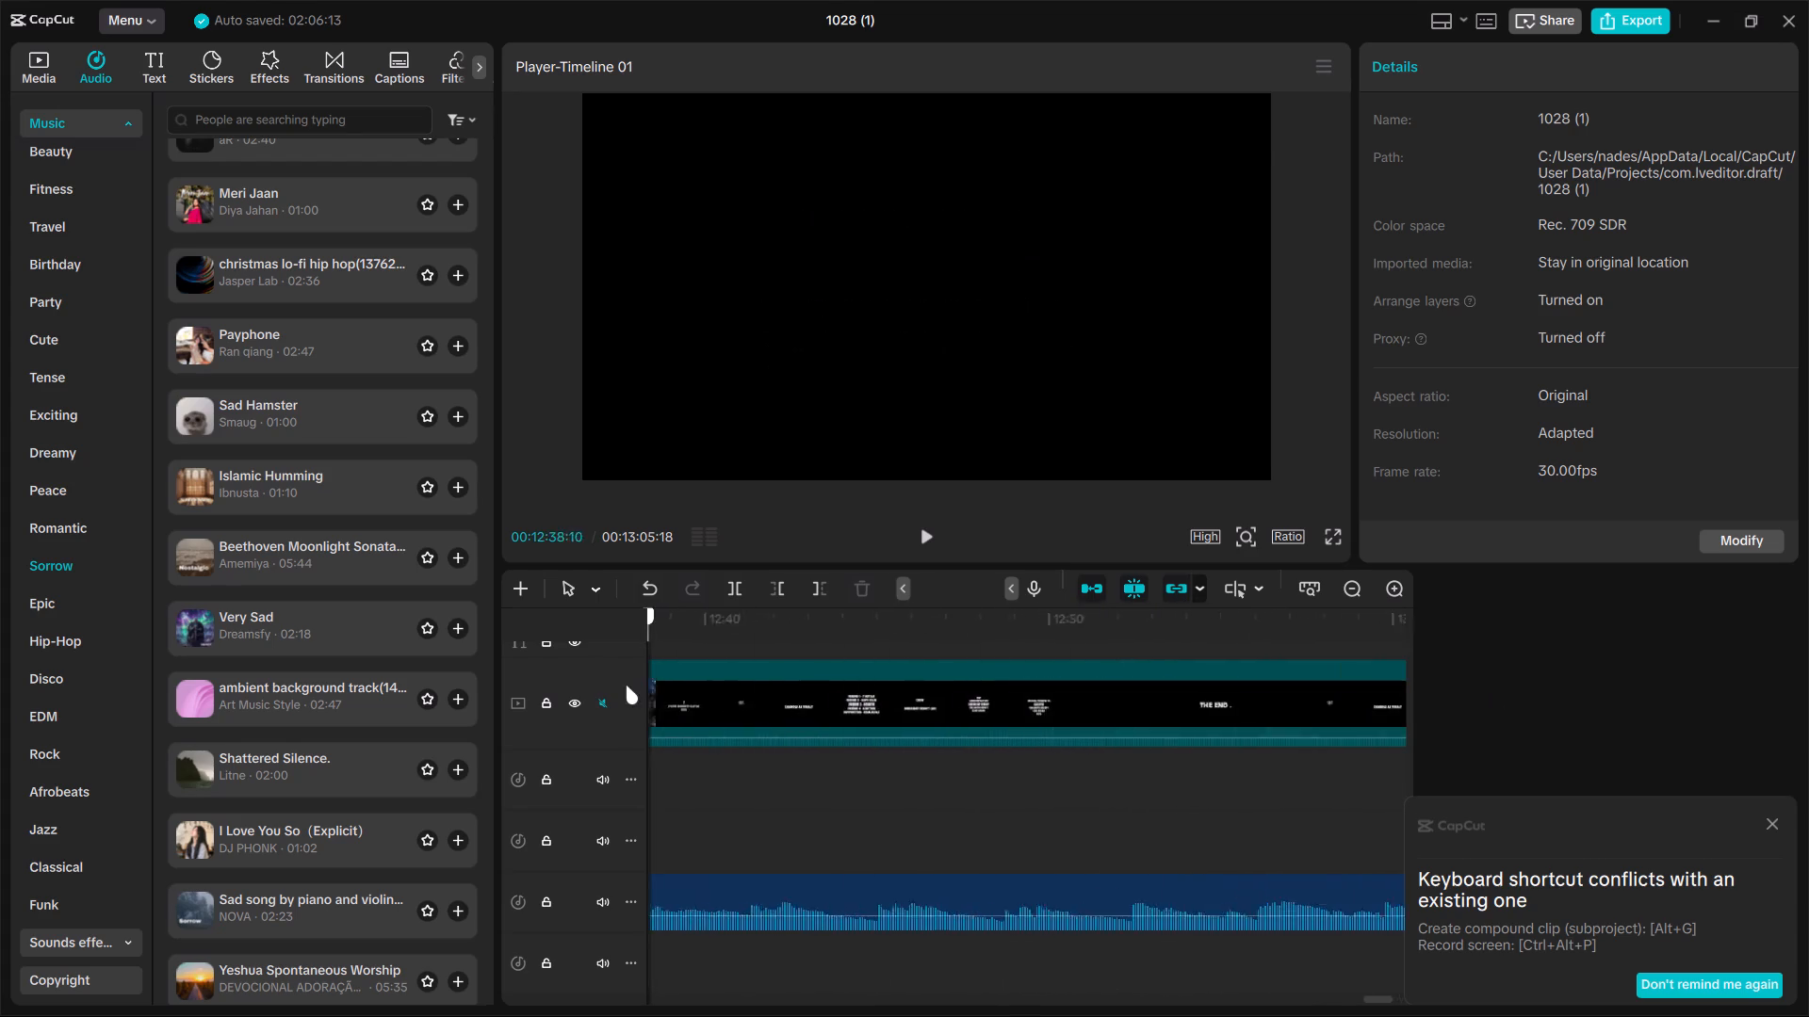
left_click_drag(626, 685, 831, 690)
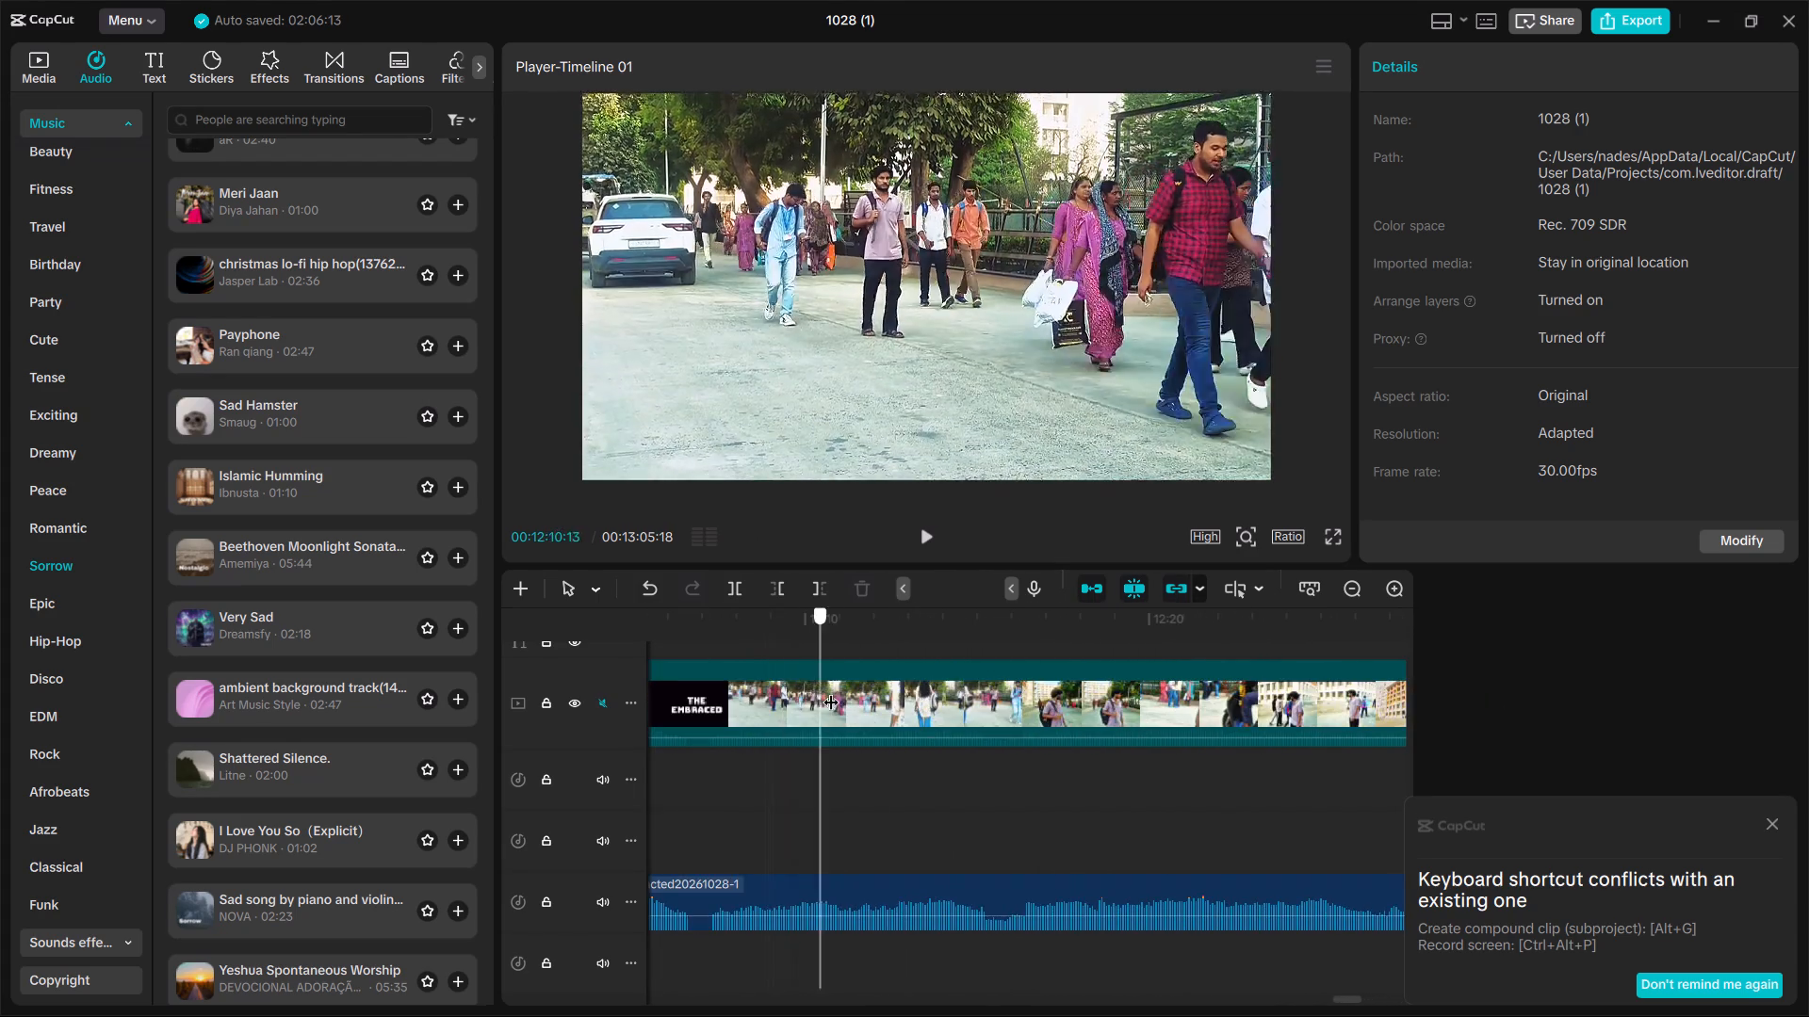
left_click_drag(831, 690, 960, 686)
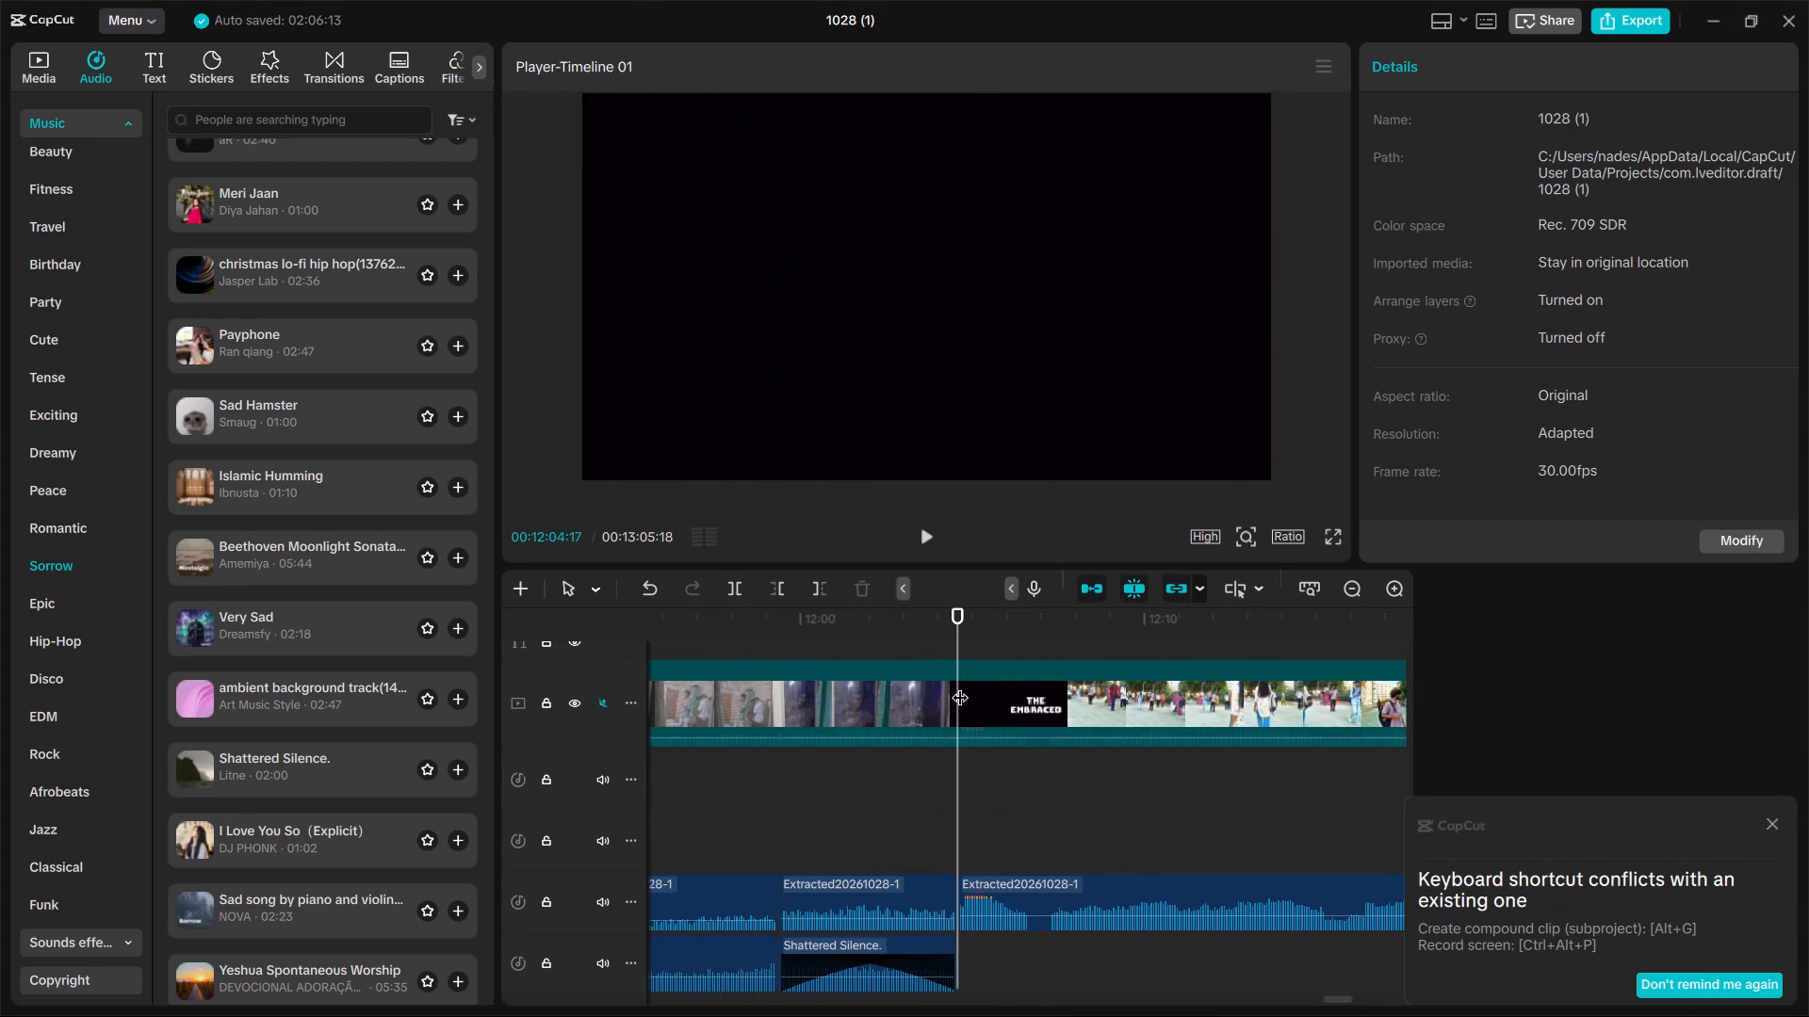
Audition more Sorrow music tracks, from the ambient background track through I Love You So, Yeshua Spontaneous Worship, Dreamy and Elegance to Sadness.
left_click(342, 681)
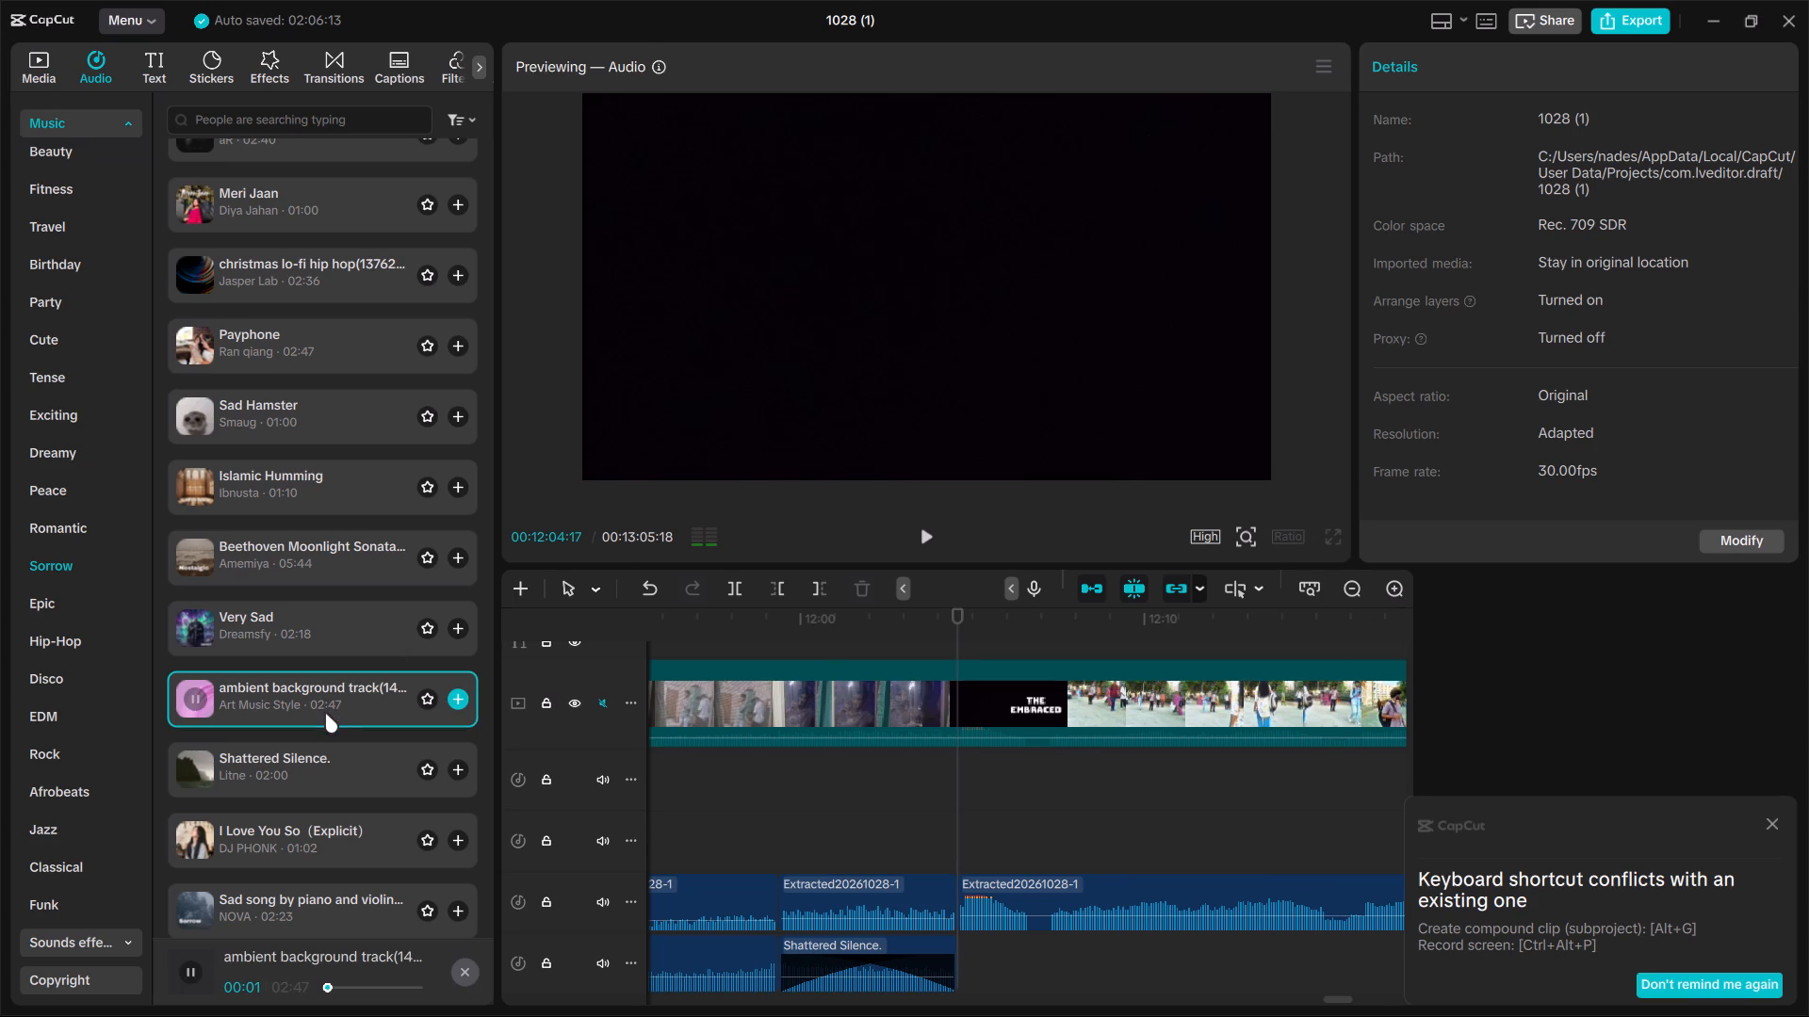
left_click(306, 755)
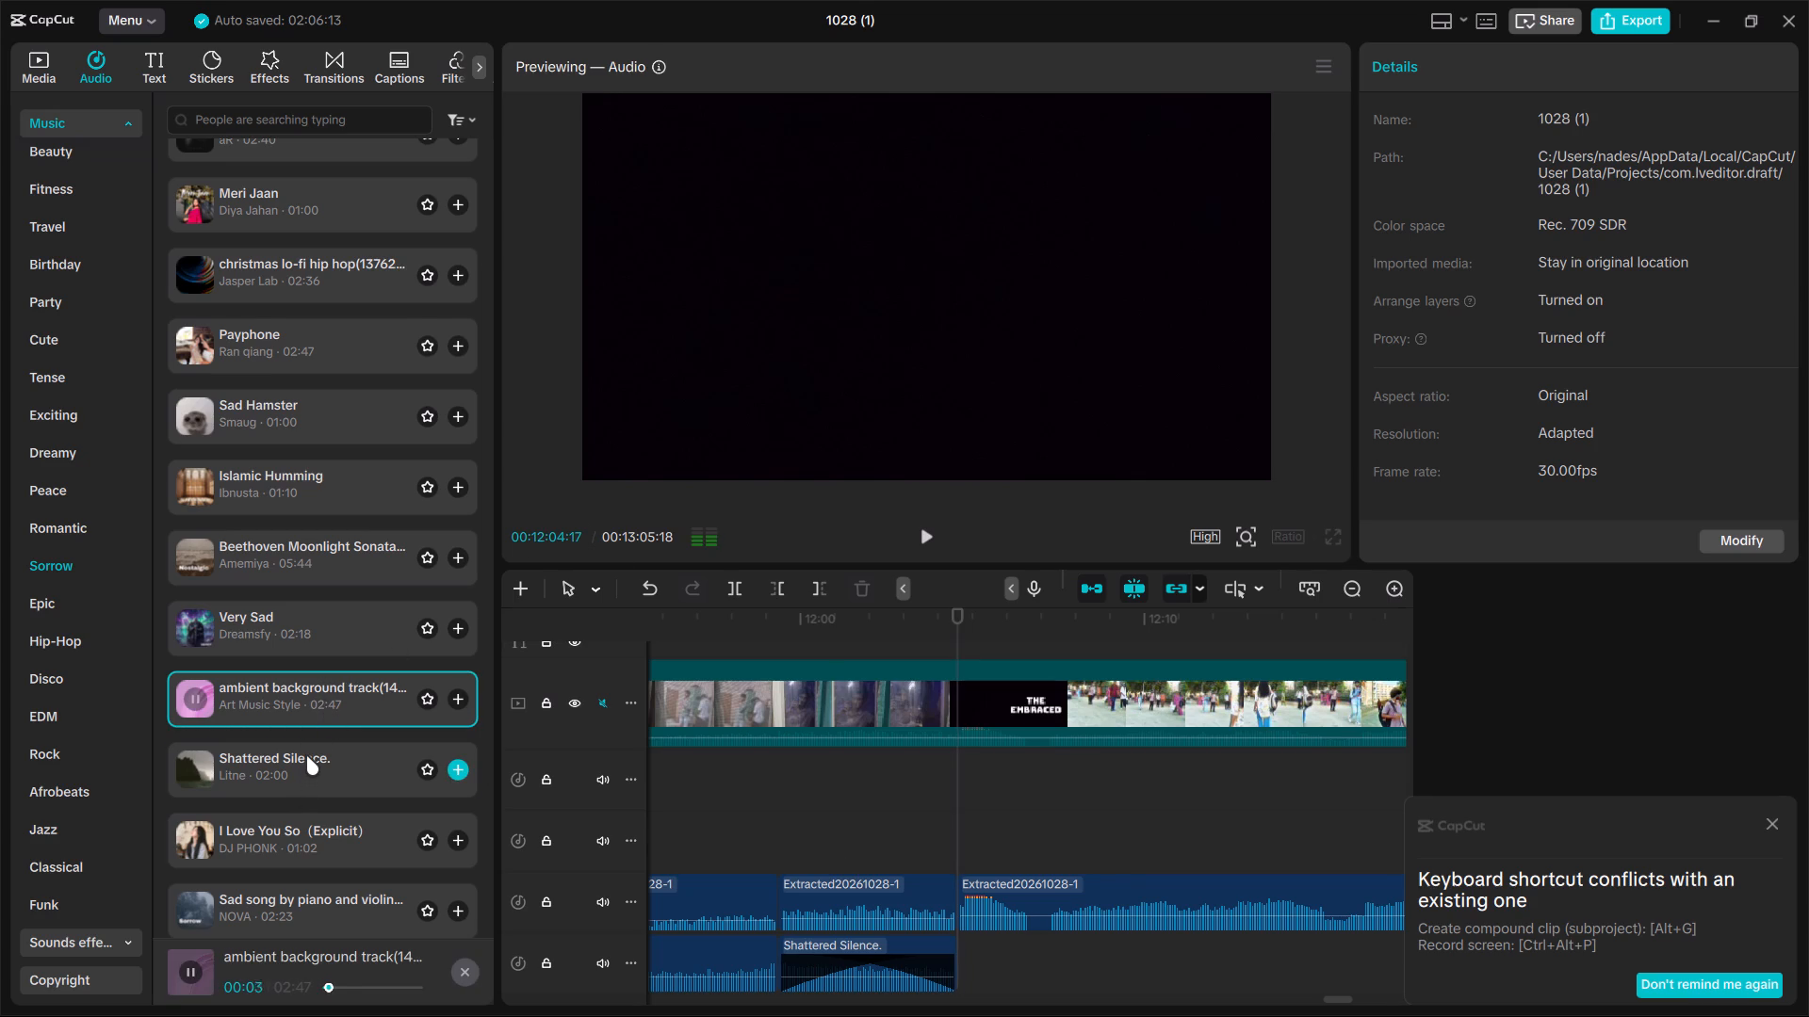
scroll(306, 755, "down", 2)
left_click(301, 626)
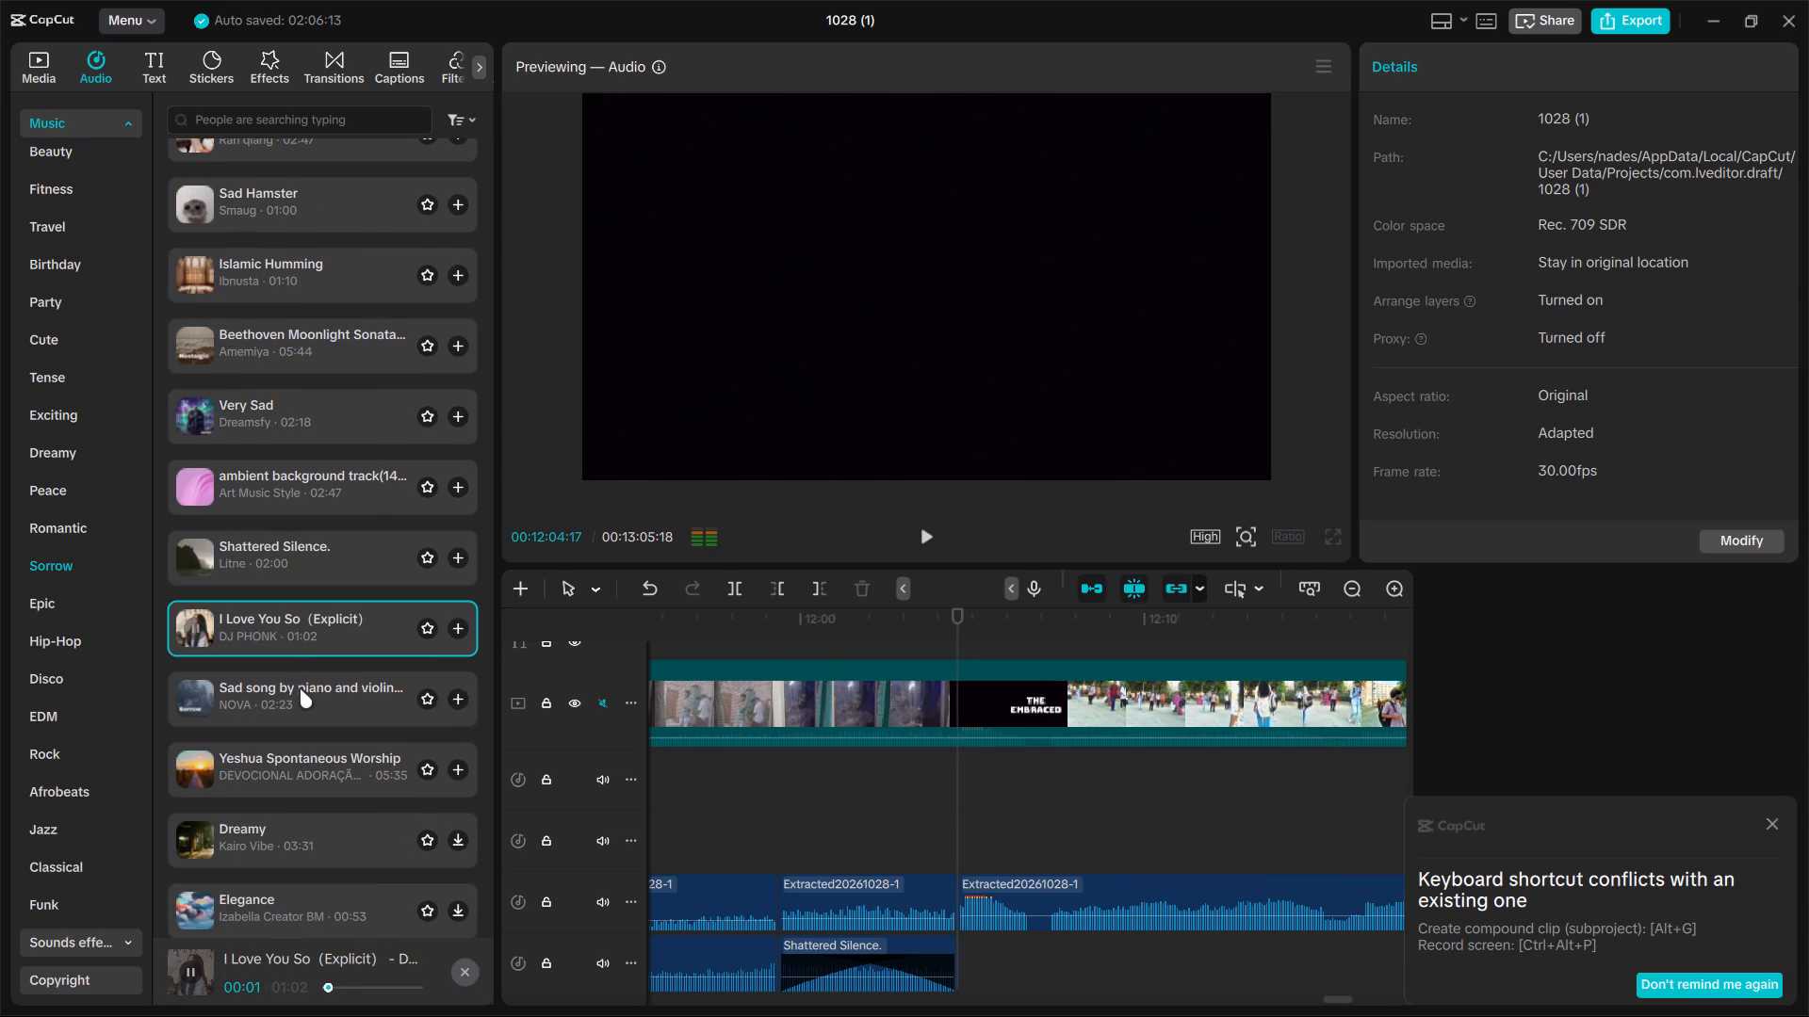
left_click(300, 688)
left_click(286, 765)
scroll(285, 760, "down", 1)
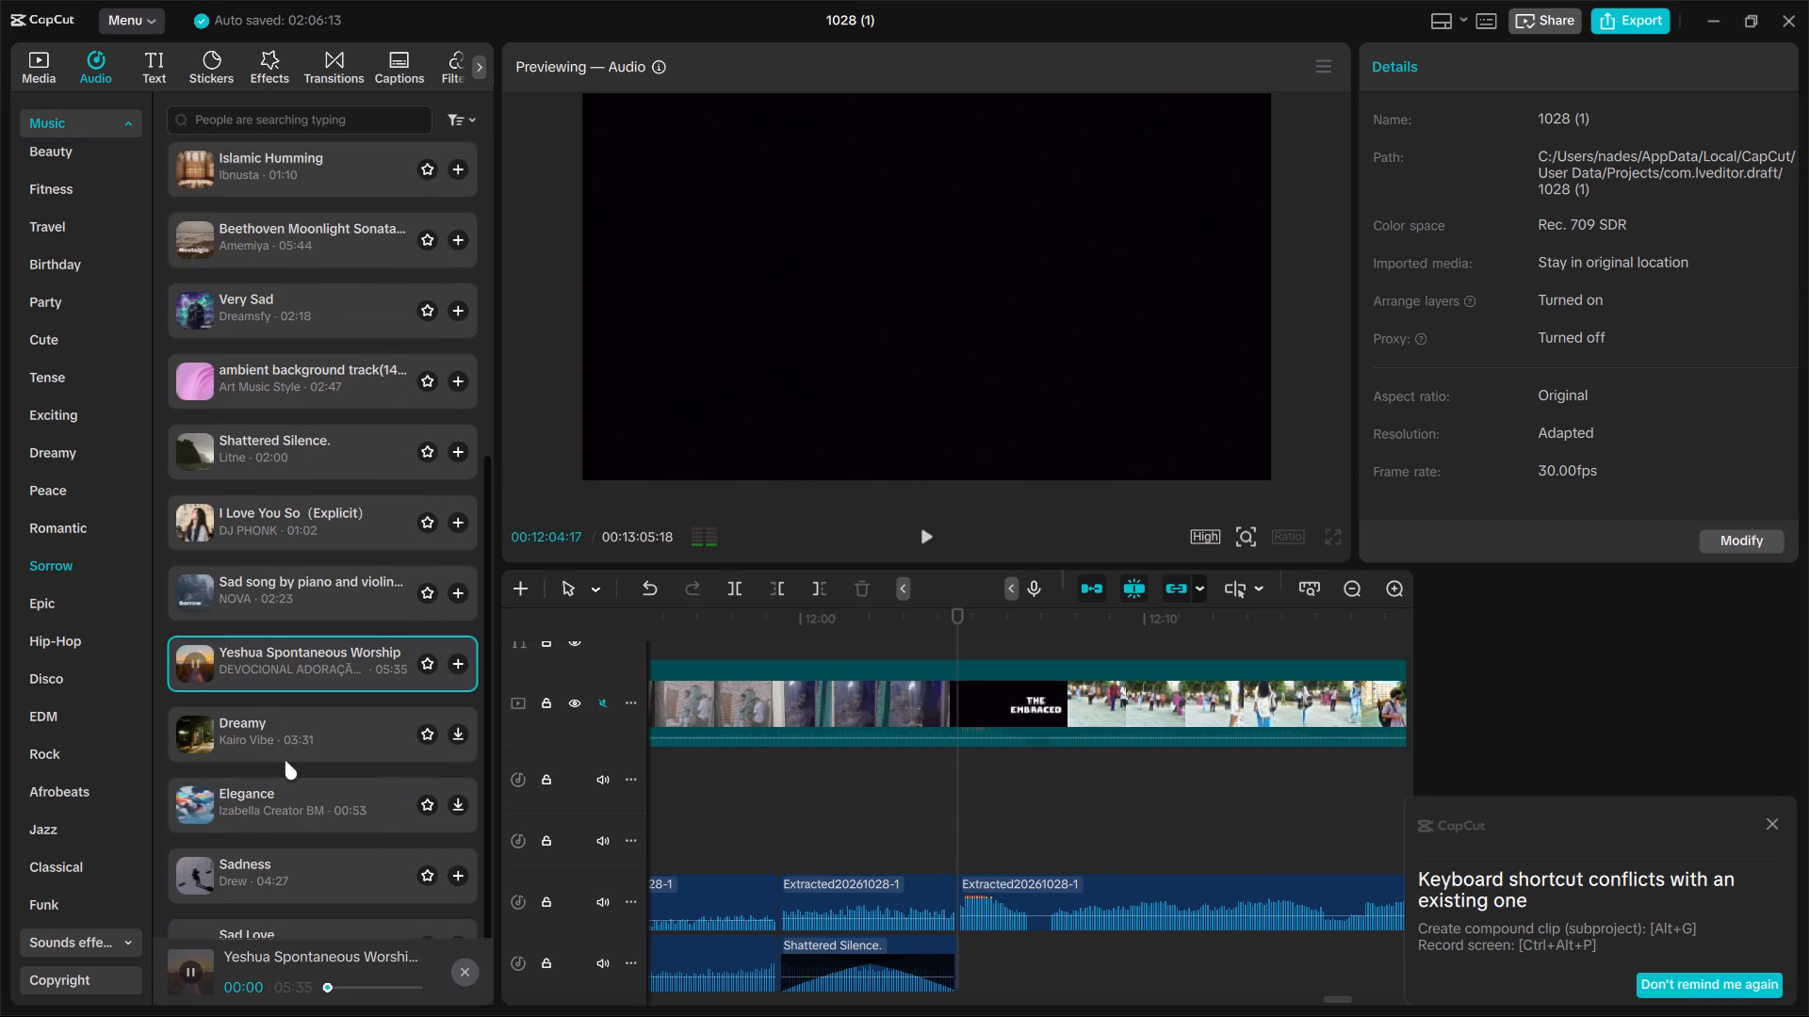
left_click(285, 722)
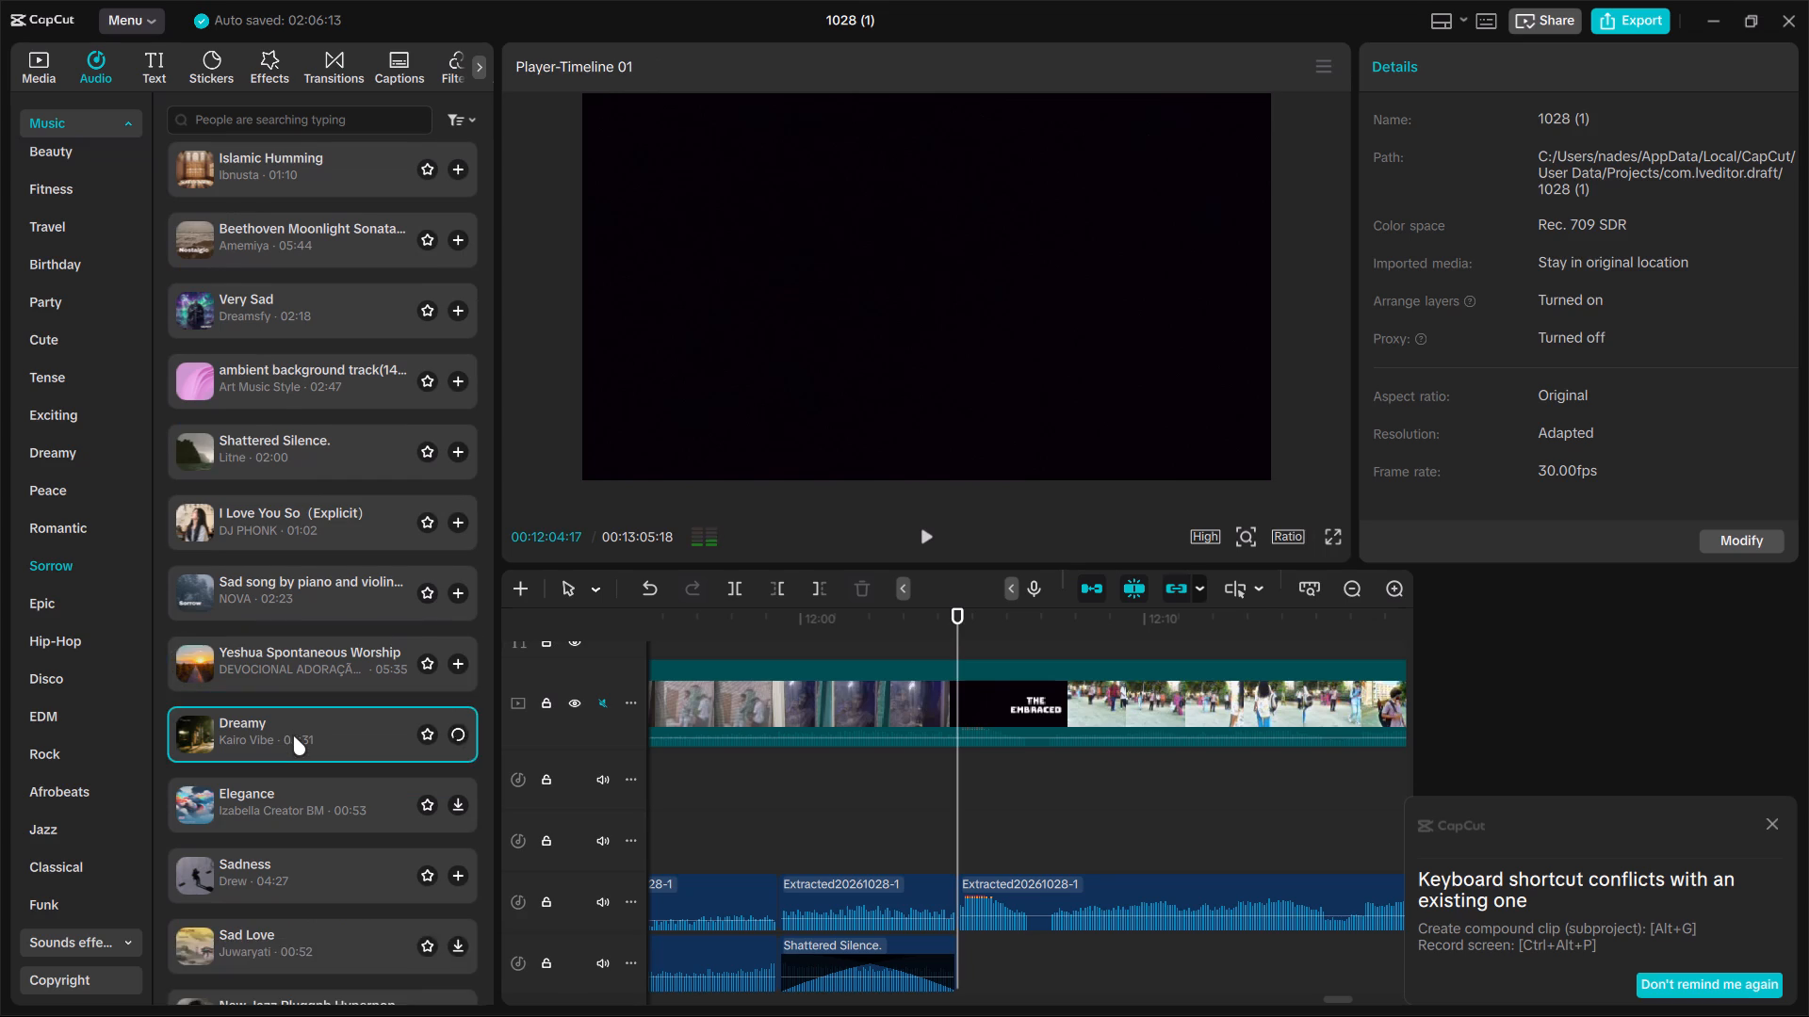
scroll(293, 735, "down", 1)
left_click(293, 735)
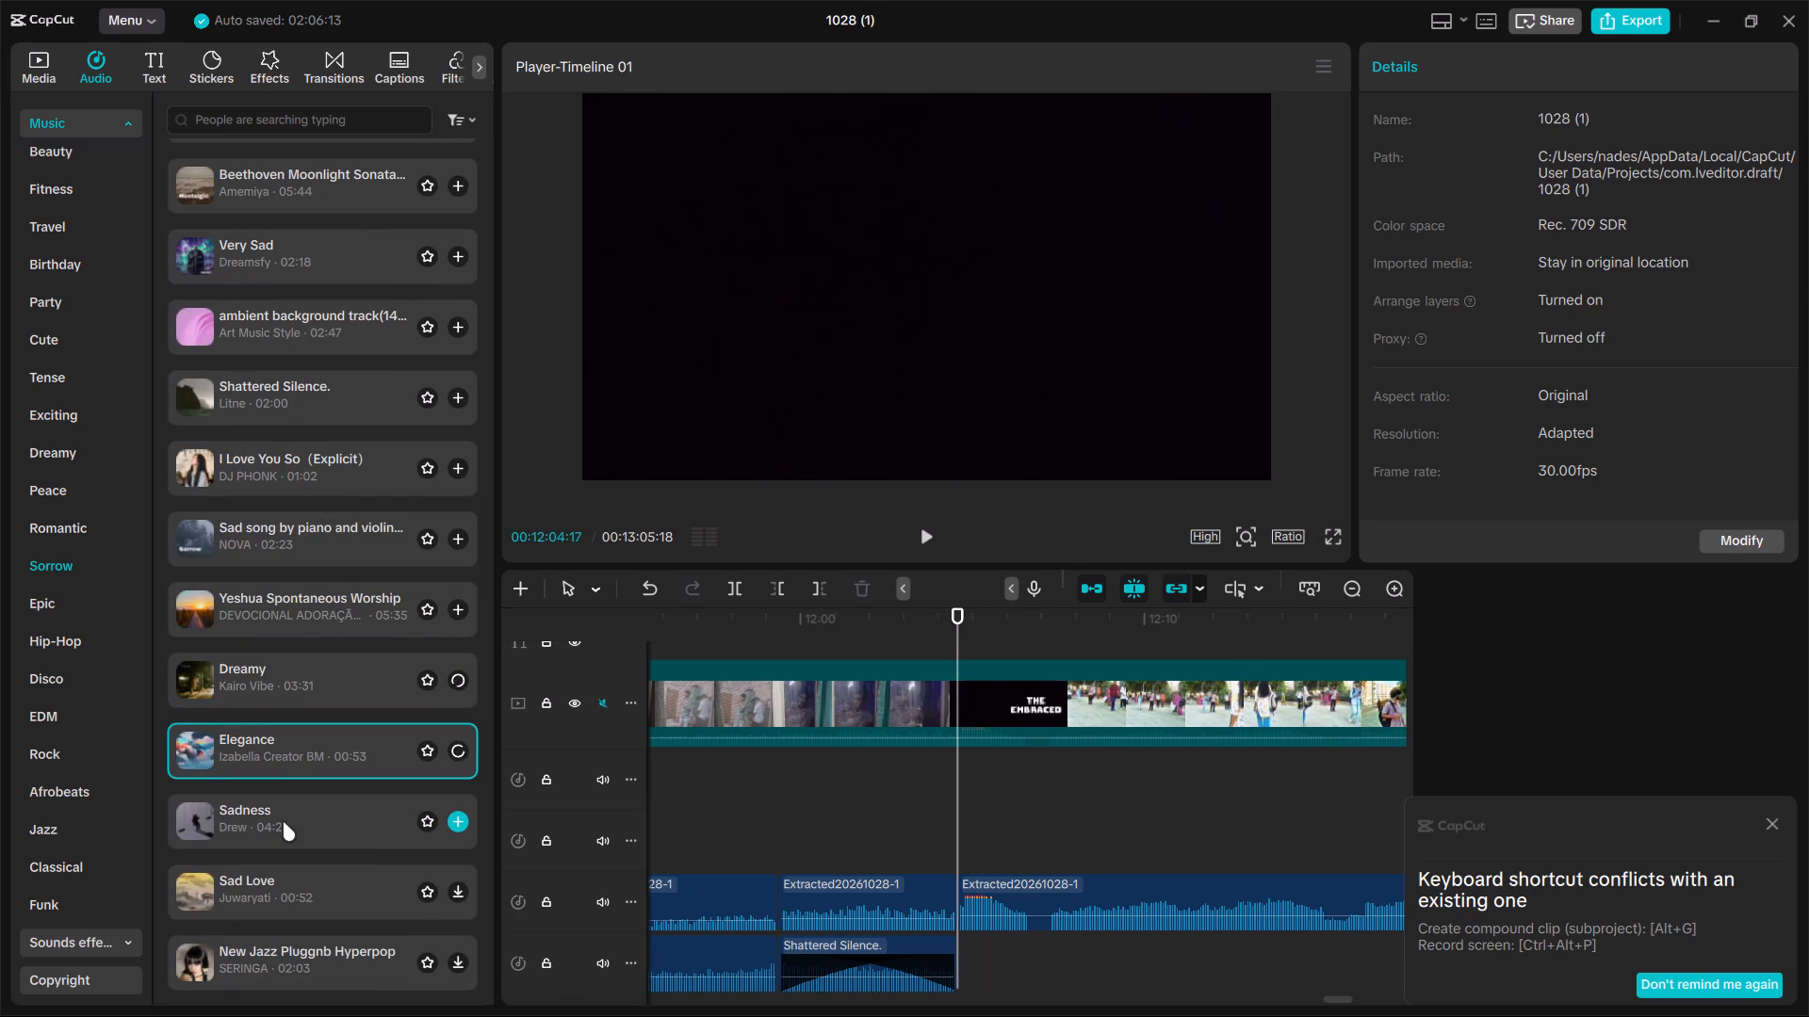
left_click(283, 821)
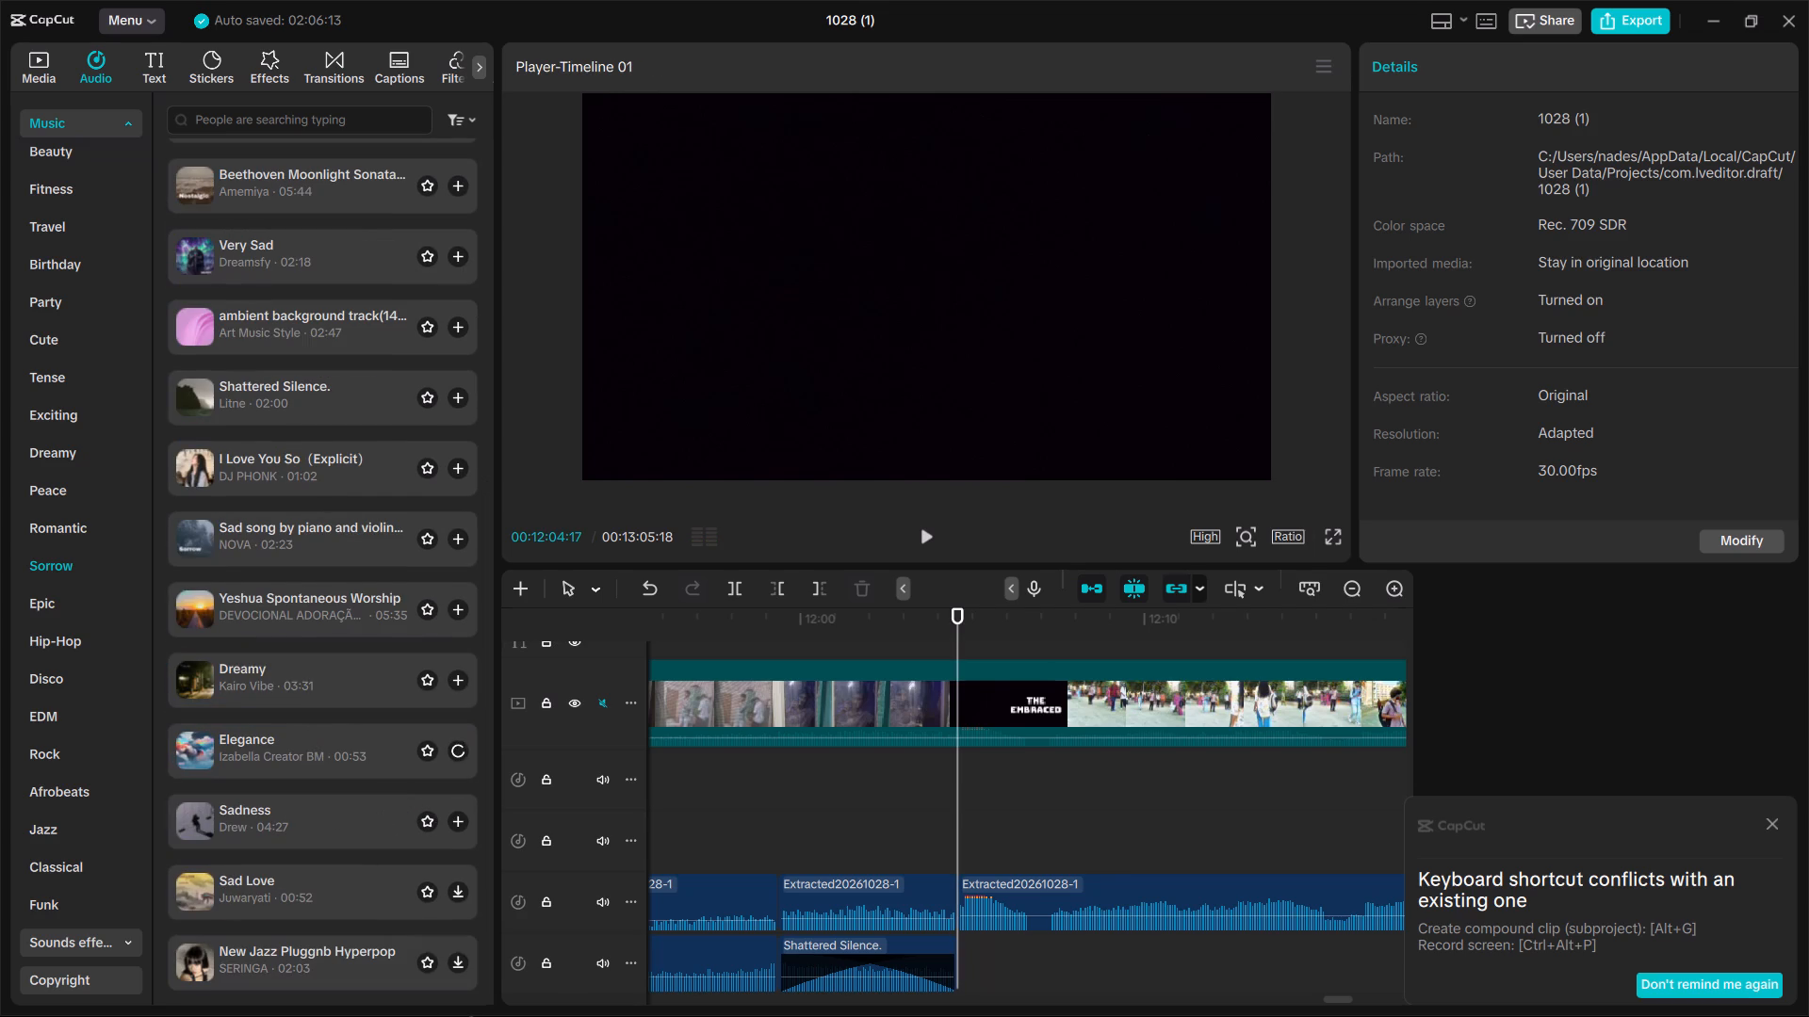
Switch to Chrome, close the empty tab beside YouTube, and search YouTube for TELUGU SAD SONGS.
left_click(782, 993)
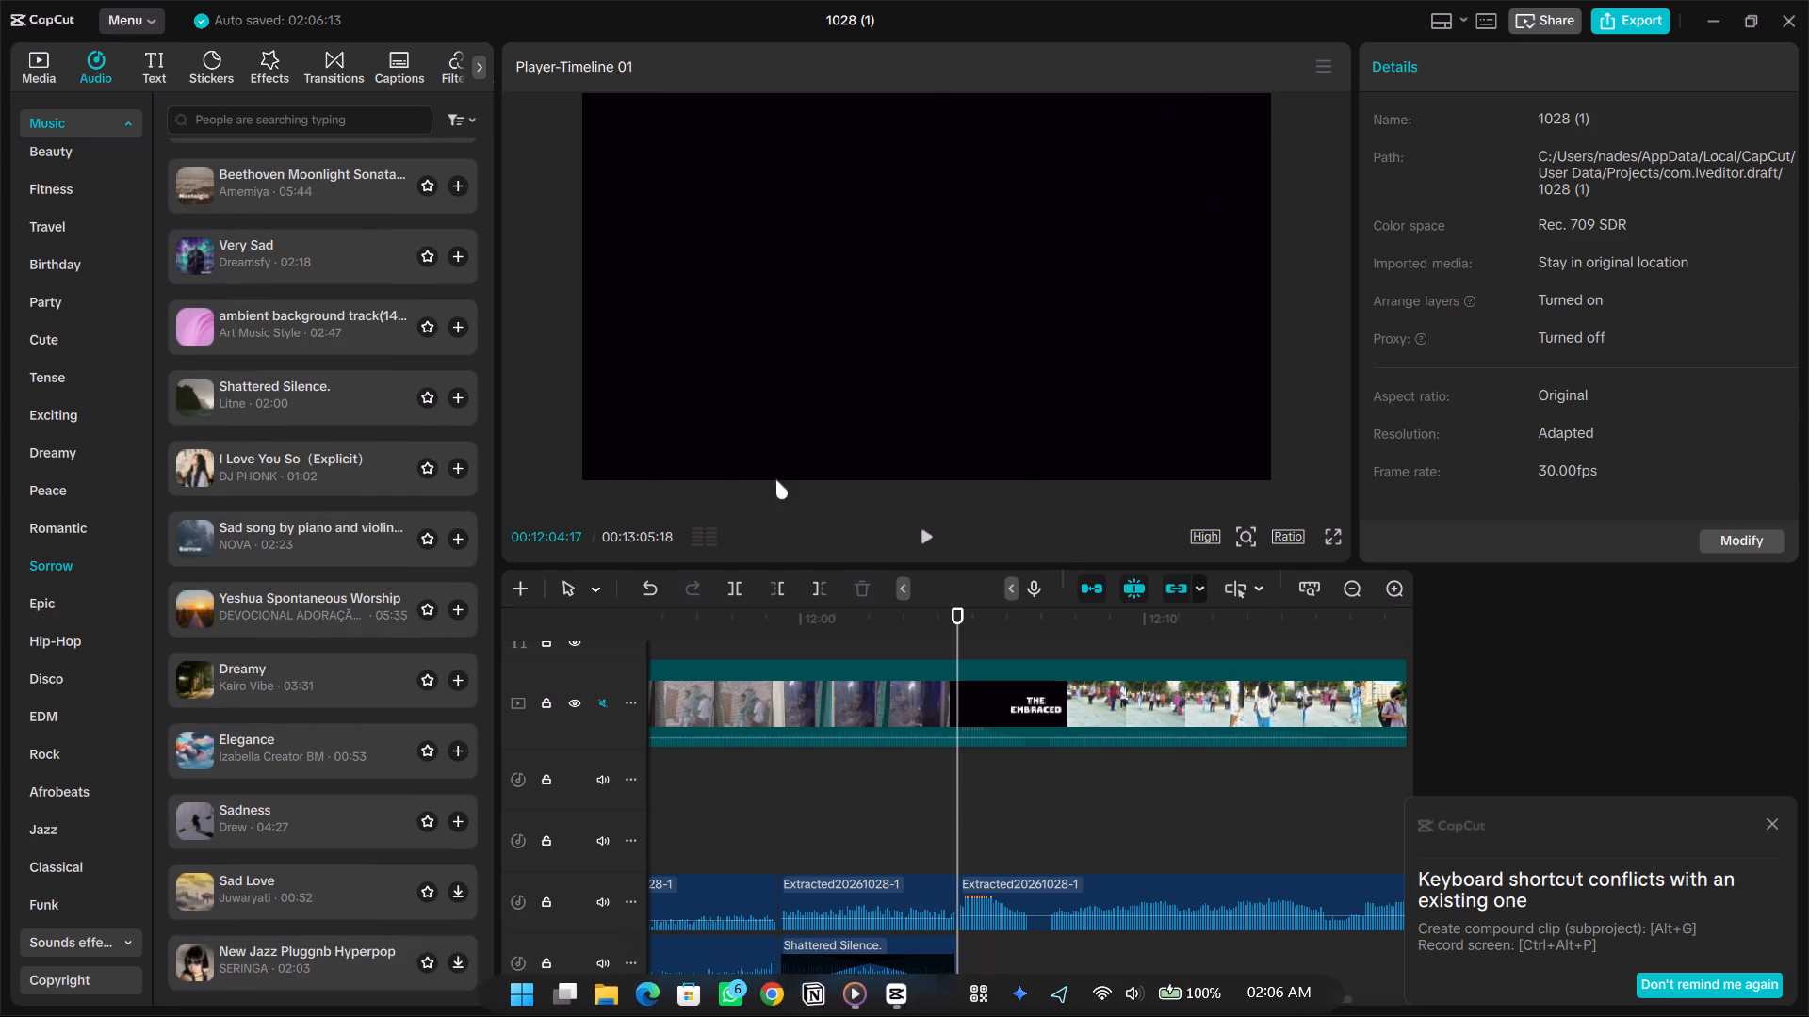
left_click(510, 658)
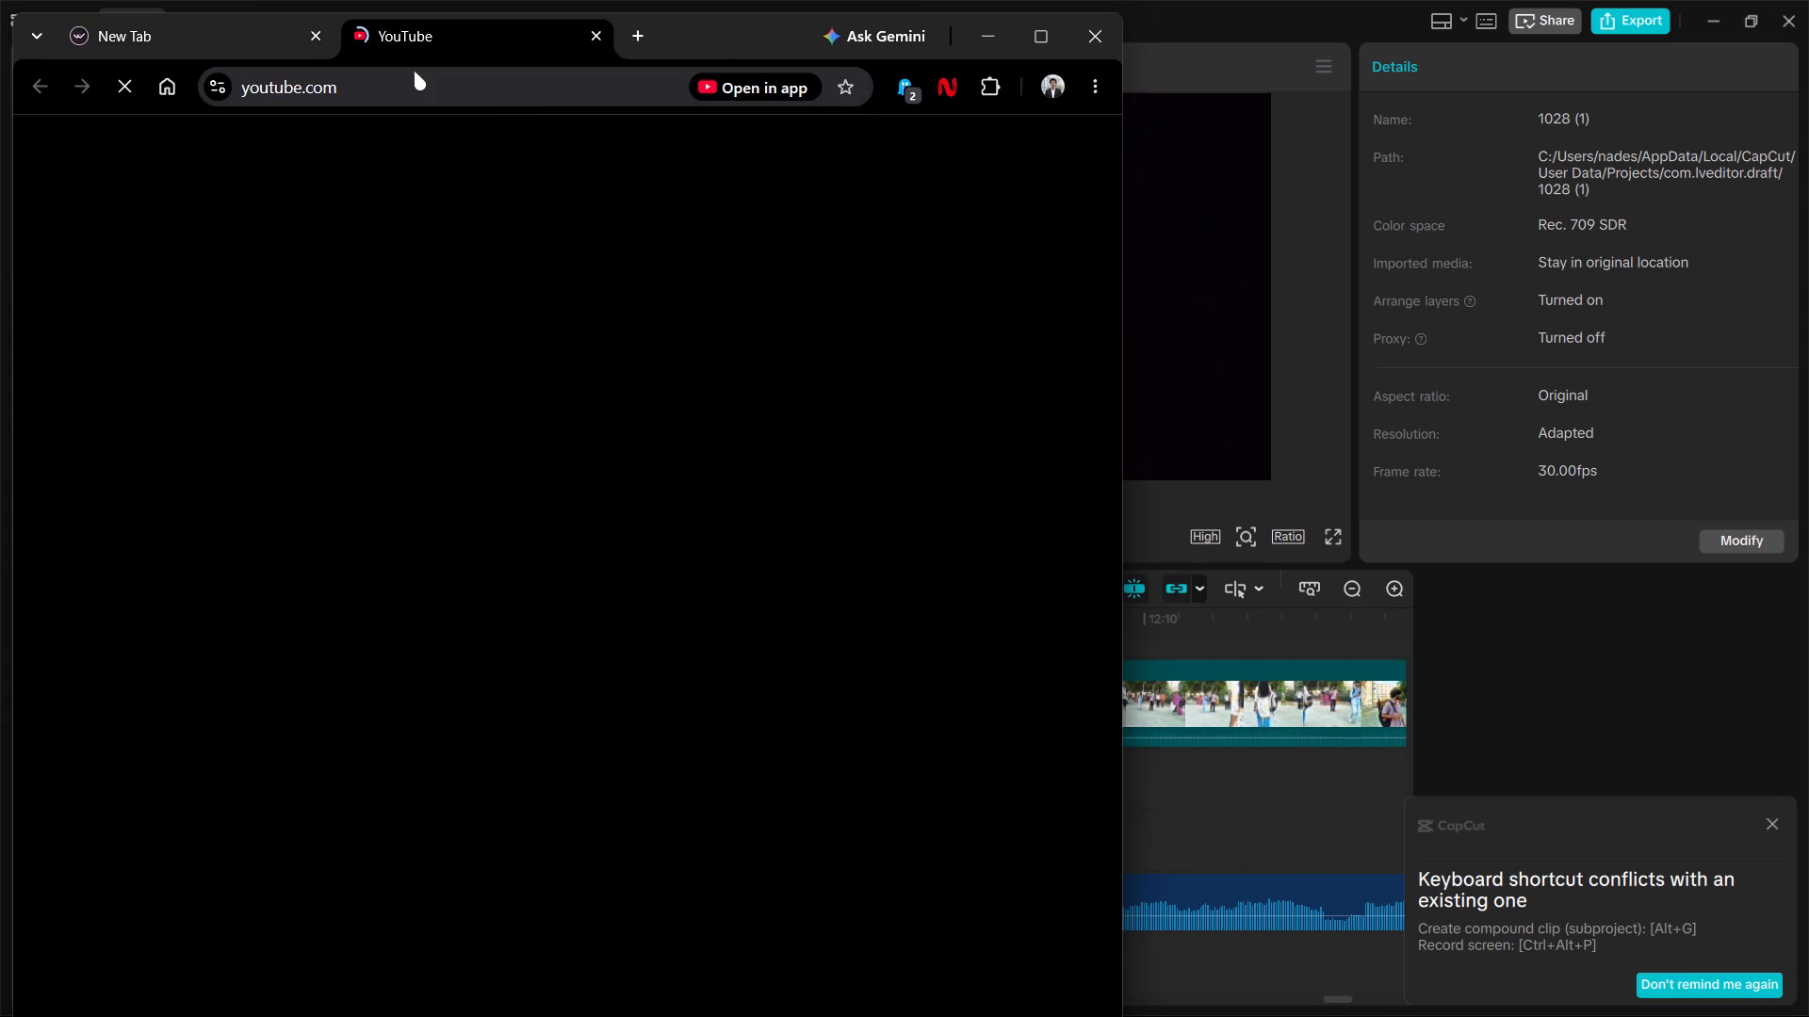
left_click(317, 34)
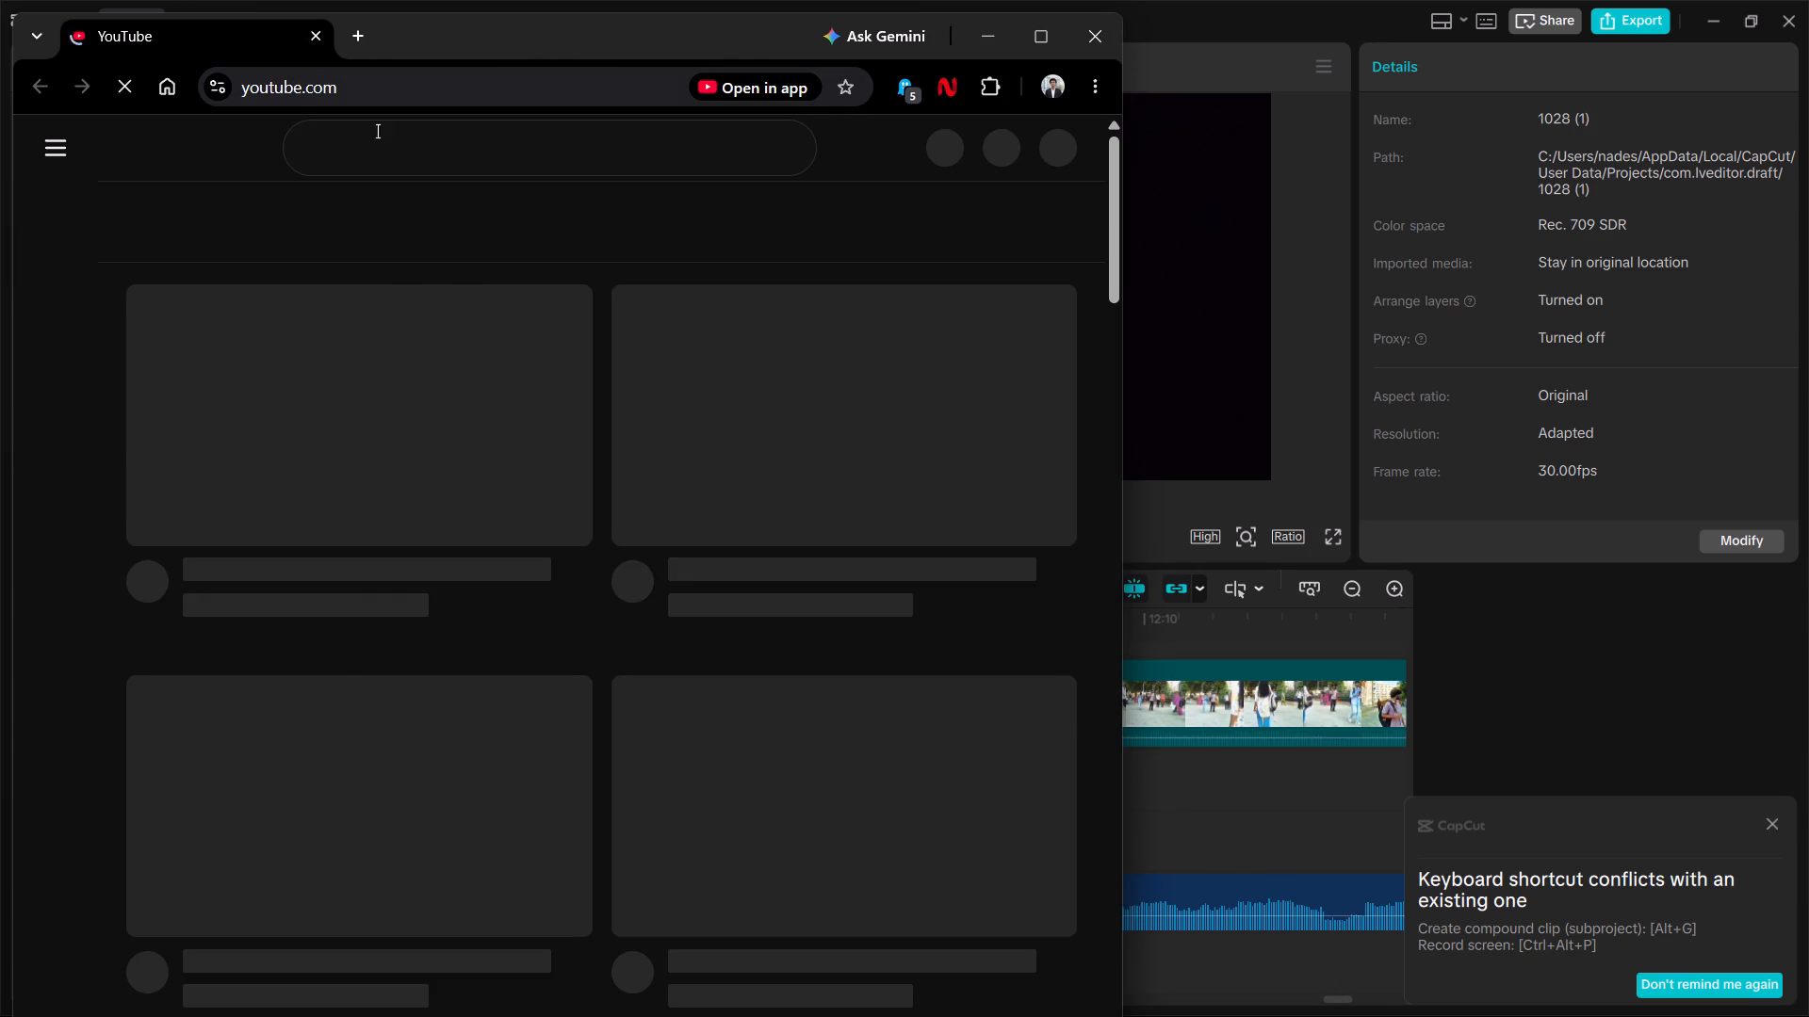
left_click(390, 148)
type("TELUGU")
key("space")
type("SAD SONGS")
key("space")
key("Return")
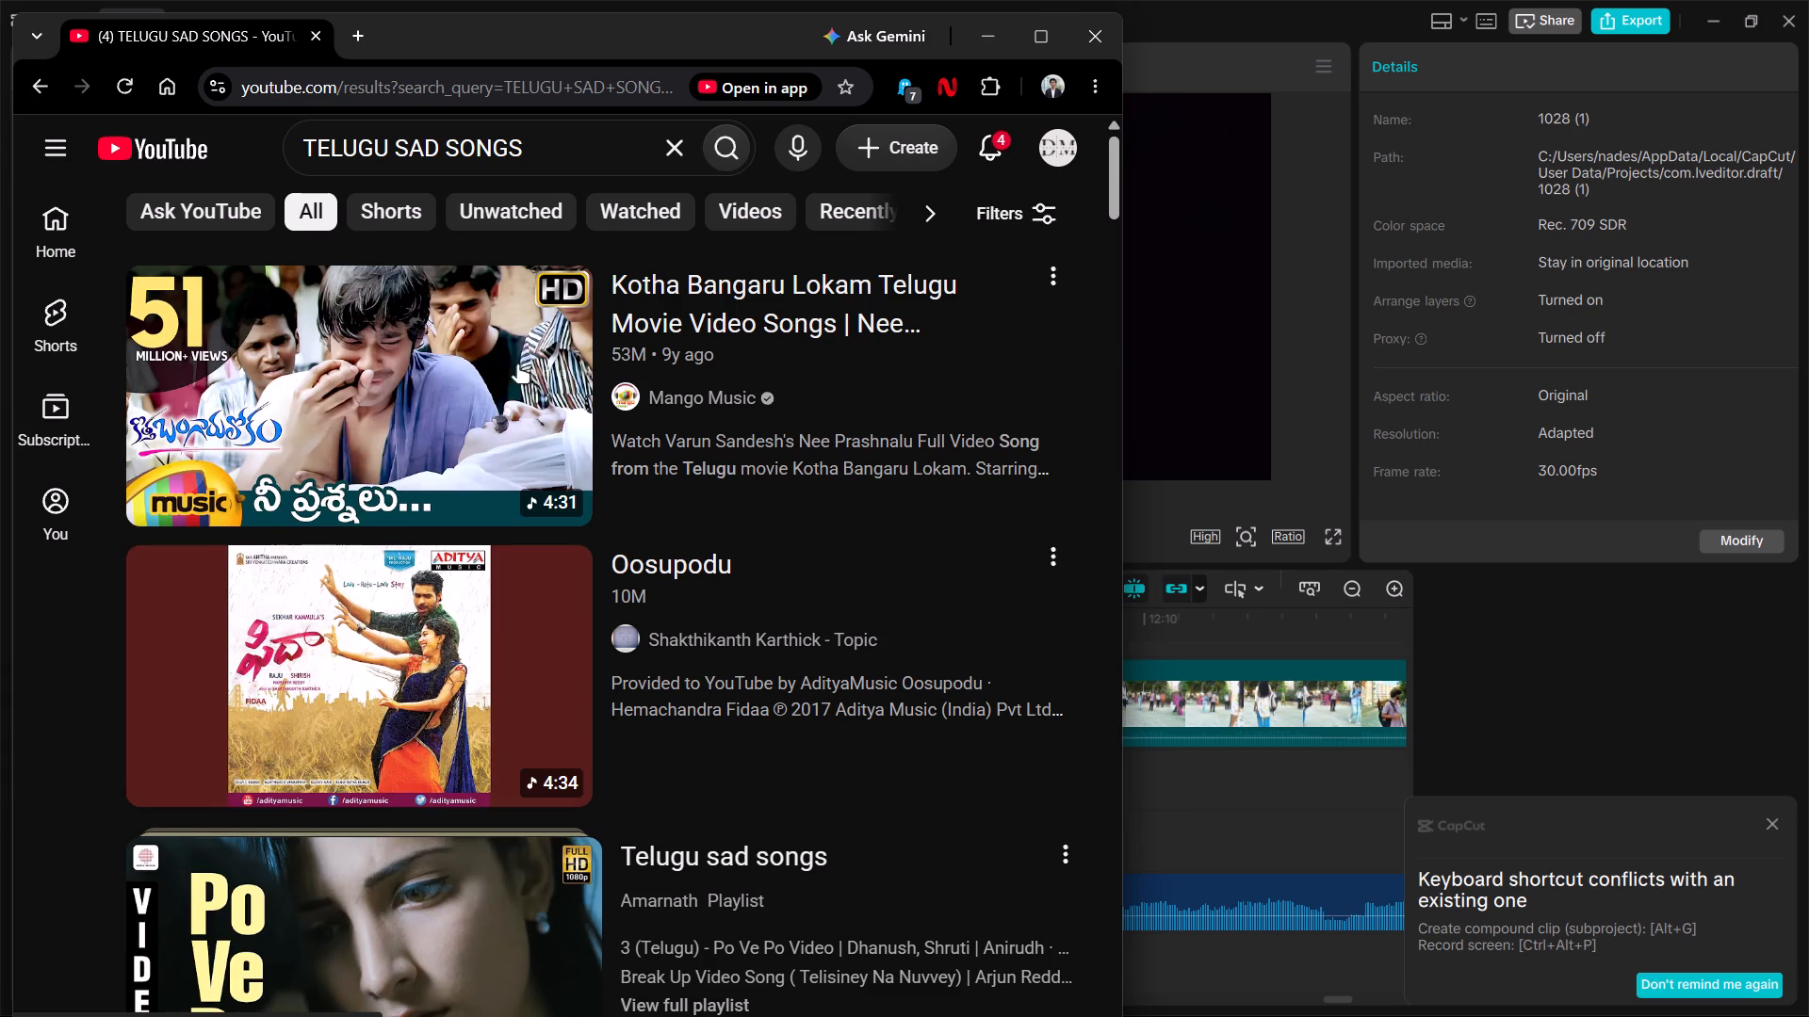
Look over the search results and open the Telugu sad songs playlist with the Po Ve Po cover.
scroll(373, 488, "down", 1)
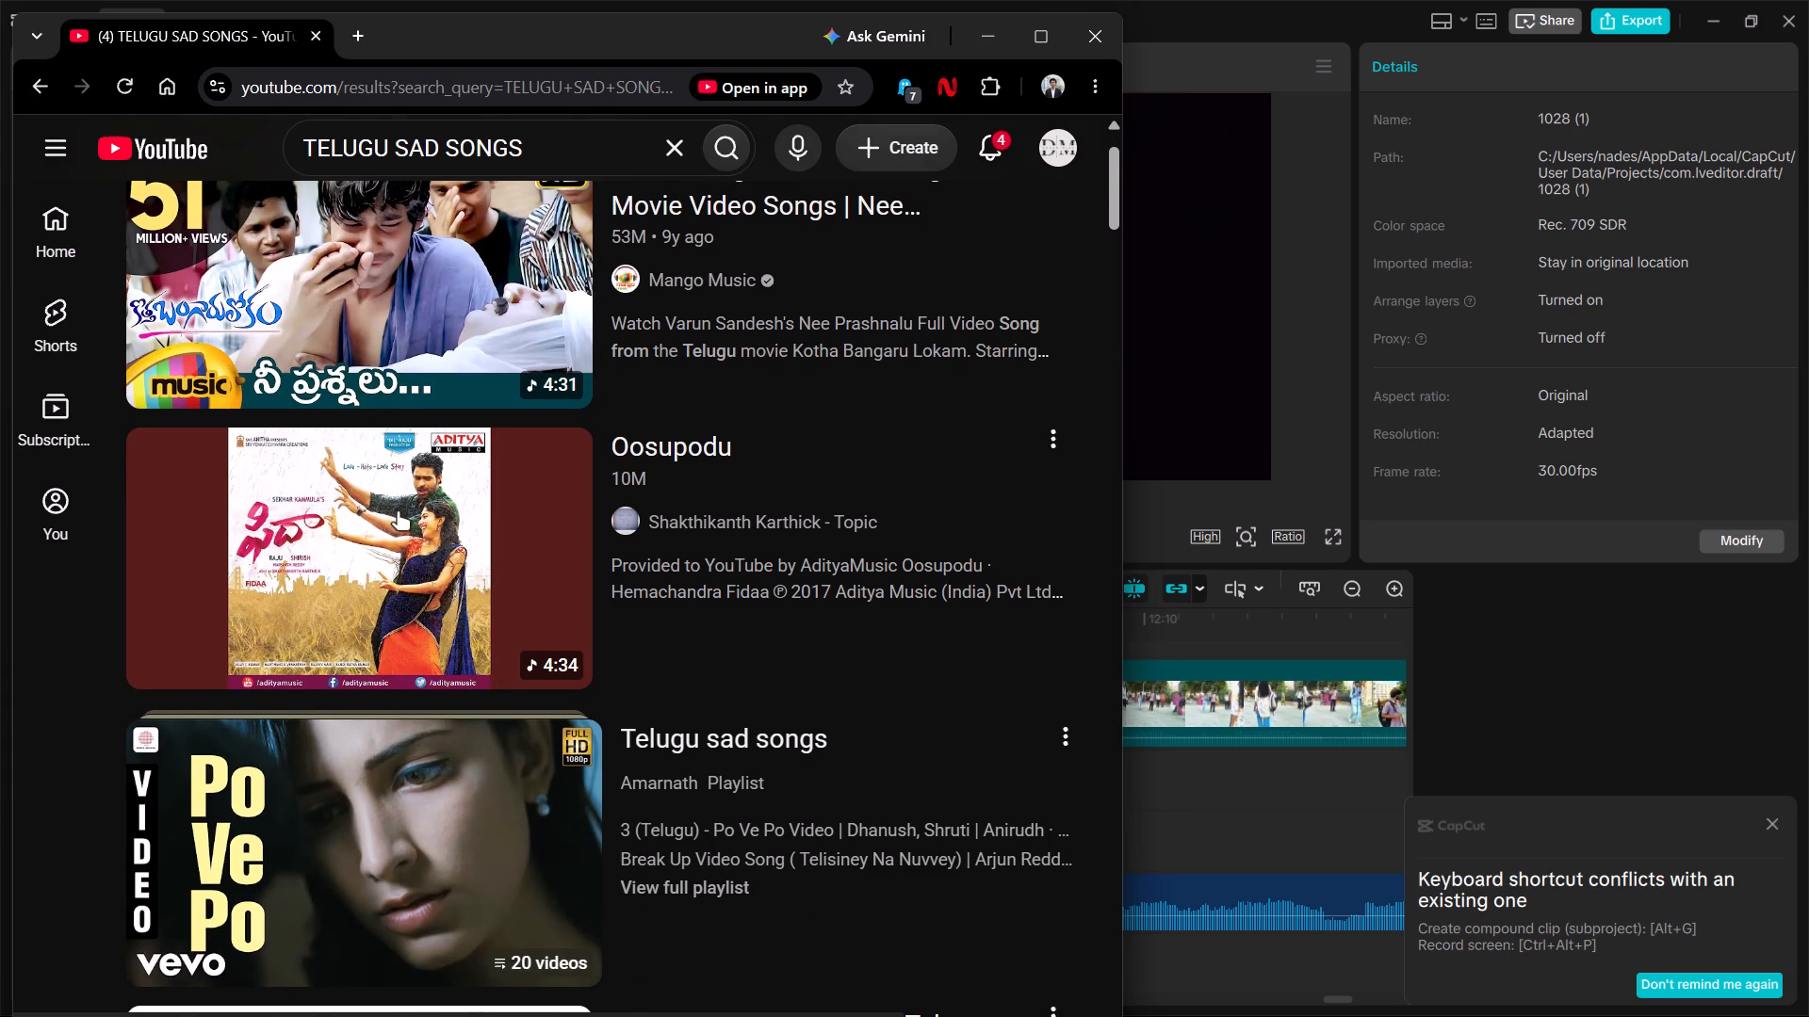
scroll(405, 288, "up", 1)
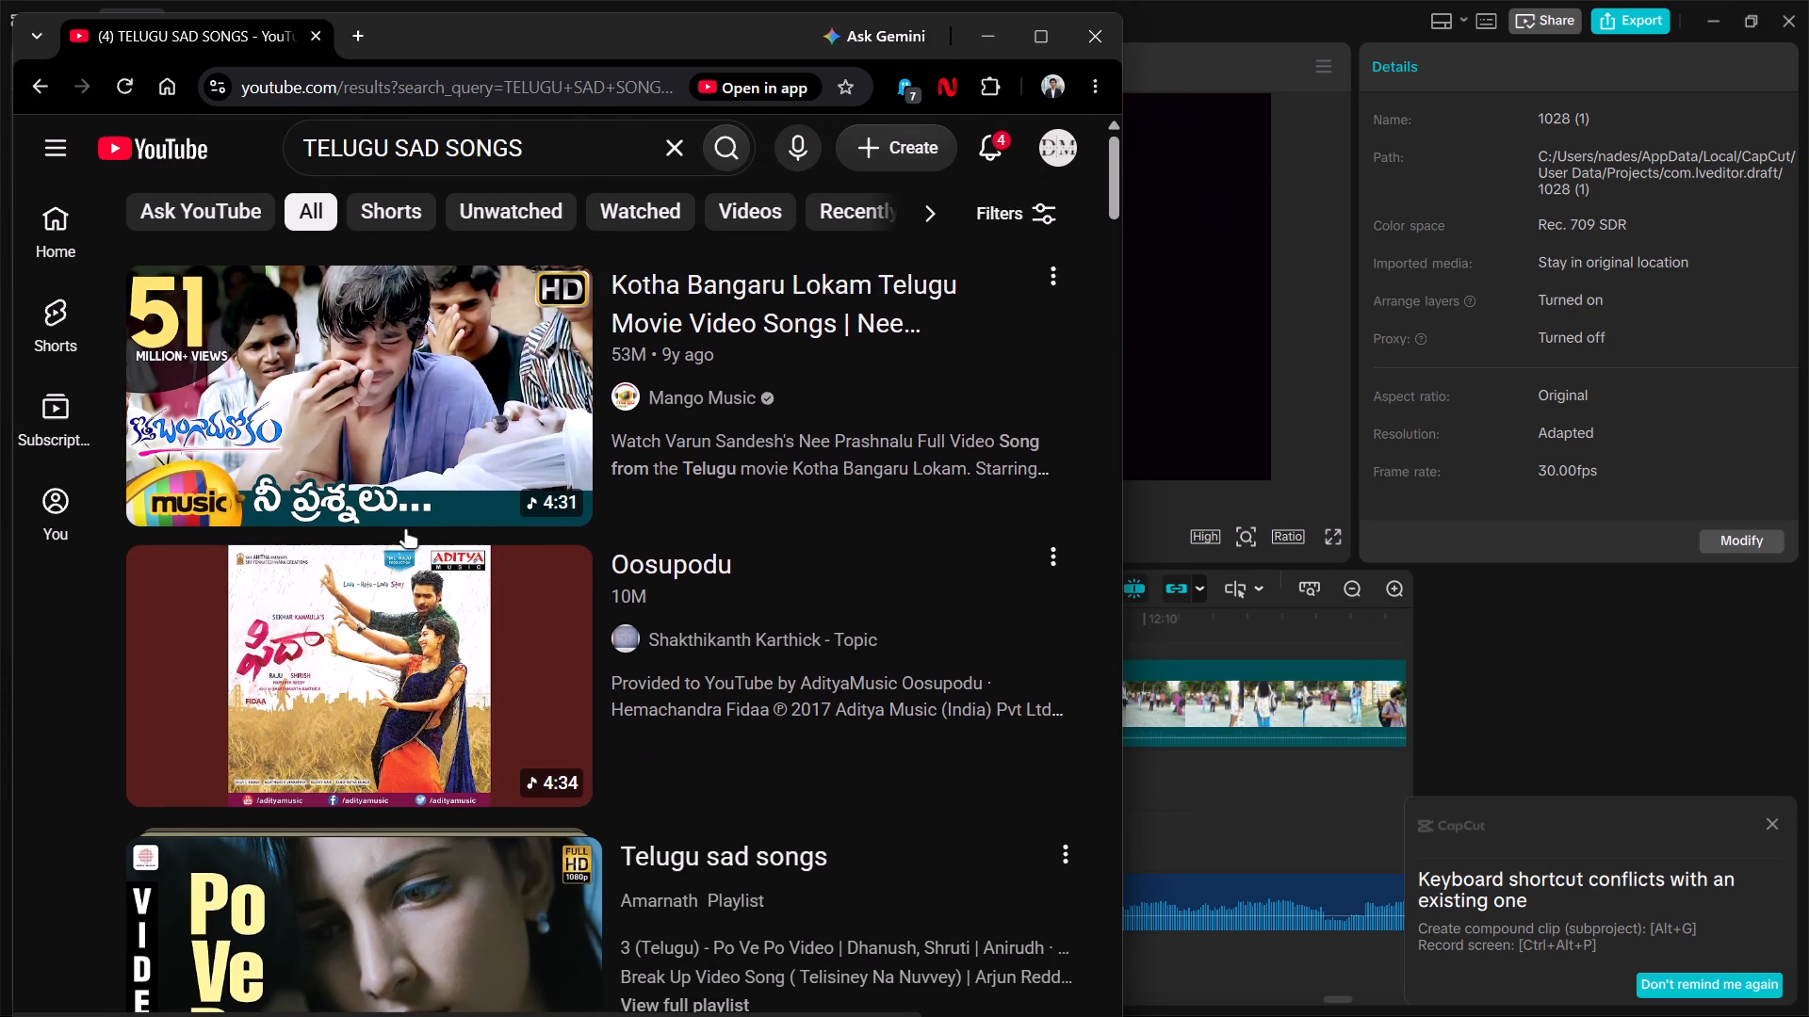
scroll(405, 547, "down", 2)
left_click(394, 688)
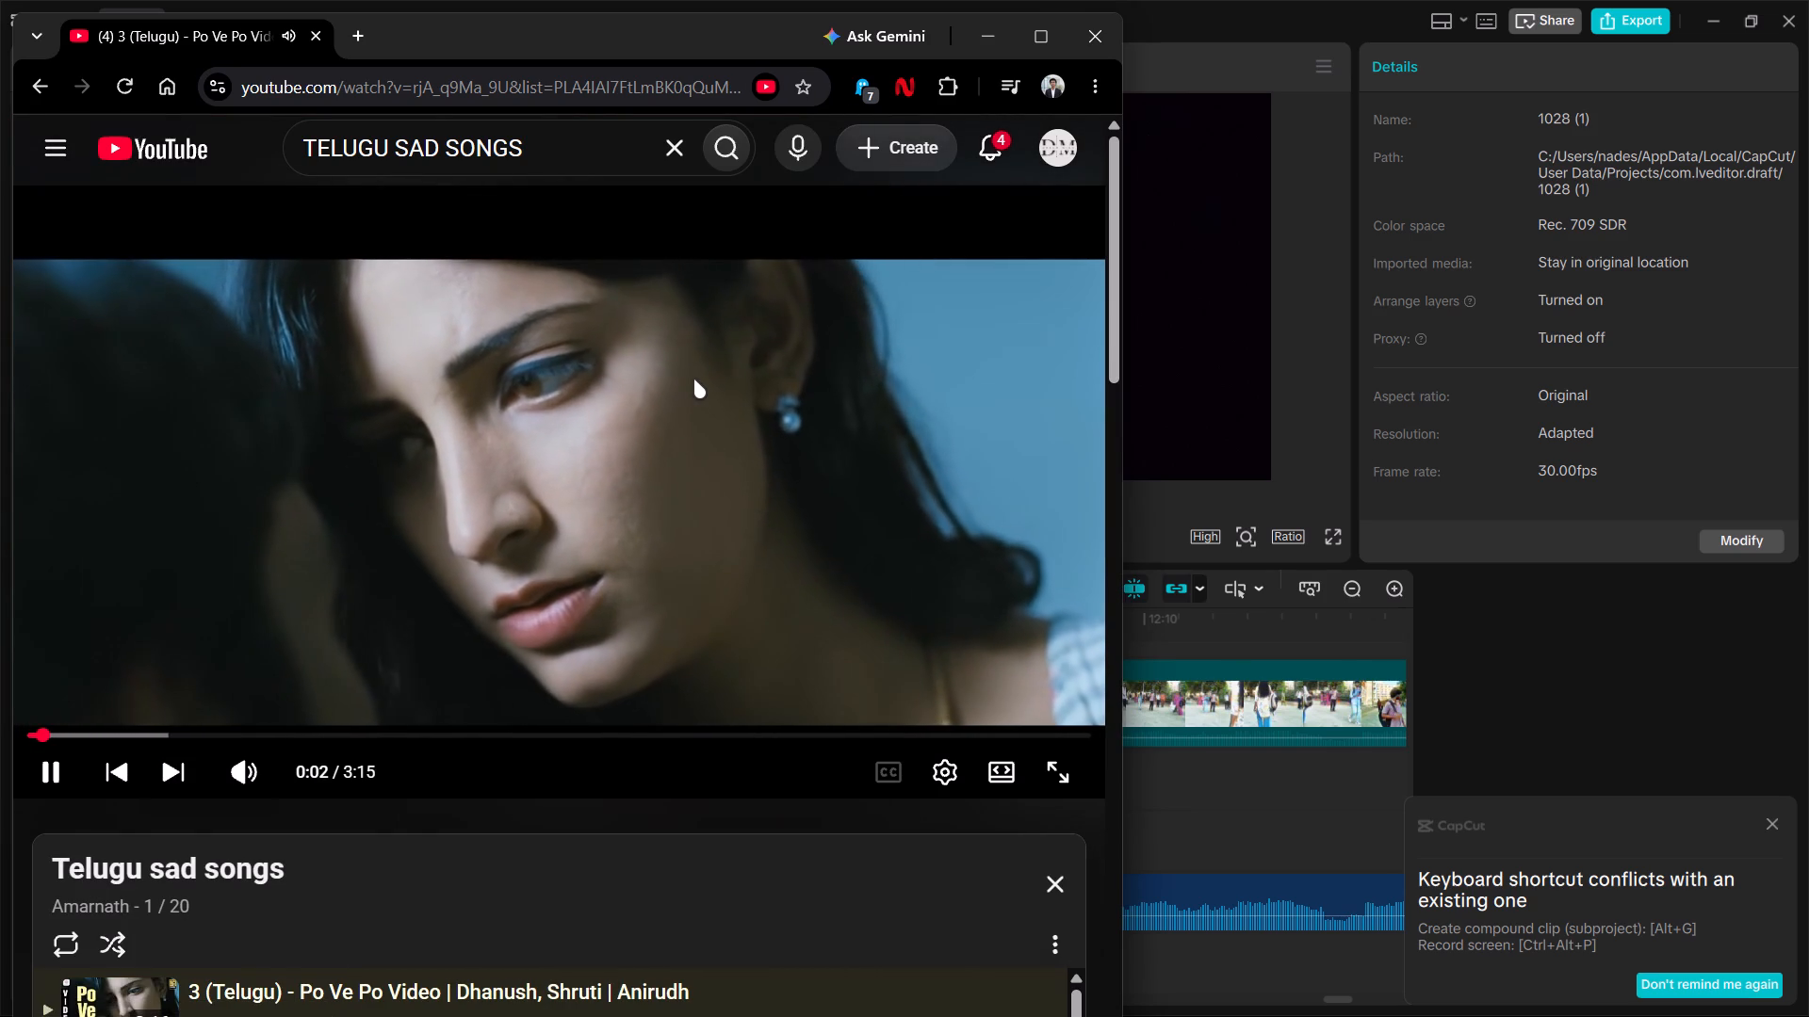
Sample the Po Ve Po video from about 0:30 and return it to 0:00.
scroll(740, 379, "down", 2)
left_click(196, 494)
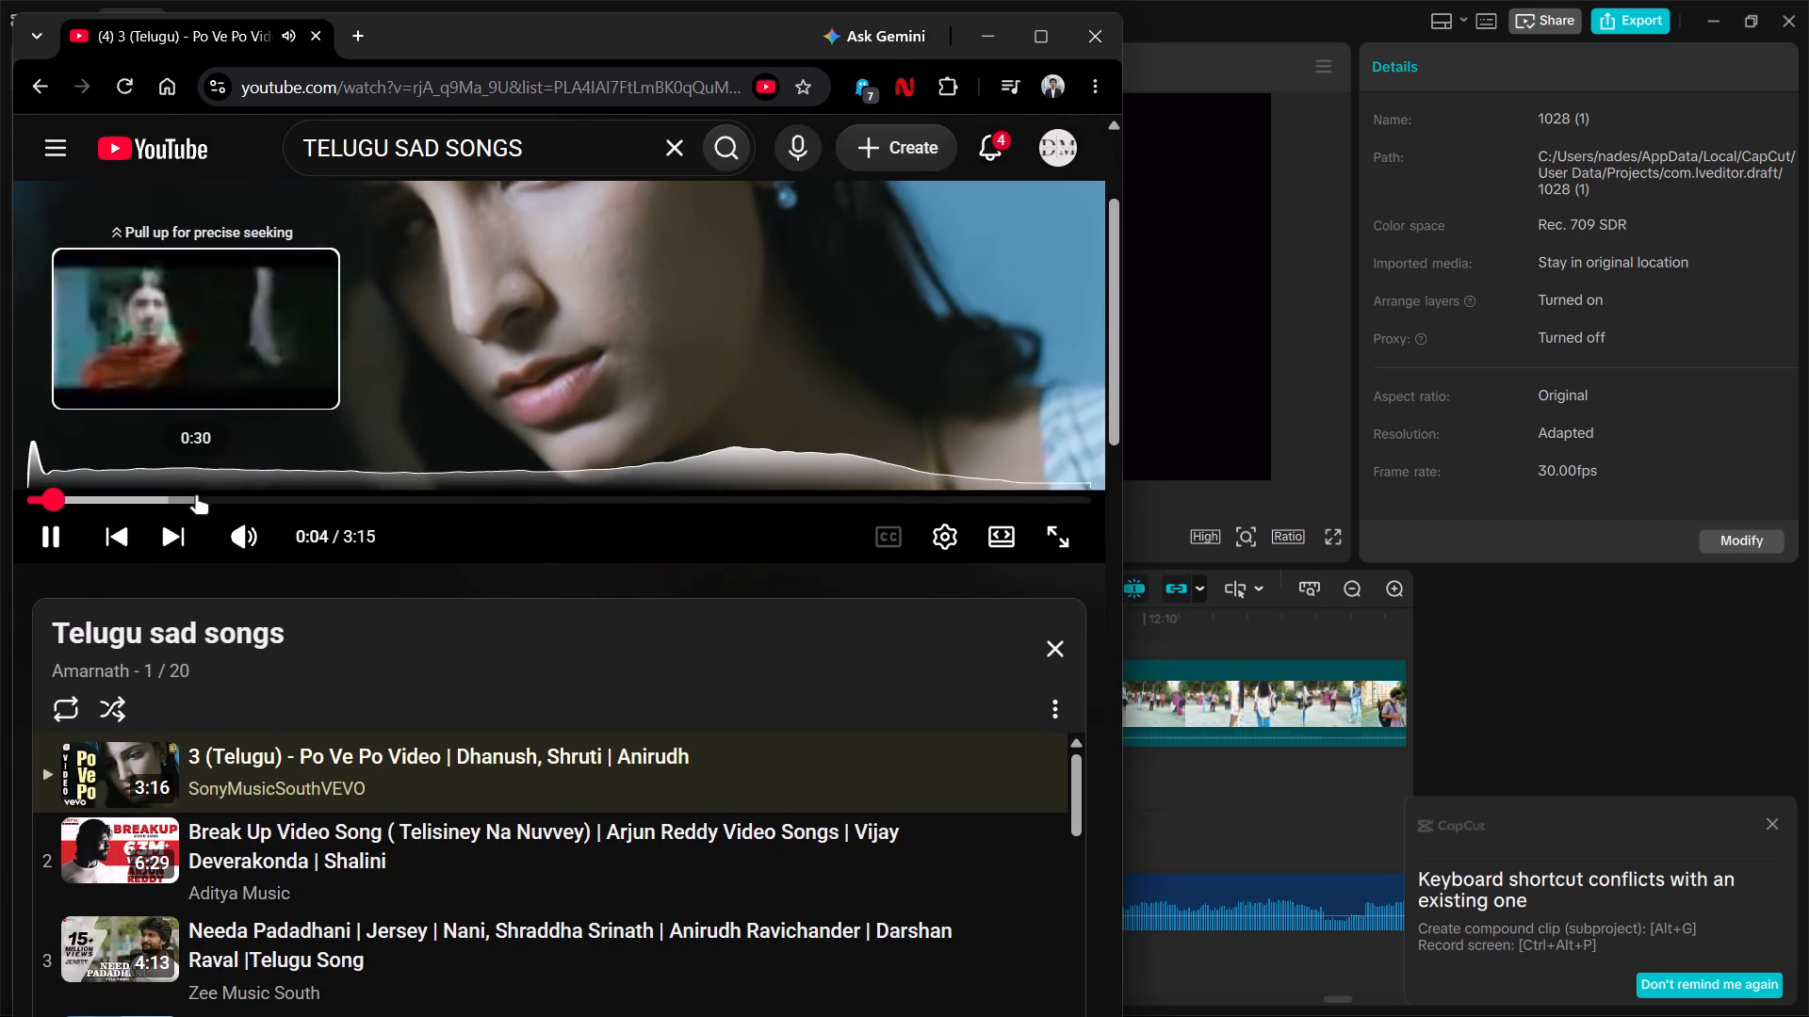
scroll(459, 410, "up", 4)
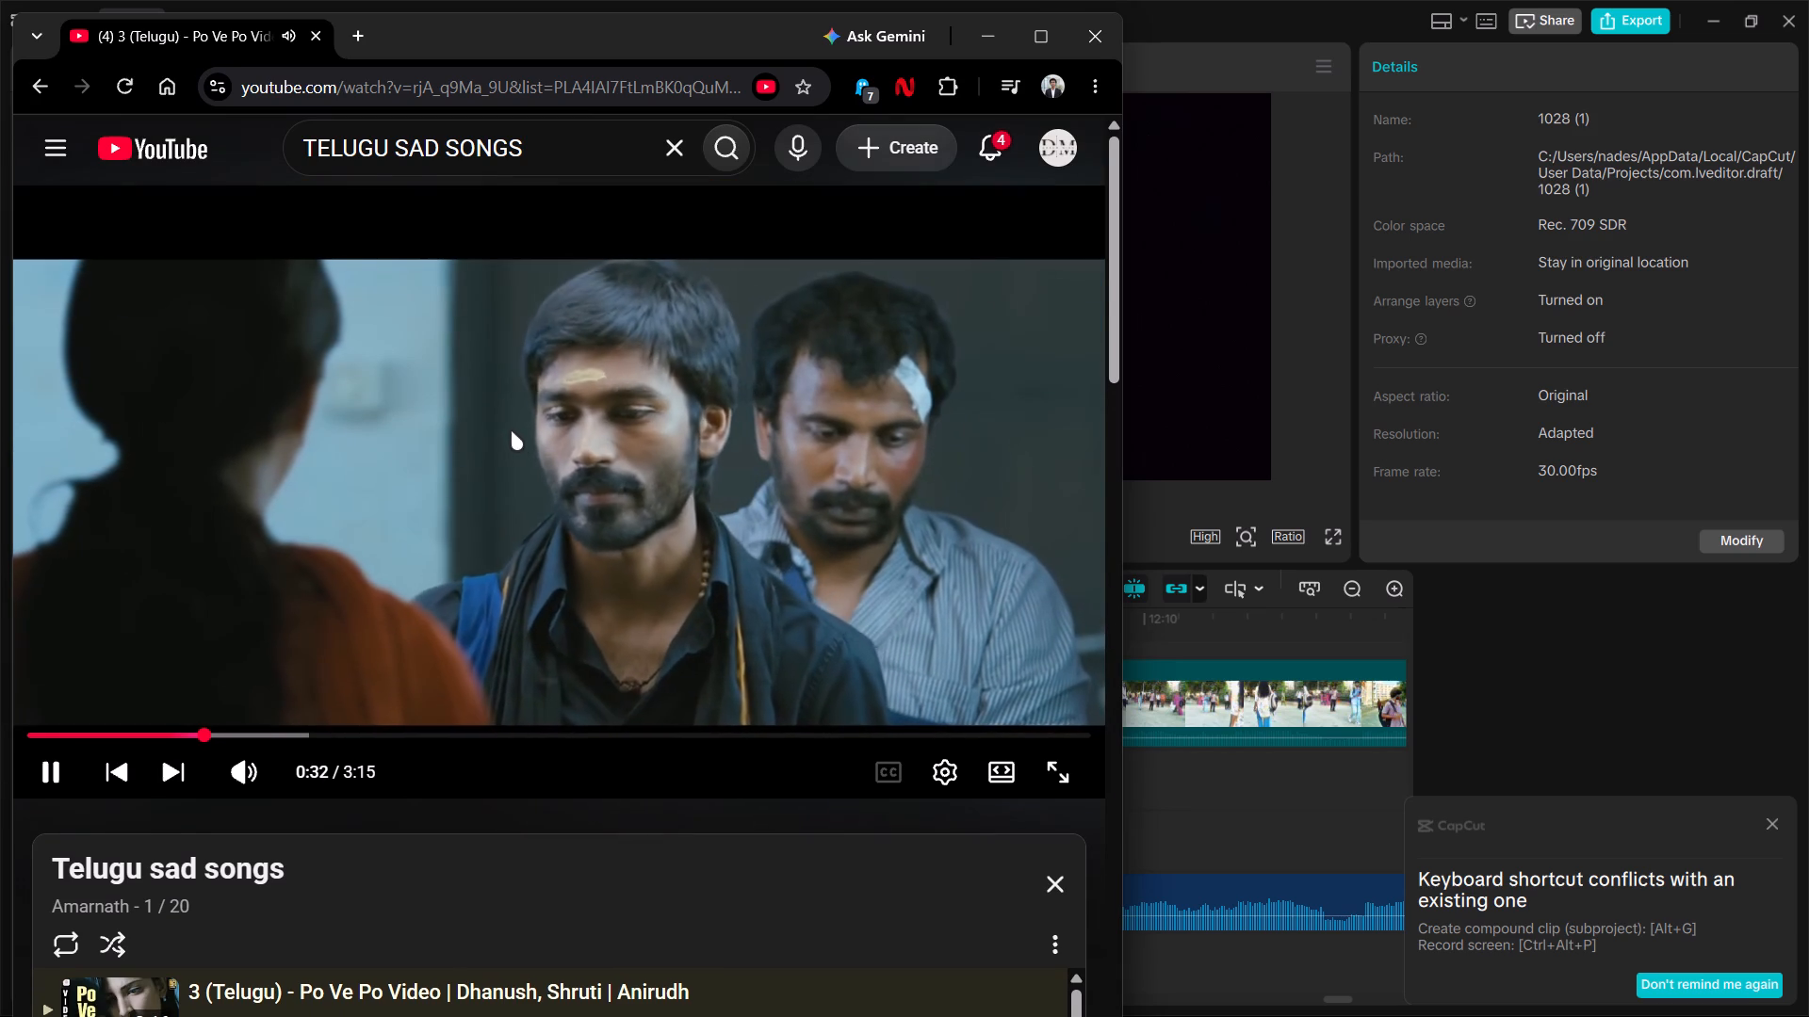
left_click_drag(246, 737, 0, 733)
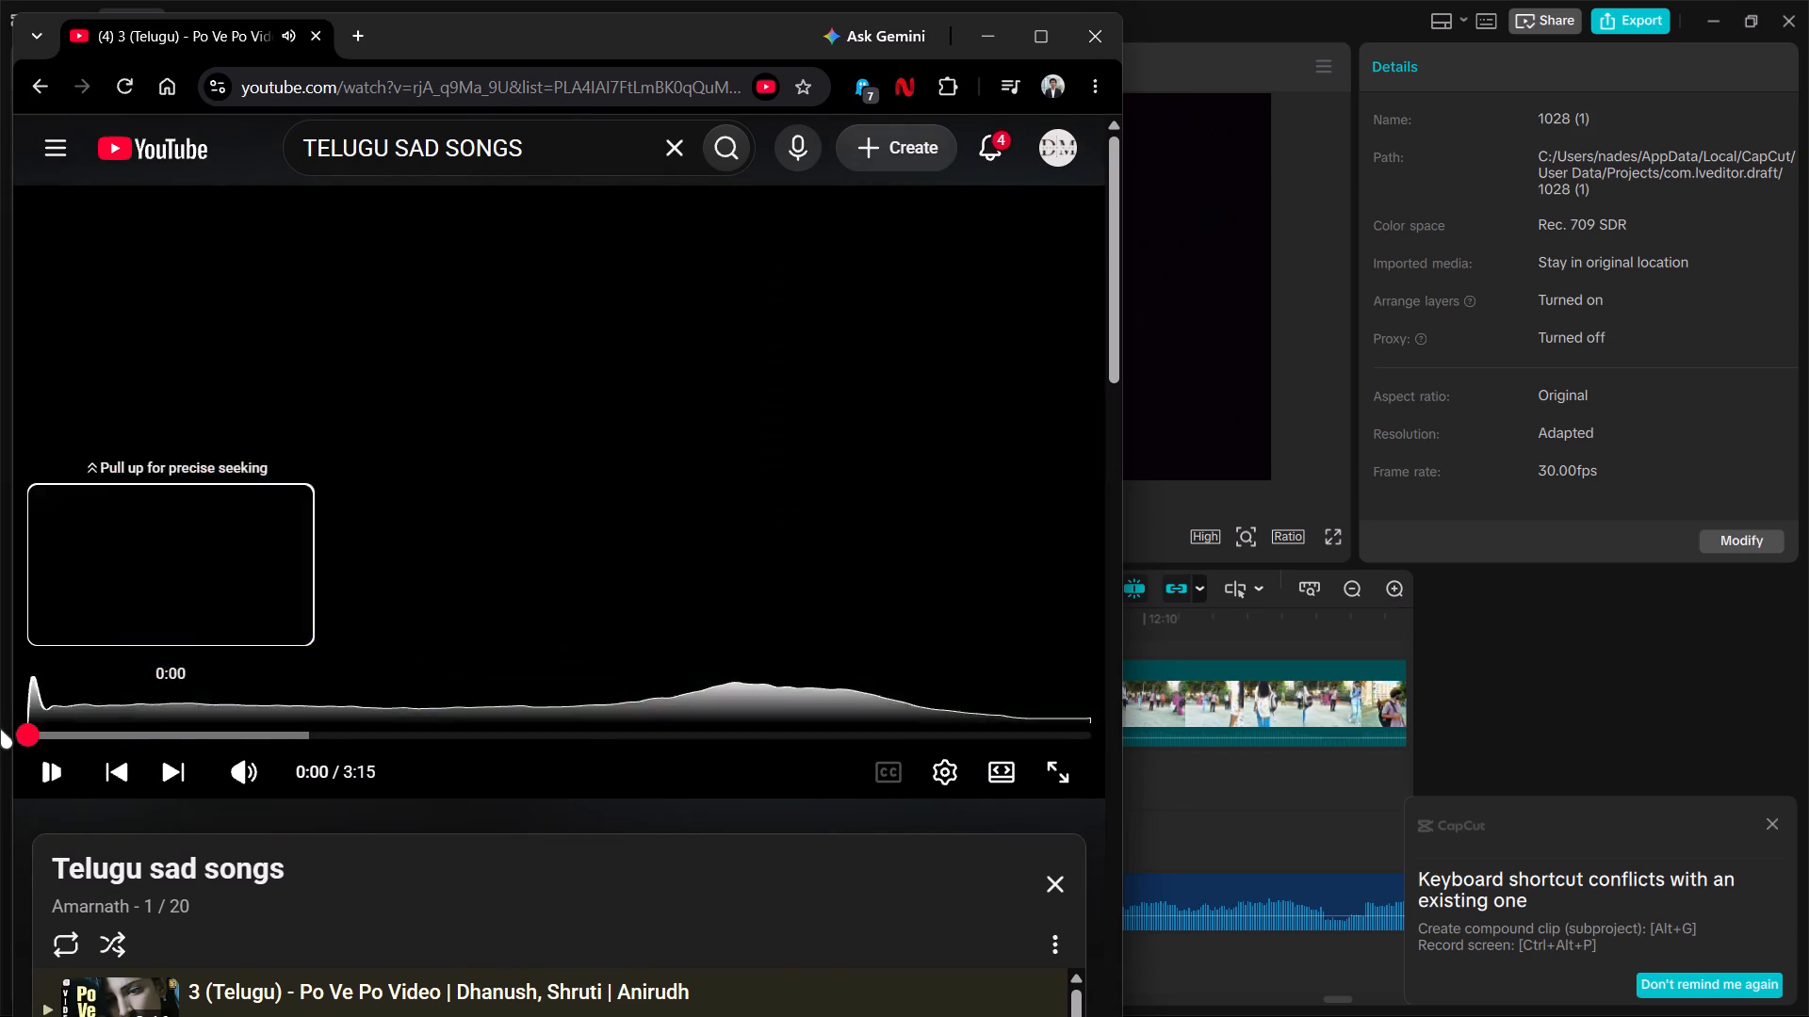
Switch to CapCut, play the timeline from 12:04 into the end credits, and mute the track holding the extracted audio.
left_click(1255, 130)
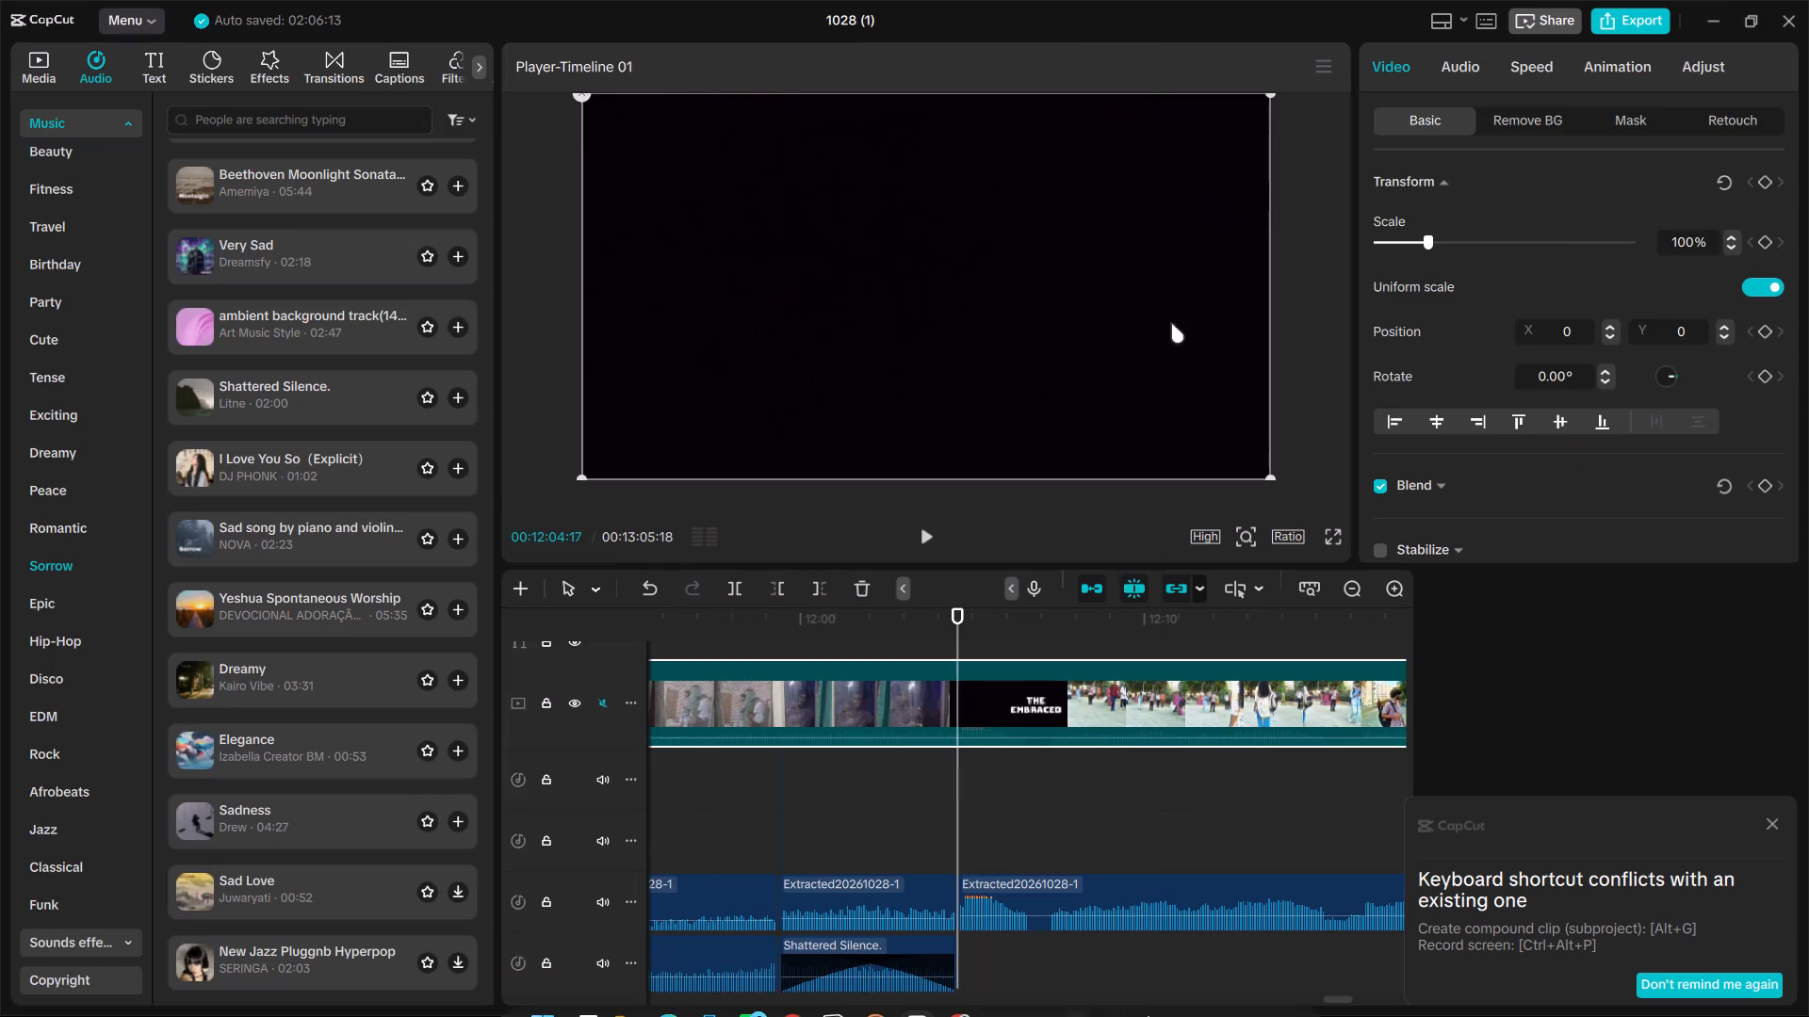
left_click(917, 538)
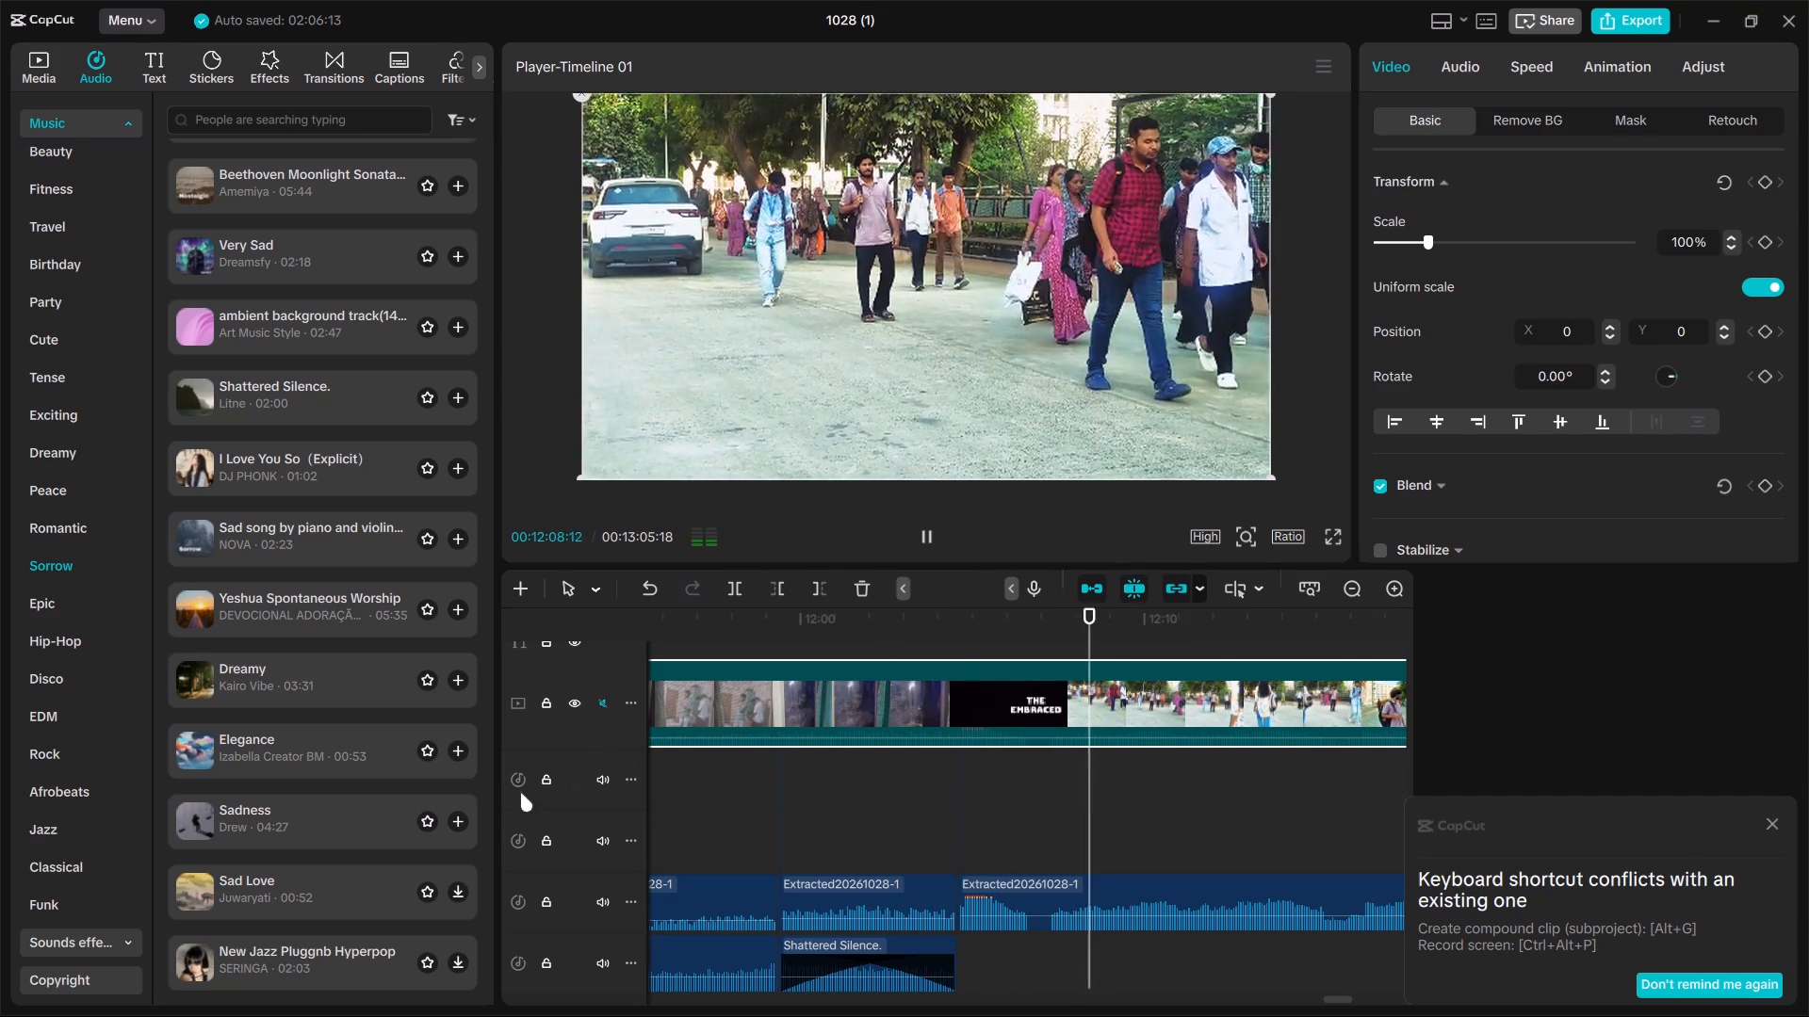
left_click(598, 897)
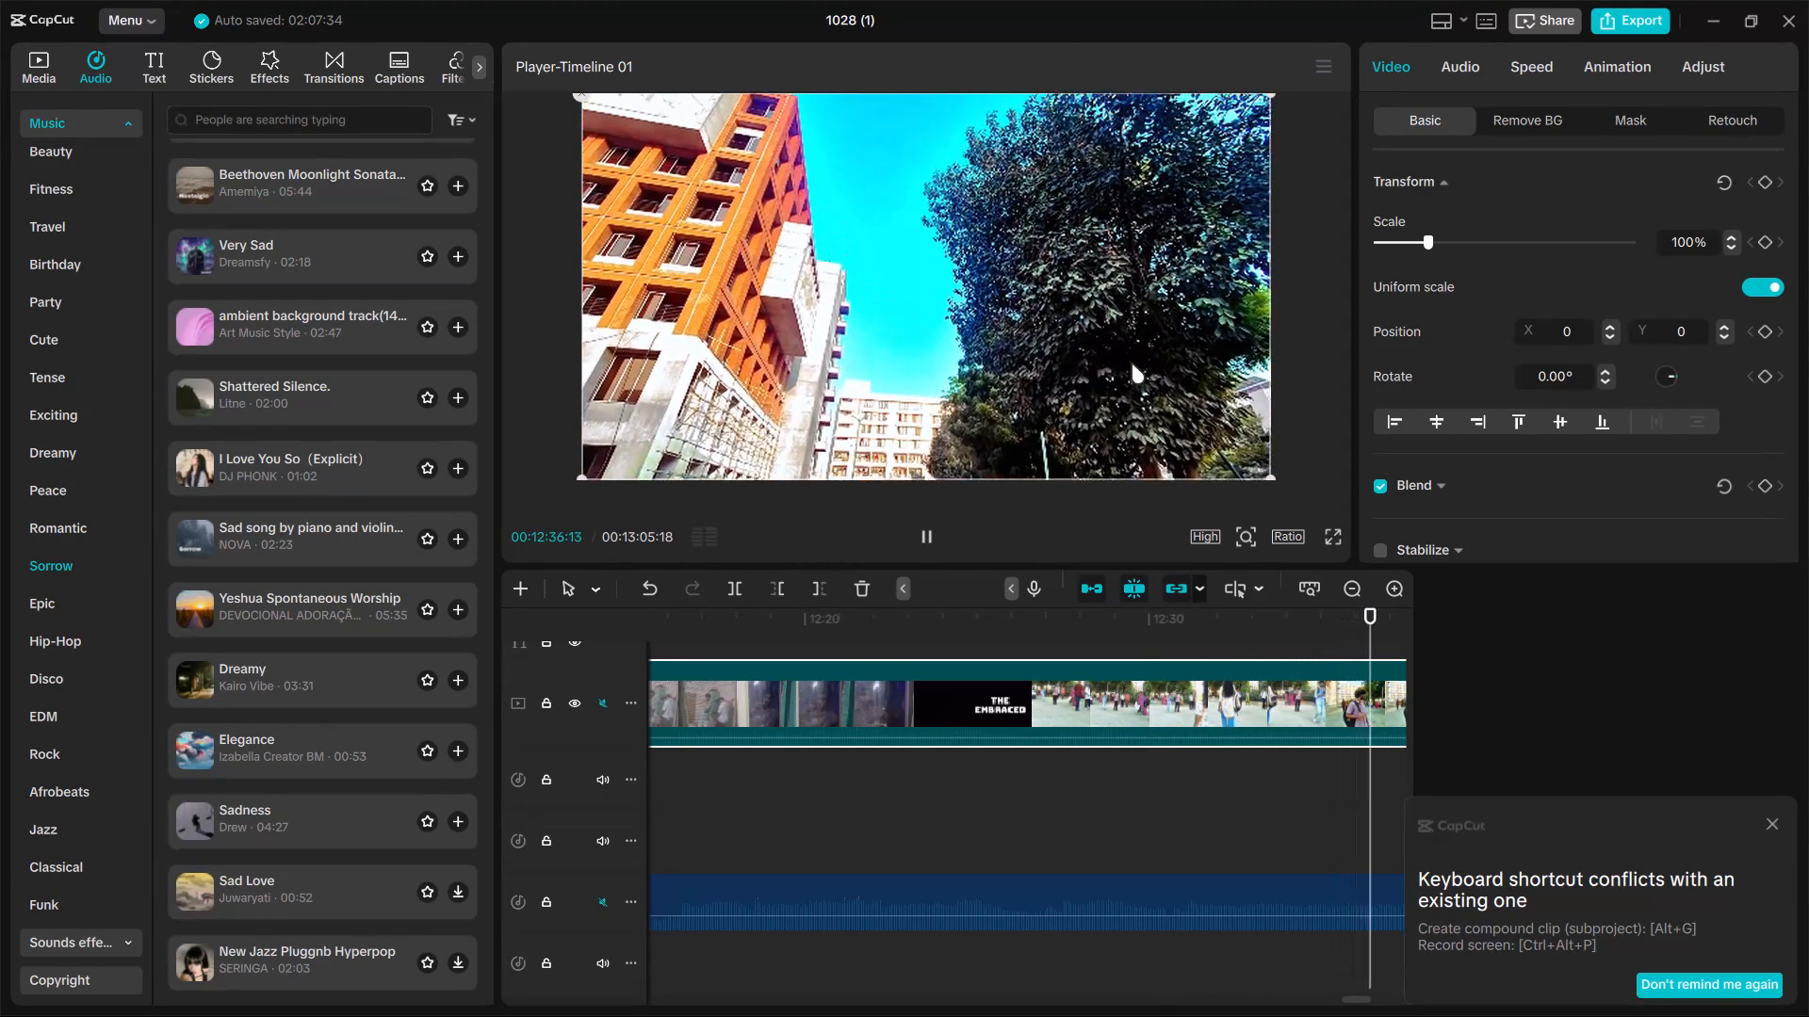
key("space")
key("space")
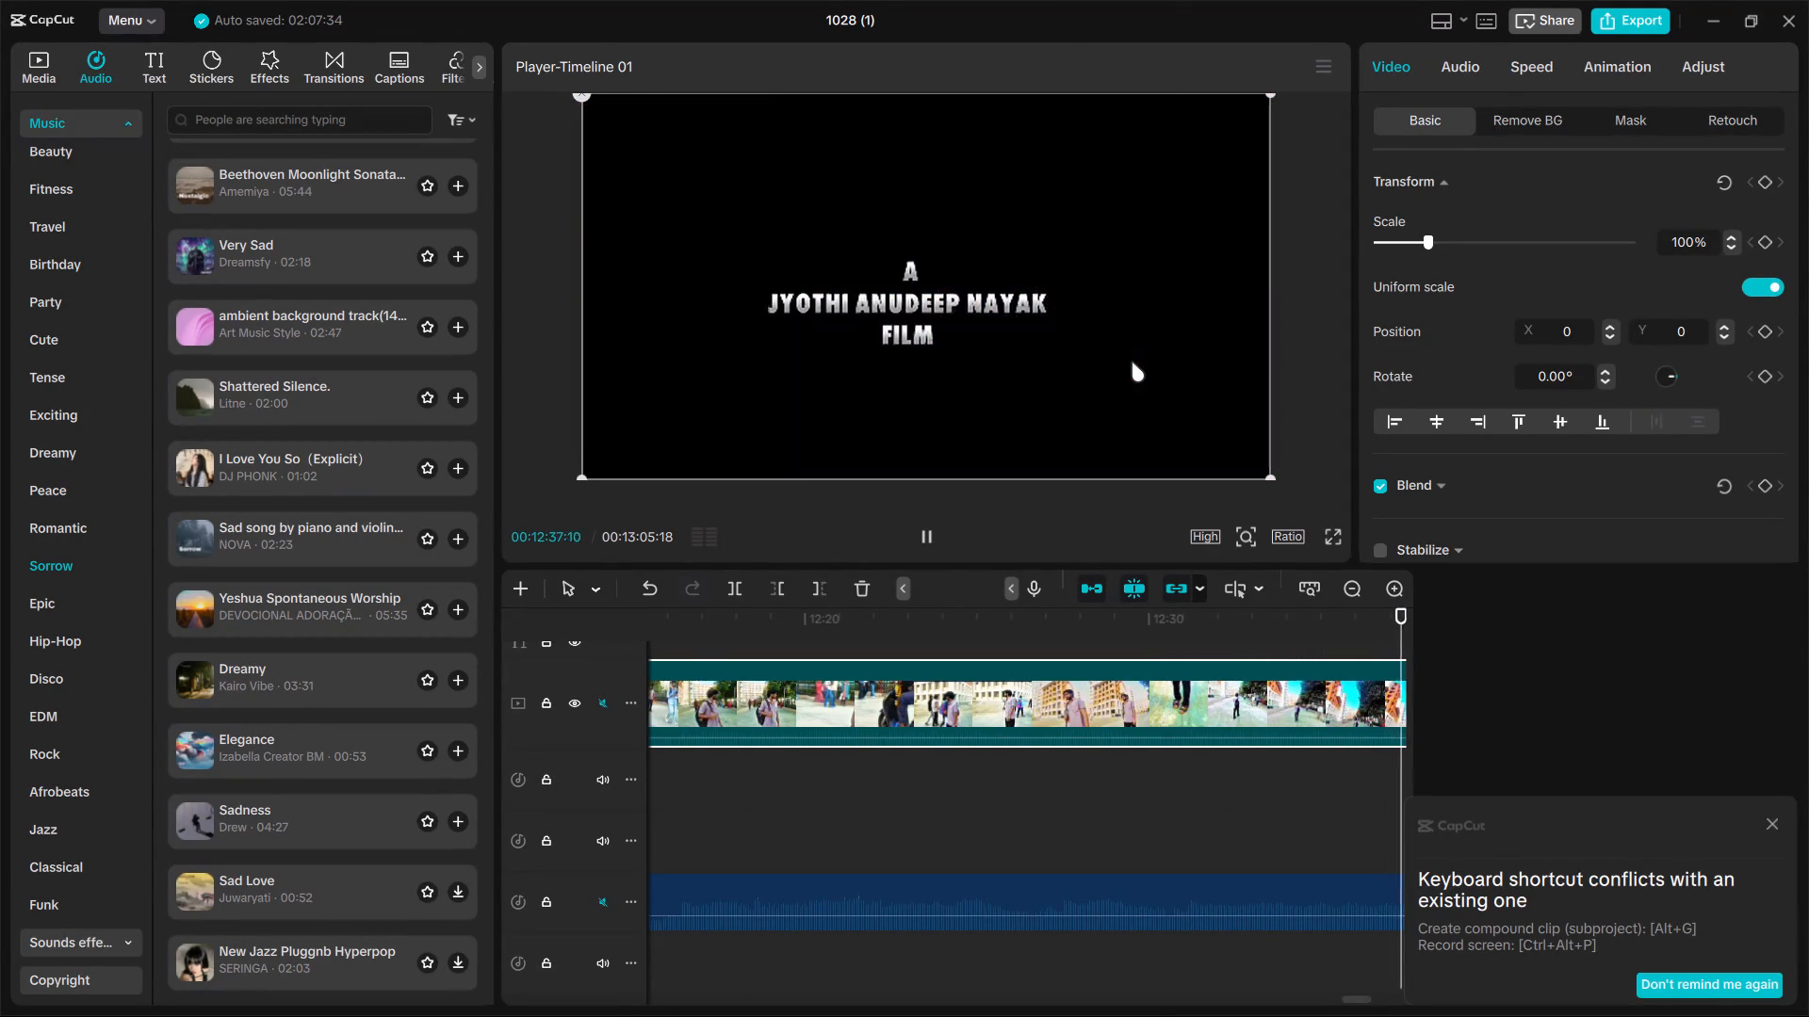
Return to Chrome, pause the Po Ve Po video, collapse its playlist, and copy the video's share link.
key("alt+space")
key("Tab")
key("alt+Tab")
left_click(785, 450)
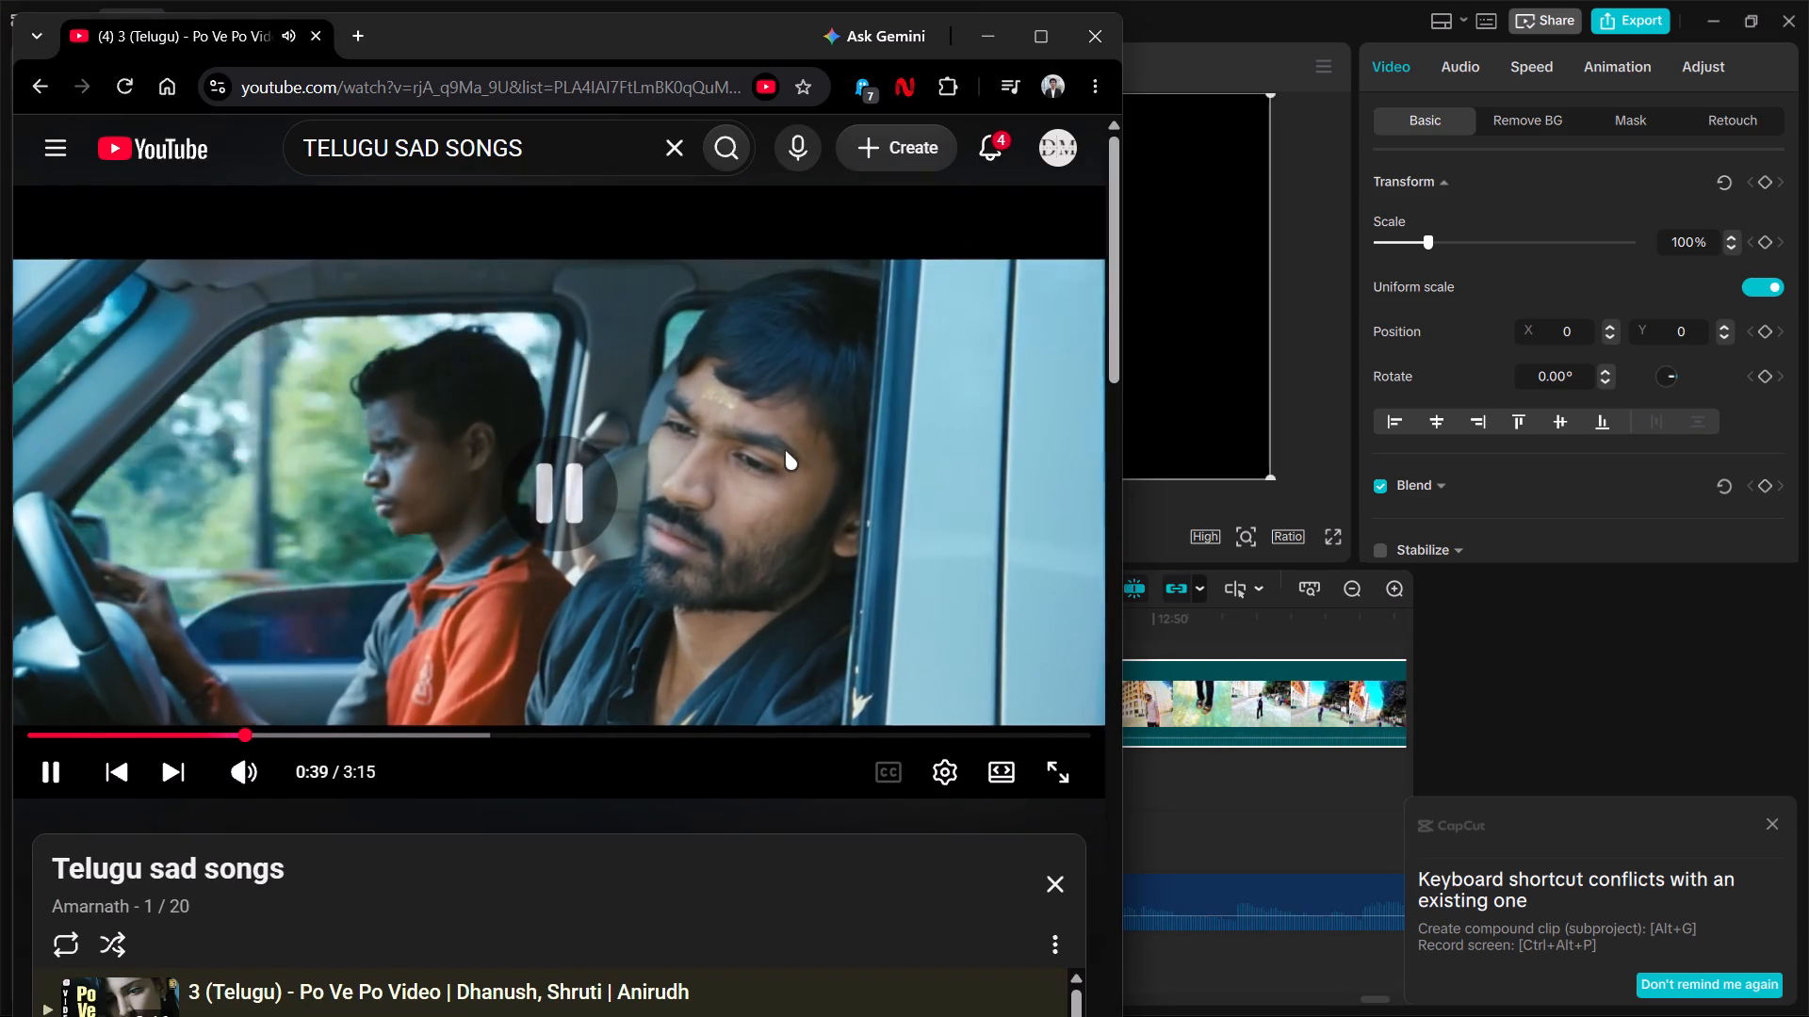
scroll(616, 803, "down", 5)
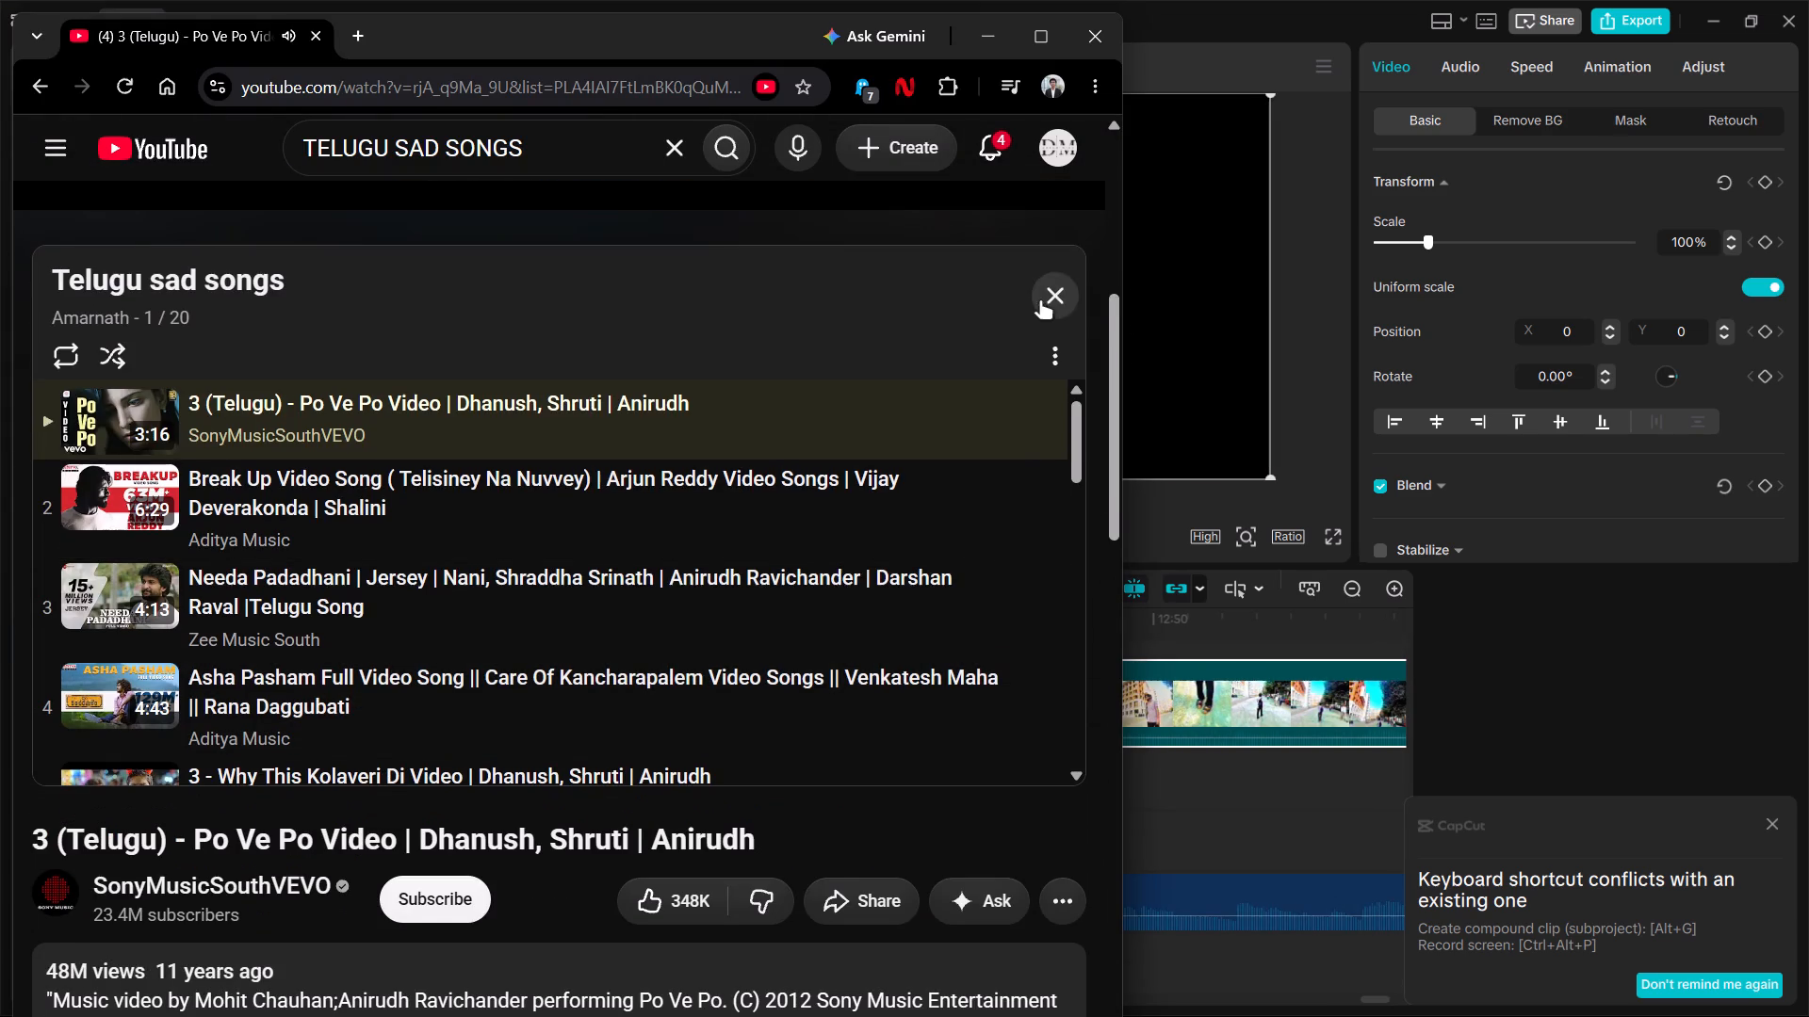
left_click(1040, 299)
left_click(866, 431)
left_click(756, 705)
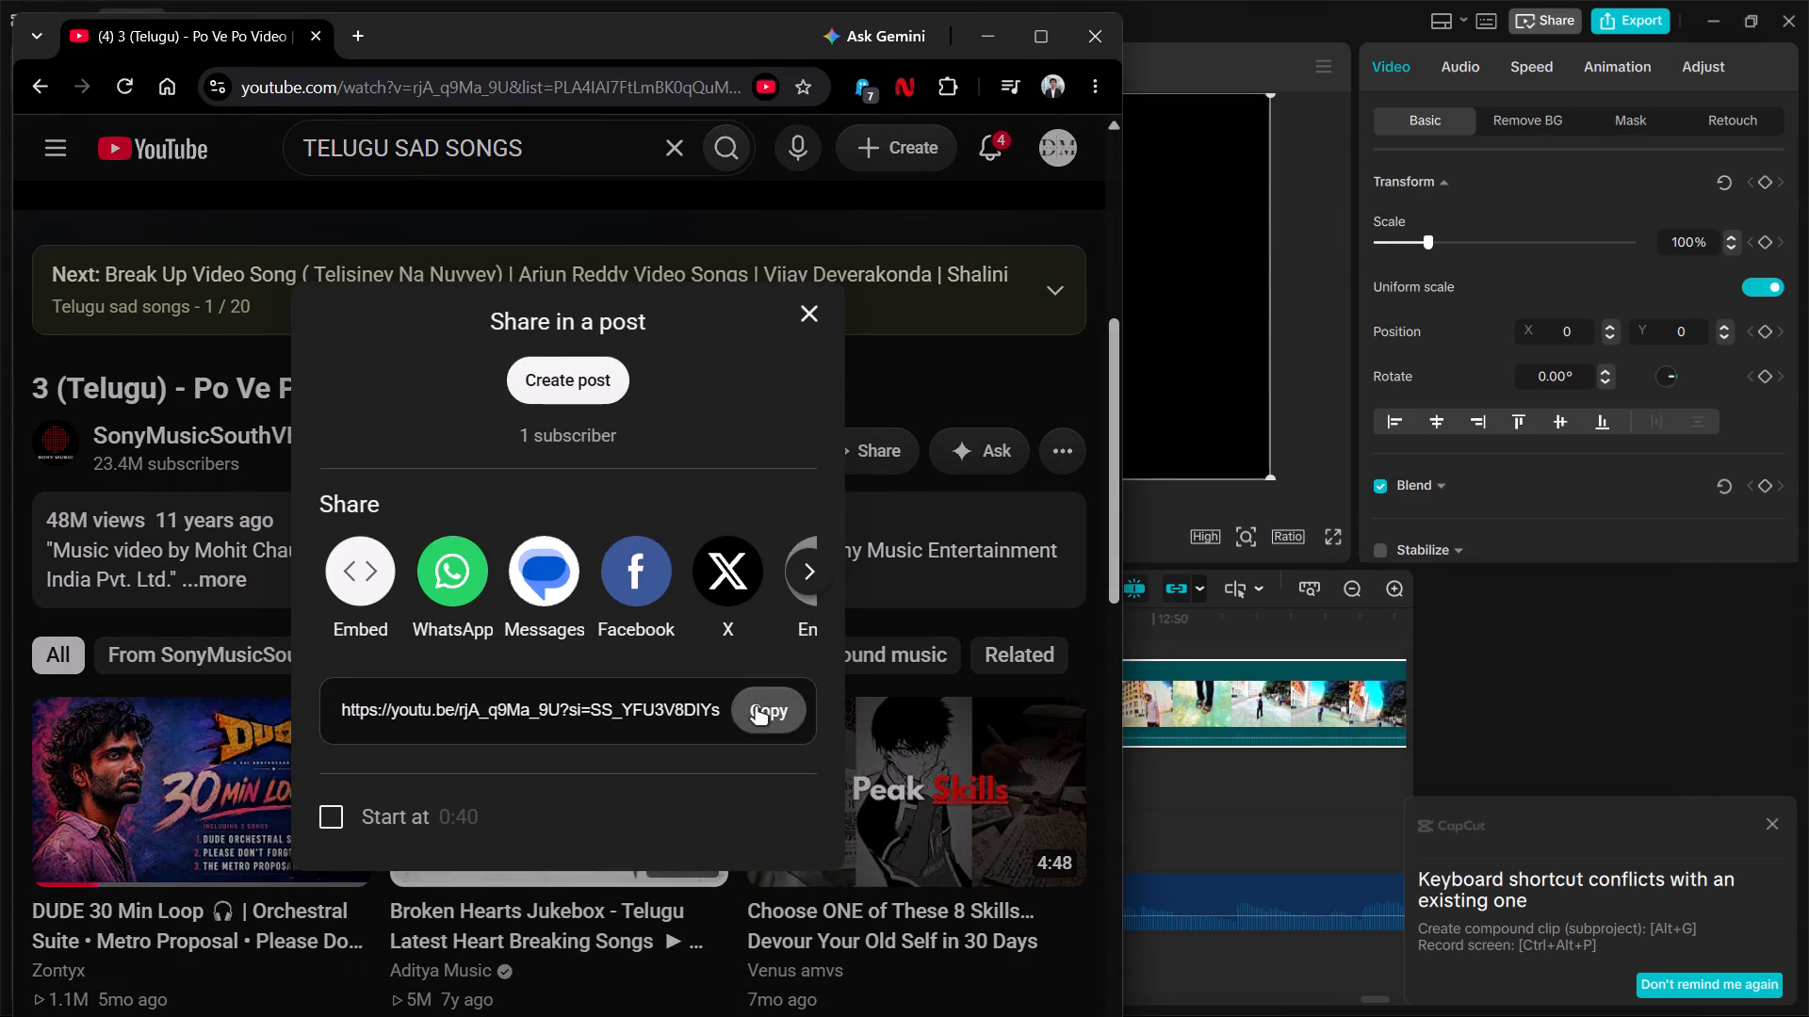
Search Google in a new tab for video download 4k youtube.
left_click(362, 41)
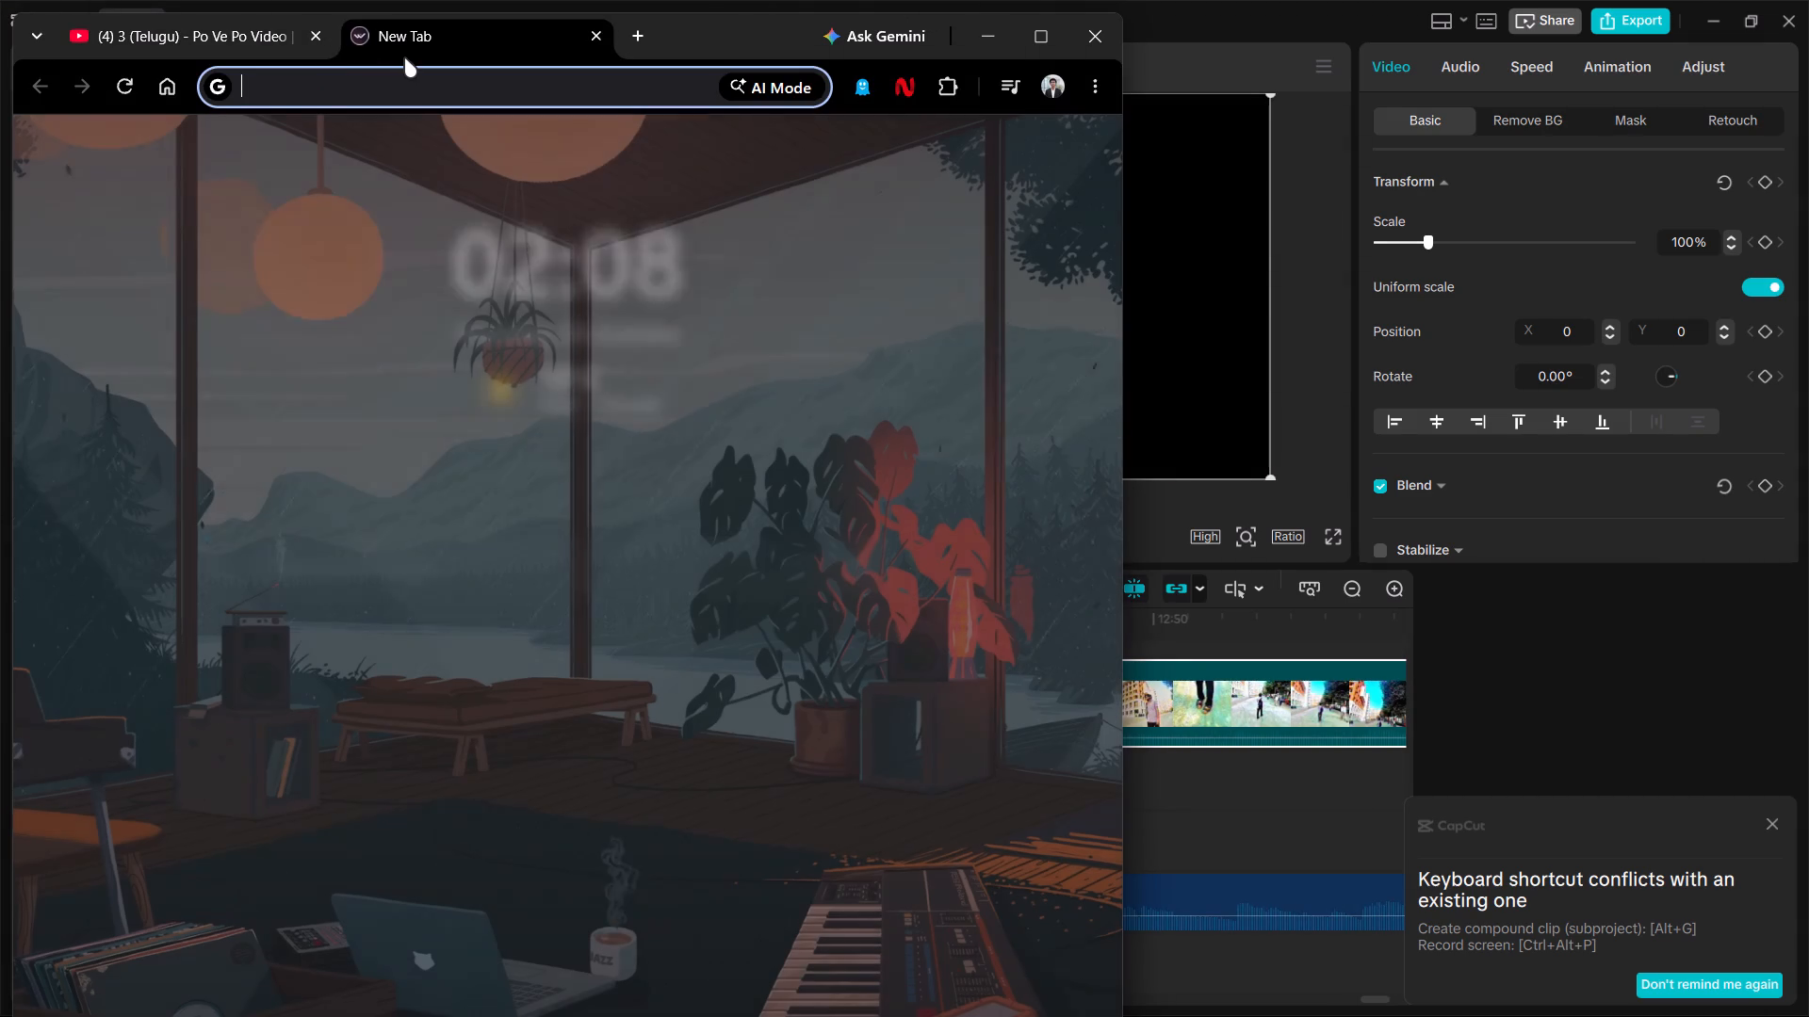
type("VIDEO")
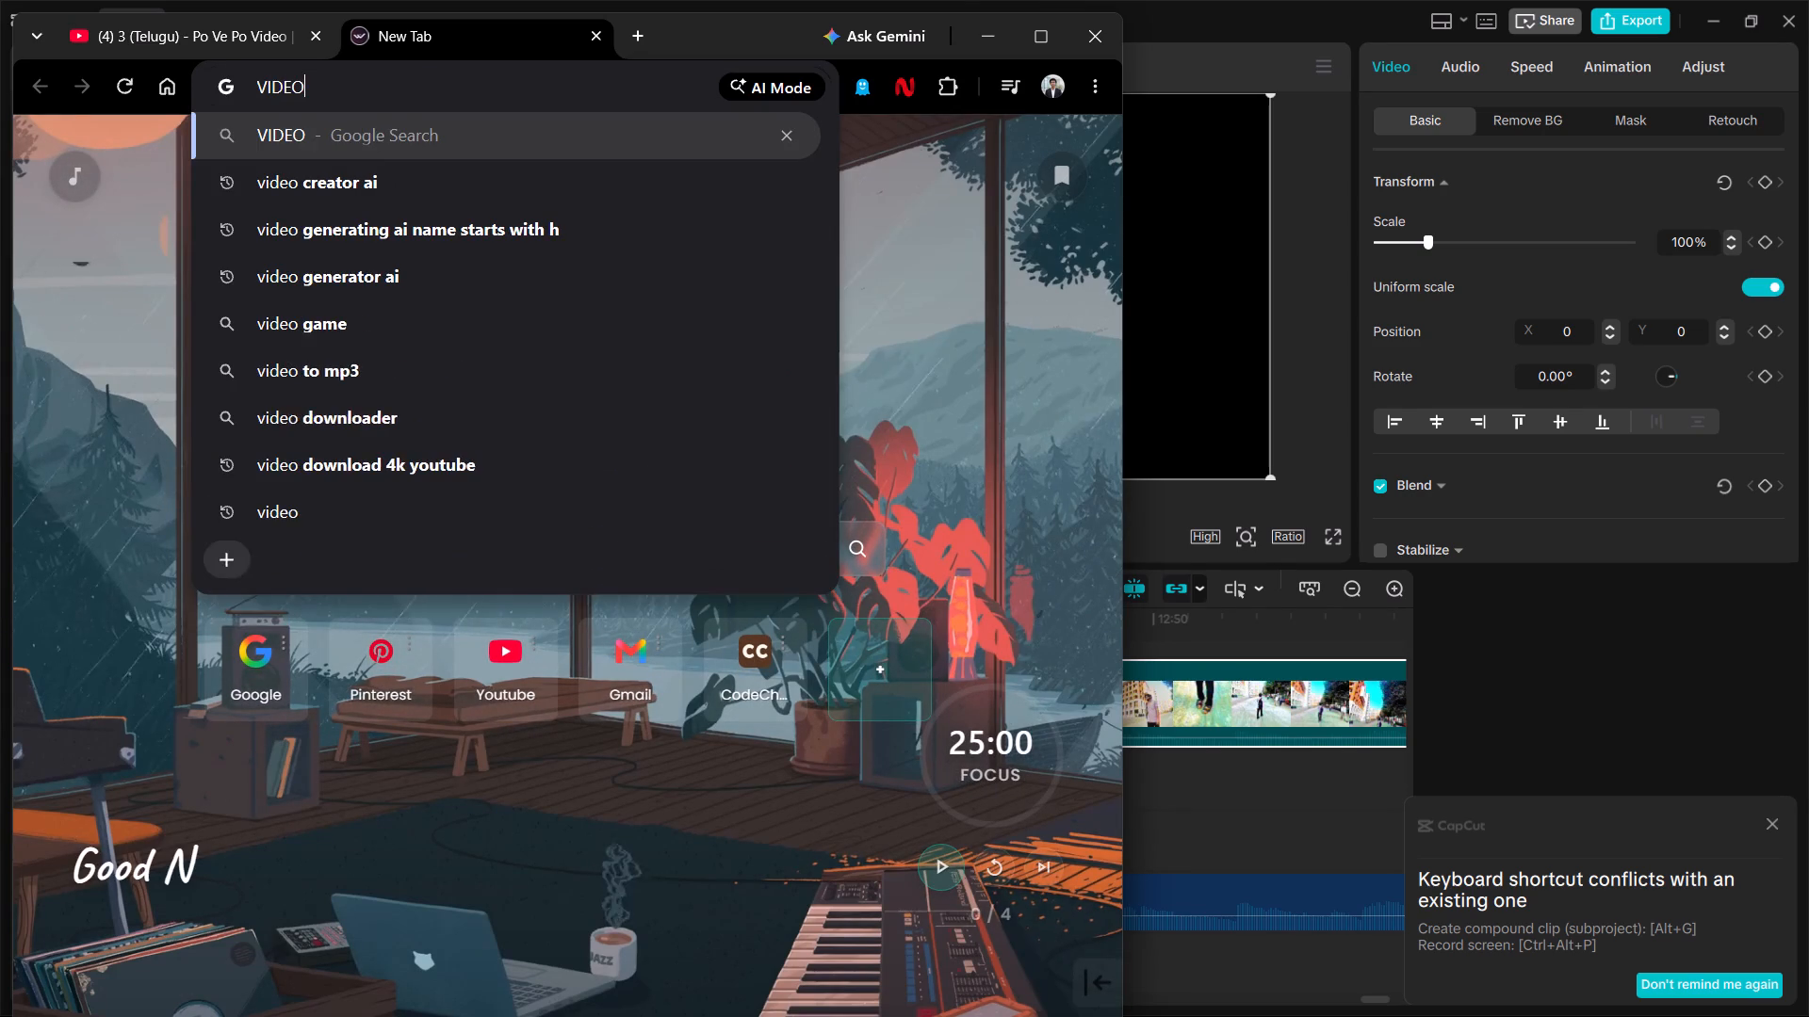
key("Down")
key("Down")
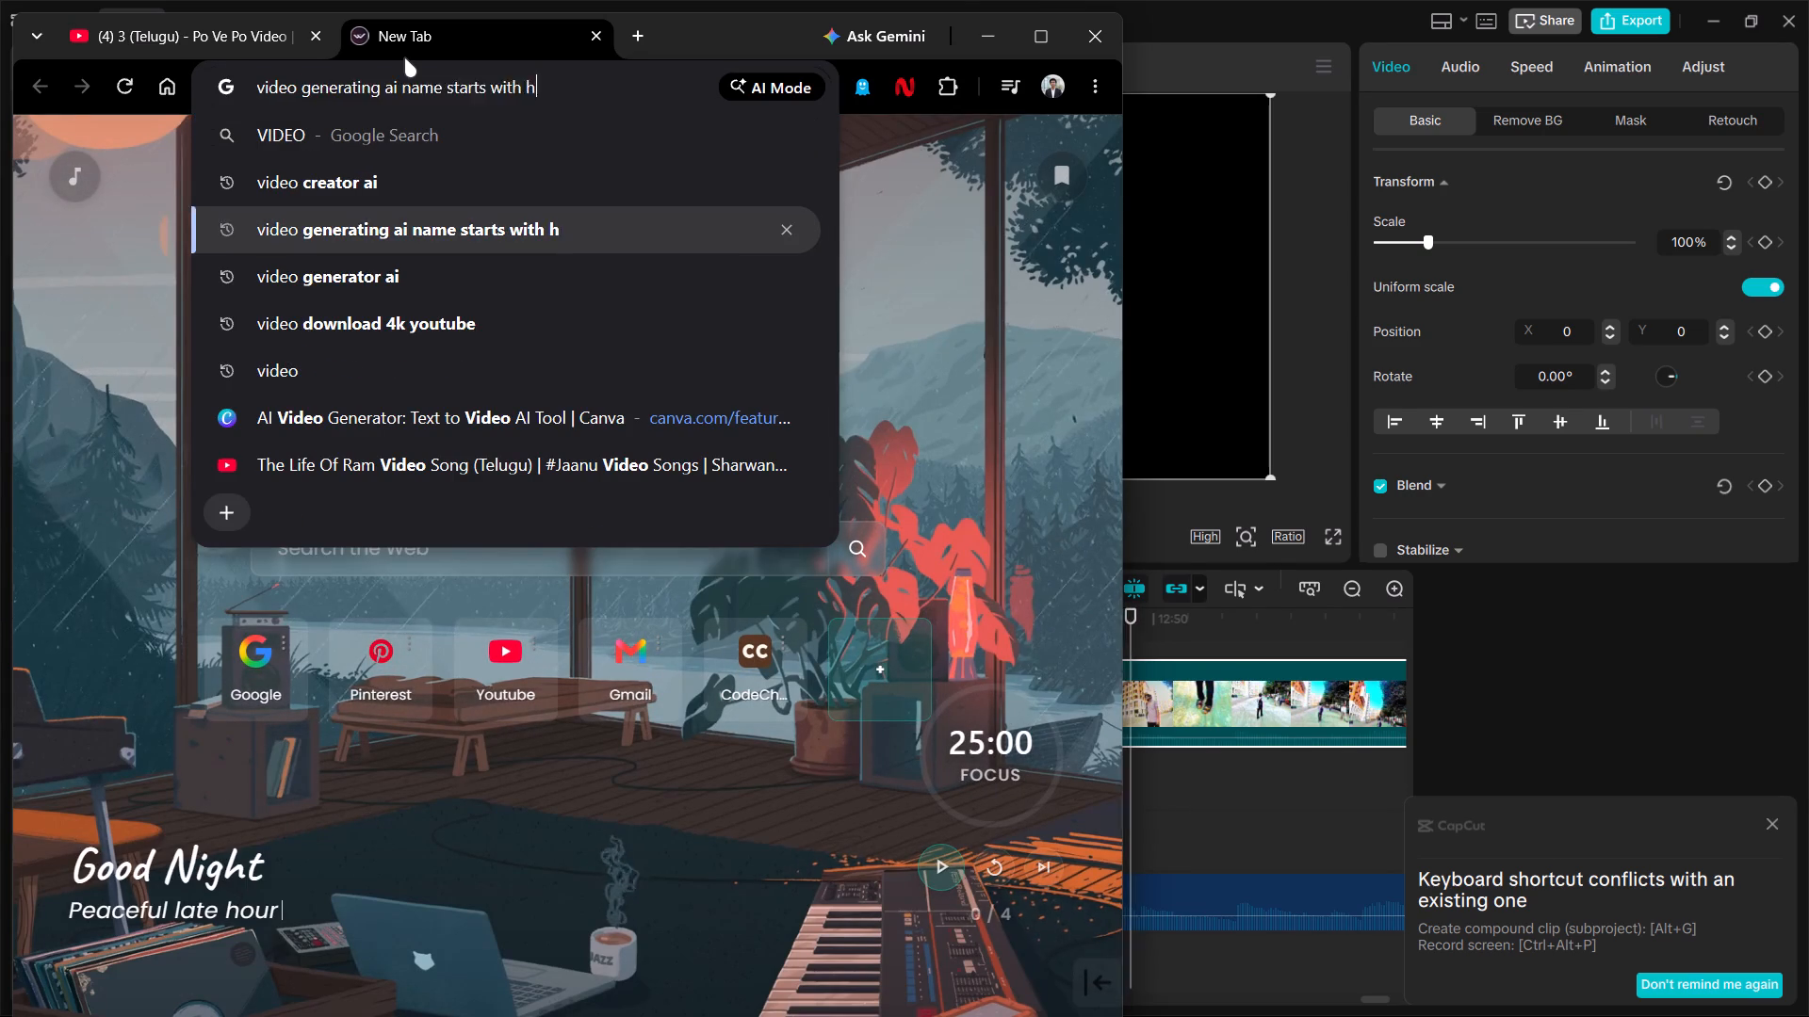
key("Down")
key("Down")
key("Return")
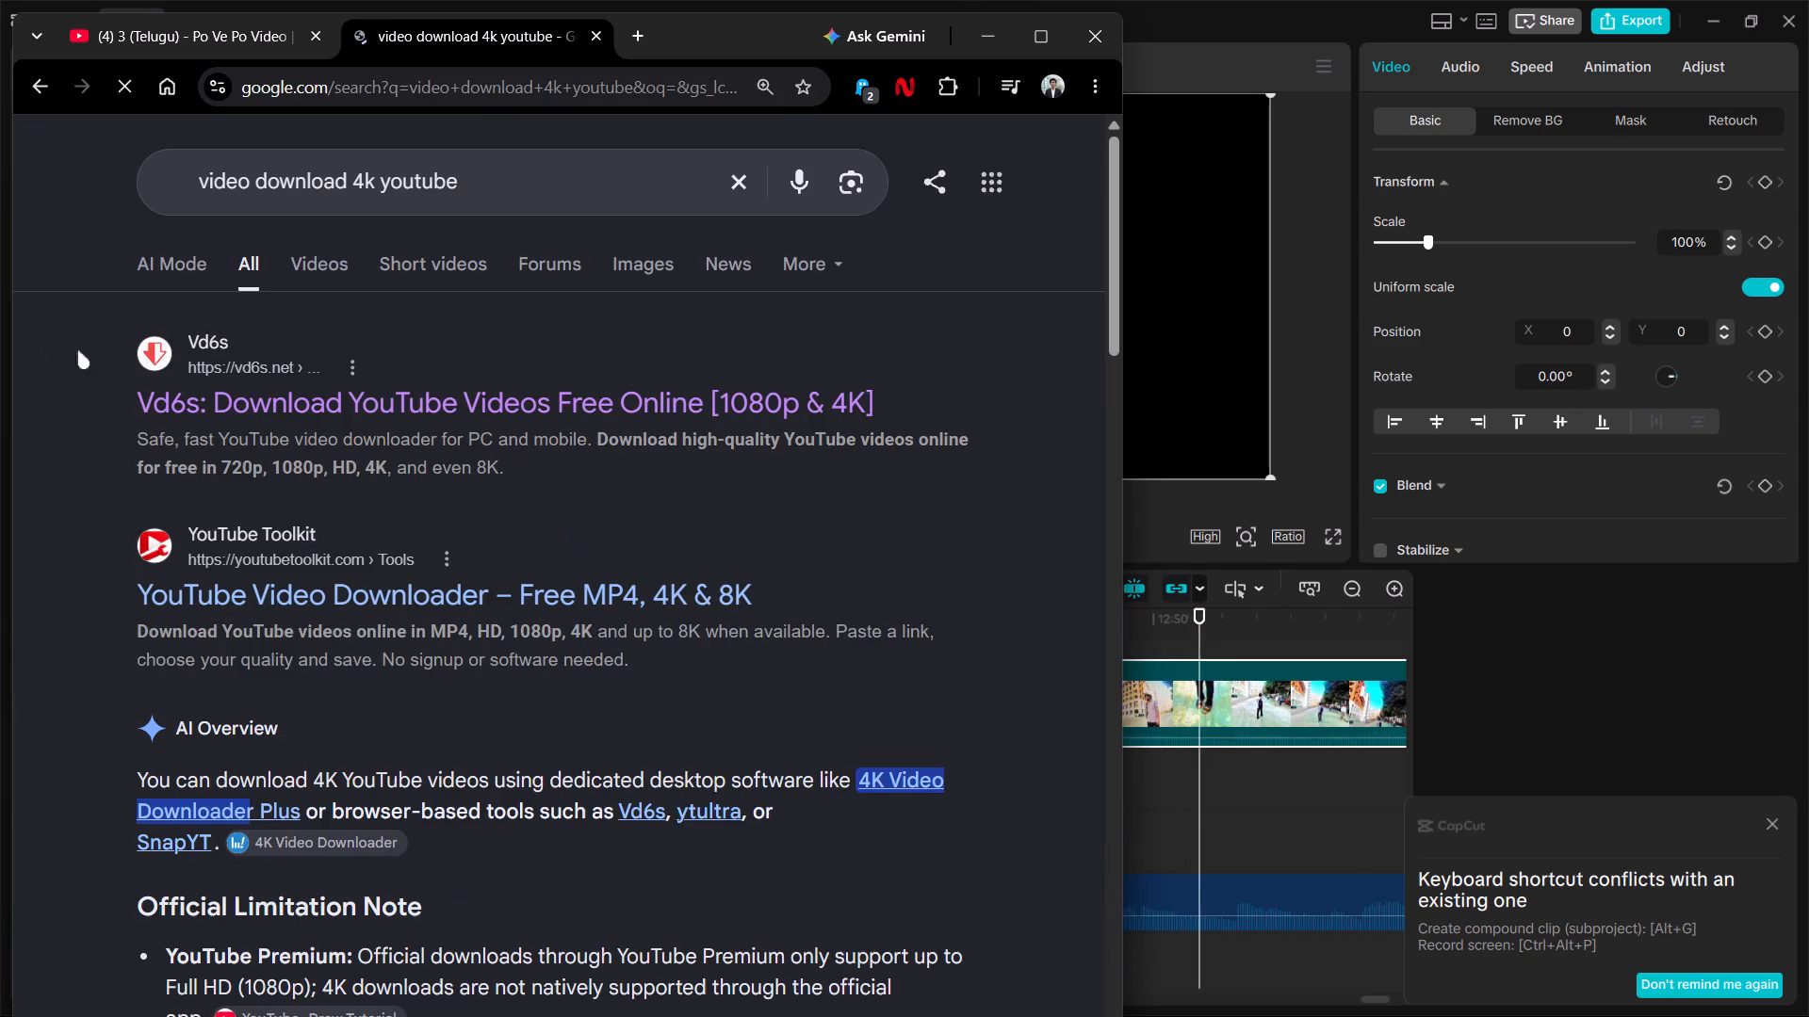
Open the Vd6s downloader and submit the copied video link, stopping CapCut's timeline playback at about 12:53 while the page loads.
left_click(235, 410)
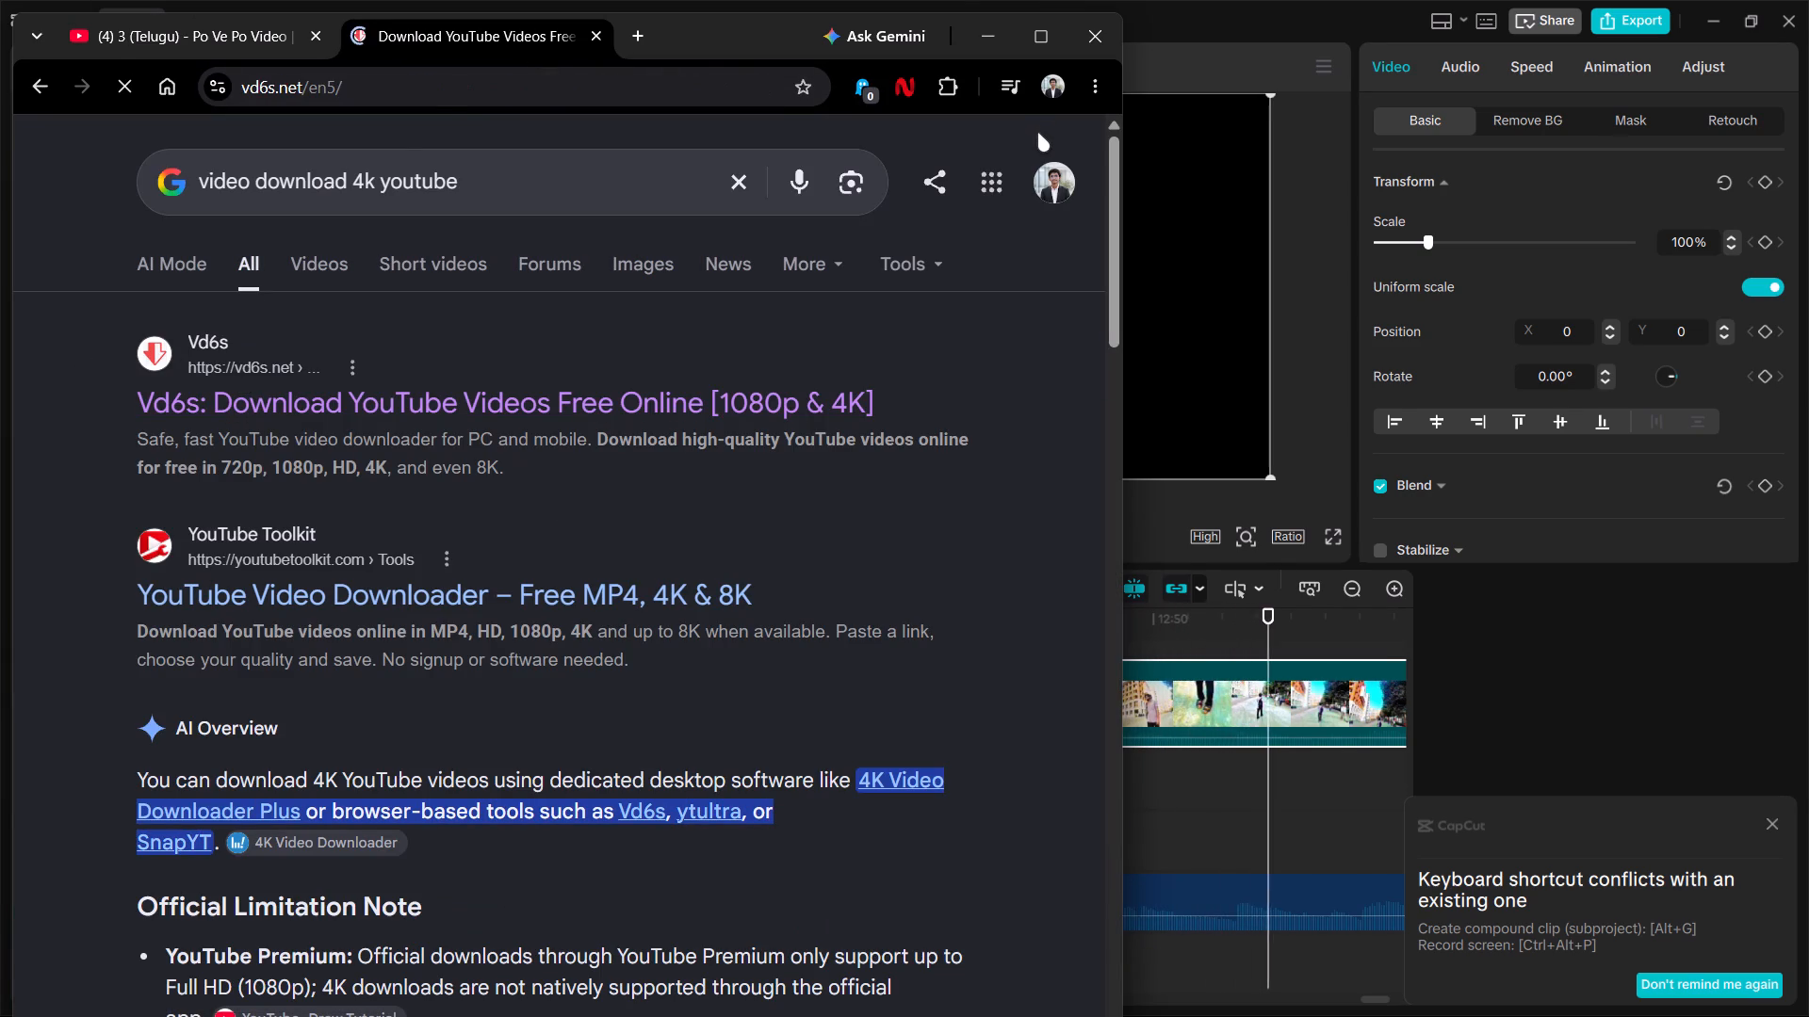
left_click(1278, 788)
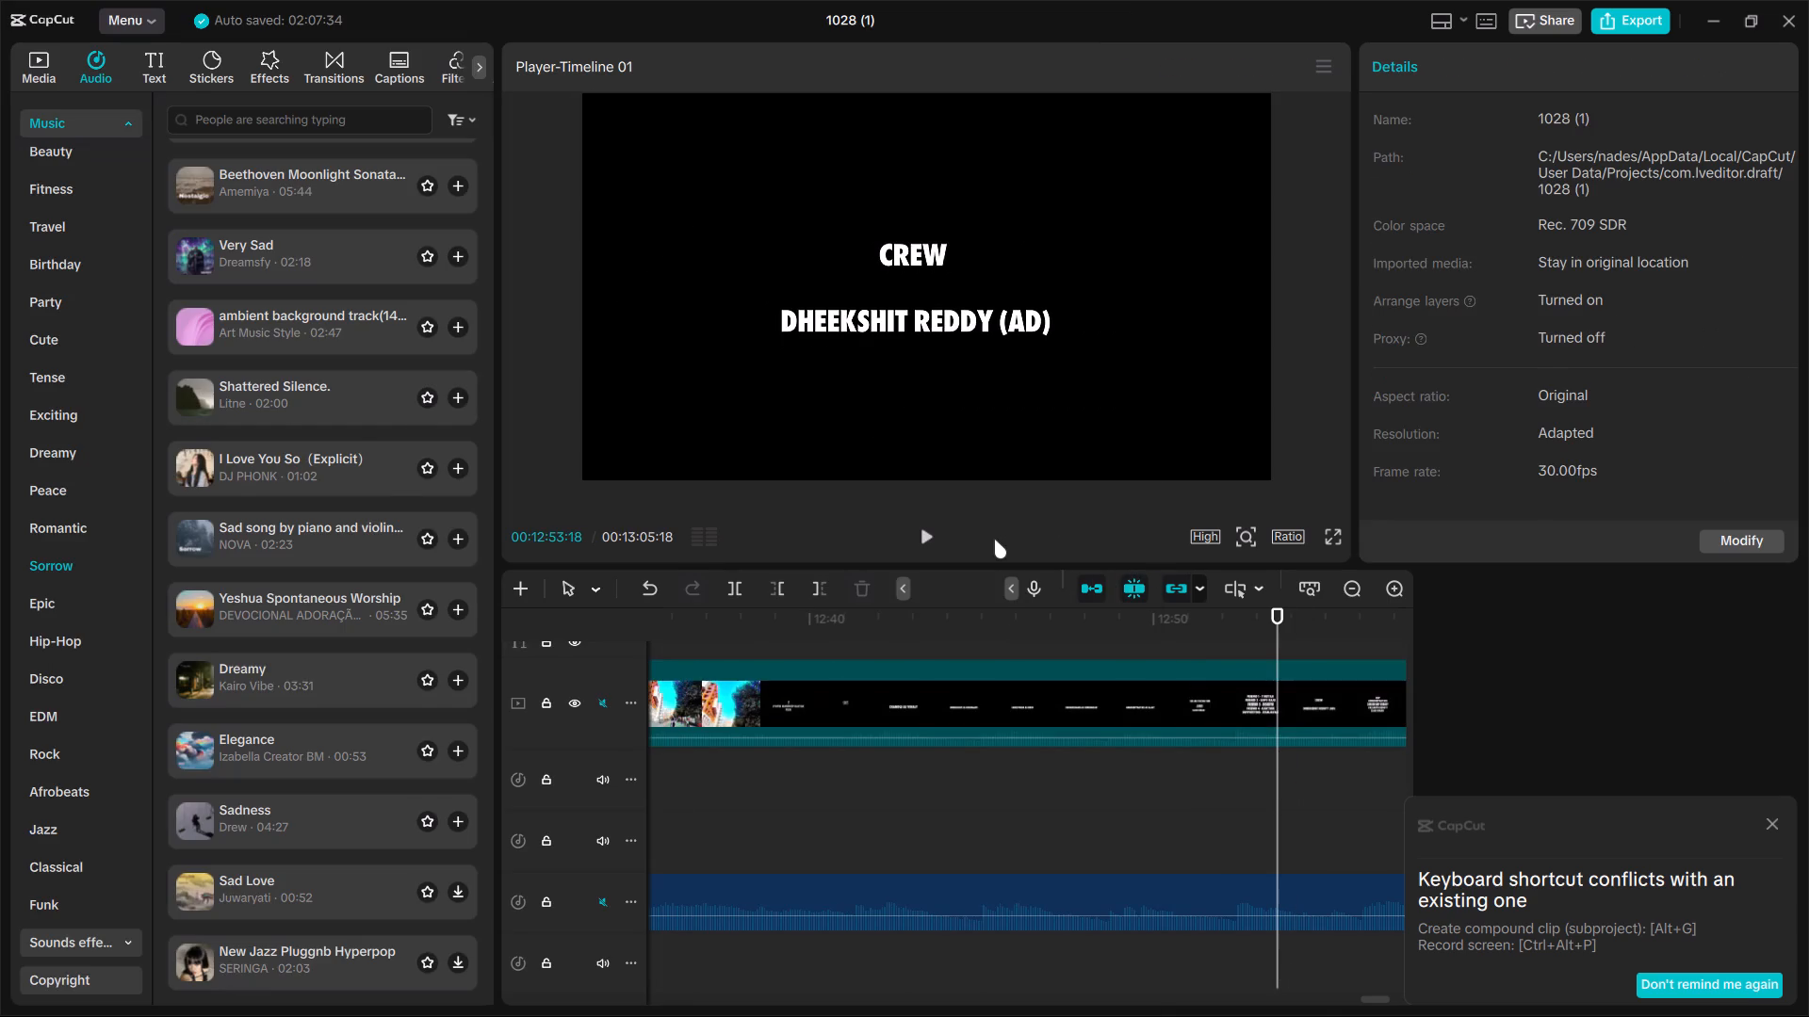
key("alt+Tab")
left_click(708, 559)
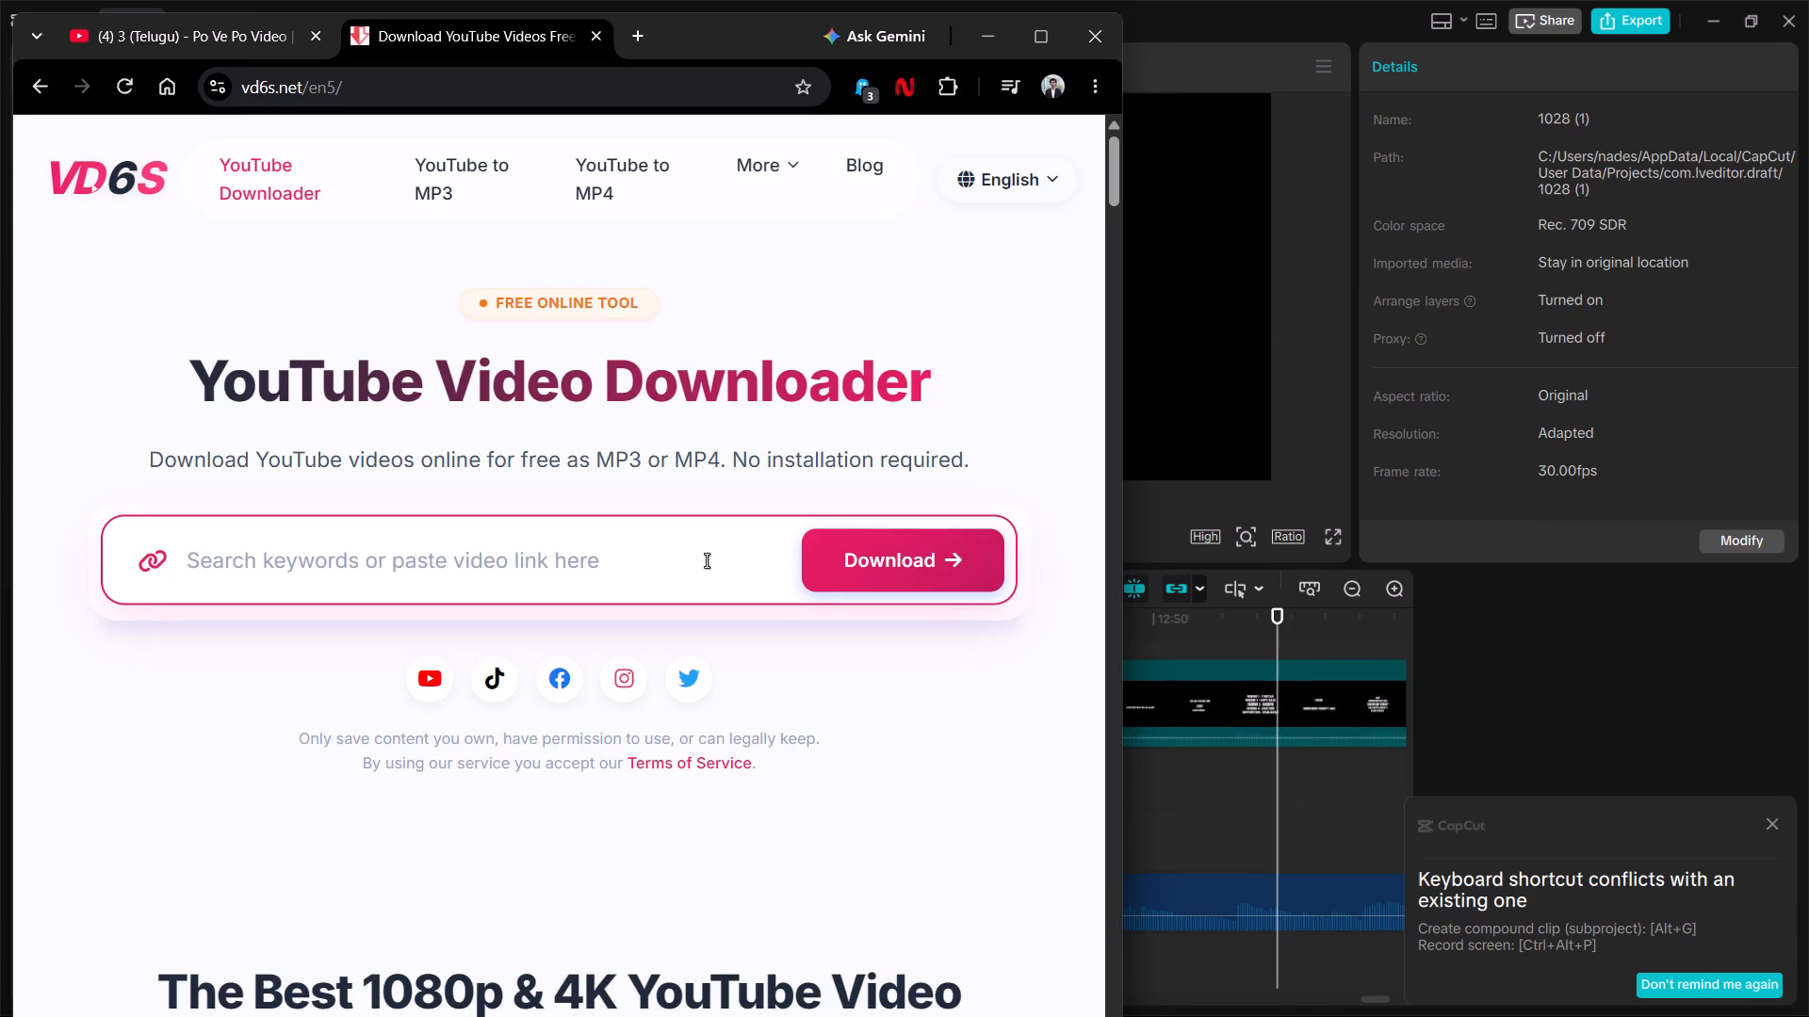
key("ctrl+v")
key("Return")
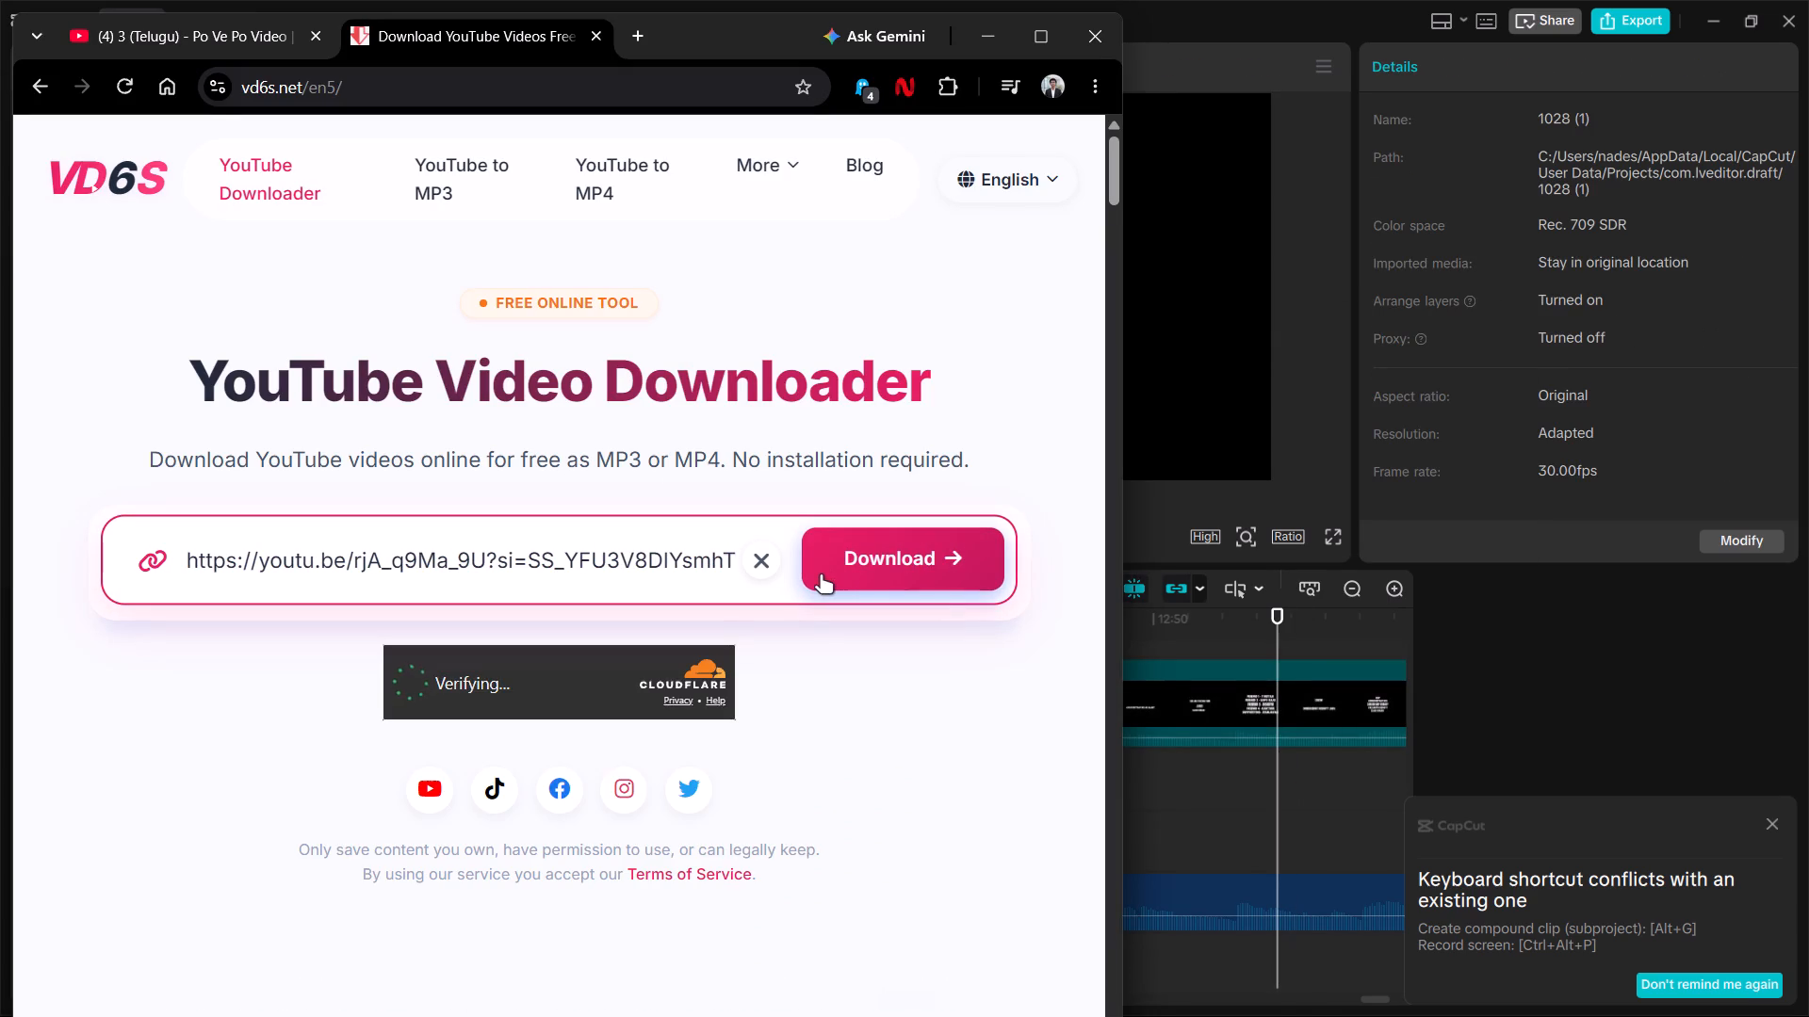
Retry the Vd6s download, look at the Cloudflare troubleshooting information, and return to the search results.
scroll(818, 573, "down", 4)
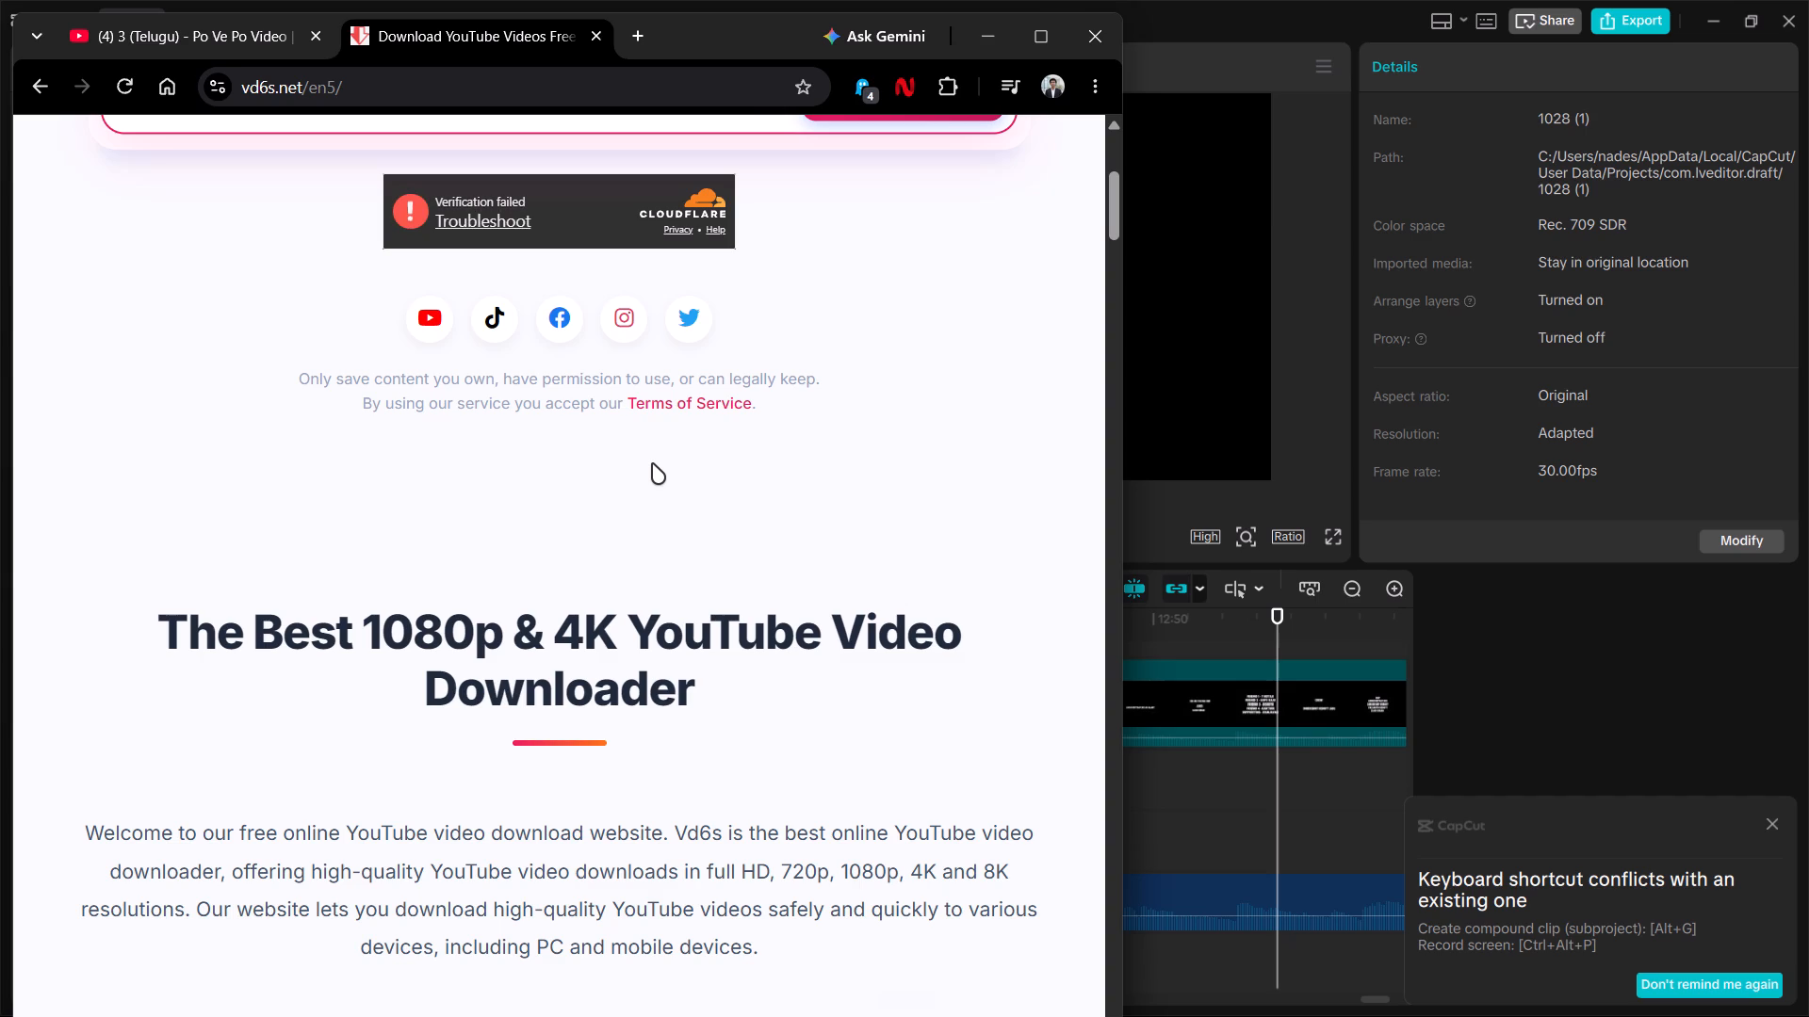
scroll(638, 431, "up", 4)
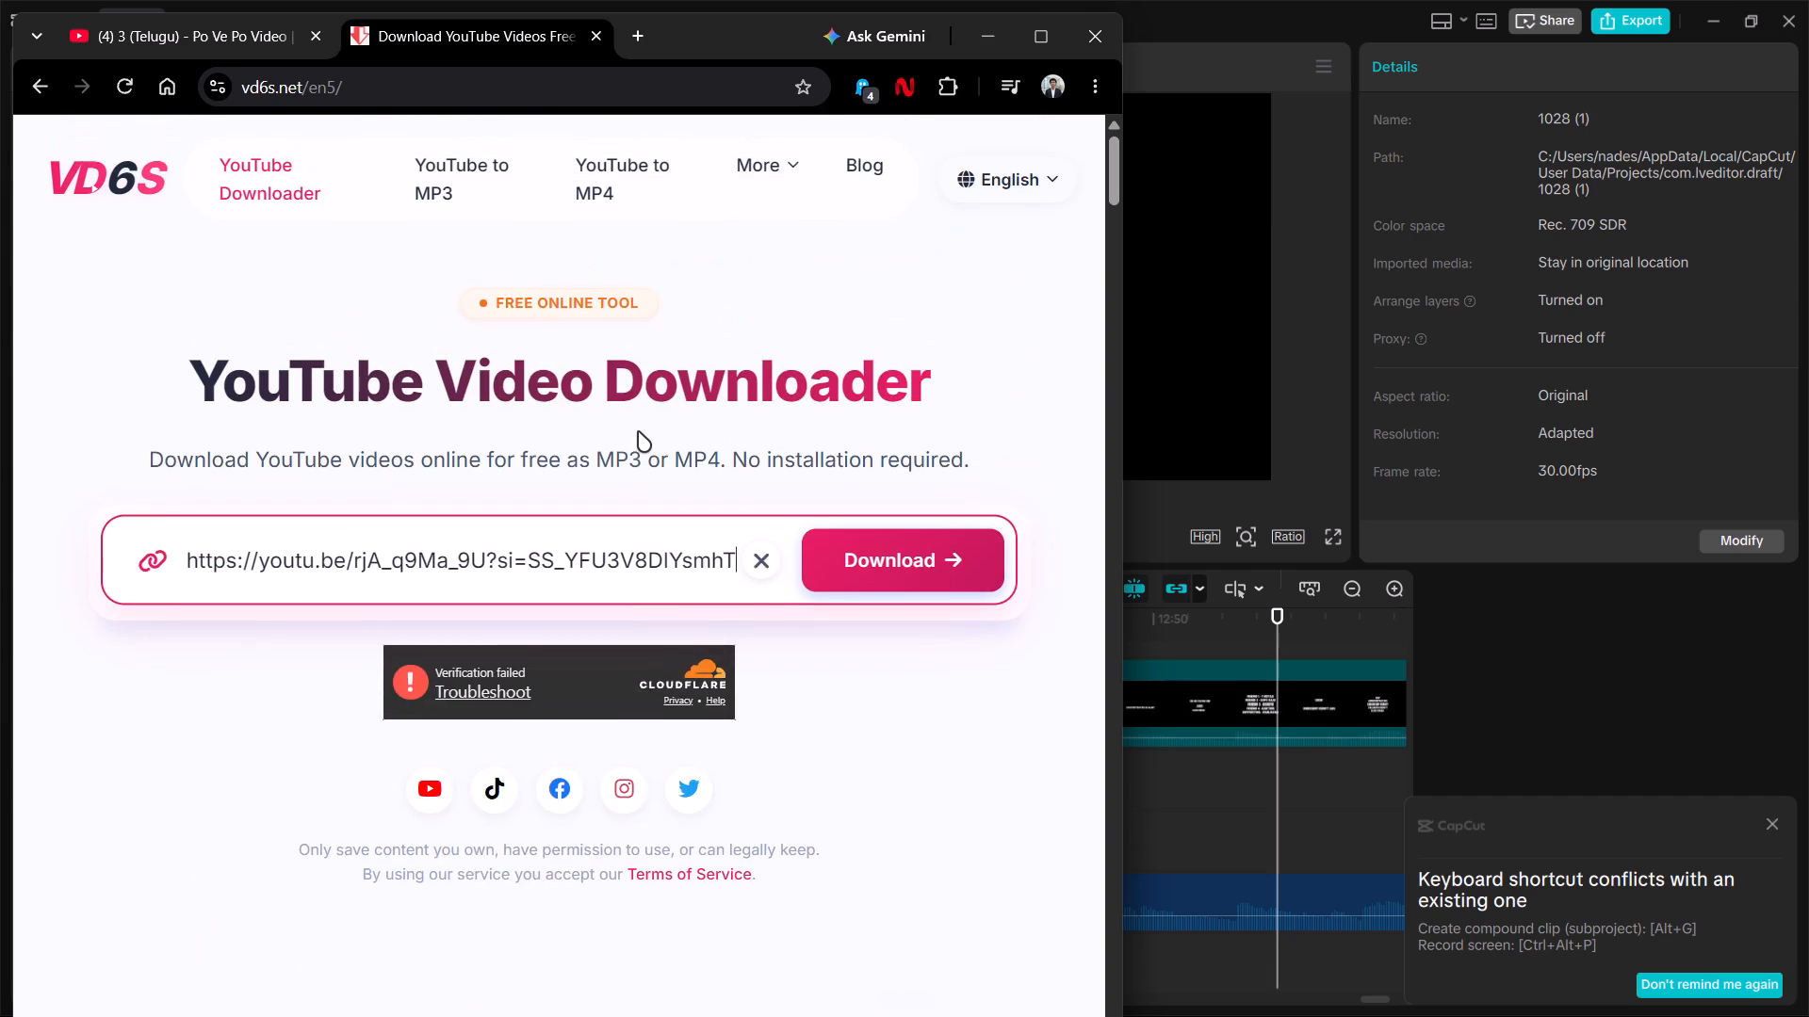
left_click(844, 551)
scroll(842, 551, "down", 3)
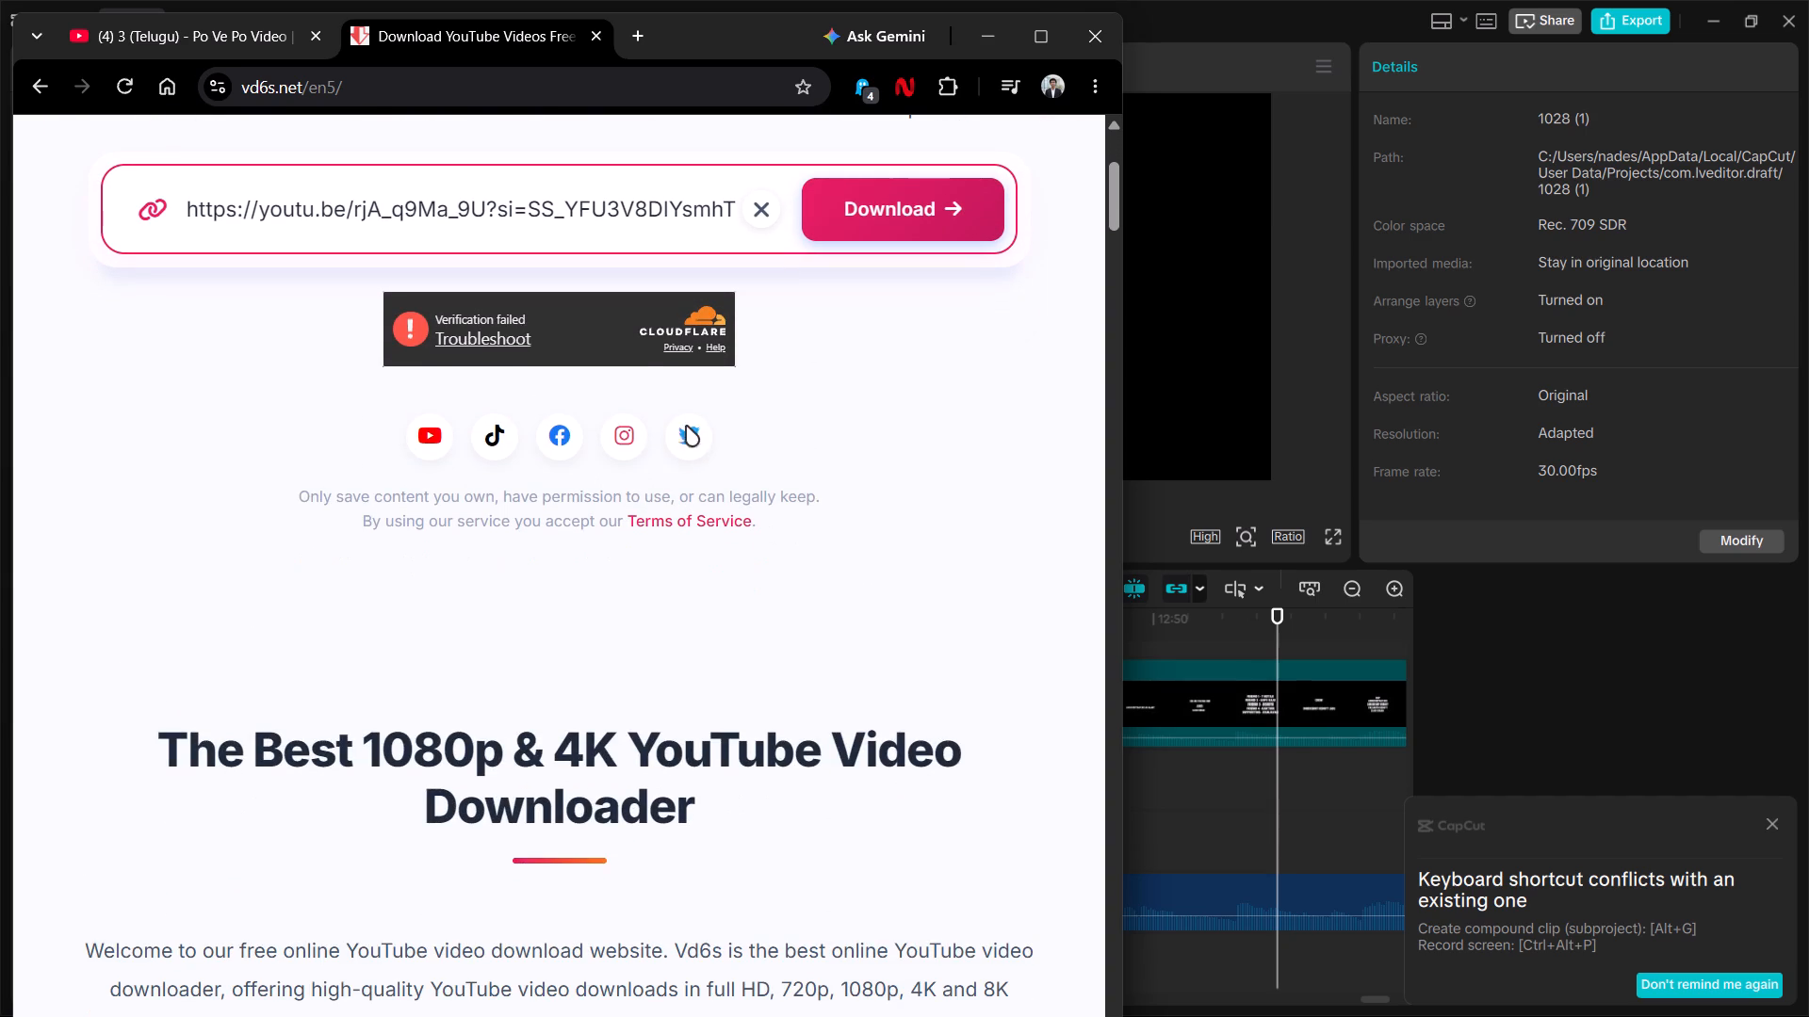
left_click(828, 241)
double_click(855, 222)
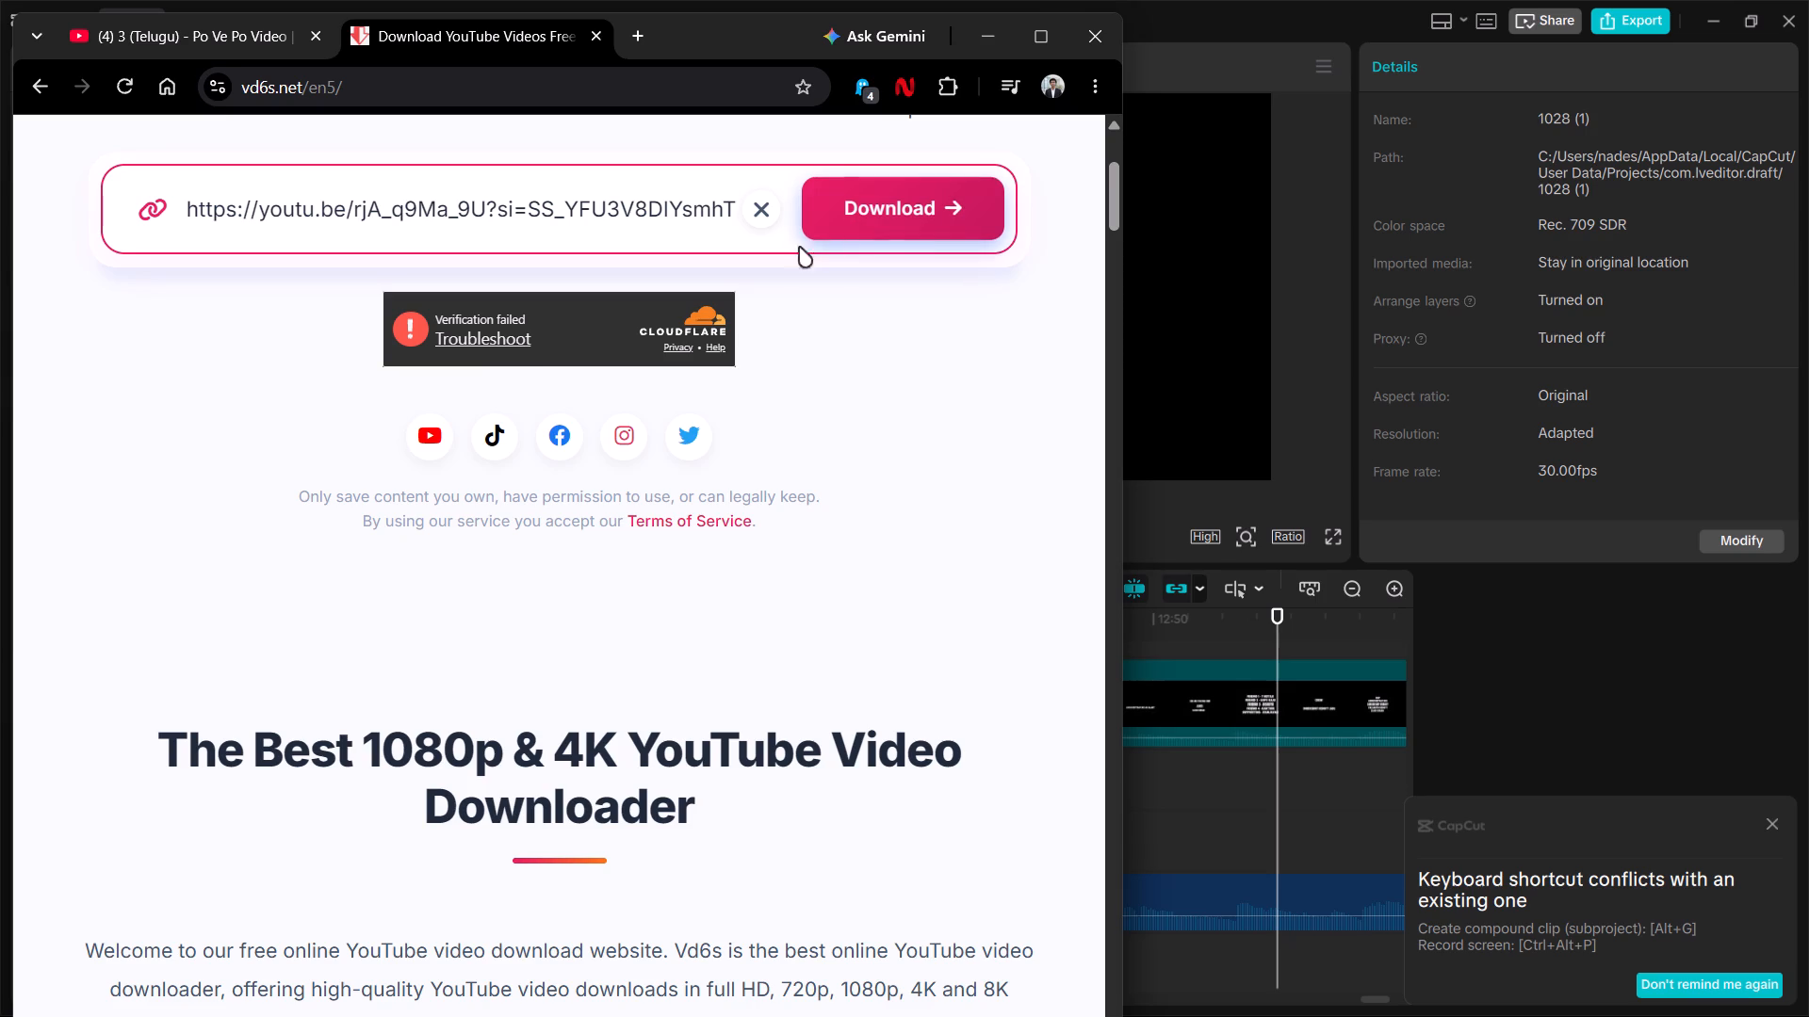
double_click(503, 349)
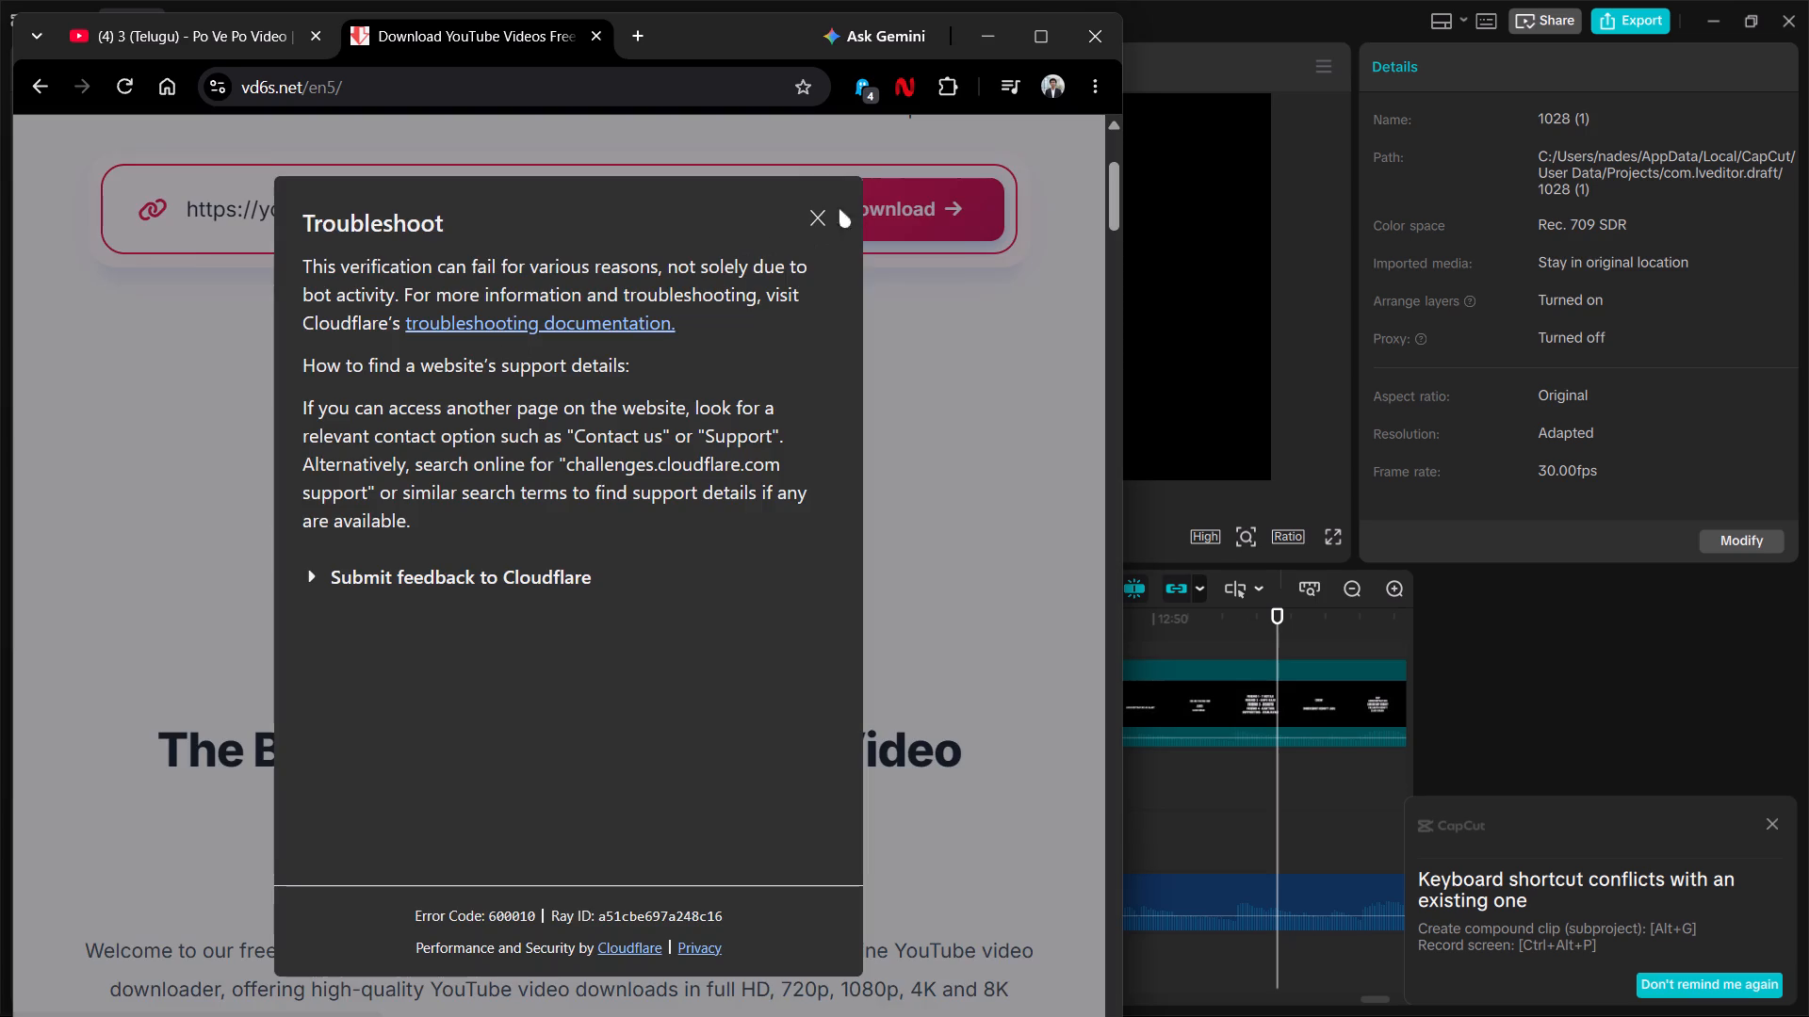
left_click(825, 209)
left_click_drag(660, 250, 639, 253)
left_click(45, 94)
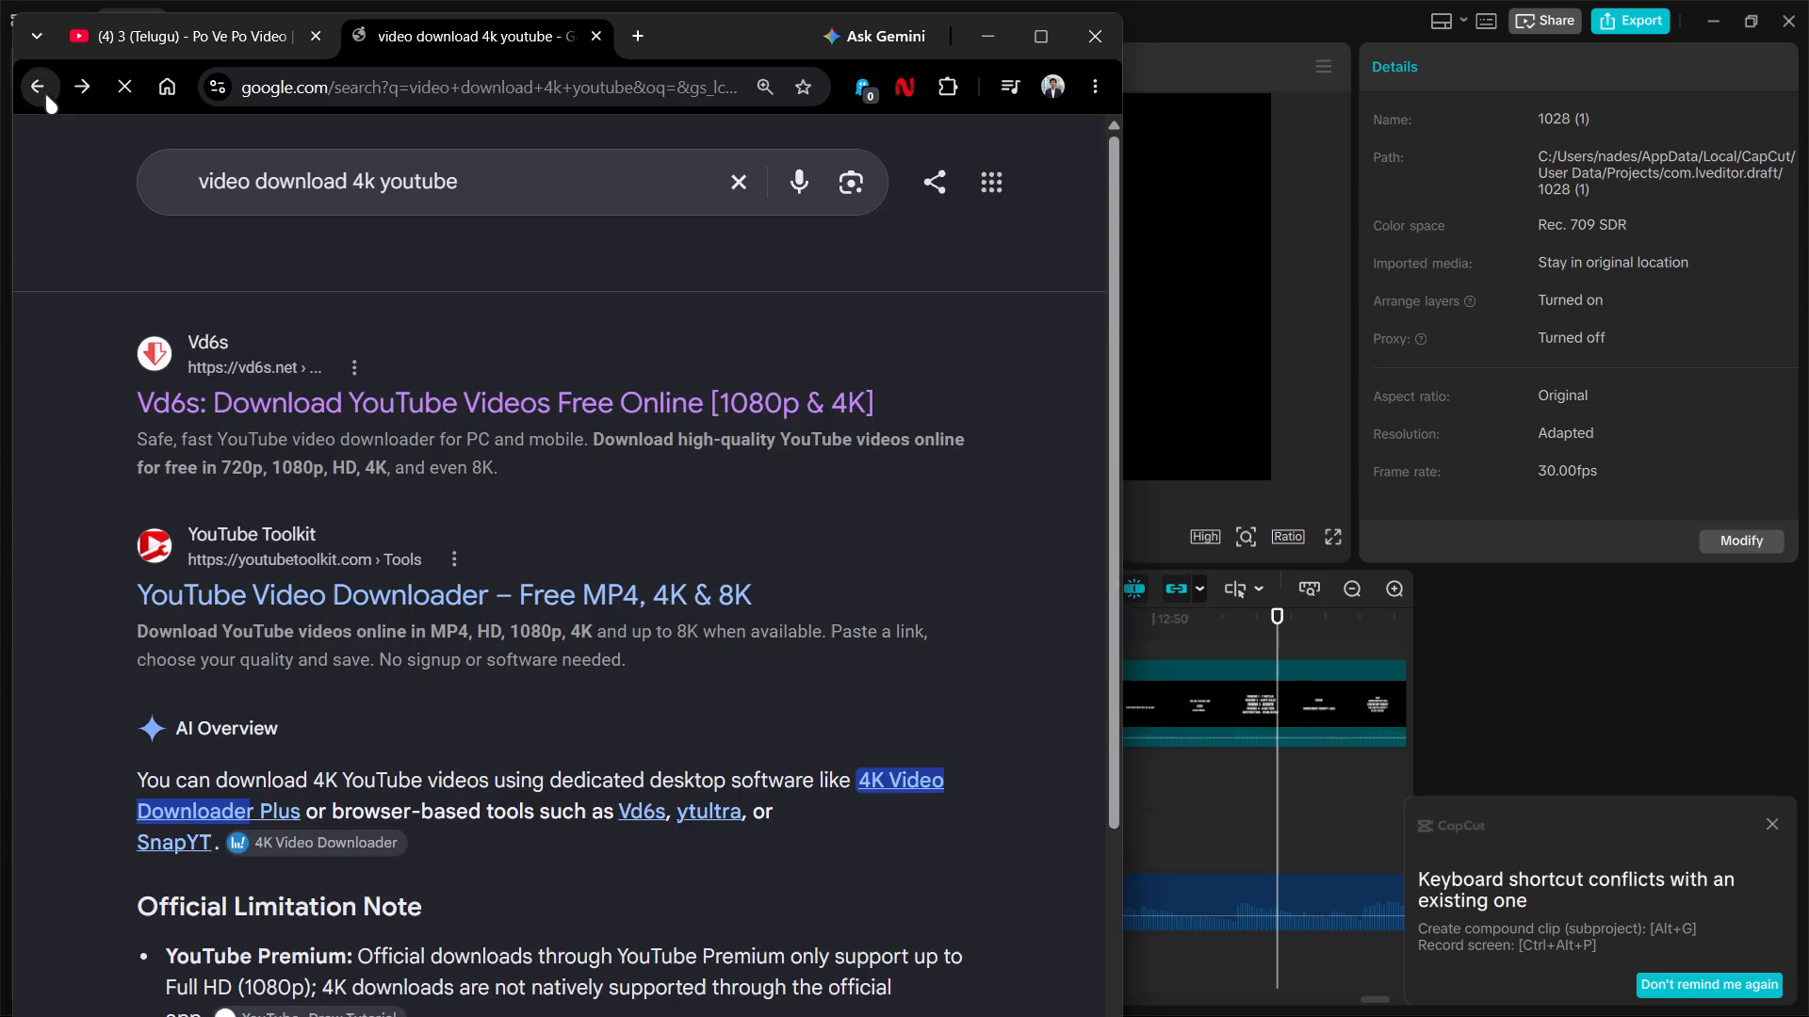
Open the YouTube Toolkit video downloader and submit the copied Po Ve Po link.
left_click(230, 575)
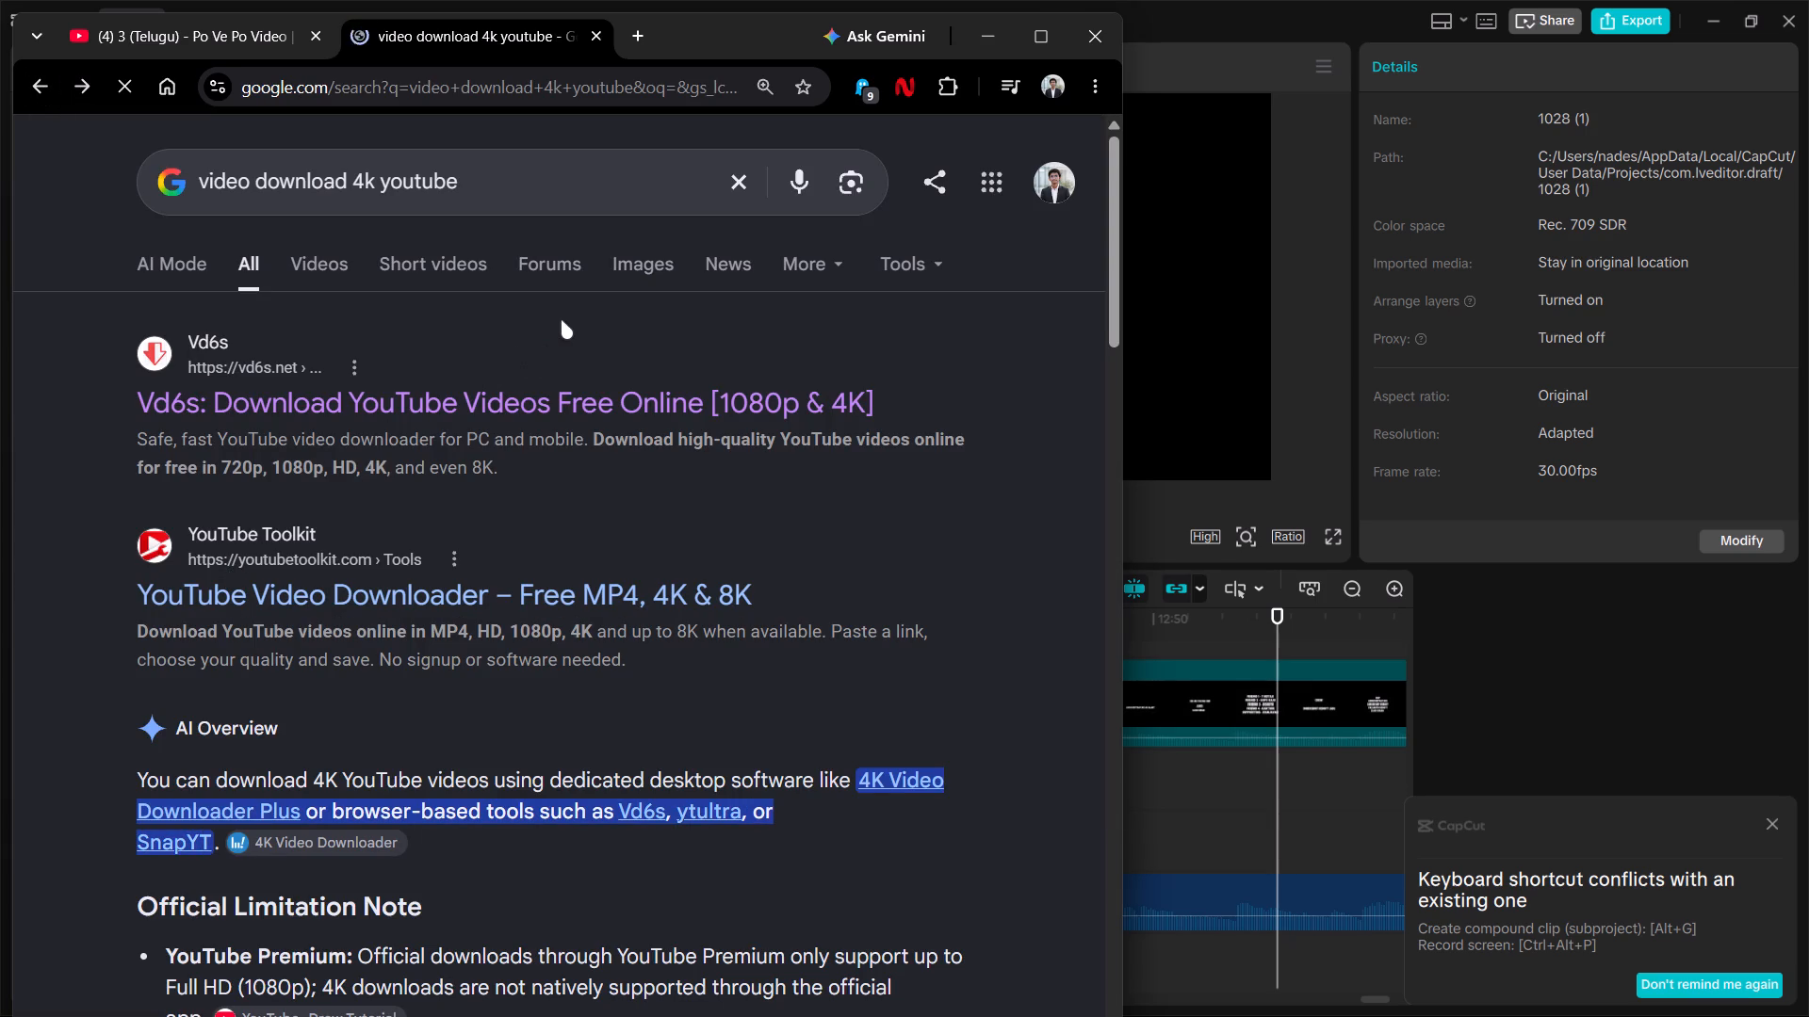
scroll(497, 390, "down", 7)
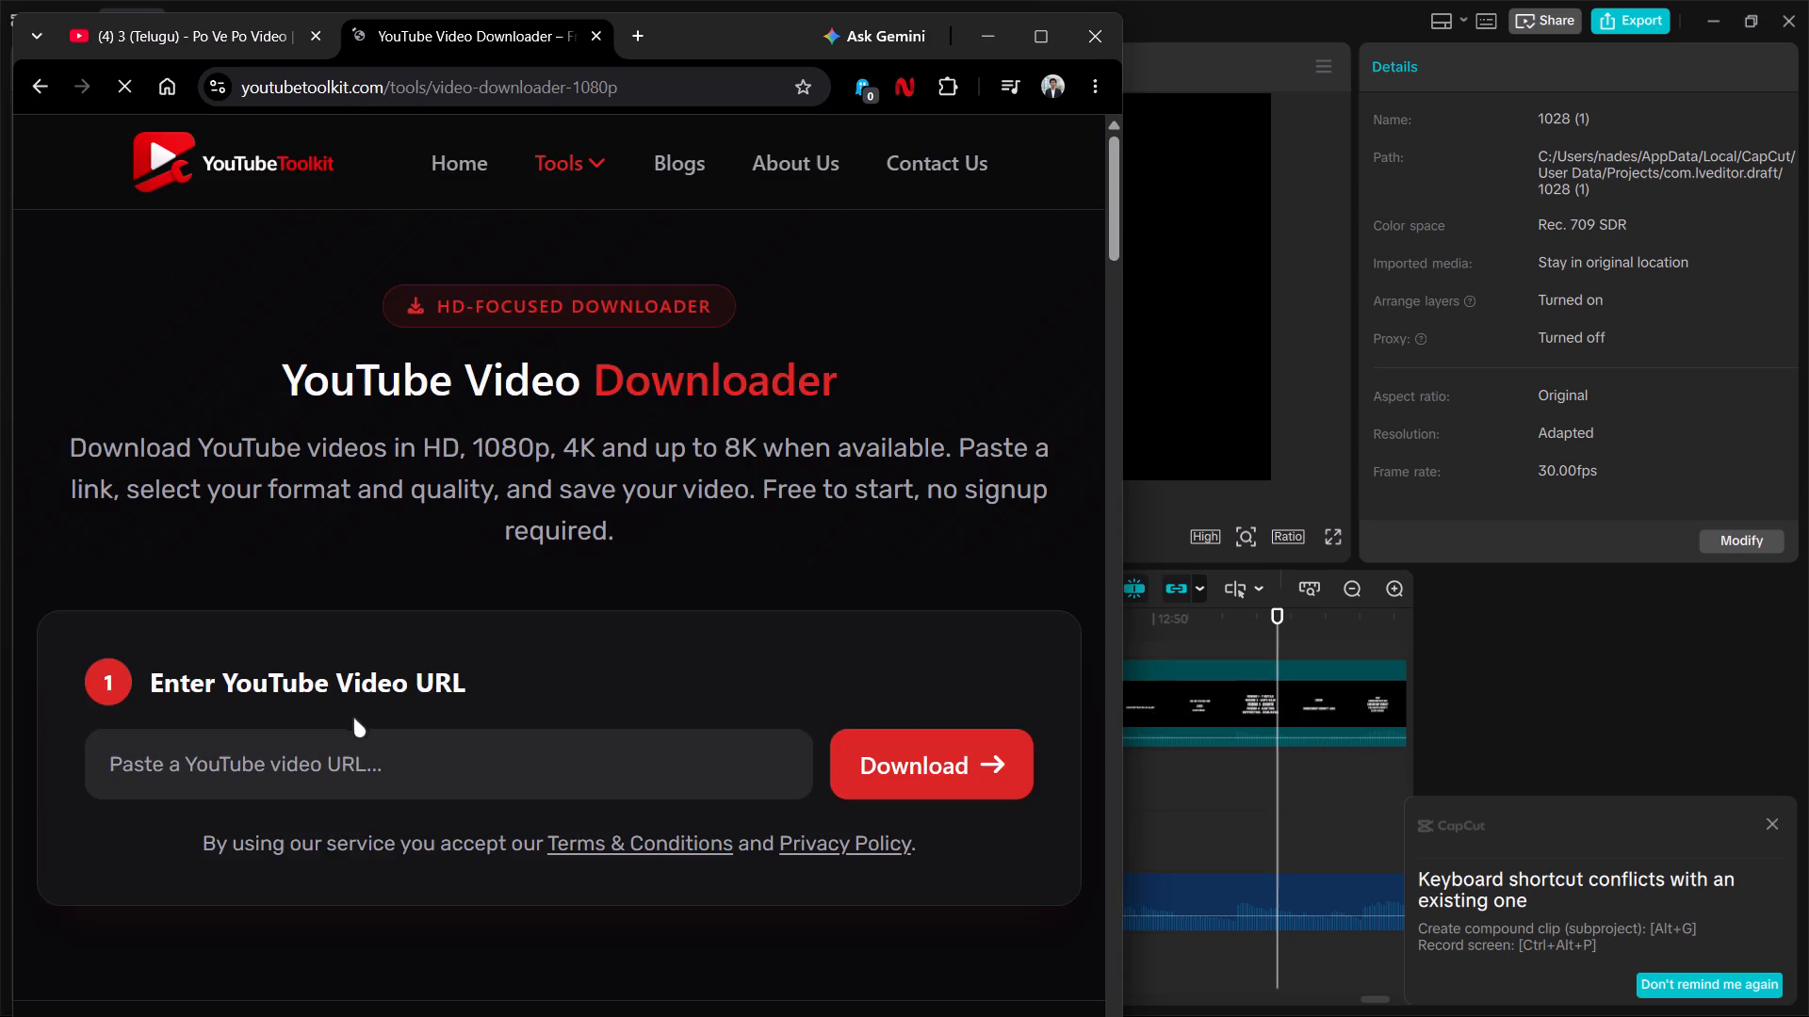
scroll(363, 707, "down", 1)
left_click_drag(416, 648, 416, 656)
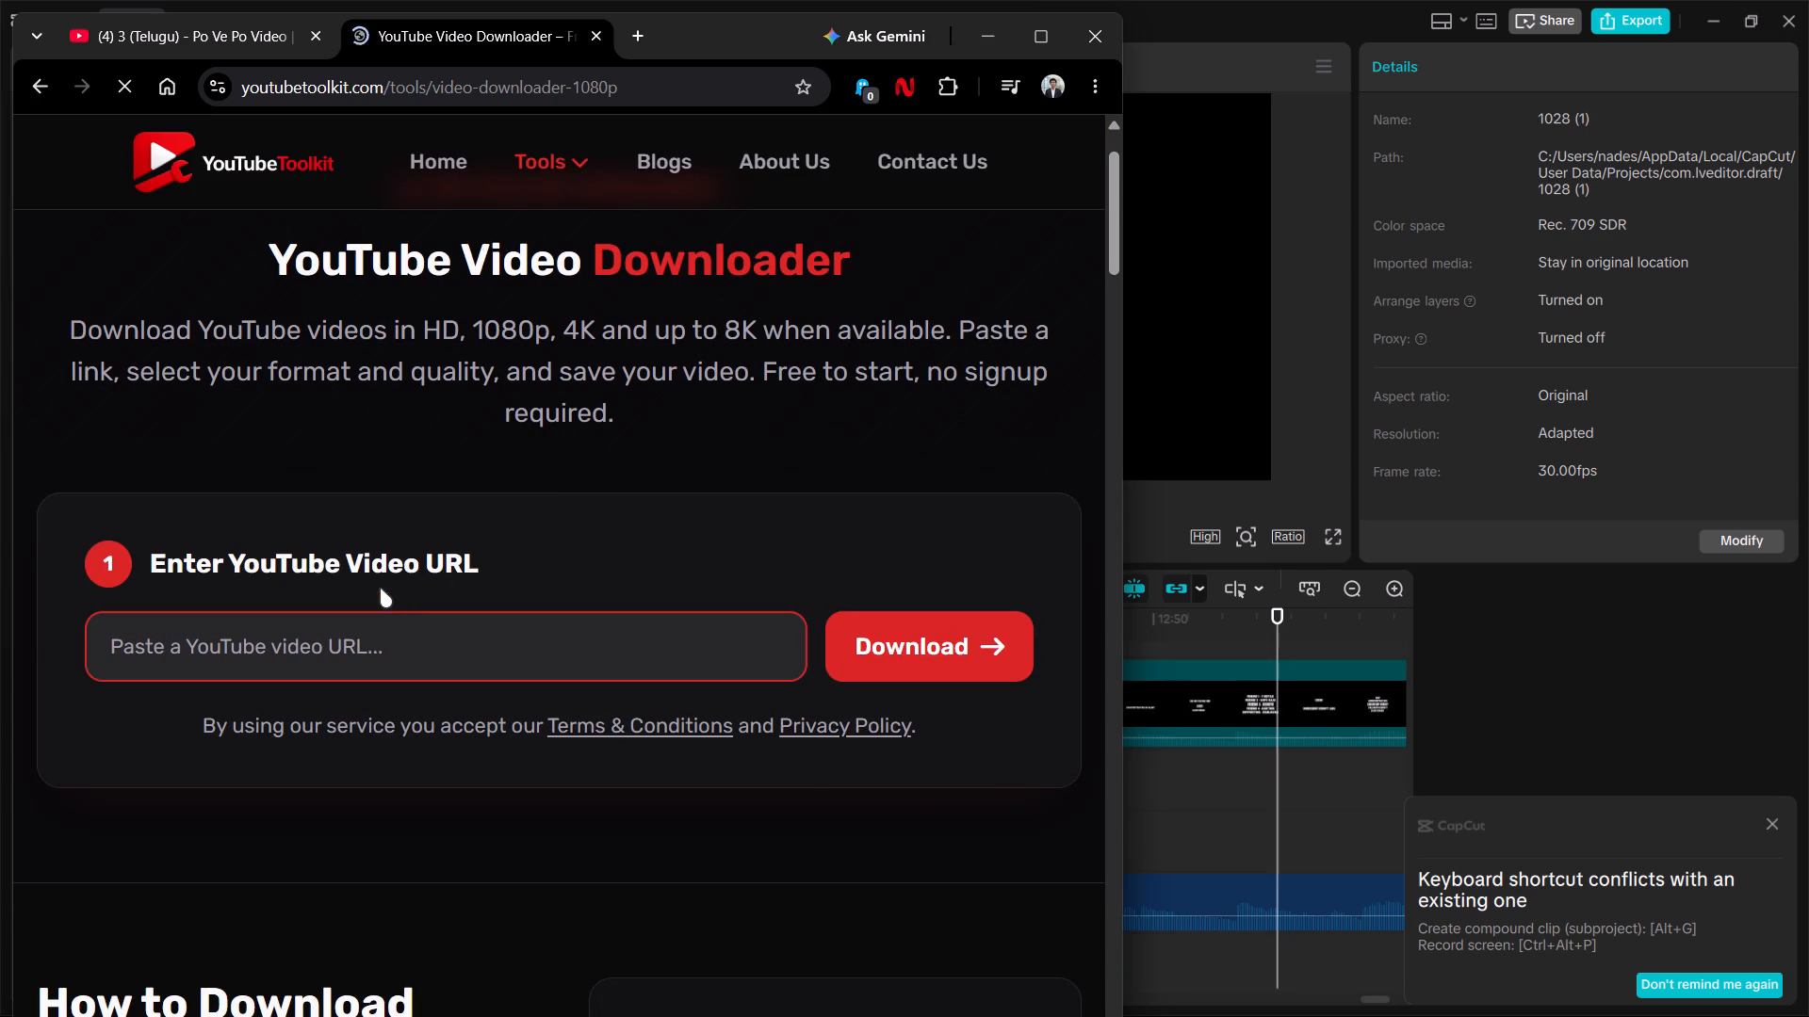
key("ctrl+v")
left_click(913, 627)
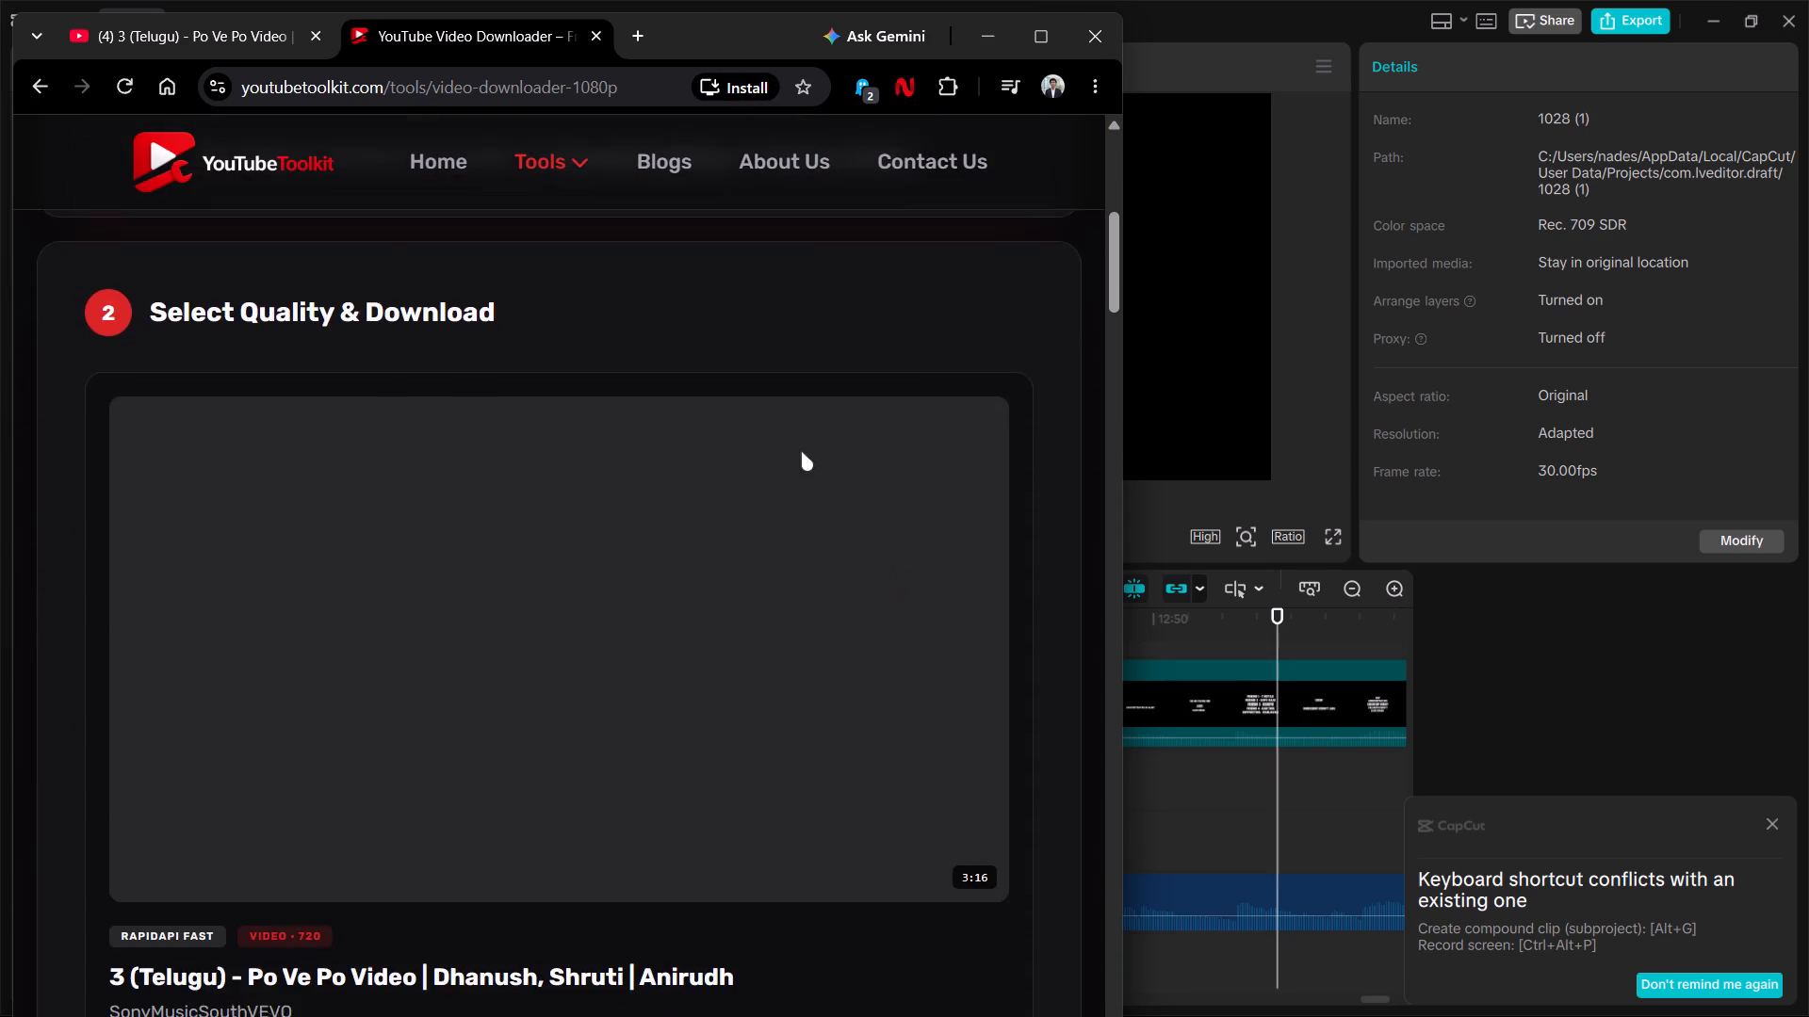
Generate the Po Ve Po download link in 720p (HD) and save the video file.
scroll(791, 440, "down", 5)
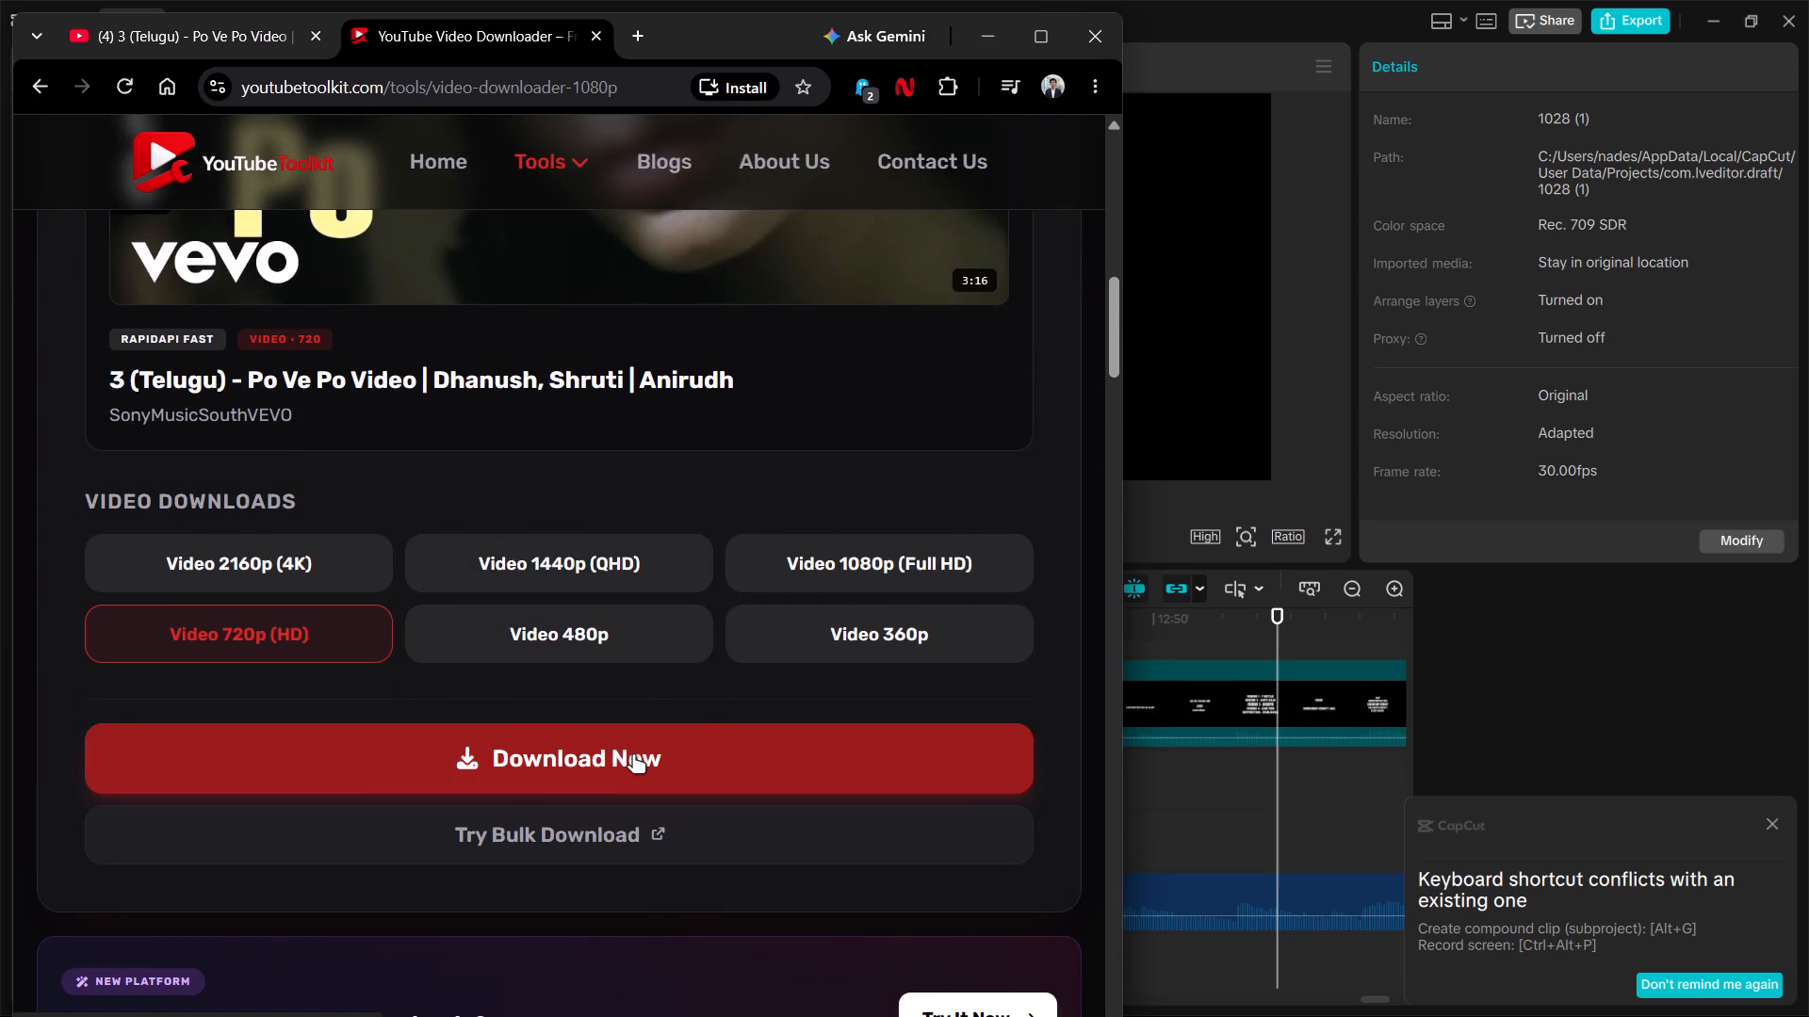
scroll(640, 745, "down", 3)
left_click(627, 397)
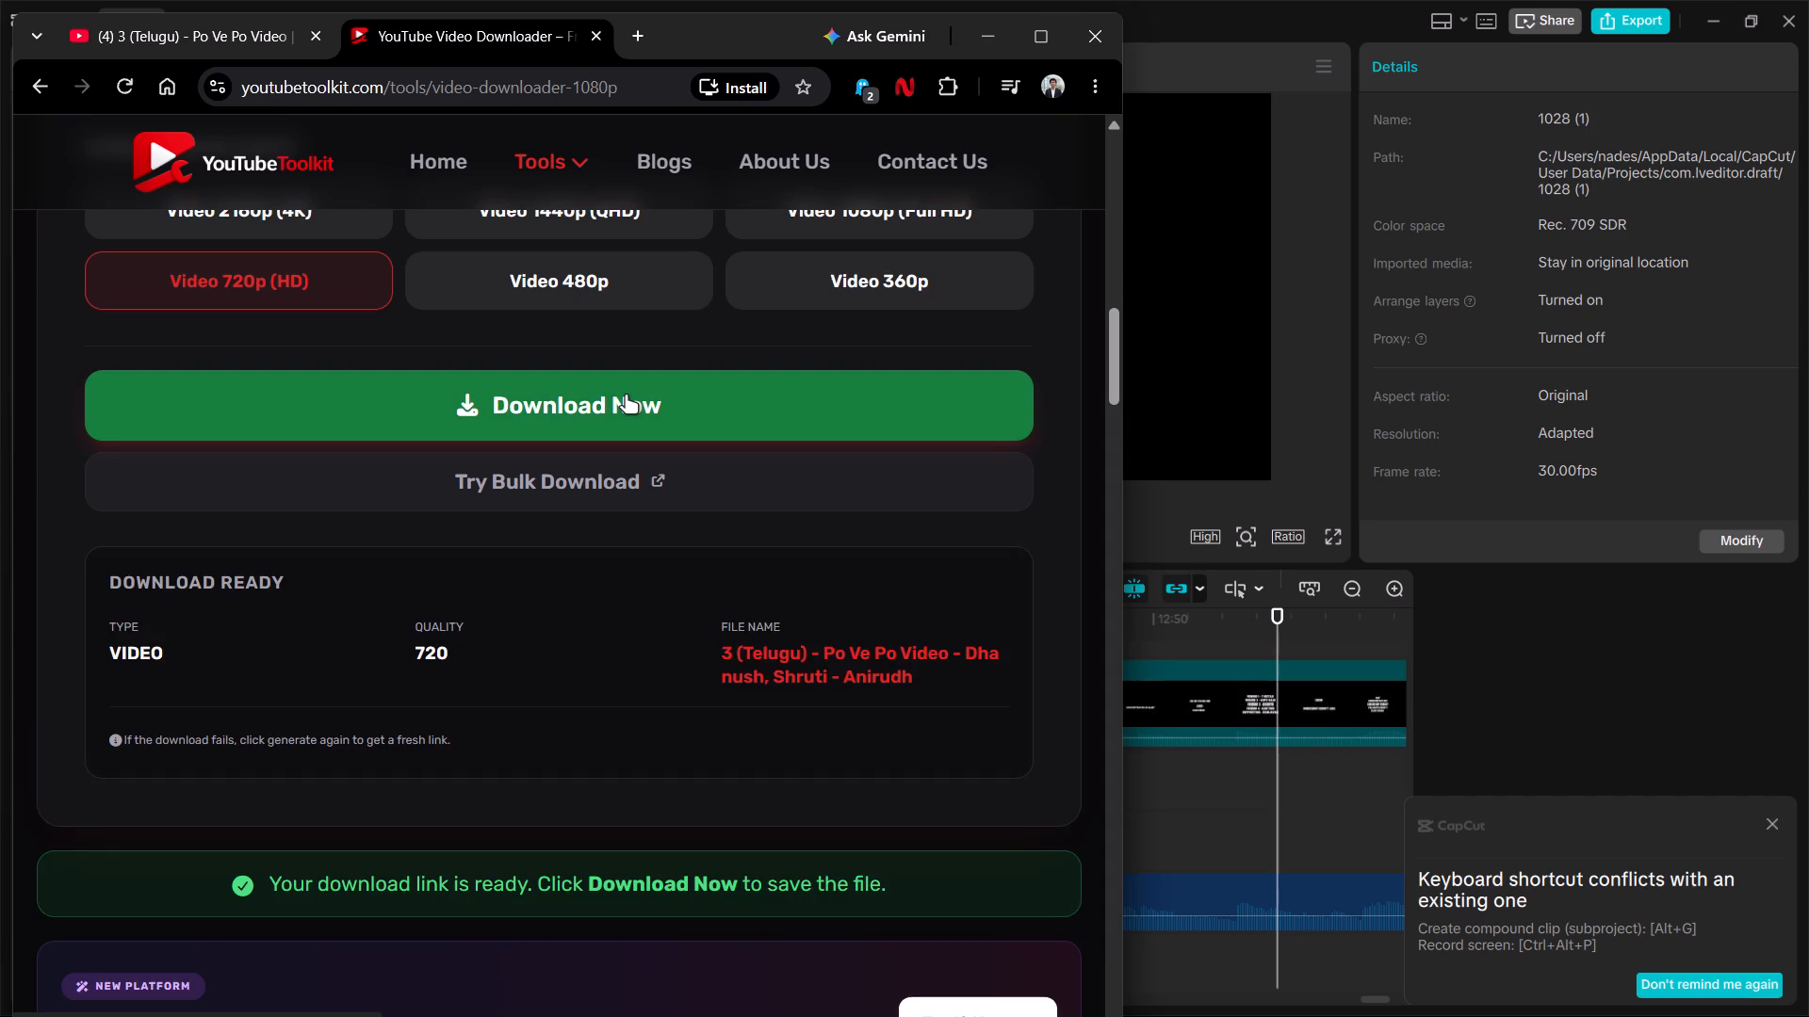
left_click(634, 365)
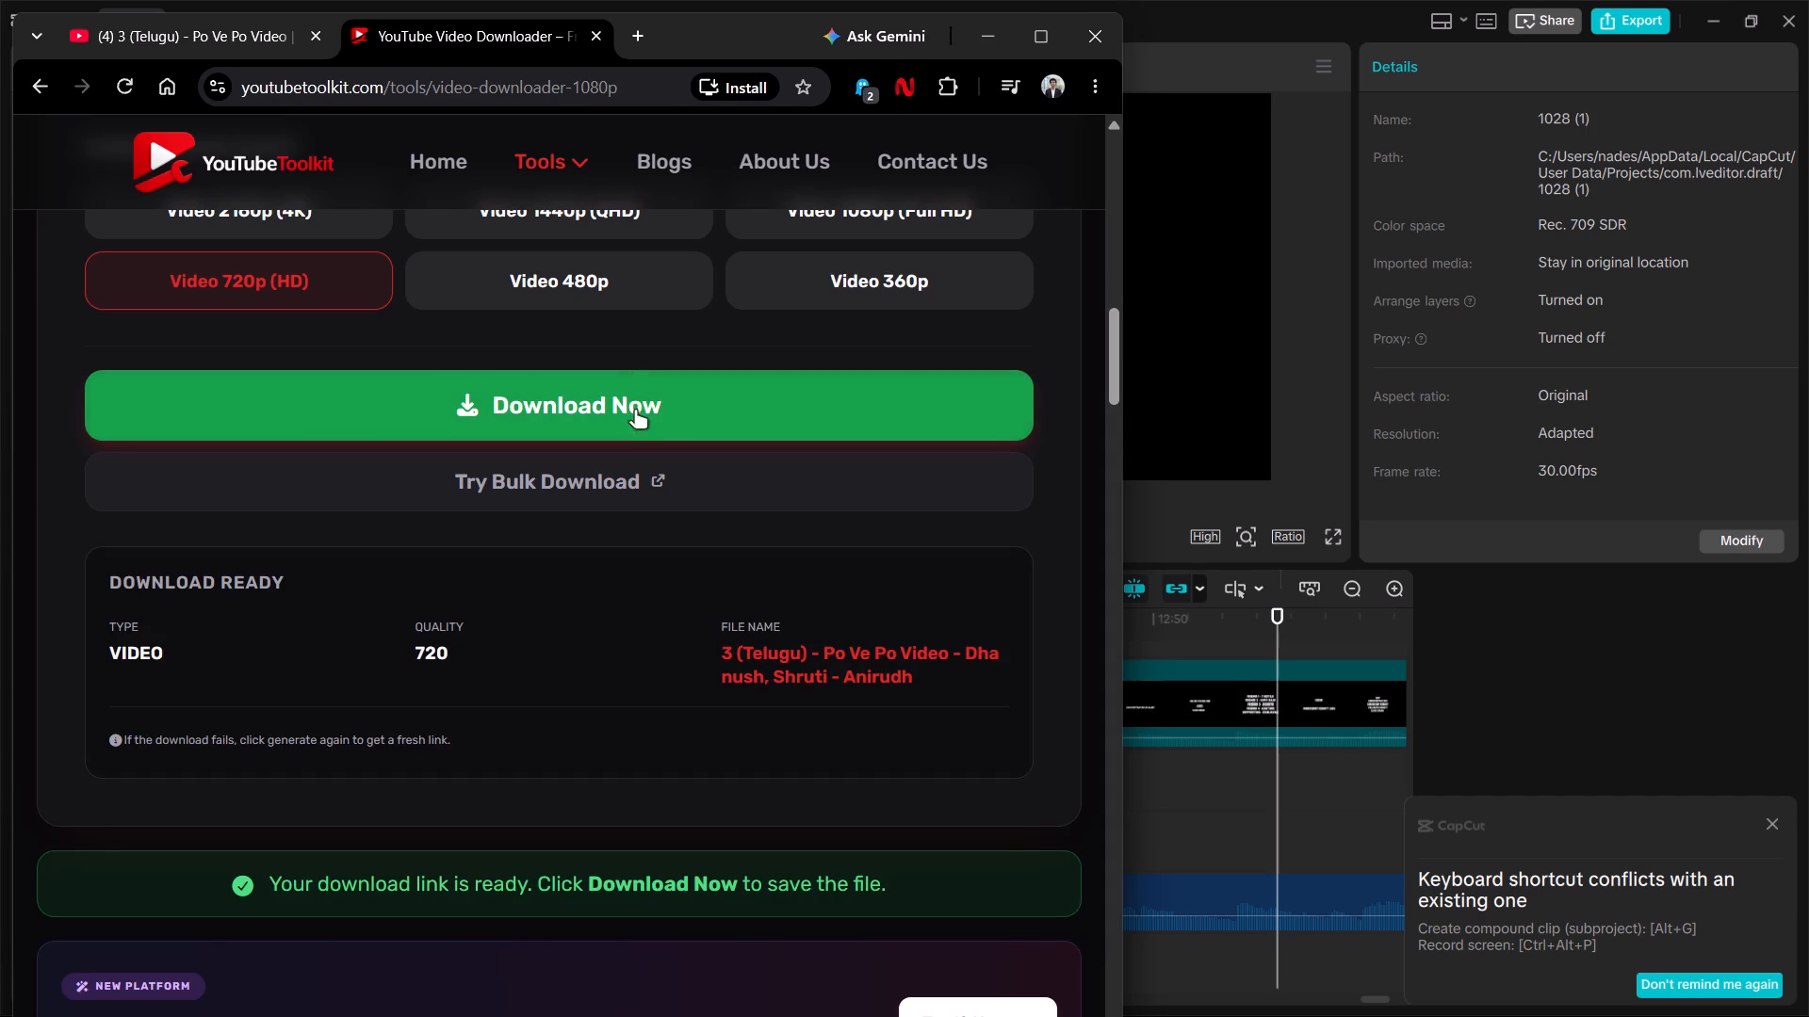
left_click(669, 395)
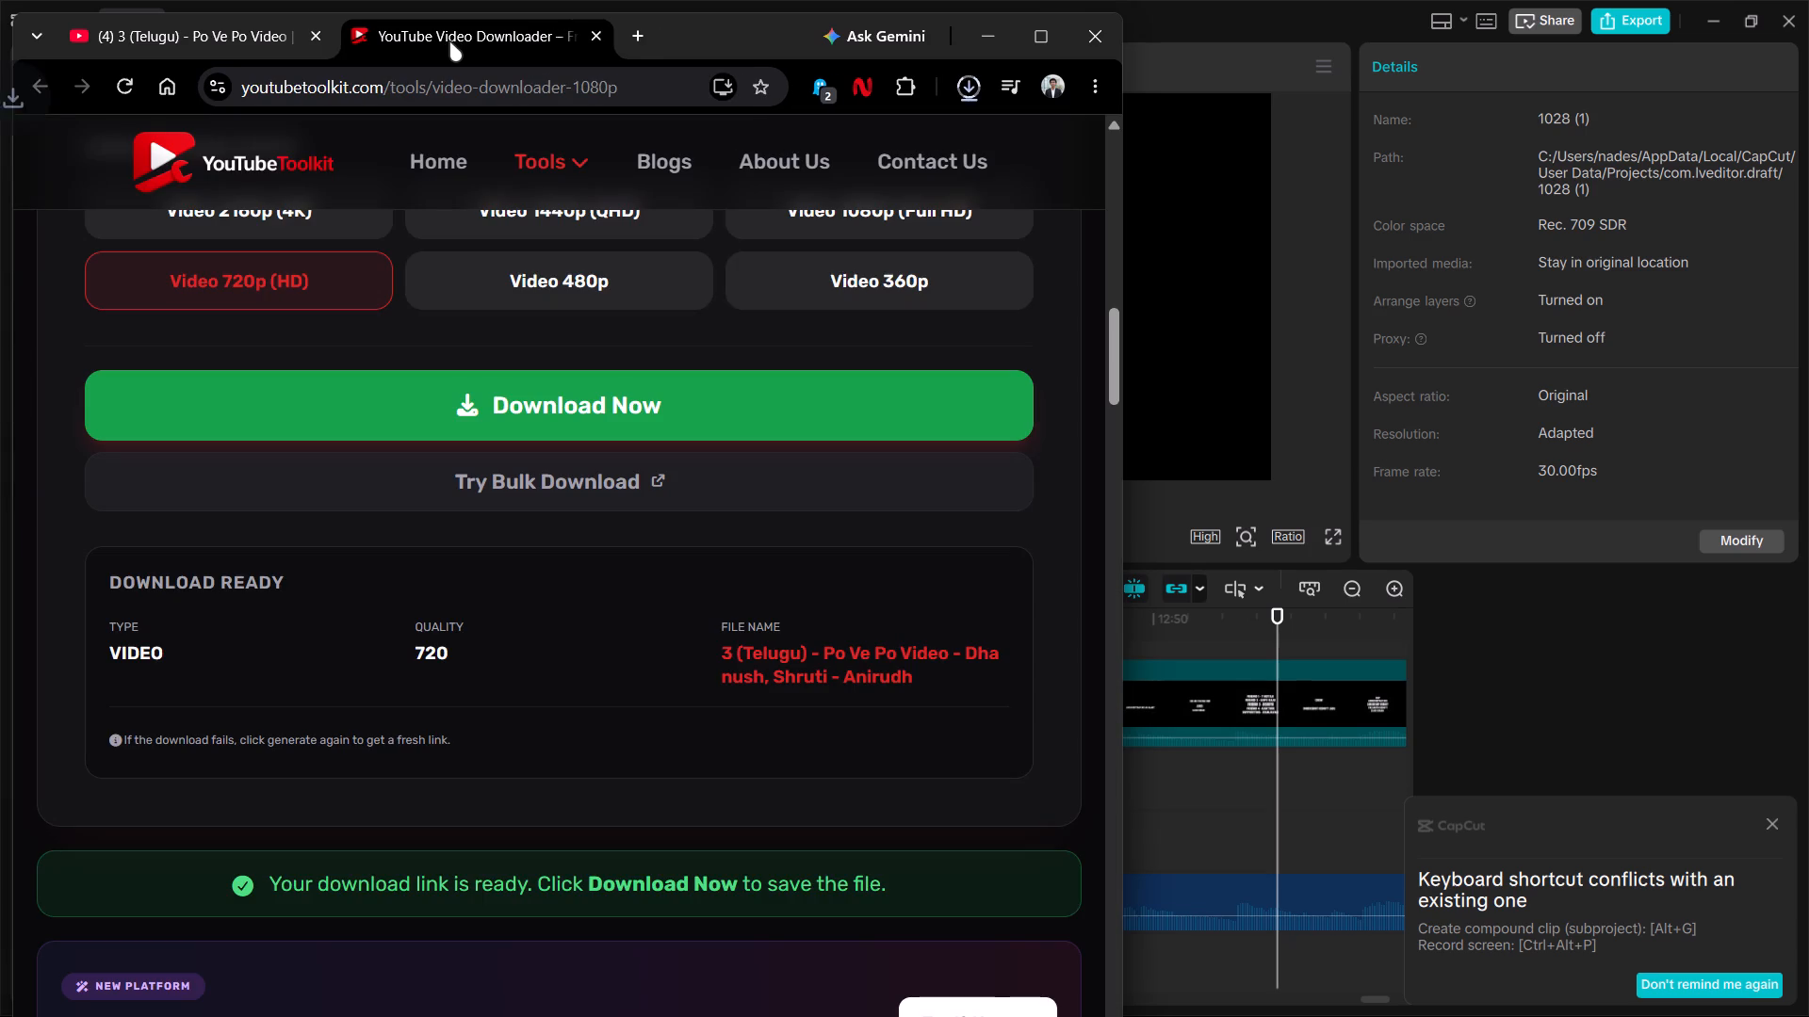
Check the Po Ve Po file in the recent download history and close the Chrome window.
left_click(977, 80)
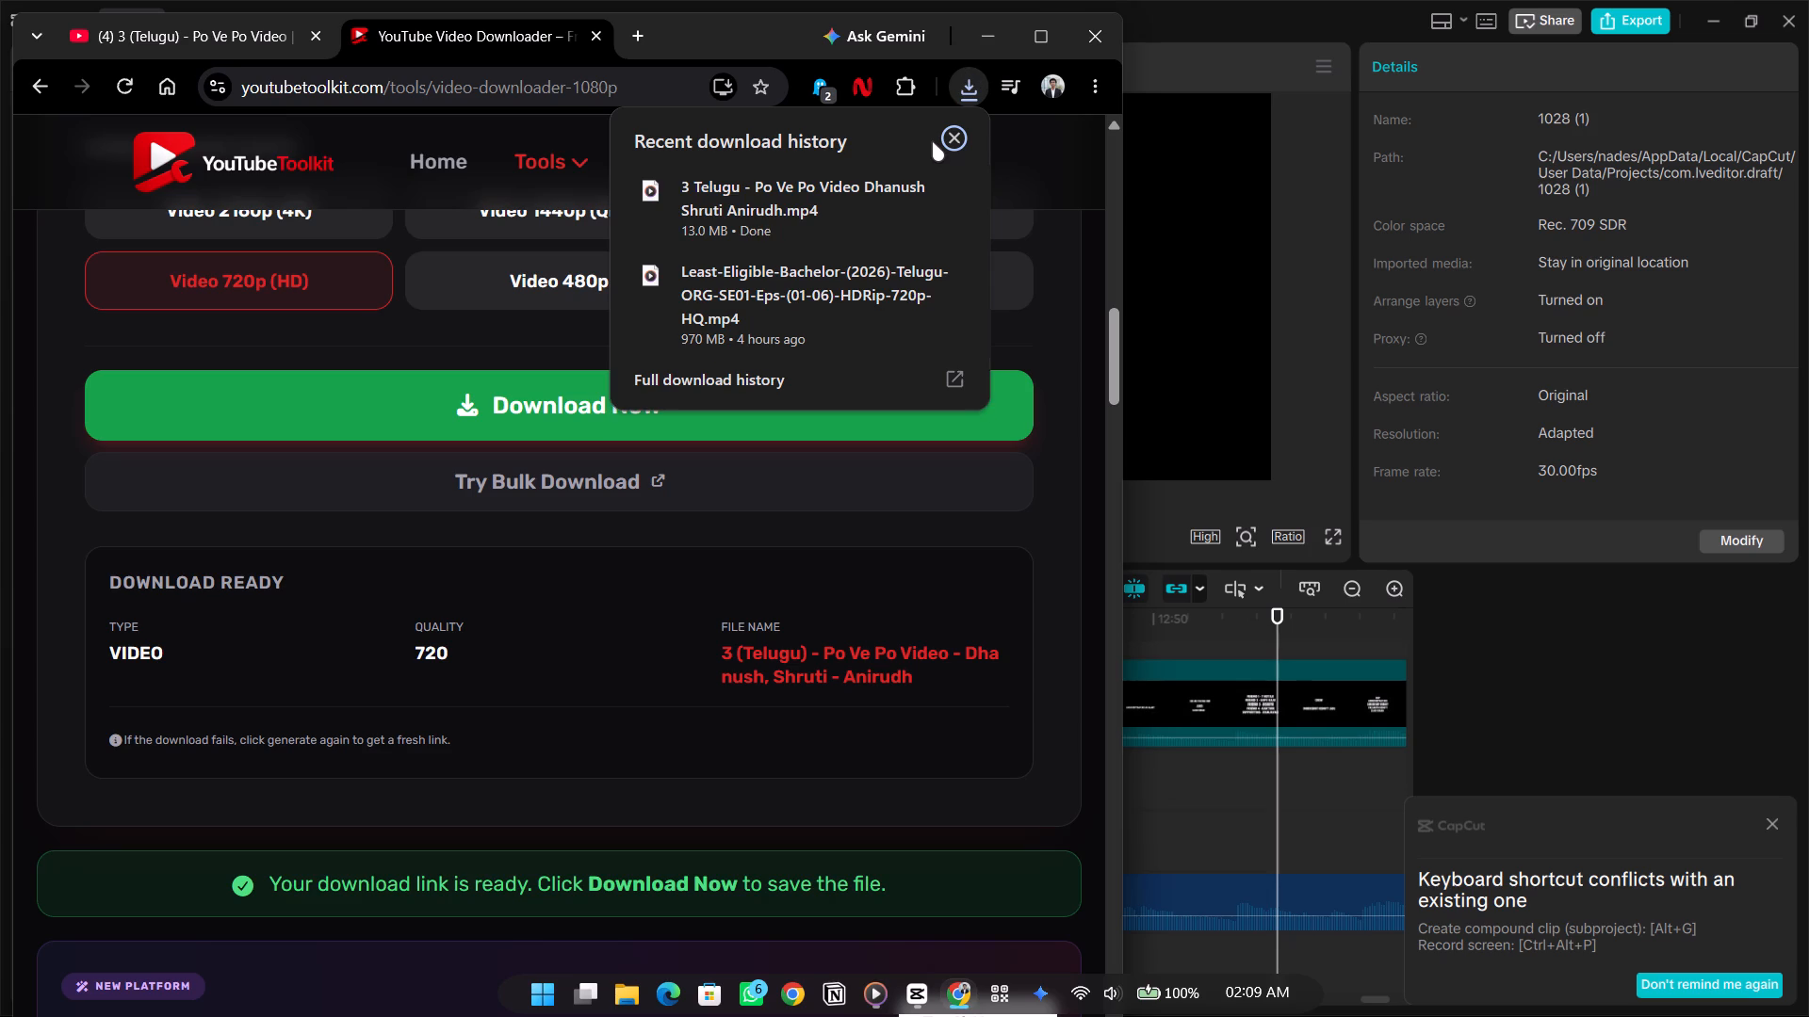
left_click(896, 185)
left_click(1079, 31)
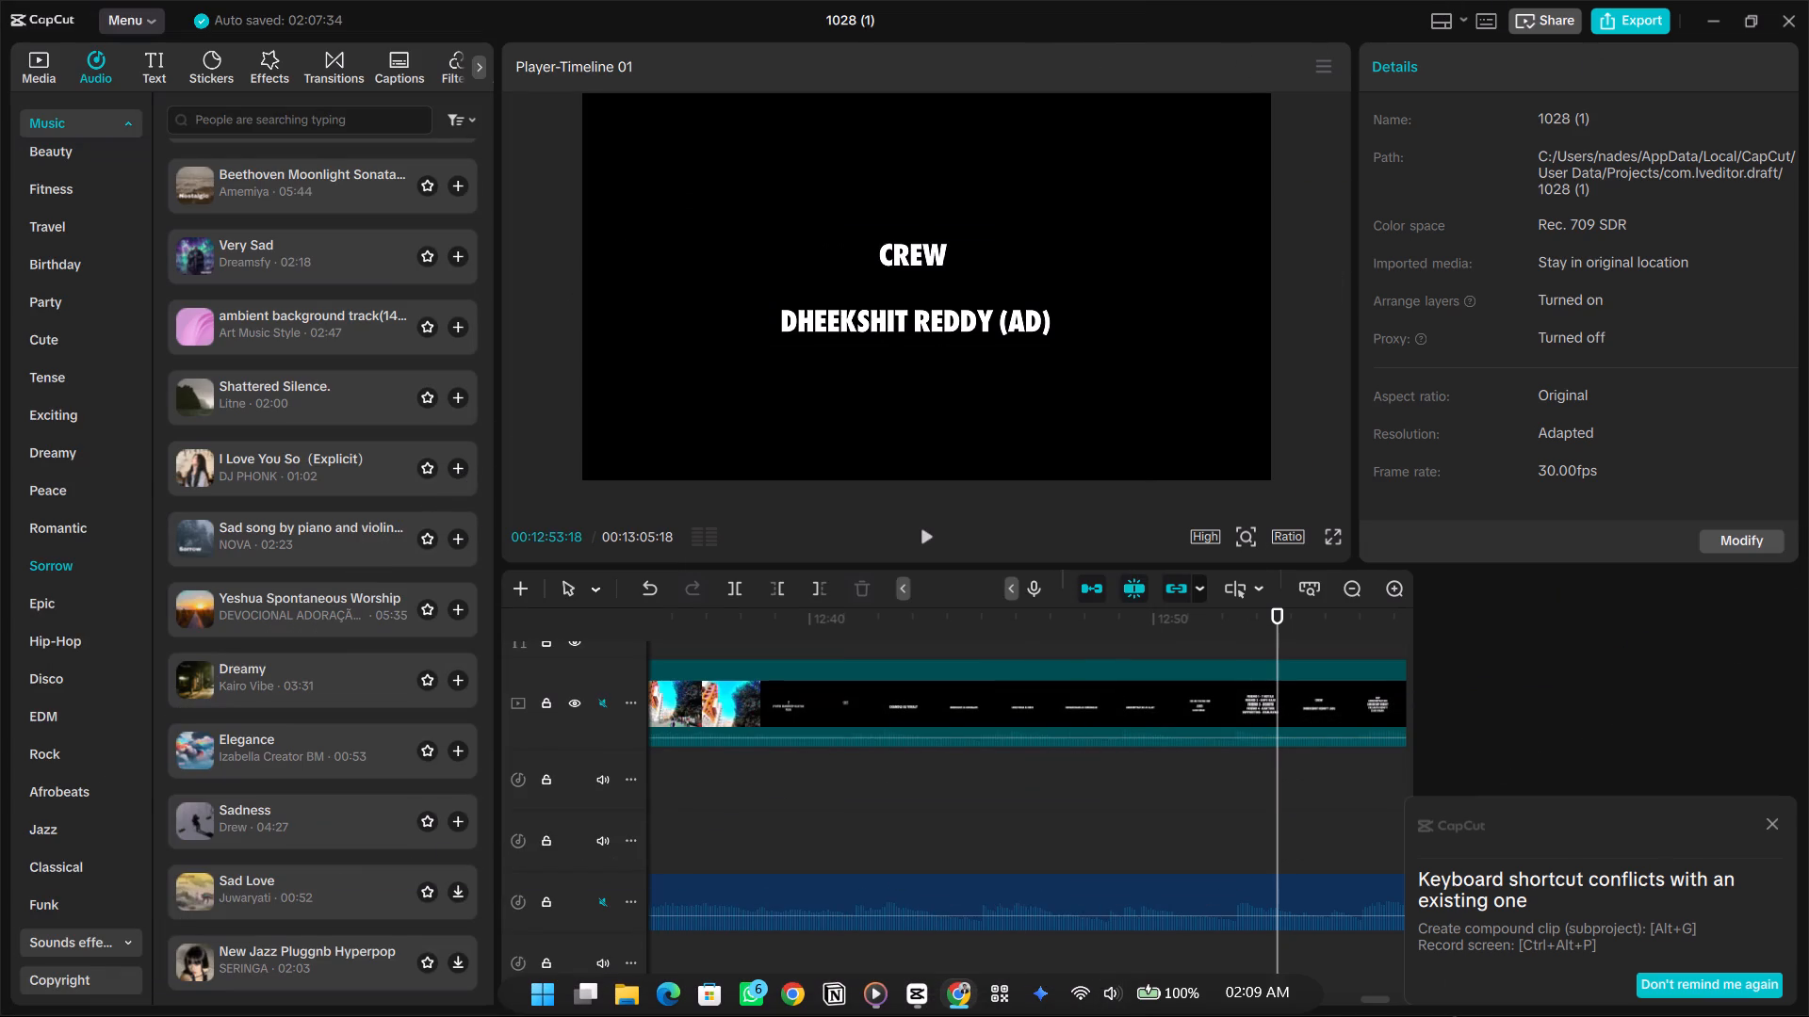
Import the downloaded Po Ve Po video into the CapCut project's media.
left_click(36, 63)
left_click(219, 116)
left_click(258, 166)
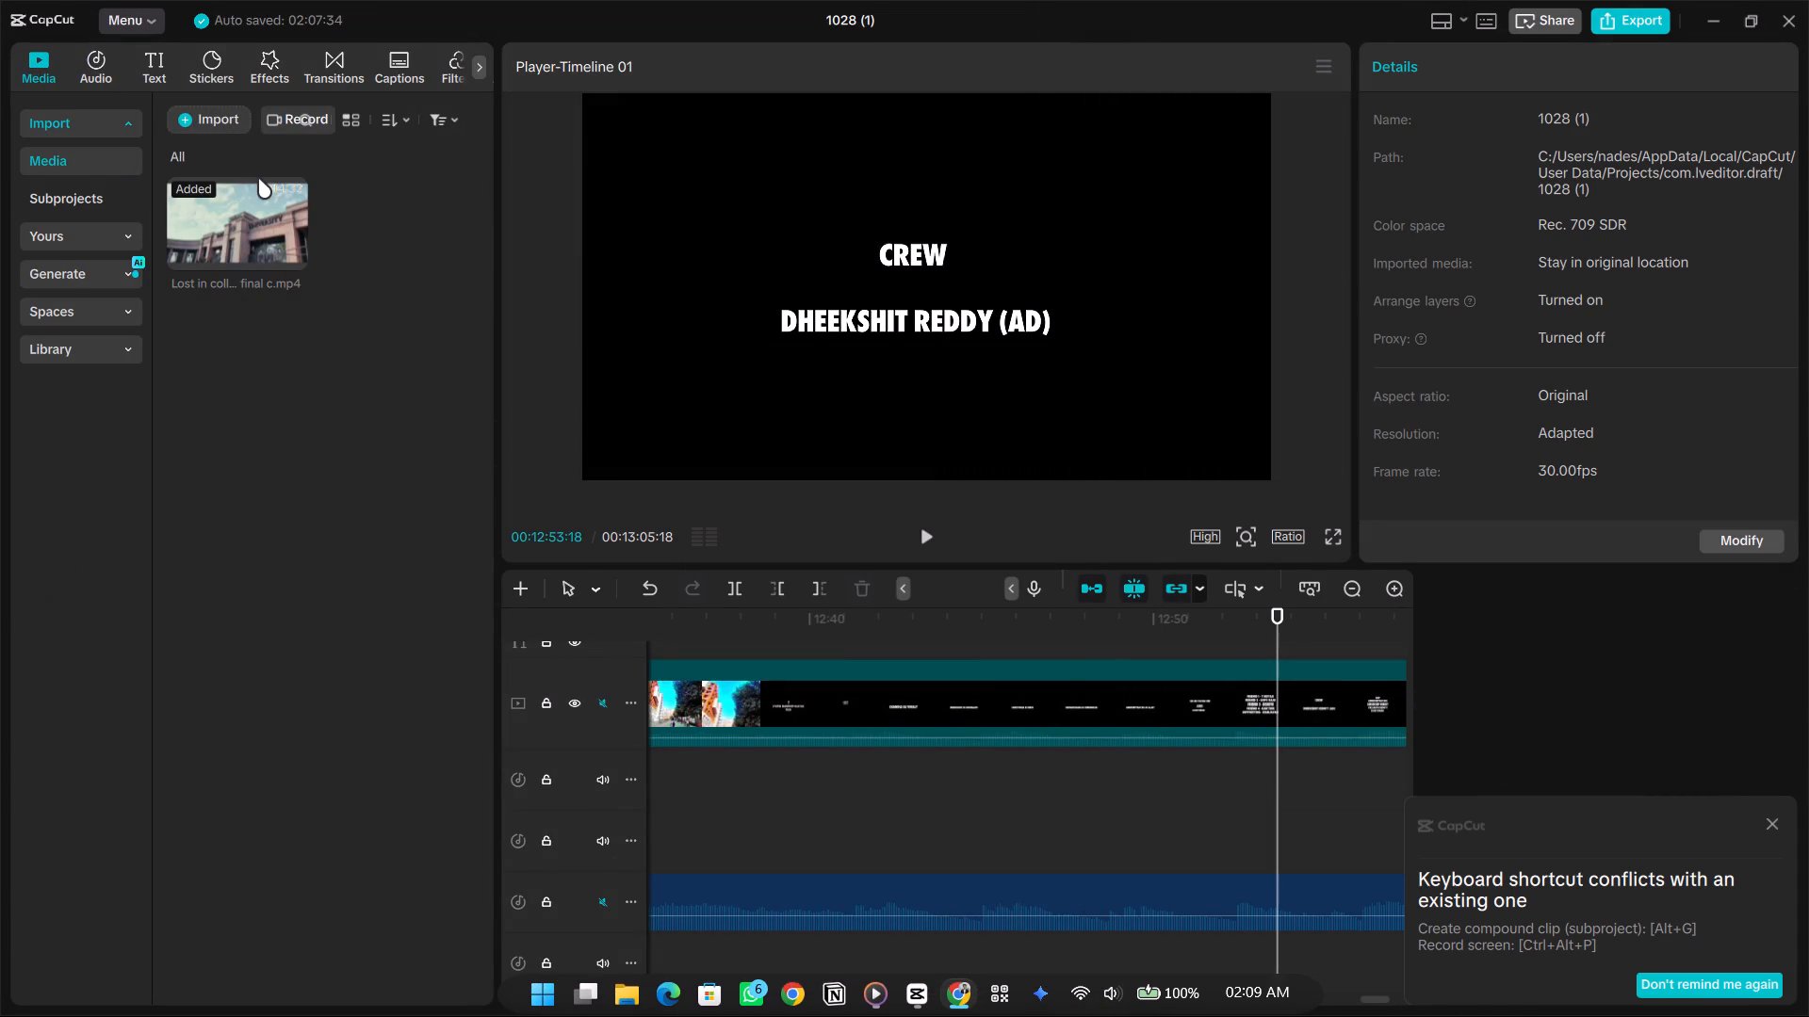
double_click(290, 230)
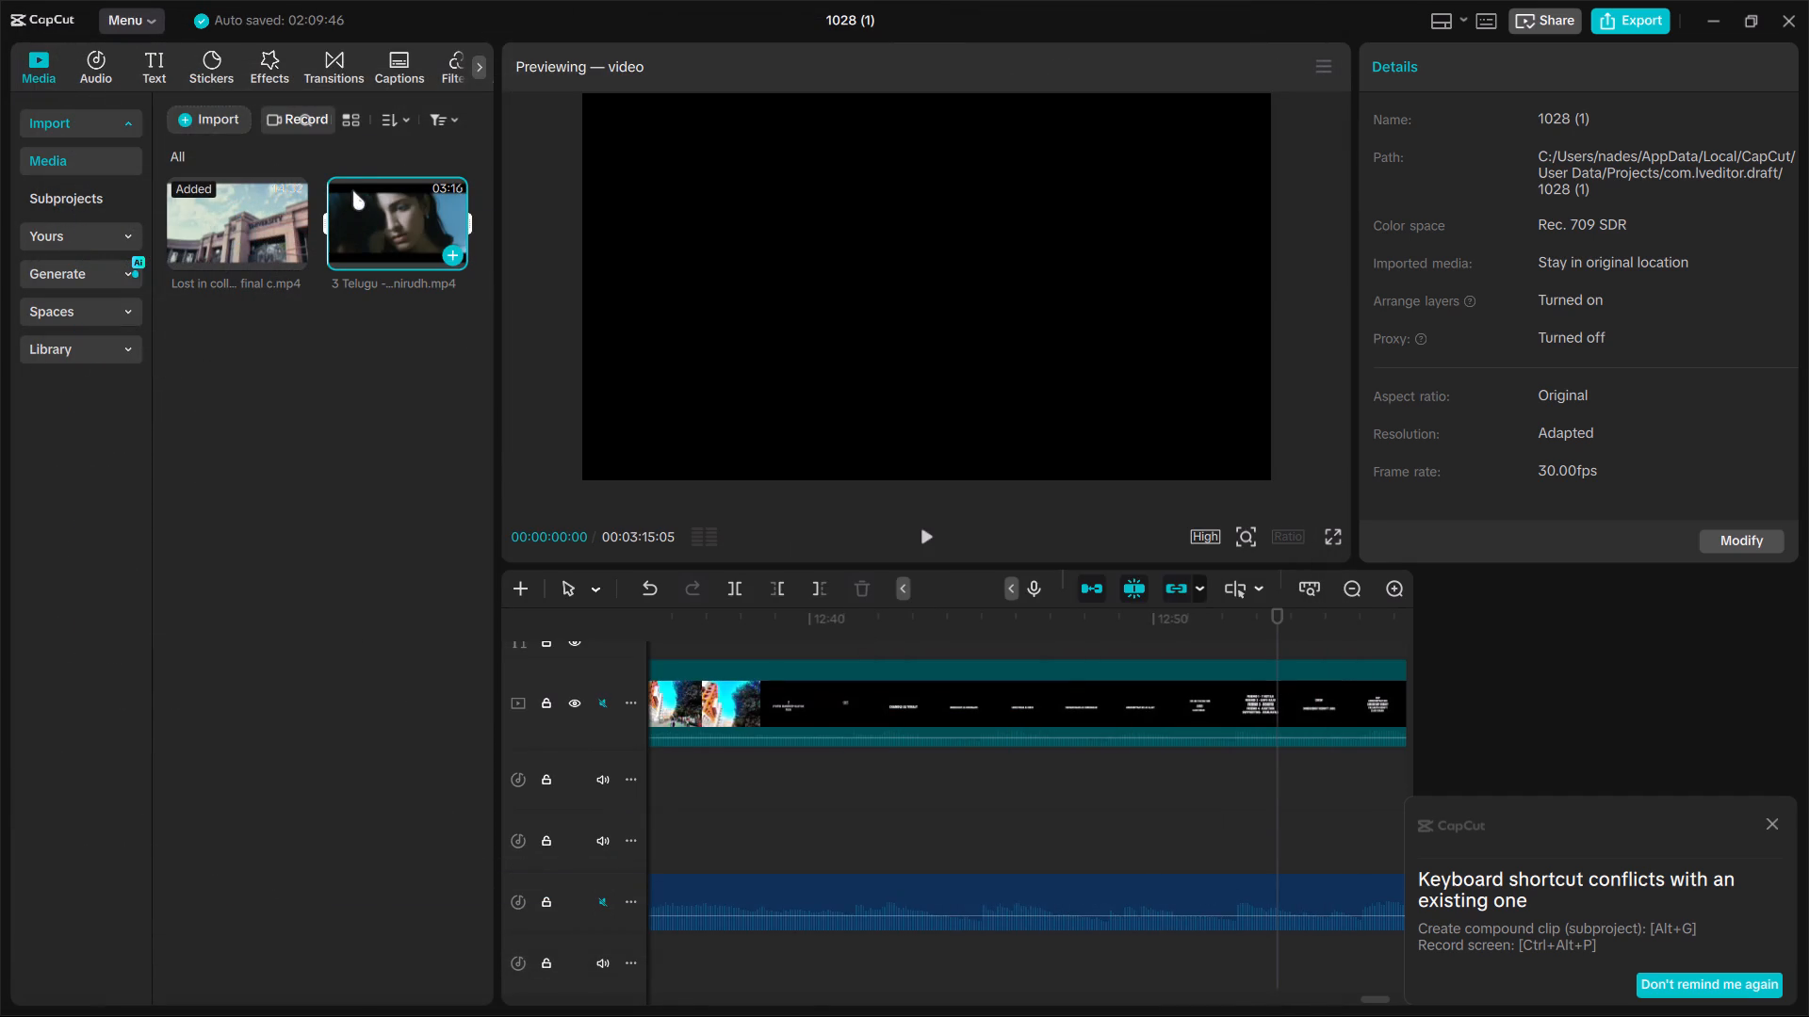
Extract the audio from the downloaded Po Ve Po video file into the project's imported audio.
left_click(93, 63)
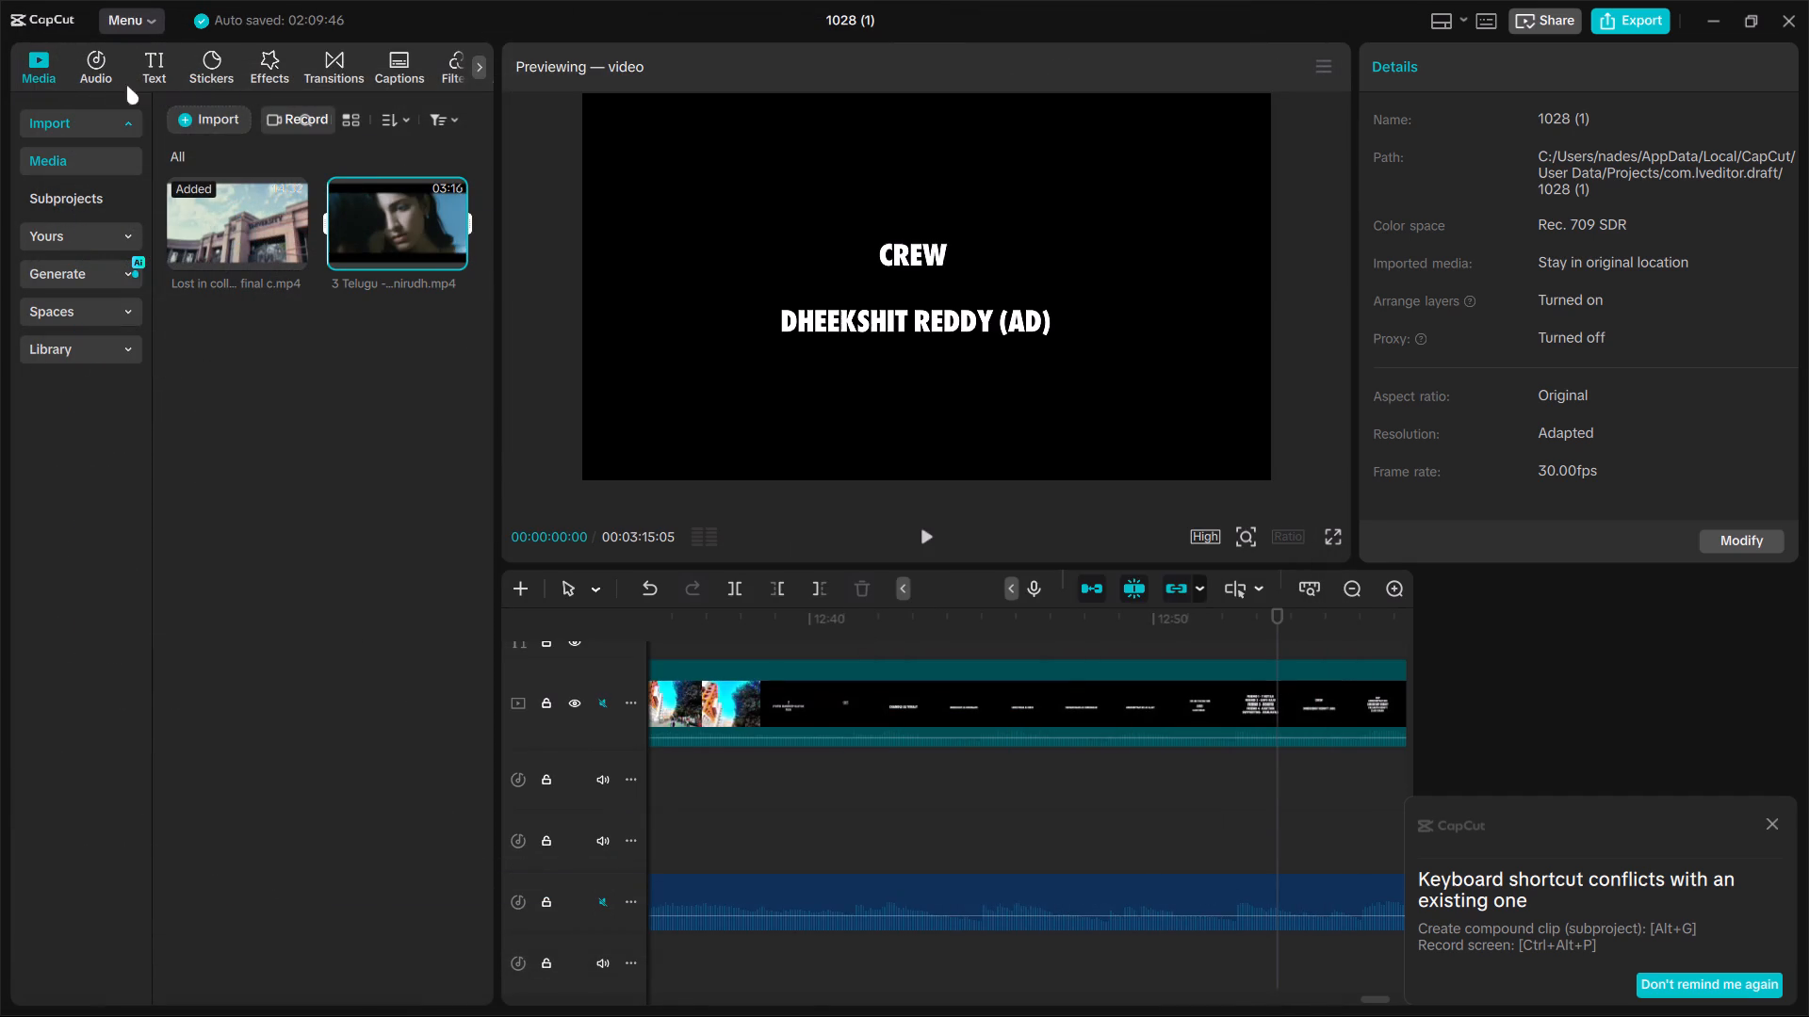
left_click(182, 120)
left_click(77, 112)
scroll(77, 121, "up", 1)
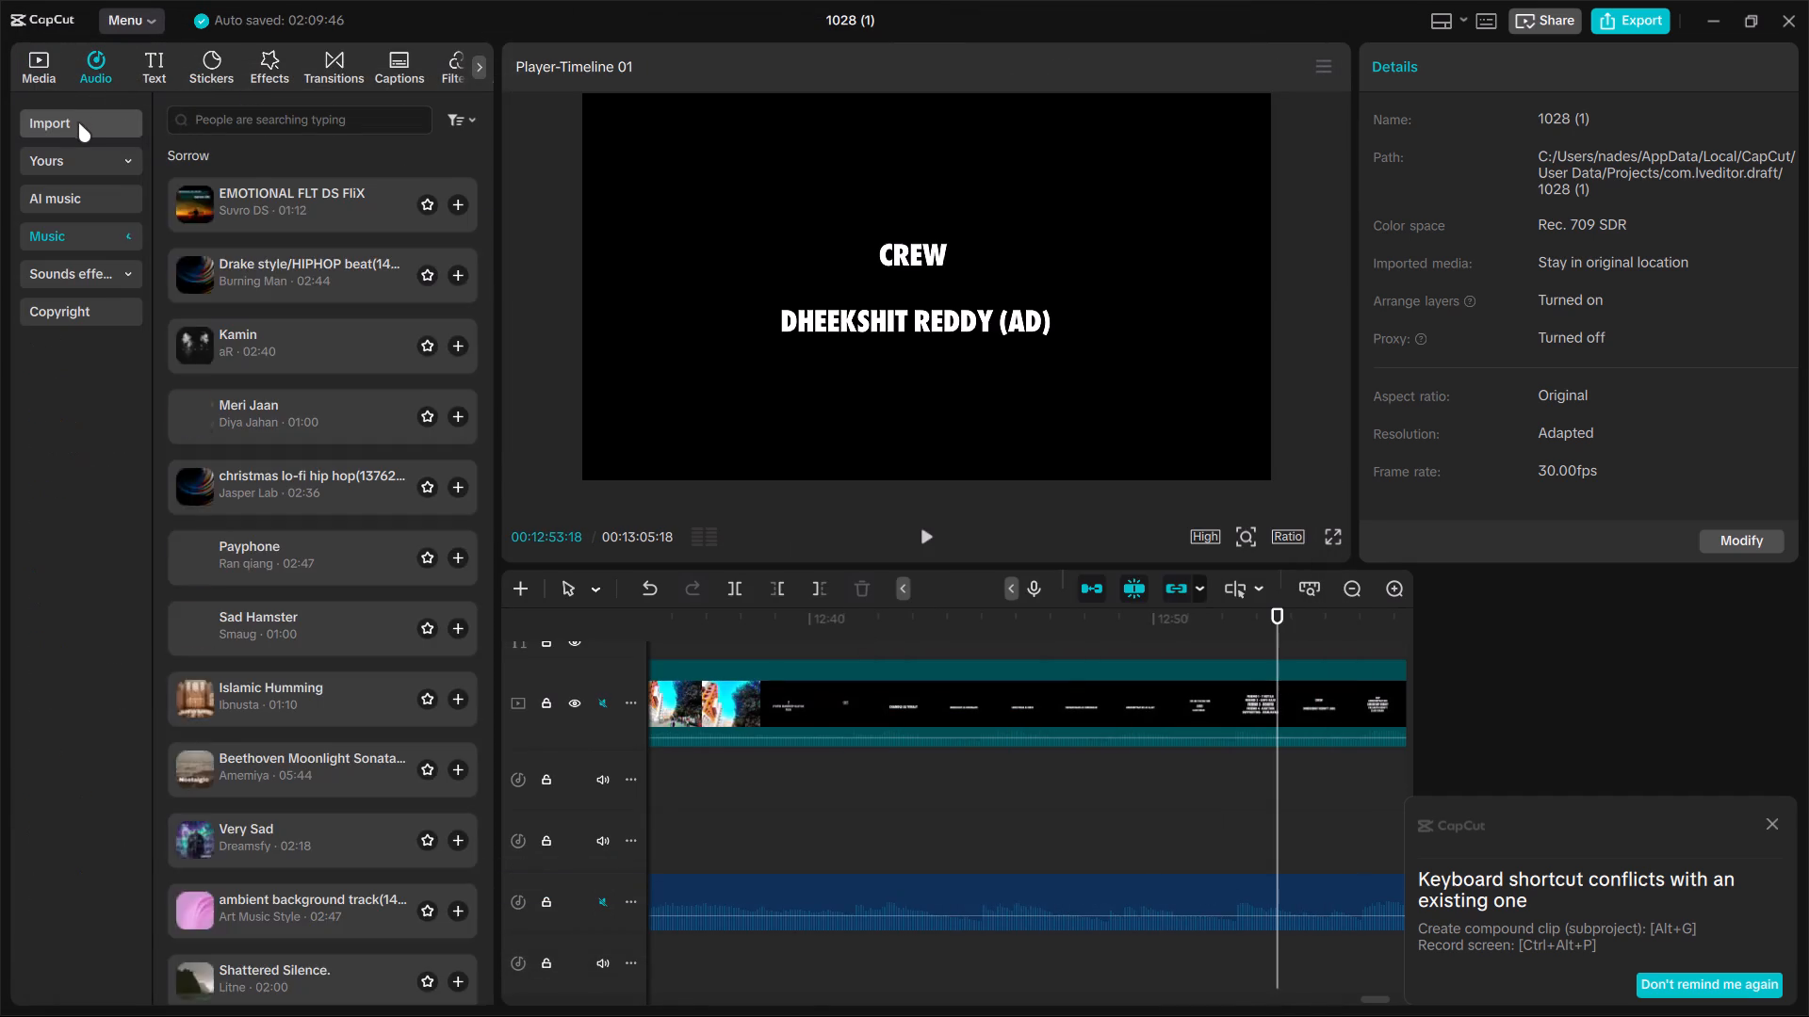
left_click(78, 122)
left_click(218, 126)
left_click(239, 117)
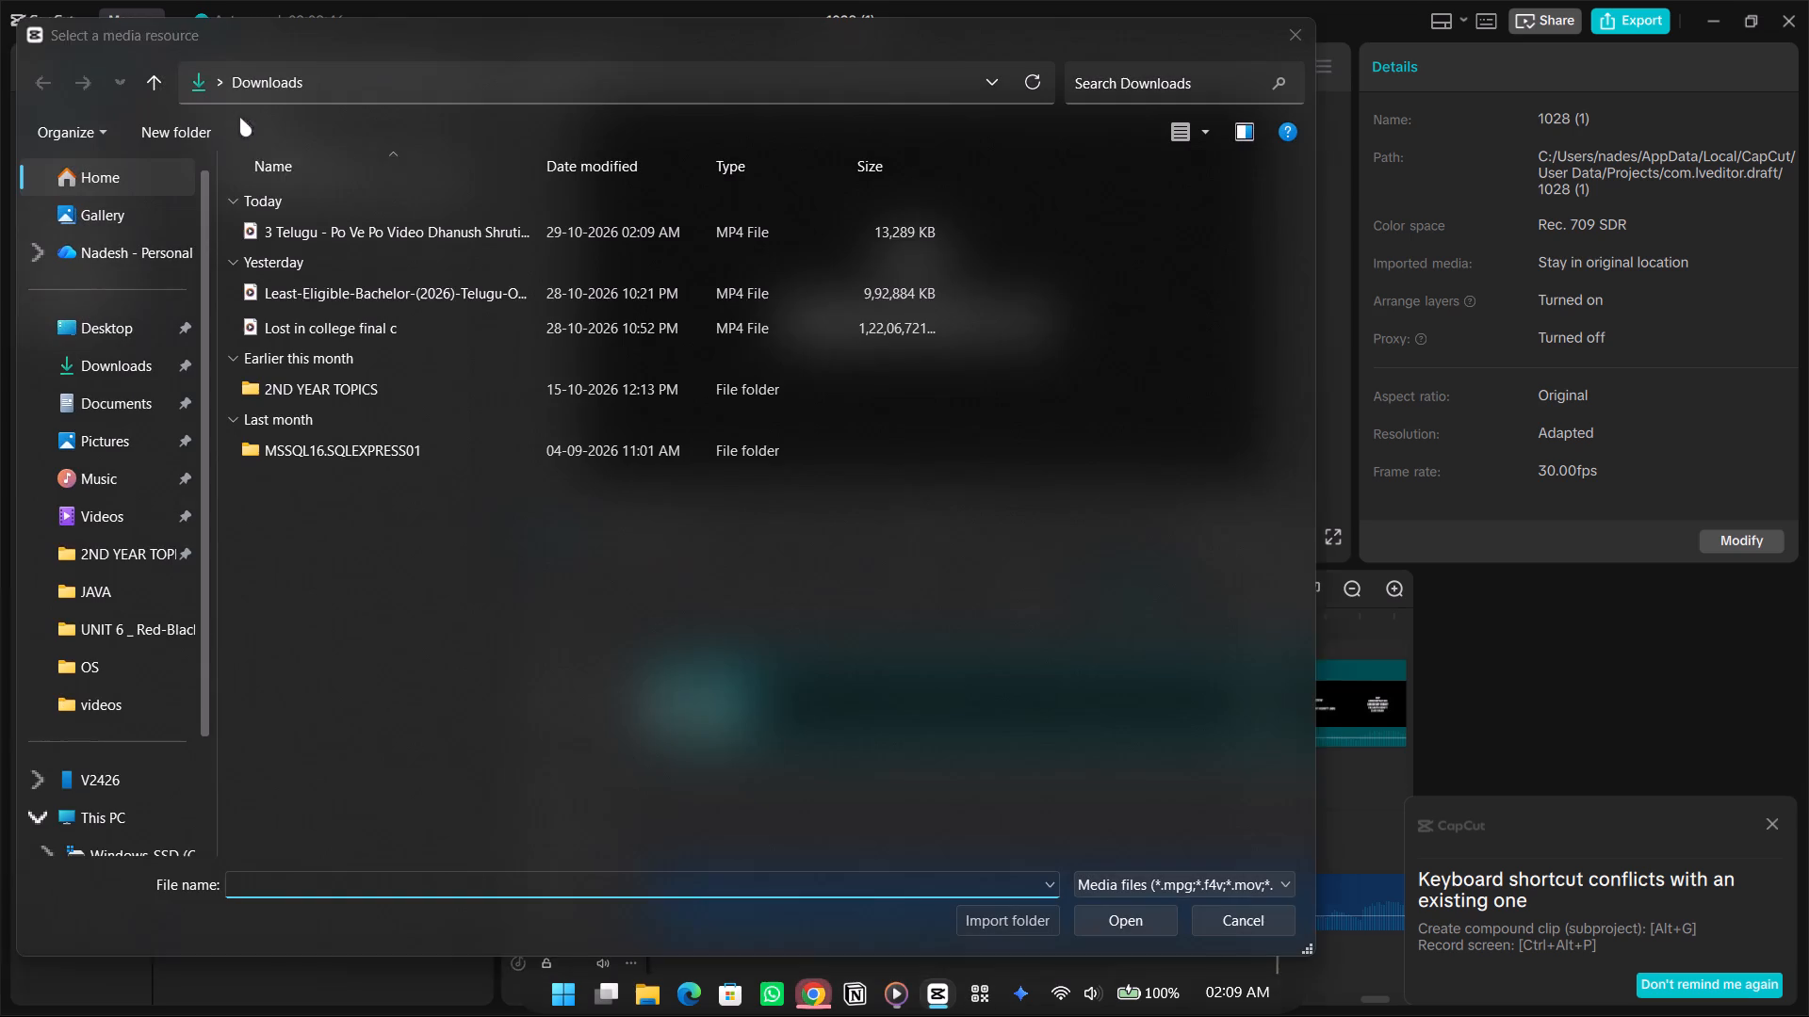
double_click(359, 234)
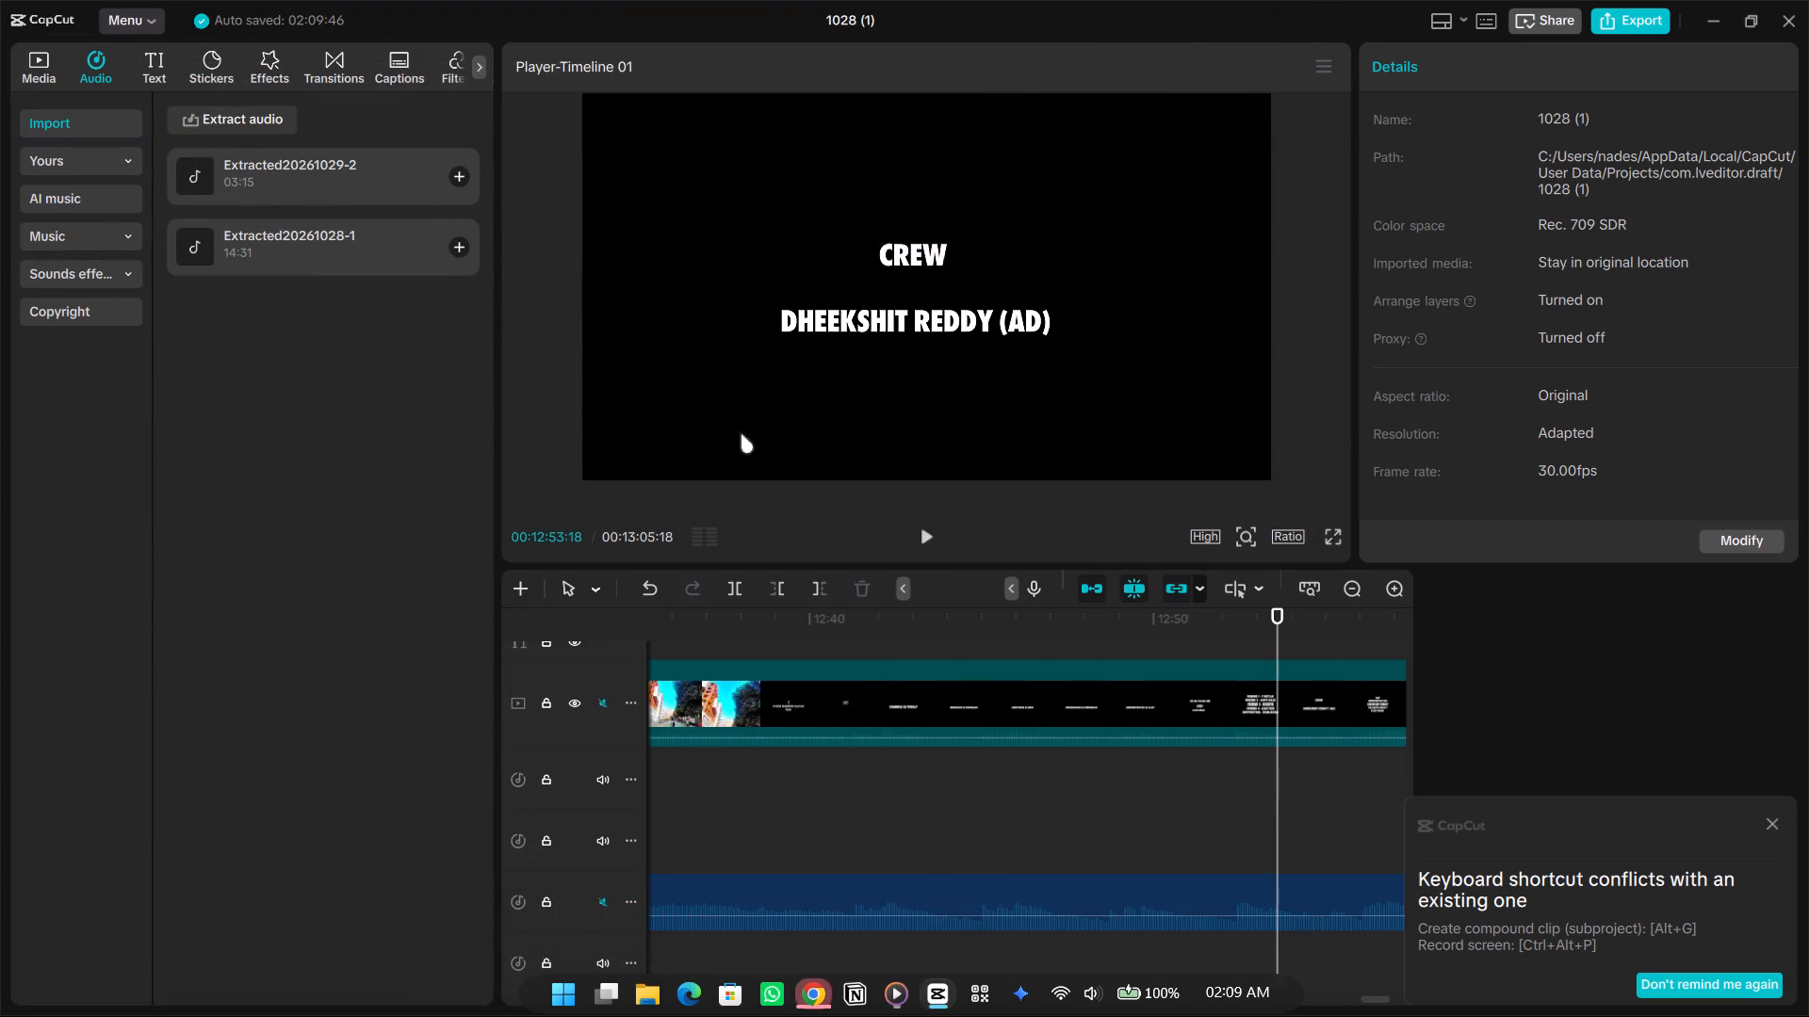
Listen to the newly extracted Po Ve Po audio, Extracted20261029-2.
left_click(308, 169)
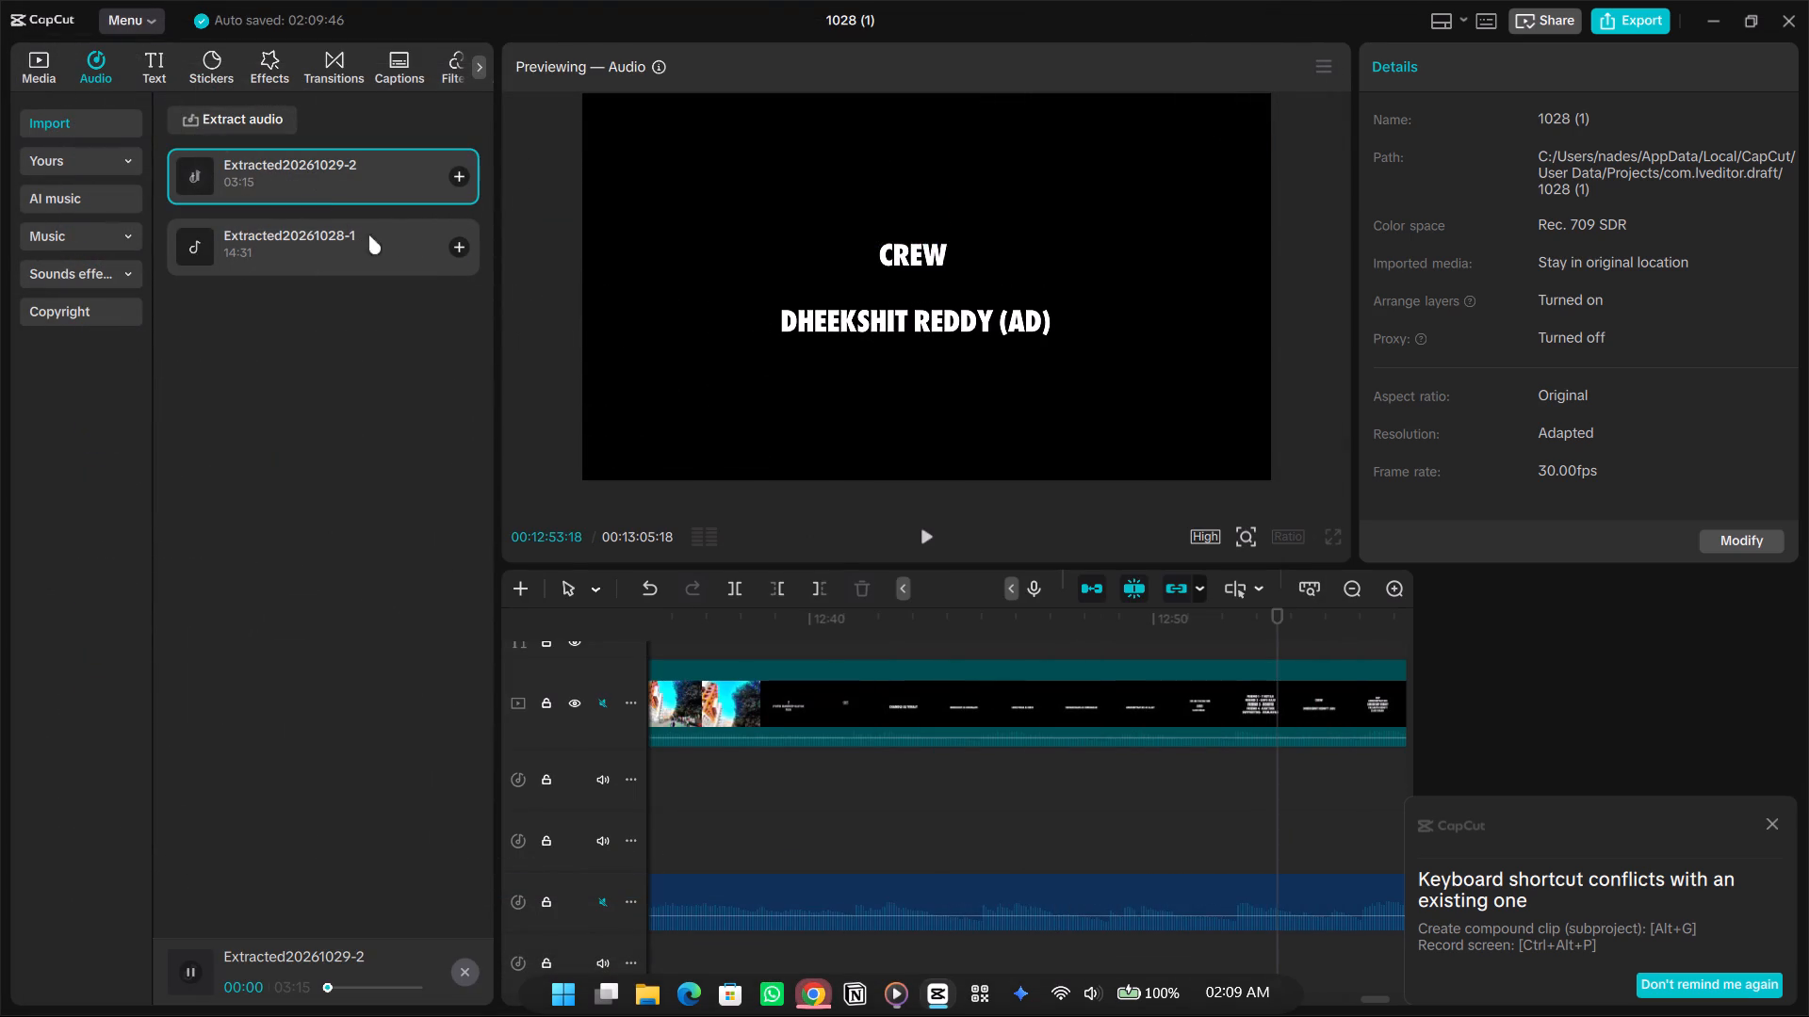
left_click(983, 794)
left_click_drag(983, 794, 974, 789)
left_click_drag(1266, 615, 1124, 618)
scroll(929, 710, "up", 1)
left_click(1069, 762)
left_click_drag(1086, 508, 1672, 365)
left_click_drag(1658, 343, 1641, 423)
left_click_drag(1594, 438, 1579, 438)
left_click(1413, 464)
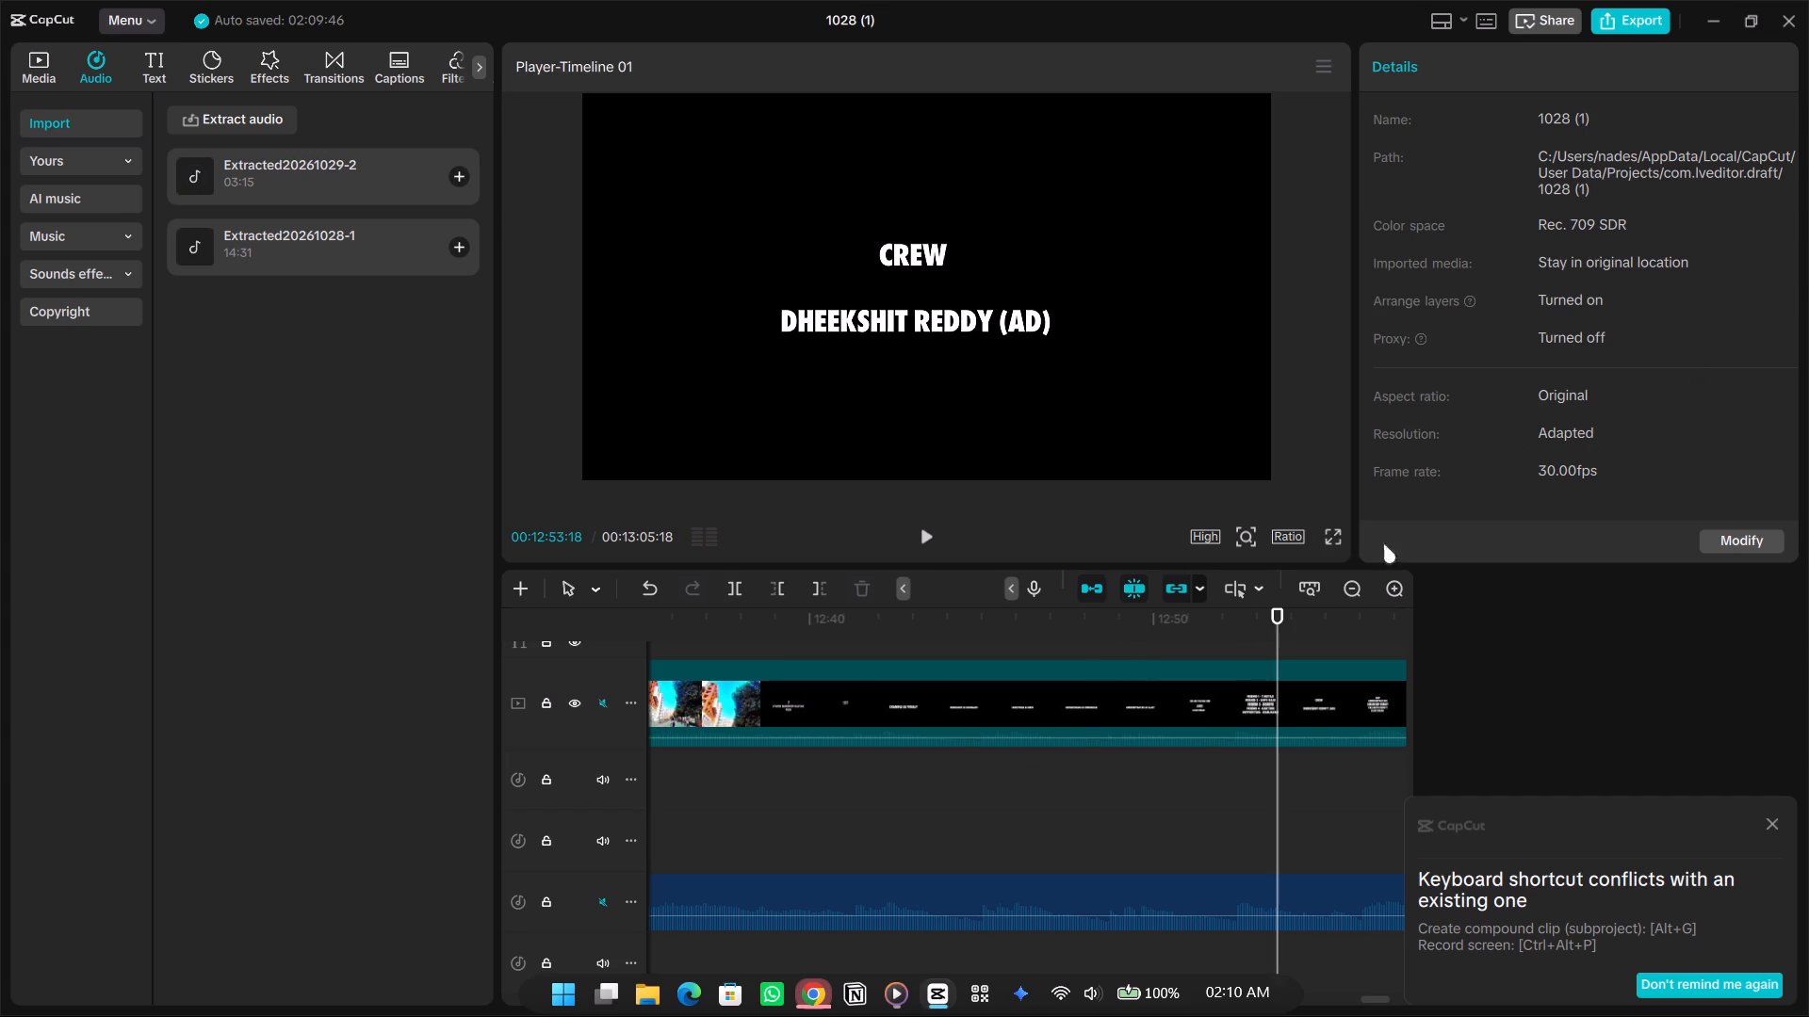
Split the film's extracted audio at 00:12:07:02, during the THE EMBRACED title.
left_click_drag(1280, 619, 695, 645)
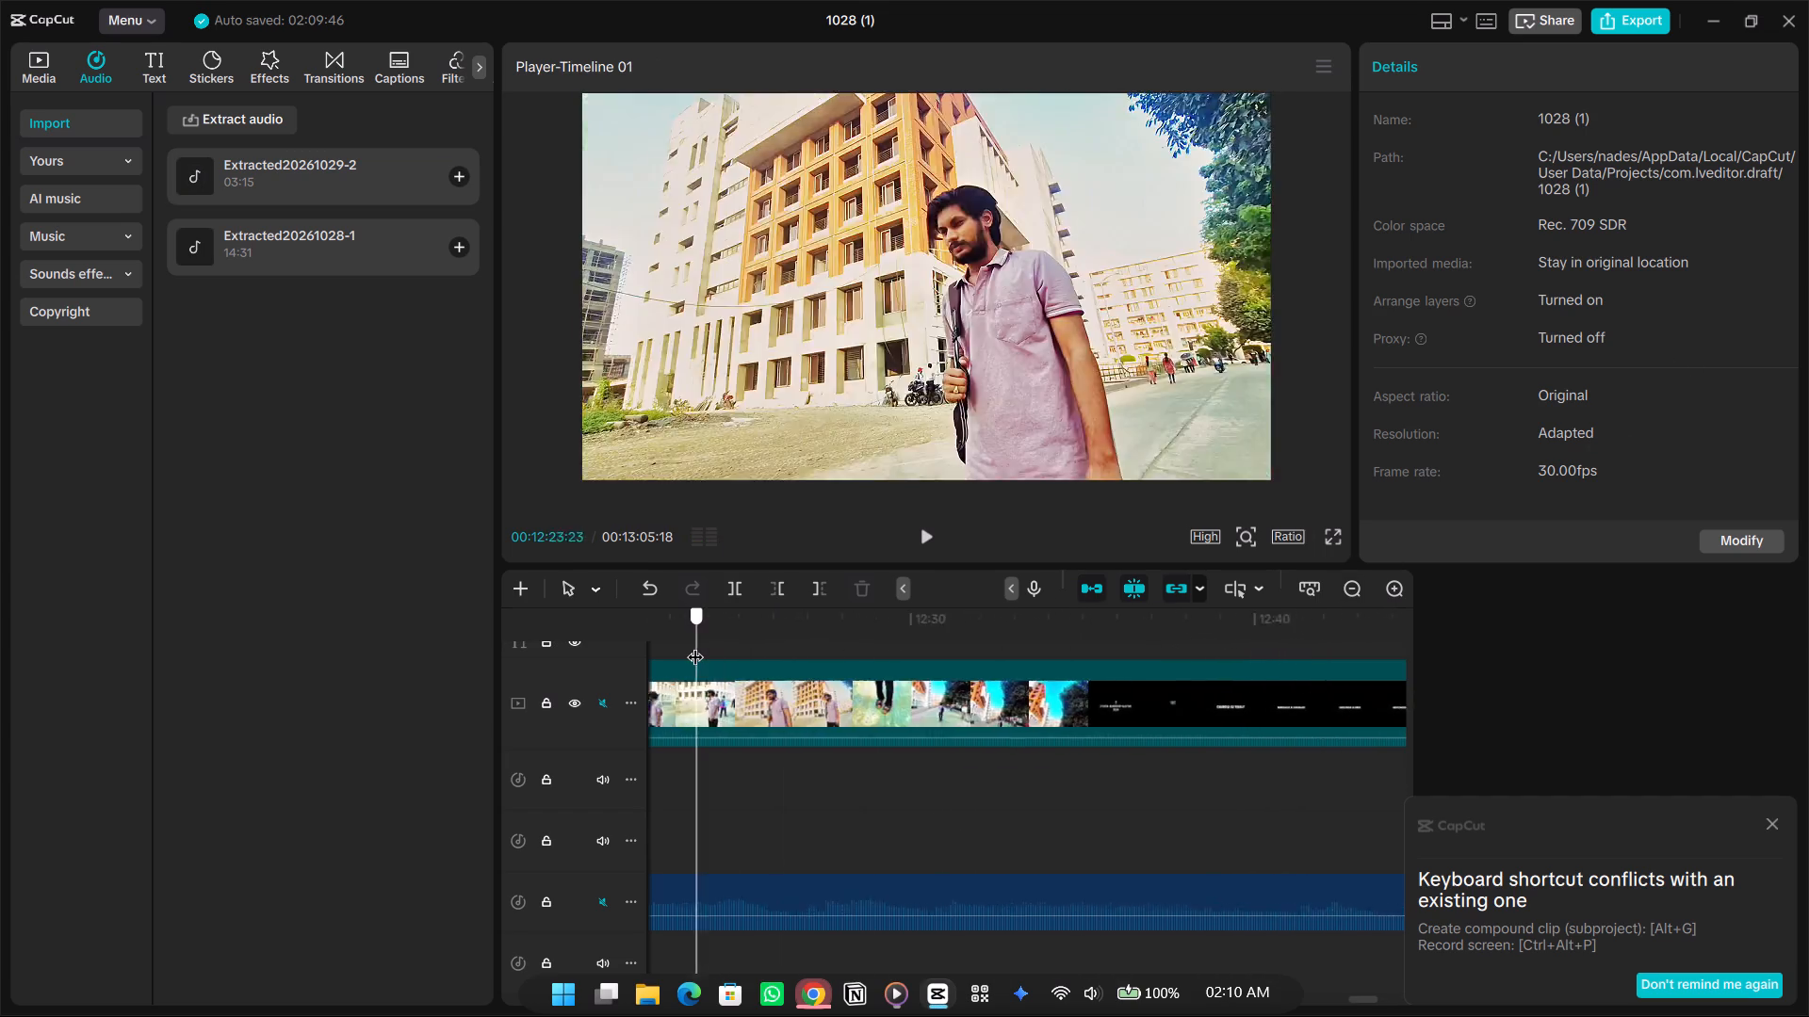
left_click_drag(695, 645, 746, 668)
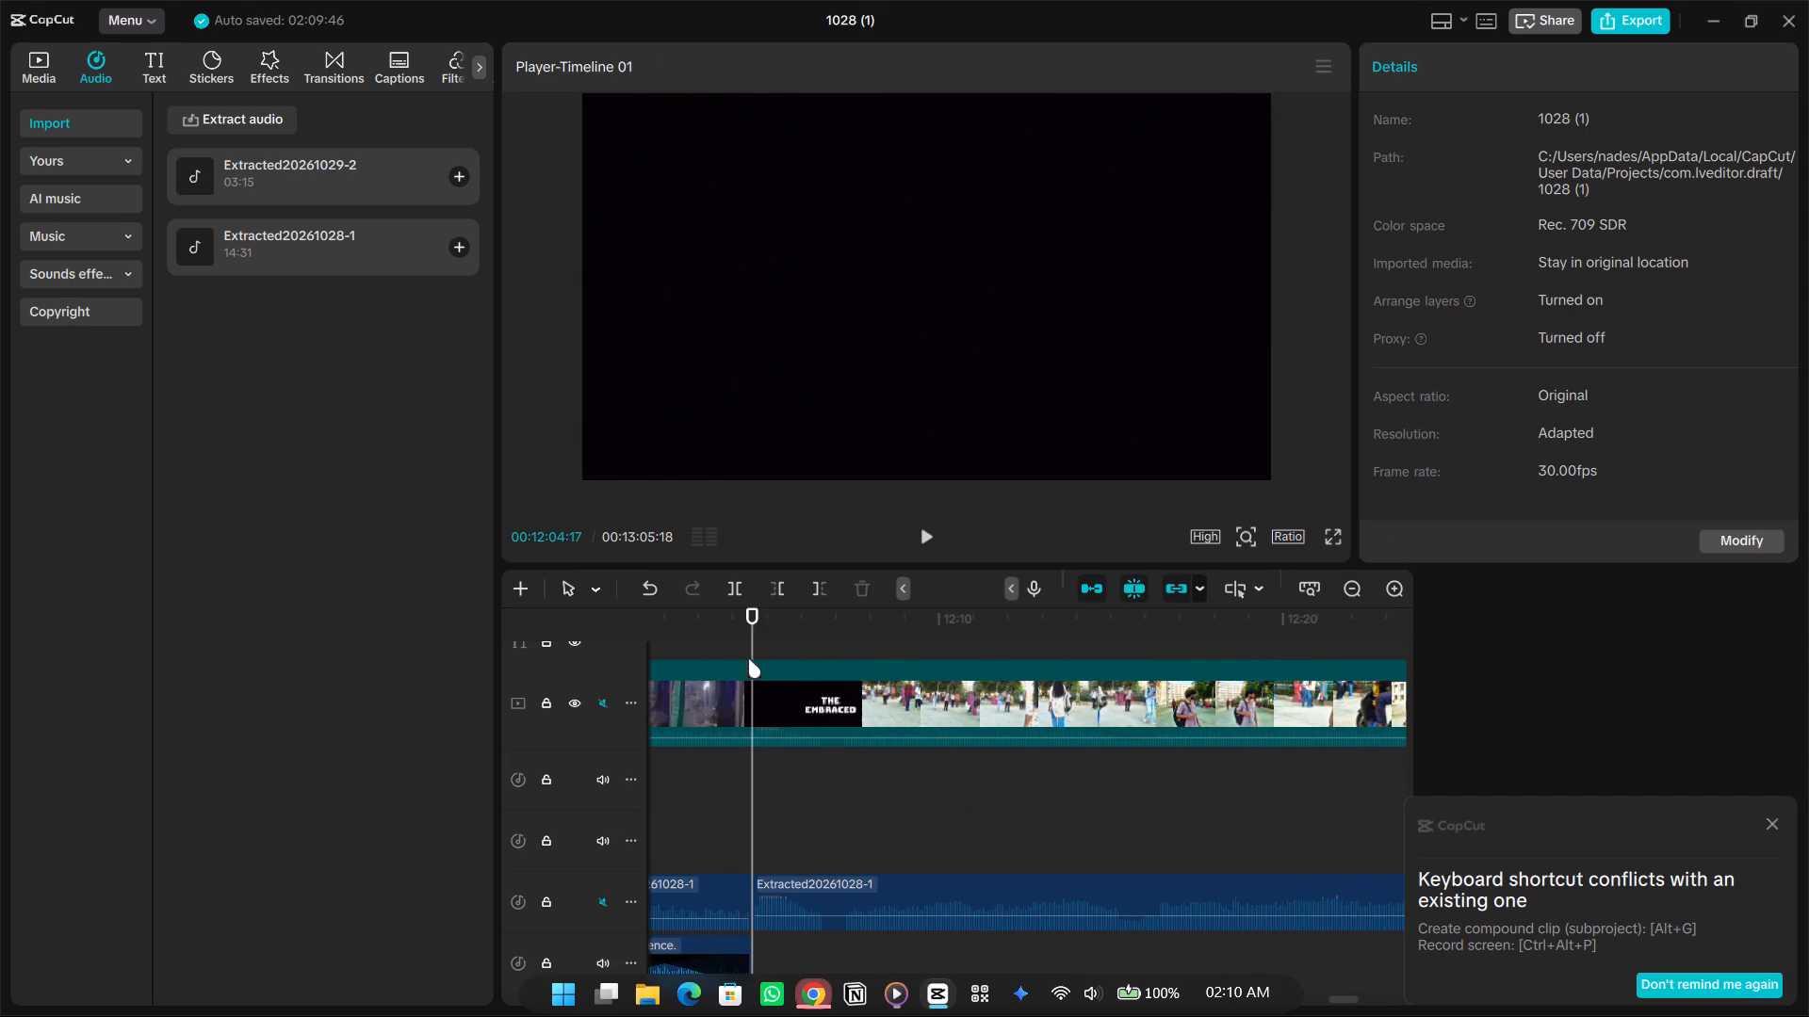
key("space")
key("space")
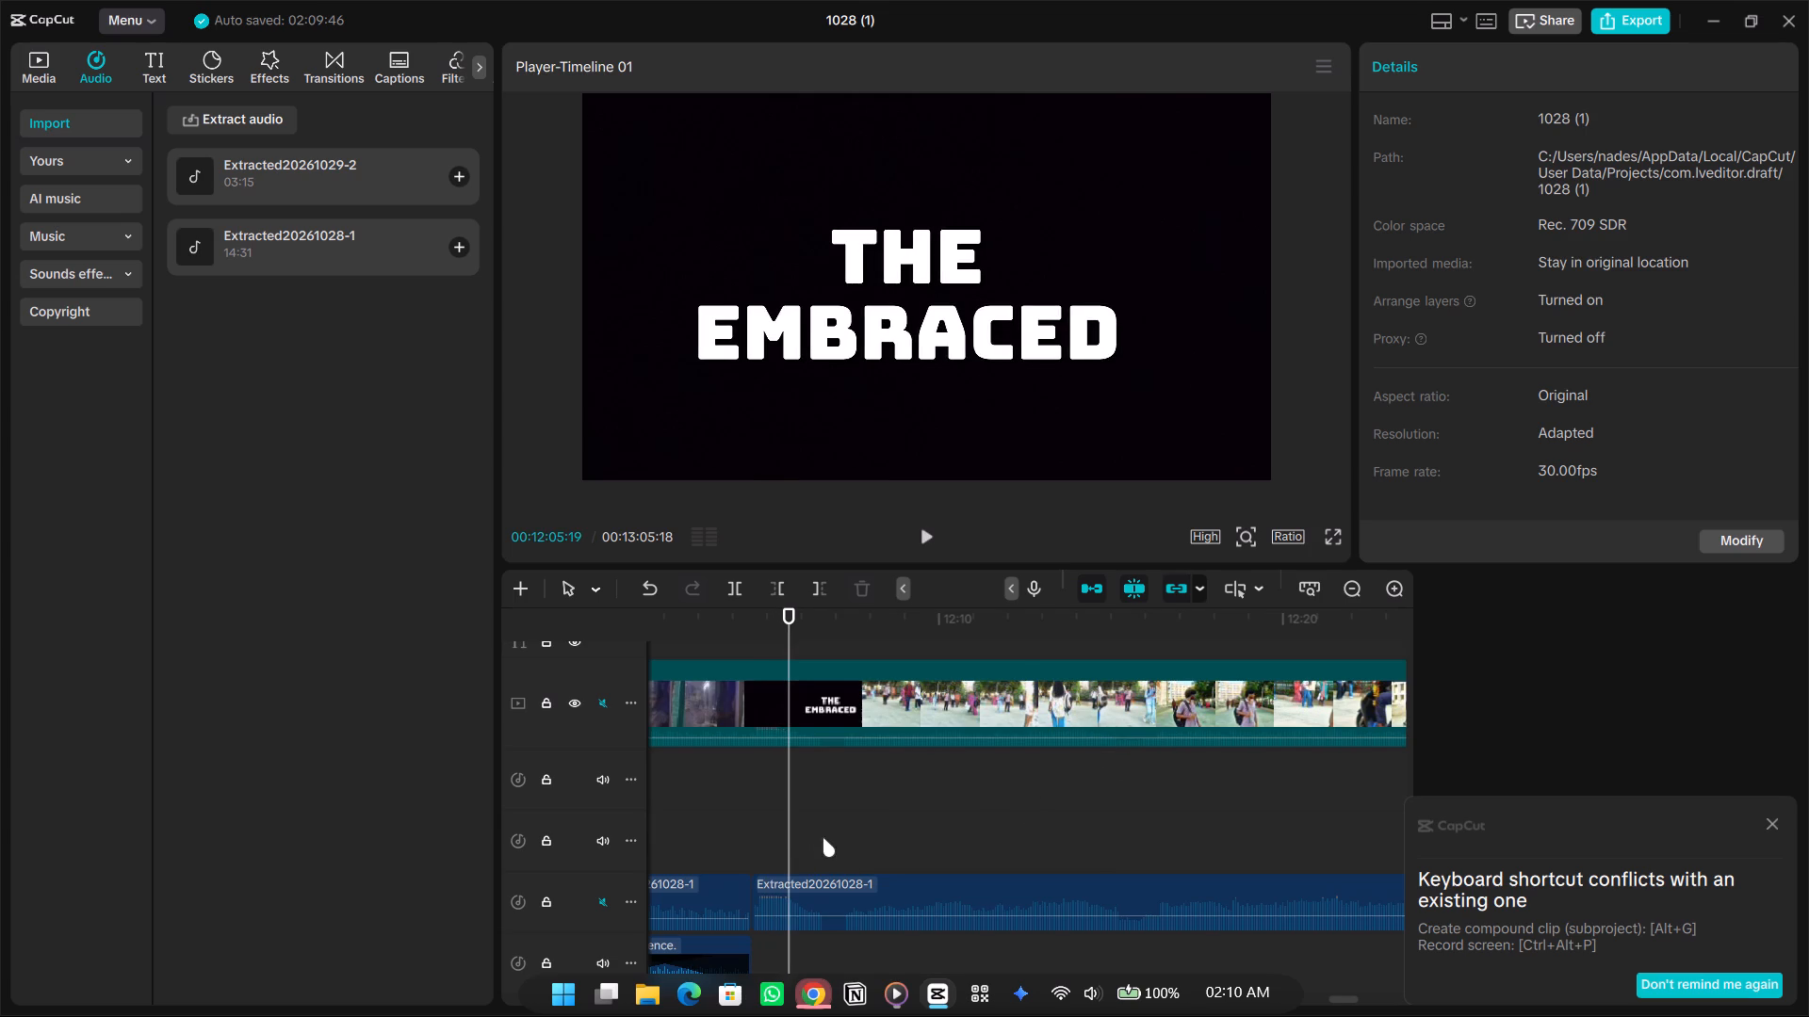
left_click(830, 834)
left_click_drag(830, 834, 839, 834)
left_click(856, 916)
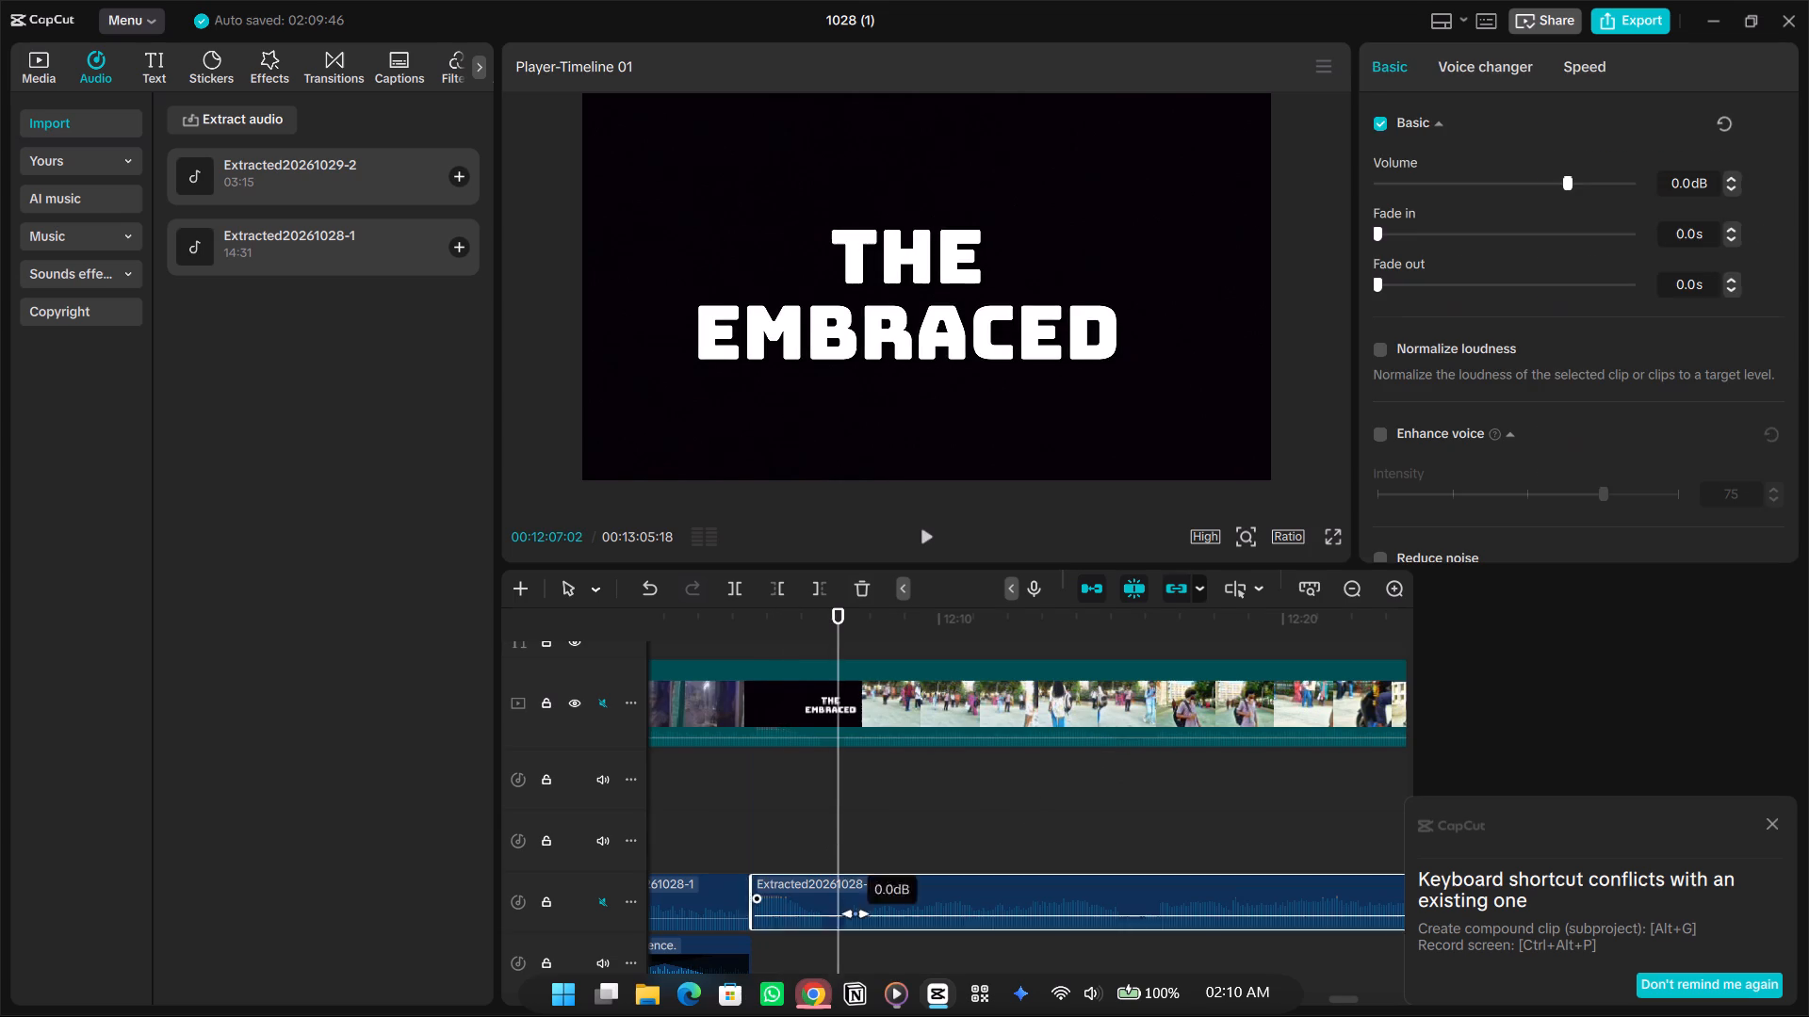
left_click(739, 596)
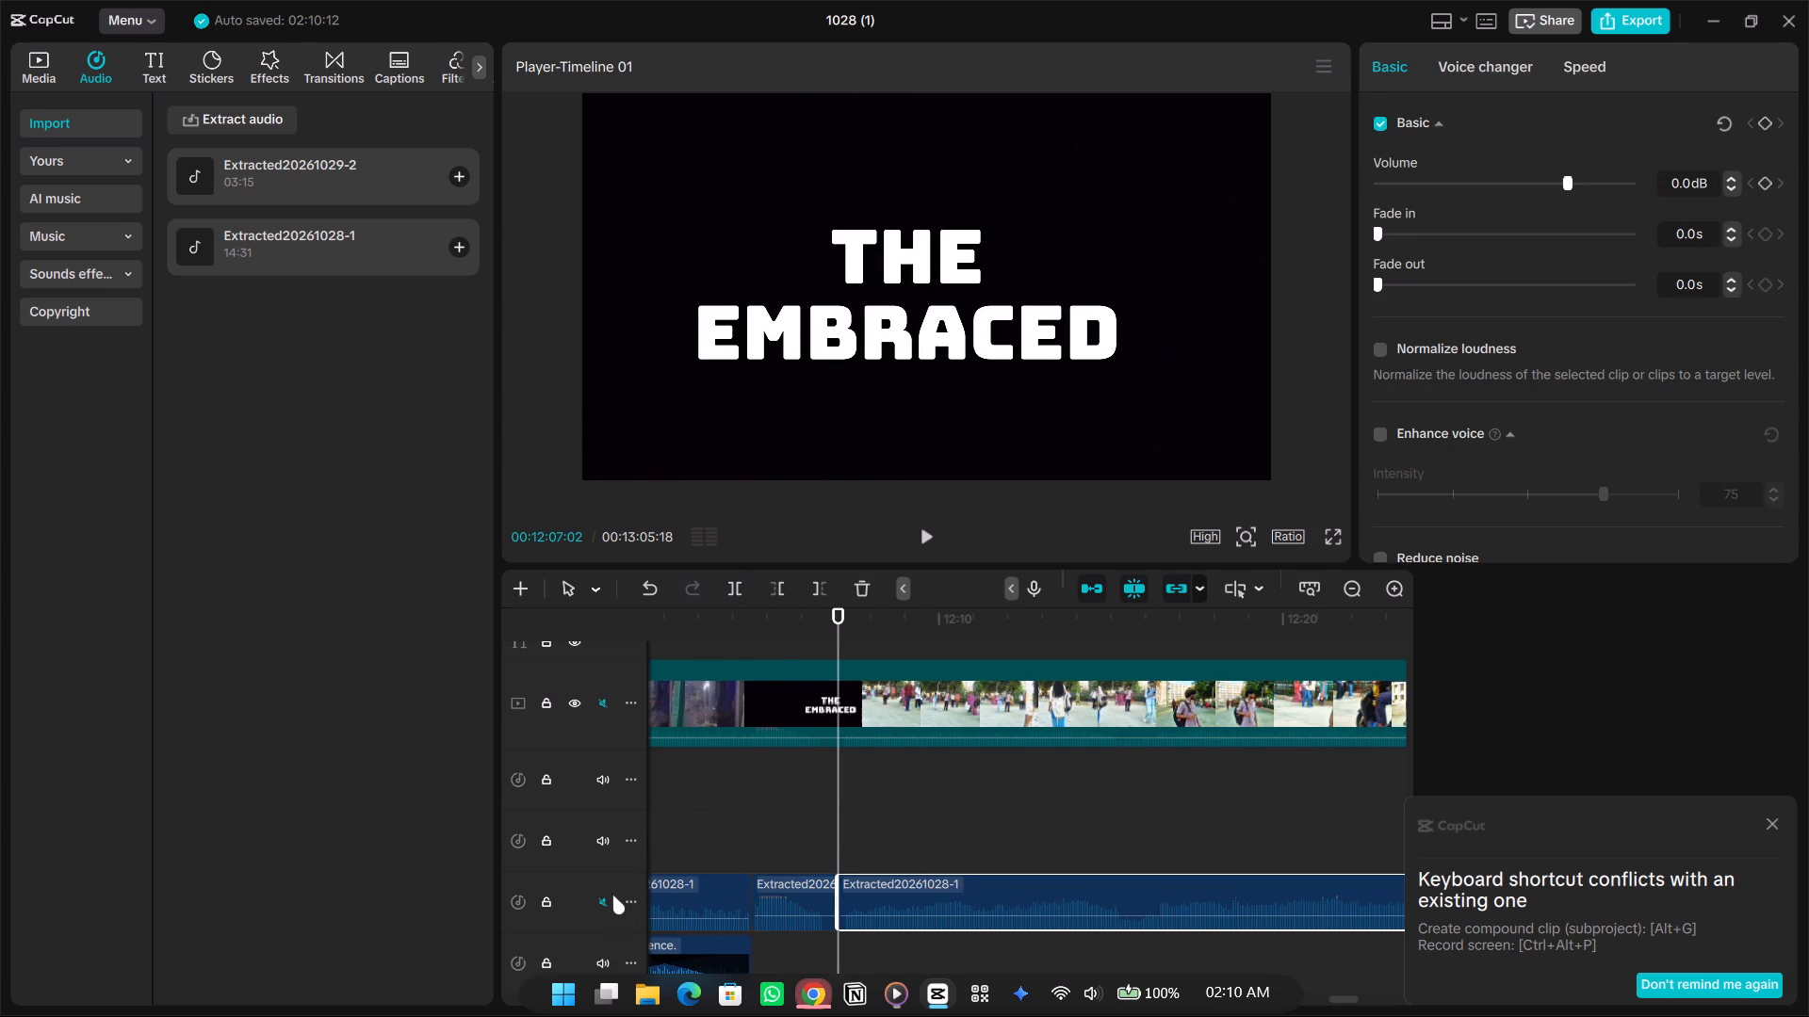
Unmute the film's extracted audio track and listen to the section after the THE EMBRACED title.
left_click(604, 897)
left_click(788, 894)
left_click(929, 898)
key("space")
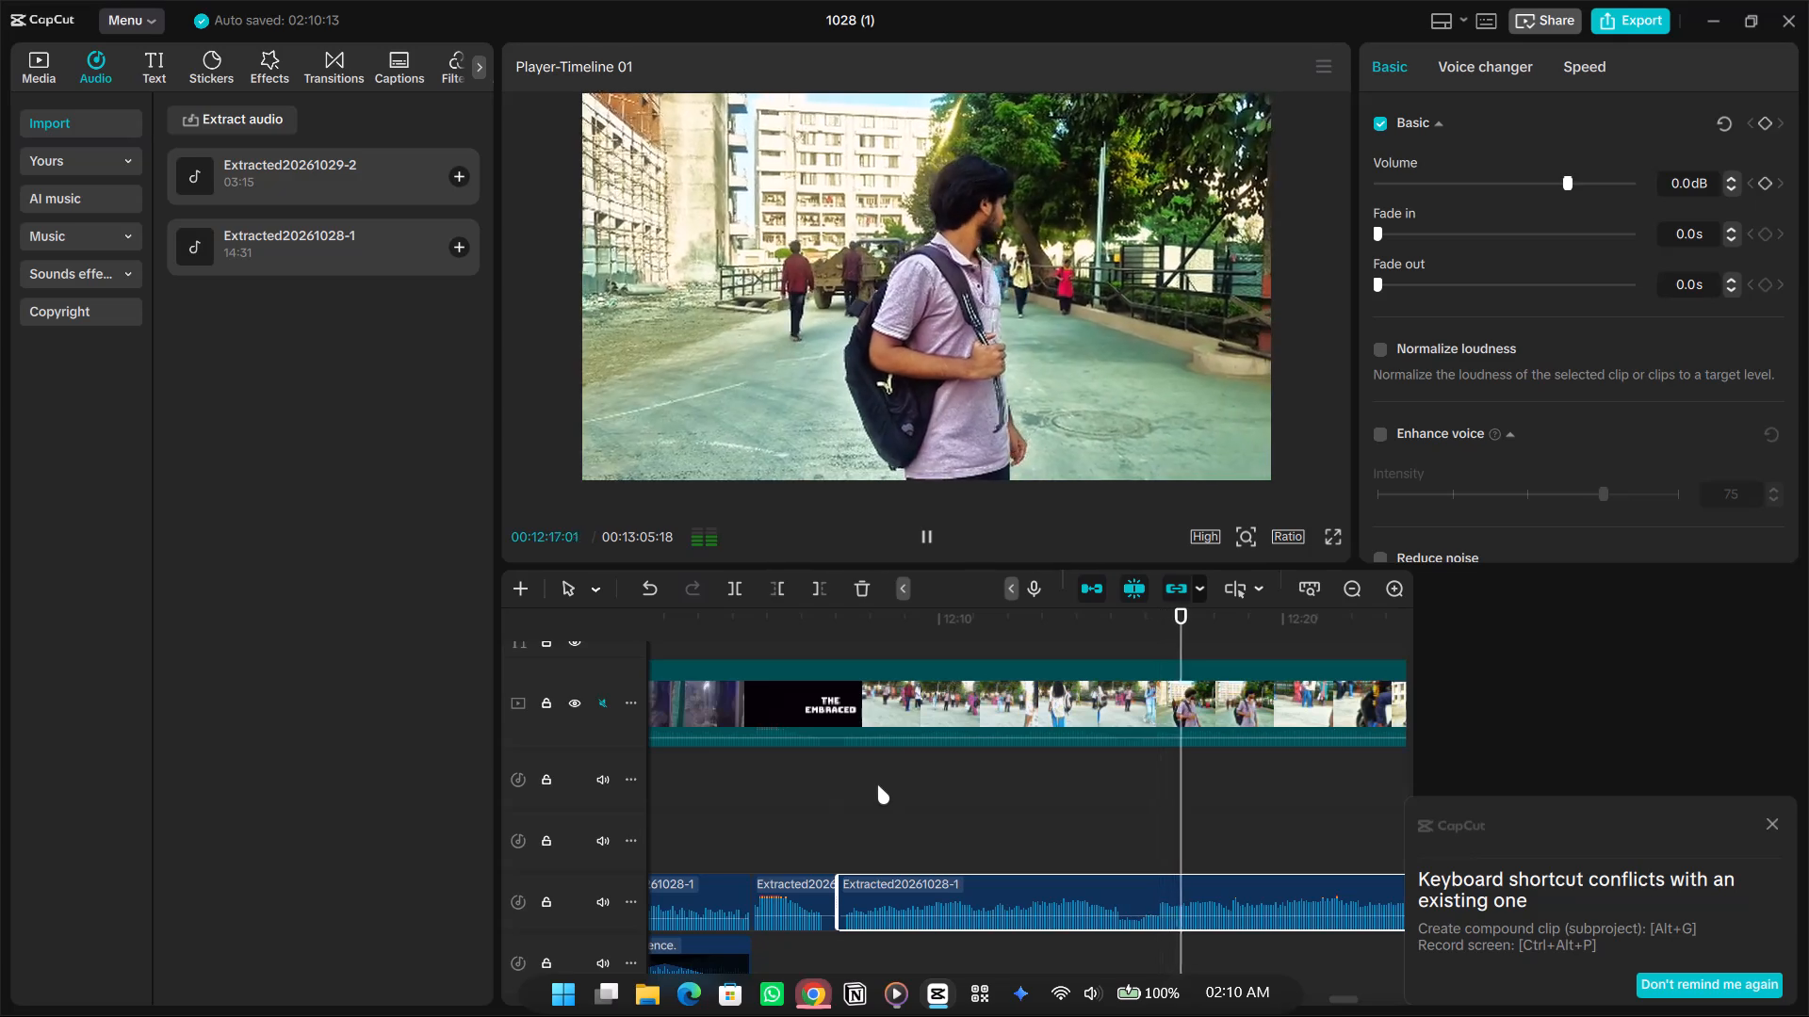
key("space")
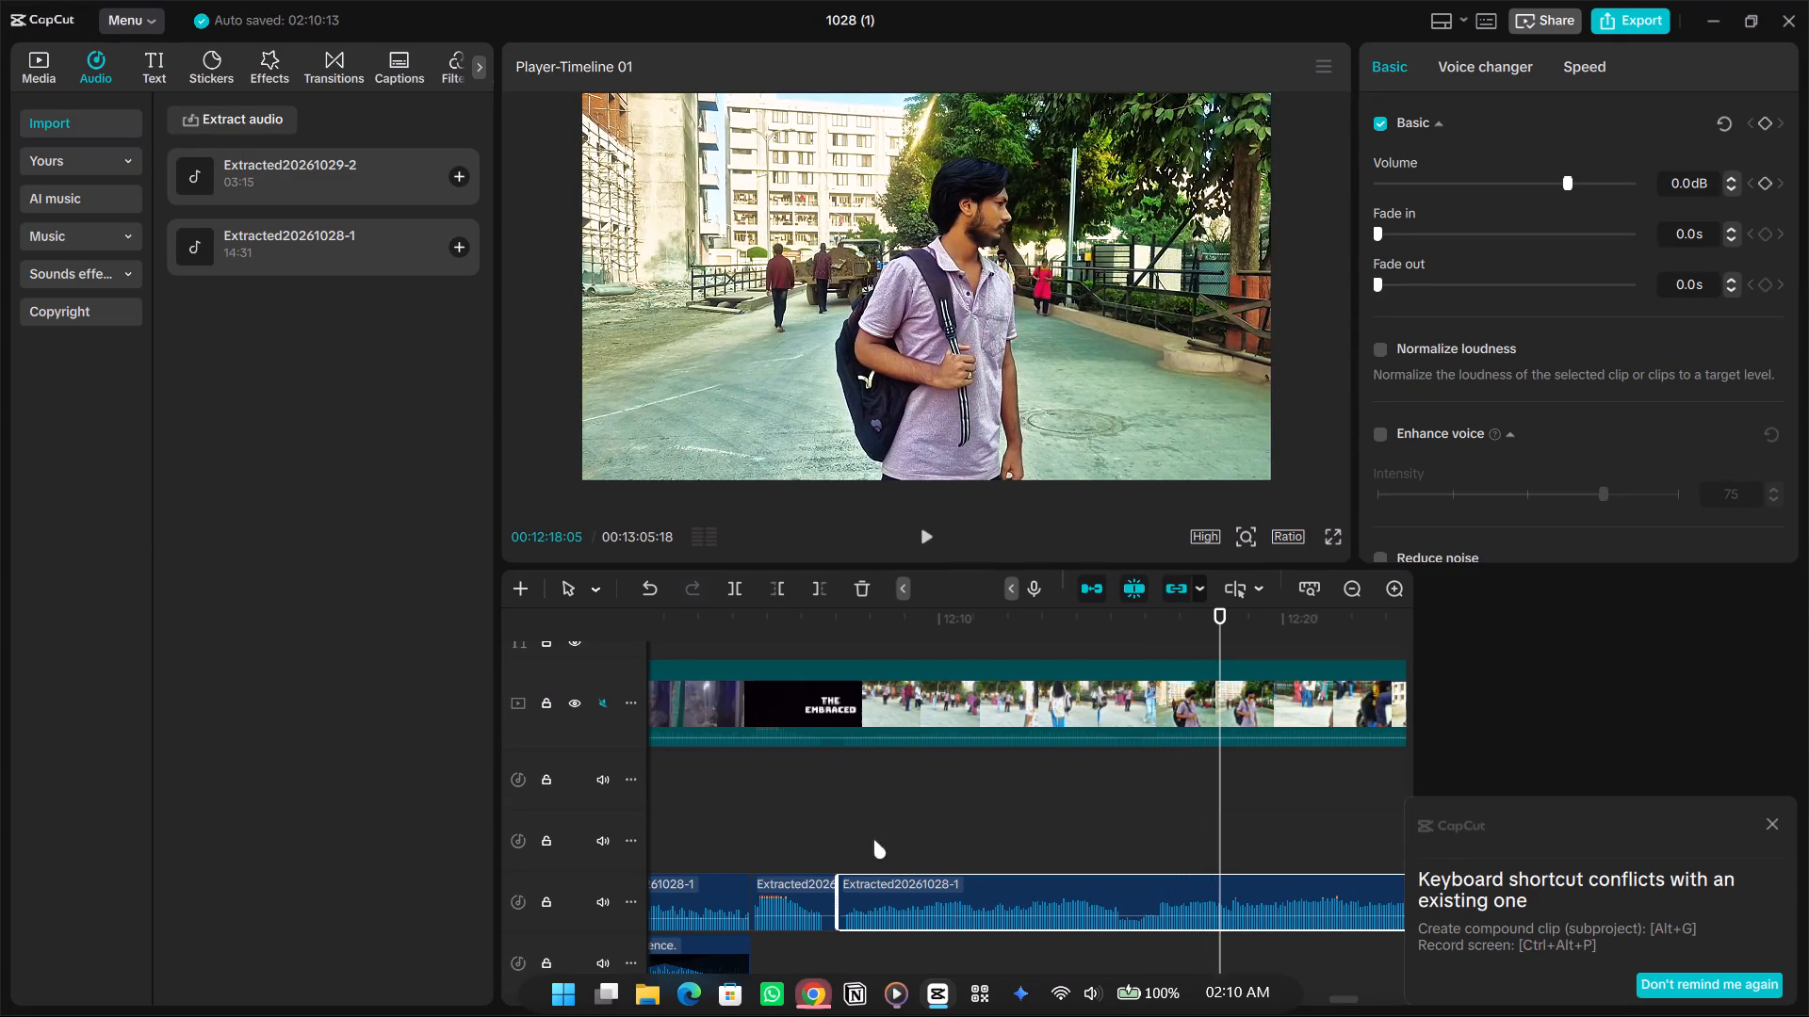
Split the film's extracted audio at 00:12:15:09 and delete the section between that cut and the 00:12:07:02 cut.
left_click(1121, 801)
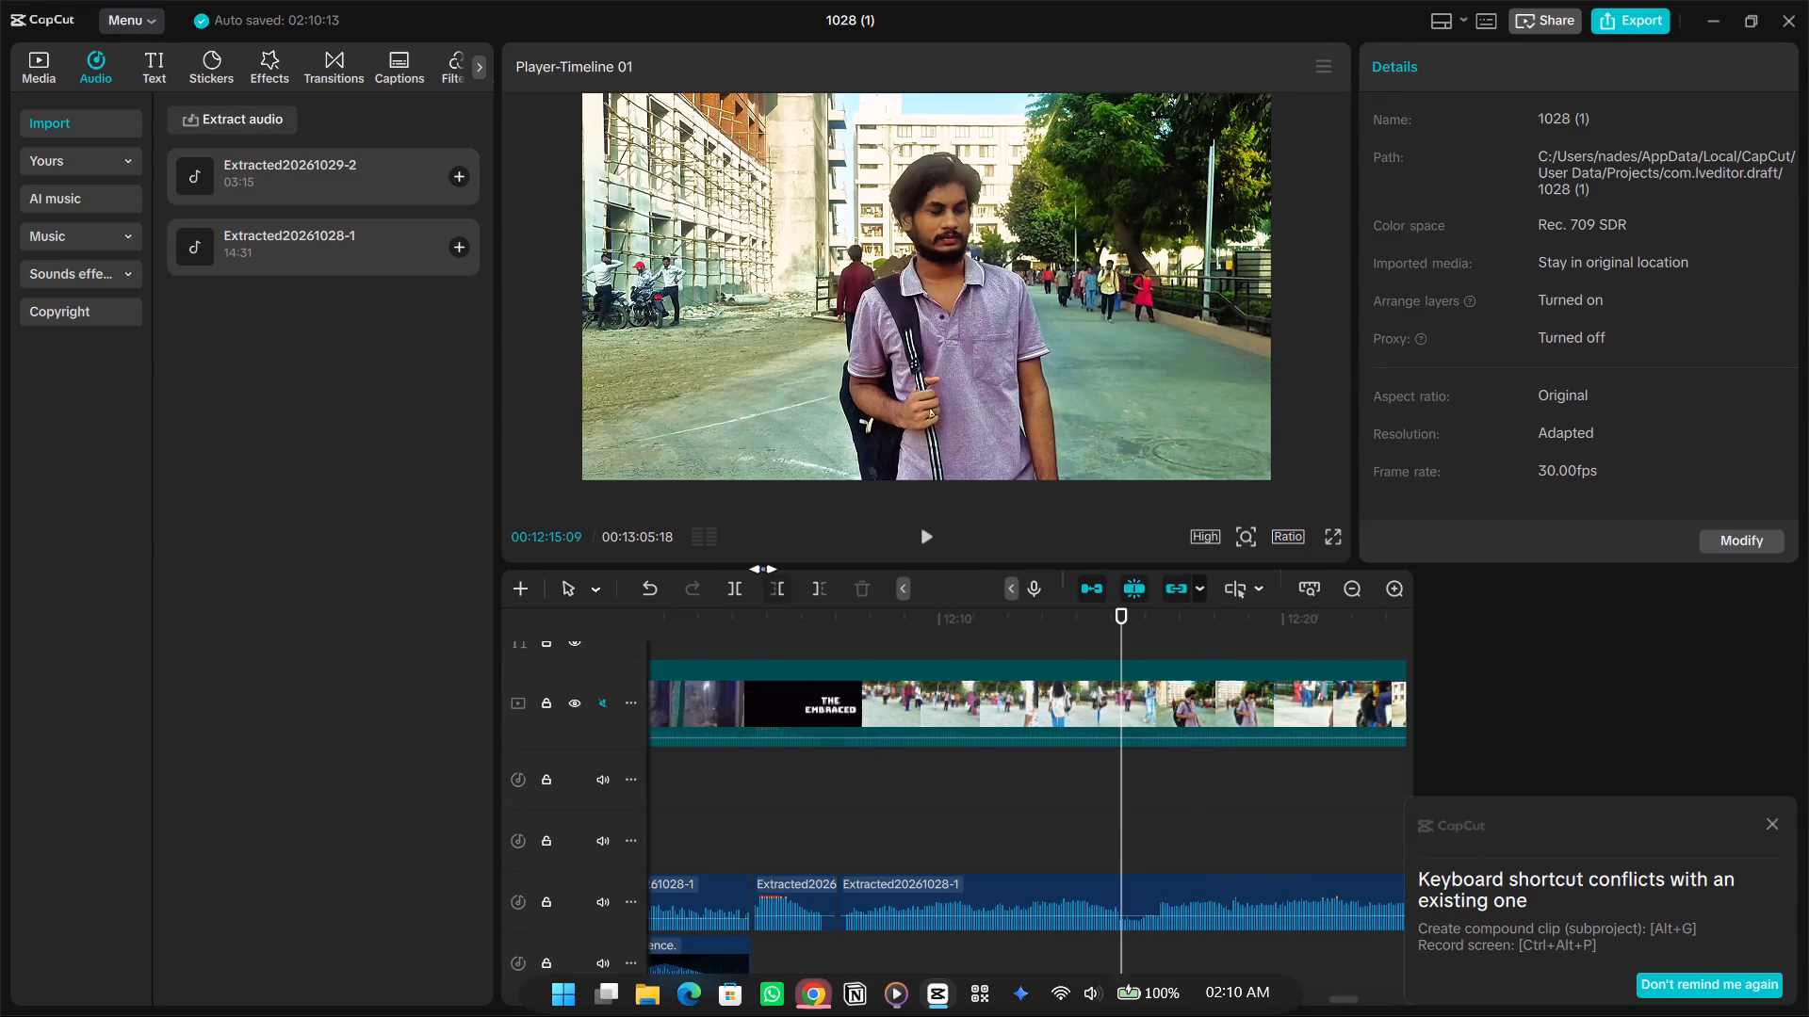
left_click(726, 591)
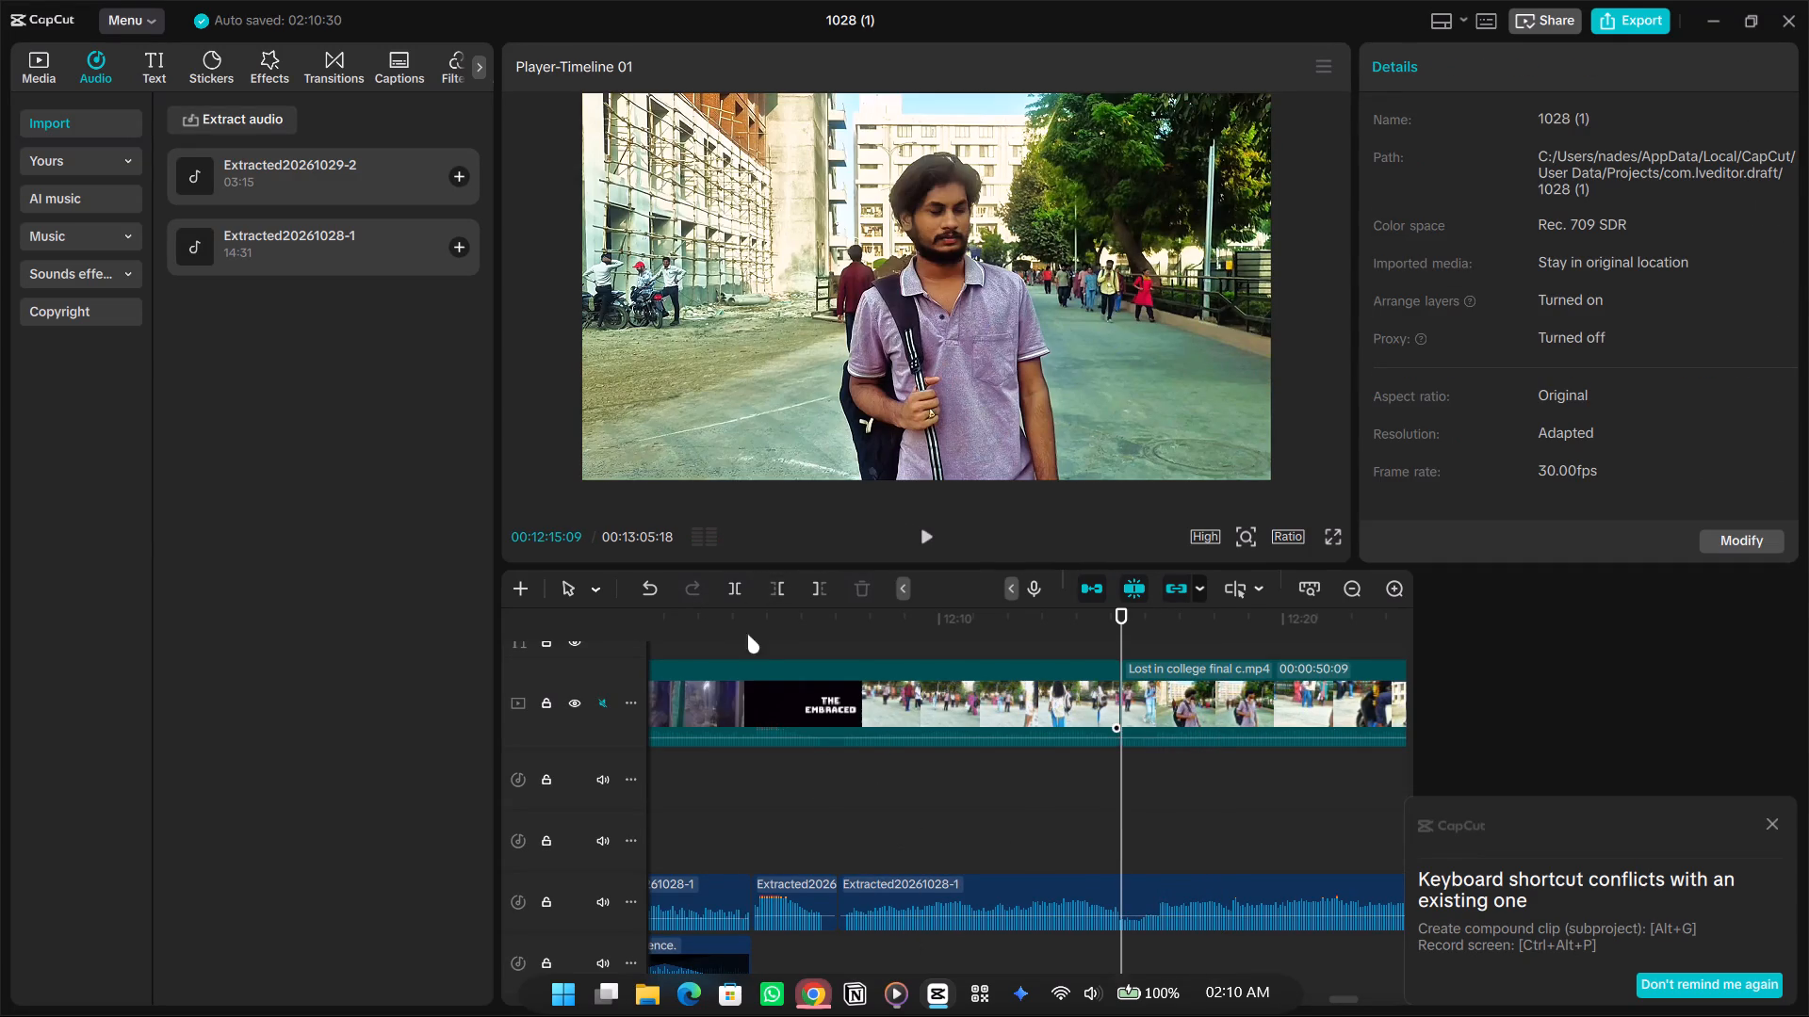
left_click(657, 582)
left_click(935, 932)
left_click(945, 921)
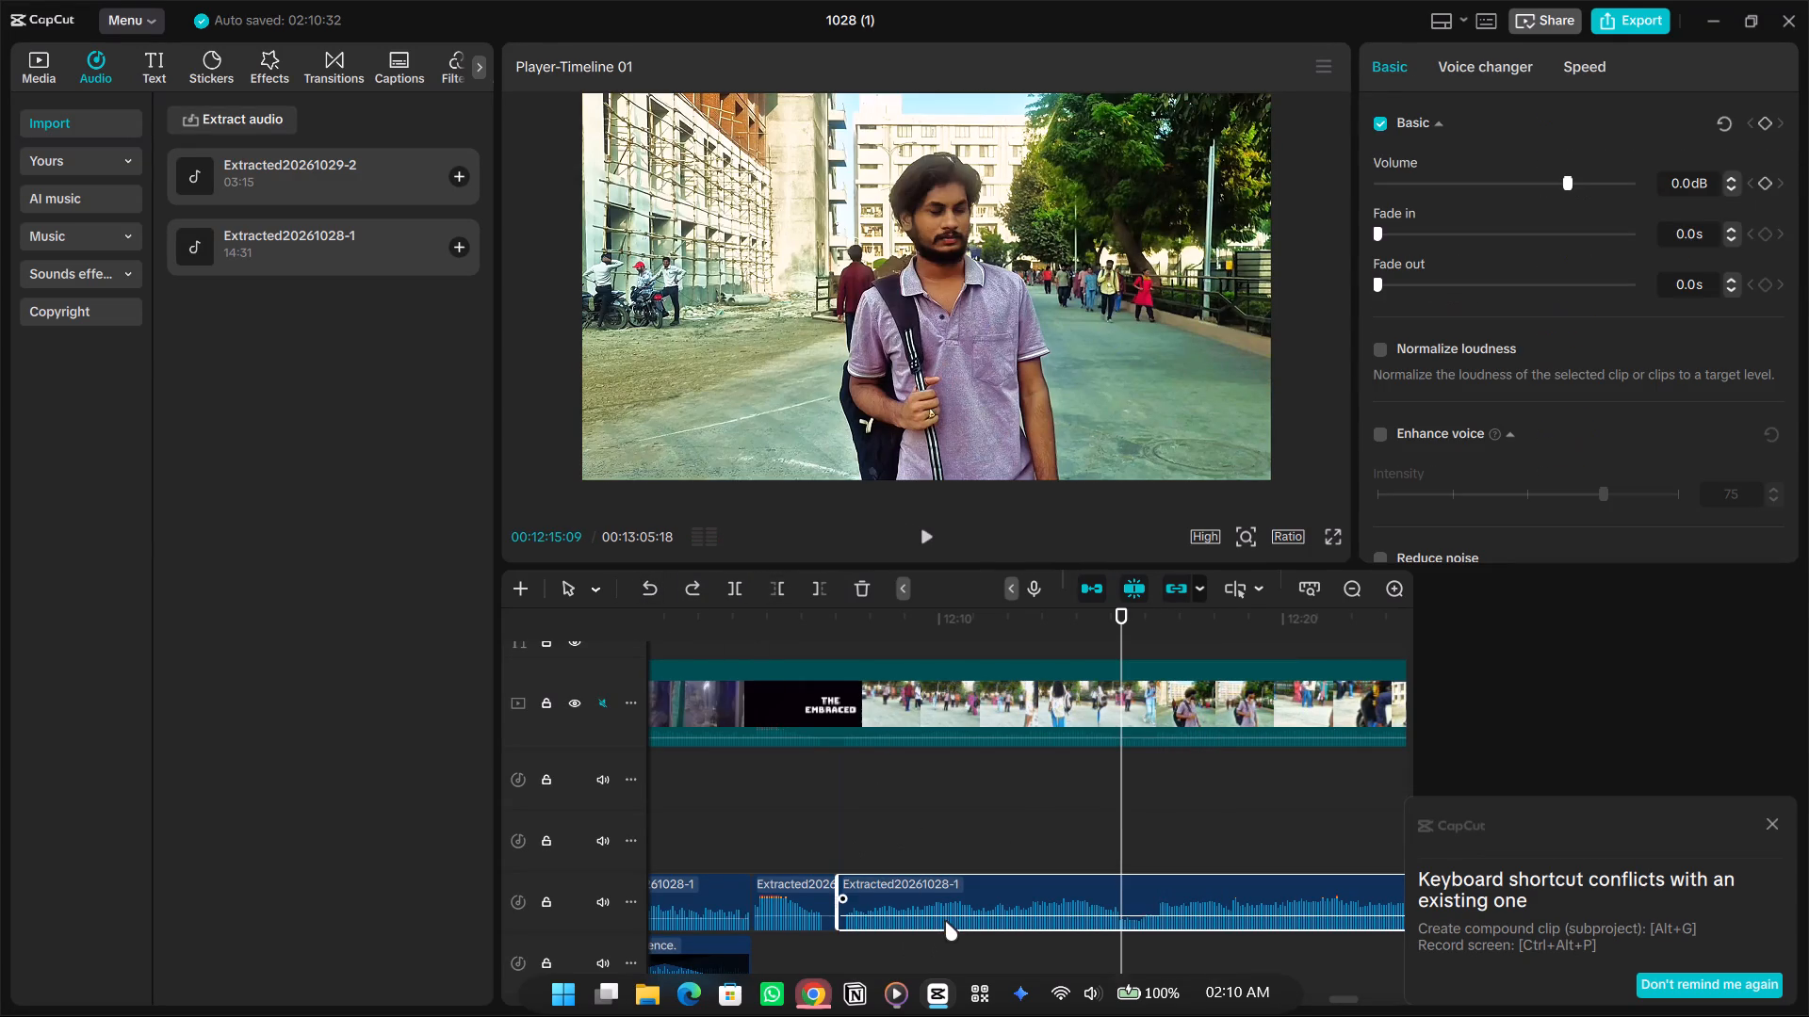
left_click(725, 581)
left_click(956, 881)
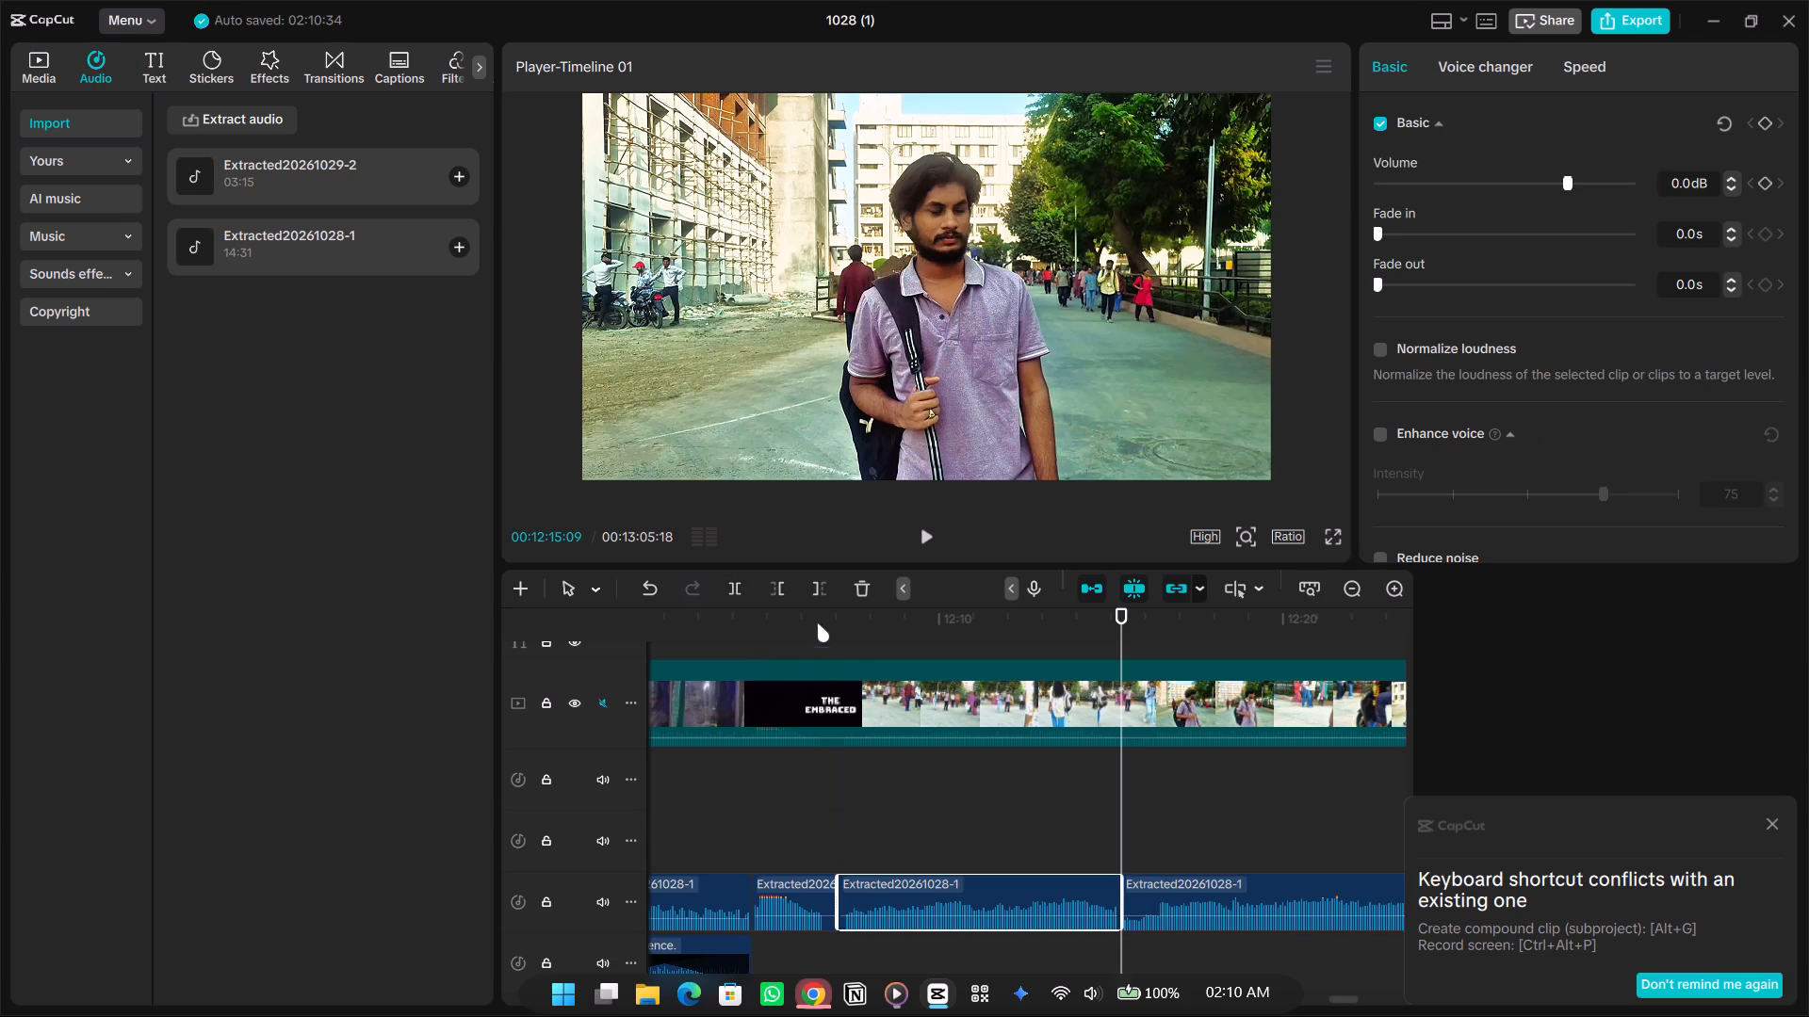
left_click(861, 589)
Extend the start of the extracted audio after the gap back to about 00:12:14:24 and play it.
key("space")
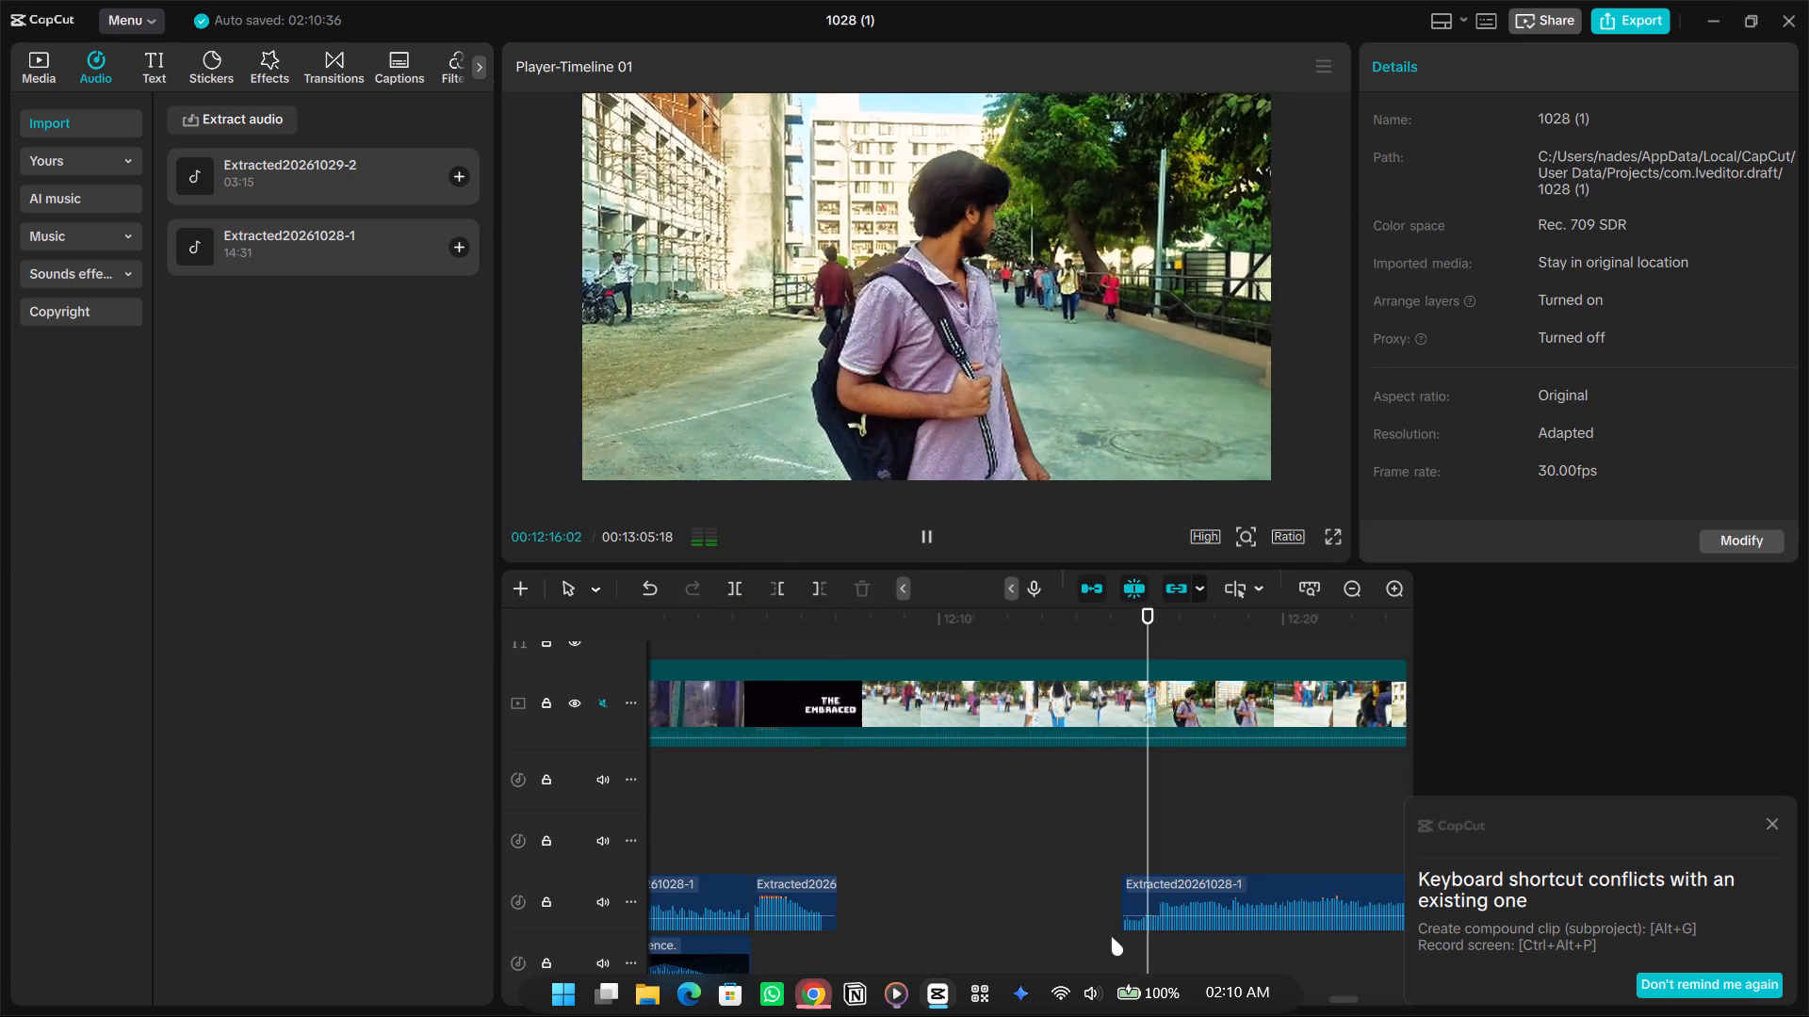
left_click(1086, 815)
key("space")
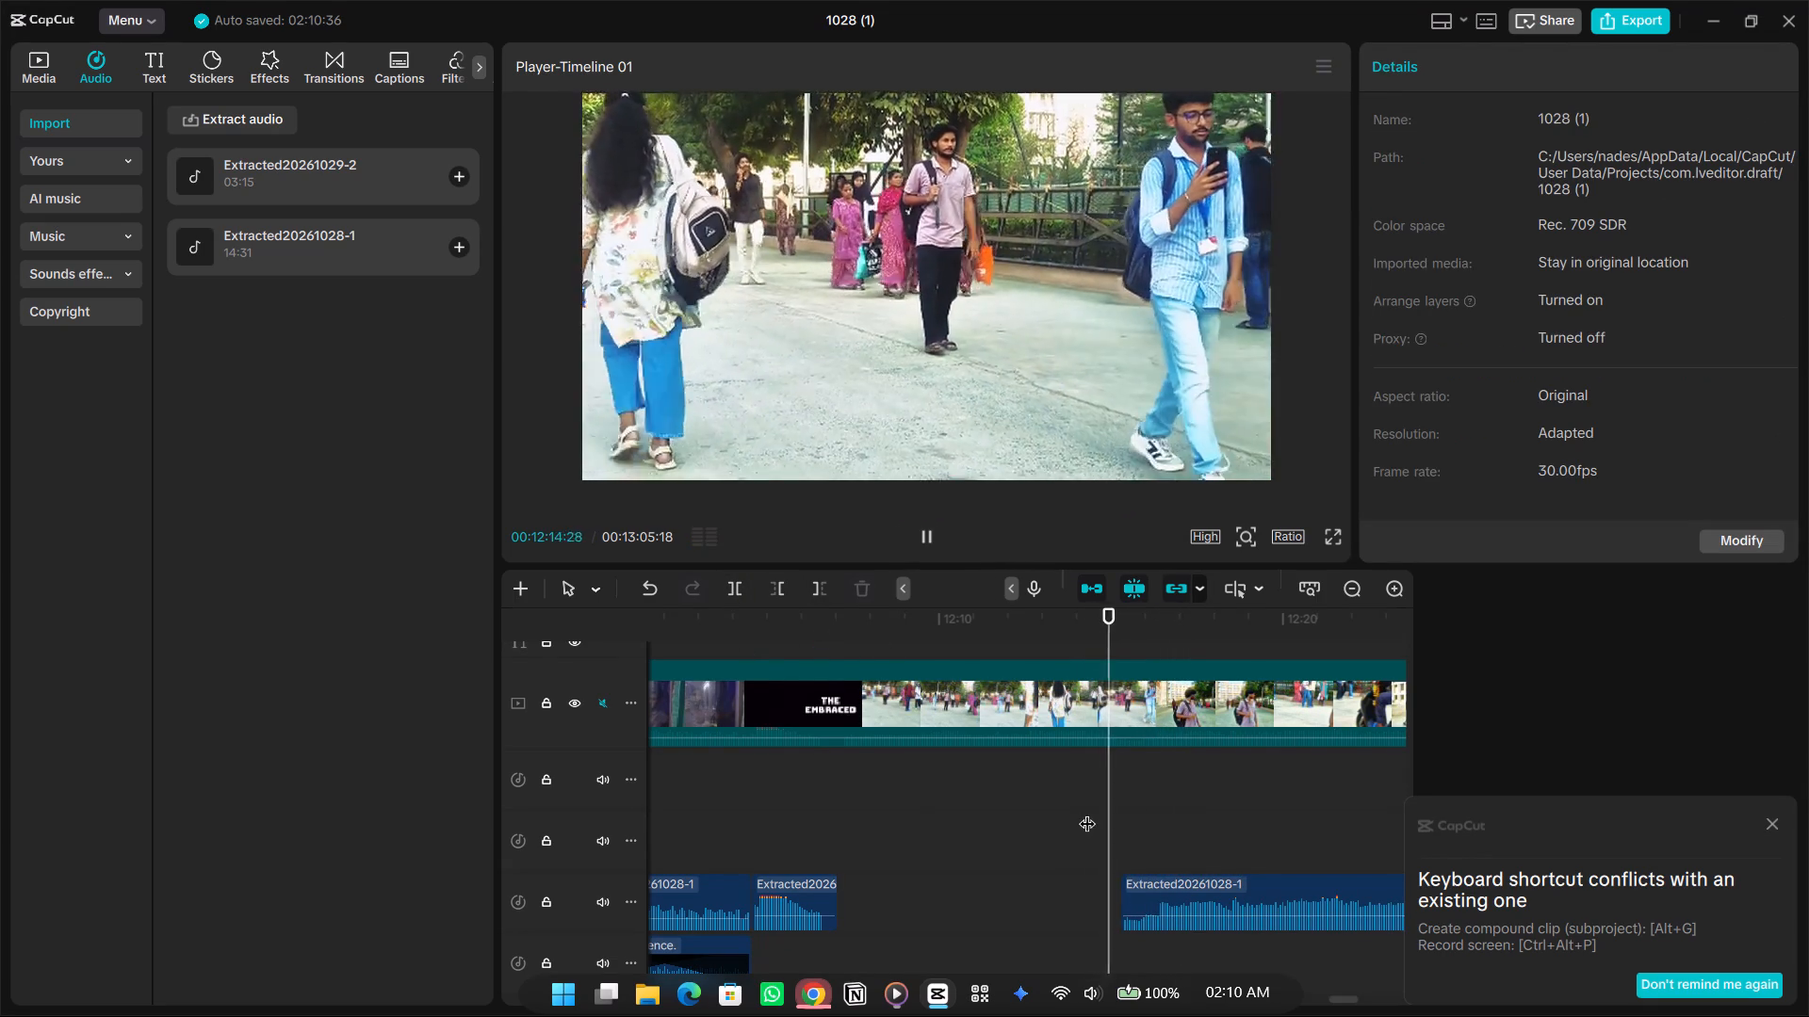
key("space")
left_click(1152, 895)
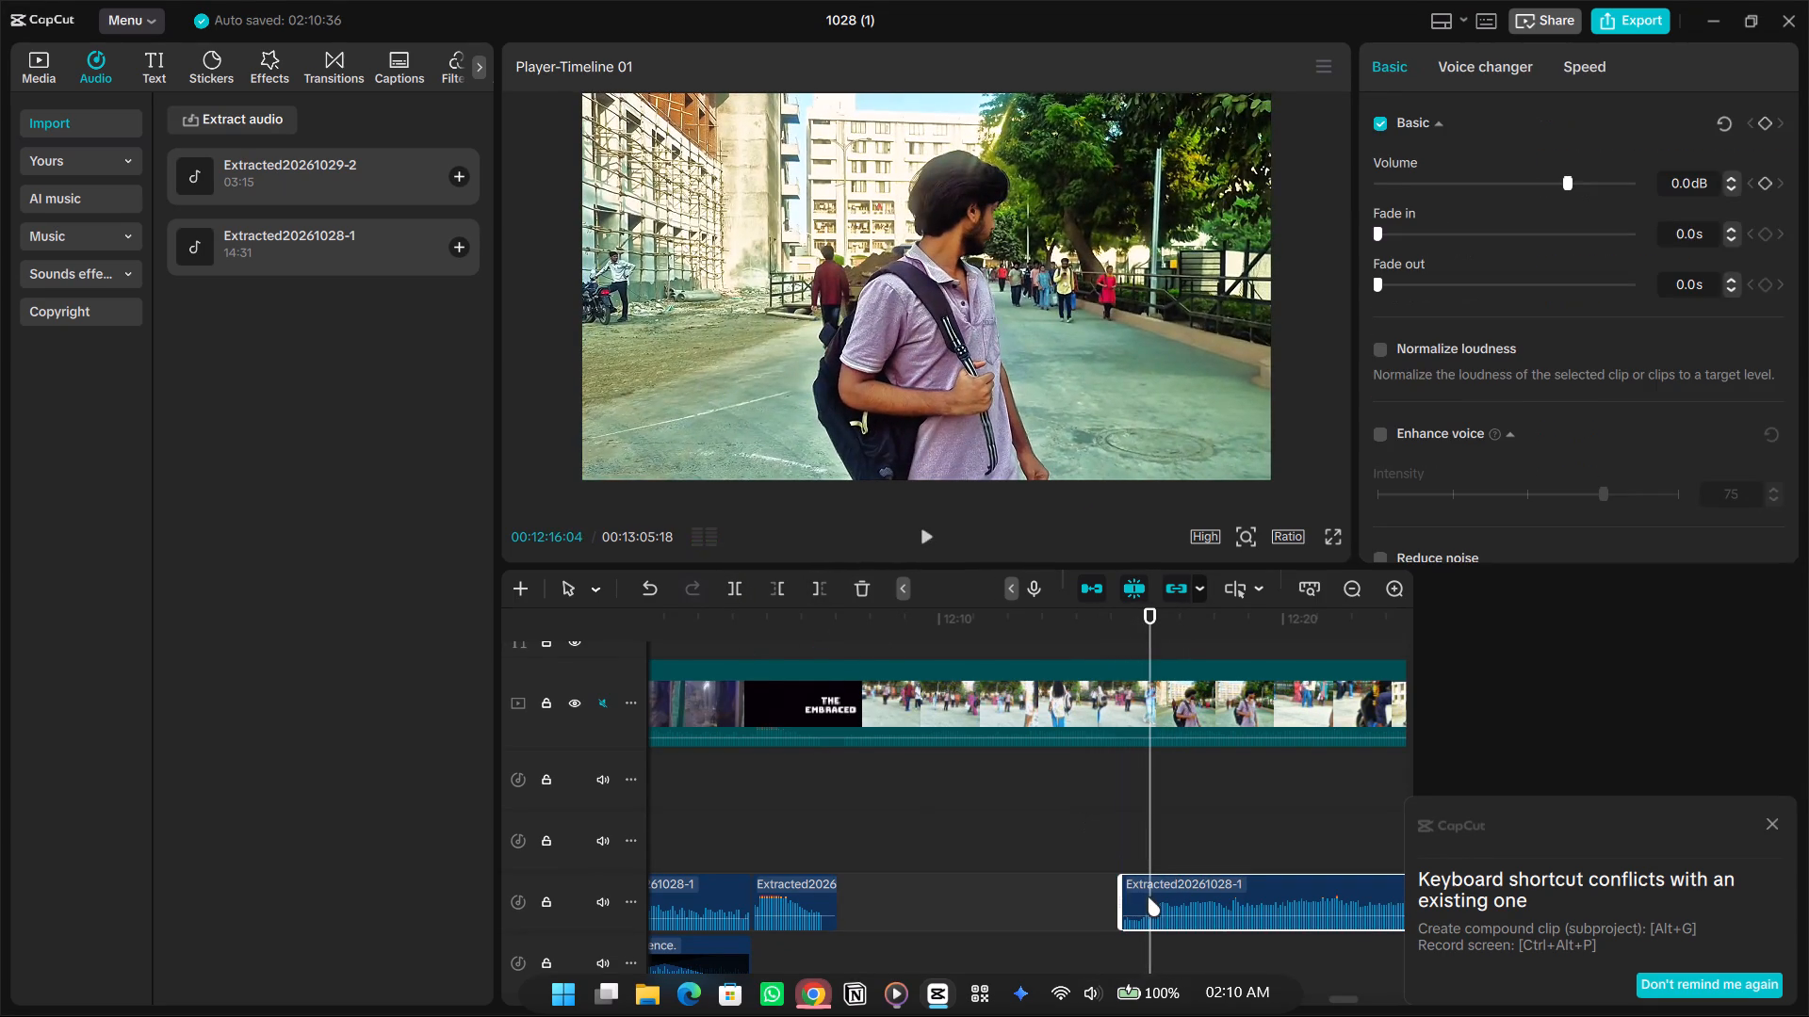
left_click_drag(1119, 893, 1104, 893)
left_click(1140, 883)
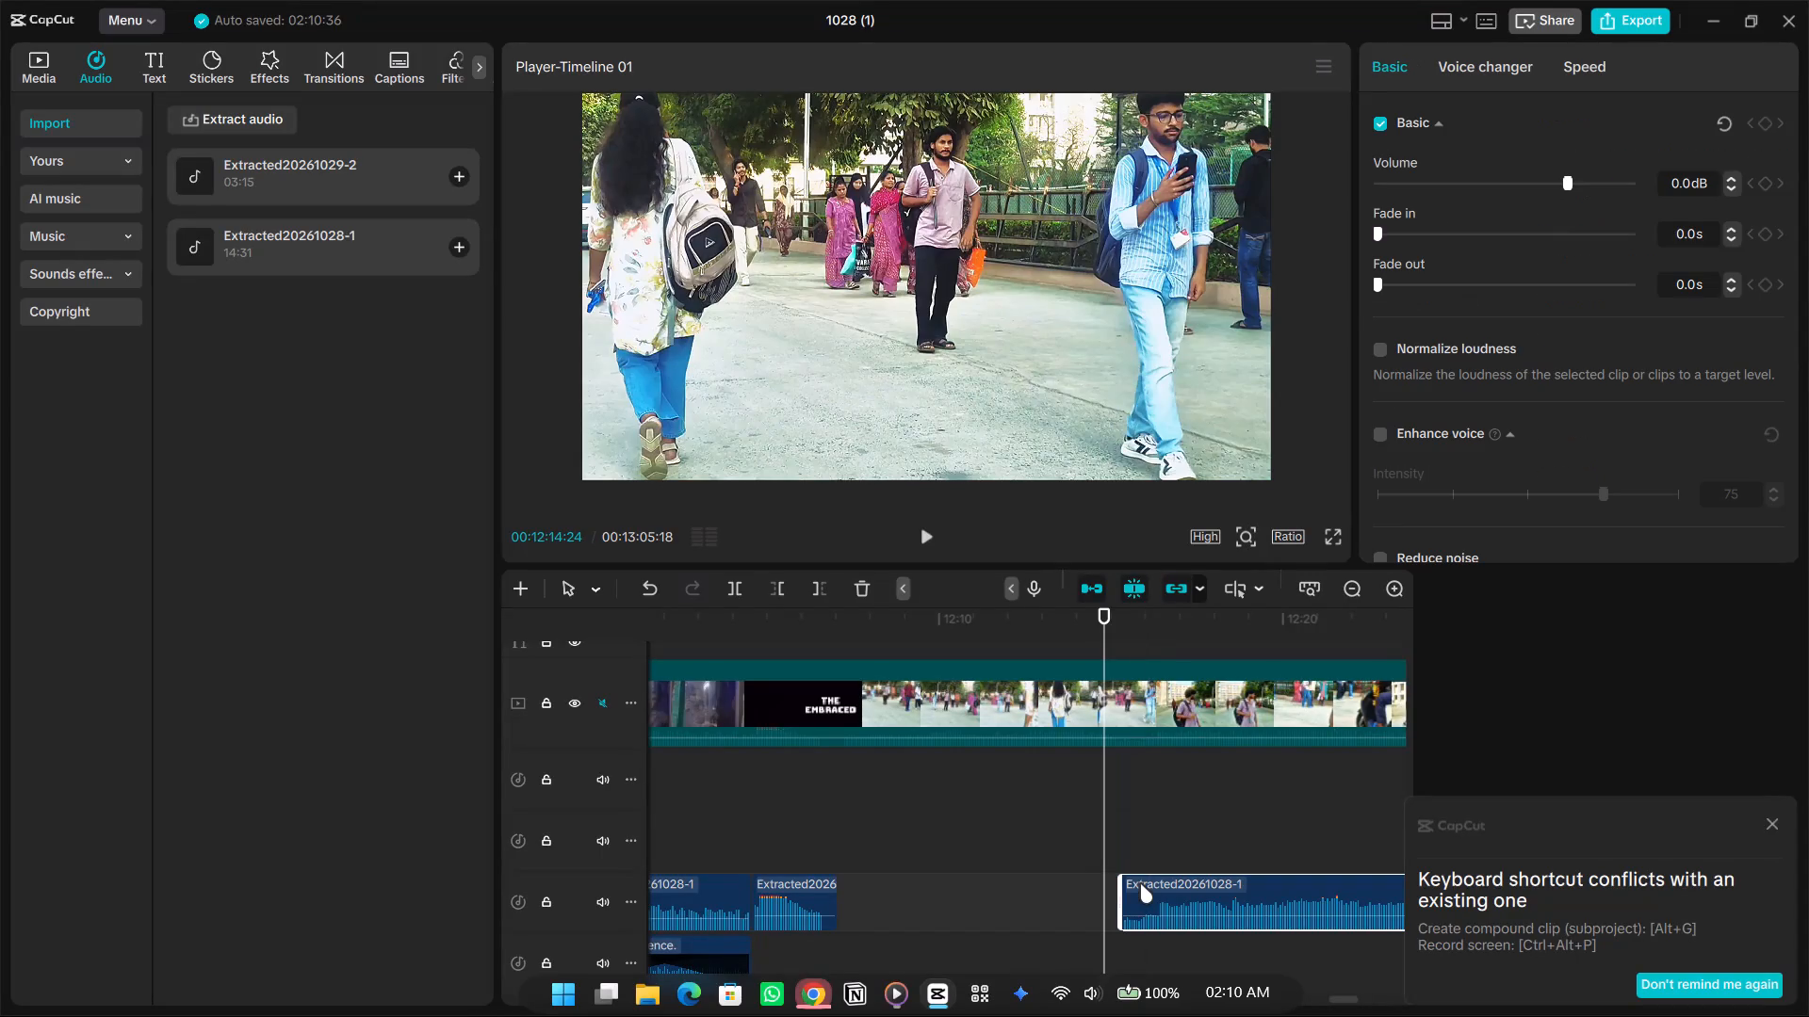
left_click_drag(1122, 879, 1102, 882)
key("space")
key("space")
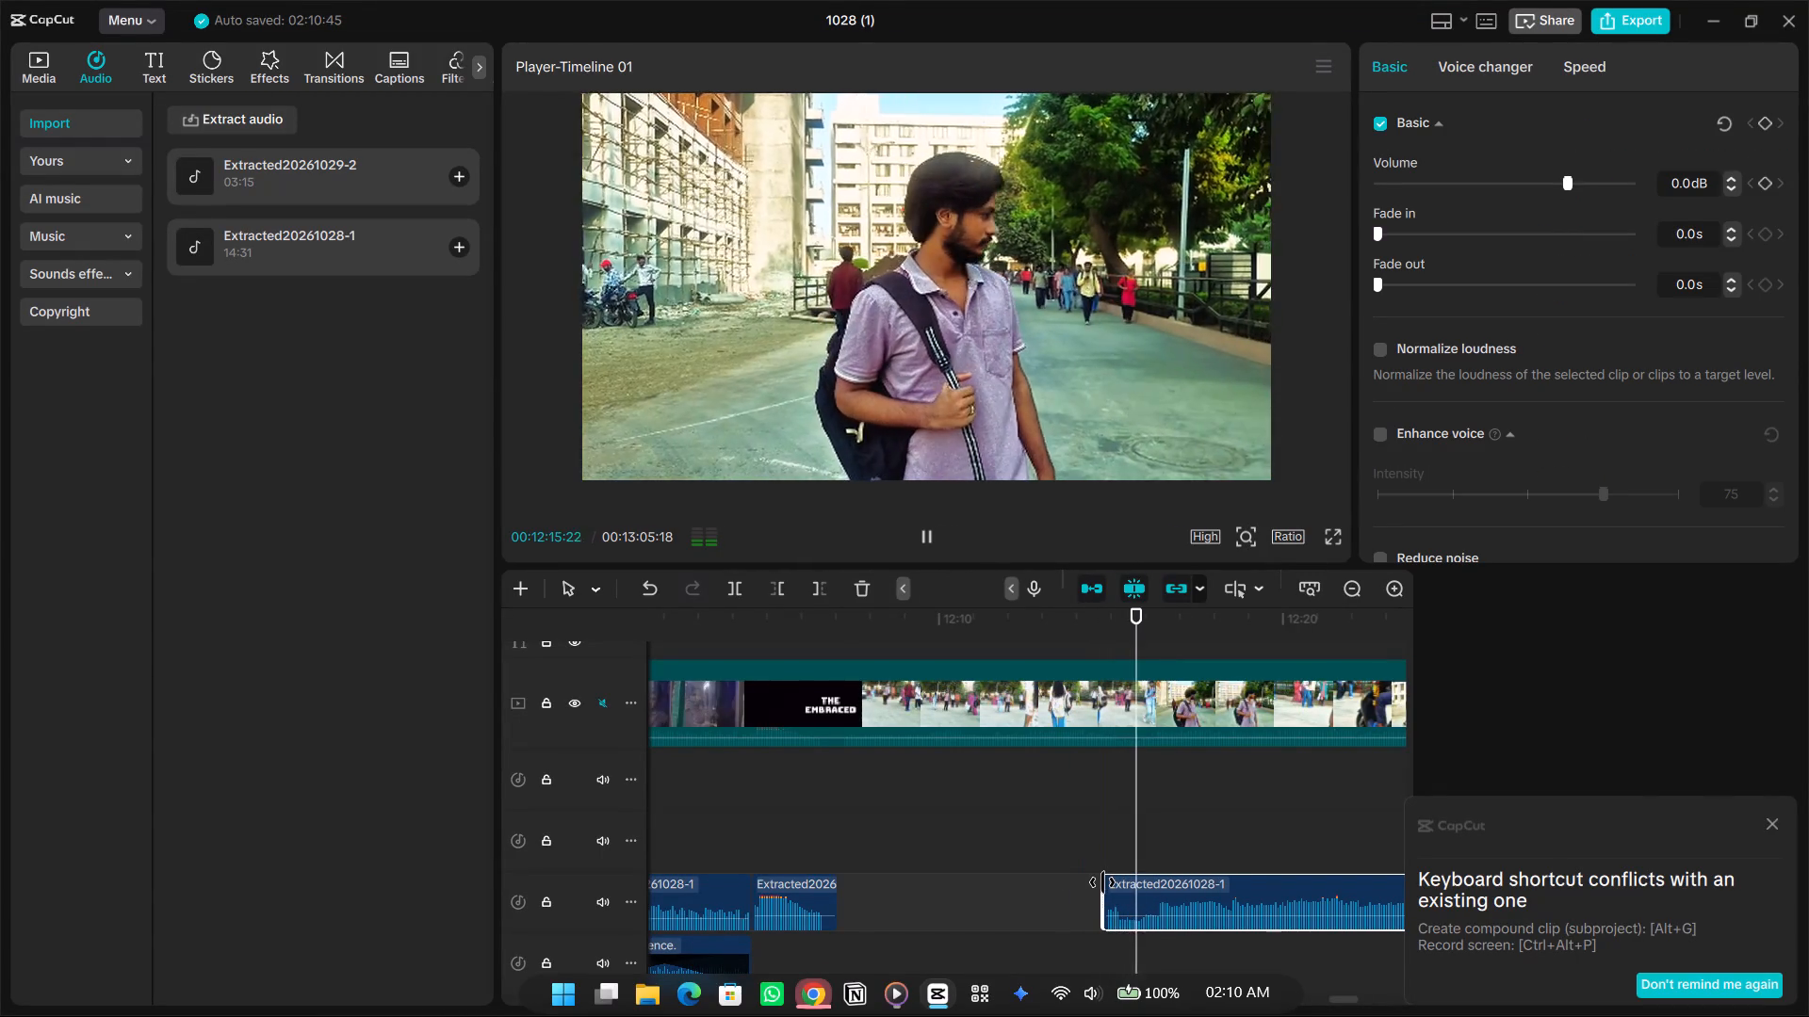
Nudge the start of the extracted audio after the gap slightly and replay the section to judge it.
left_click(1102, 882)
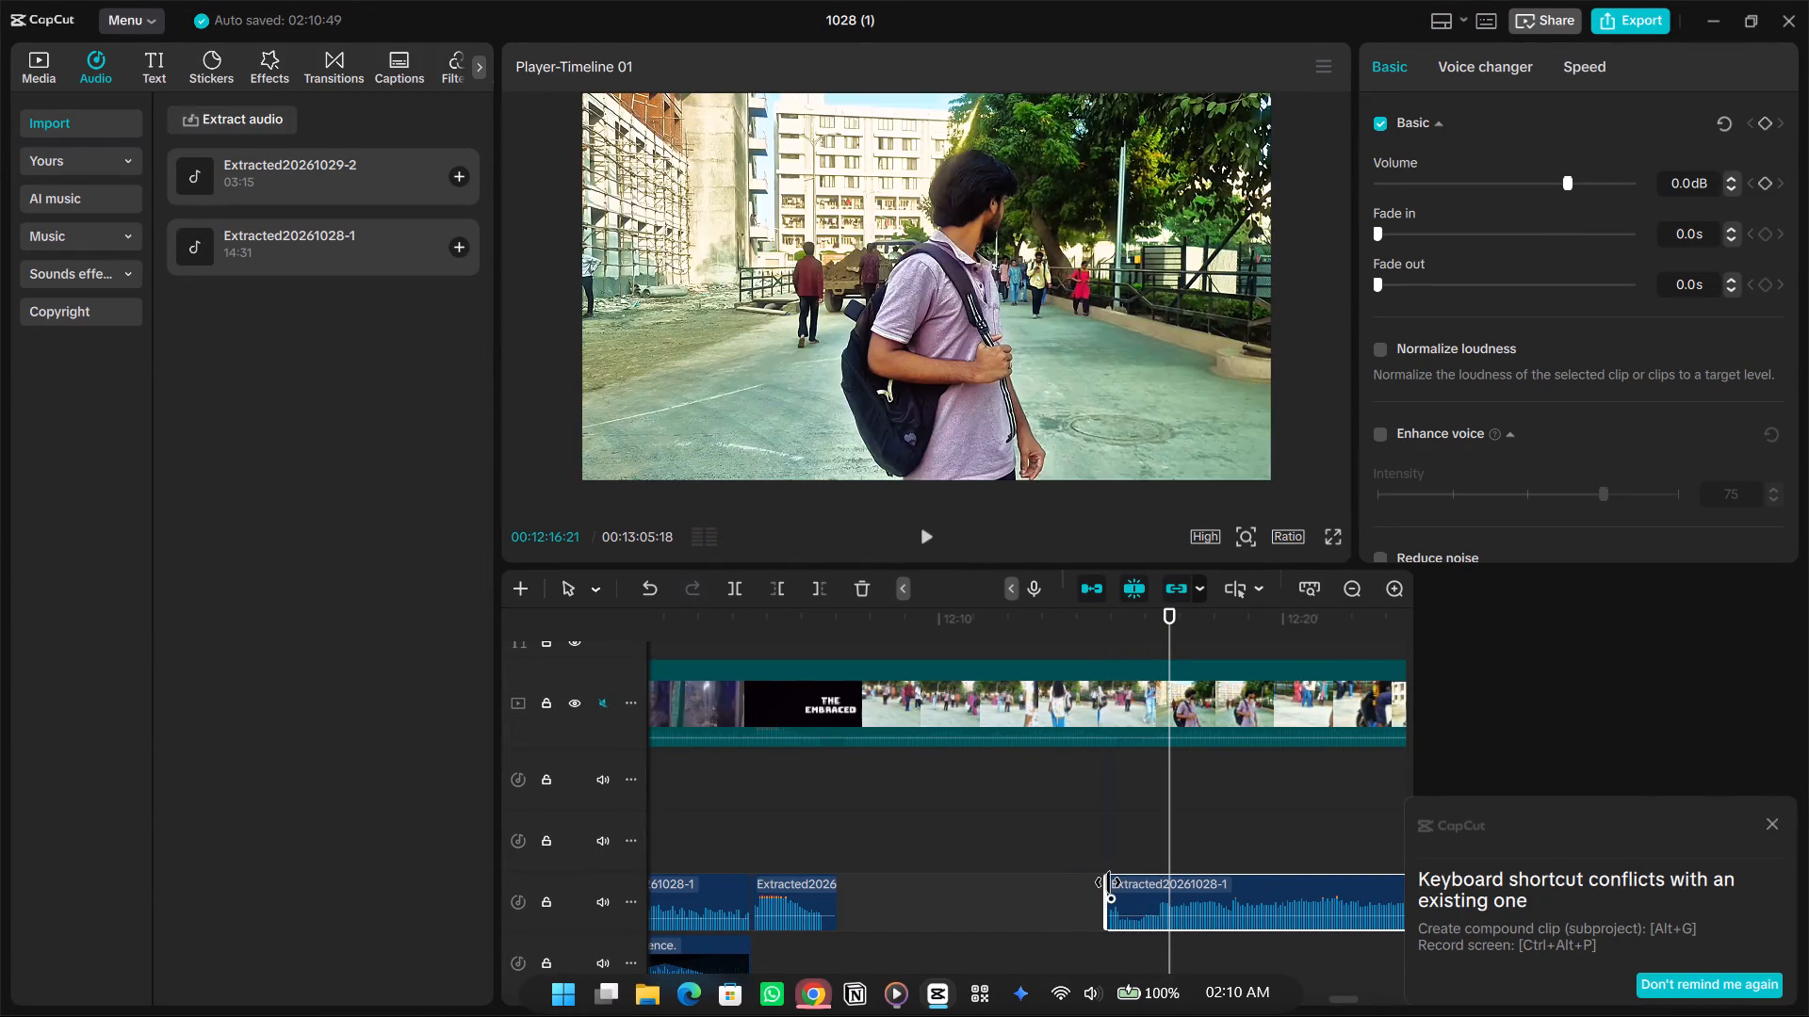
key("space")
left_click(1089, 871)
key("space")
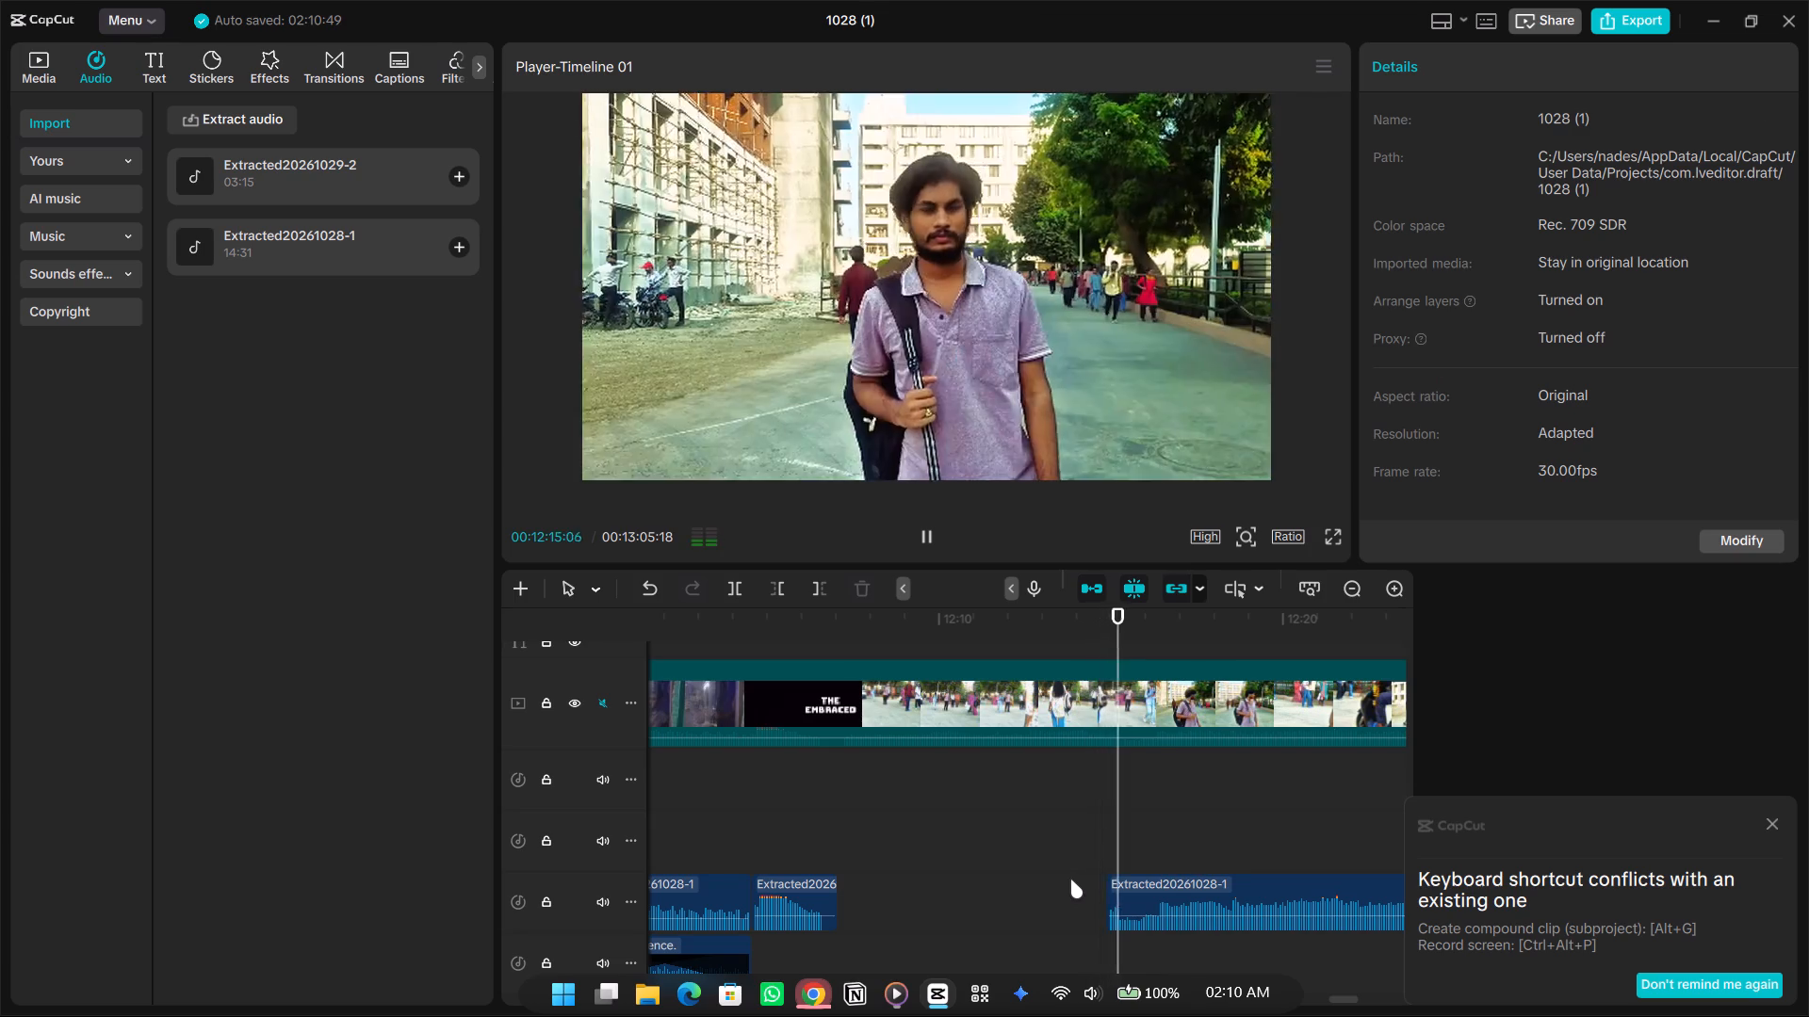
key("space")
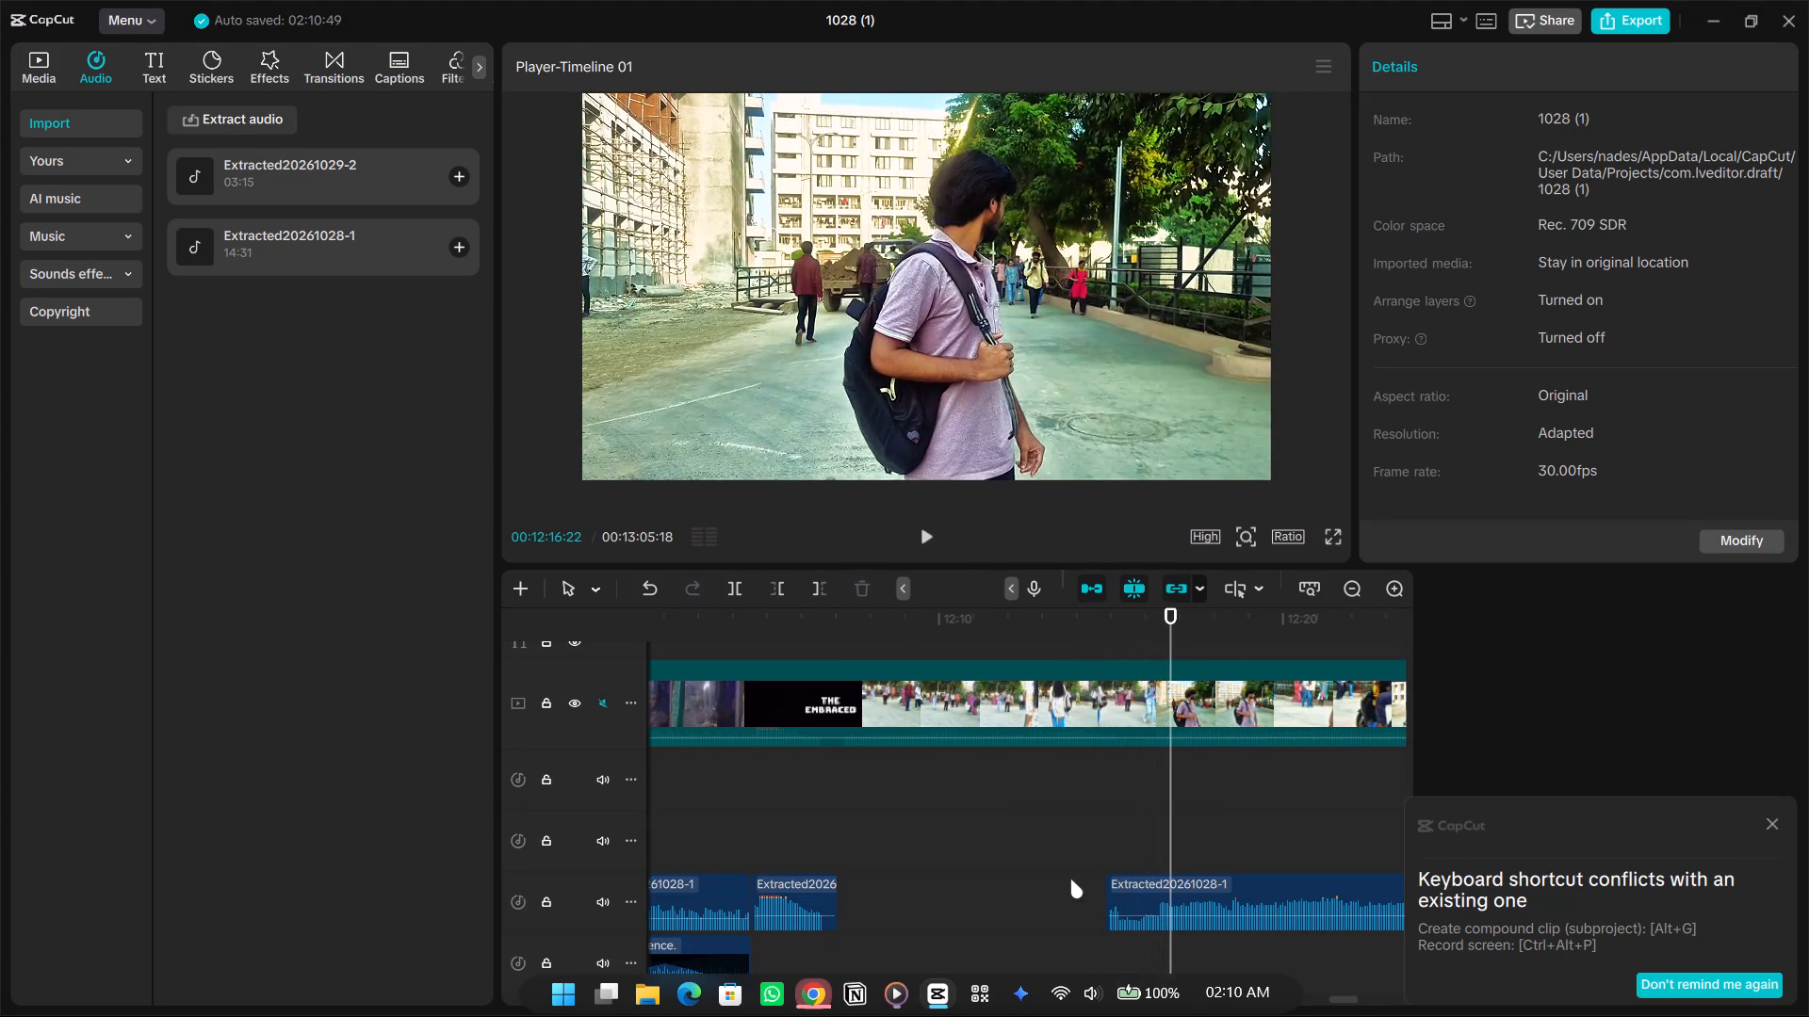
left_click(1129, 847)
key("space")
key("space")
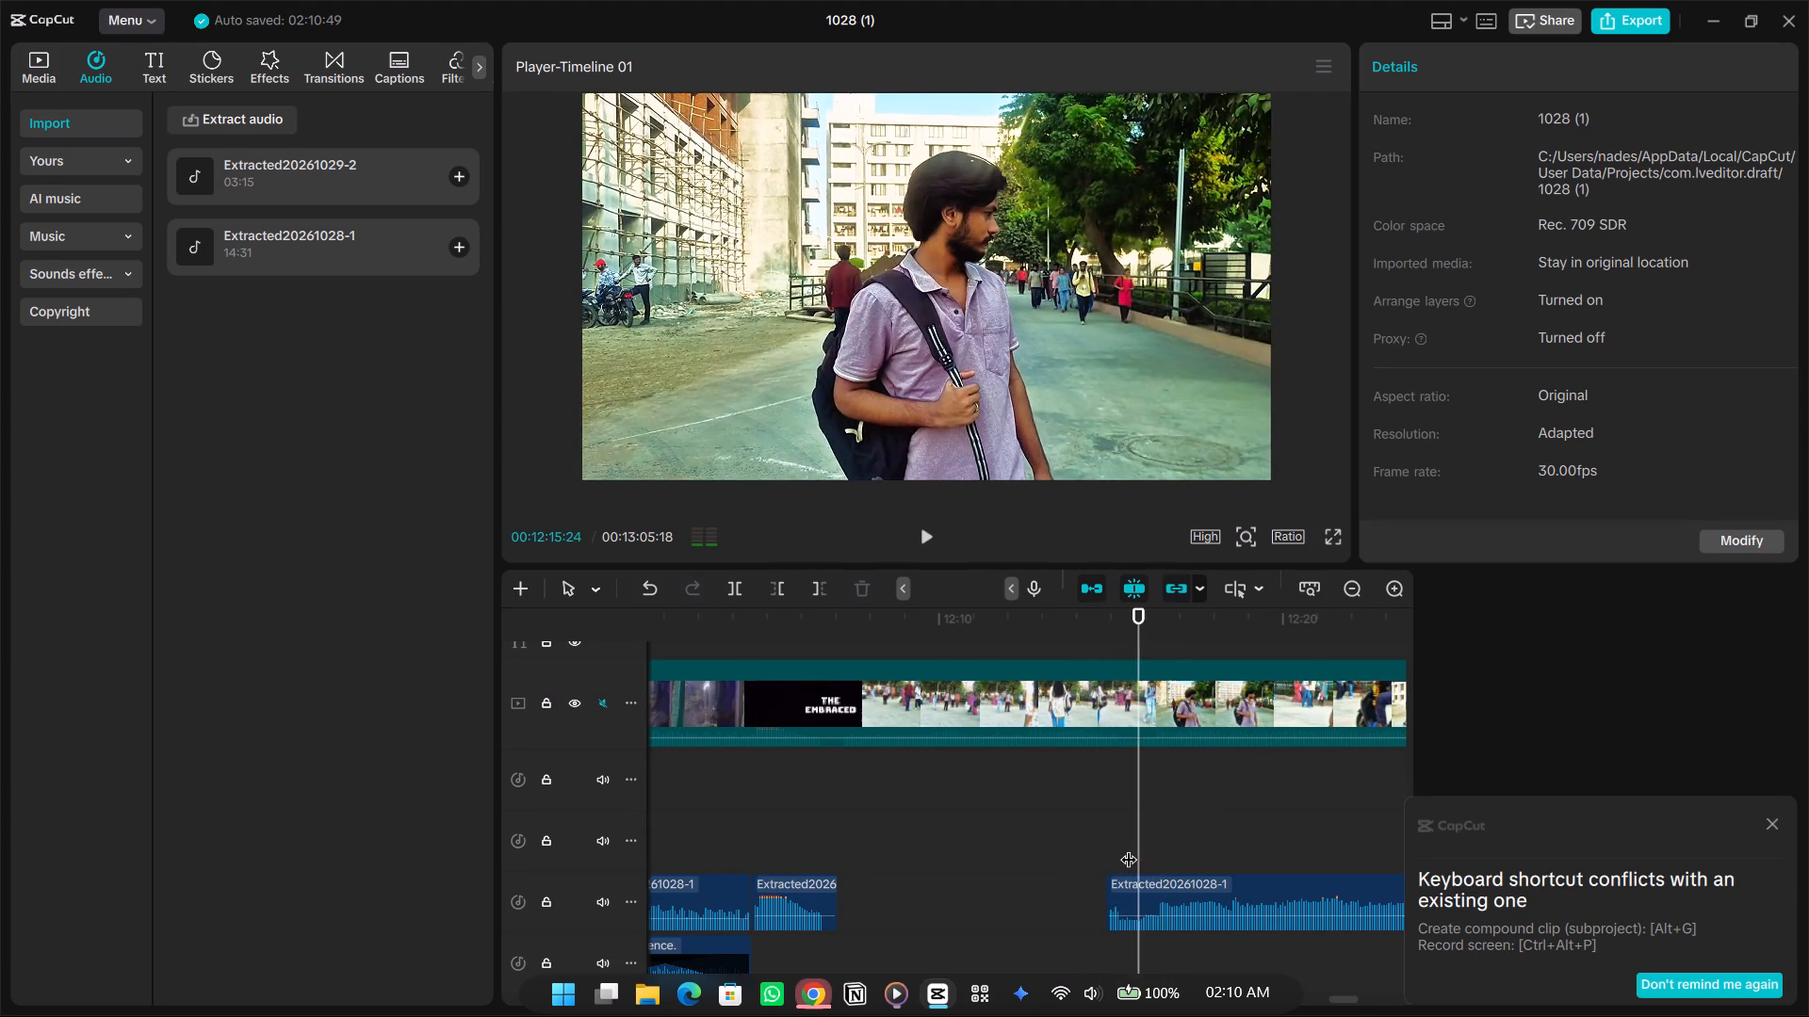
Trim the start of the extracted audio after the gap to about 00:12:15 and replay it.
left_click_drag(1110, 880, 1112, 879)
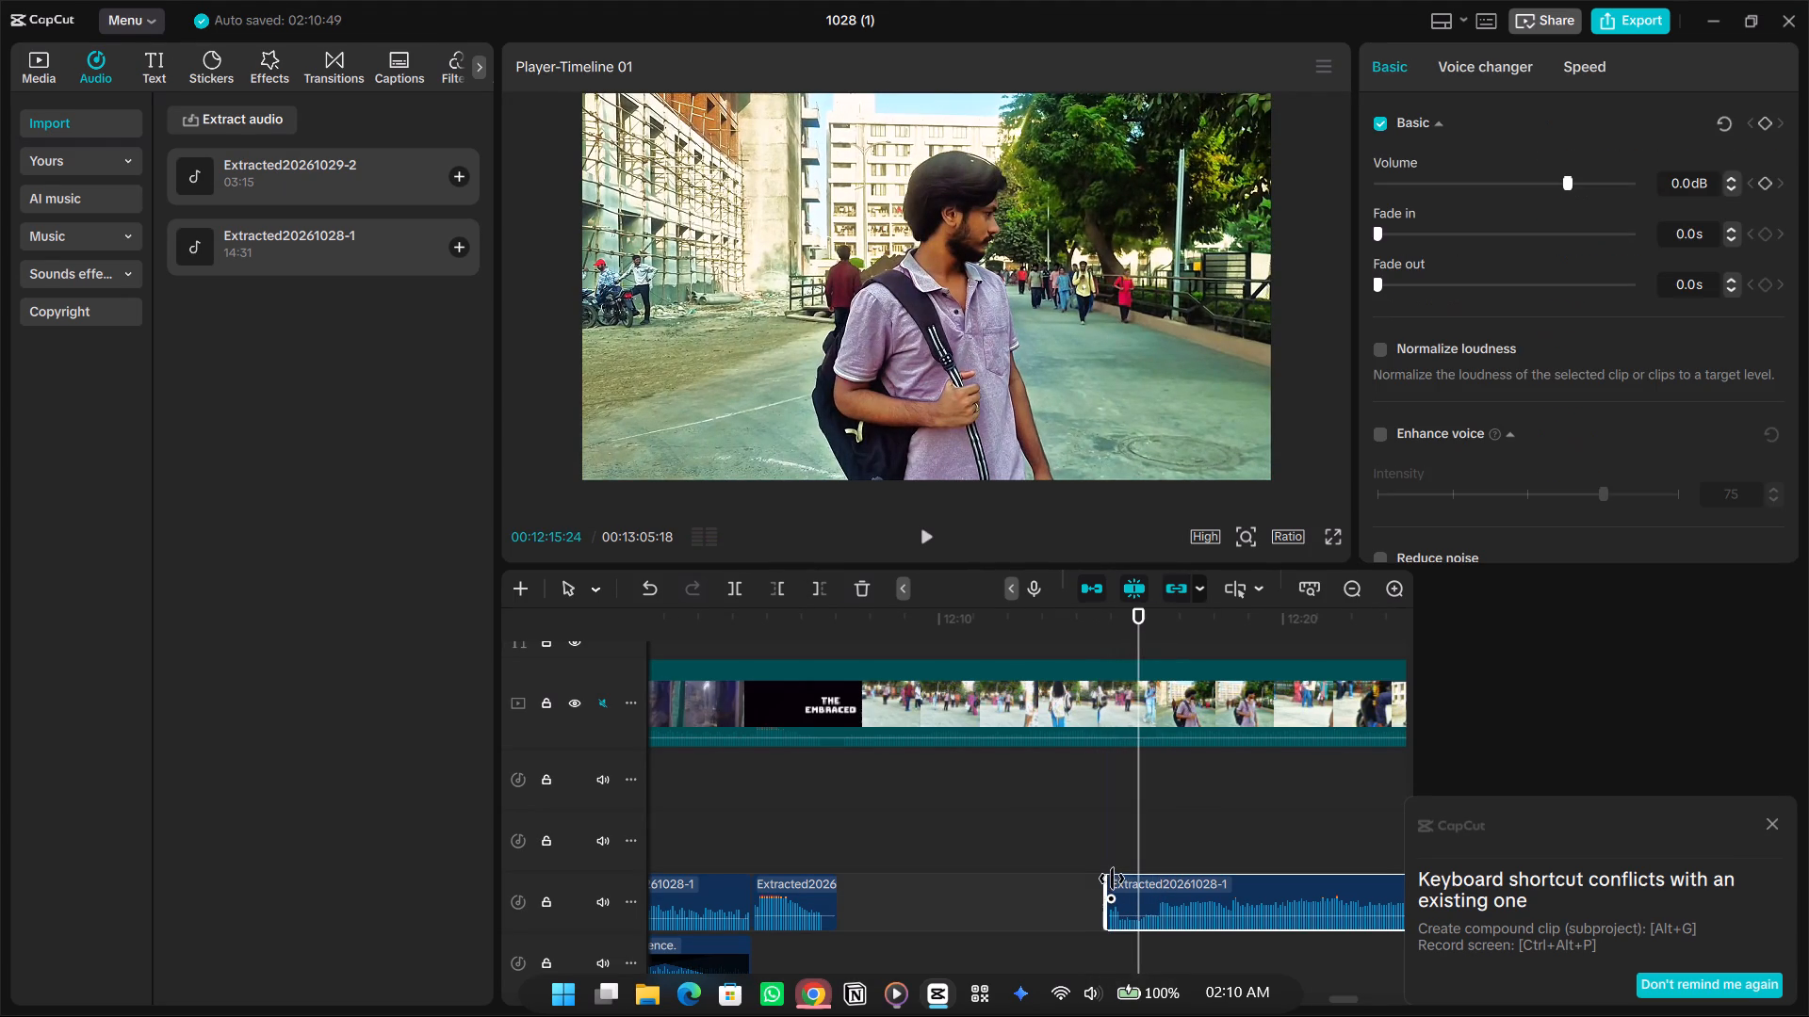
left_click_drag(1112, 879, 1125, 879)
key("space")
left_click(1112, 862)
key("space")
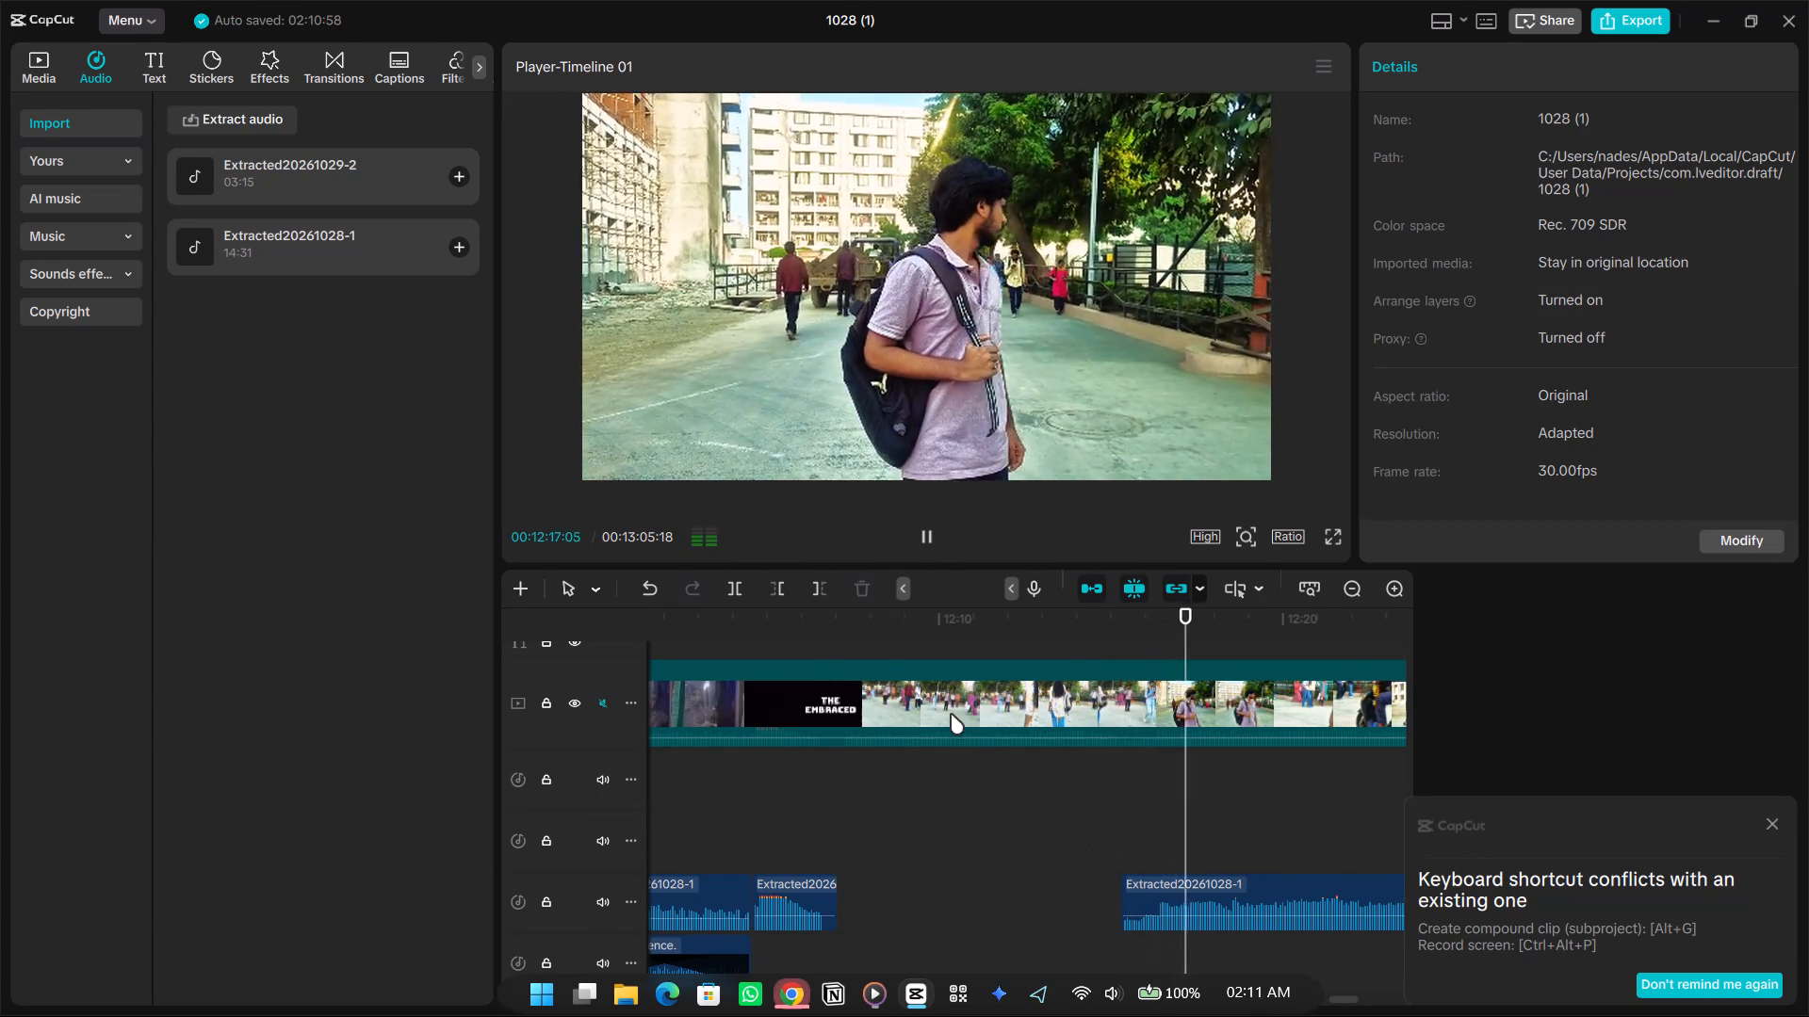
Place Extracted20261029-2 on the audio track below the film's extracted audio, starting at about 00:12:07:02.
scroll(945, 702, "down", 6)
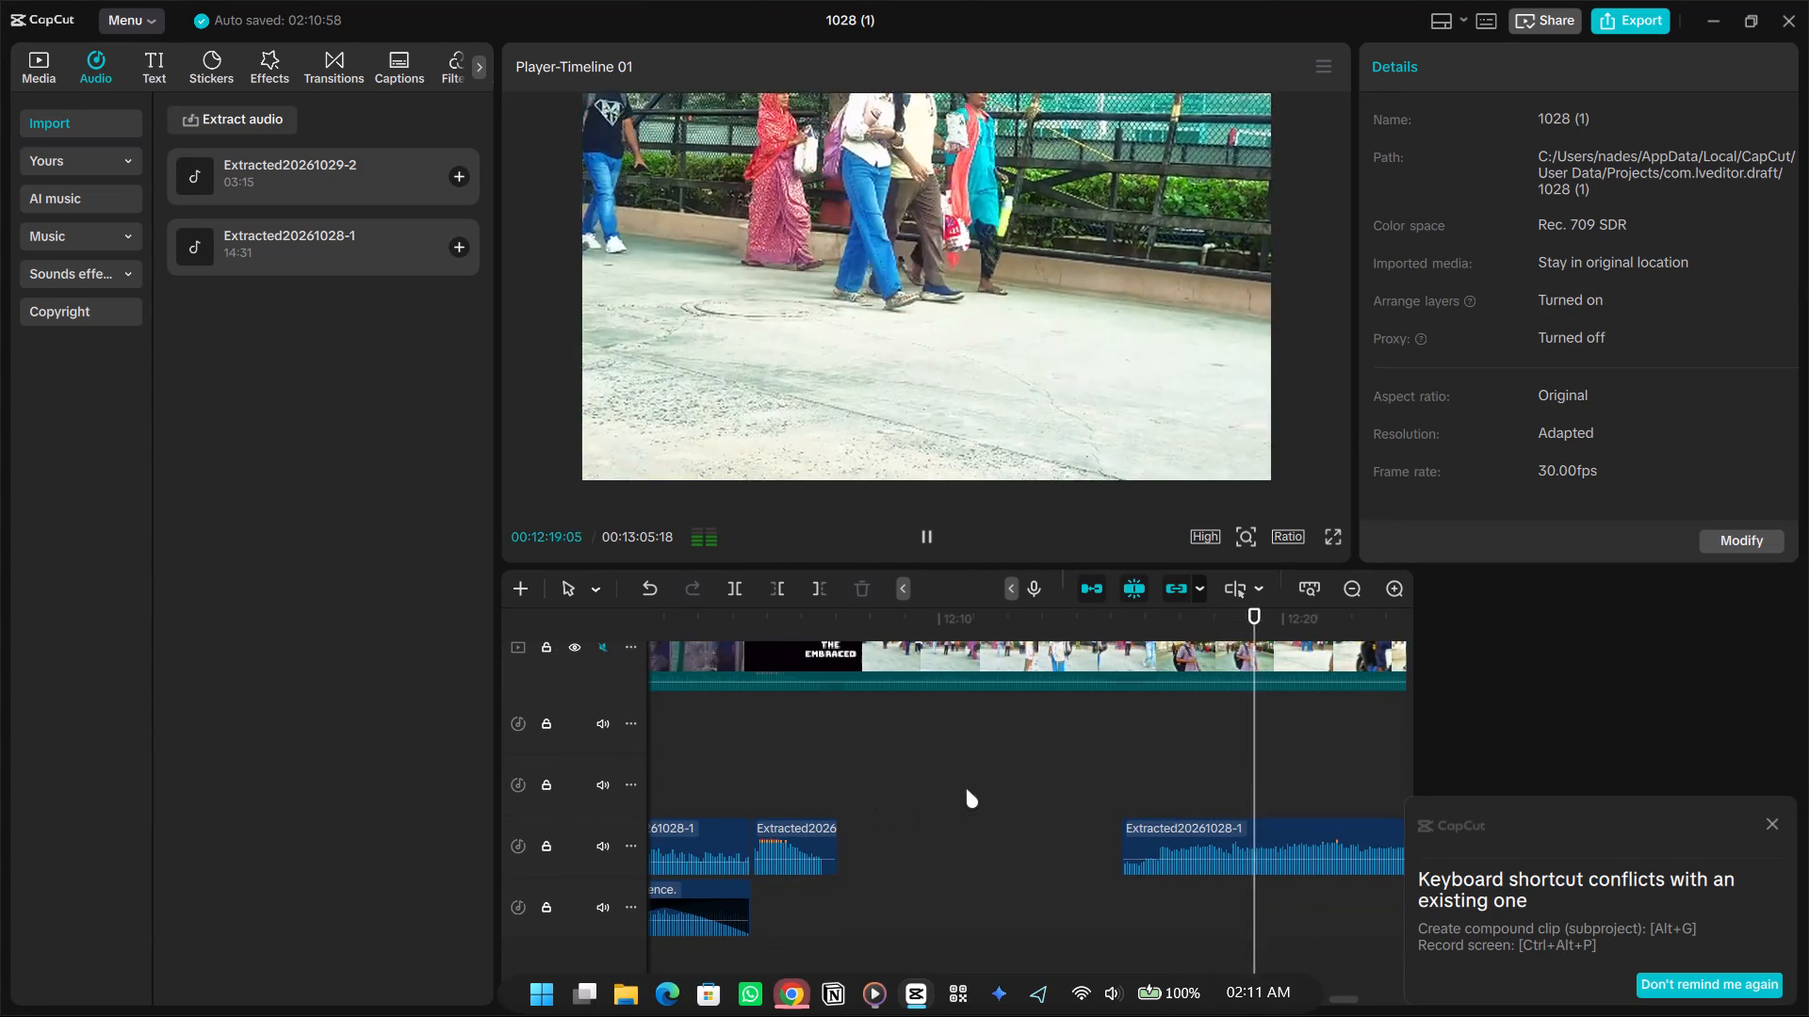
key("space")
left_click_drag(303, 186, 843, 924)
Play around the THE EMBRACED title to check the transition into the Po Ve Po audio.
left_click(847, 768)
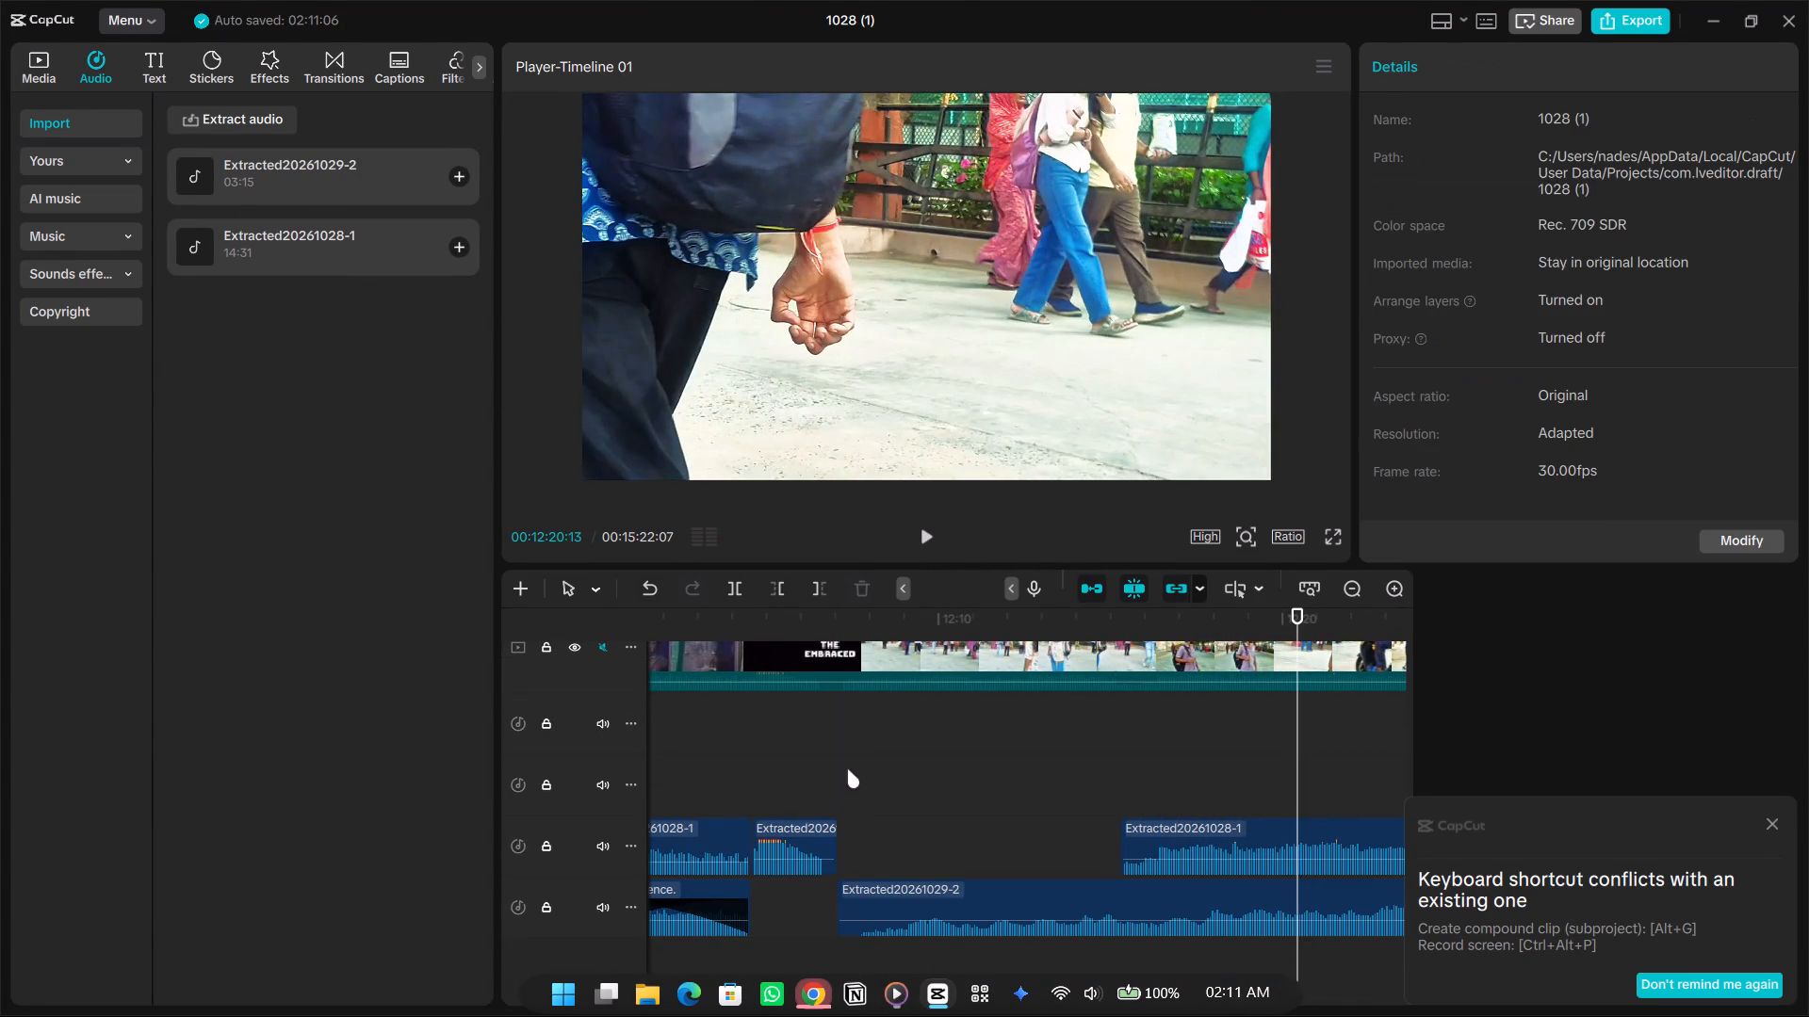
key("space")
left_click(806, 770)
key("space")
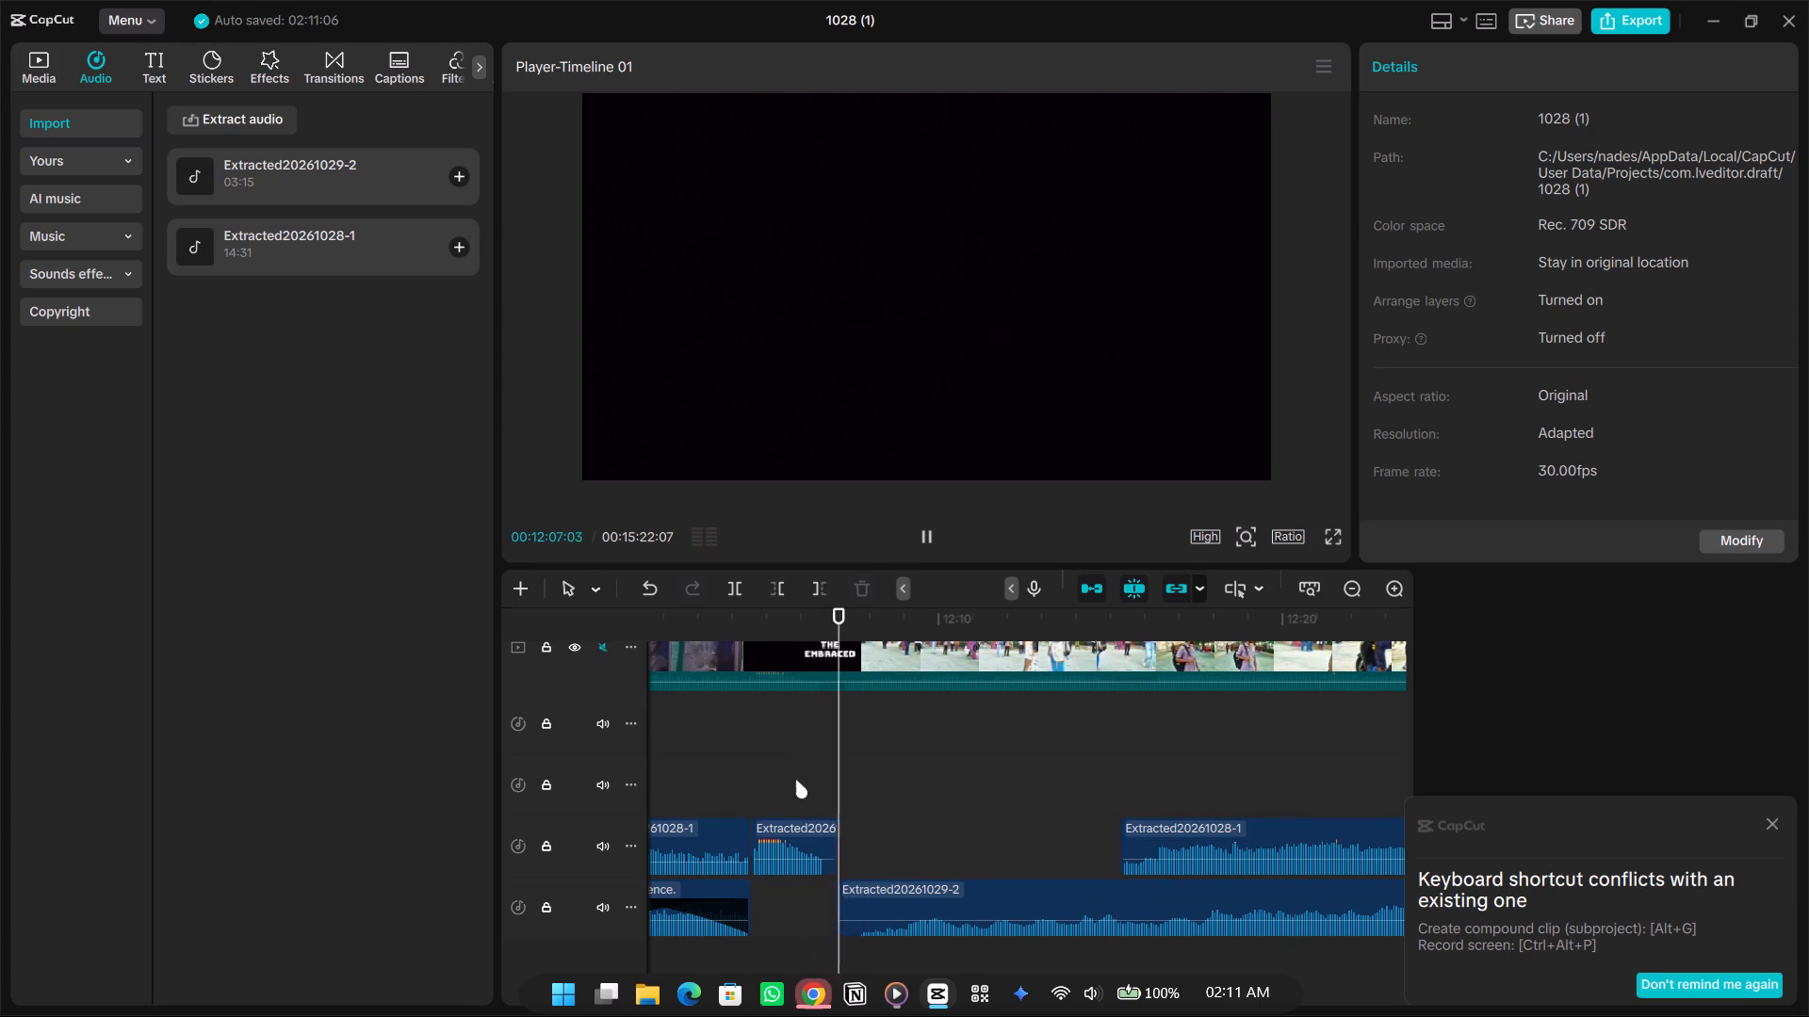
left_click(751, 779)
key("space")
key("space")
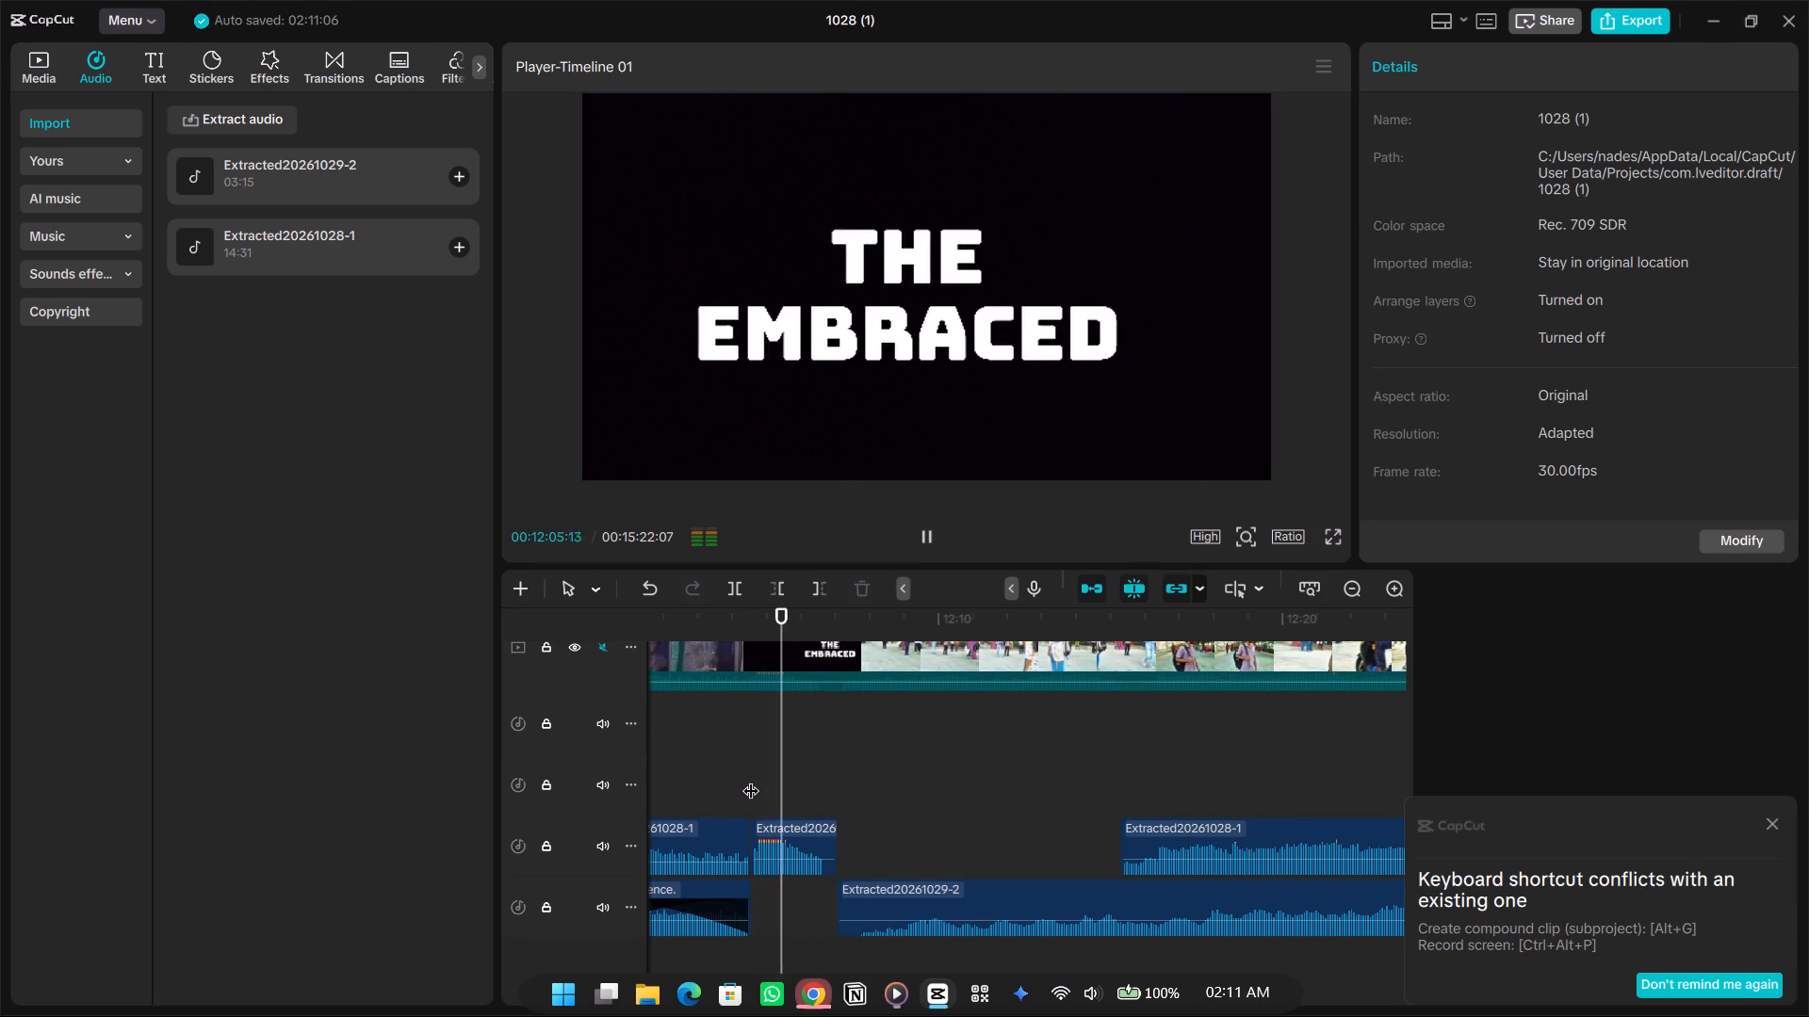
key("space")
scroll(859, 887, "up", 4)
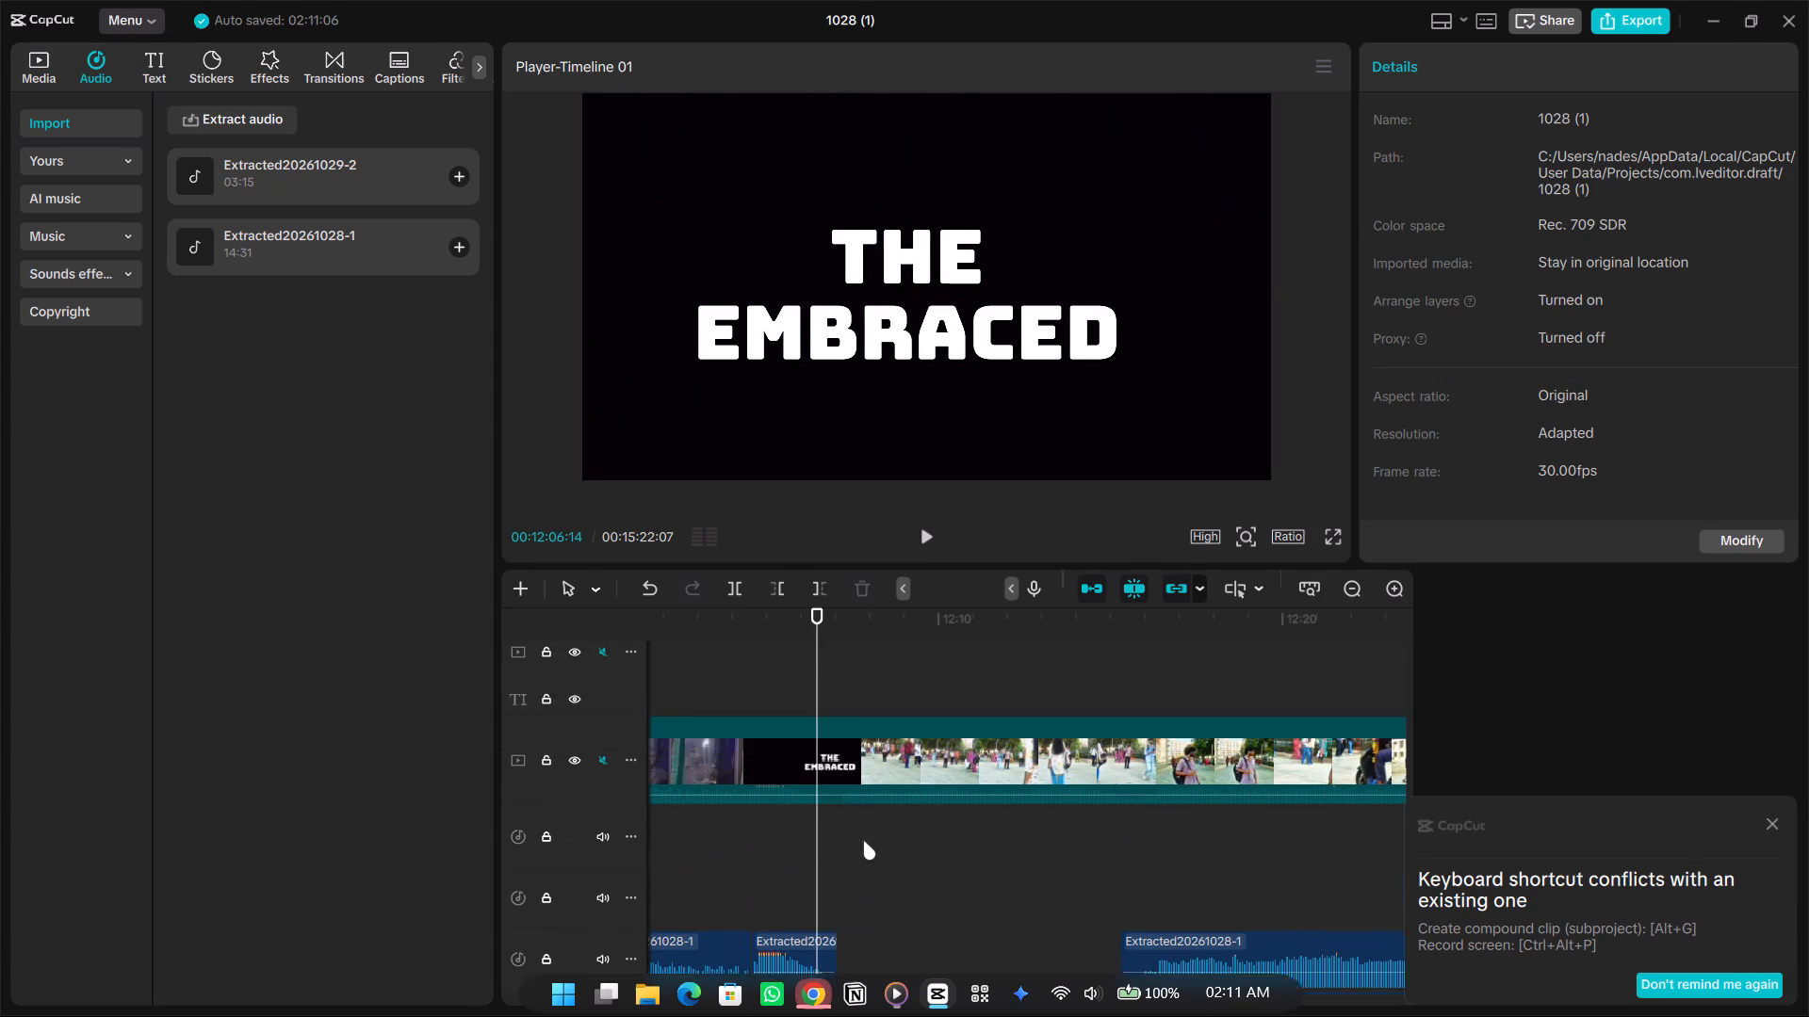
Play through the THE EMBRACED title several times to judge the handover from the film audio to Extracted20261029-2.
scroll(863, 840, "up", 1)
scroll(863, 840, "down", 4)
left_click(764, 817)
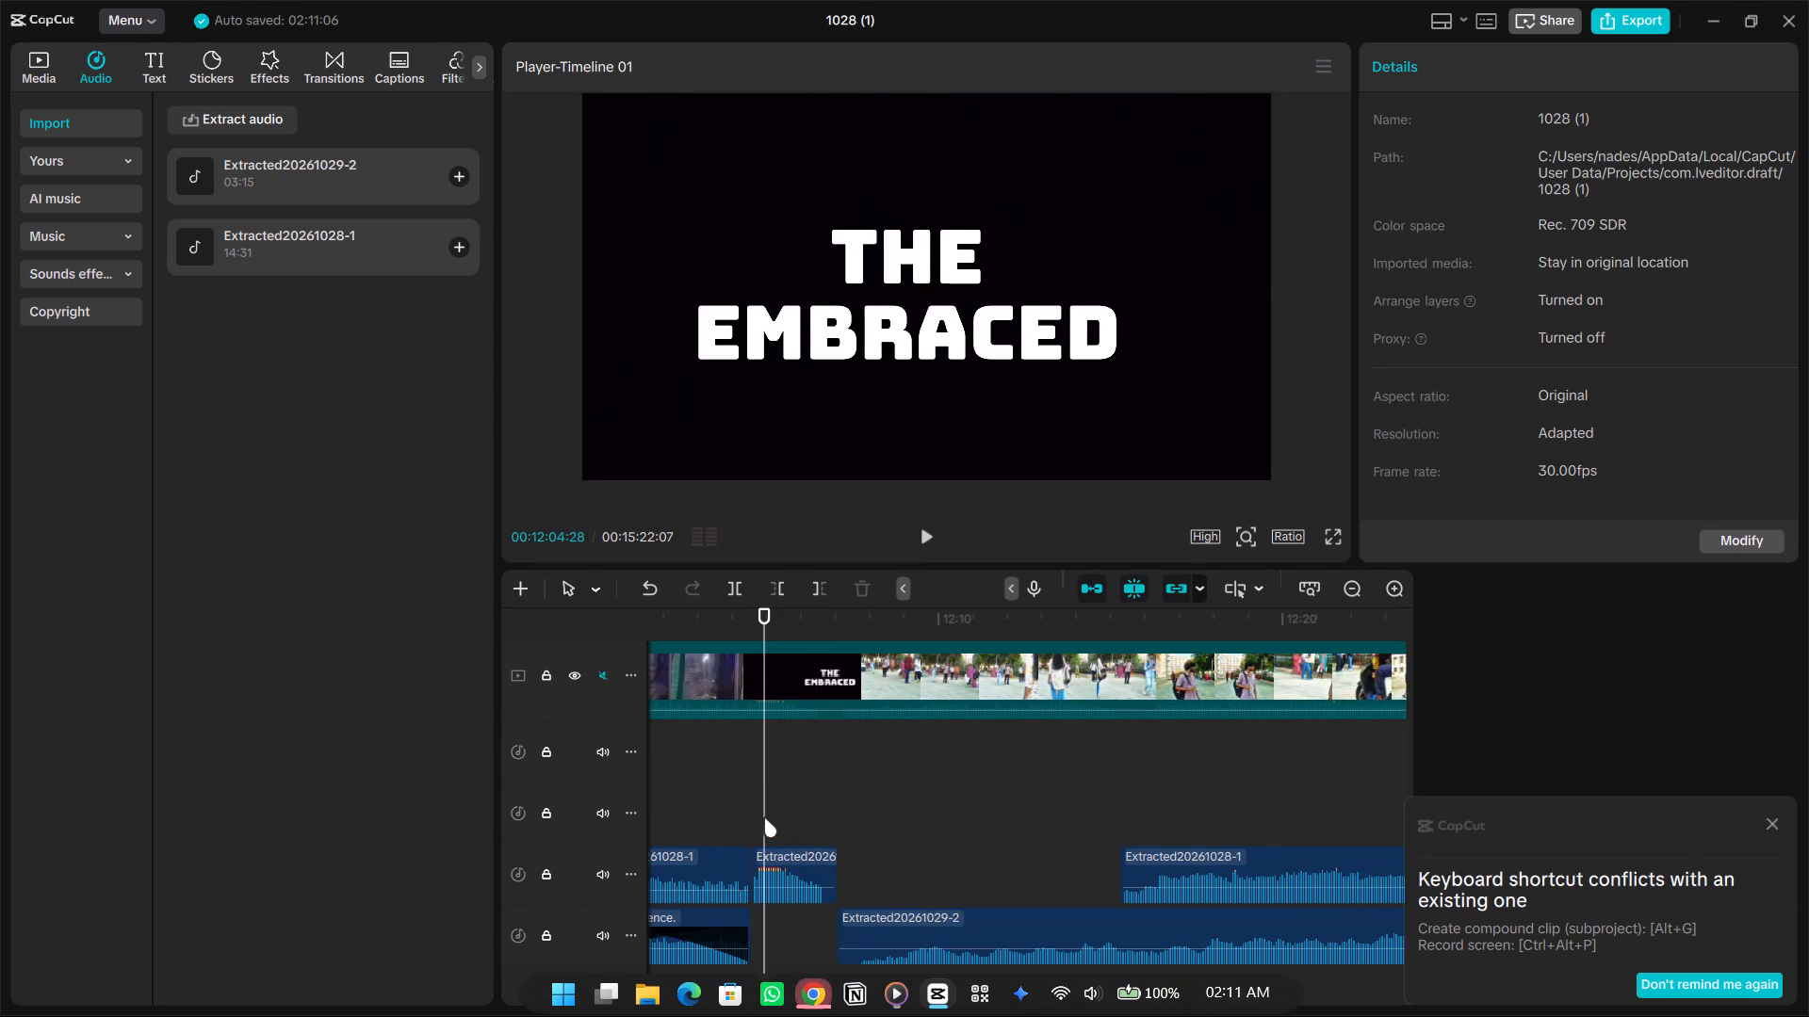
key("space")
scroll(764, 817, "down", 5)
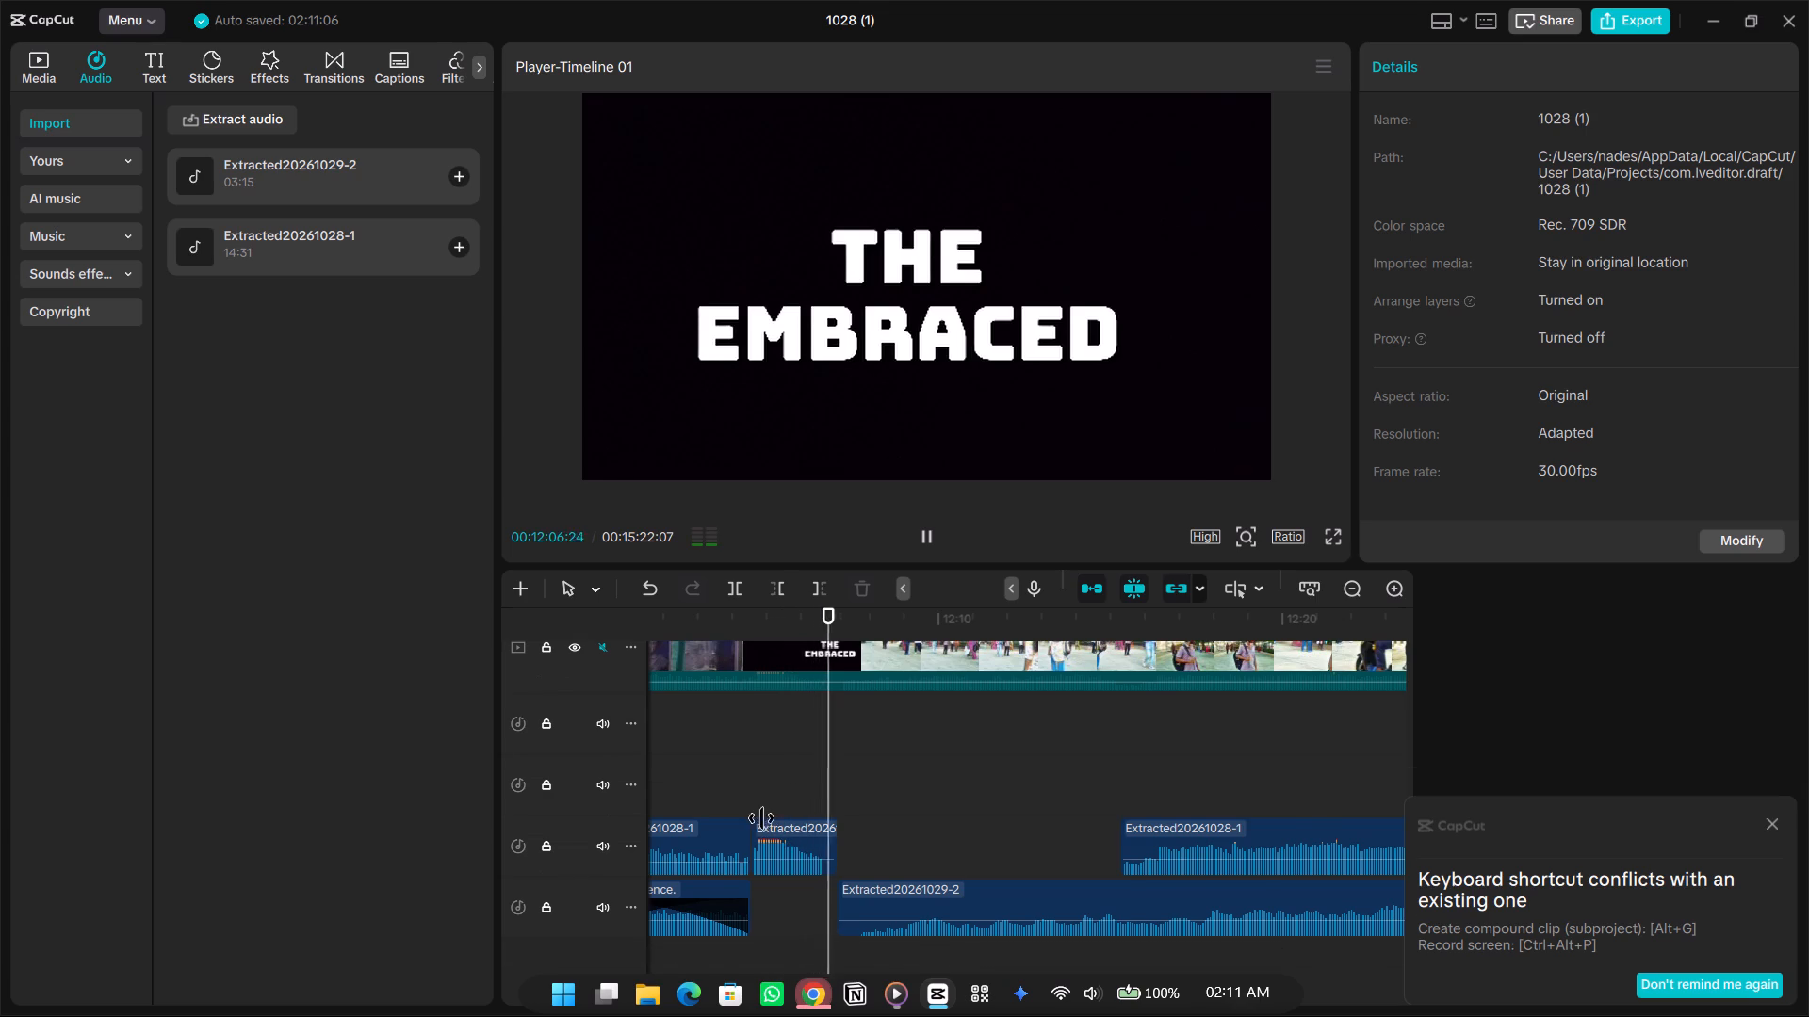
left_click(752, 795)
key("space")
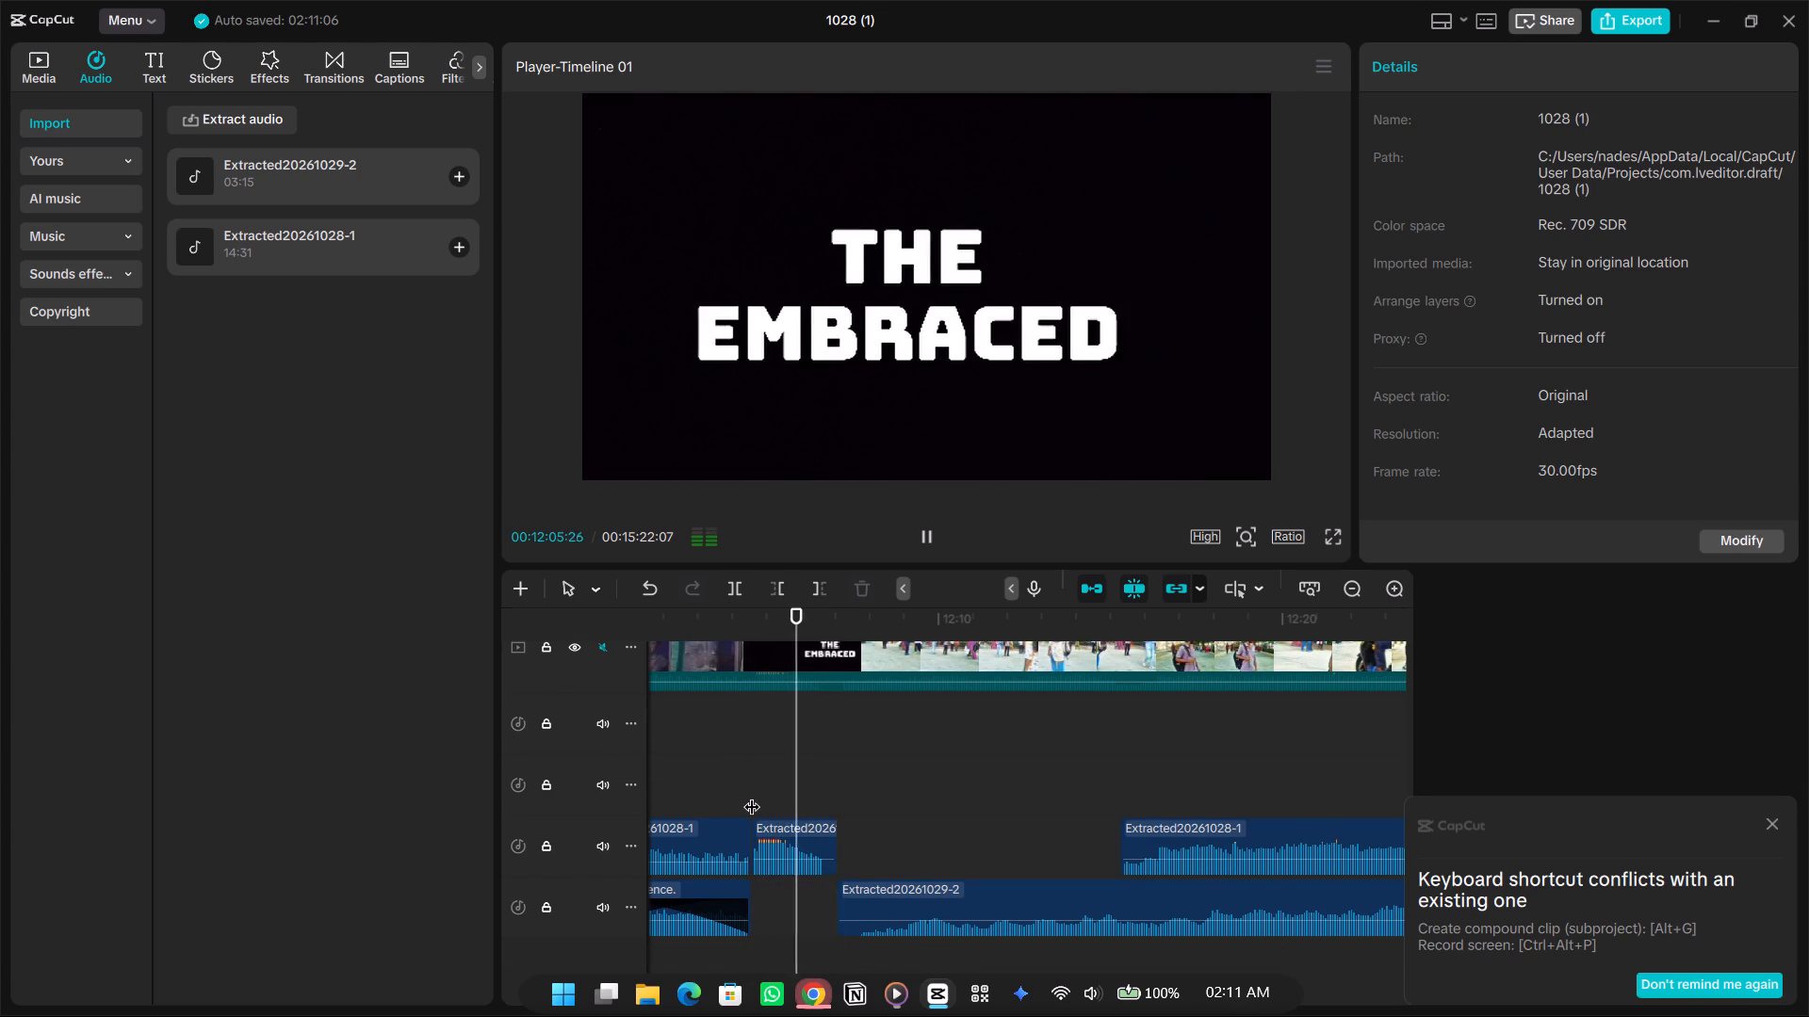
key("space")
key("space")
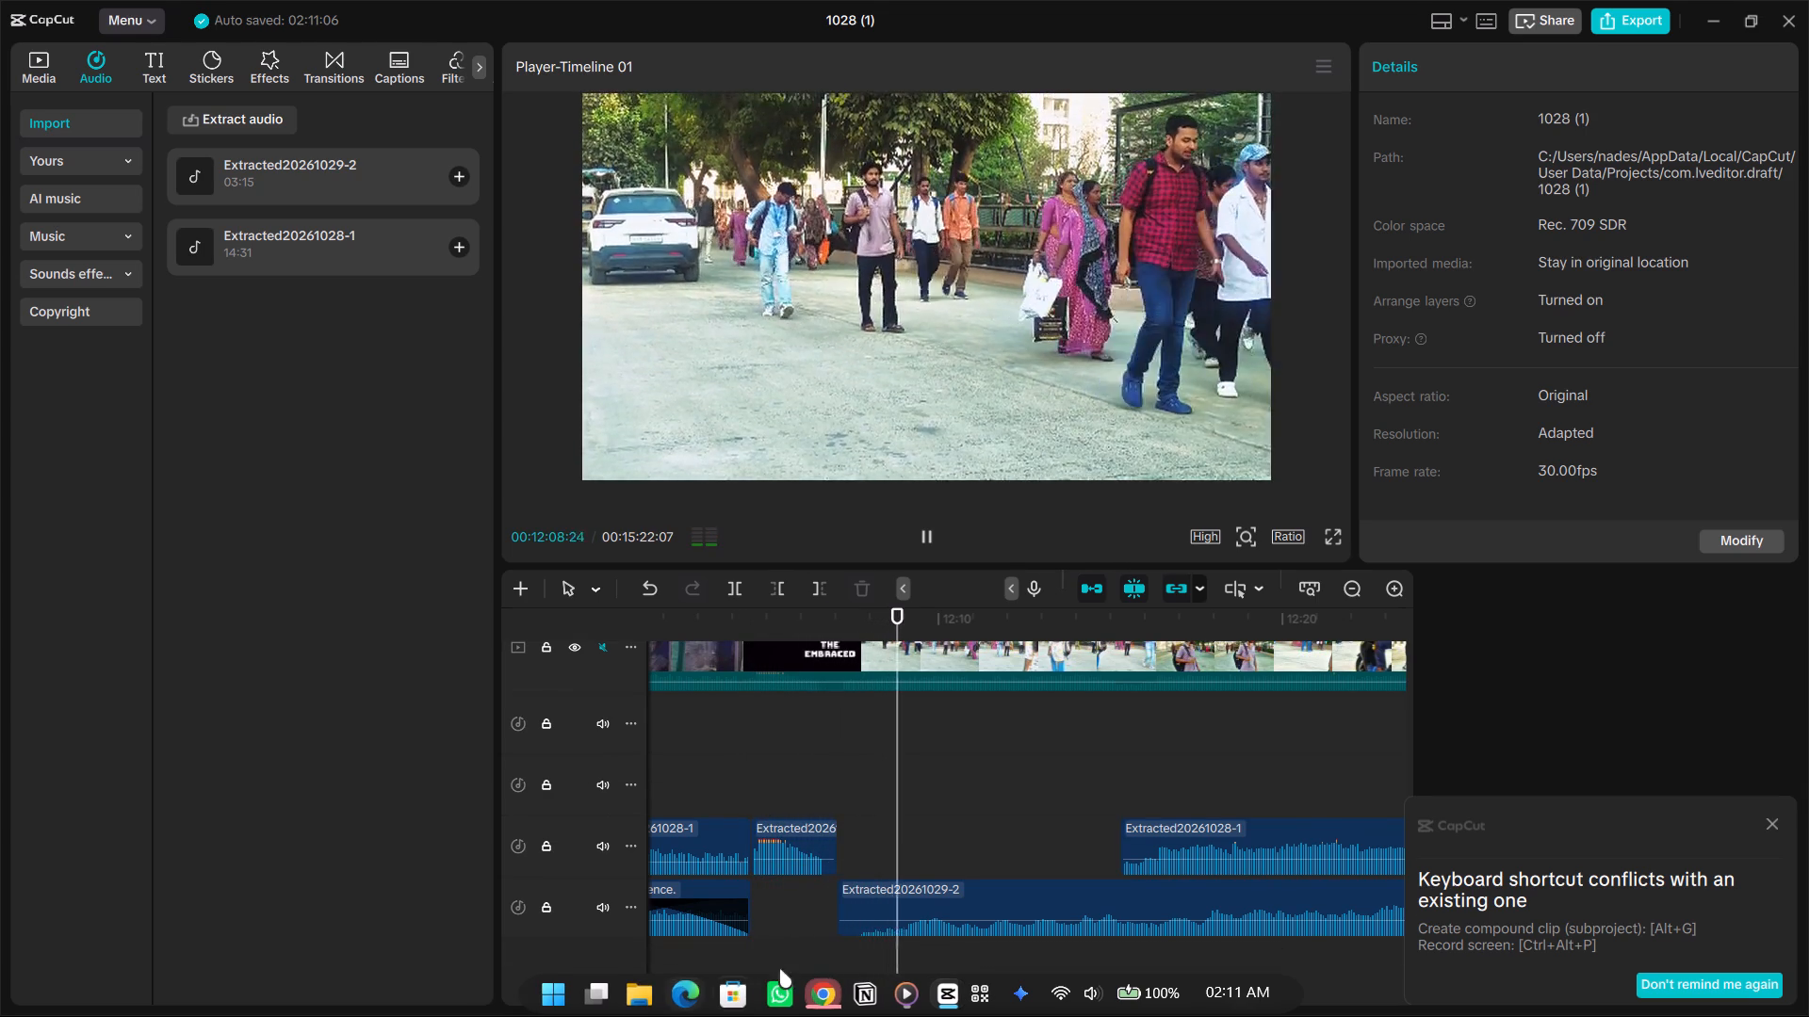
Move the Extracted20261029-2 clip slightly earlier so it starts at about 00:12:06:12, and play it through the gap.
left_click_drag(903, 911, 879, 910)
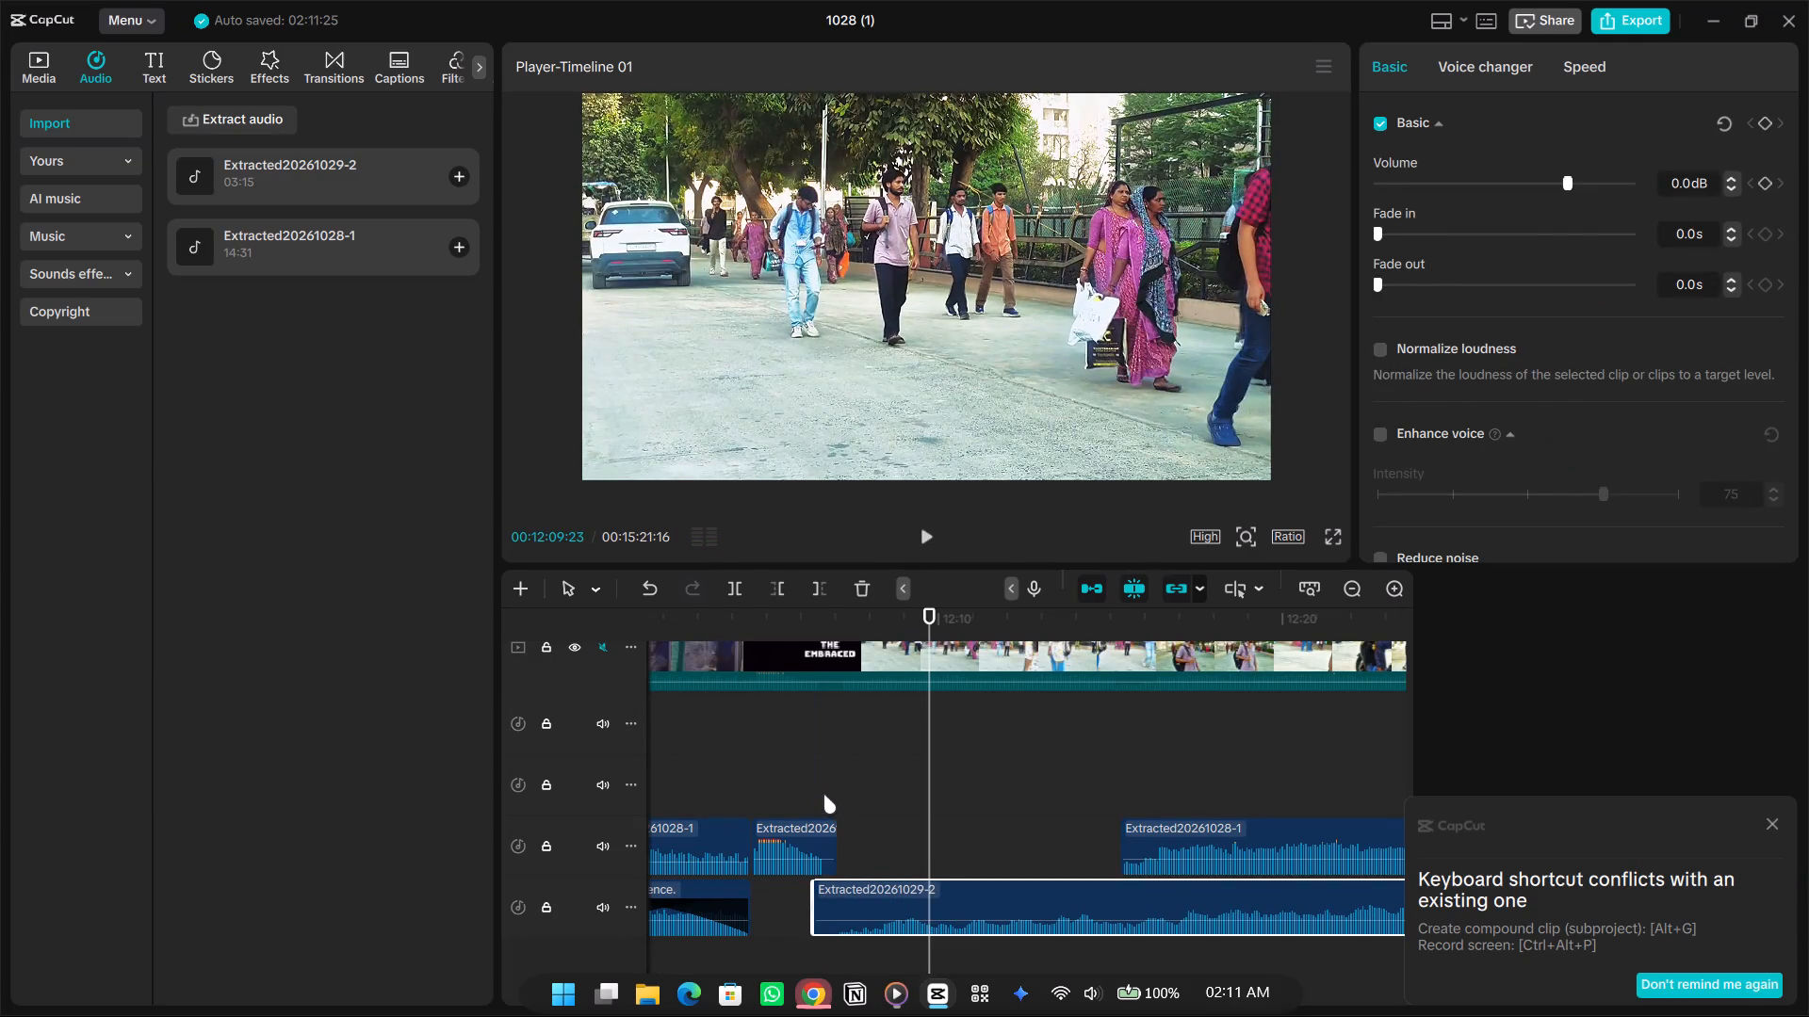
left_click(798, 786)
key("space")
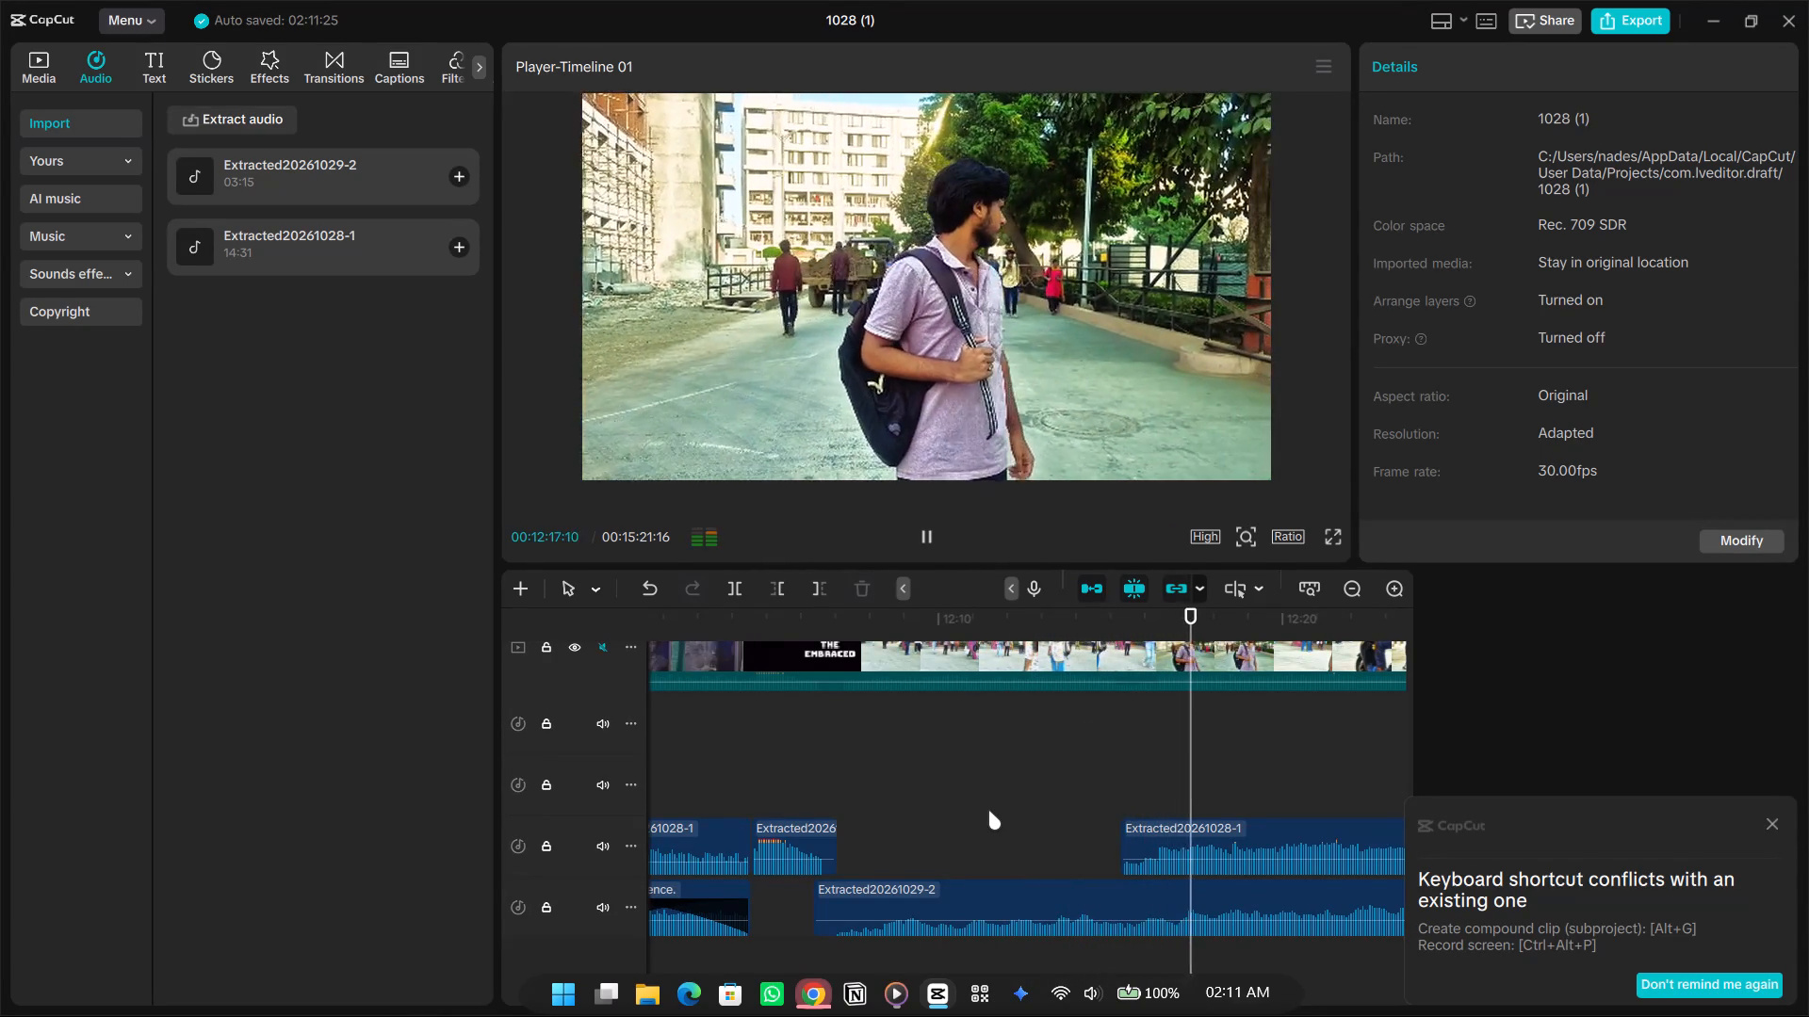
key("space")
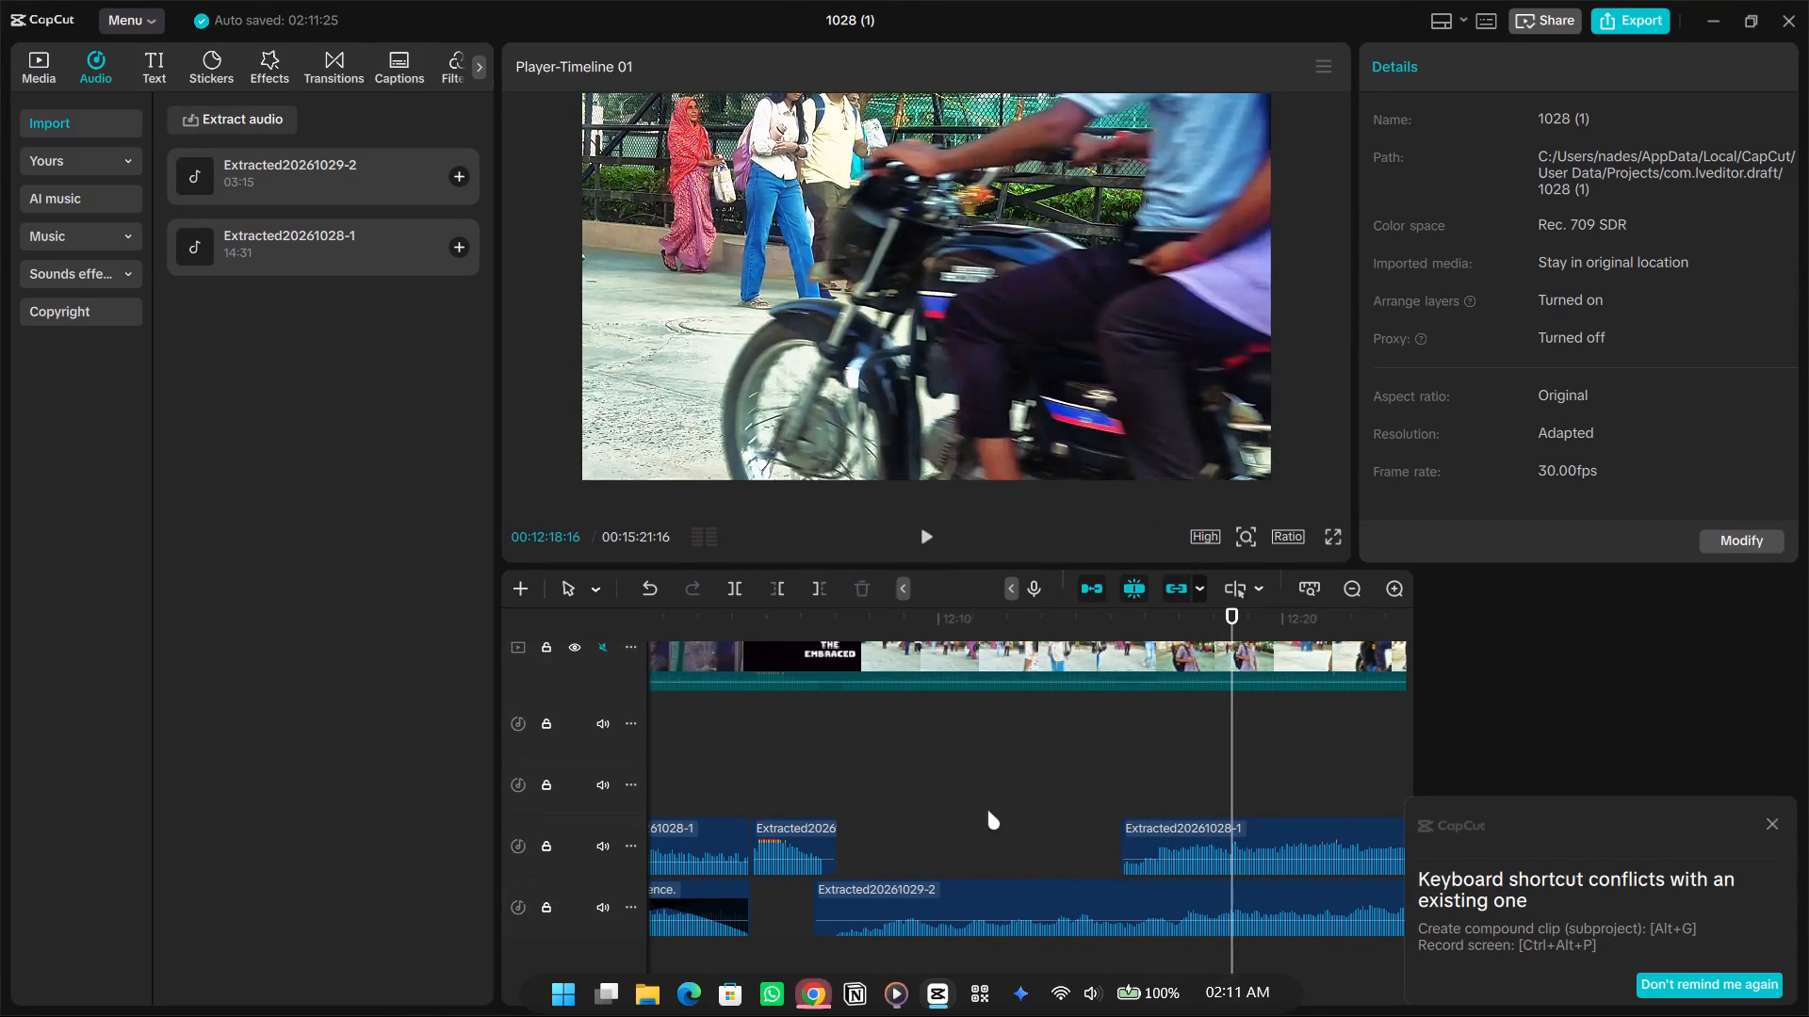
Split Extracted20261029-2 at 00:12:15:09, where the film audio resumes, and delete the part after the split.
left_click(1134, 902)
left_click(1118, 859)
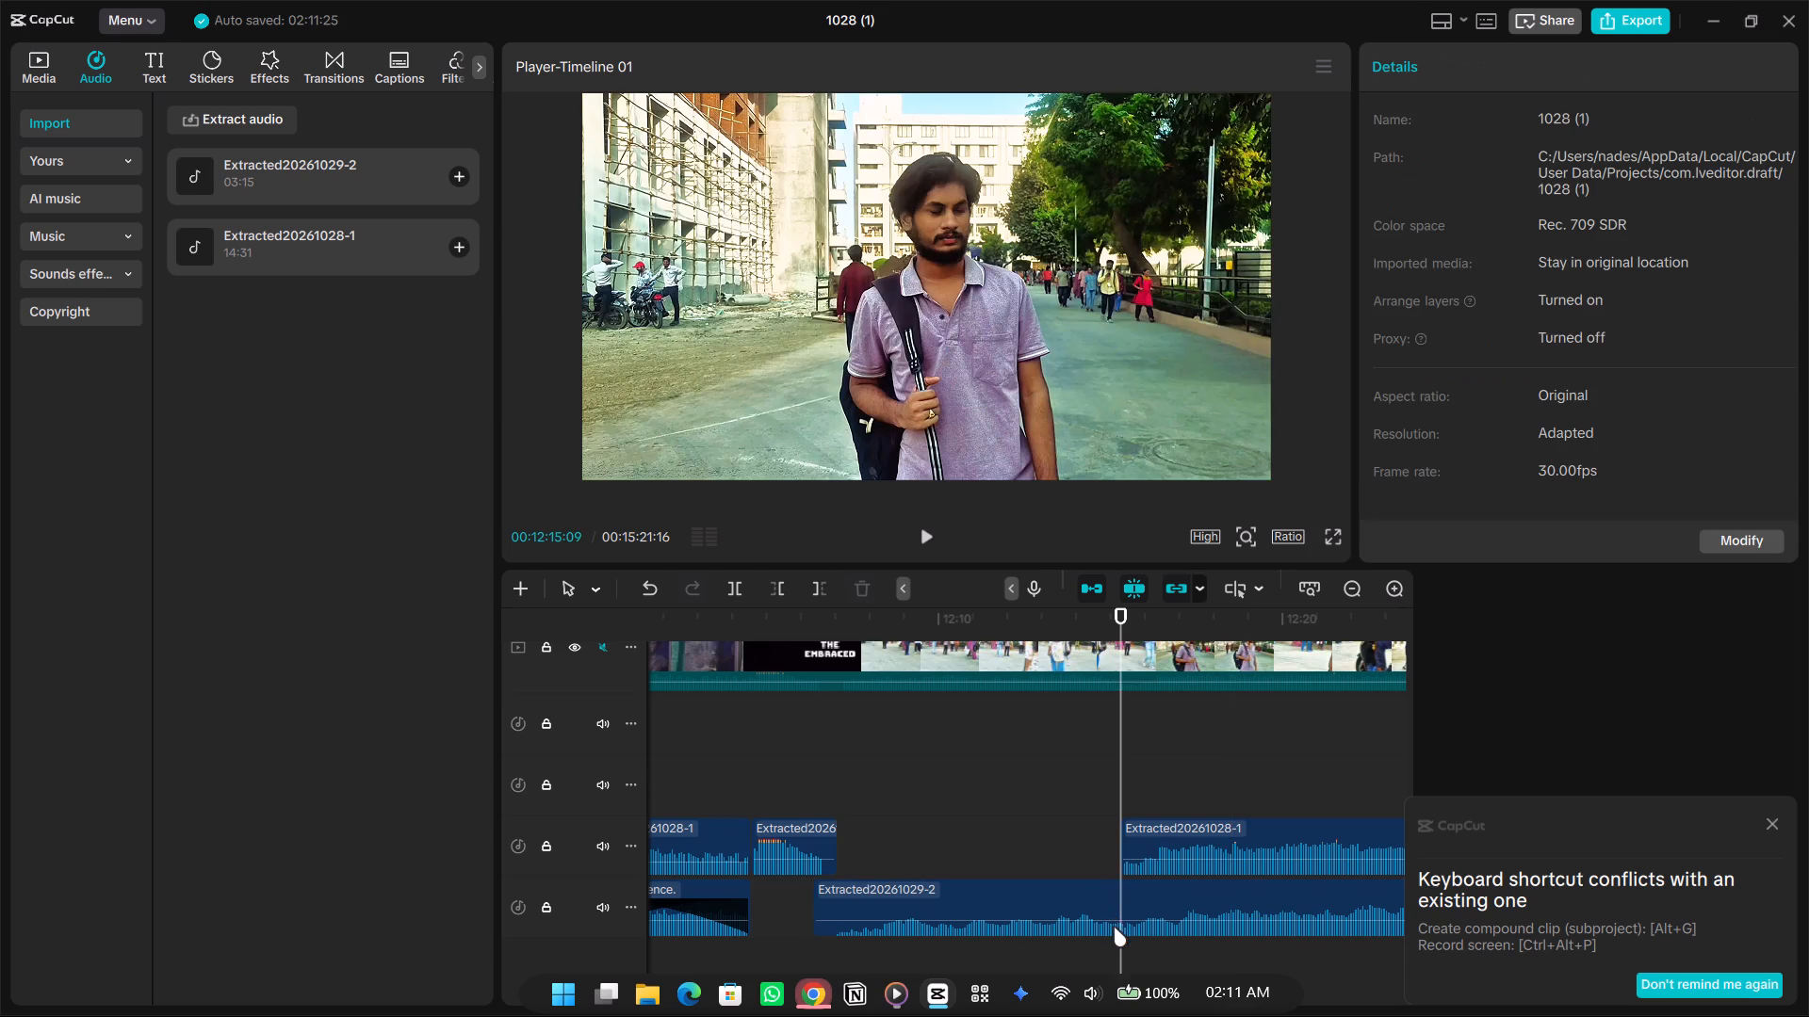
left_click(1133, 902)
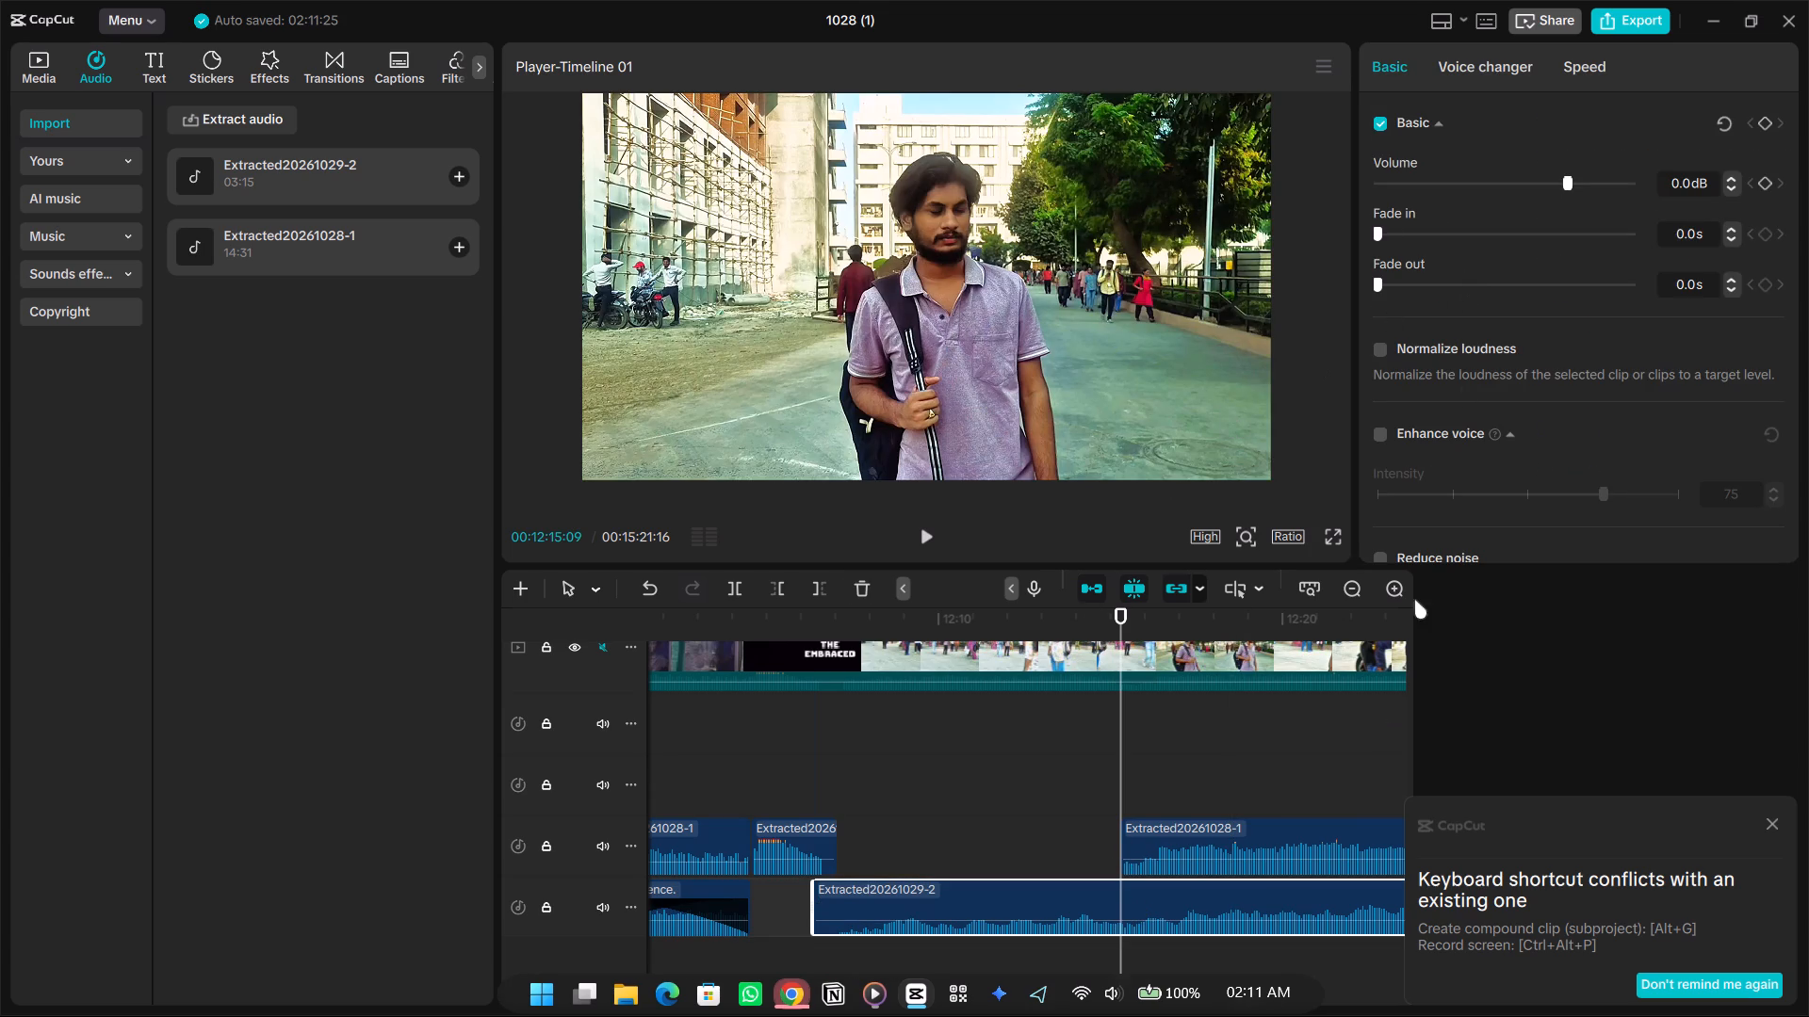
left_click(1150, 912)
left_click(735, 586)
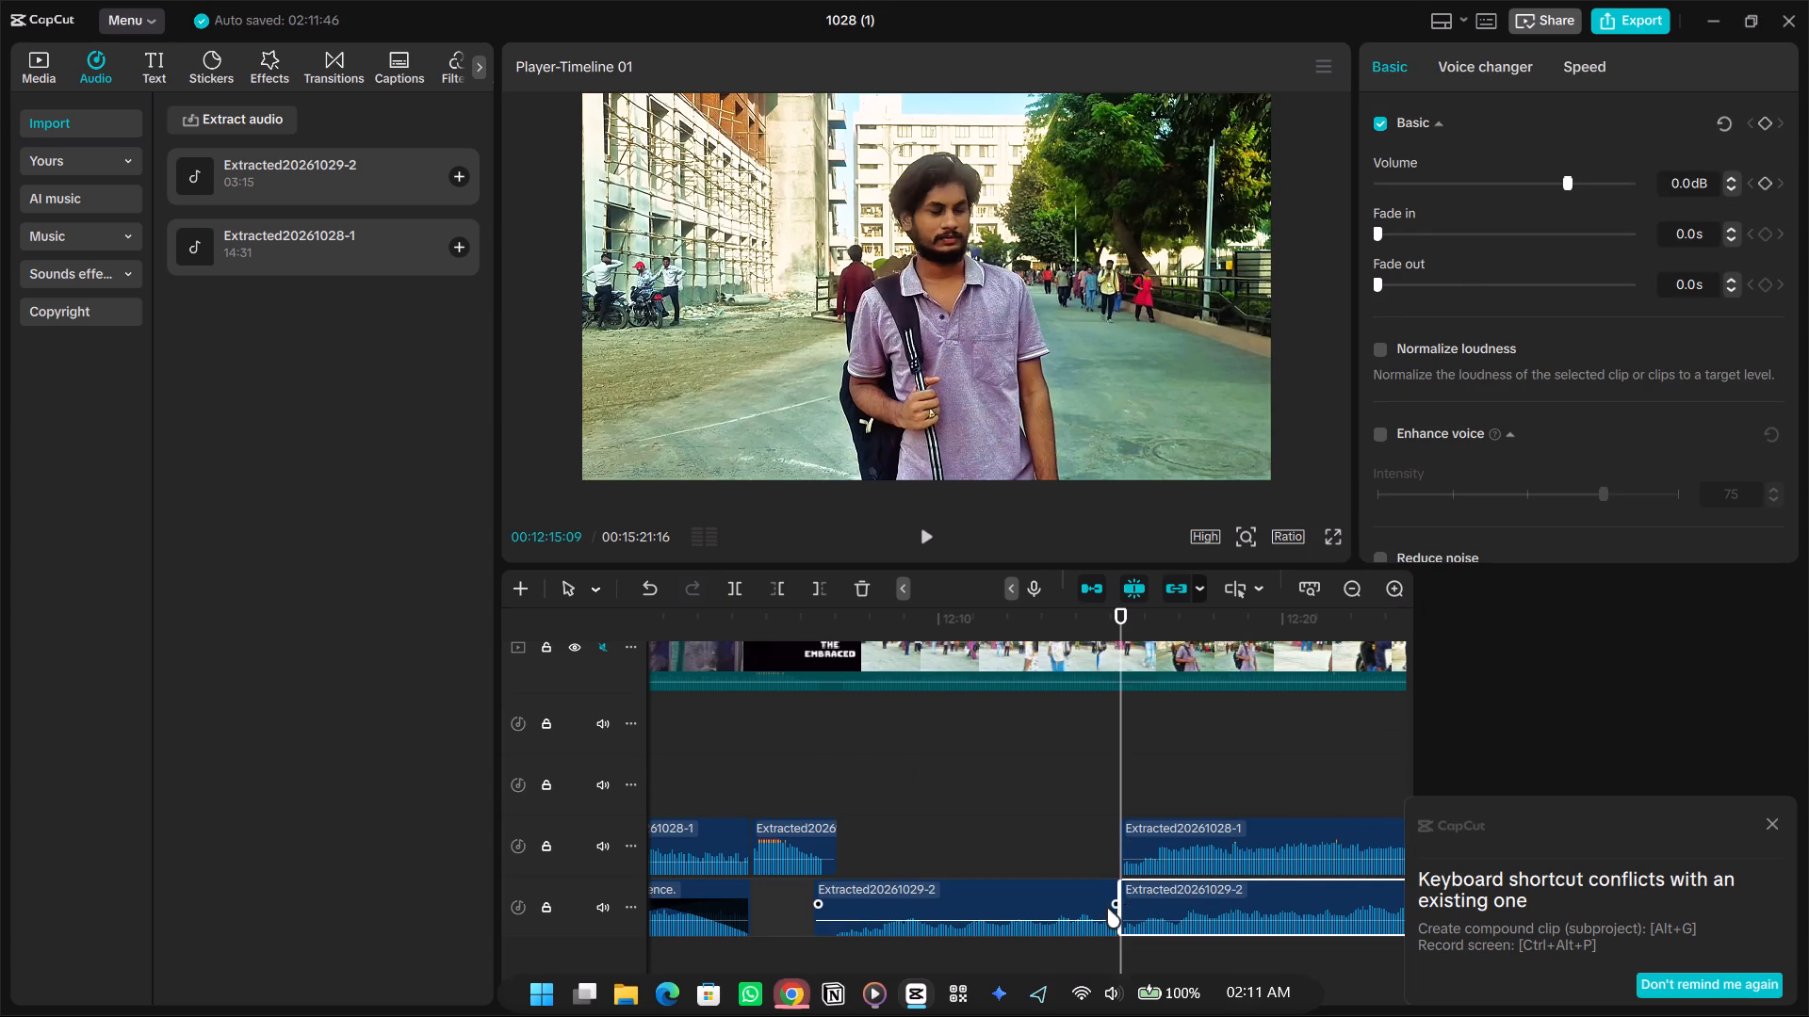
left_click(1101, 908)
left_click(1141, 901)
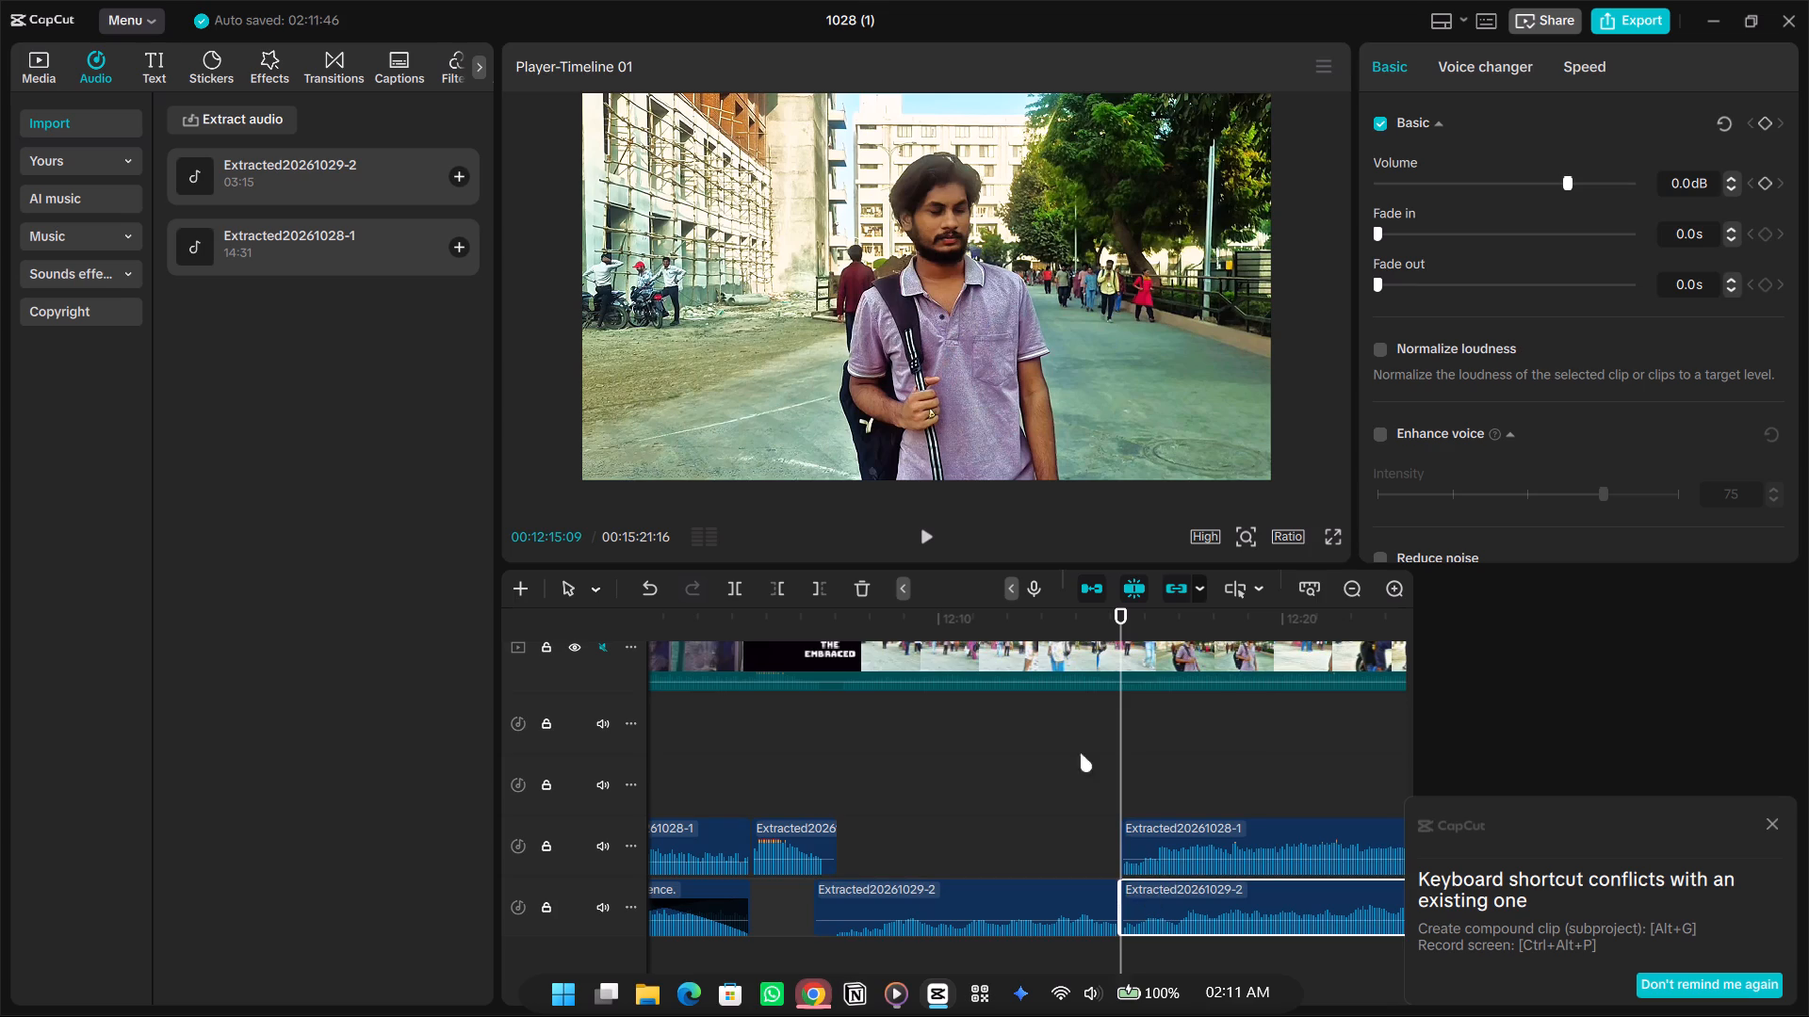
left_click(847, 584)
left_click(866, 595)
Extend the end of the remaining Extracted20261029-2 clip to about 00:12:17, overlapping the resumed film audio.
left_click(1059, 920)
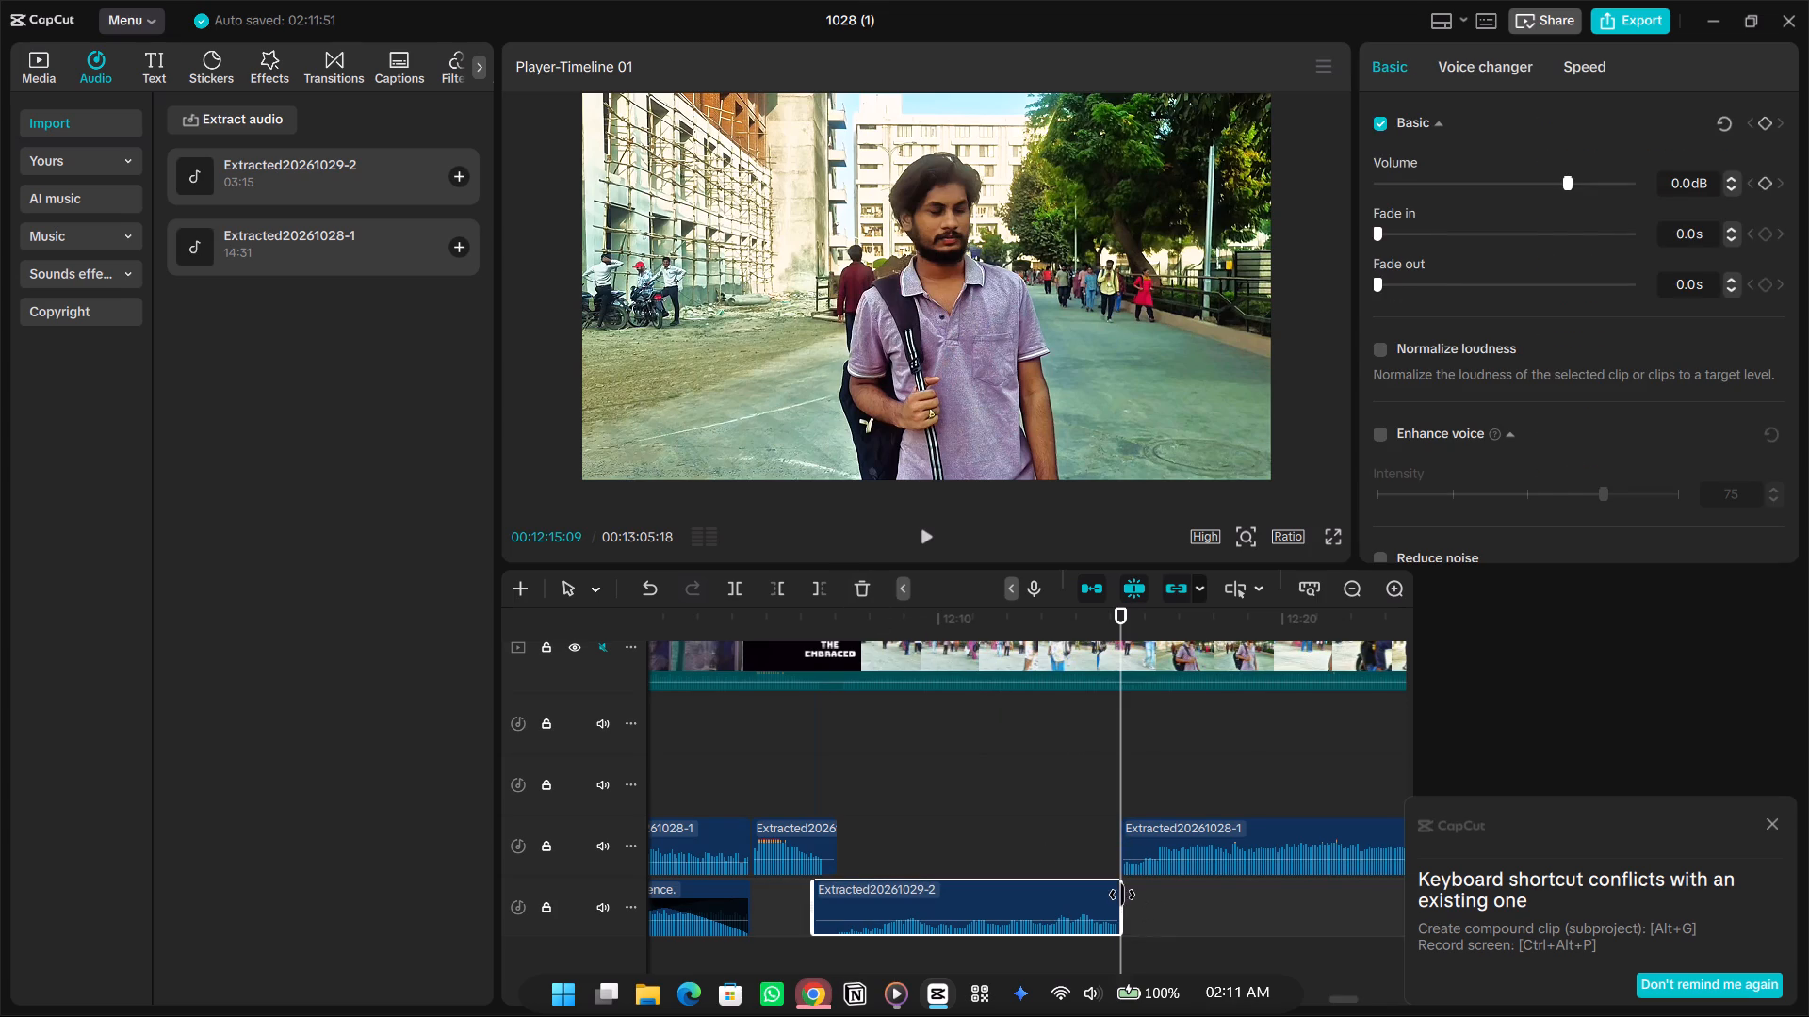
left_click_drag(1122, 895, 1149, 892)
left_click(1053, 897)
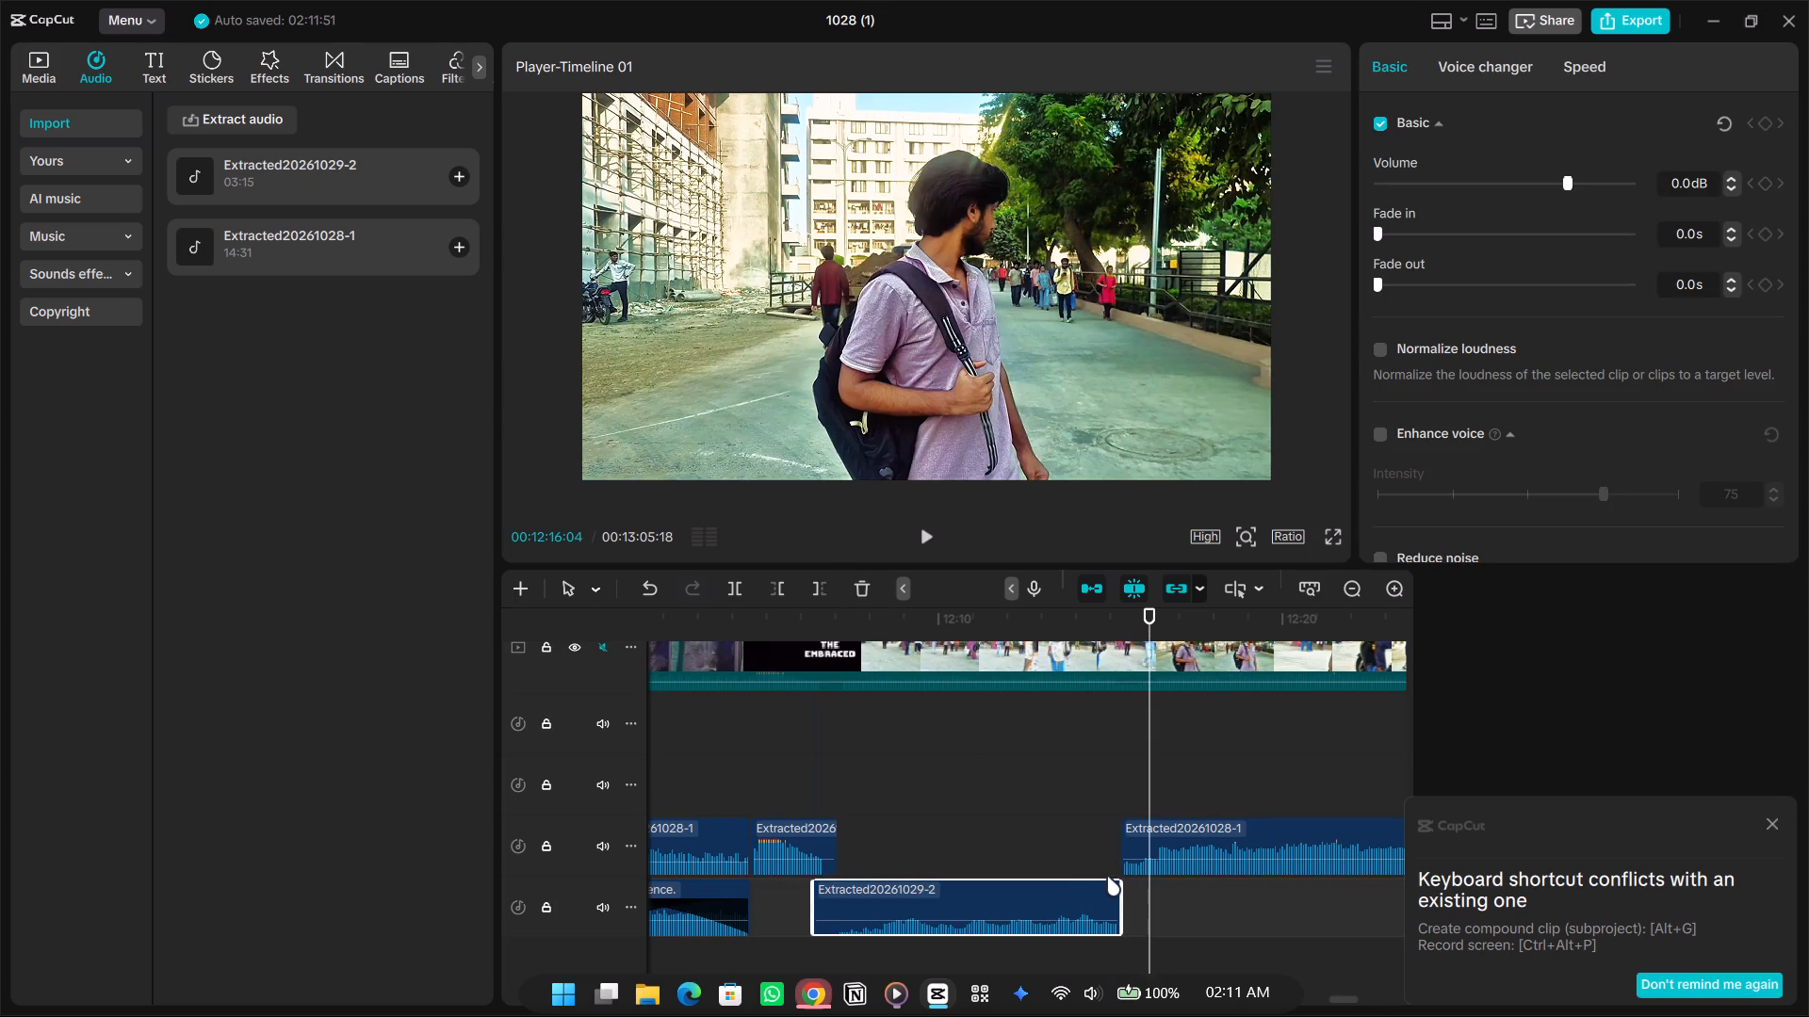
left_click_drag(1125, 882, 1183, 894)
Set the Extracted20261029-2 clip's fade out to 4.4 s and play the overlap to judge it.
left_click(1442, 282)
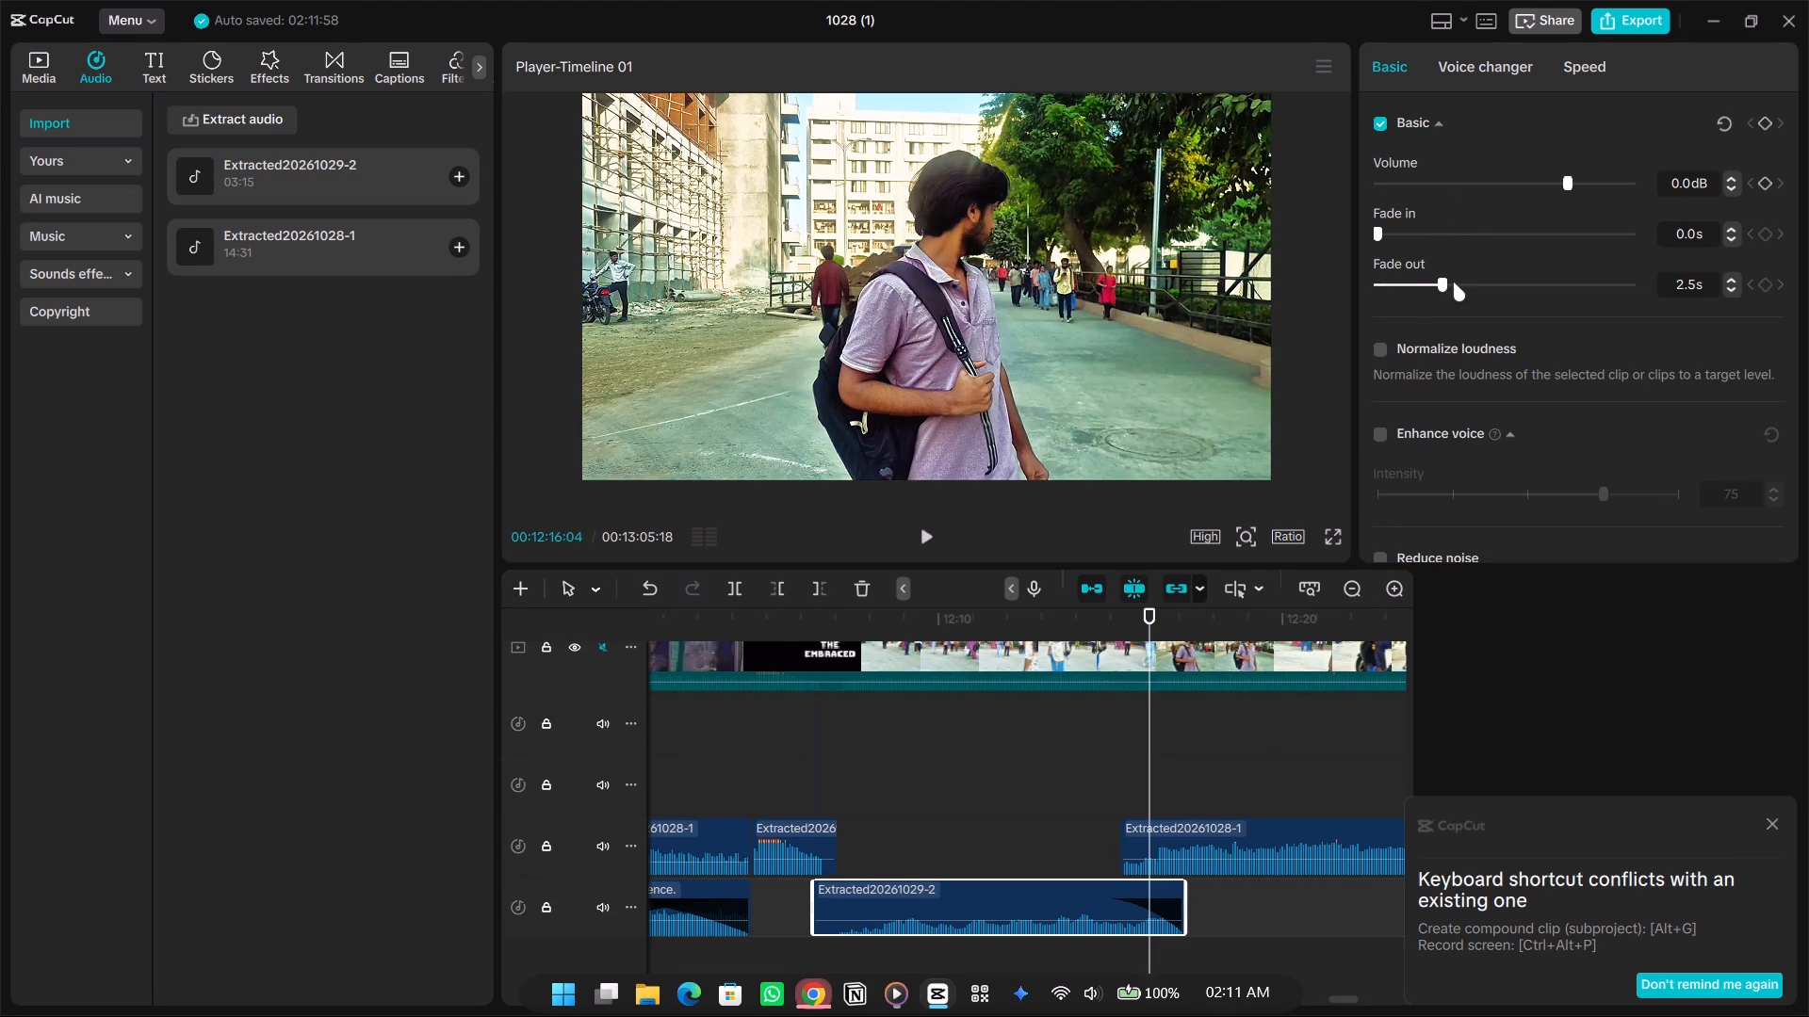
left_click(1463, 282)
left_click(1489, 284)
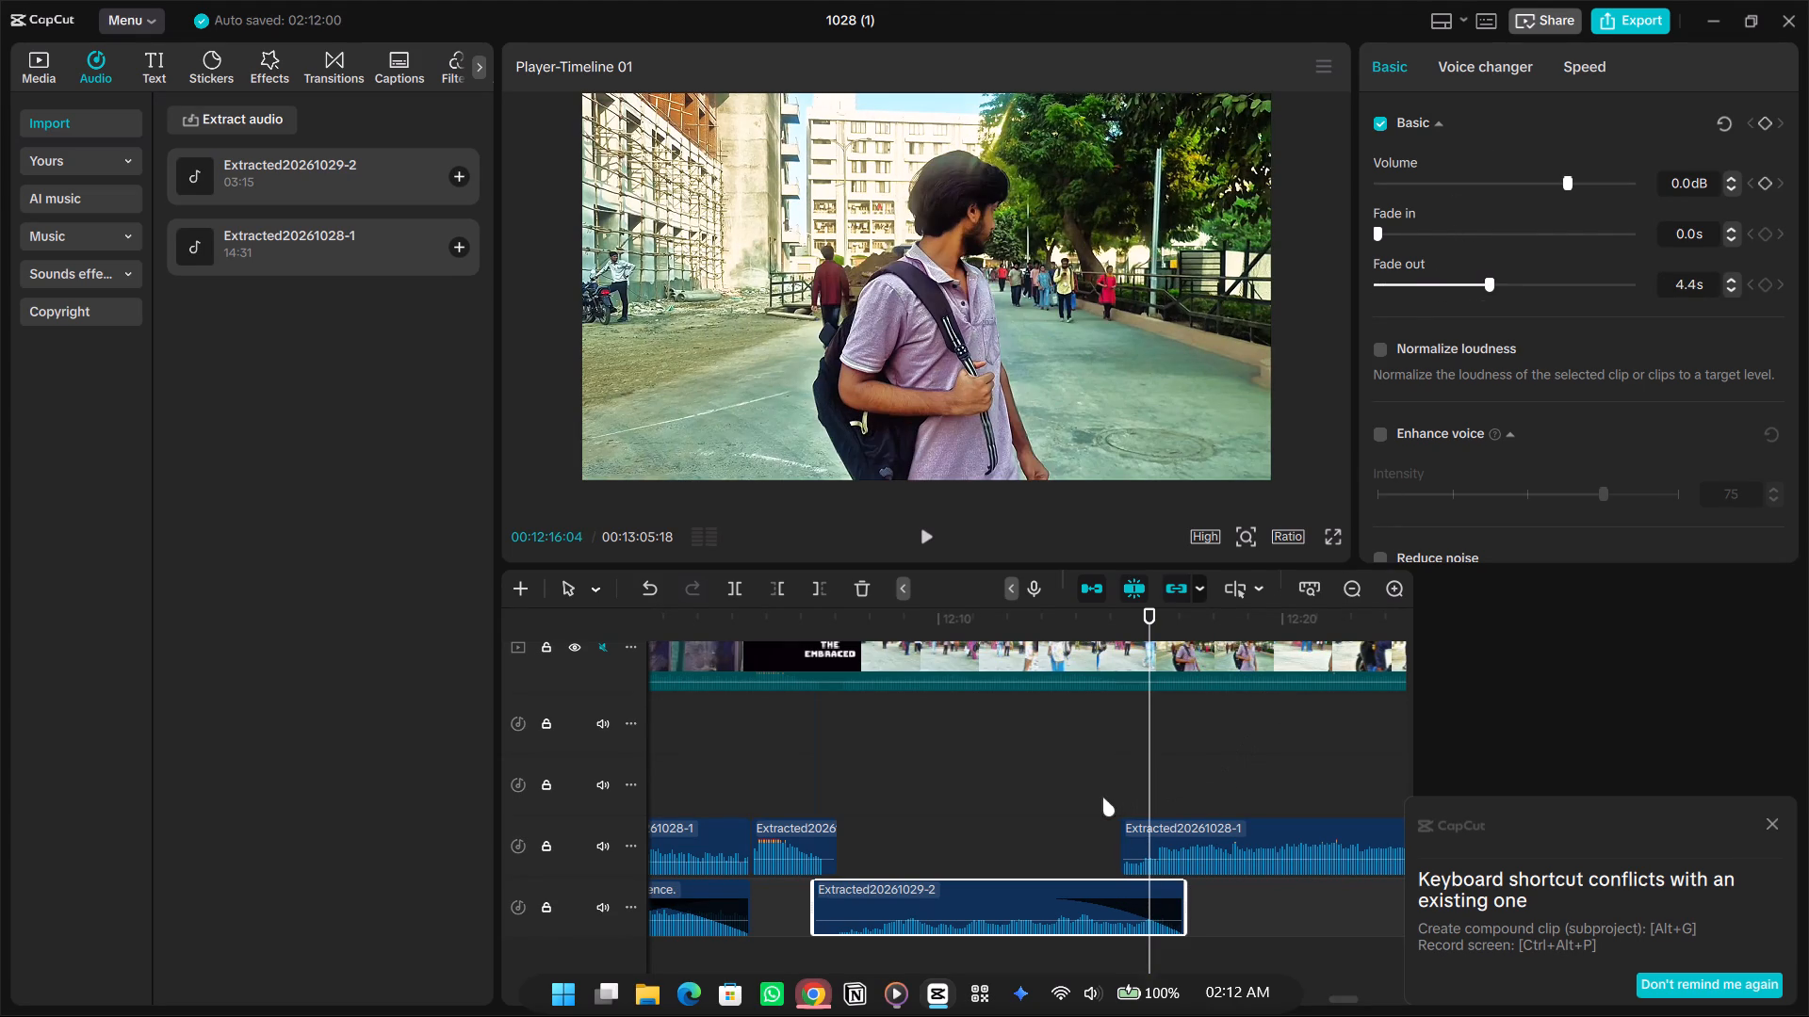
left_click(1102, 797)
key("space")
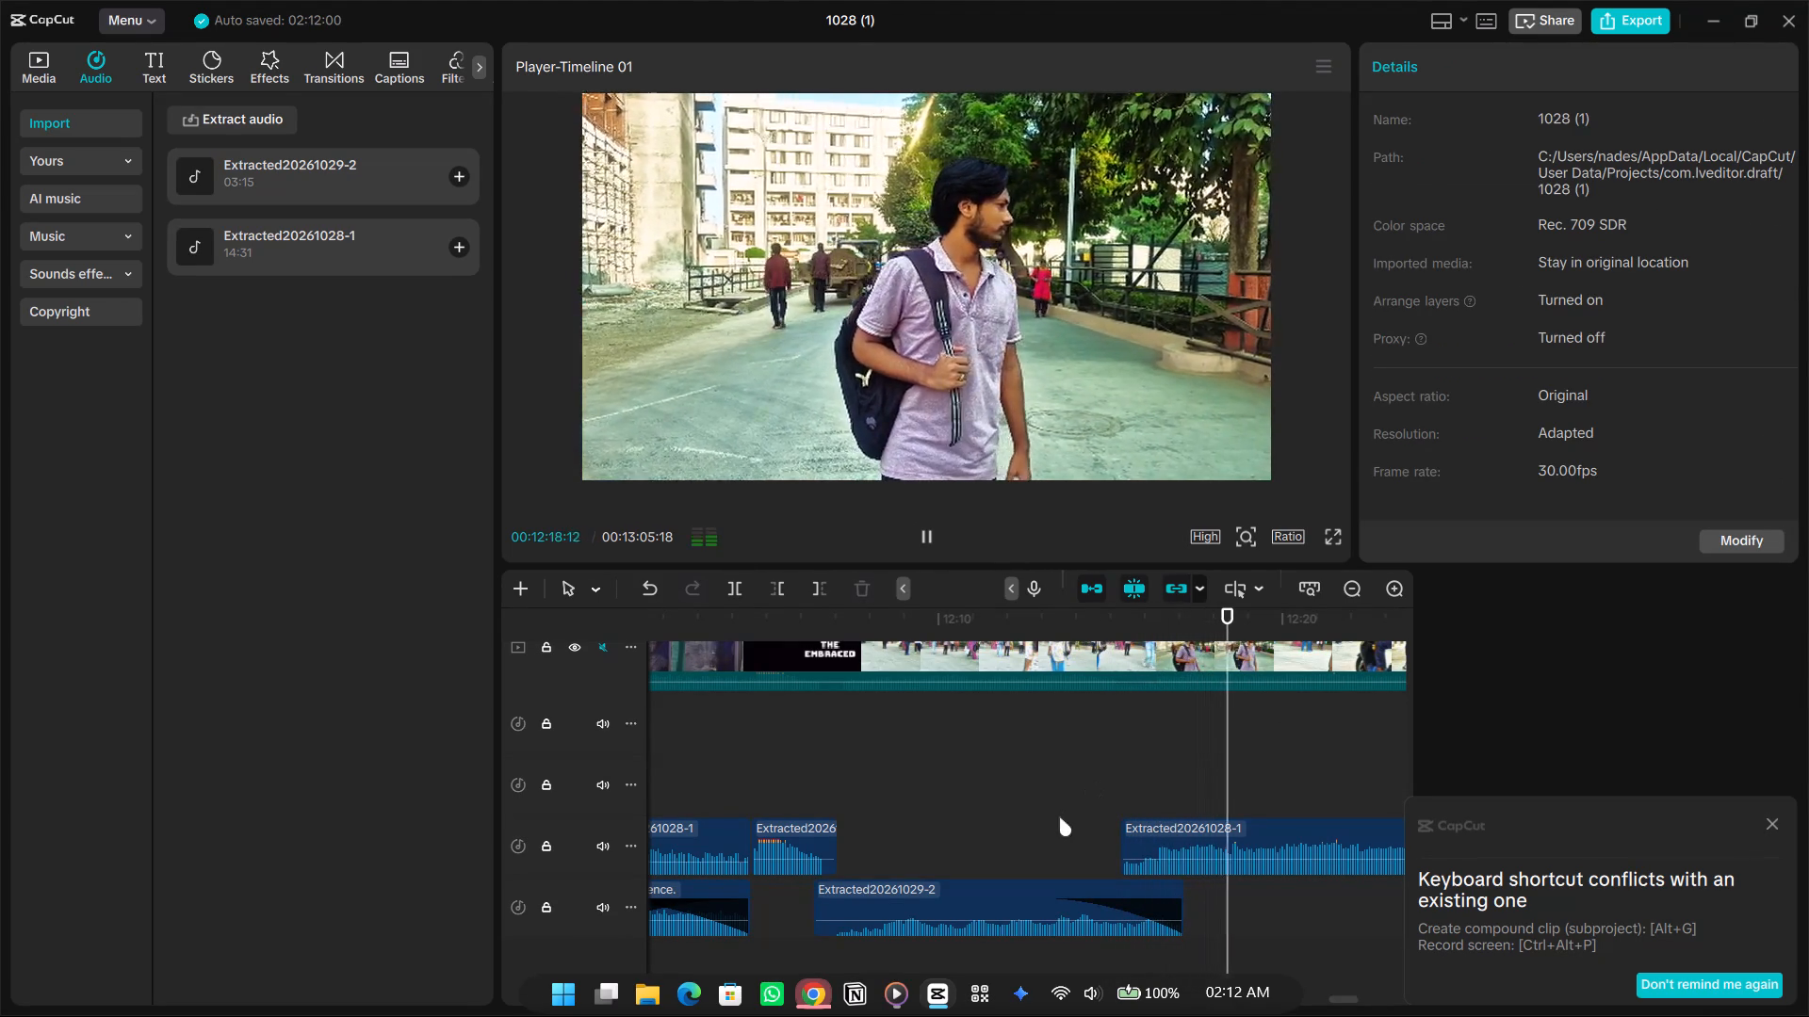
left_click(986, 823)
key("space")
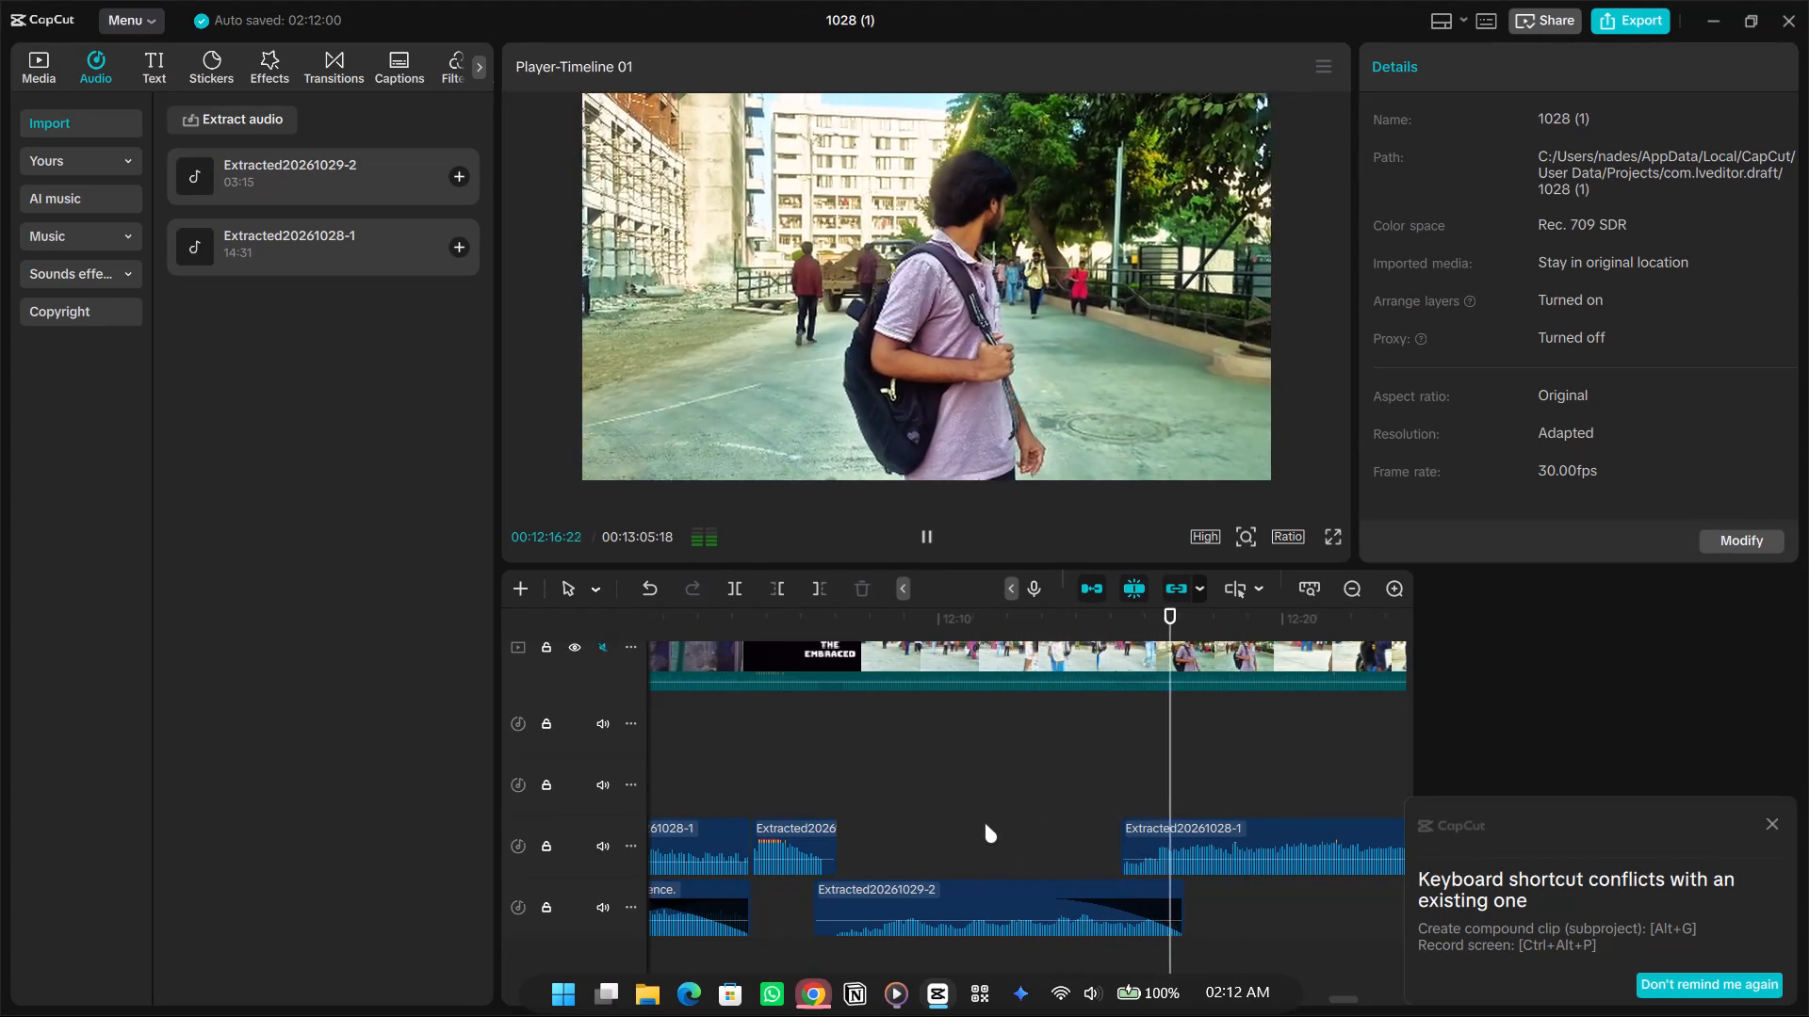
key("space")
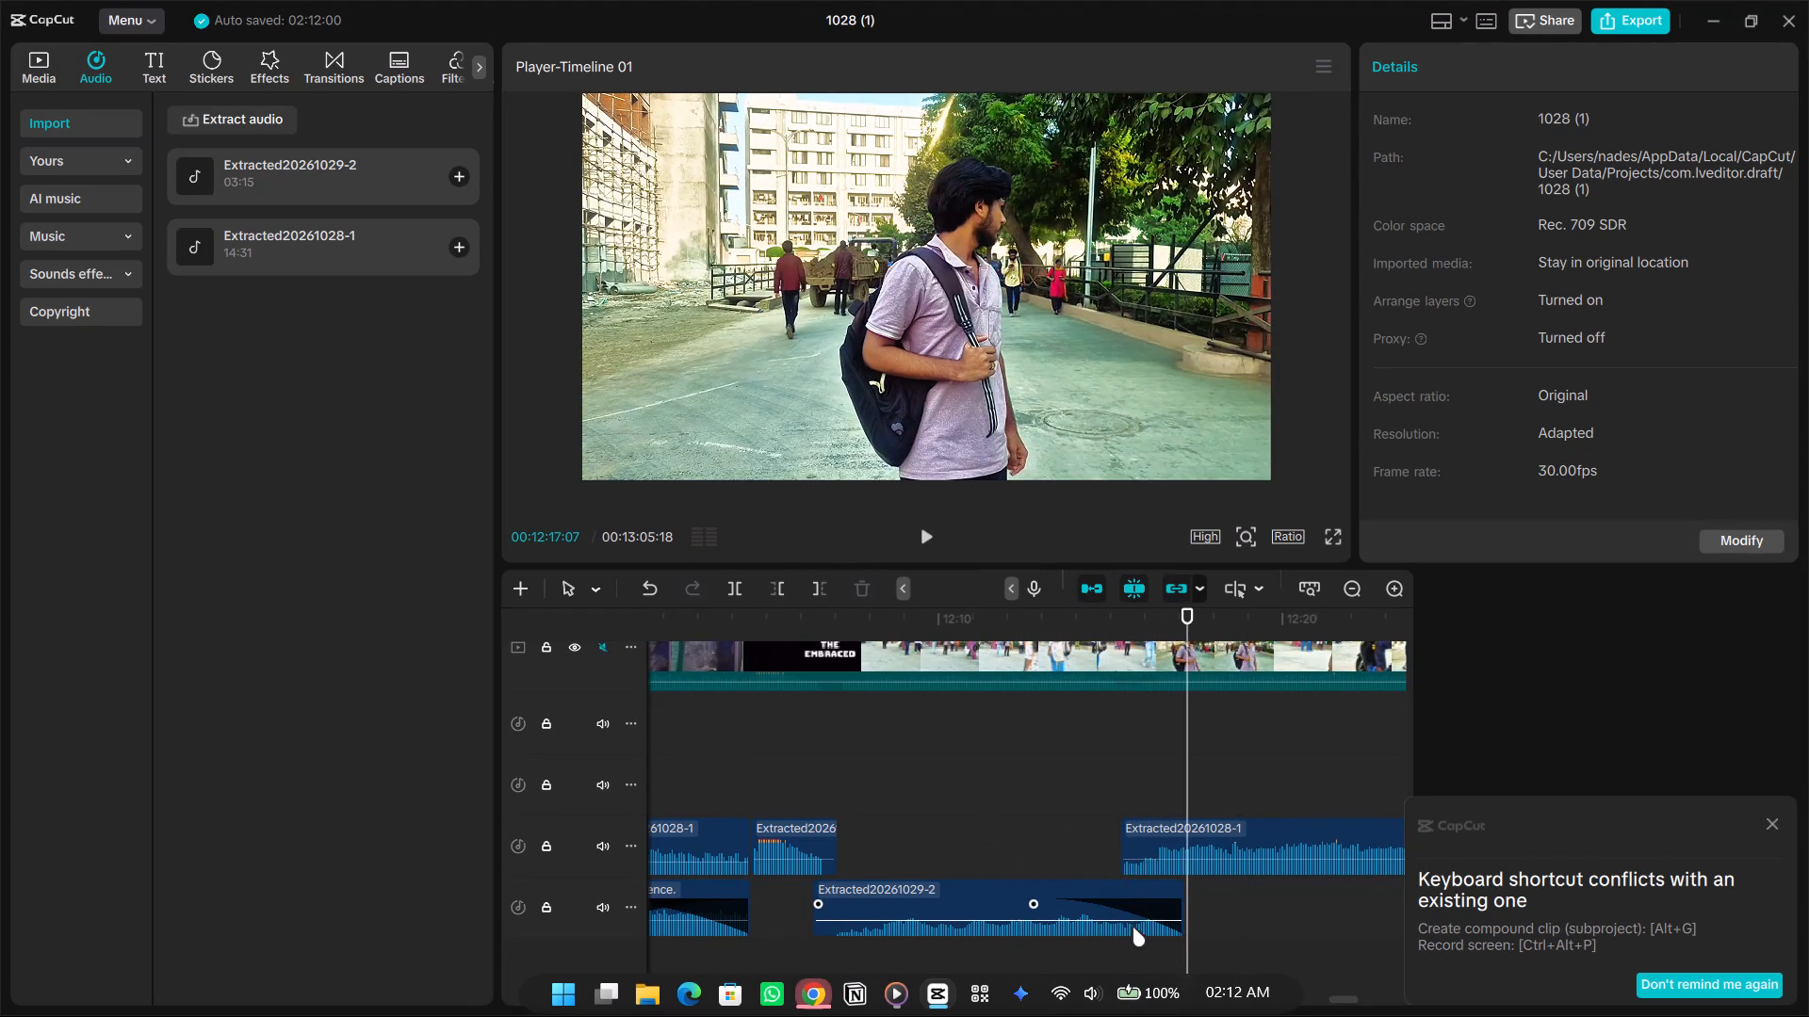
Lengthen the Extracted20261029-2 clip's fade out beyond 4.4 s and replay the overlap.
left_click(1134, 918)
left_click_drag(1490, 271, 1767, 284)
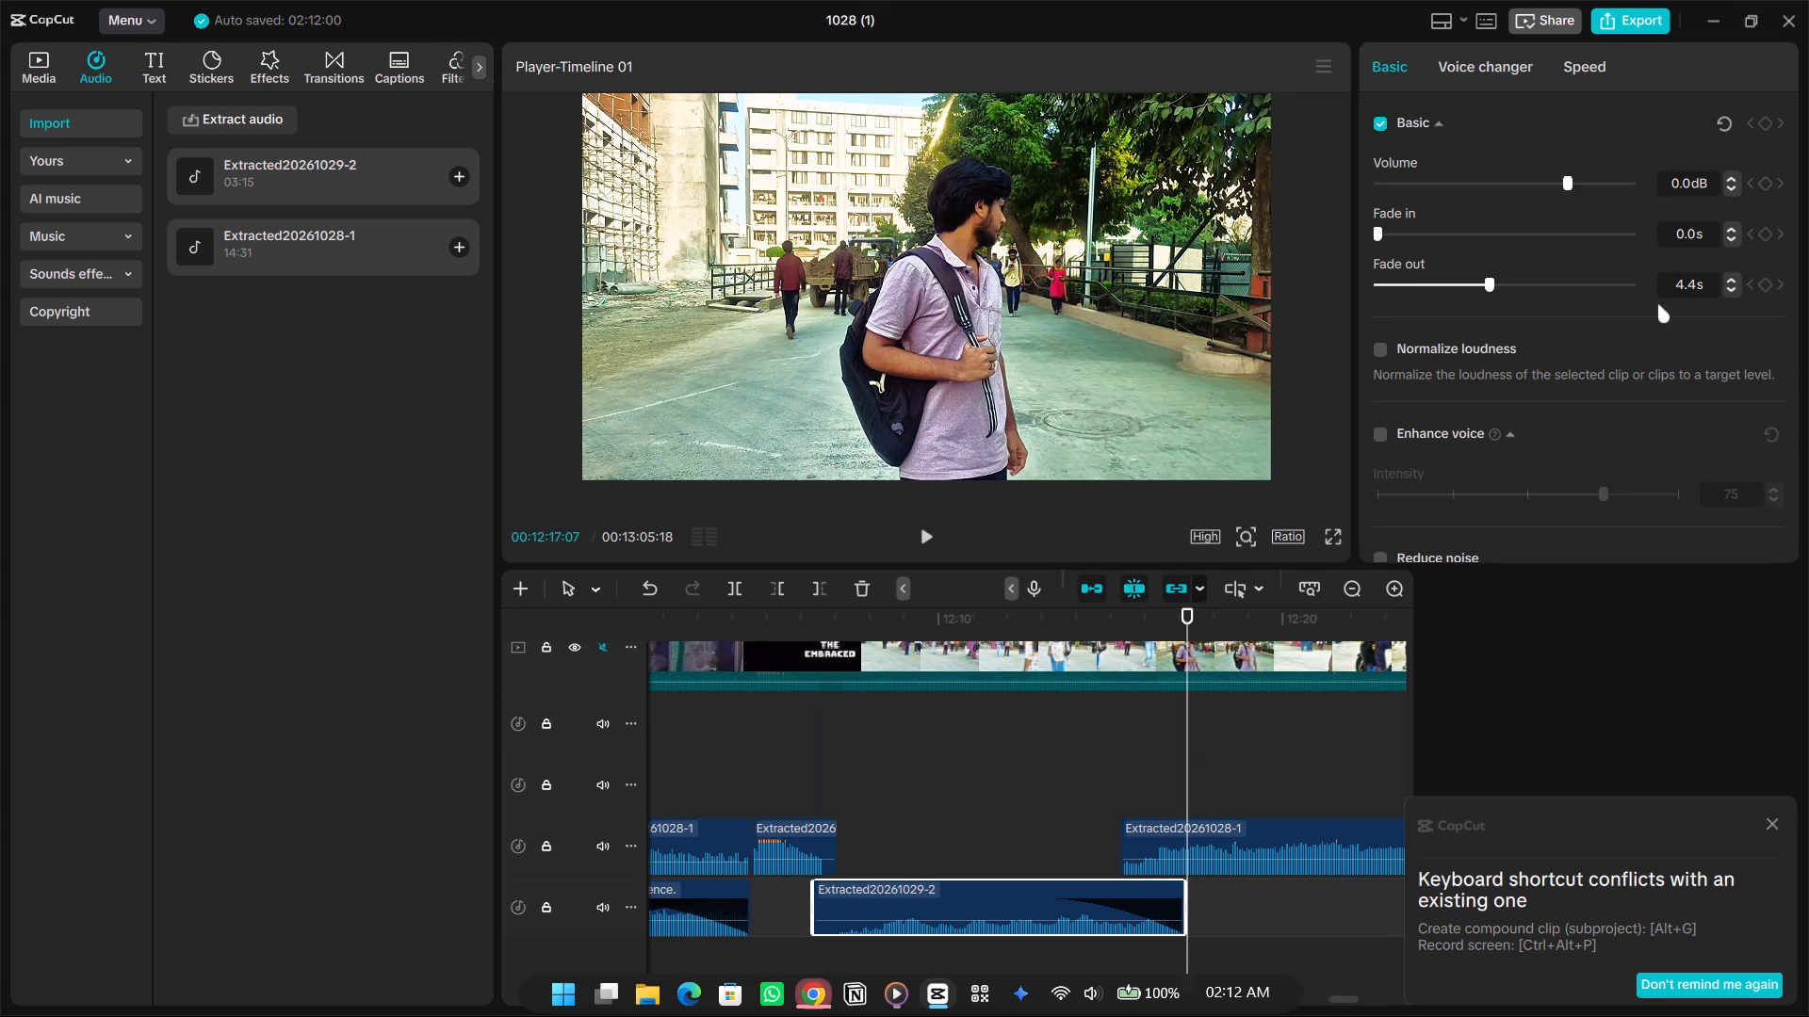
left_click(1546, 282)
left_click(988, 801)
key("space")
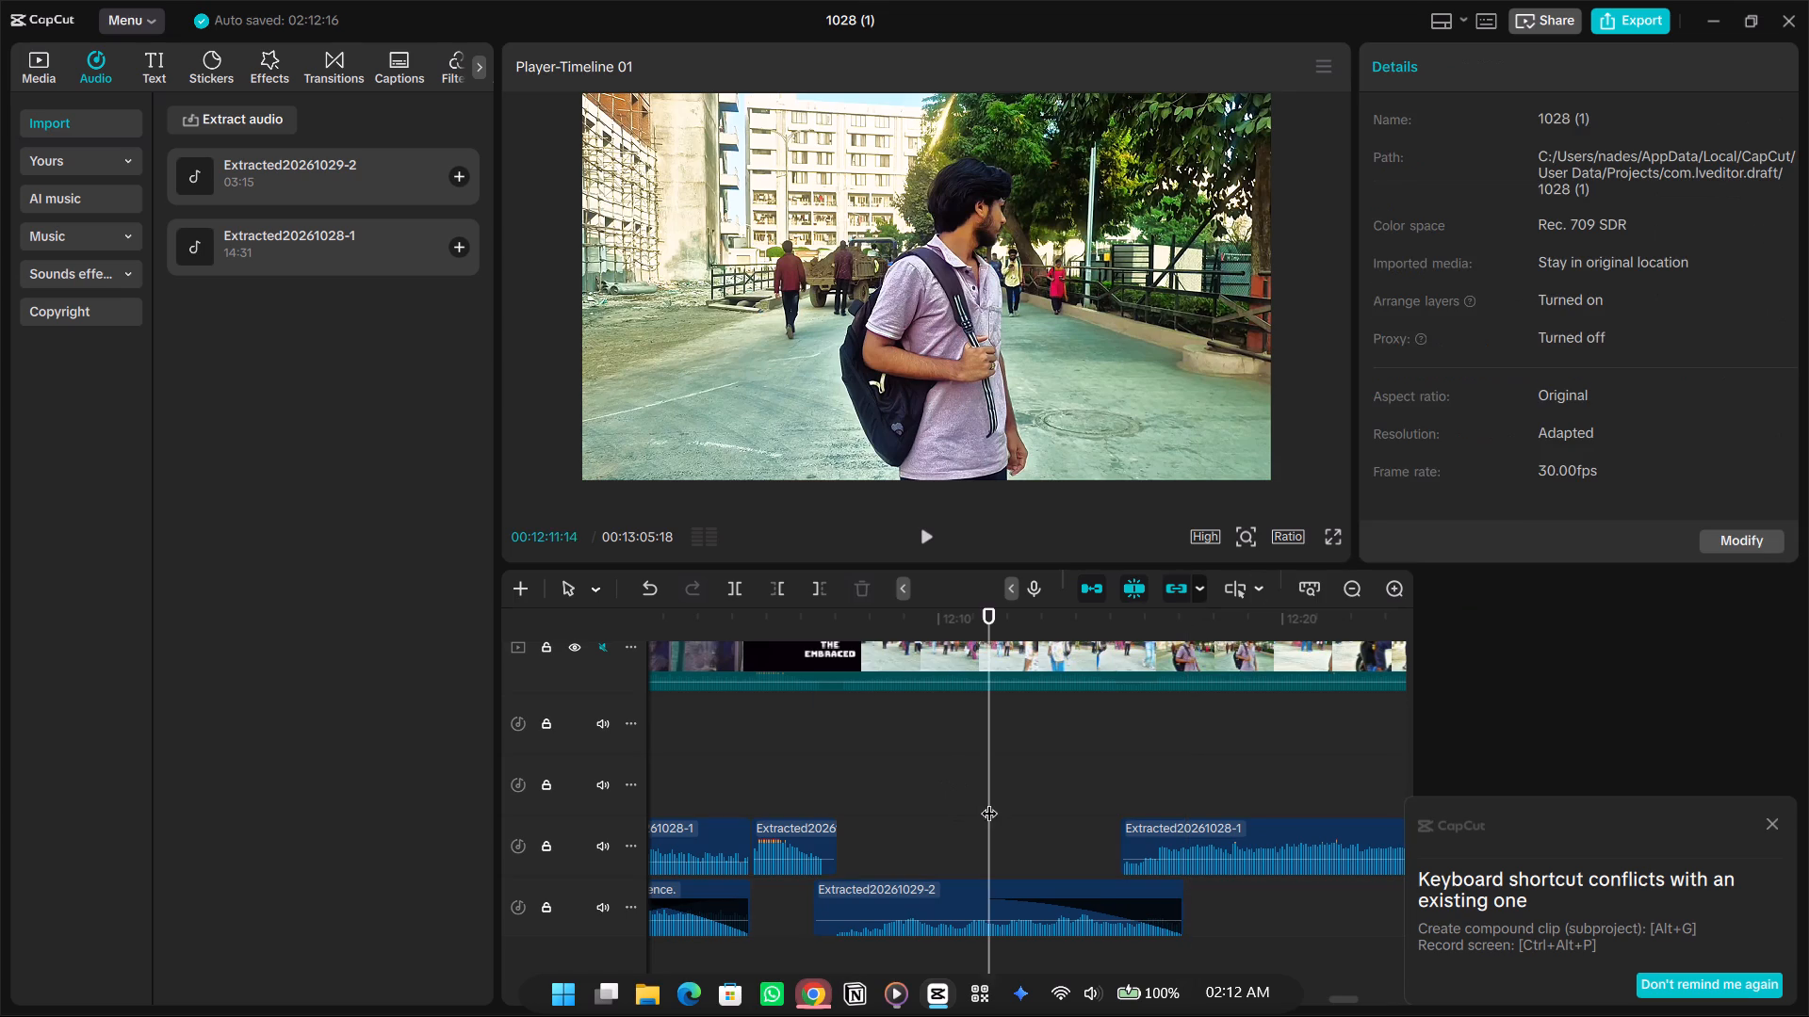
key("space")
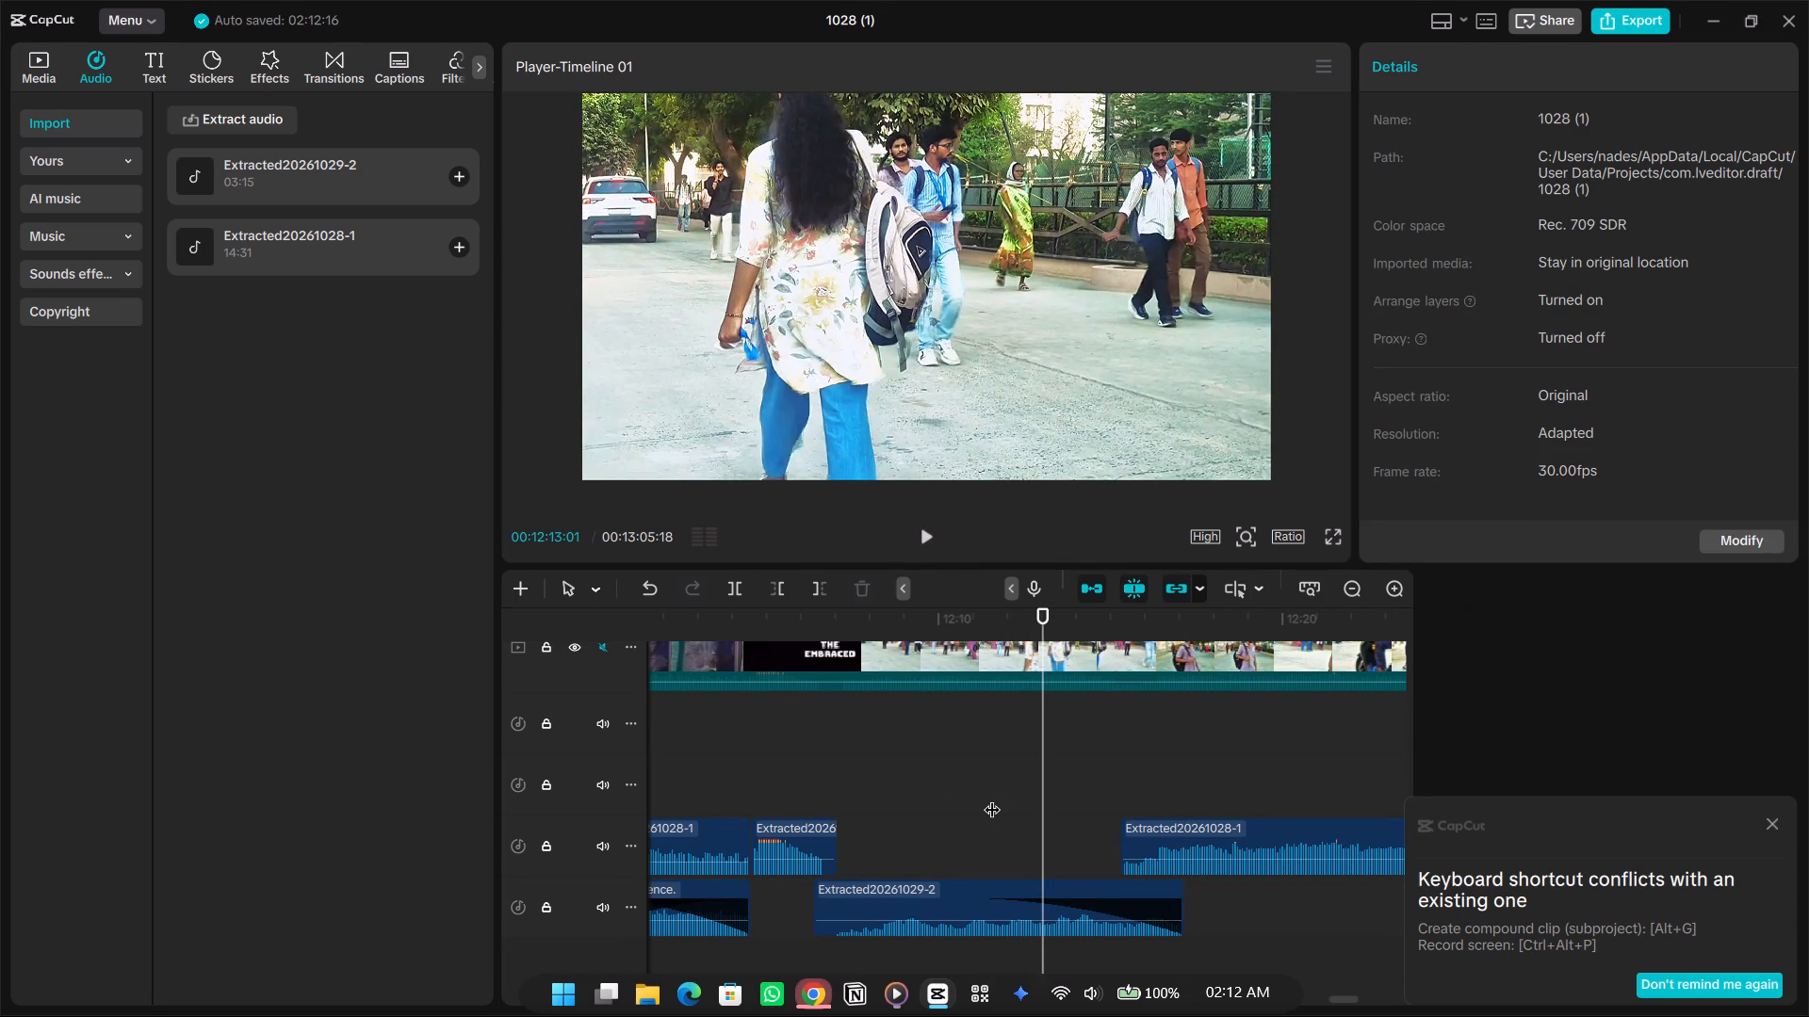
key("space")
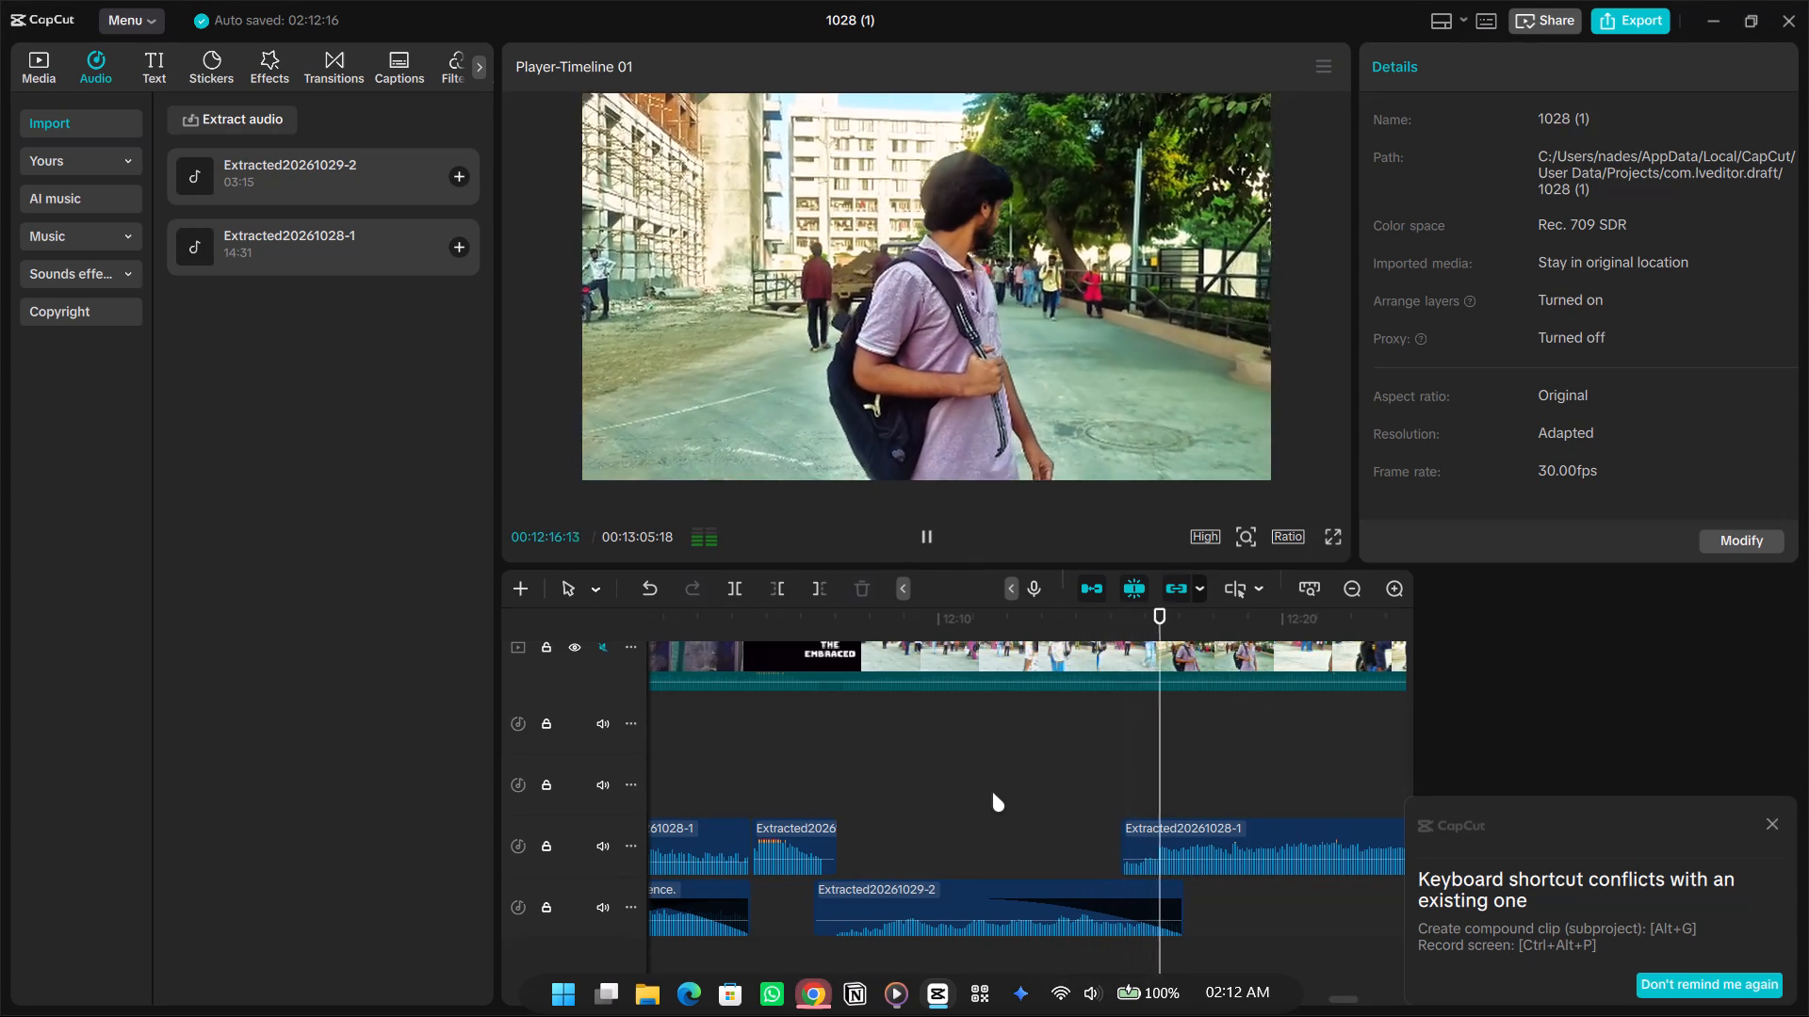
key("space")
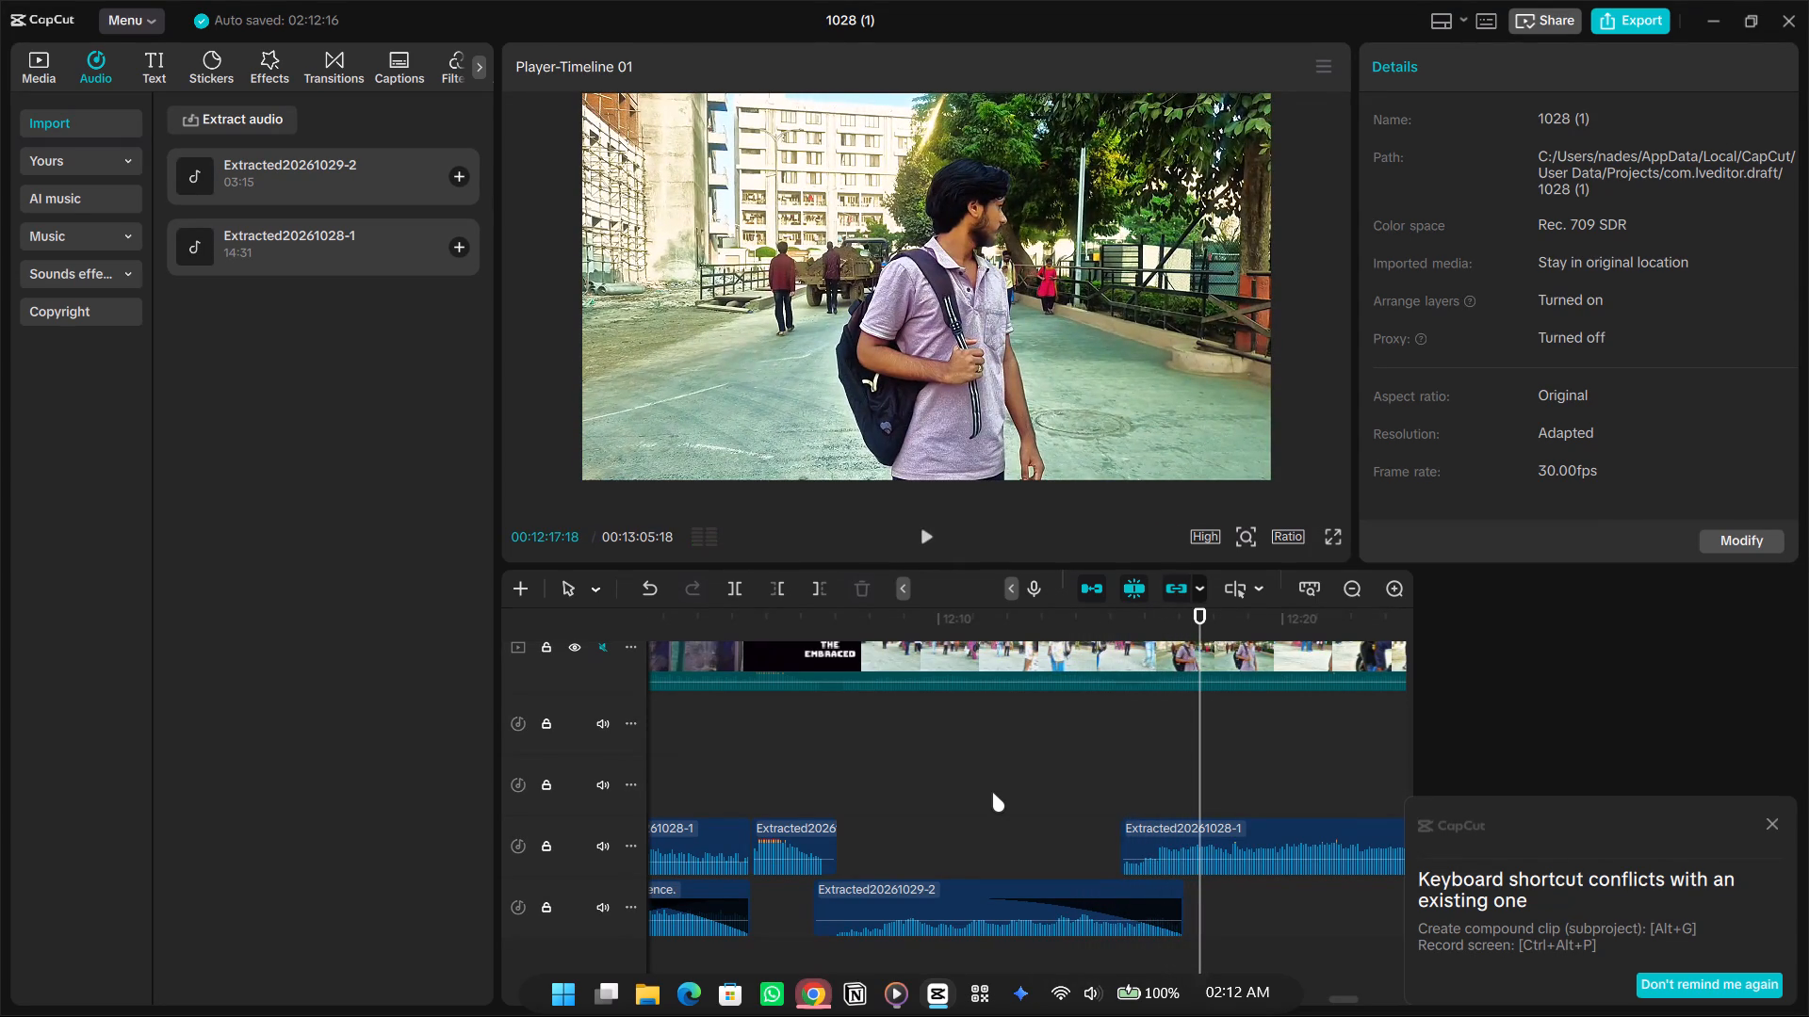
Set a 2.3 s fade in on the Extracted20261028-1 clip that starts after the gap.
left_click(1160, 854)
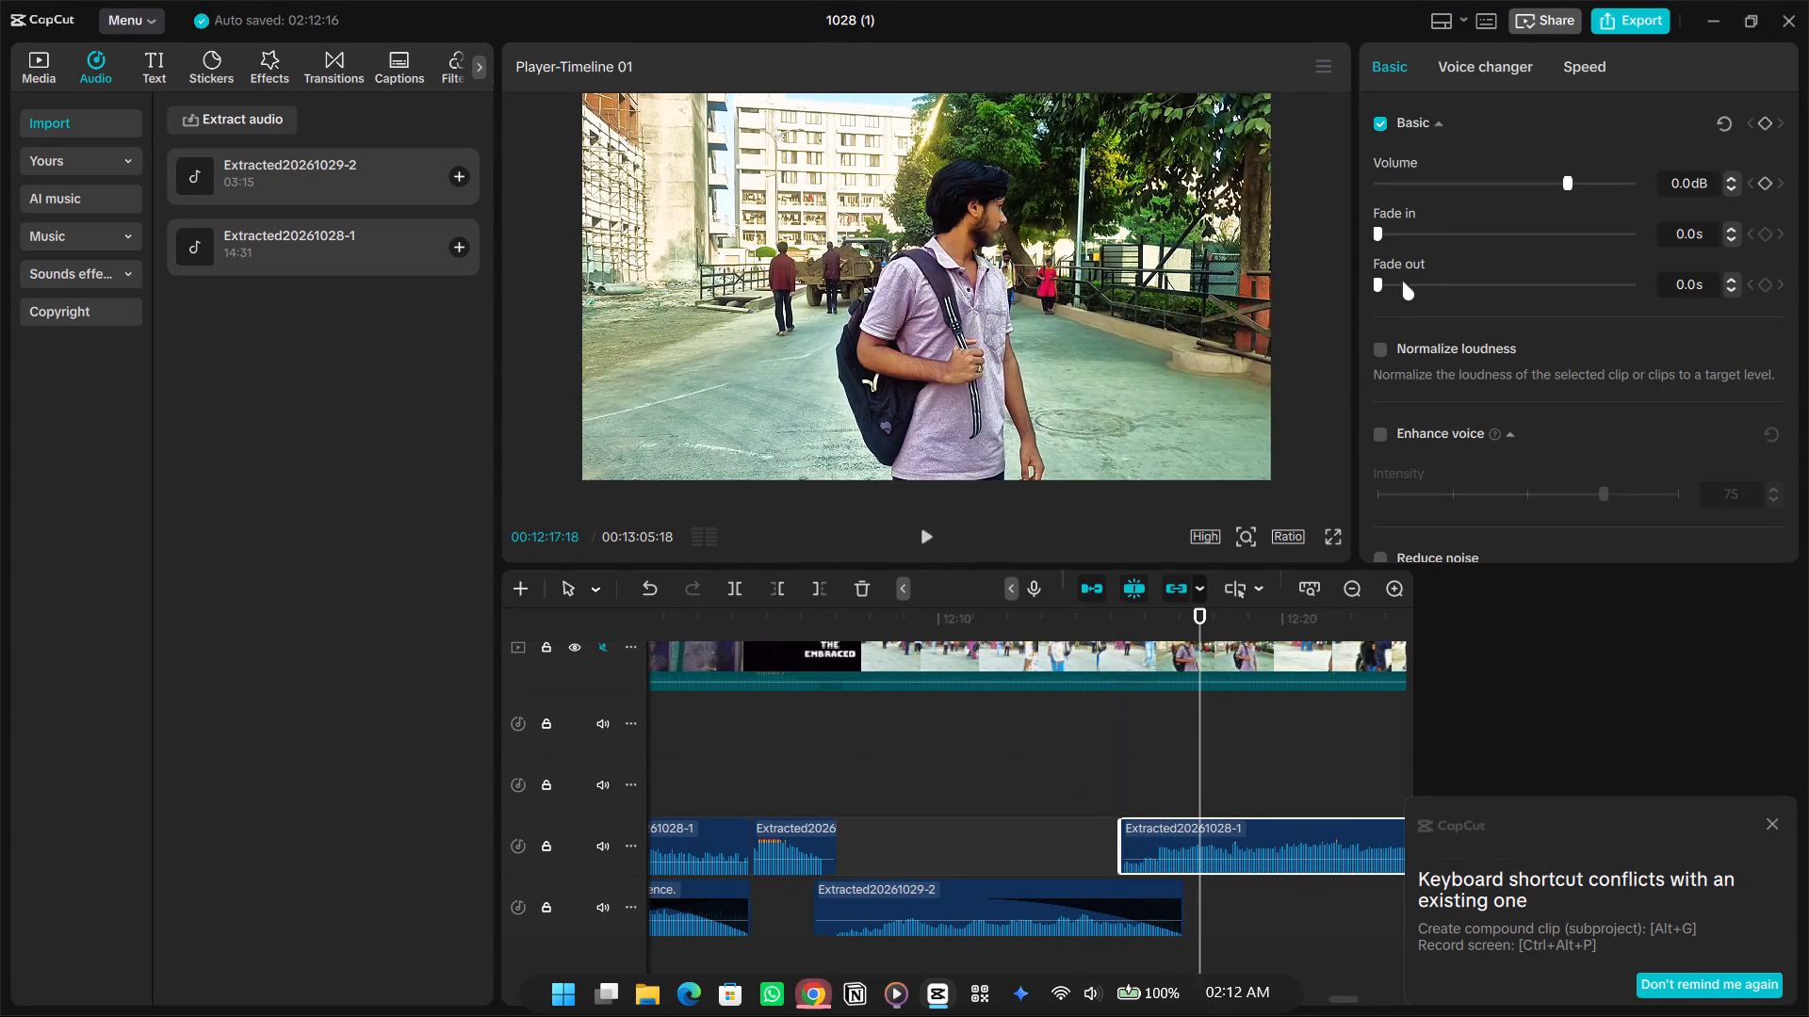
left_click(1407, 225)
left_click_drag(1409, 224, 1436, 238)
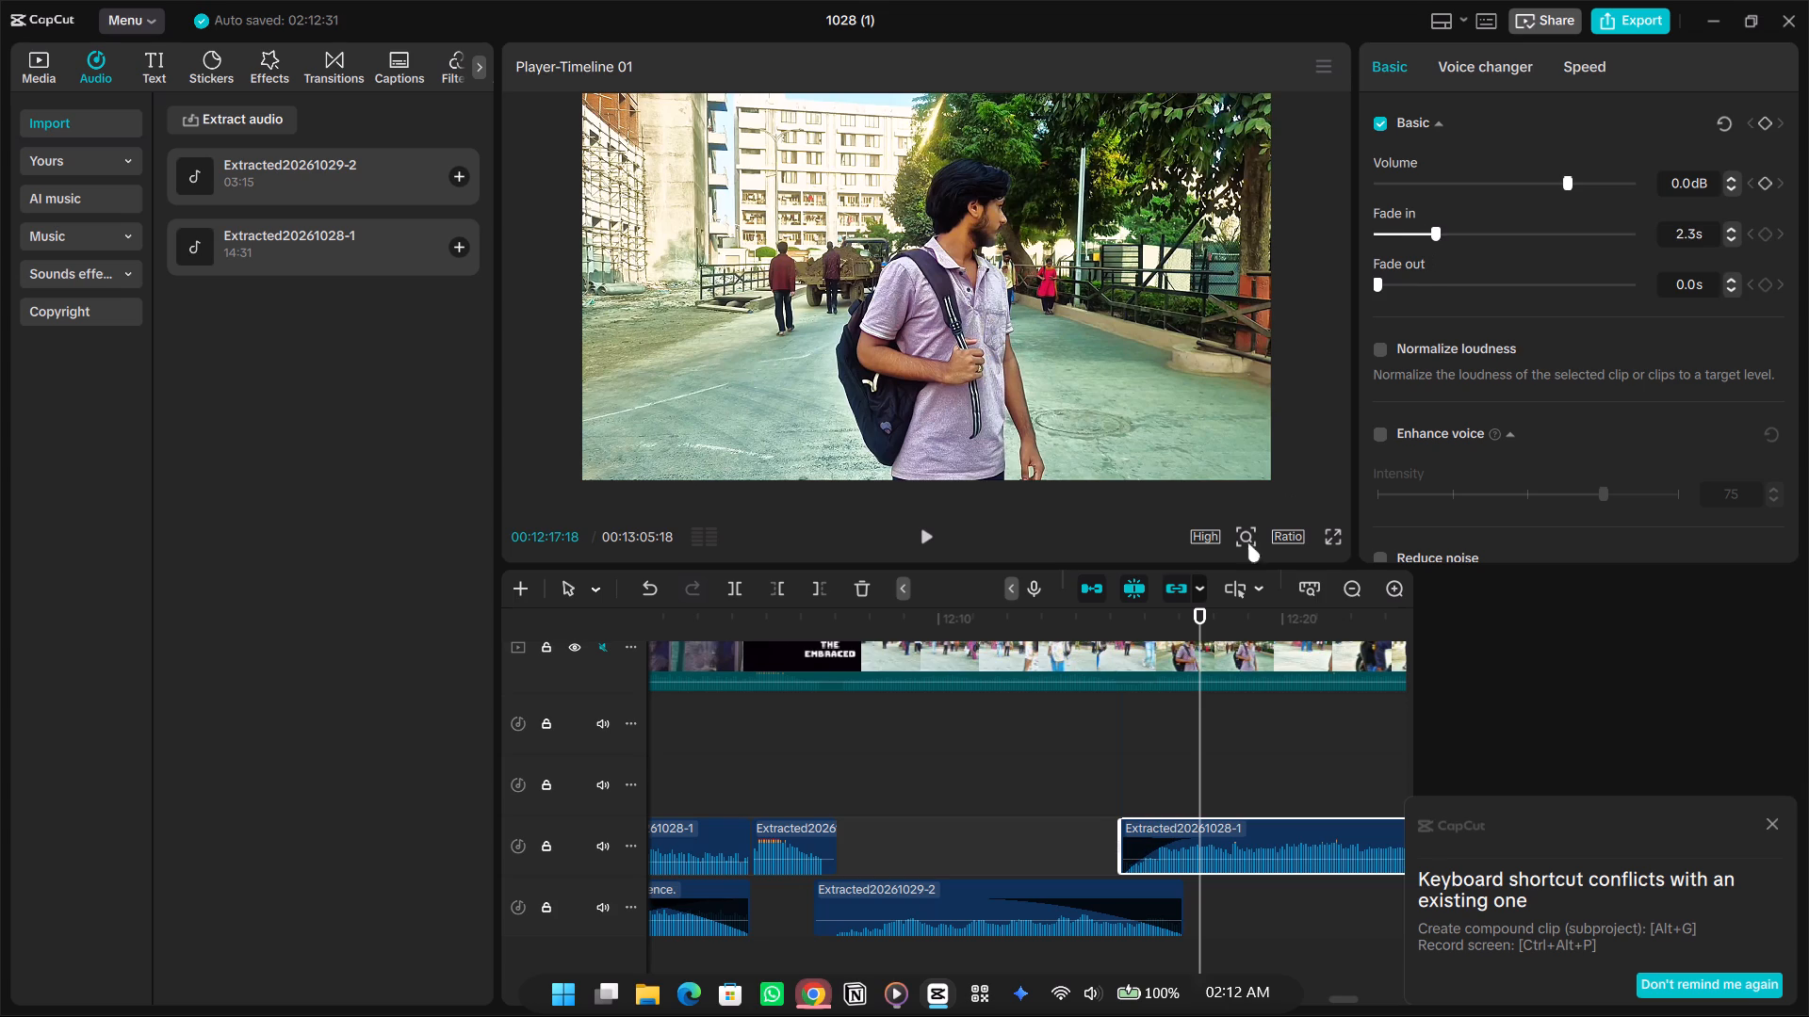
Play the crossfade around 00:12:15 repeatedly to check how the song blends back into the film audio.
left_click(1134, 732)
left_click(1124, 735)
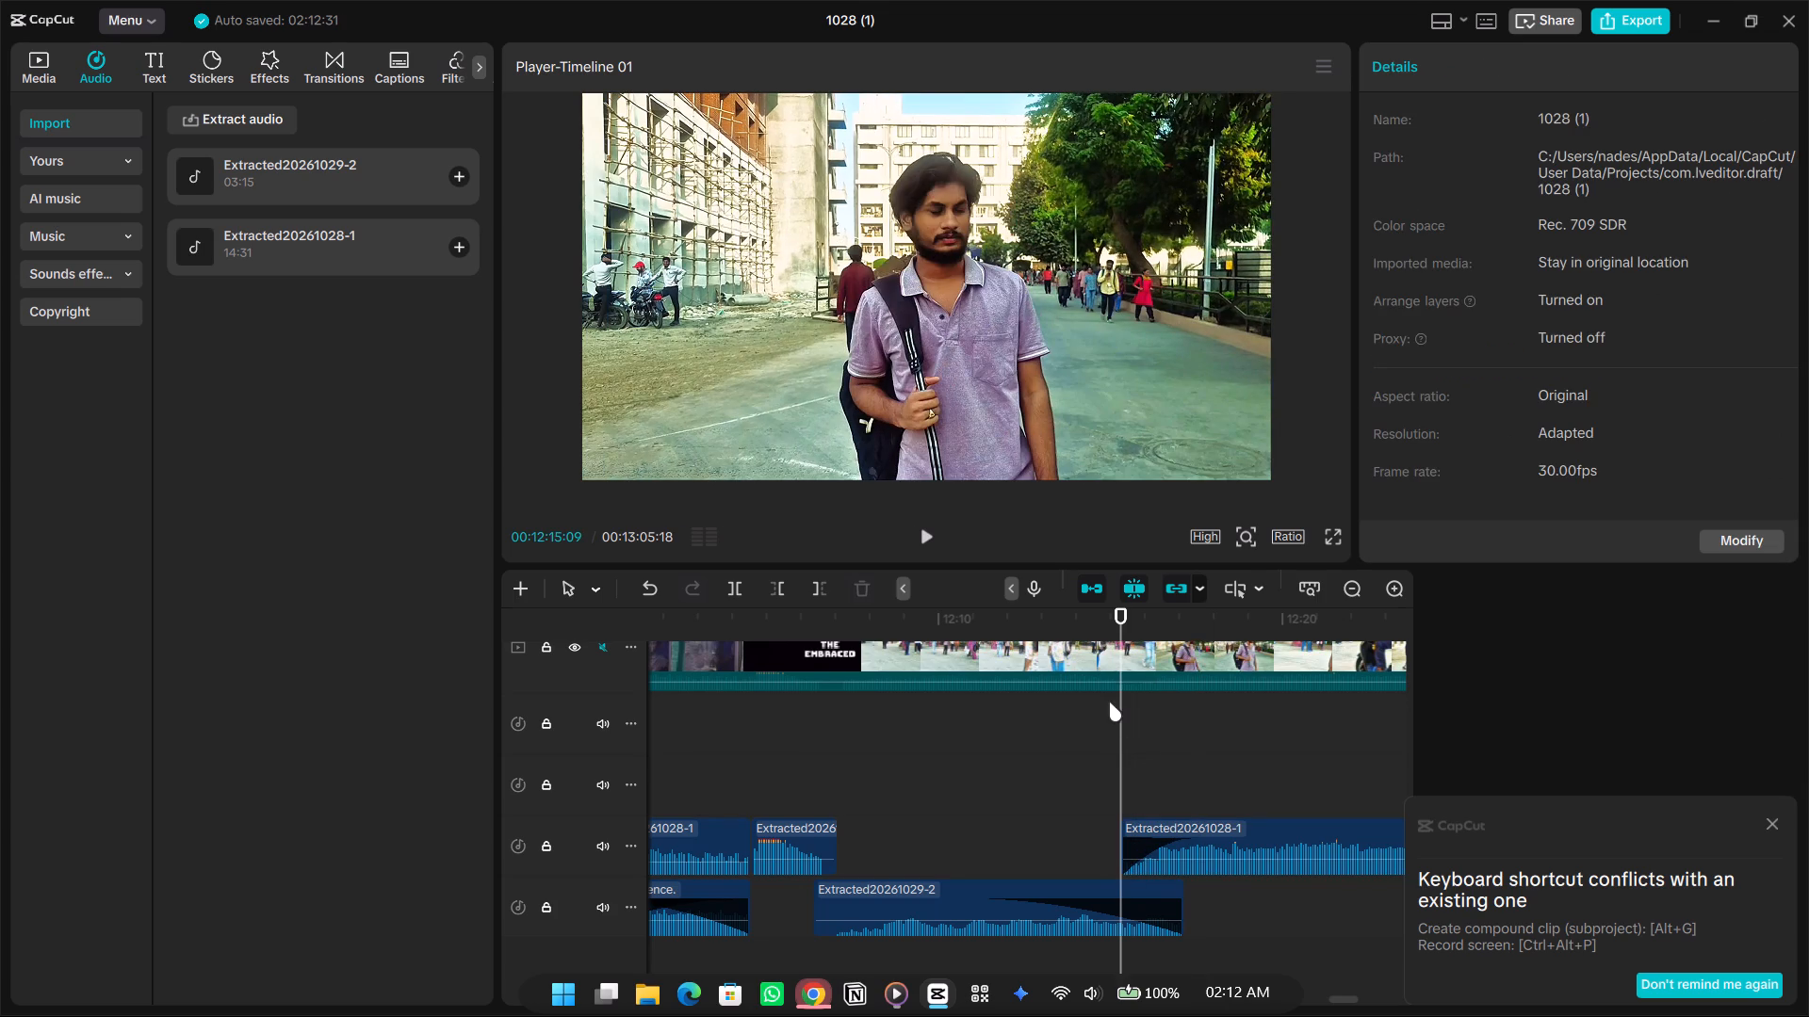
key("space")
key("space")
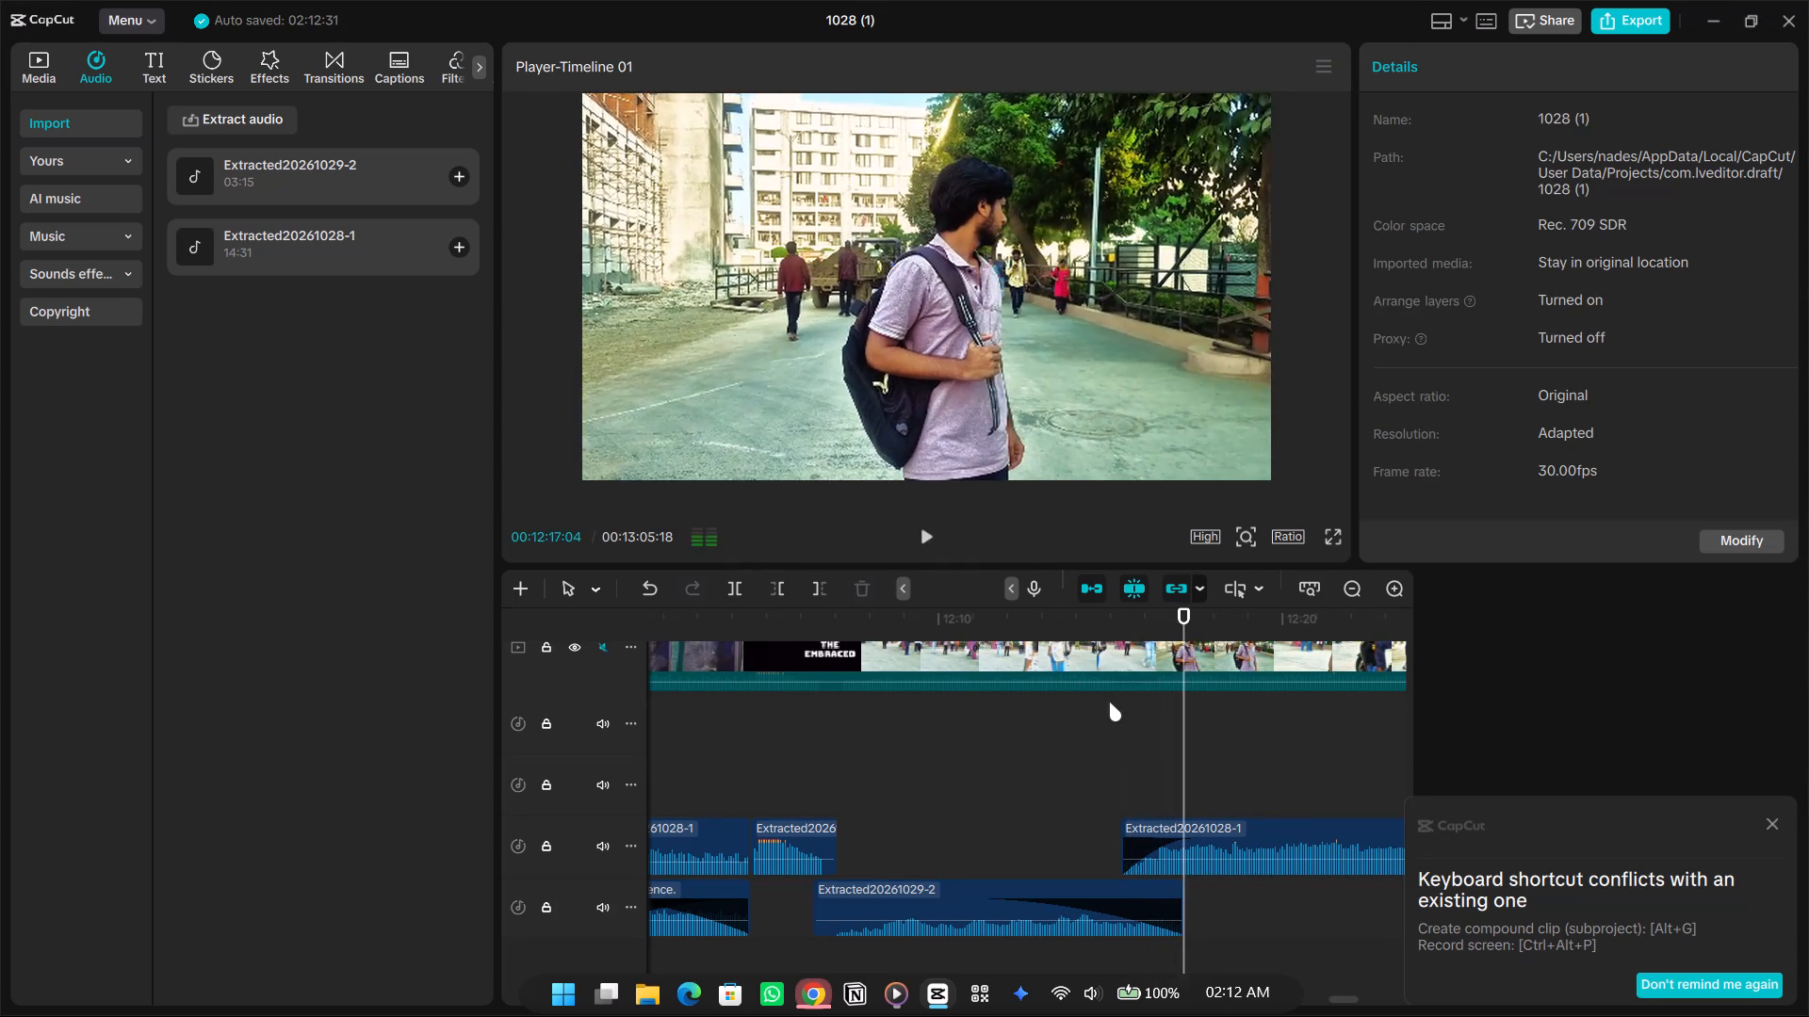
left_click(1068, 783)
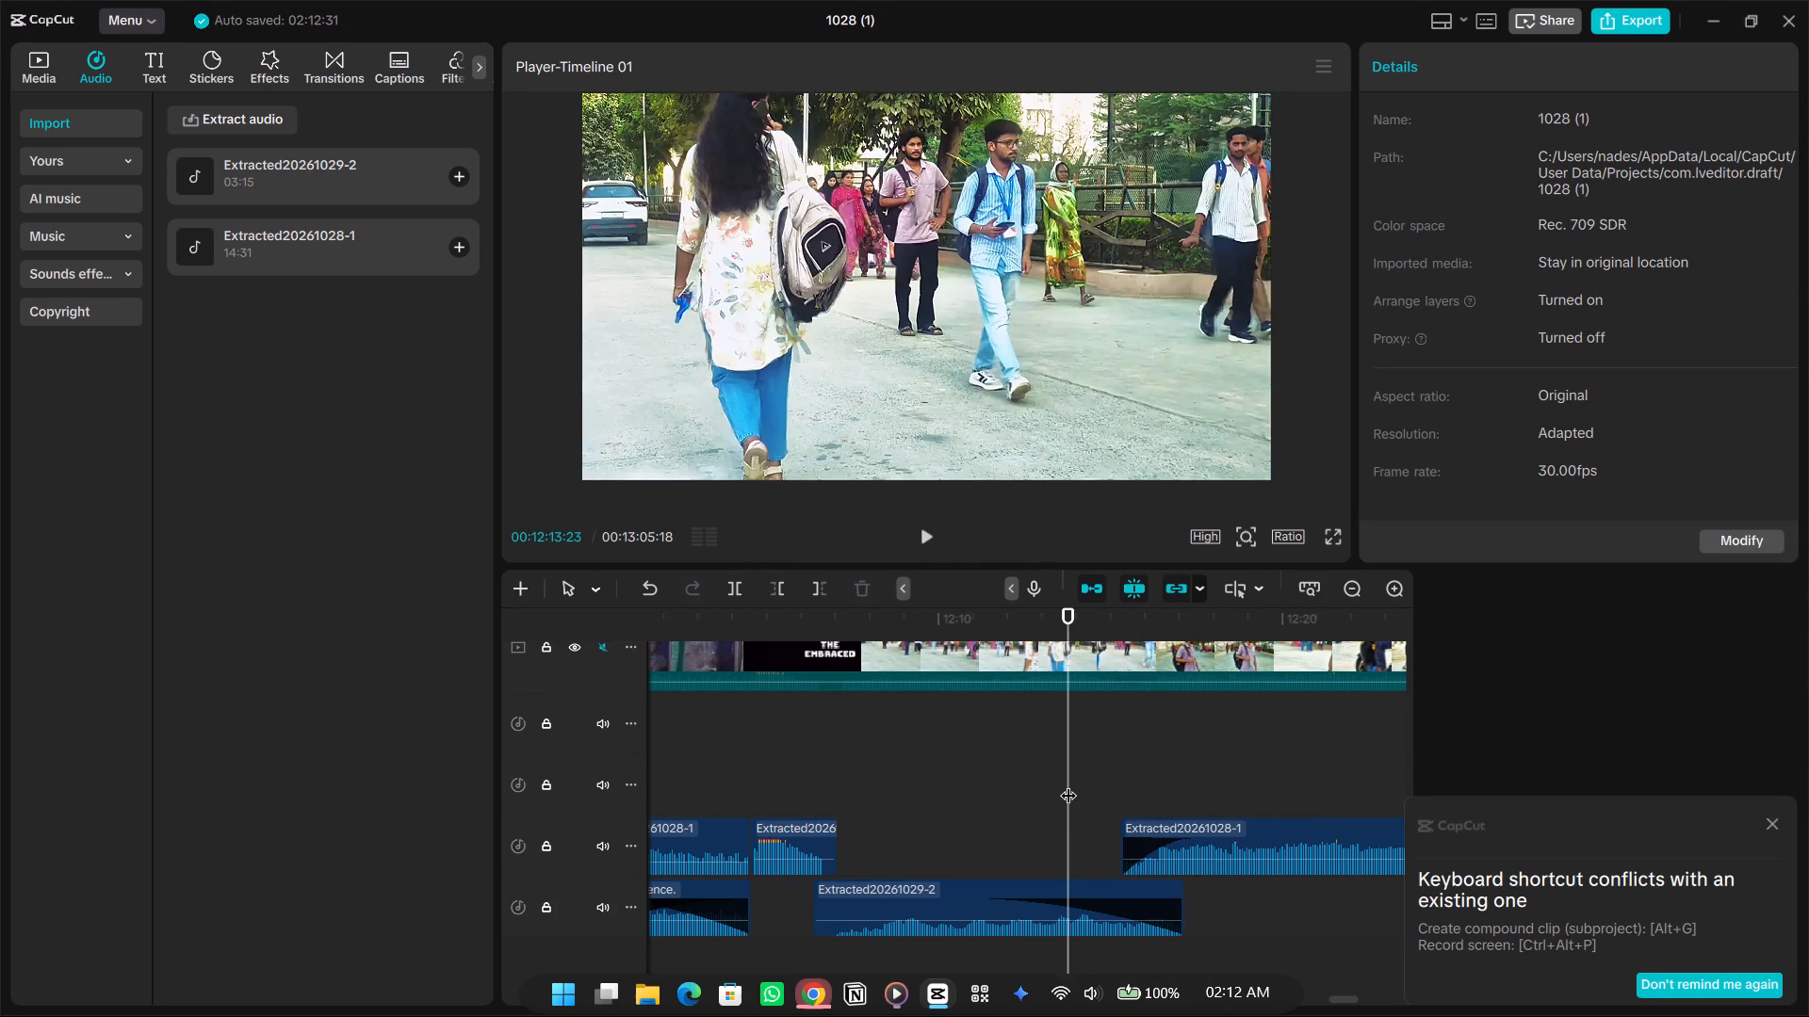
key("space")
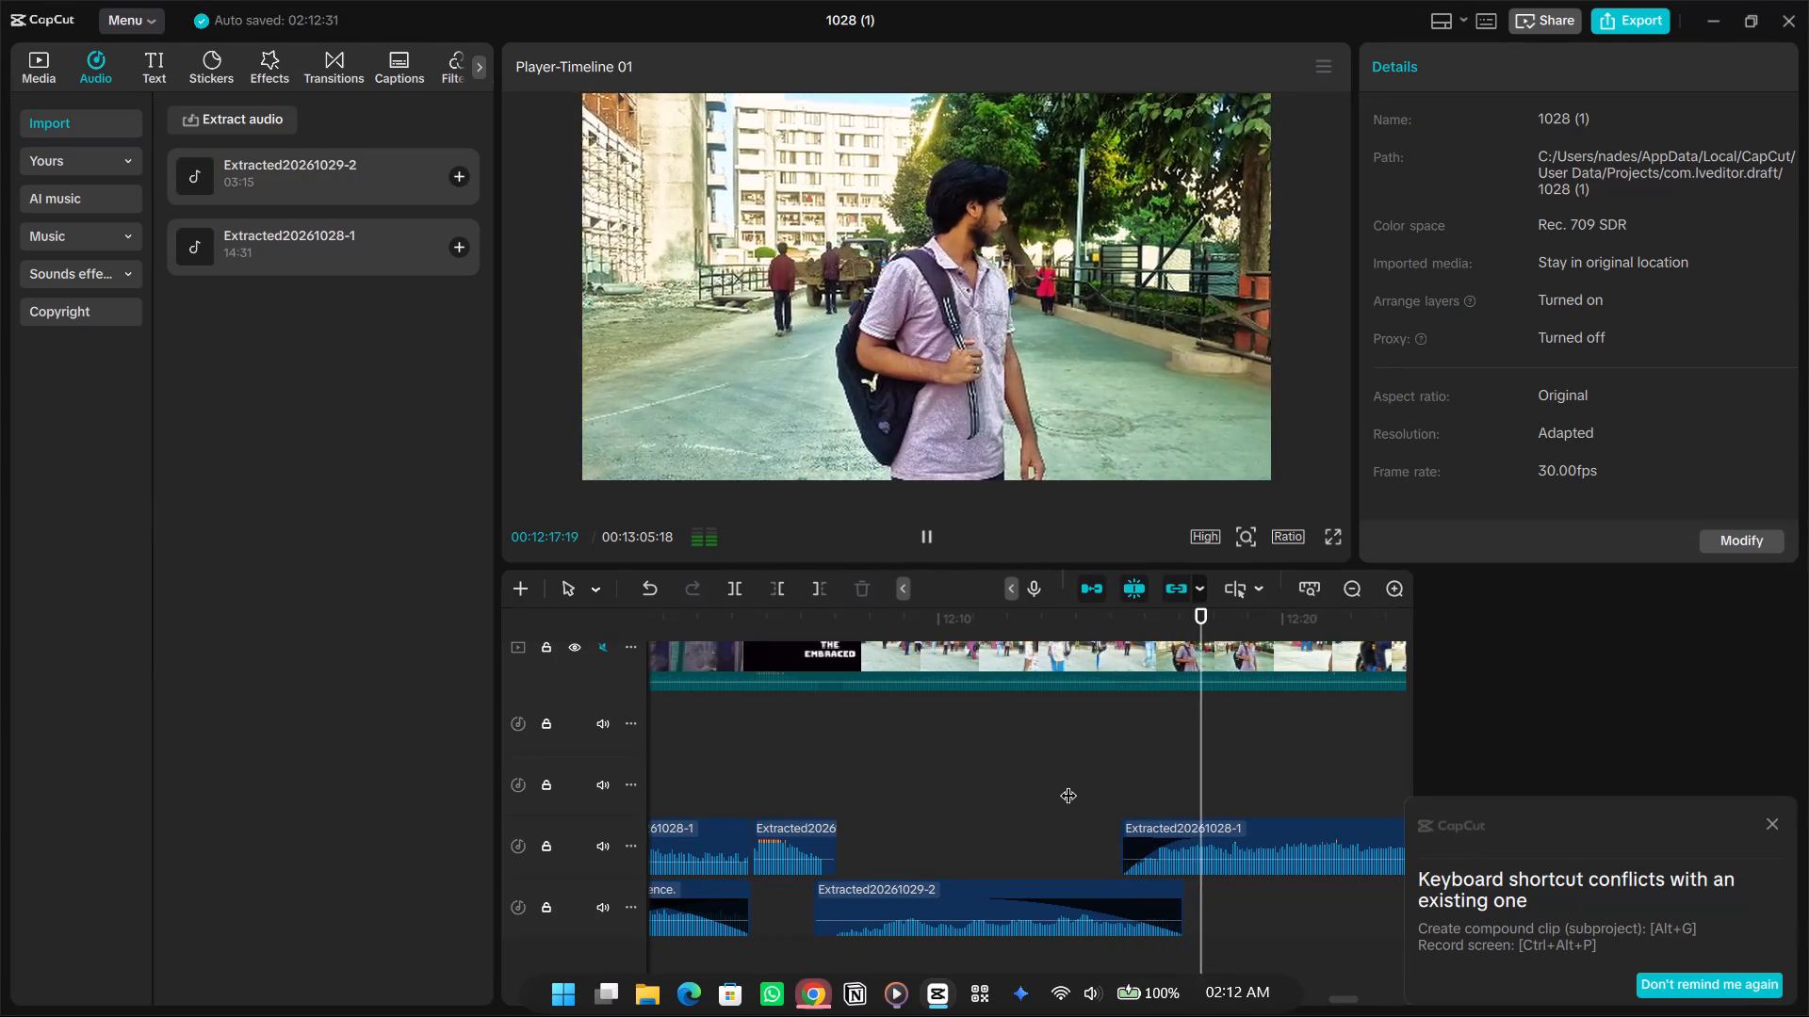
key("space")
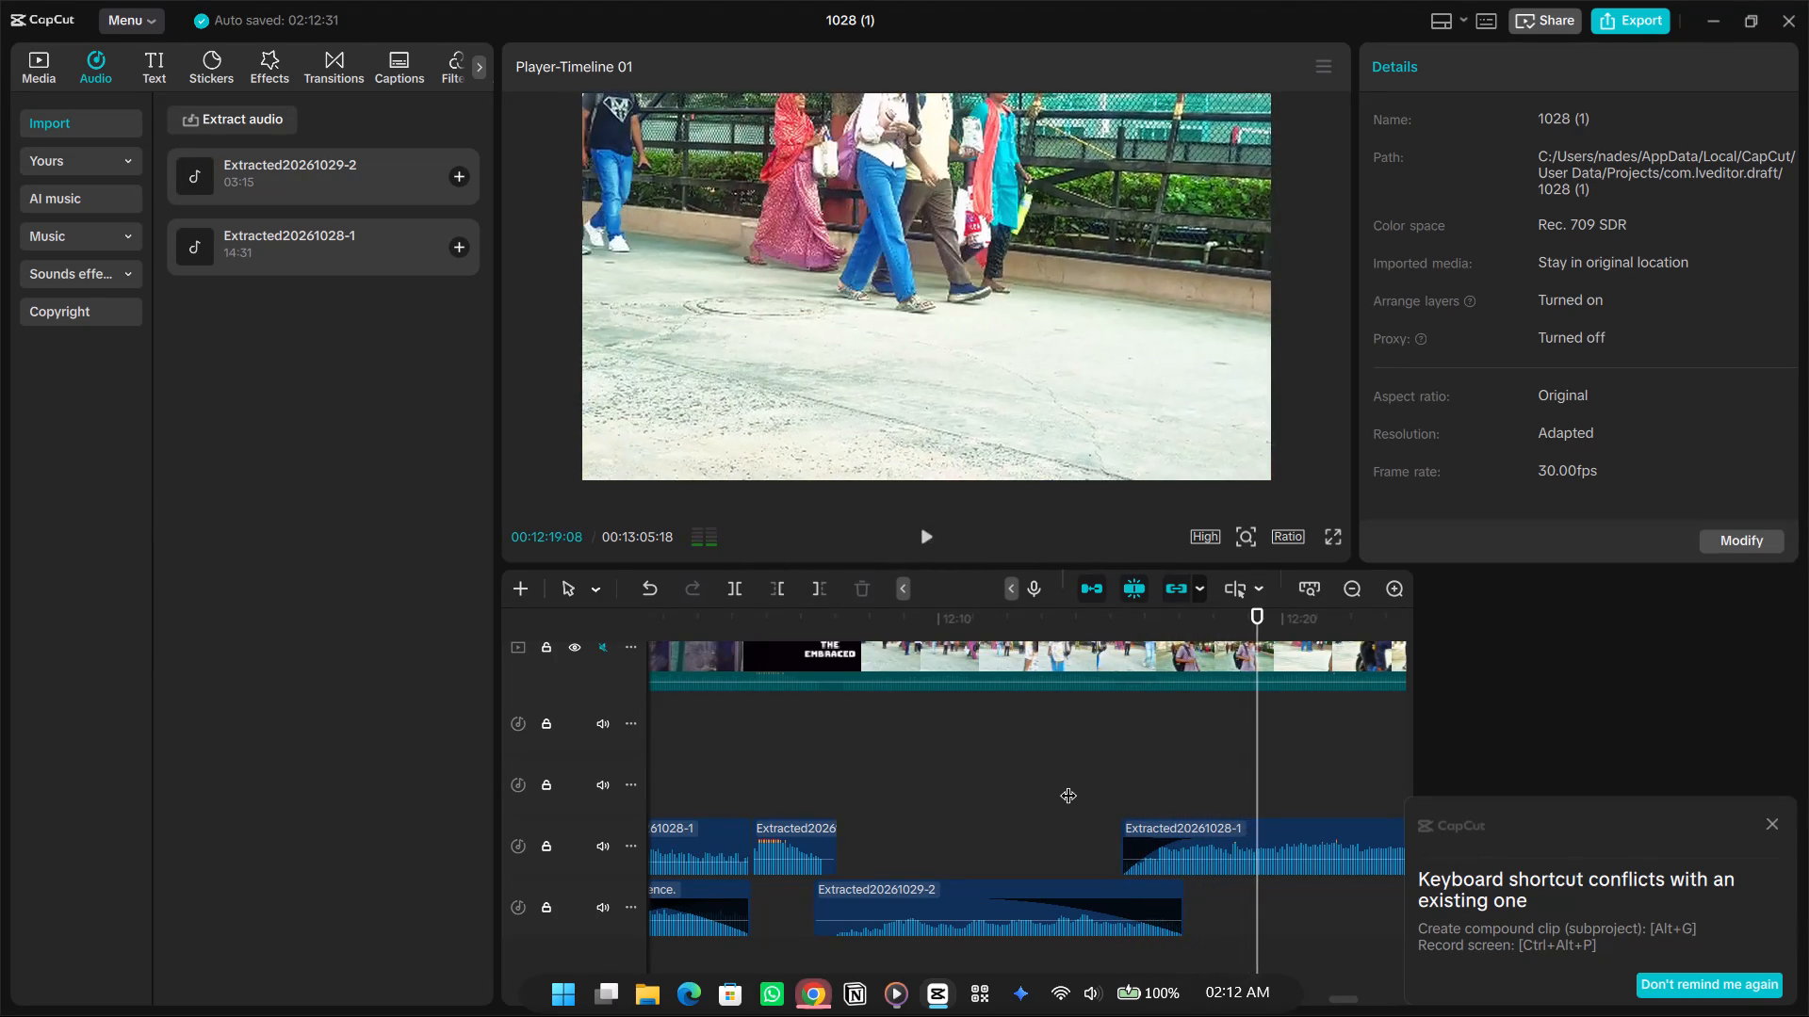
left_click(1067, 782)
key("space")
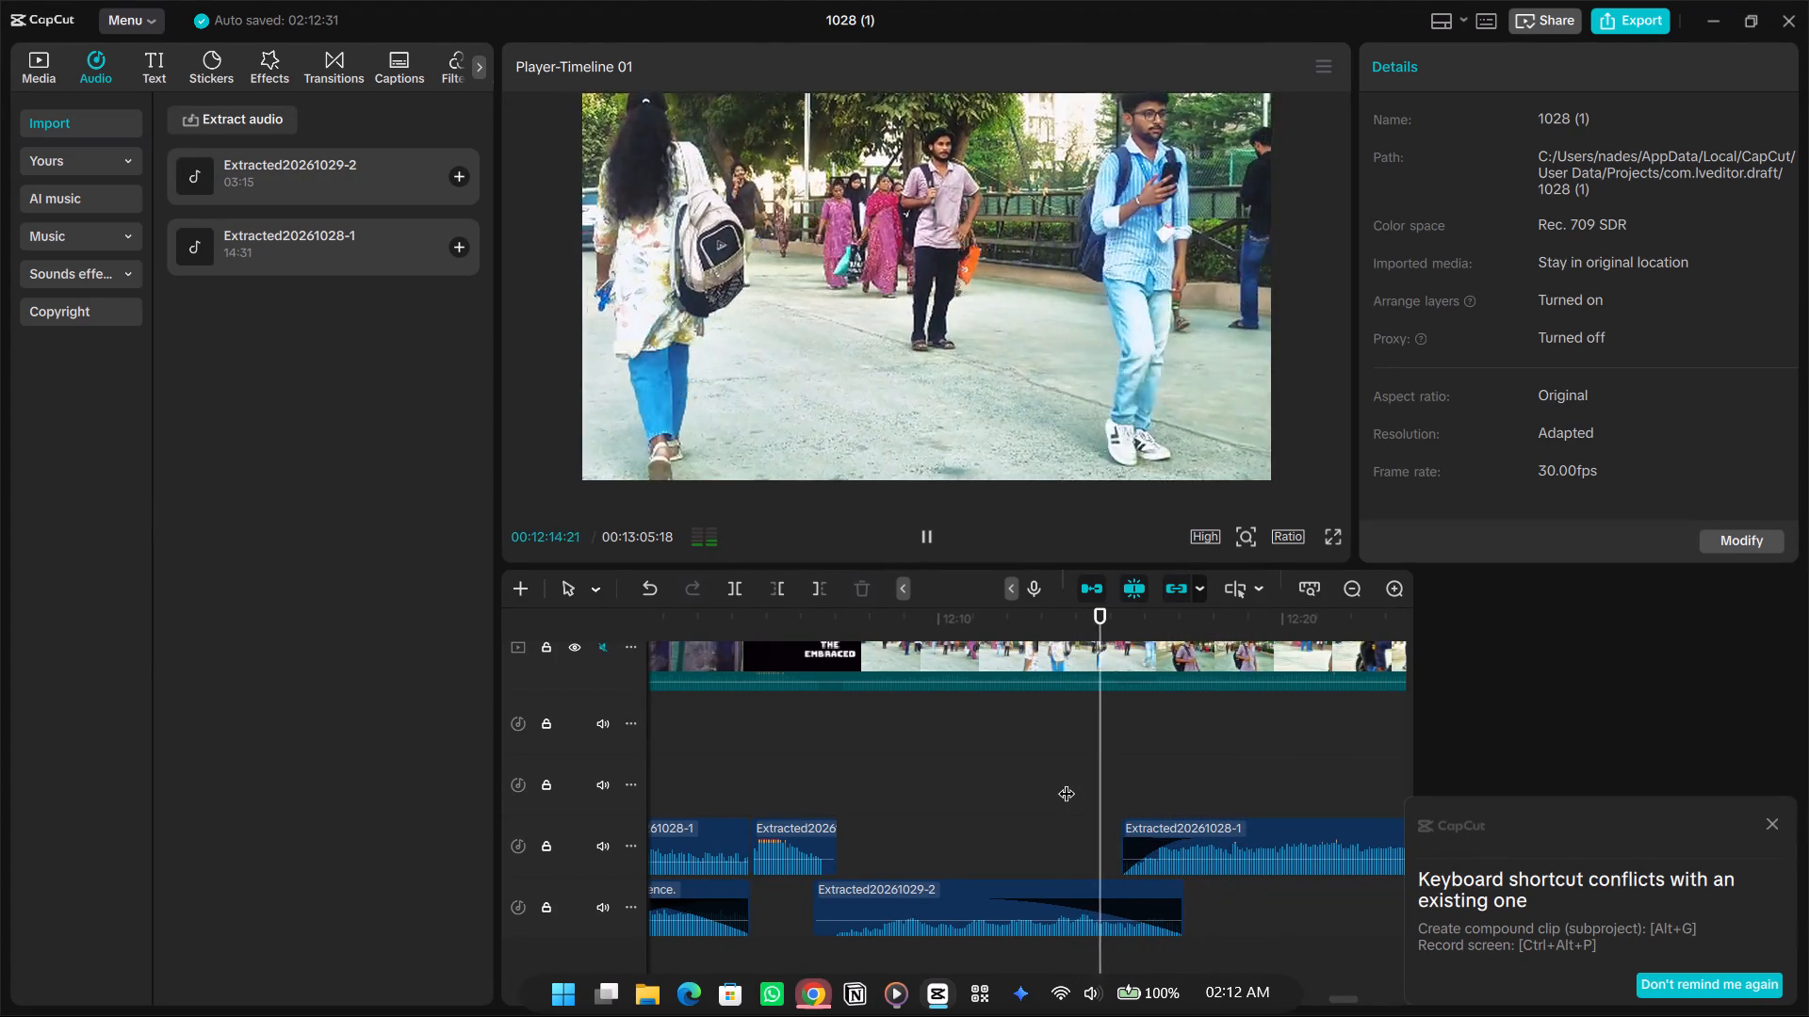
key("space")
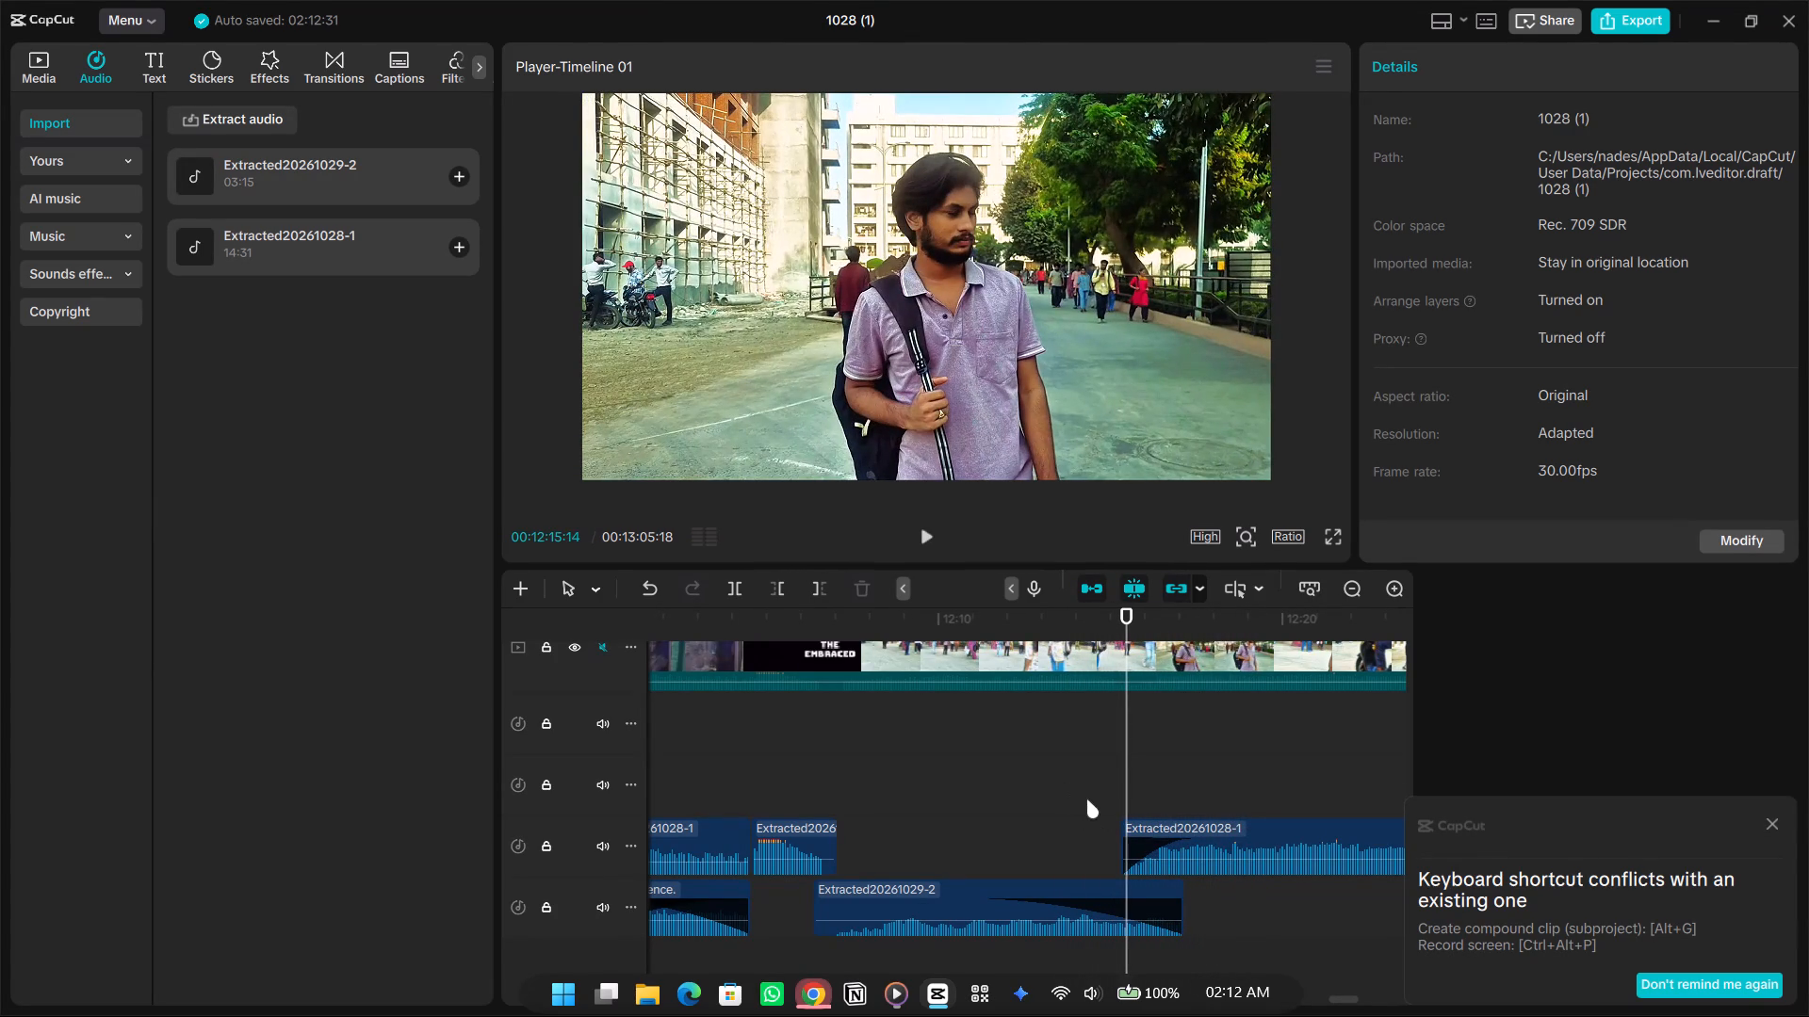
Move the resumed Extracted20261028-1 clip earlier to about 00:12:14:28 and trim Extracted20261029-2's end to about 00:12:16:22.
left_click_drag(1168, 853, 1154, 855)
left_click_drag(1183, 900, 1171, 901)
left_click(1103, 823)
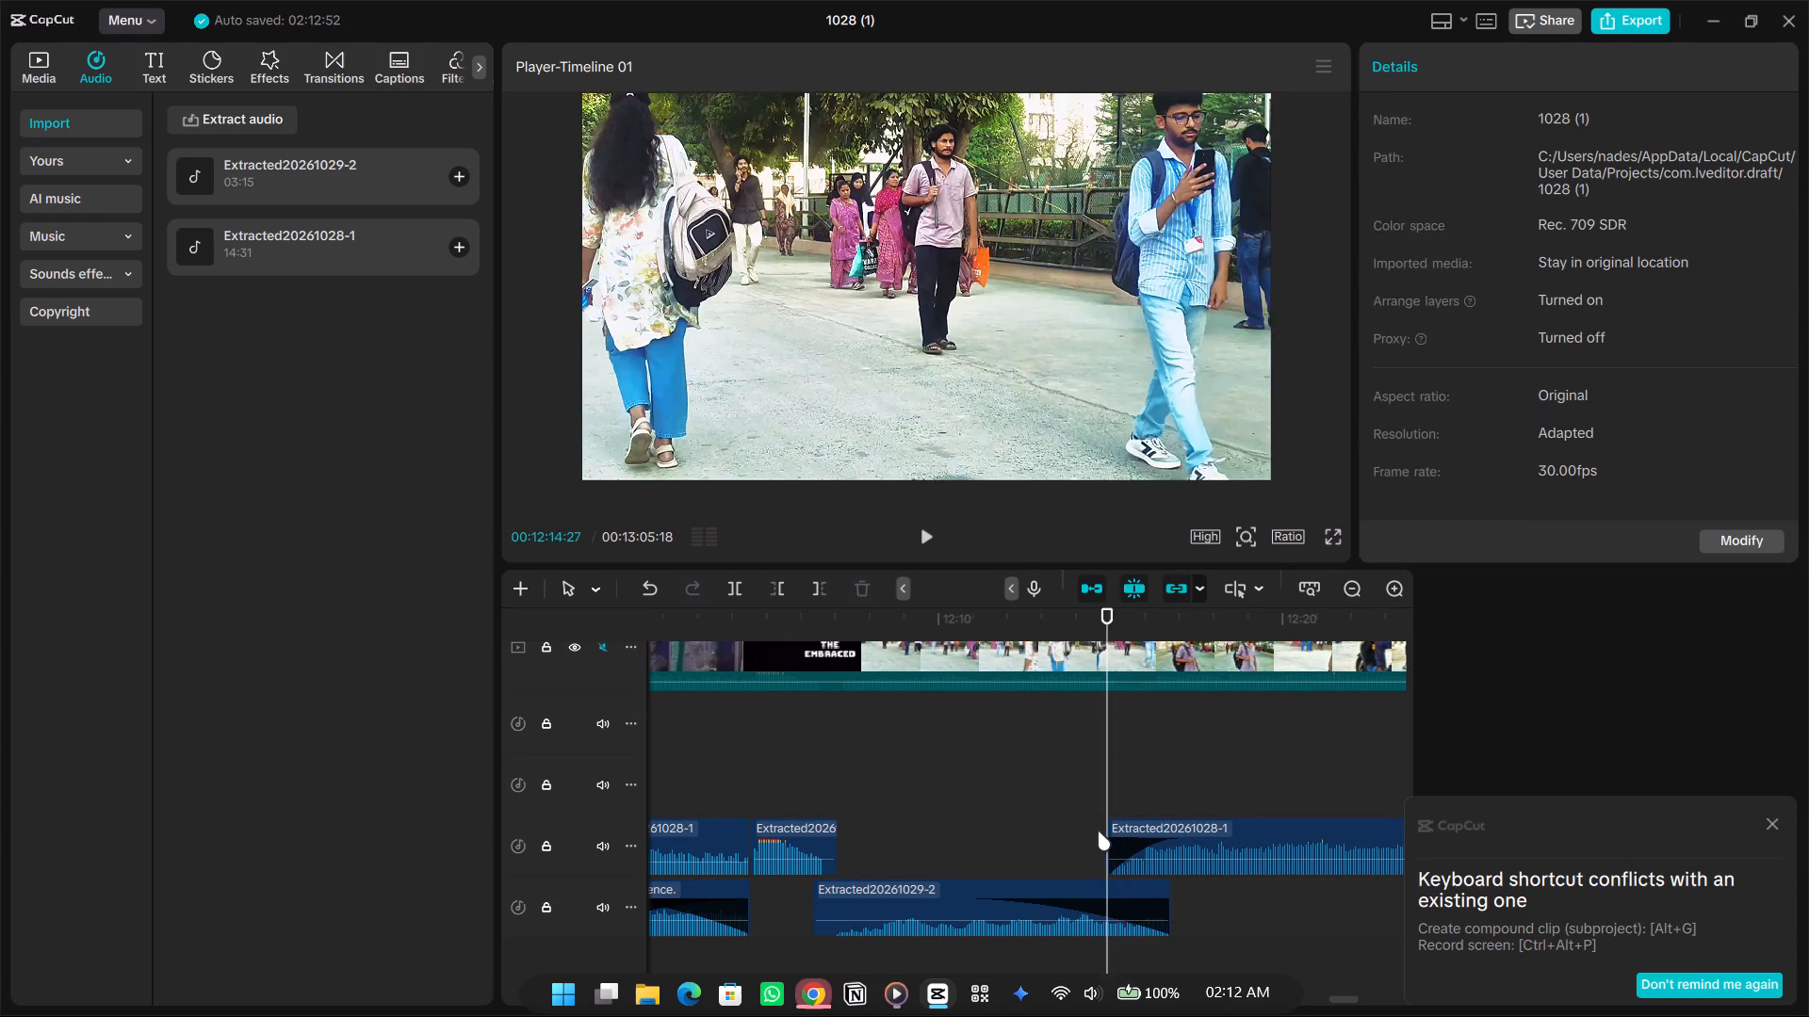
Play the film from about 00:12:14:27 into the cast credits to check the resumed film audio.
key("space")
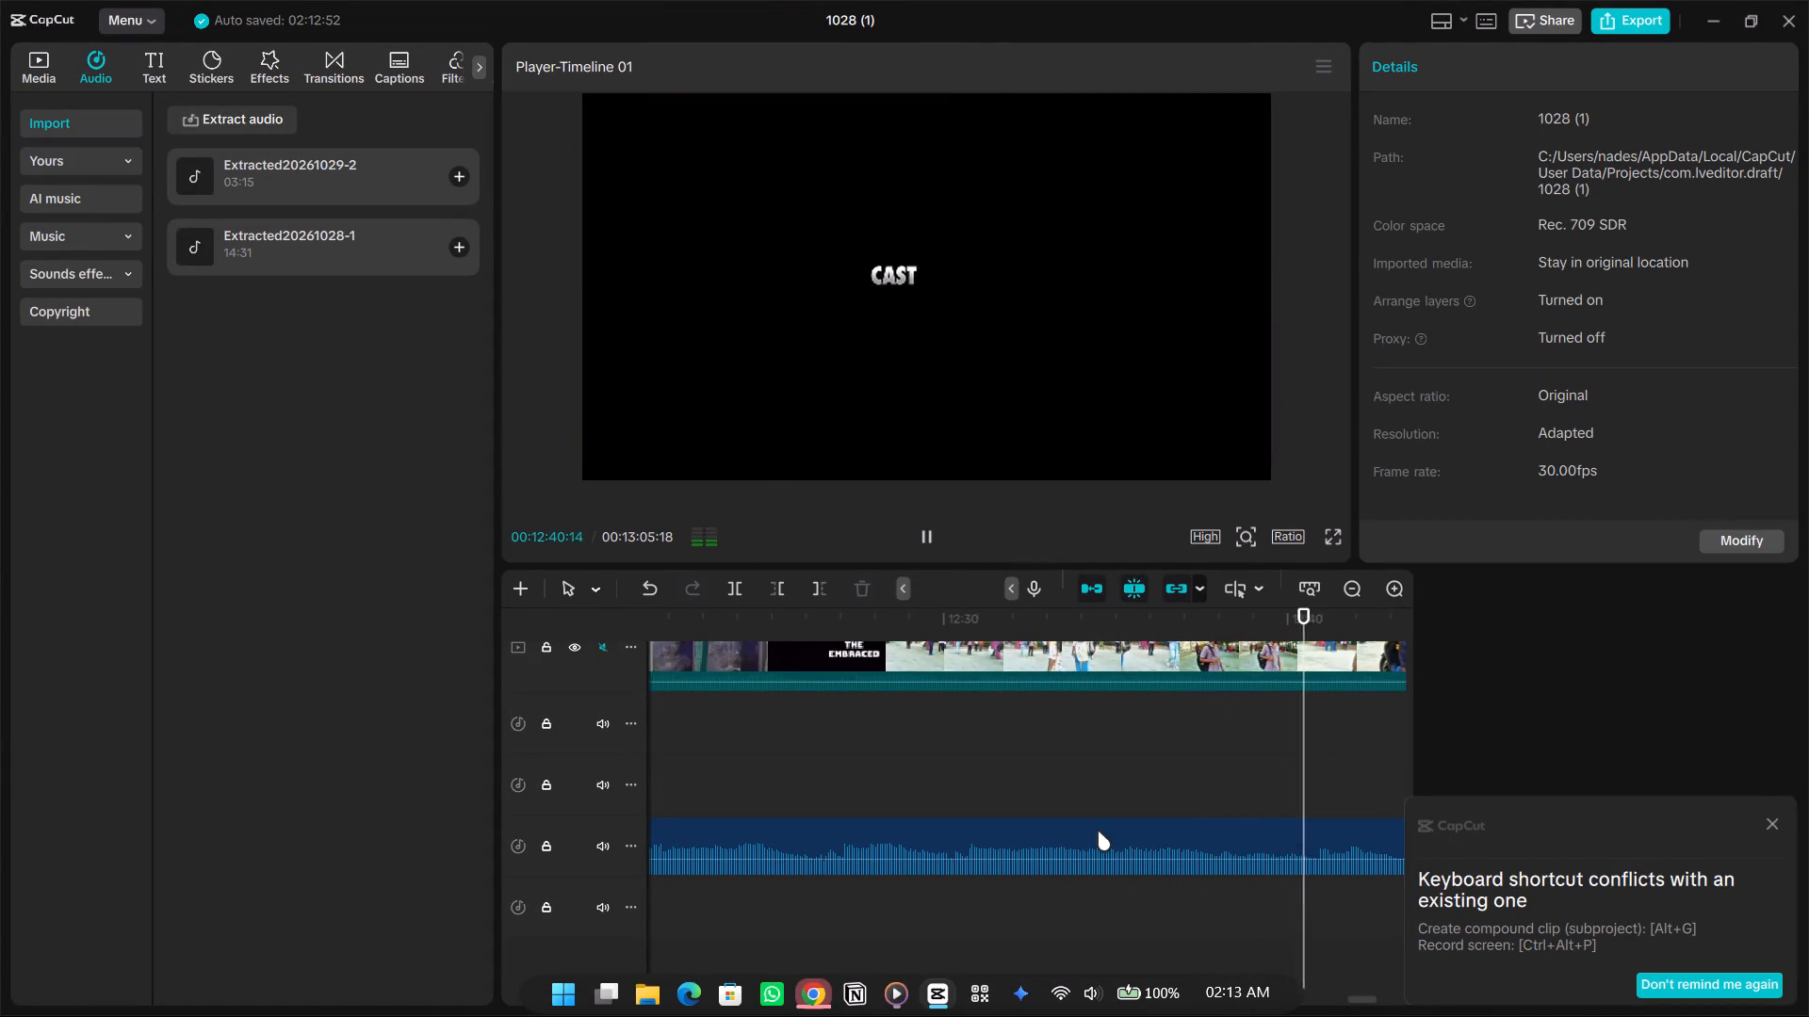
key("space")
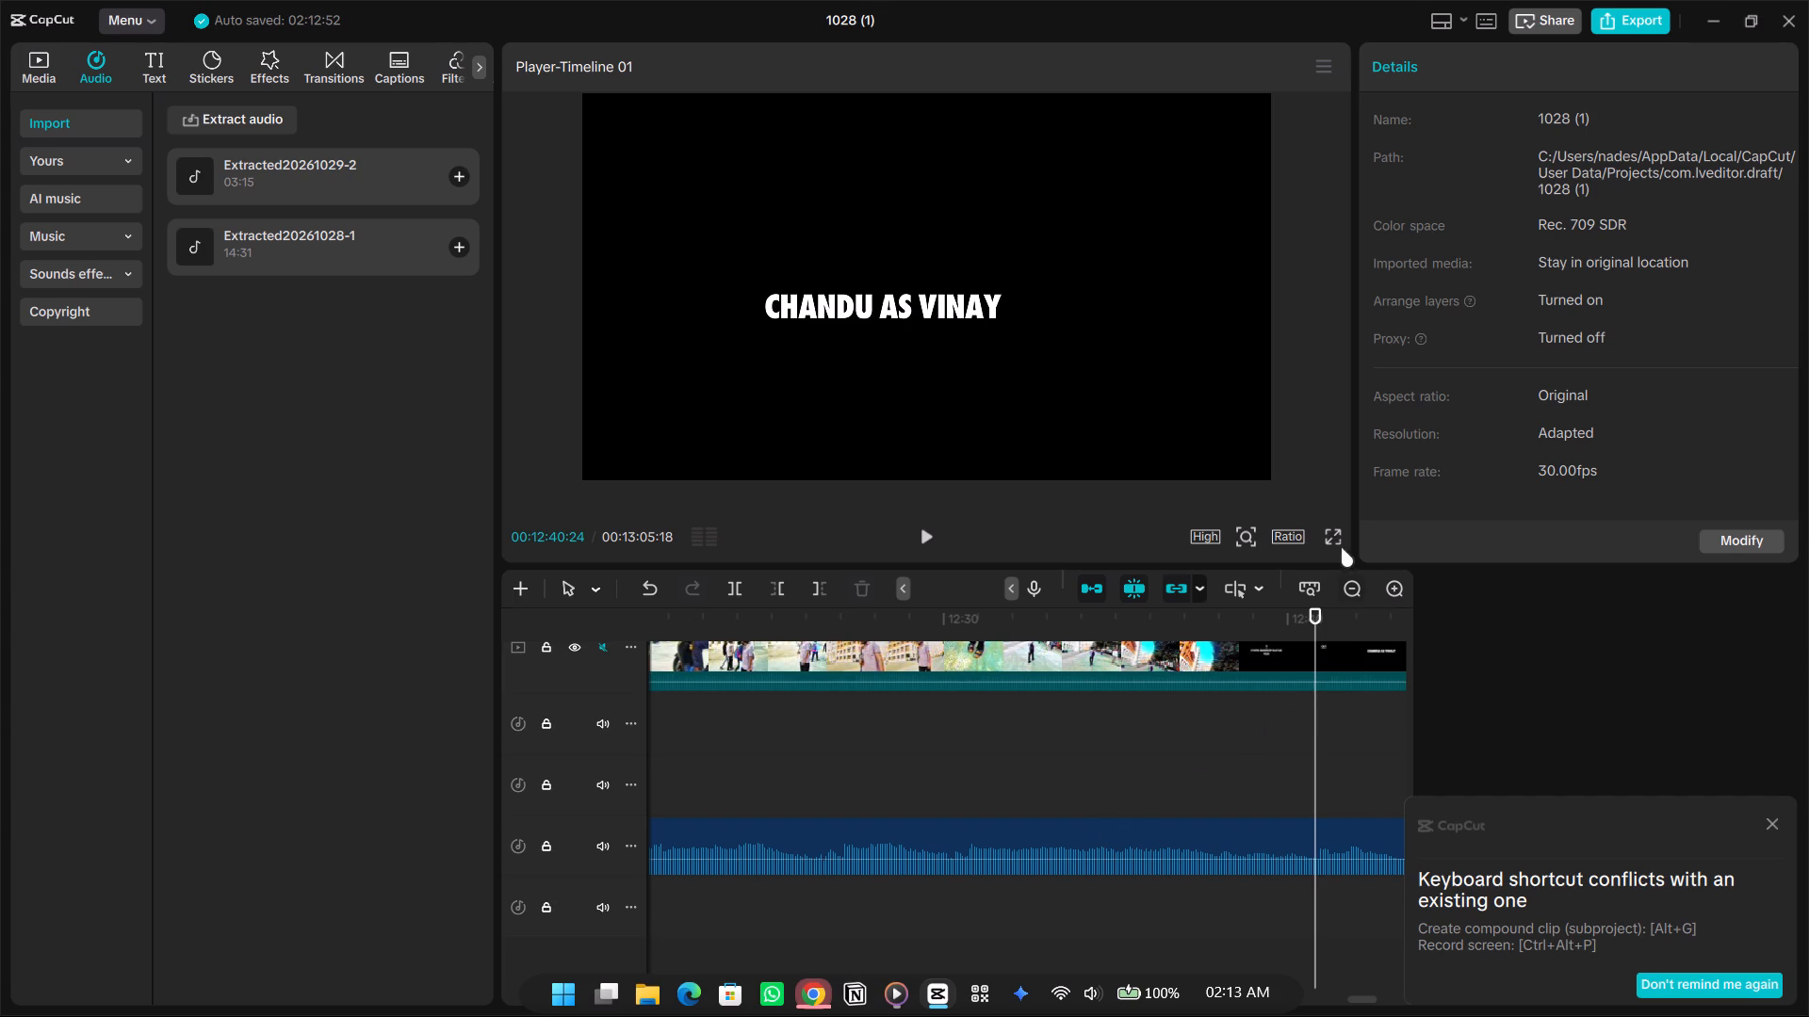
Preview the film full screen from near its beginning, up to about 00:00:12.
left_click(1334, 531)
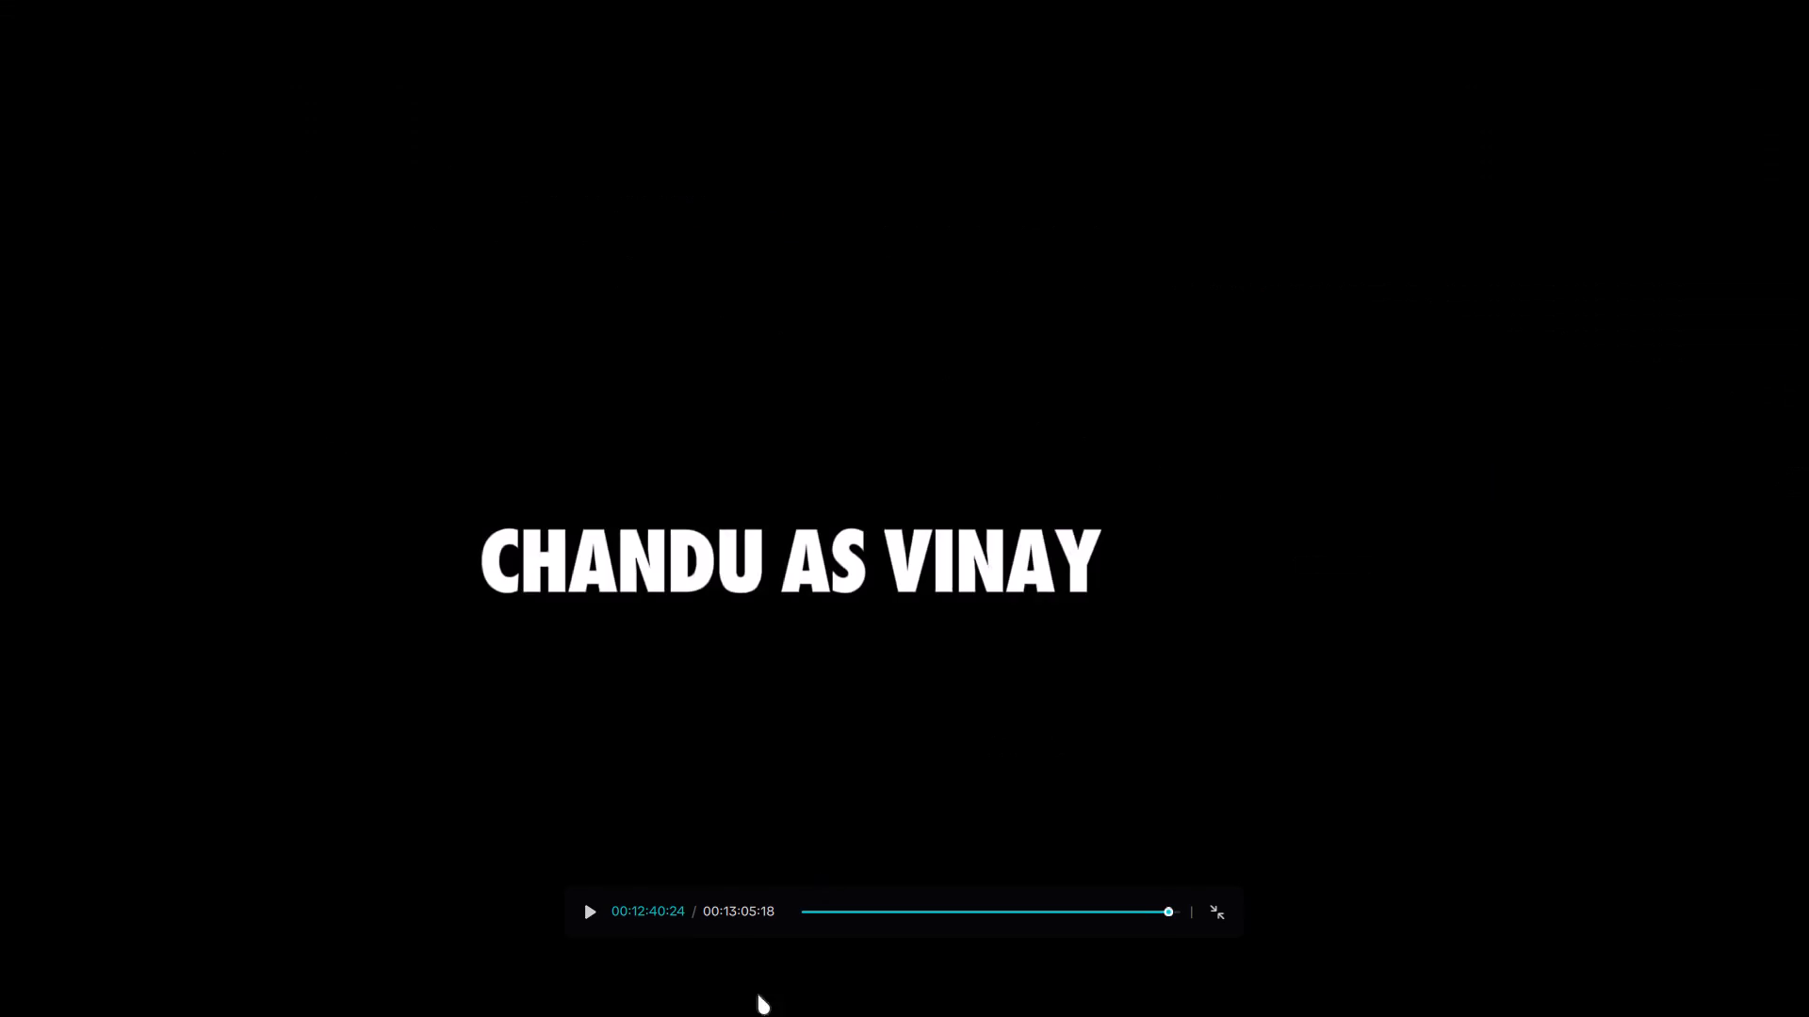
left_click(828, 916)
left_click_drag(828, 916, 771, 927)
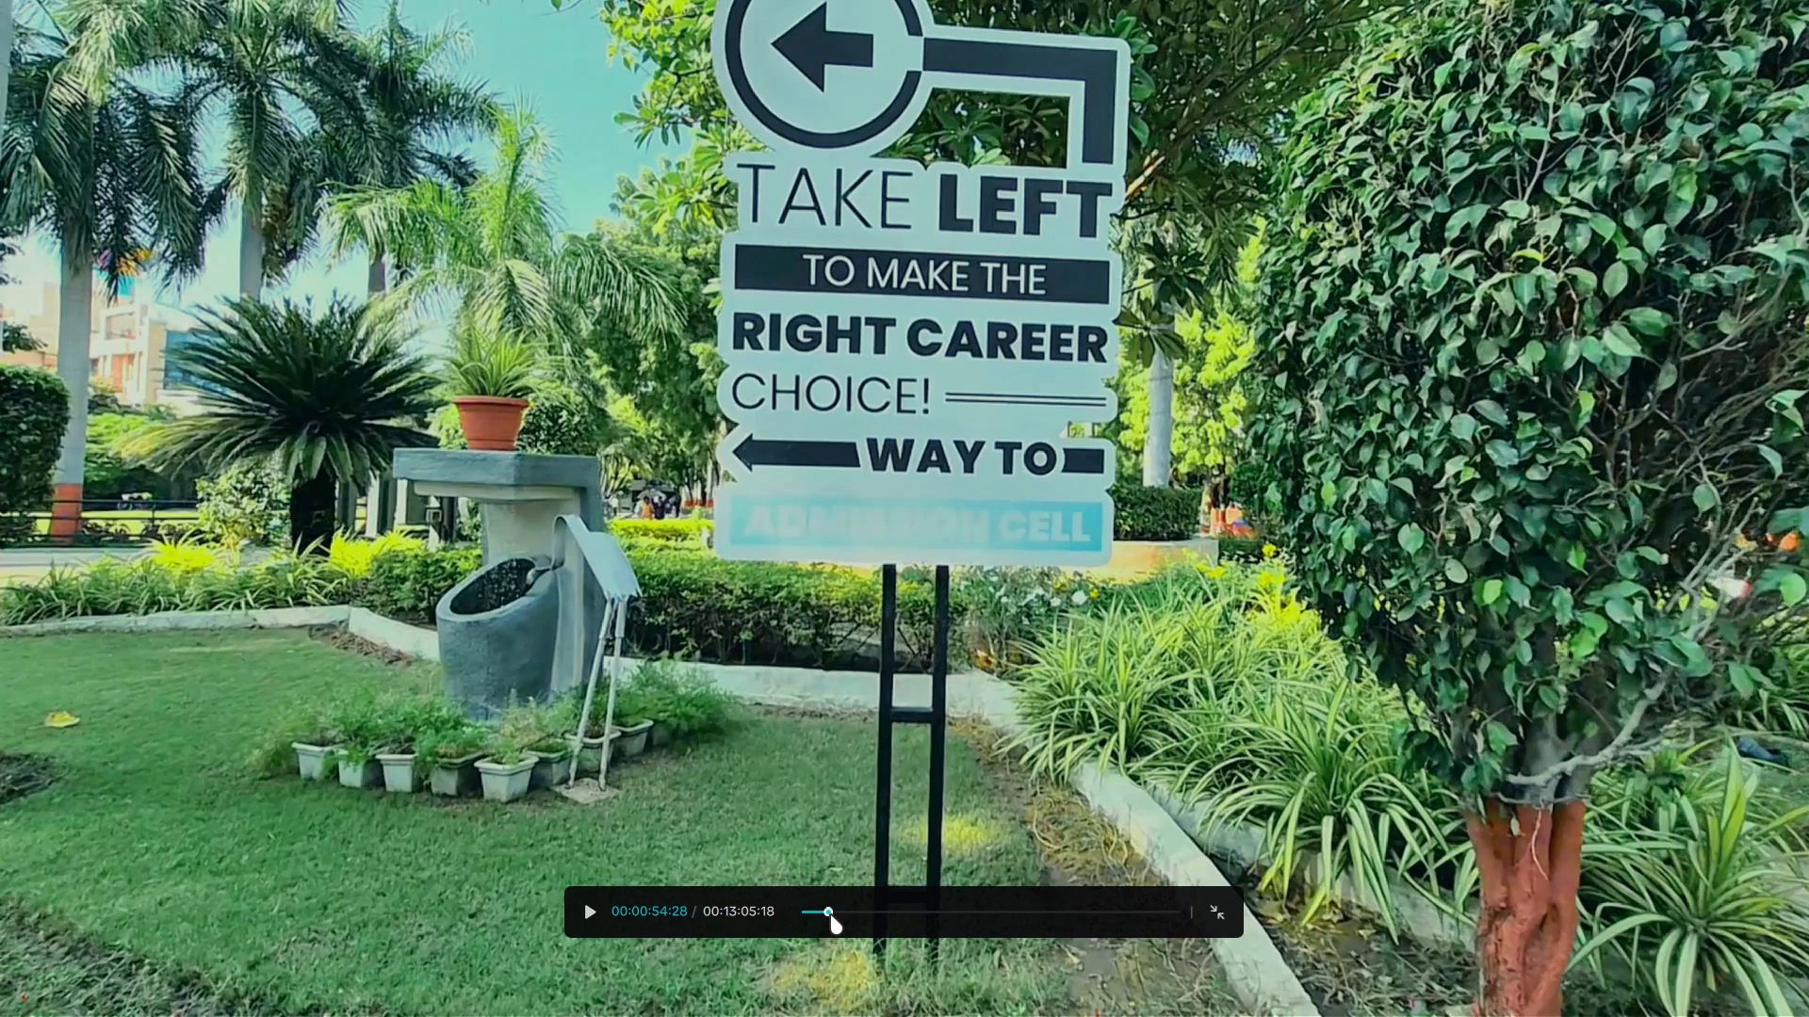
left_click_drag(830, 914, 768, 928)
key("space")
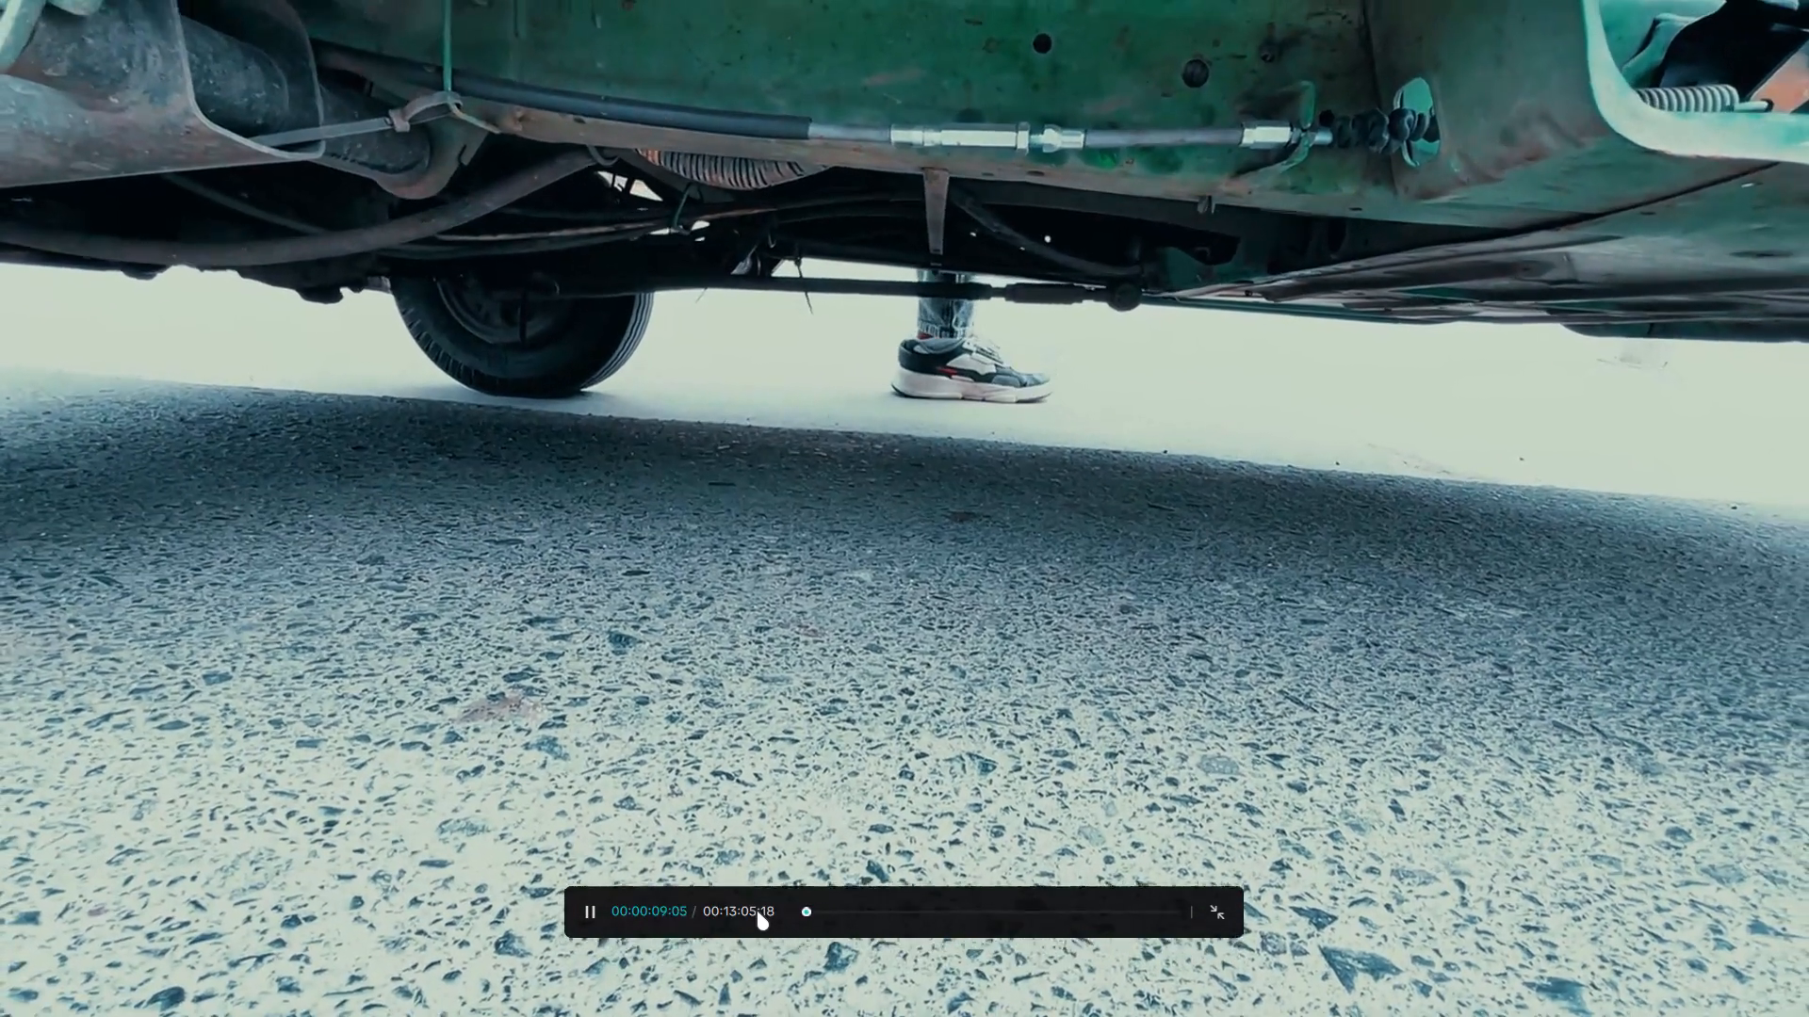
left_click(1206, 907)
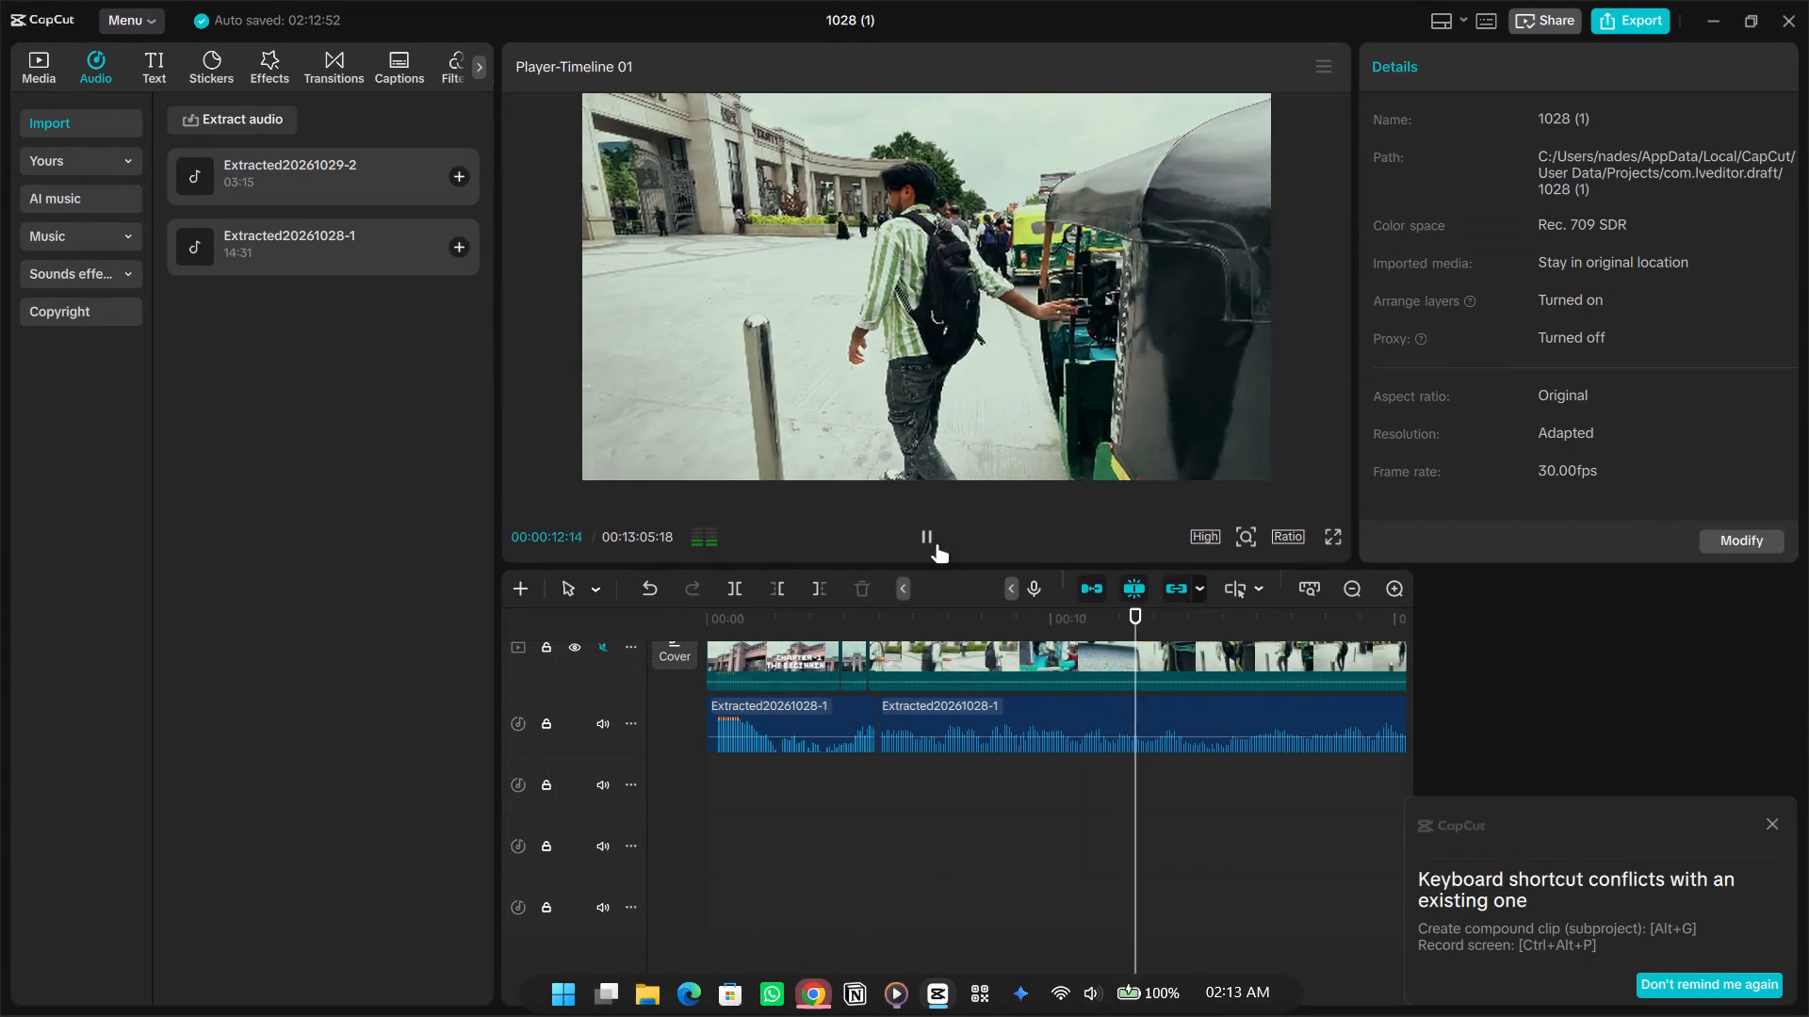
Play the opening around 00:00:03 to 00:00:05 in short bursts to check the cut from the university gate to the auto-rickshaw.
left_click(934, 543)
left_click(809, 822)
key("space")
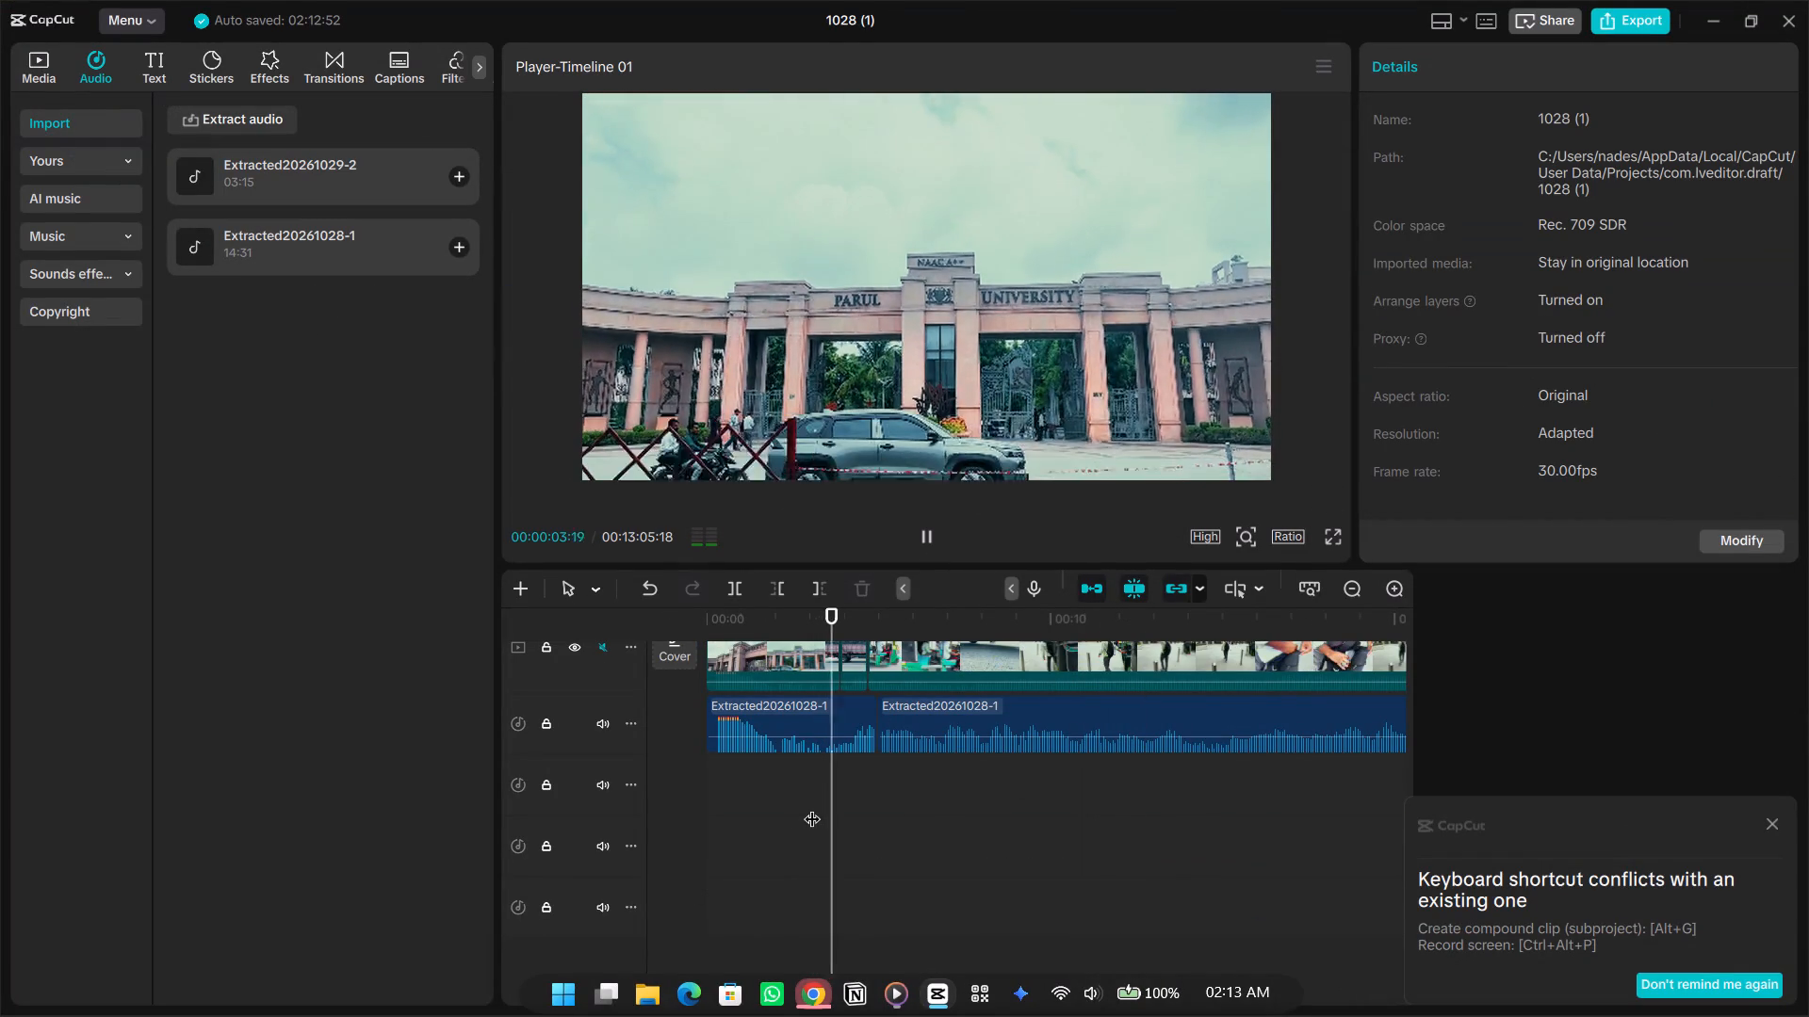
key("space")
key("space")
key("space")
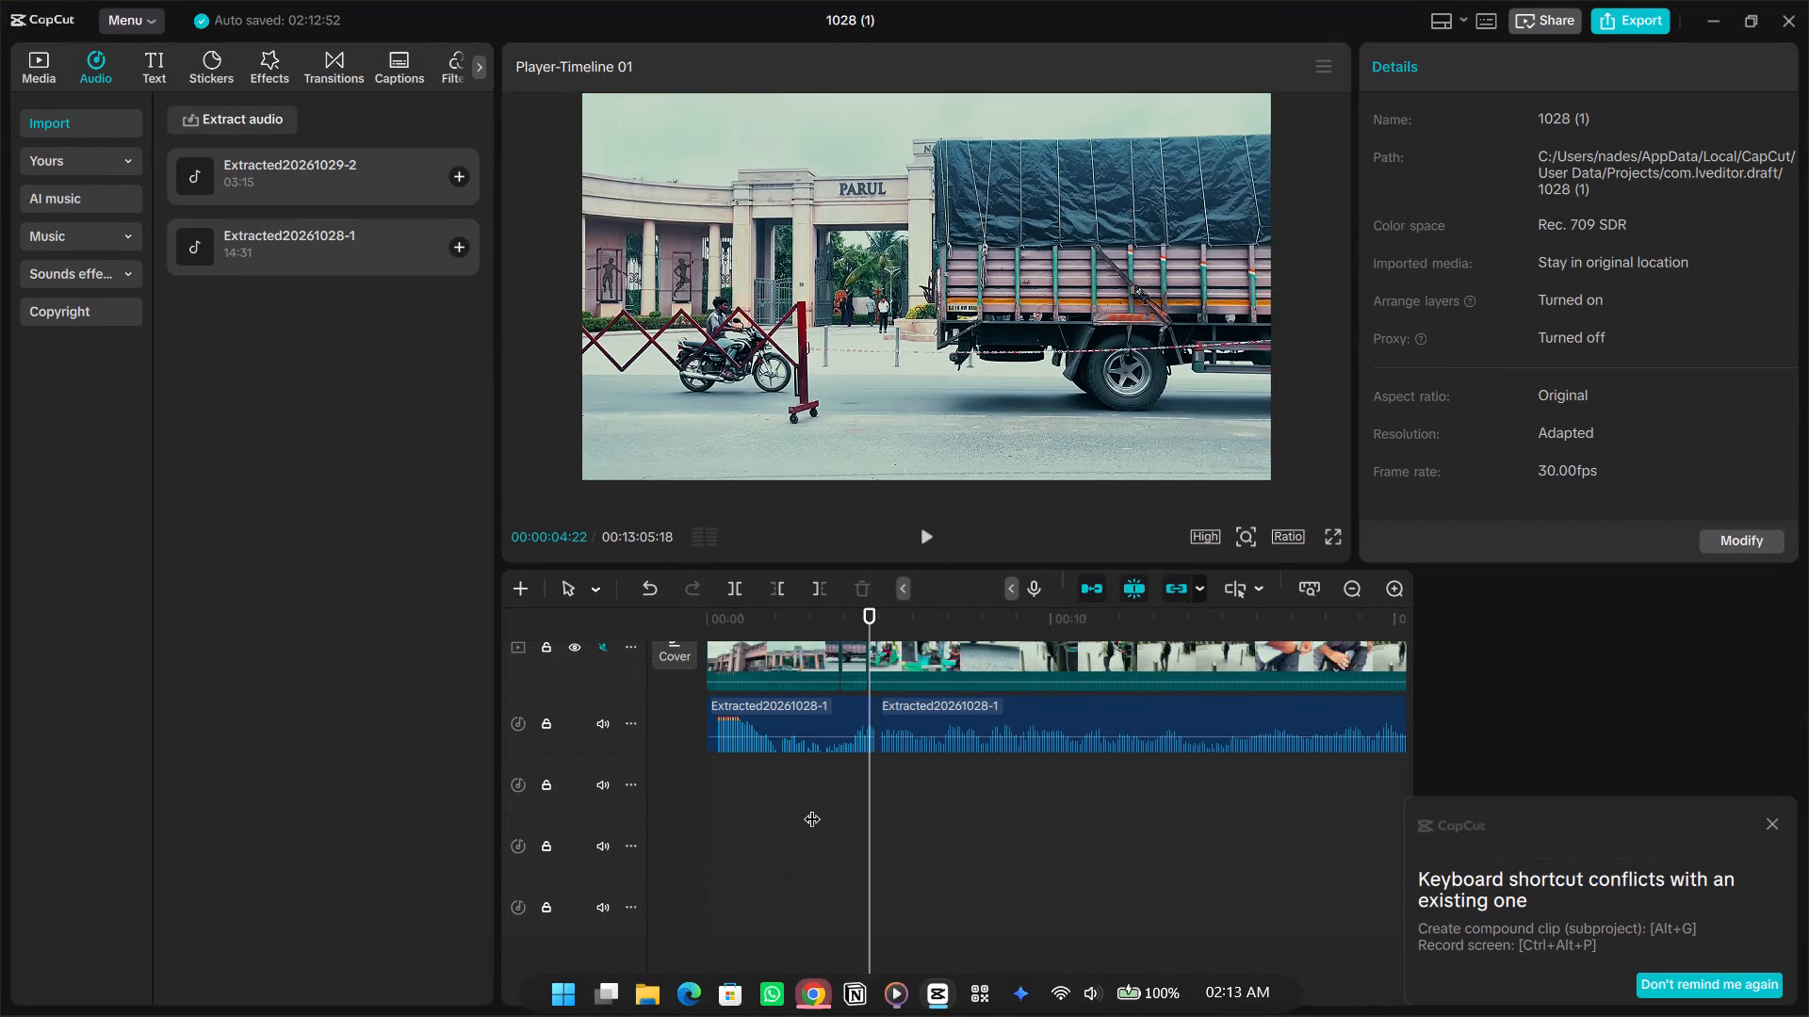
key("space")
key("space")
key("space")
key("space")
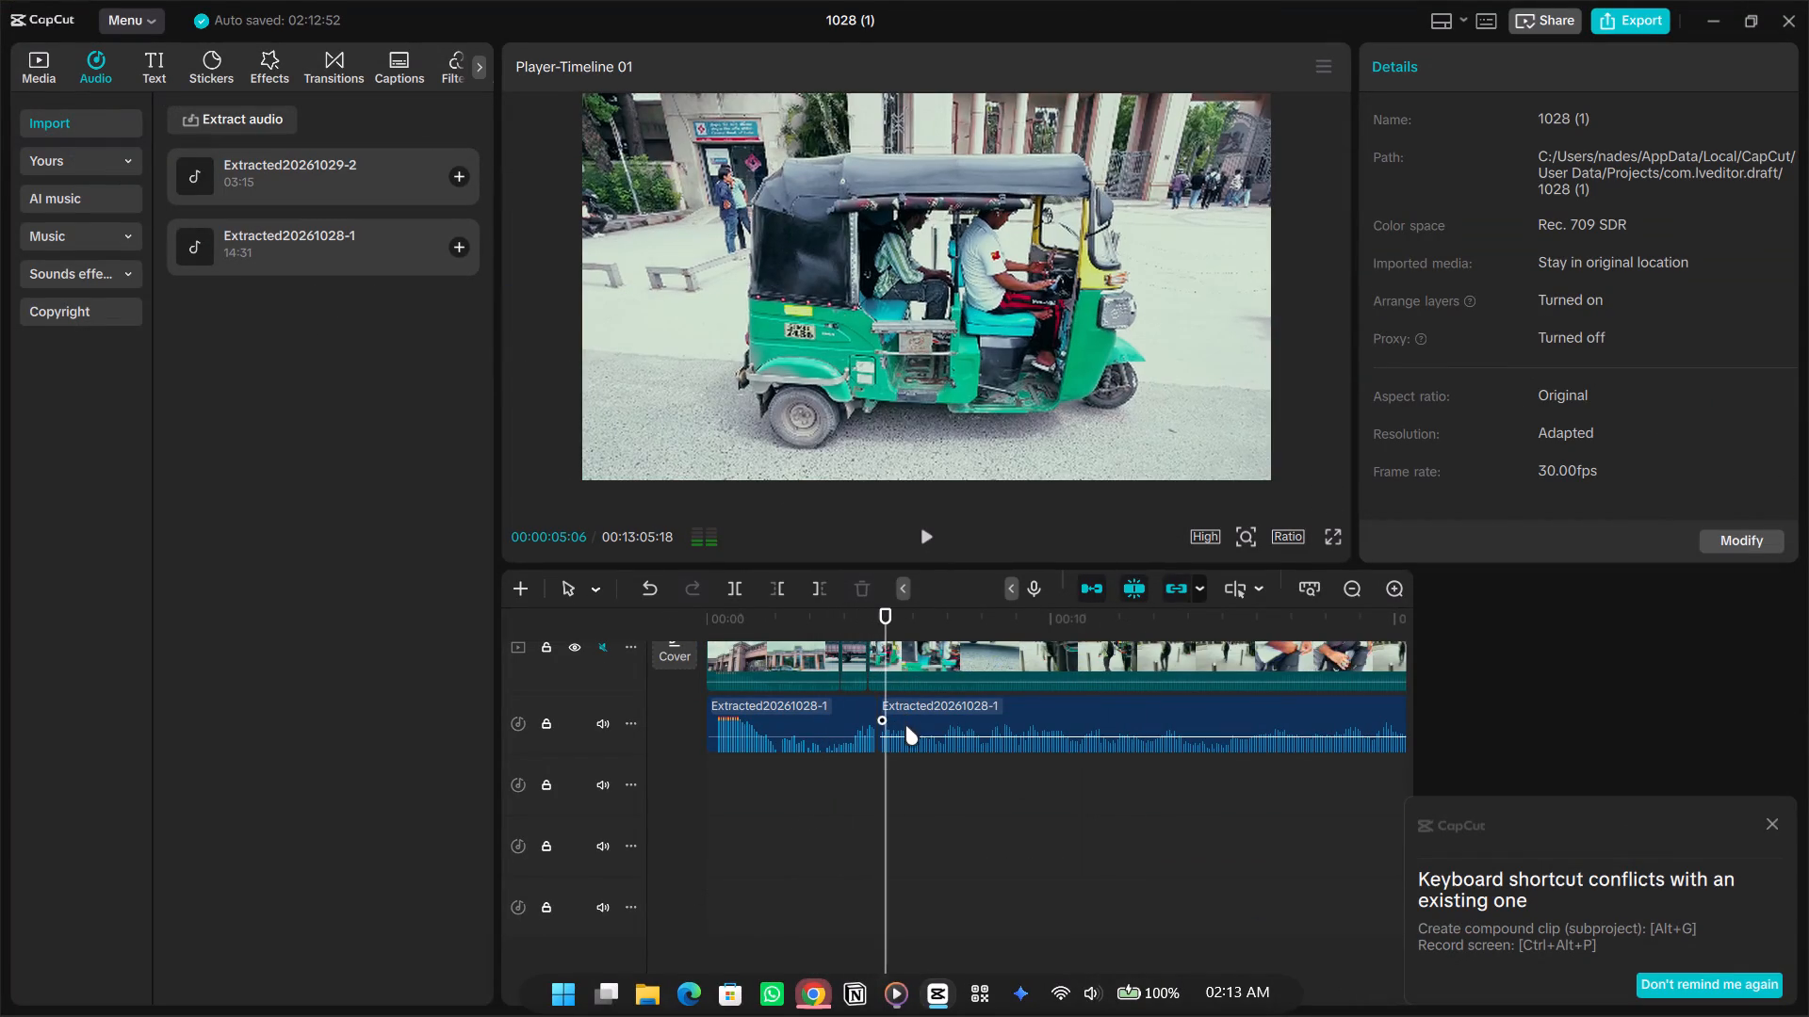
Trim about 15 frames off the start of the auto-rickshaw video clip at the opening cut and replay briefly.
left_click(896, 647)
left_click_drag(867, 653, 871, 653)
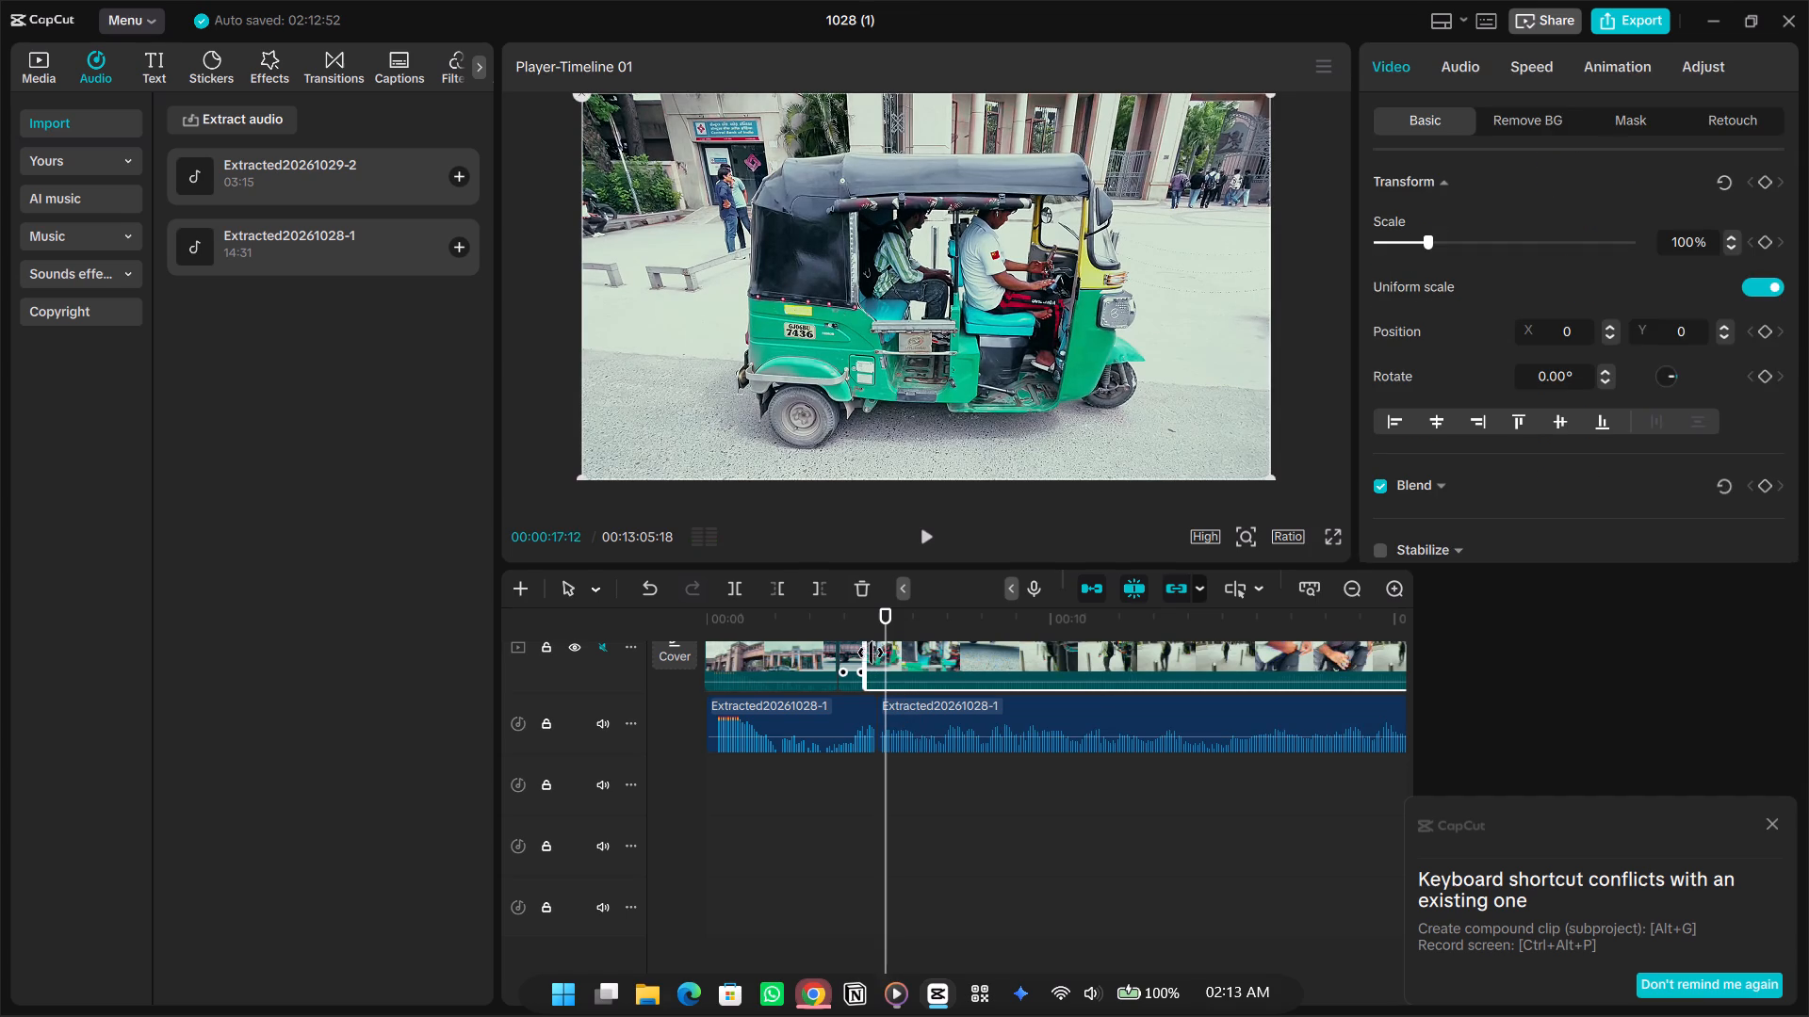
left_click_drag(871, 653, 881, 653)
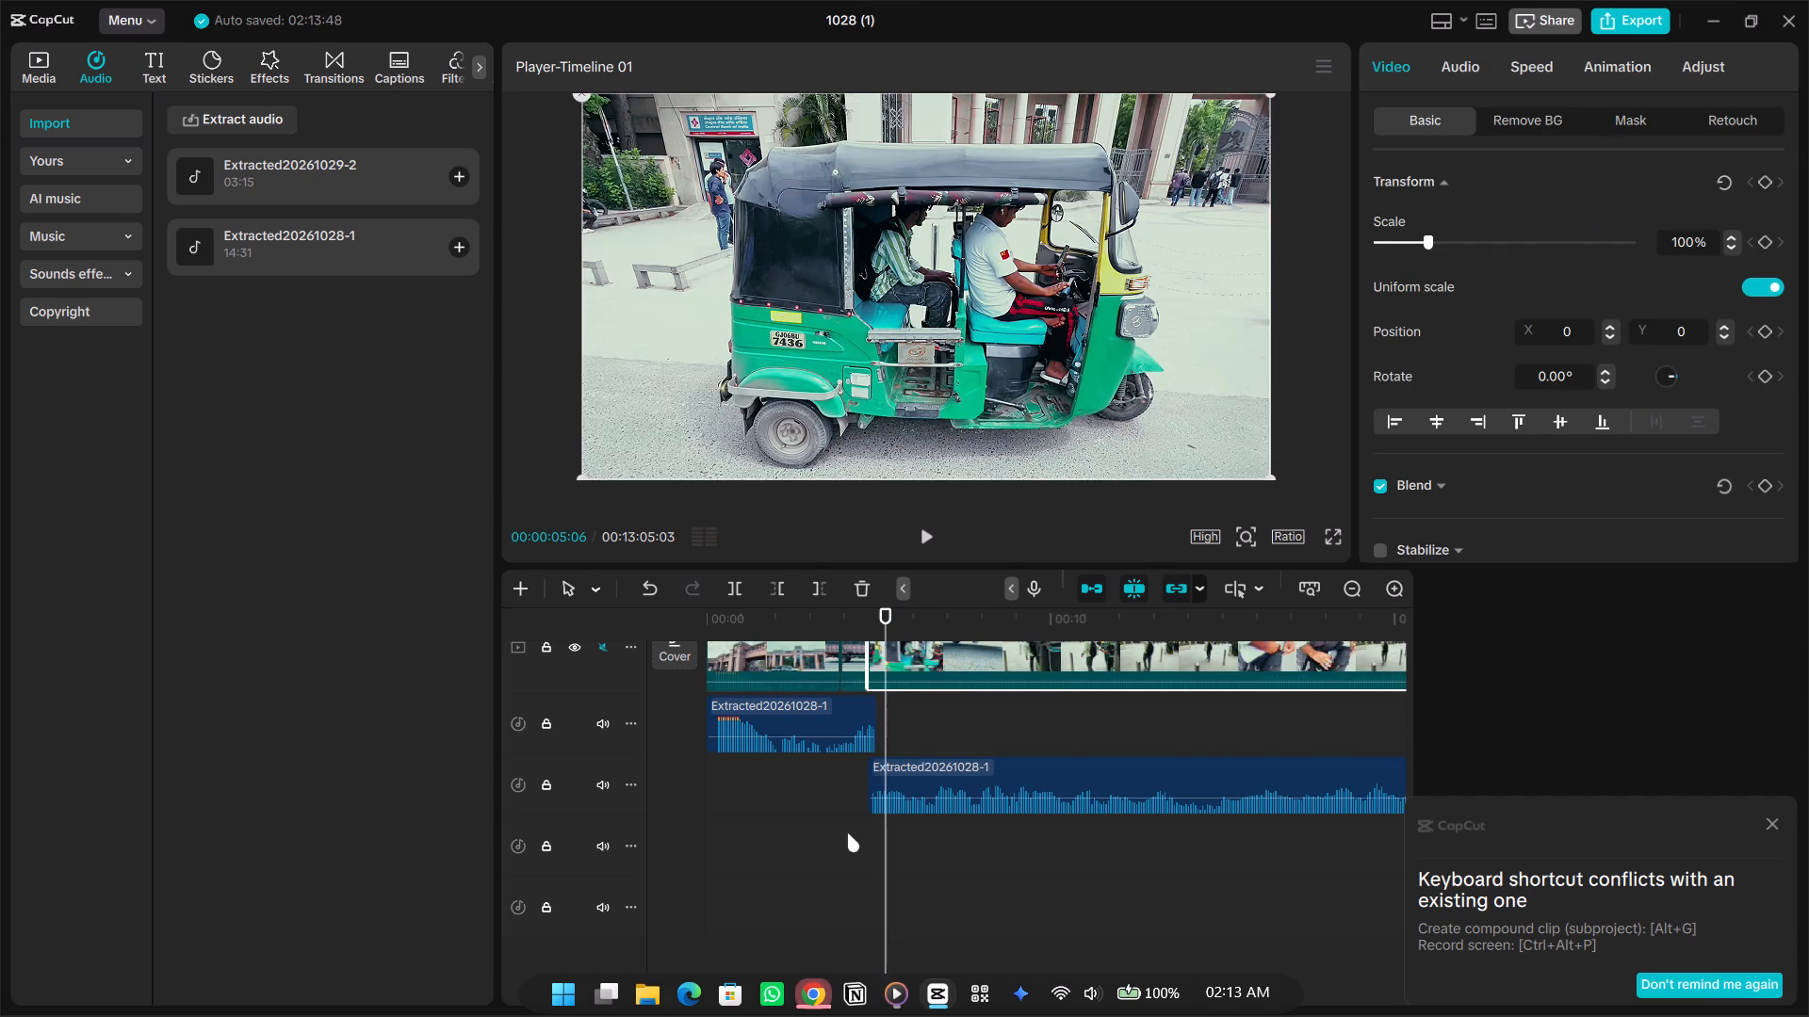
left_click(857, 809)
key("space")
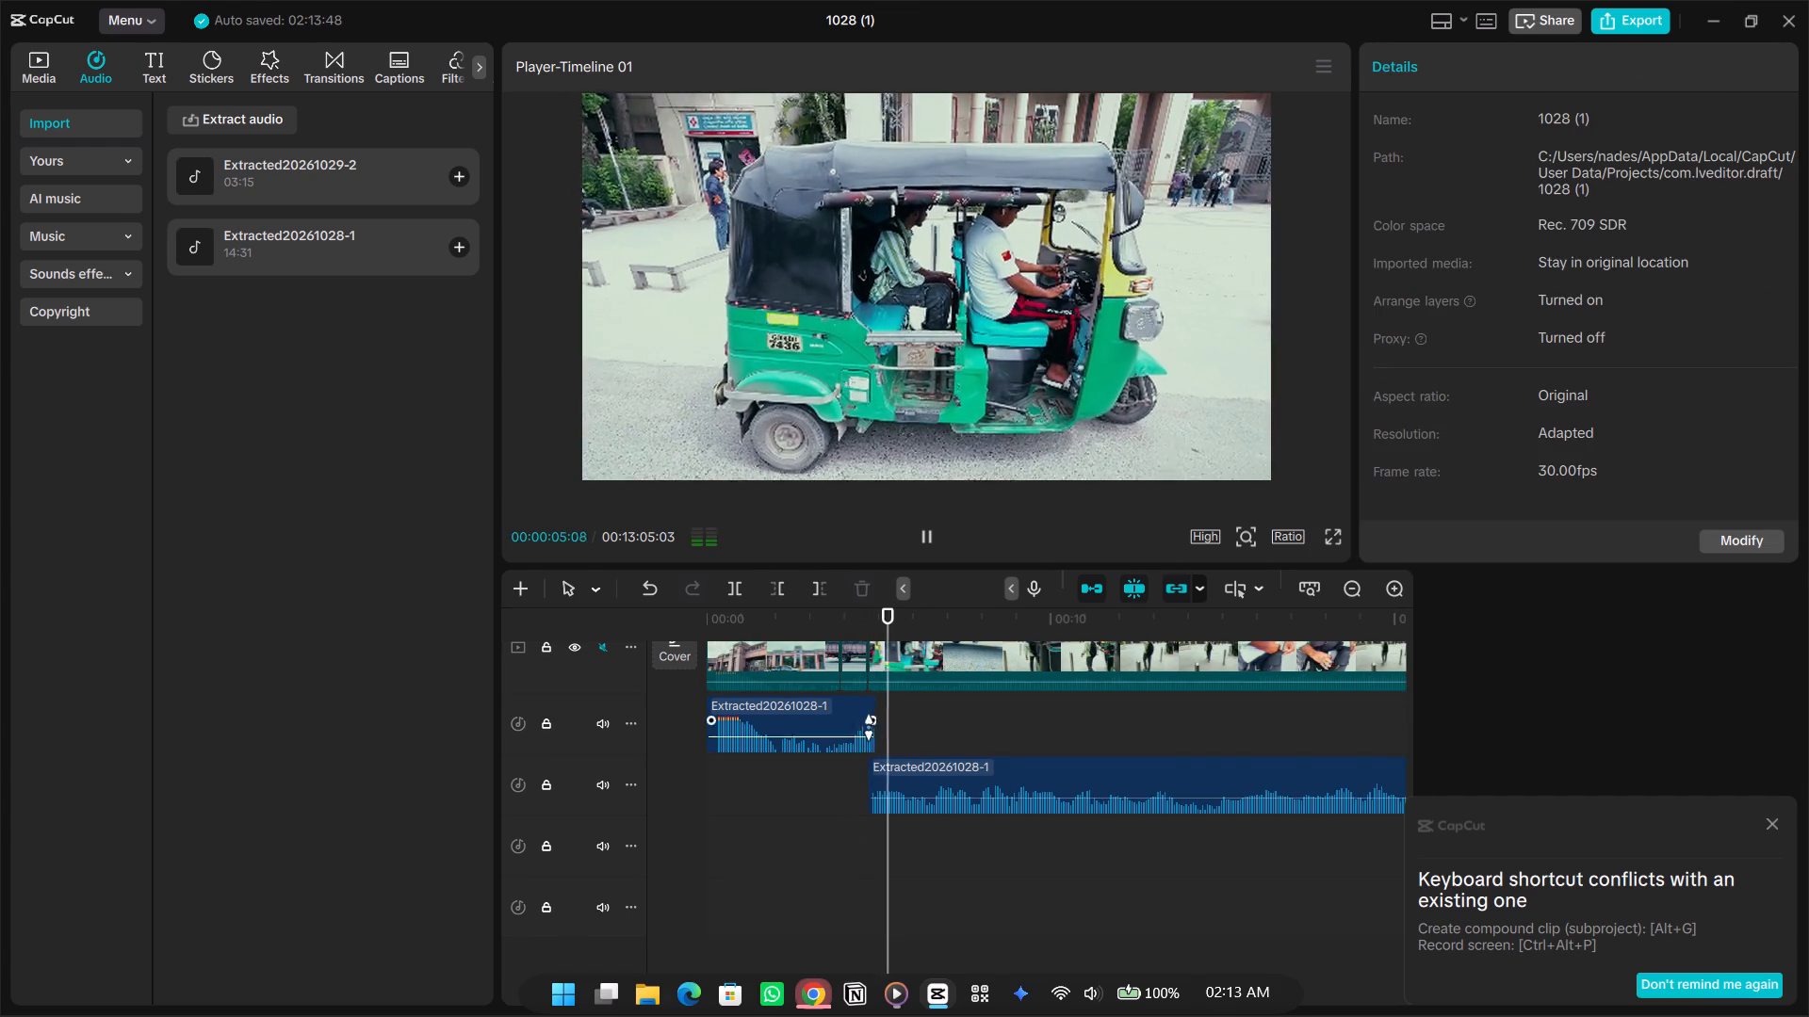
key("space")
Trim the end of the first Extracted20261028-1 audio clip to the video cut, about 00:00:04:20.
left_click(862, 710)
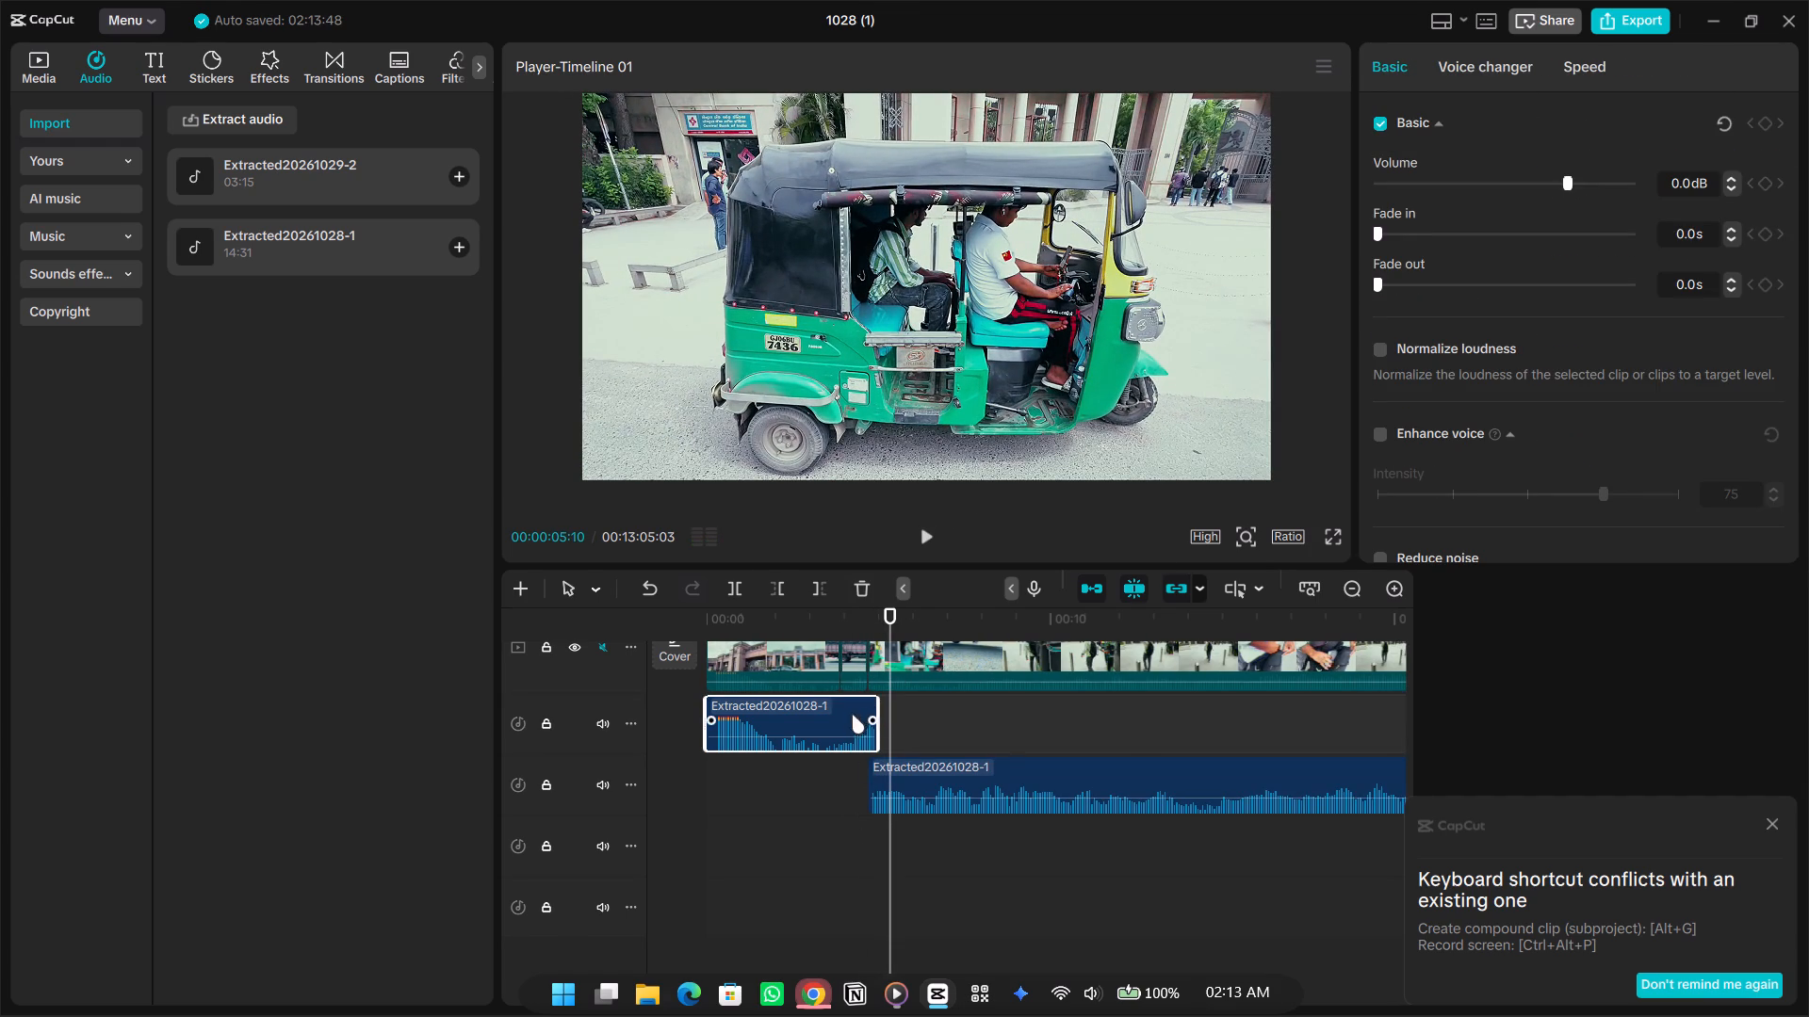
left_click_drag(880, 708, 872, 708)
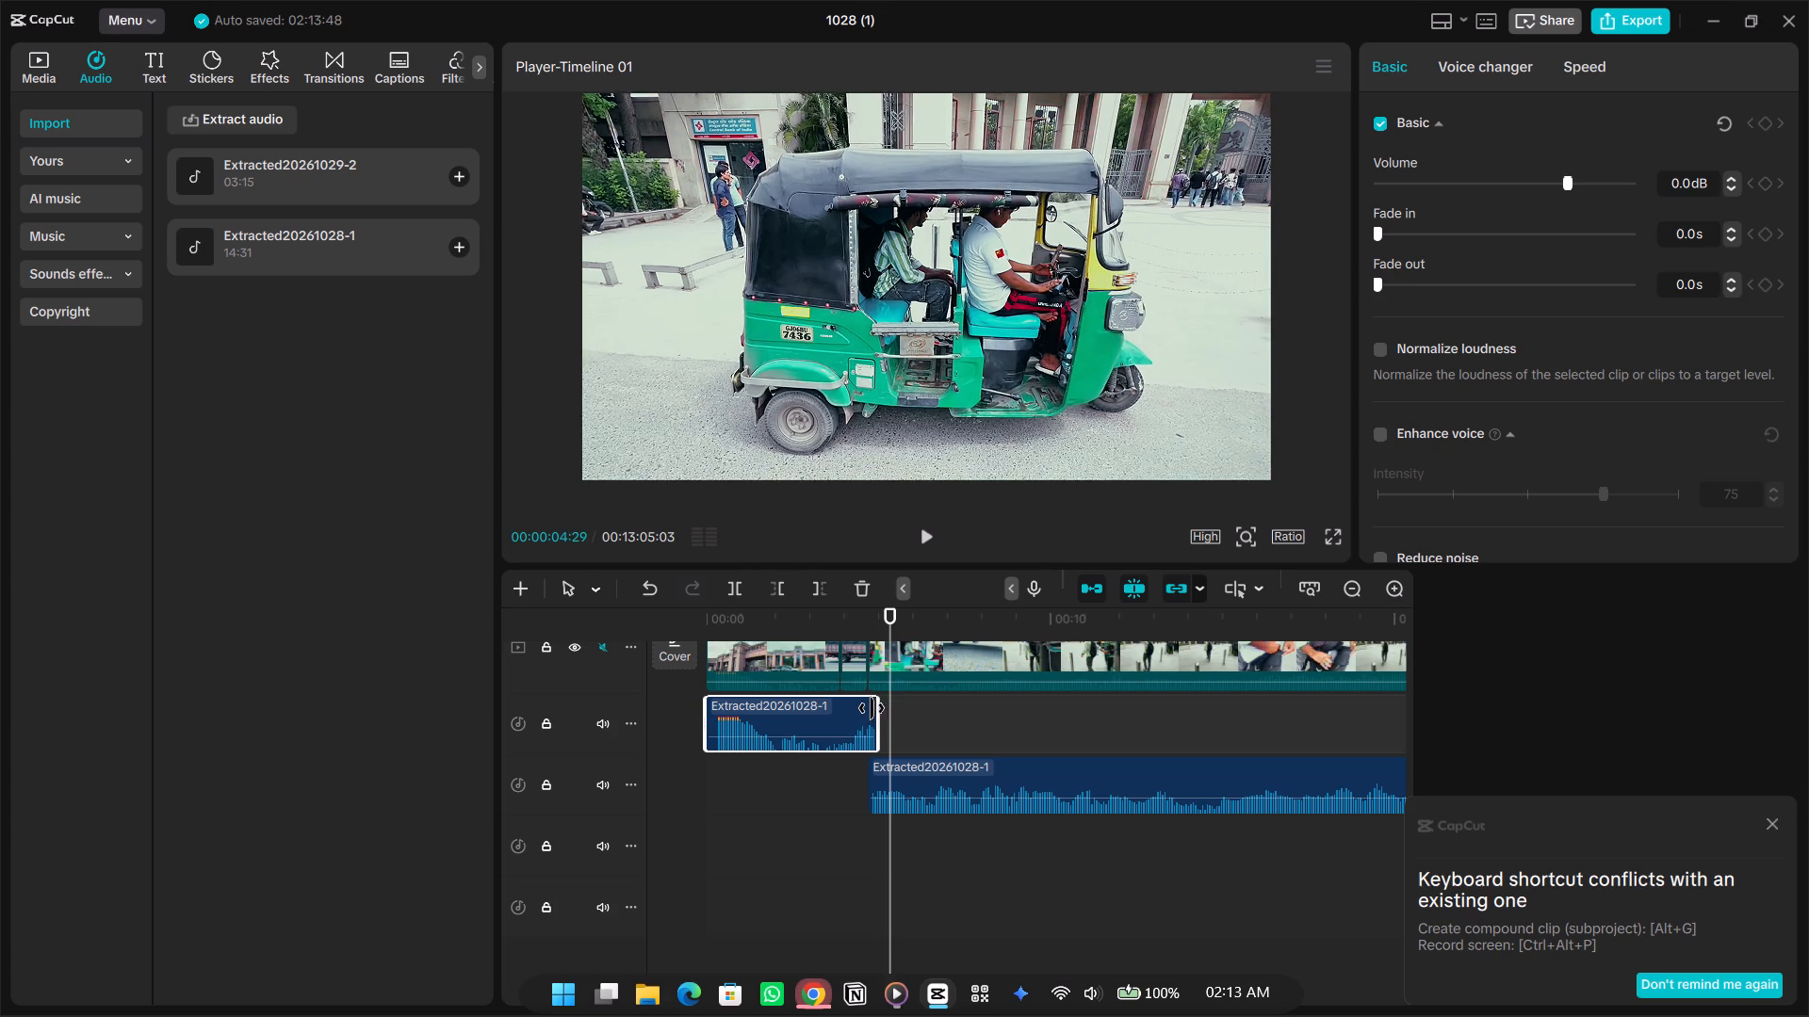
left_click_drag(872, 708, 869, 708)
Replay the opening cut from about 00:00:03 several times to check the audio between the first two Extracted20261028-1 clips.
left_click(839, 821)
key("space")
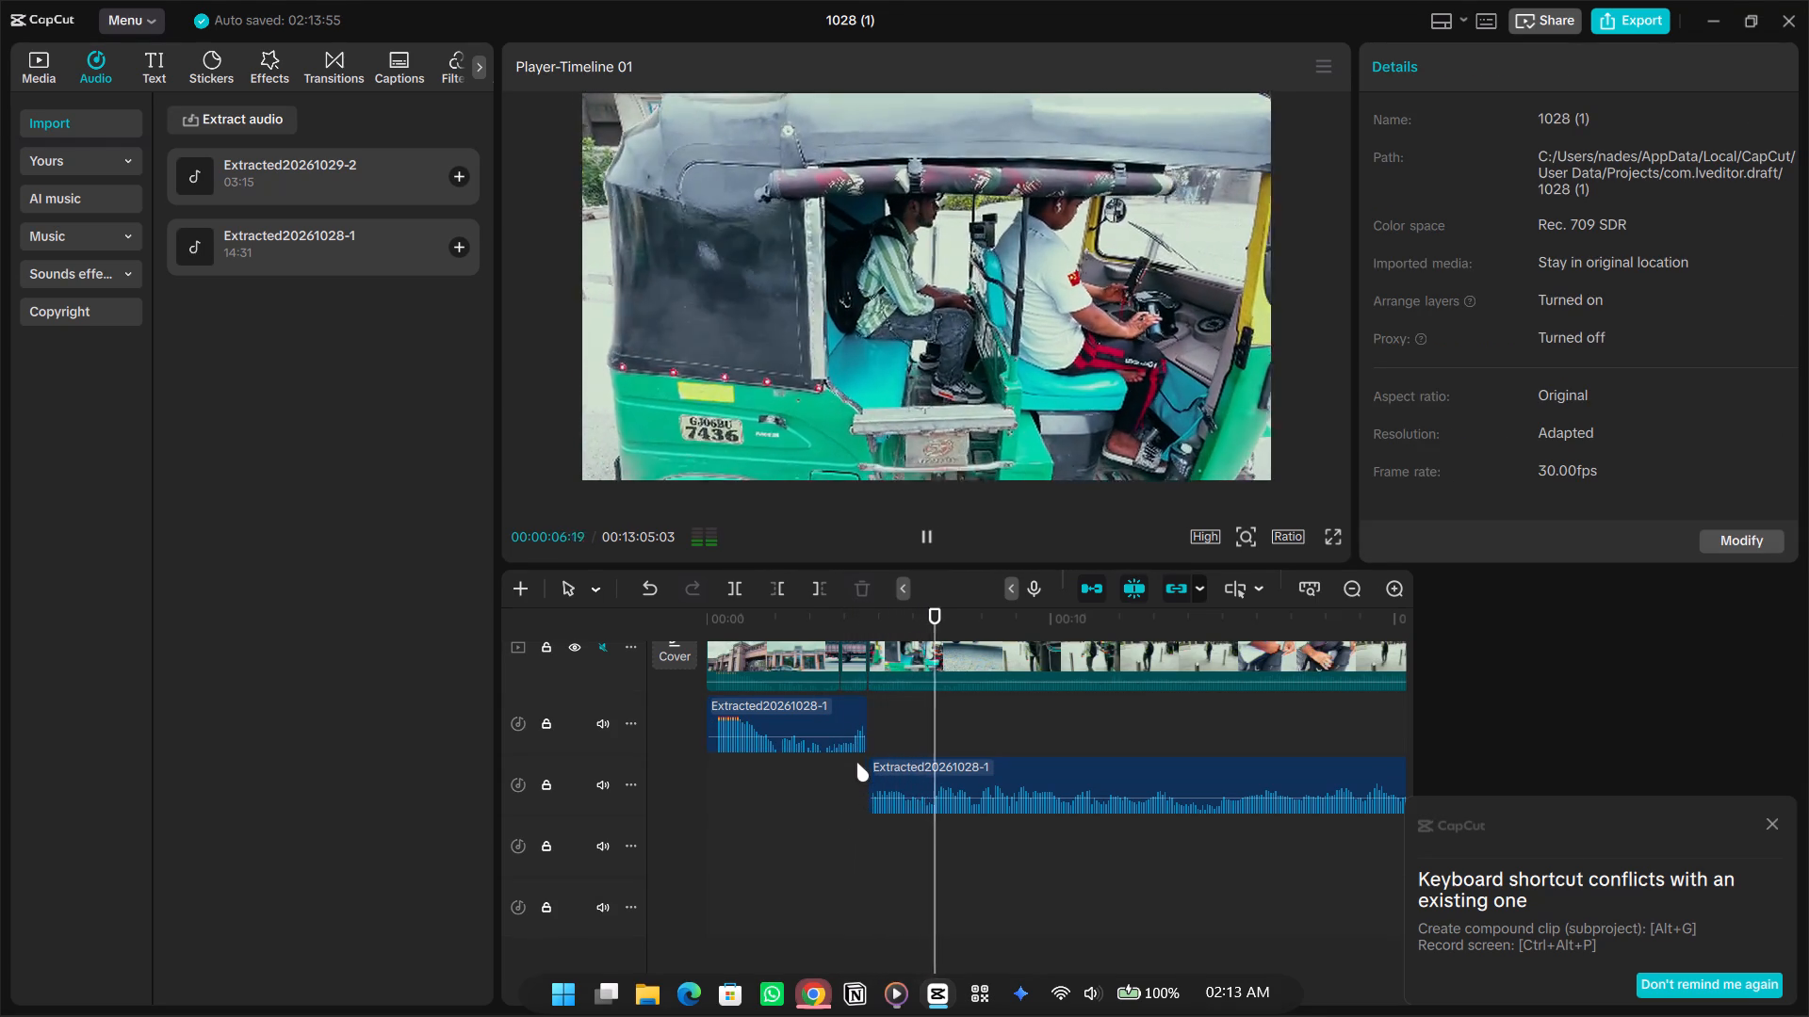
key("space")
left_click(808, 785)
key("space")
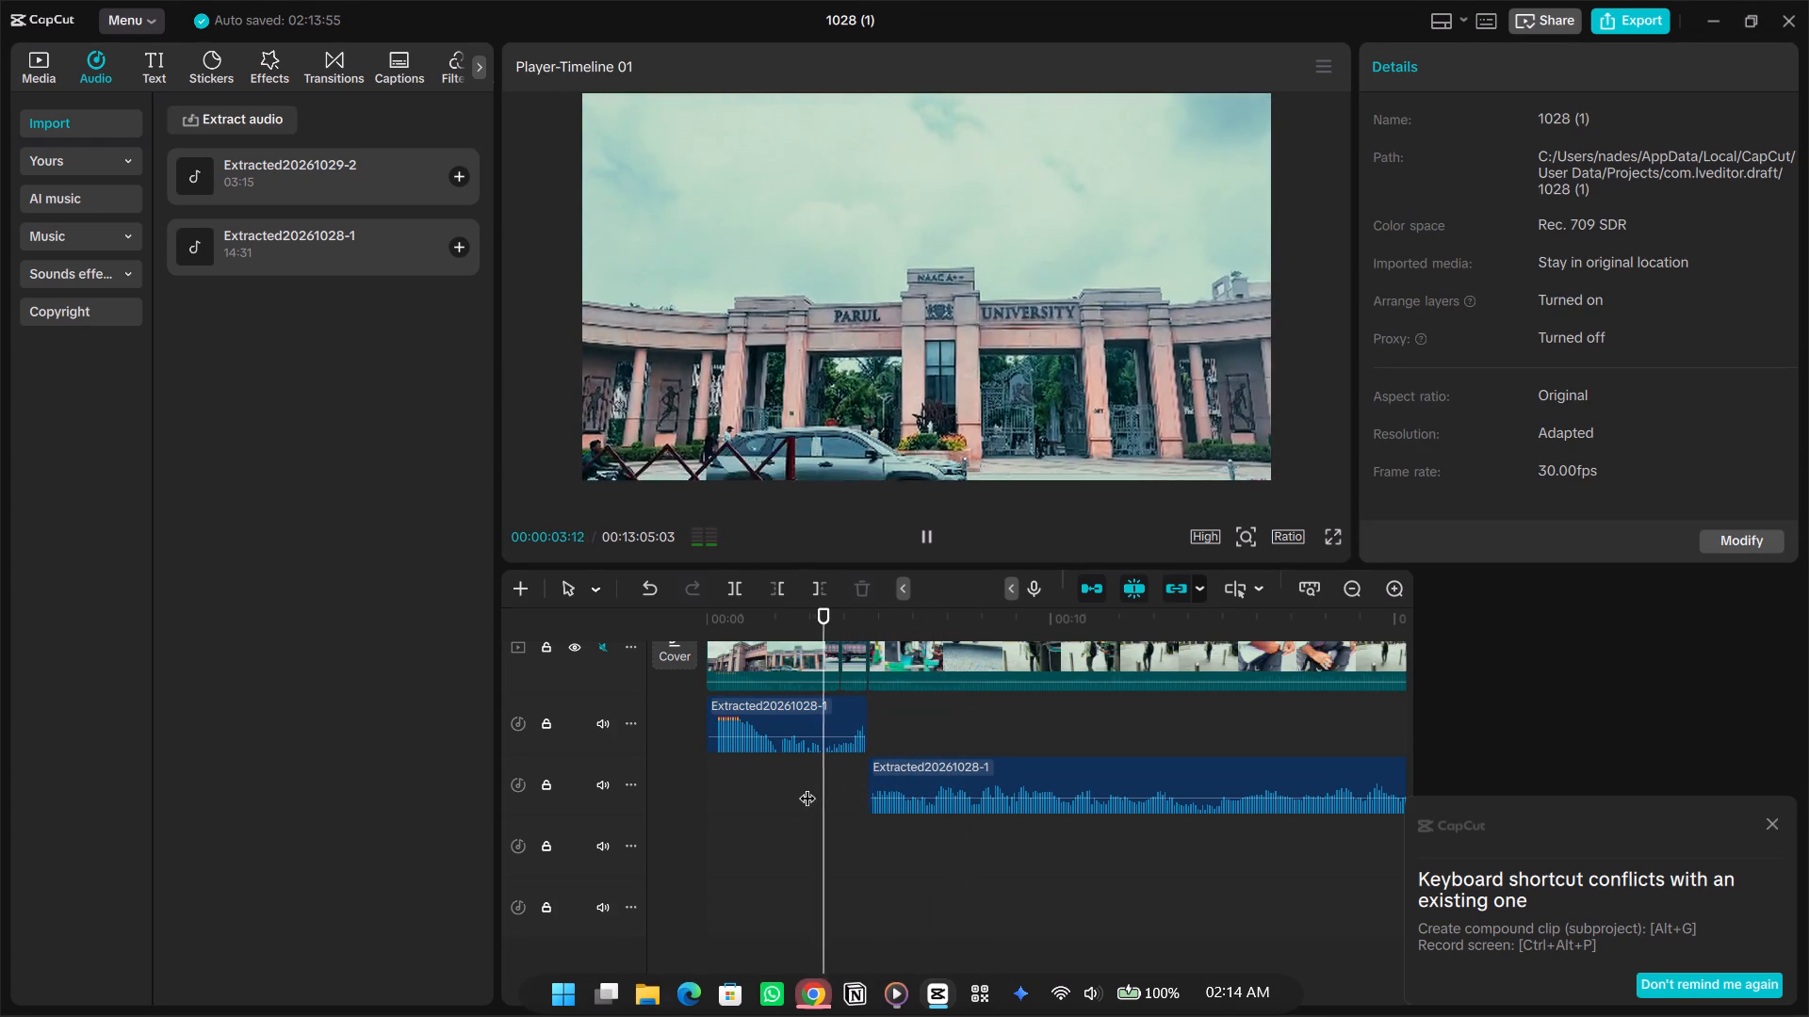
key("space")
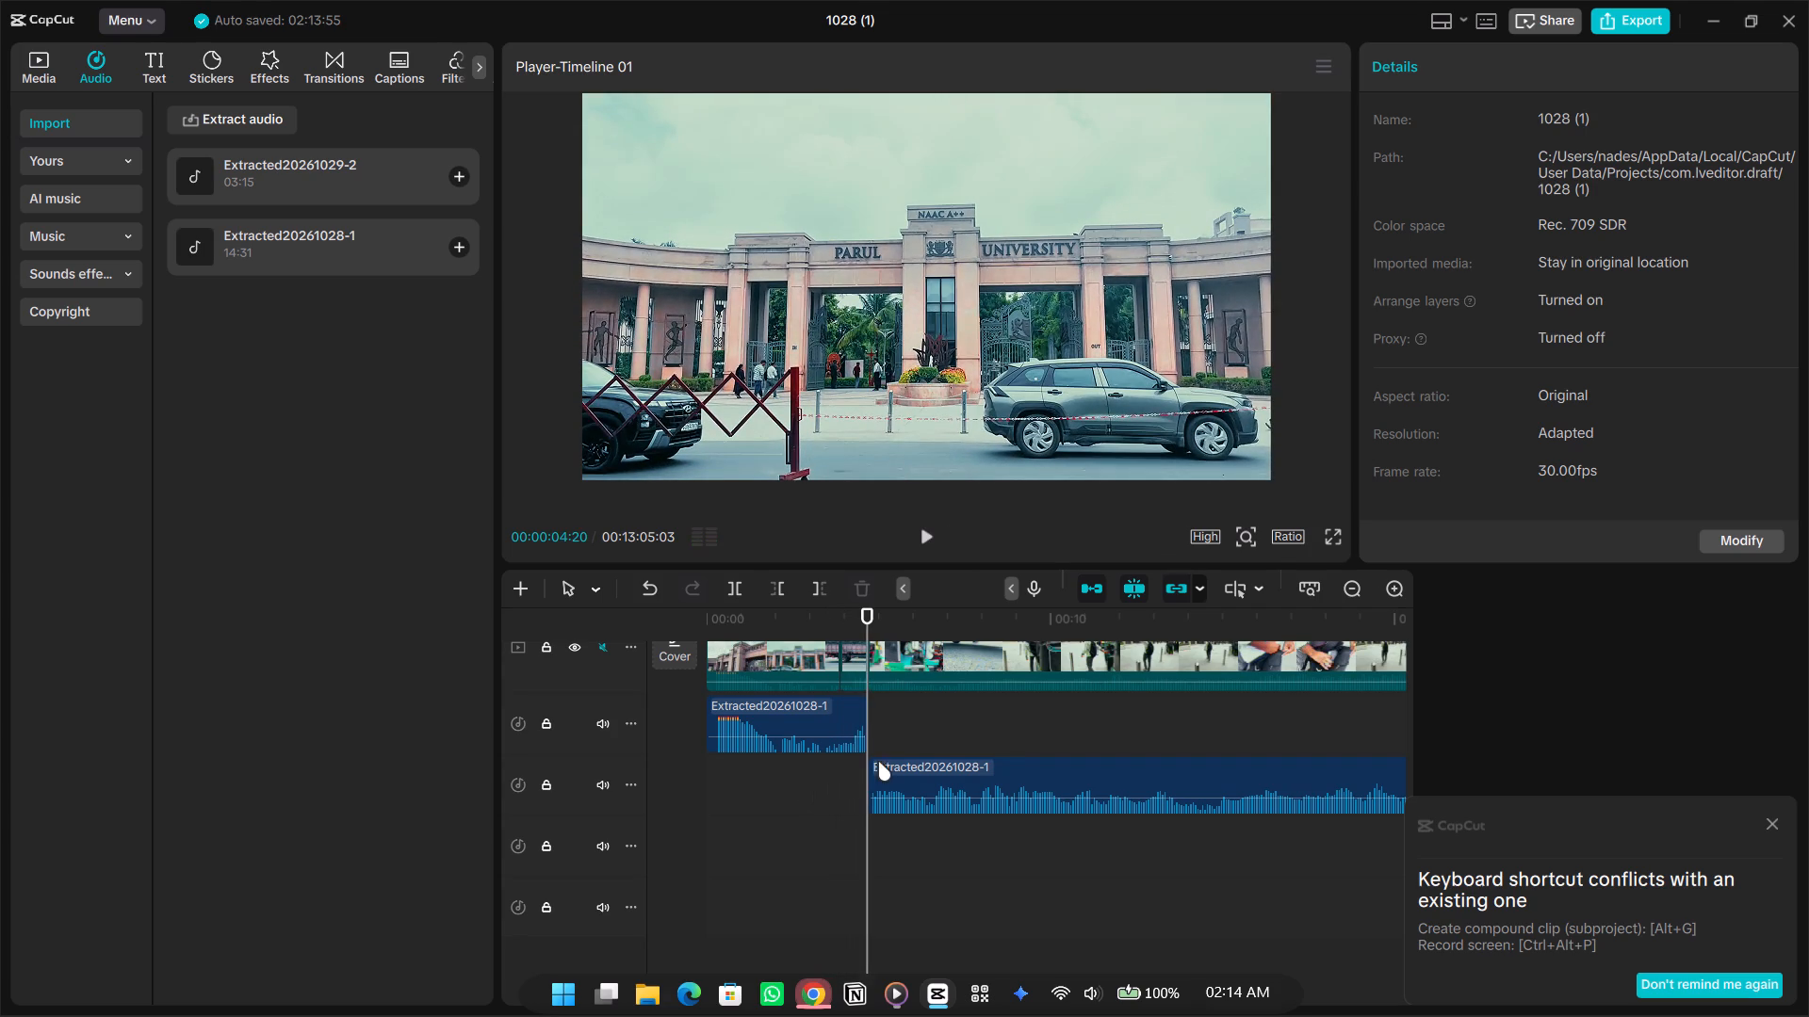
key("space")
key("space")
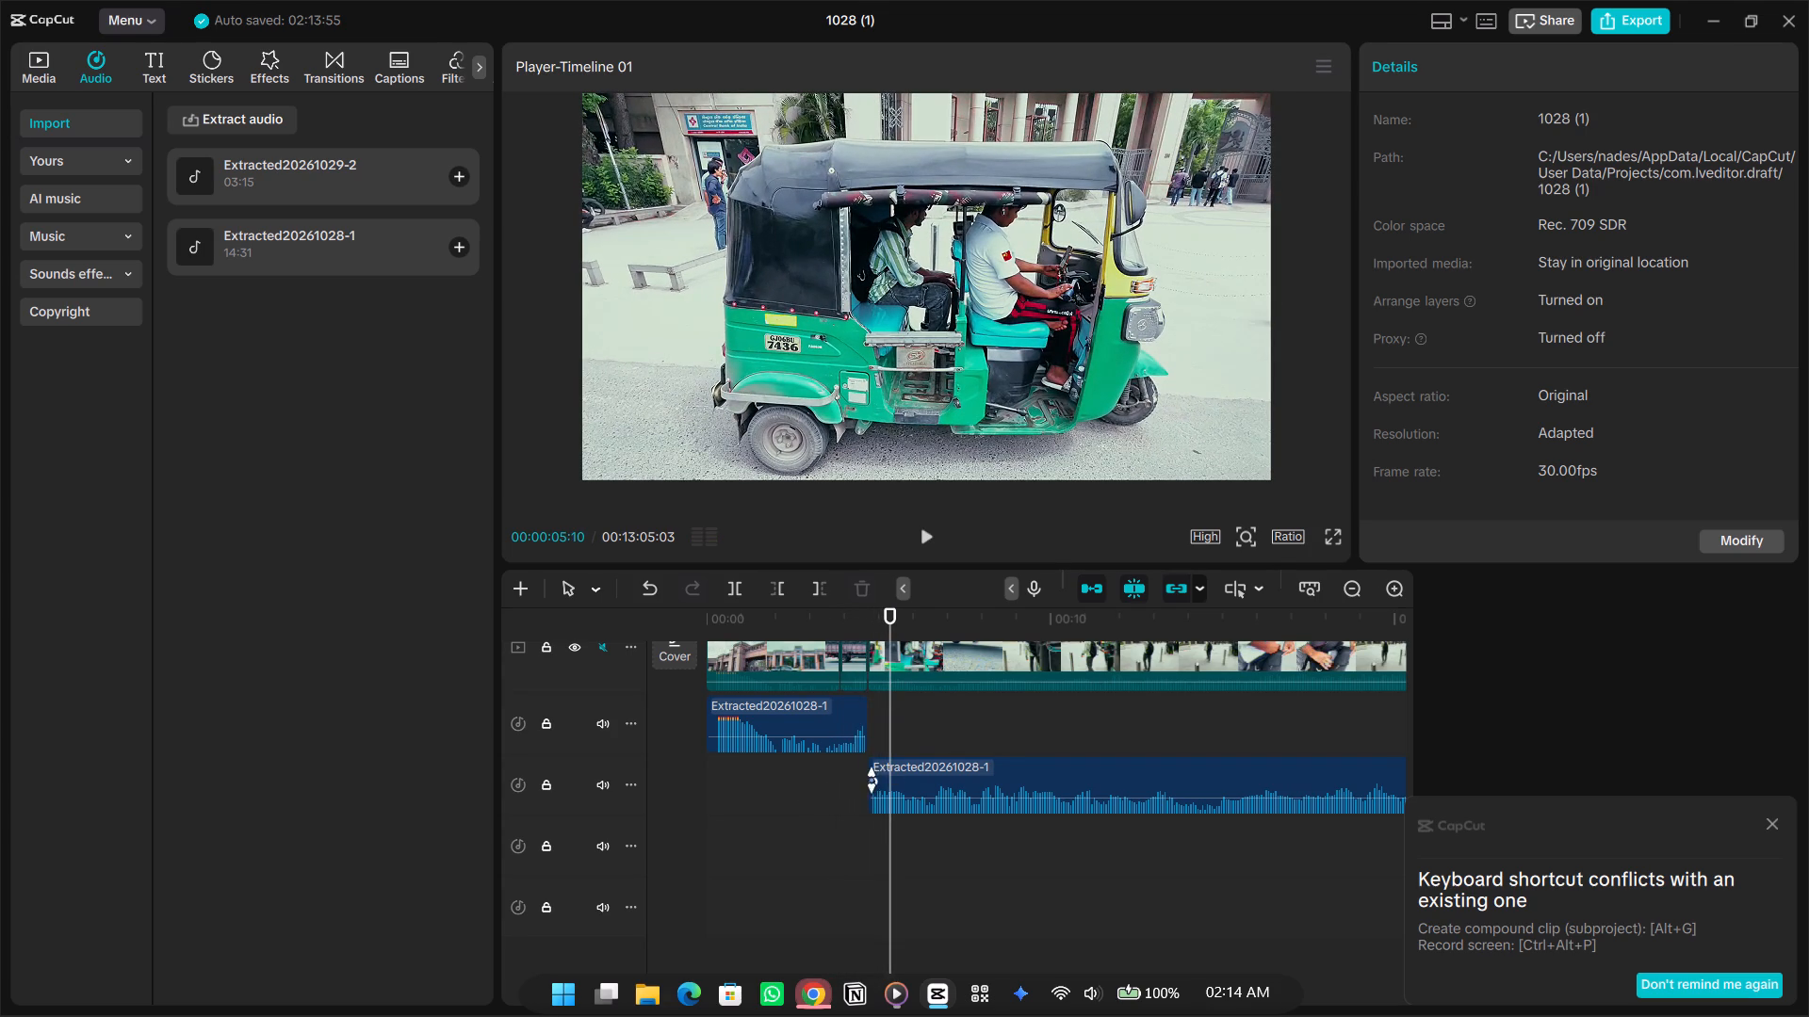
left_click_drag(858, 783, 844, 788)
left_click(844, 788)
key("space")
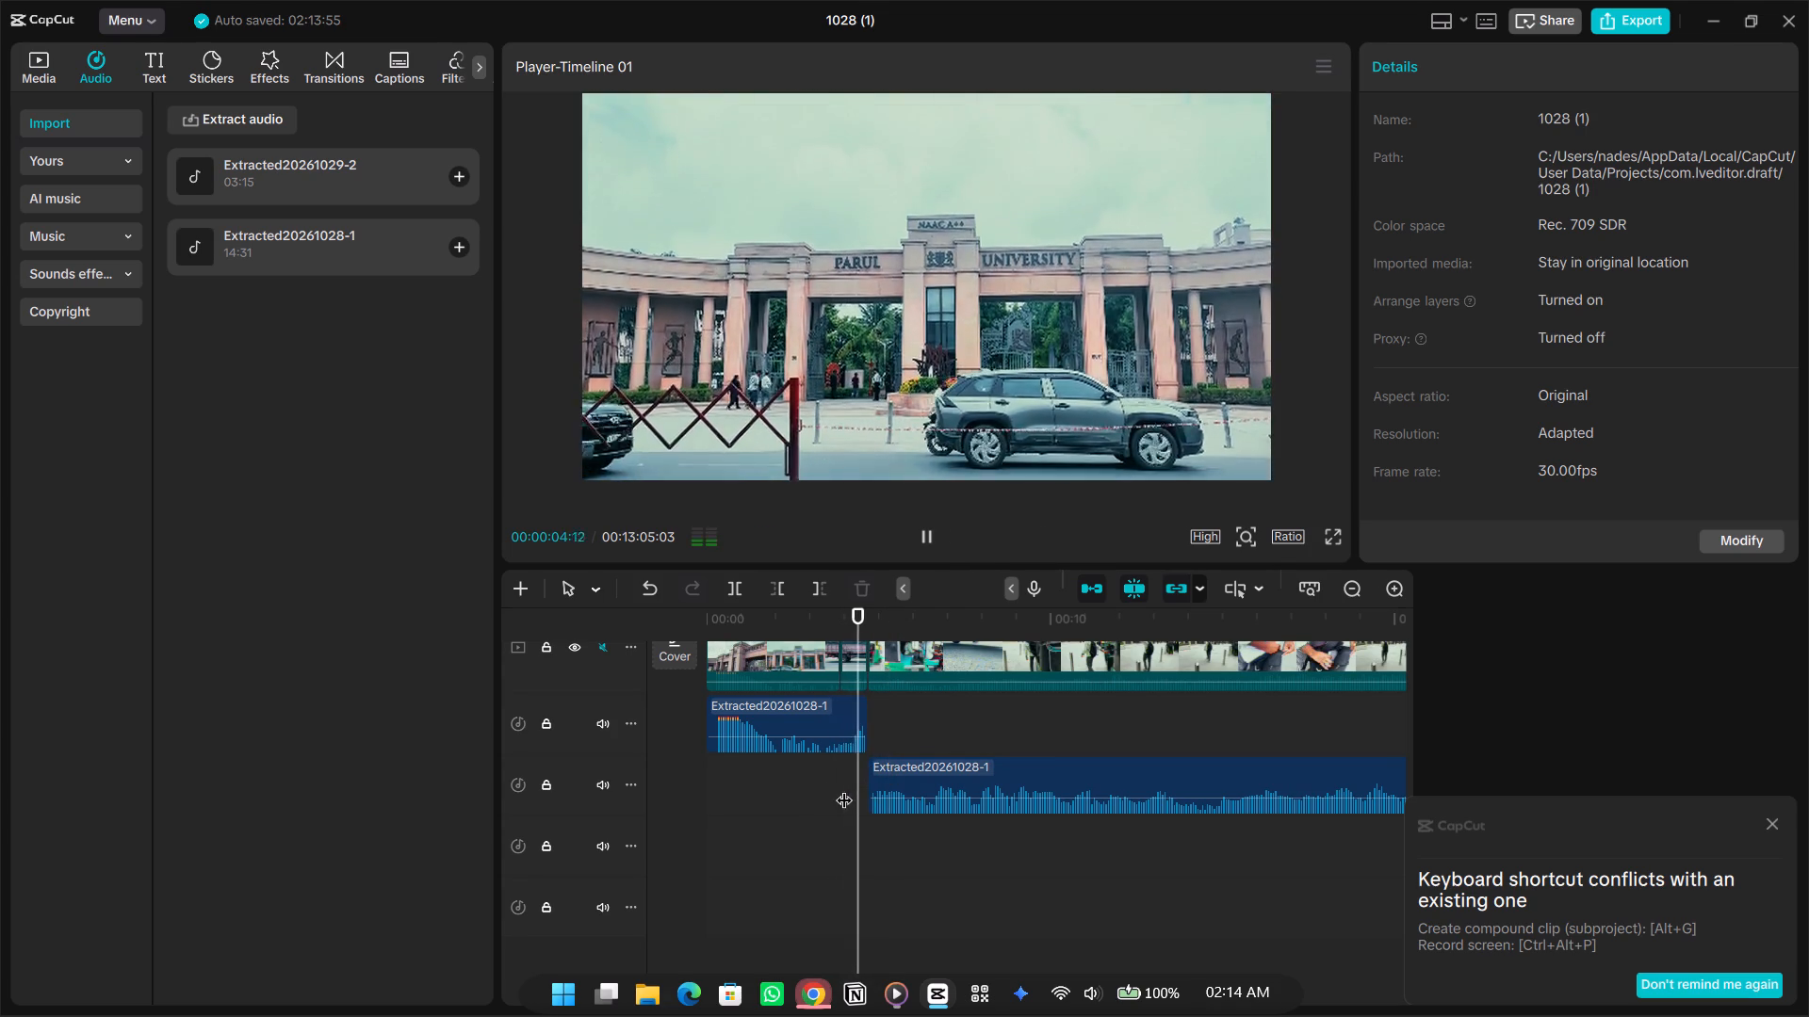
key("space")
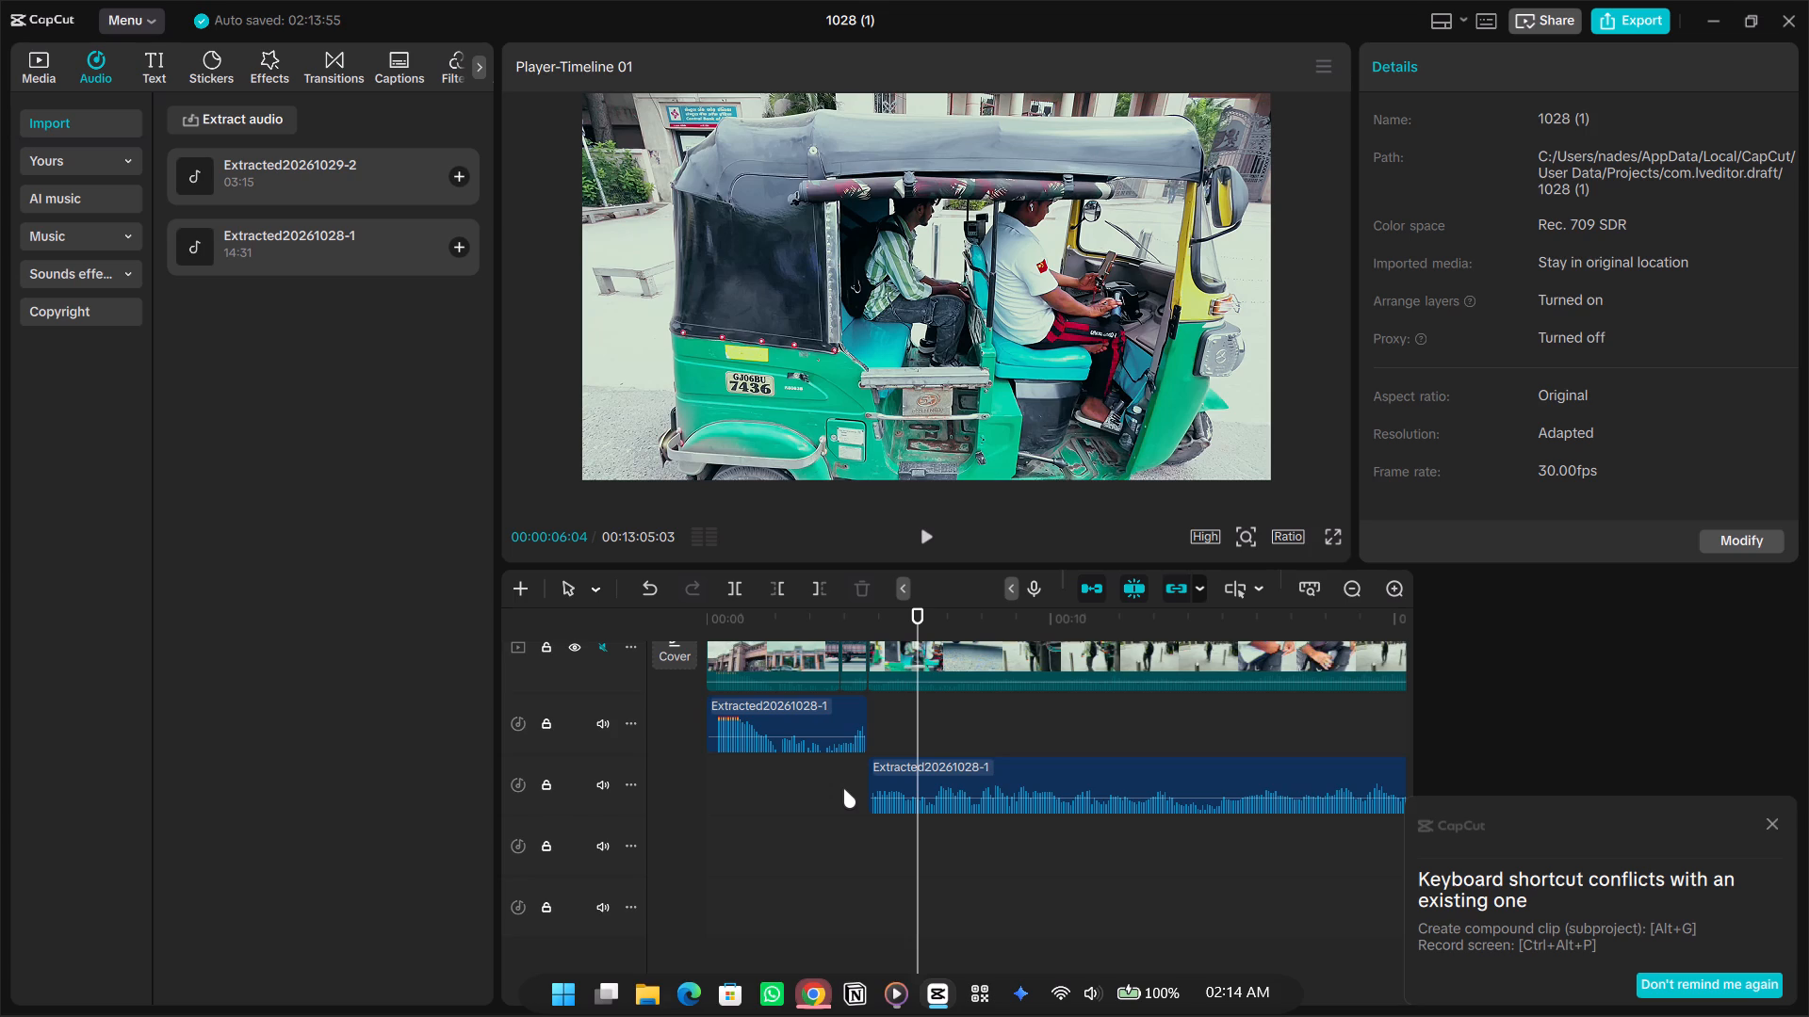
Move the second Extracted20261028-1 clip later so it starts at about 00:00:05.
left_click(843, 788)
left_click_drag(904, 767, 912, 767)
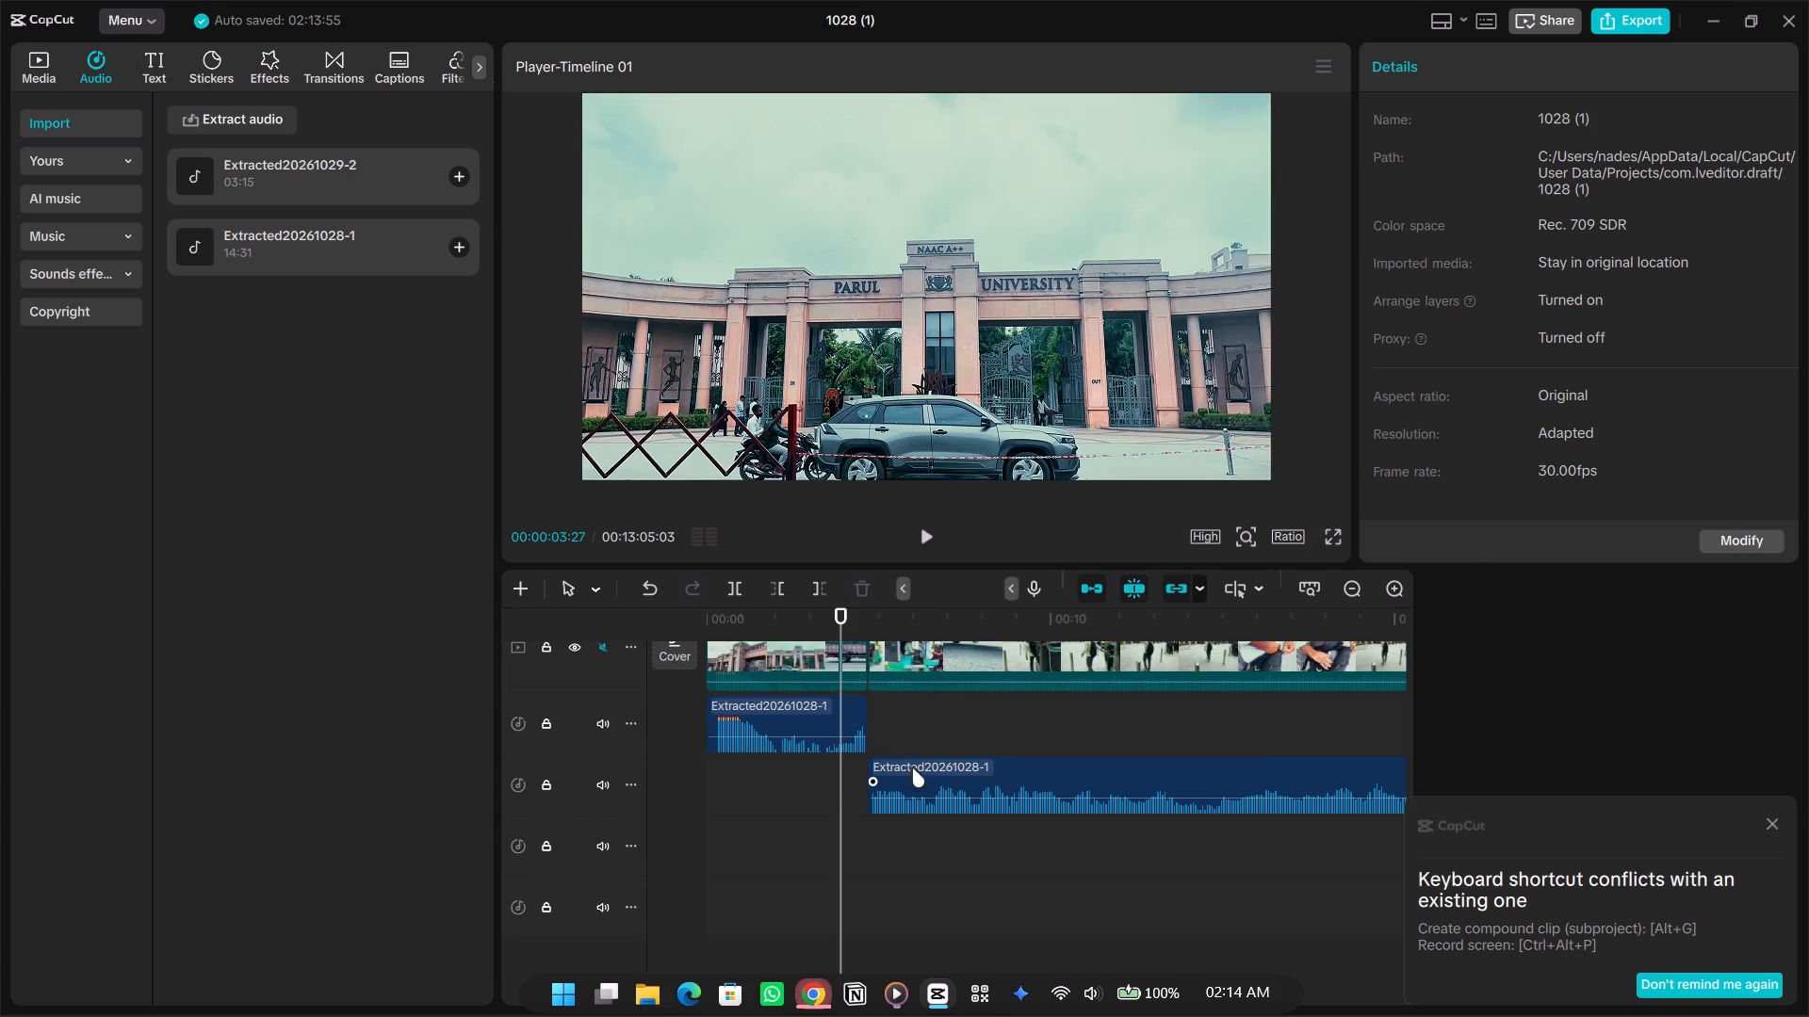
left_click_drag(912, 767, 914, 767)
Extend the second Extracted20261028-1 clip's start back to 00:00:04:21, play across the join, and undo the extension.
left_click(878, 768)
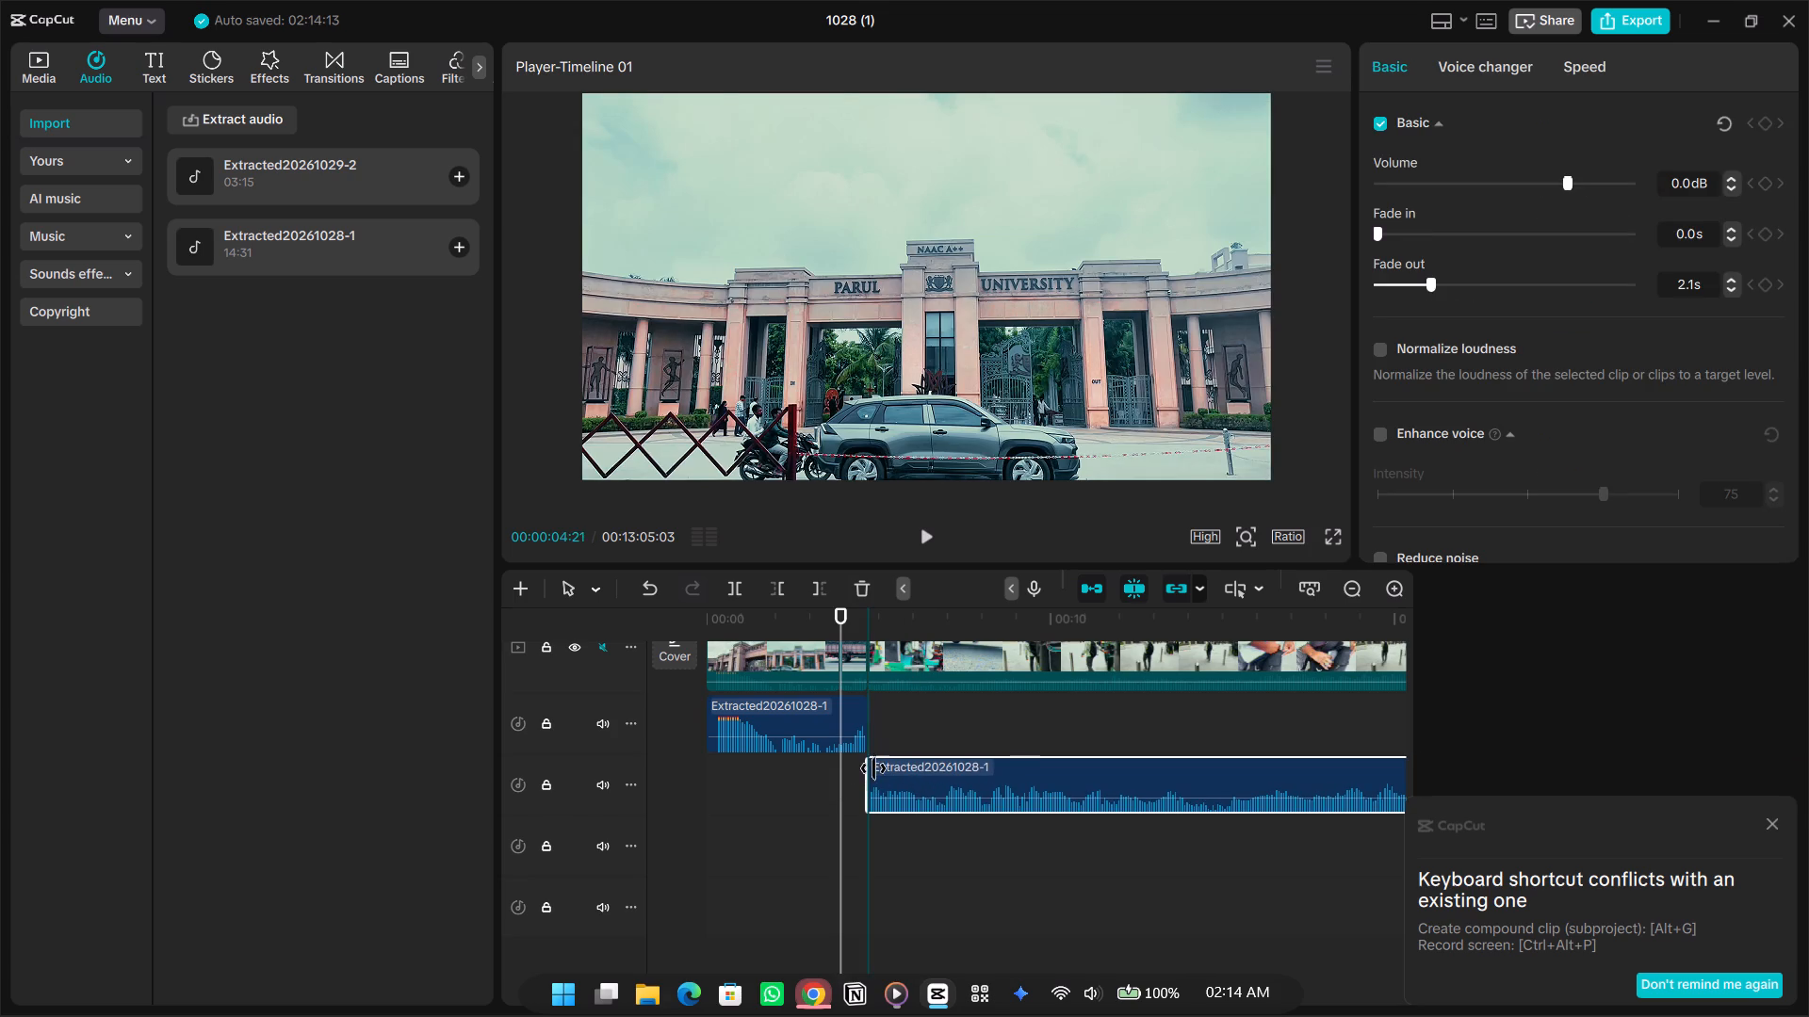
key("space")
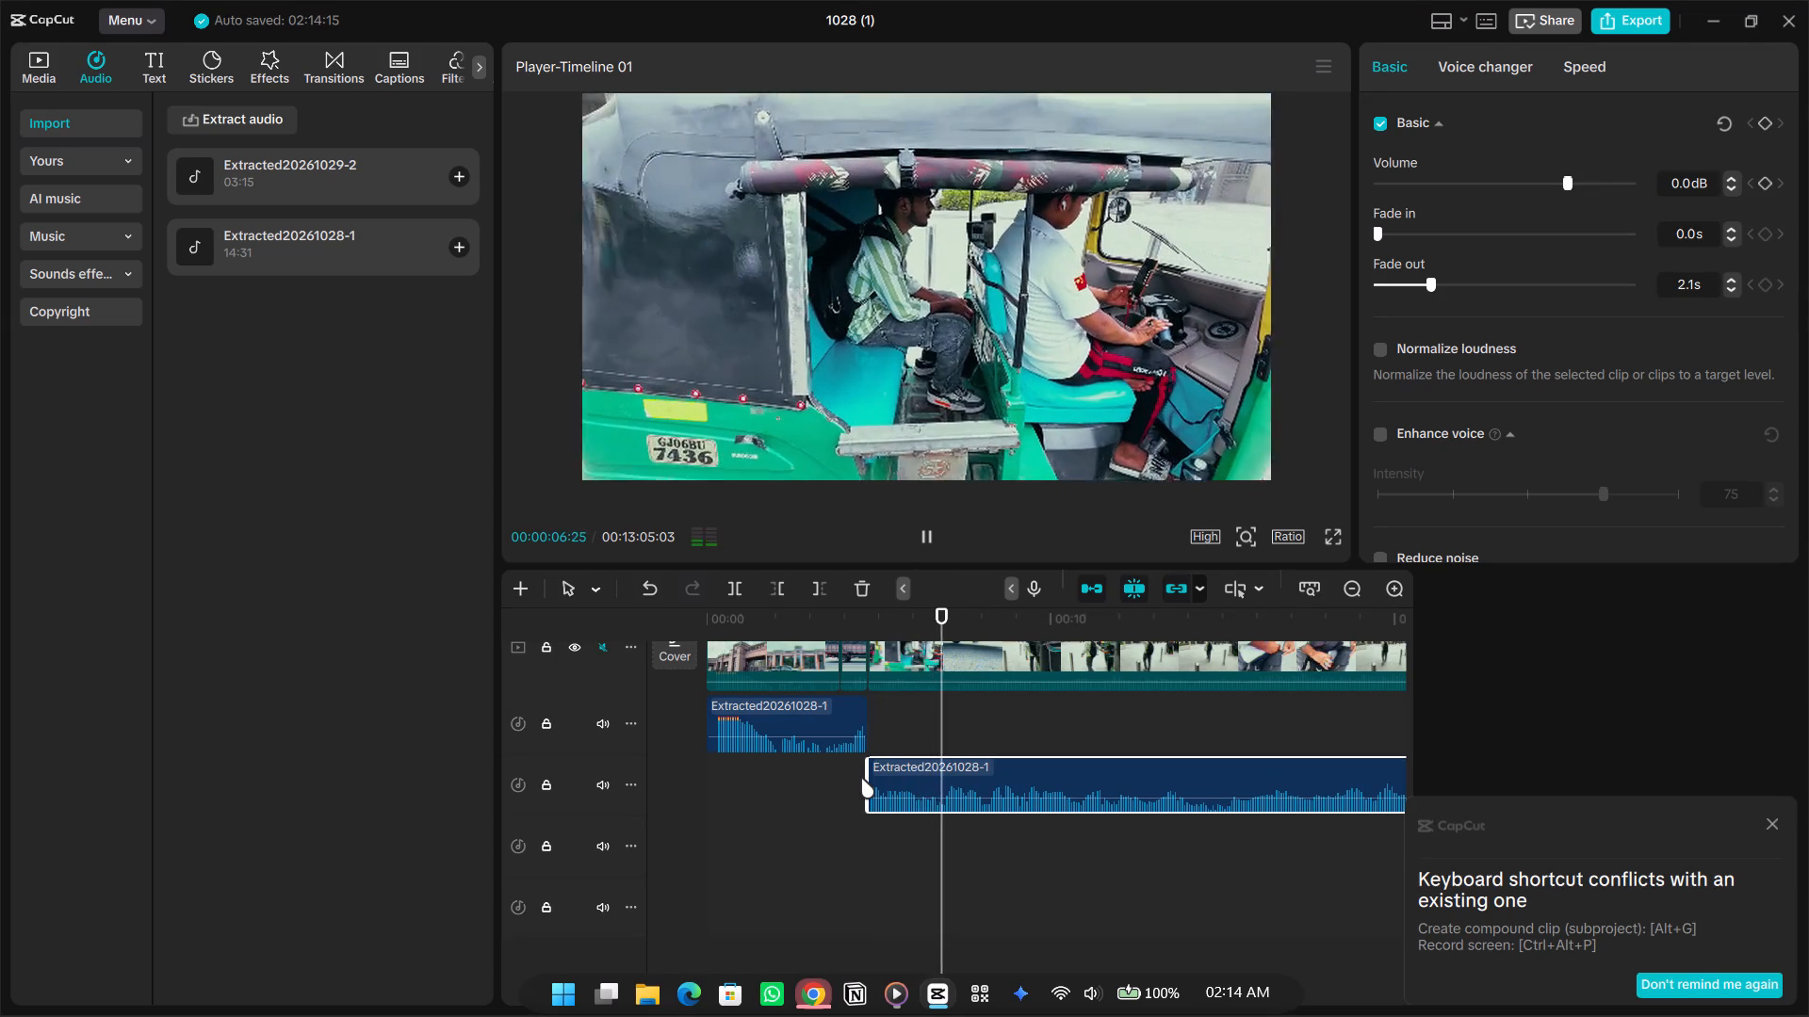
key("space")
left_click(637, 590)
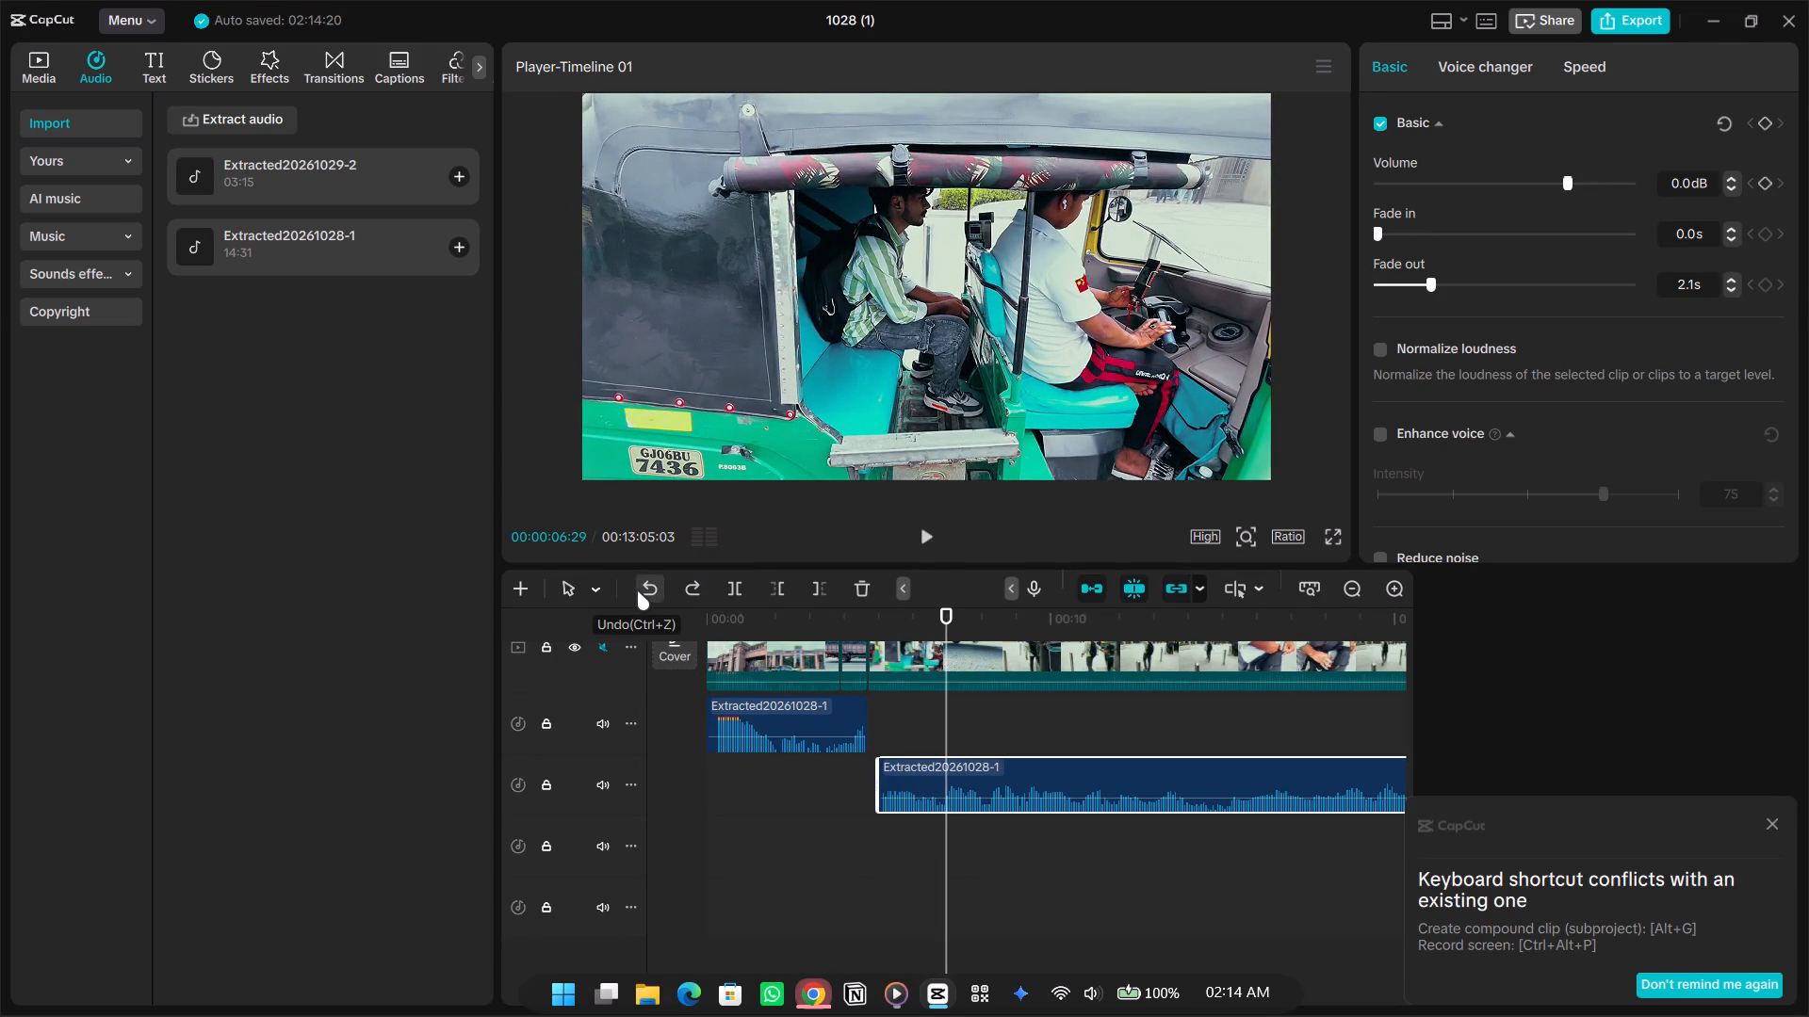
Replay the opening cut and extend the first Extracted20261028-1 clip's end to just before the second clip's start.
key("space")
left_click(821, 808)
key("space")
key("space")
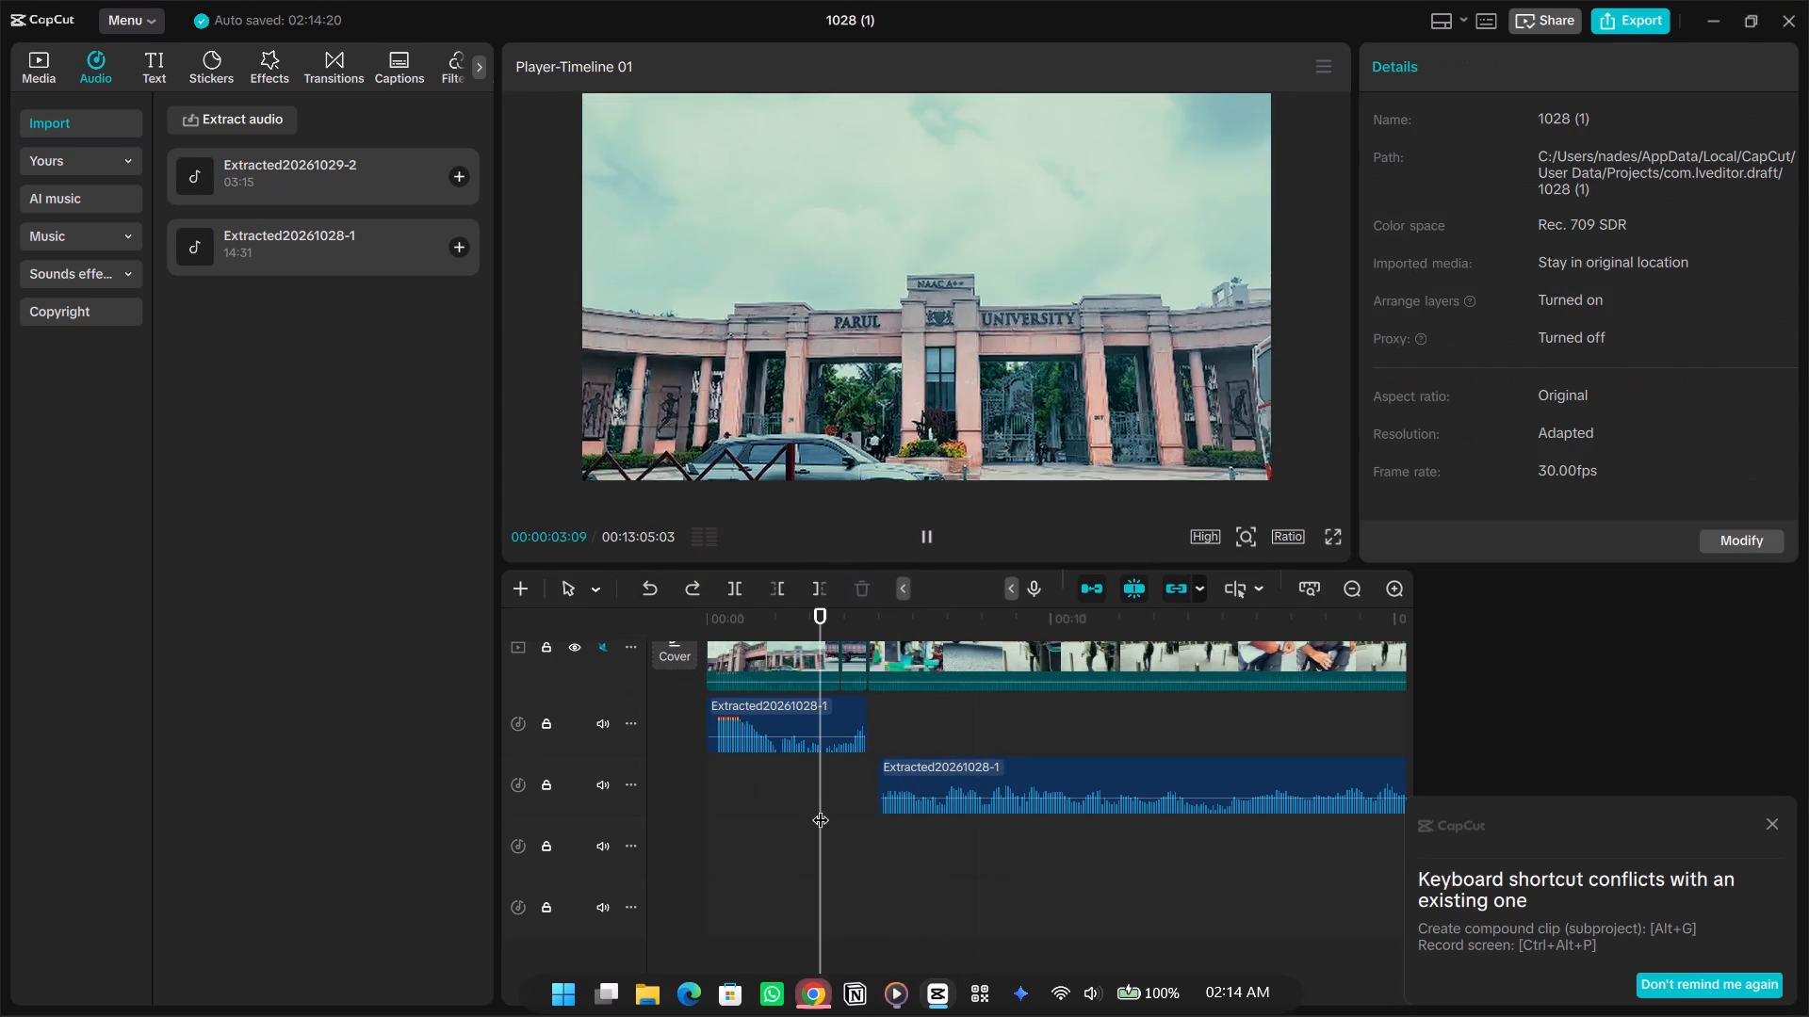
key("space")
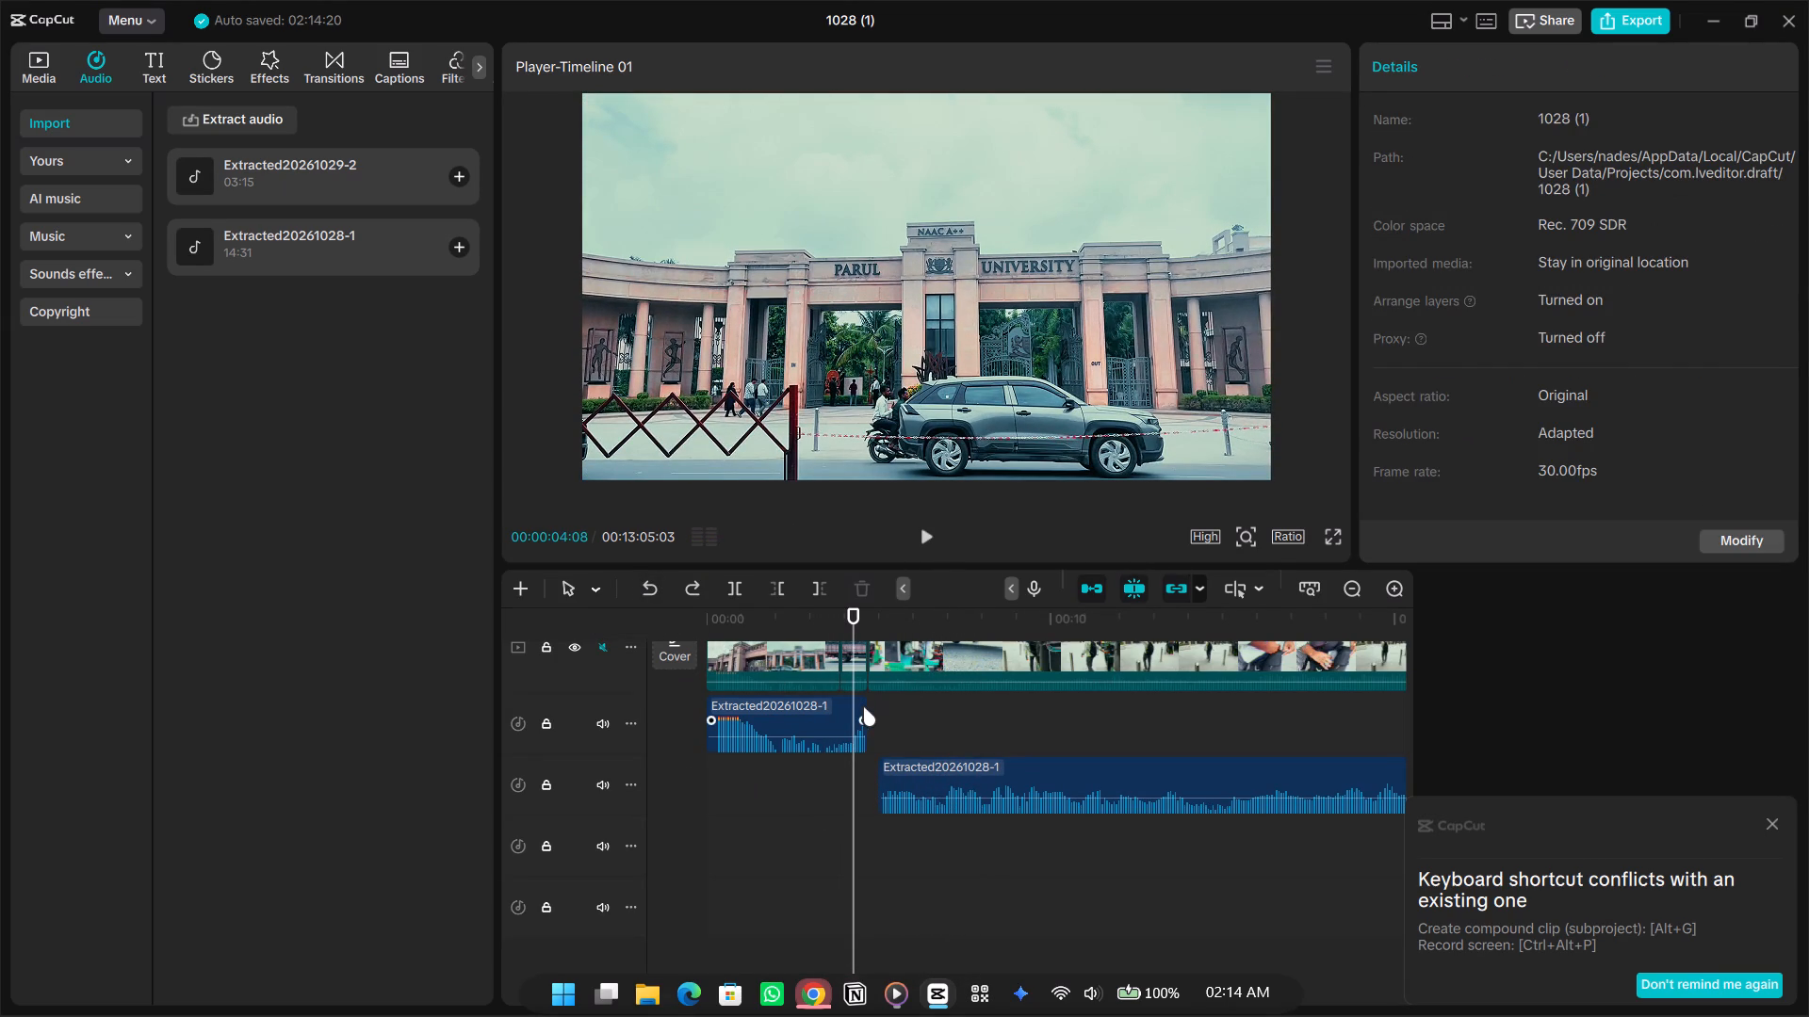
left_click_drag(866, 711, 875, 711)
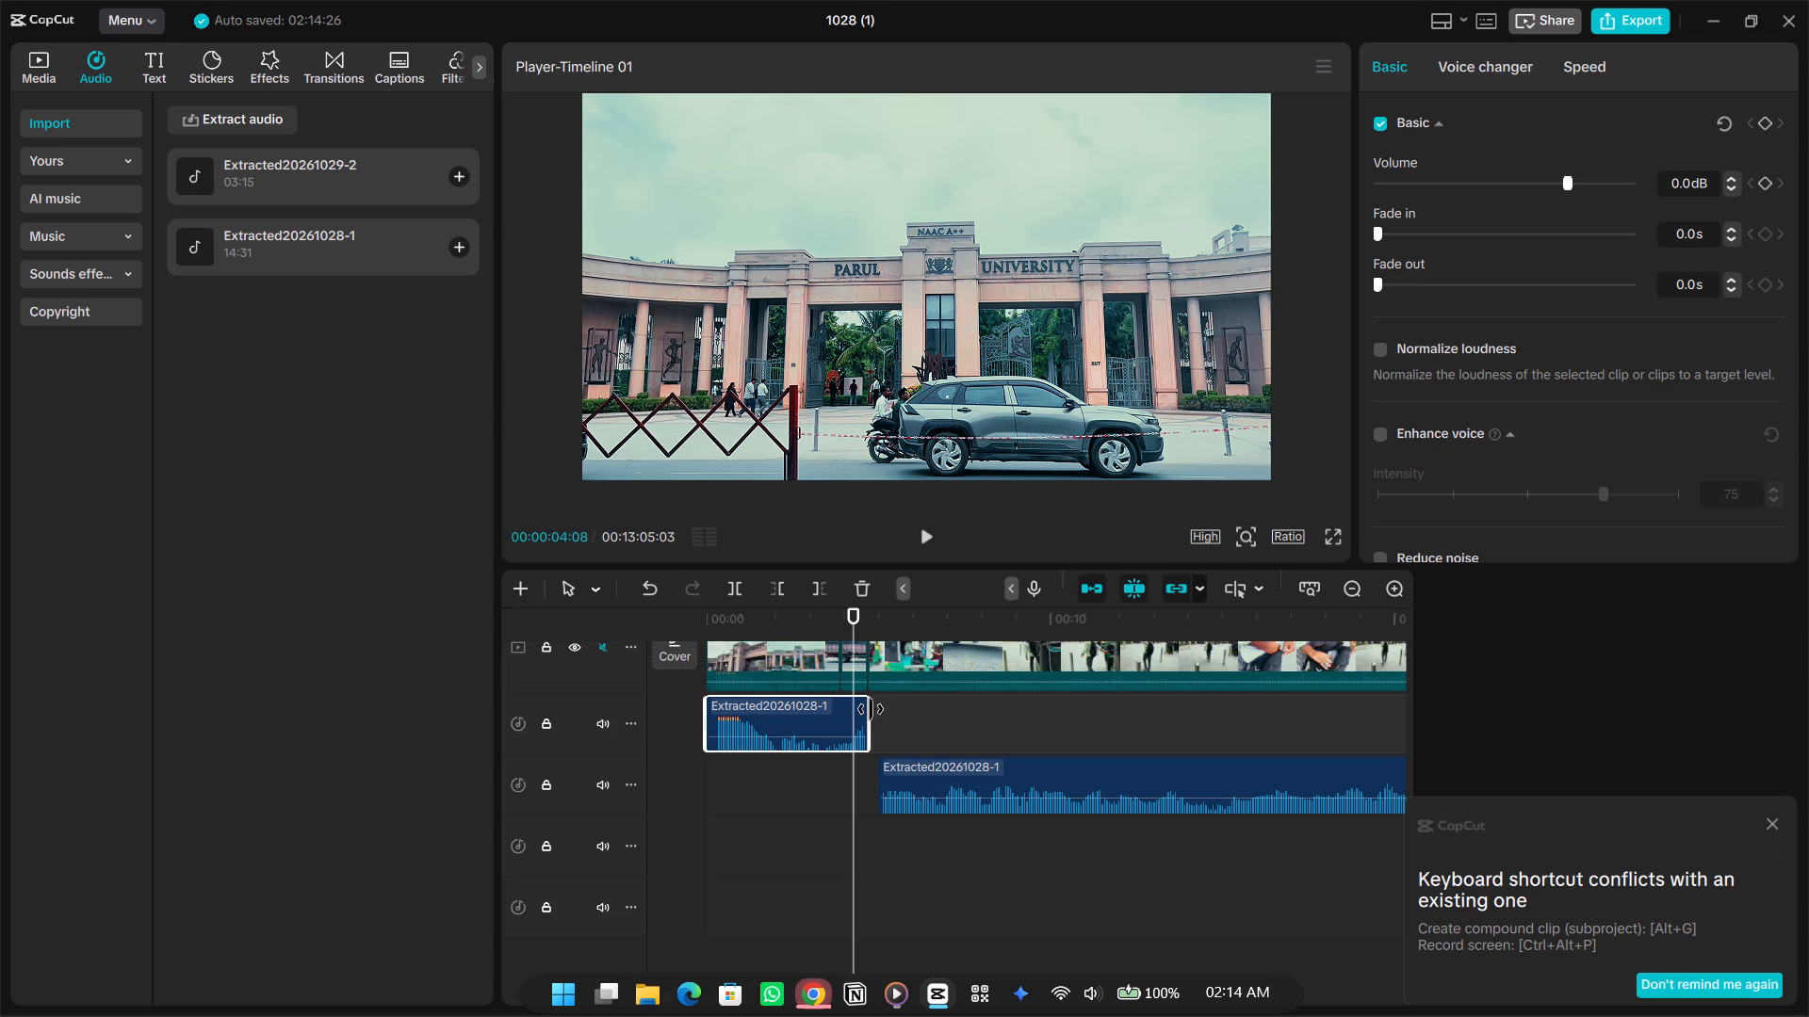
left_click(871, 703)
Play across the opening audio join from about 00:00:04 repeatedly, continuing to about 00:00:09, to check its sound.
key("space")
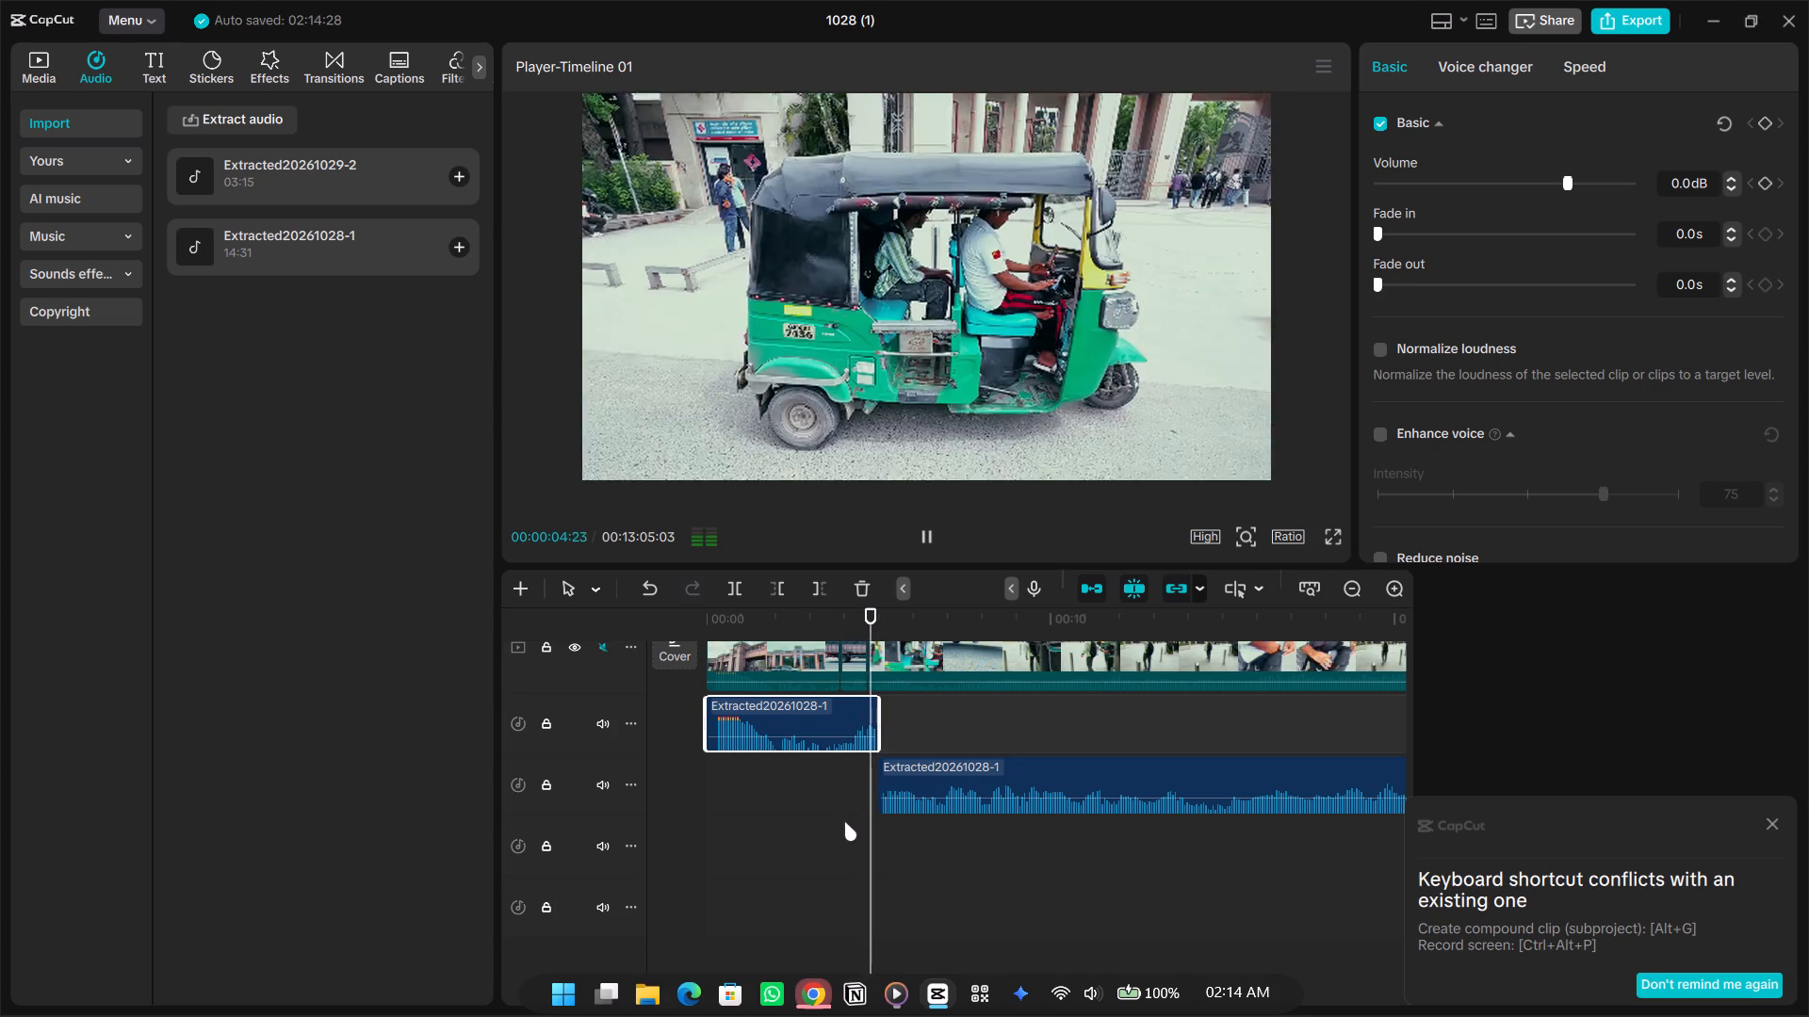
left_click(834, 779)
key("space")
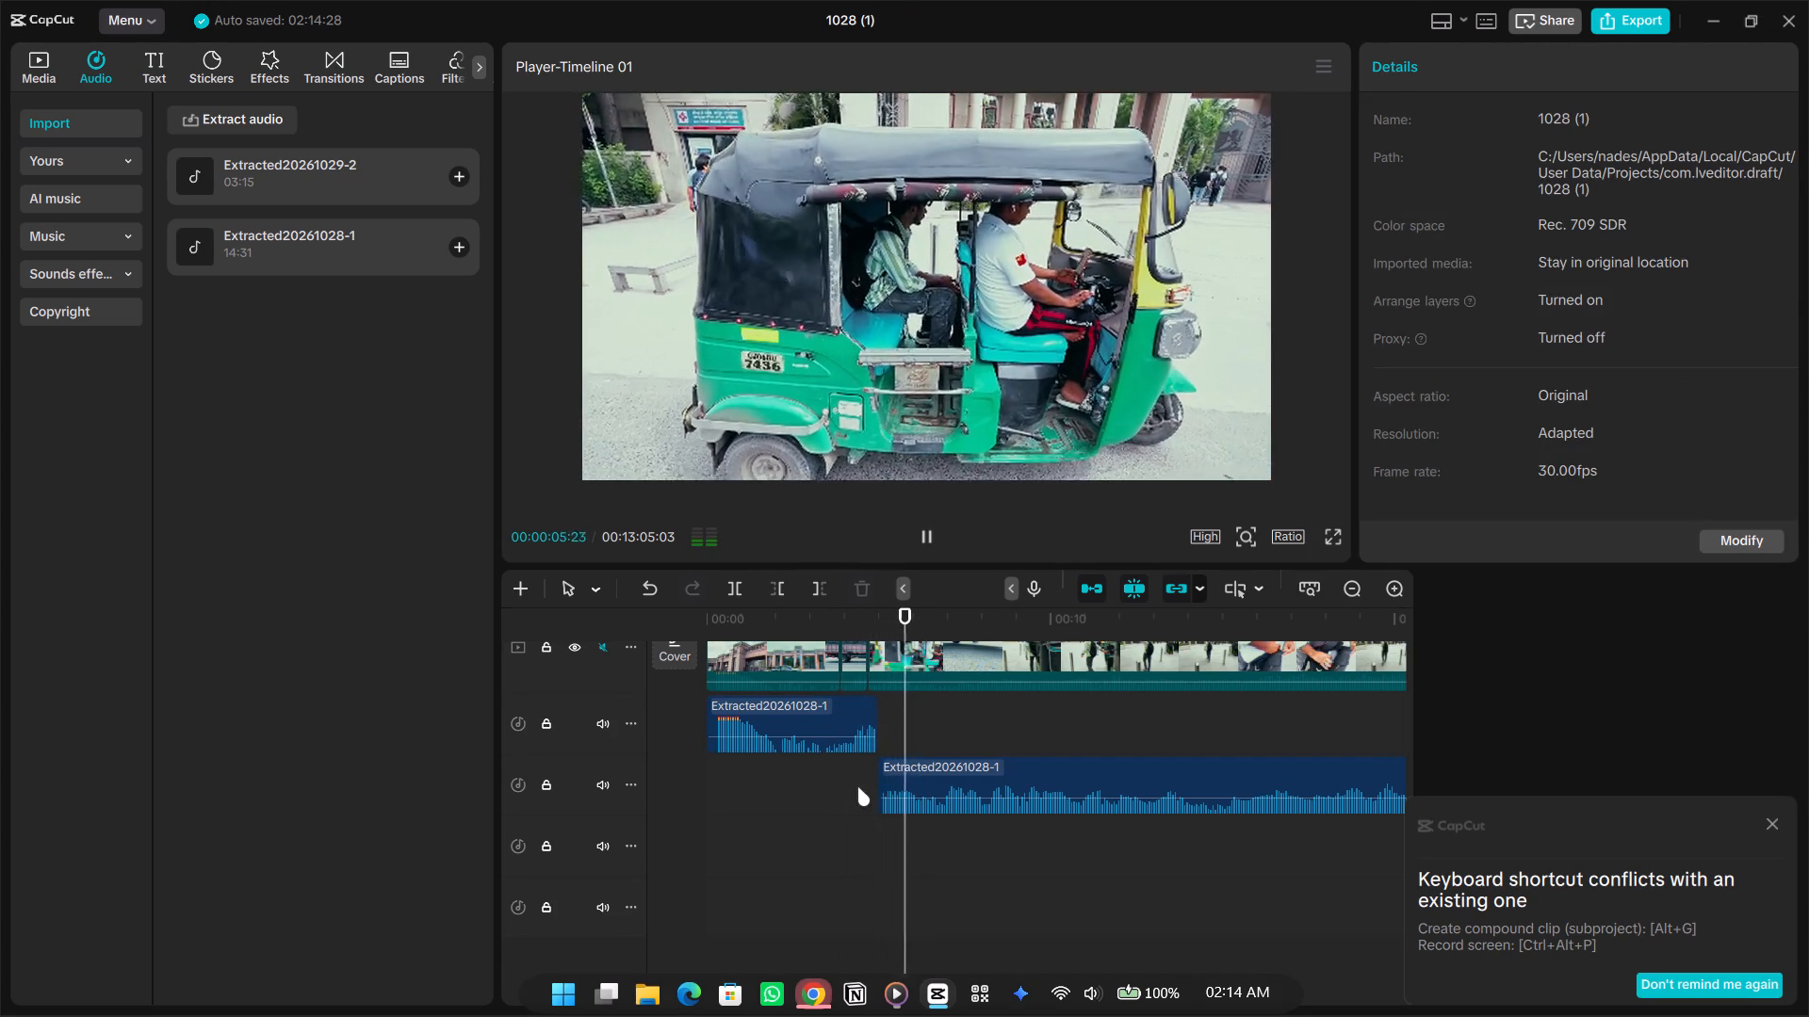
key("space")
left_click(842, 831)
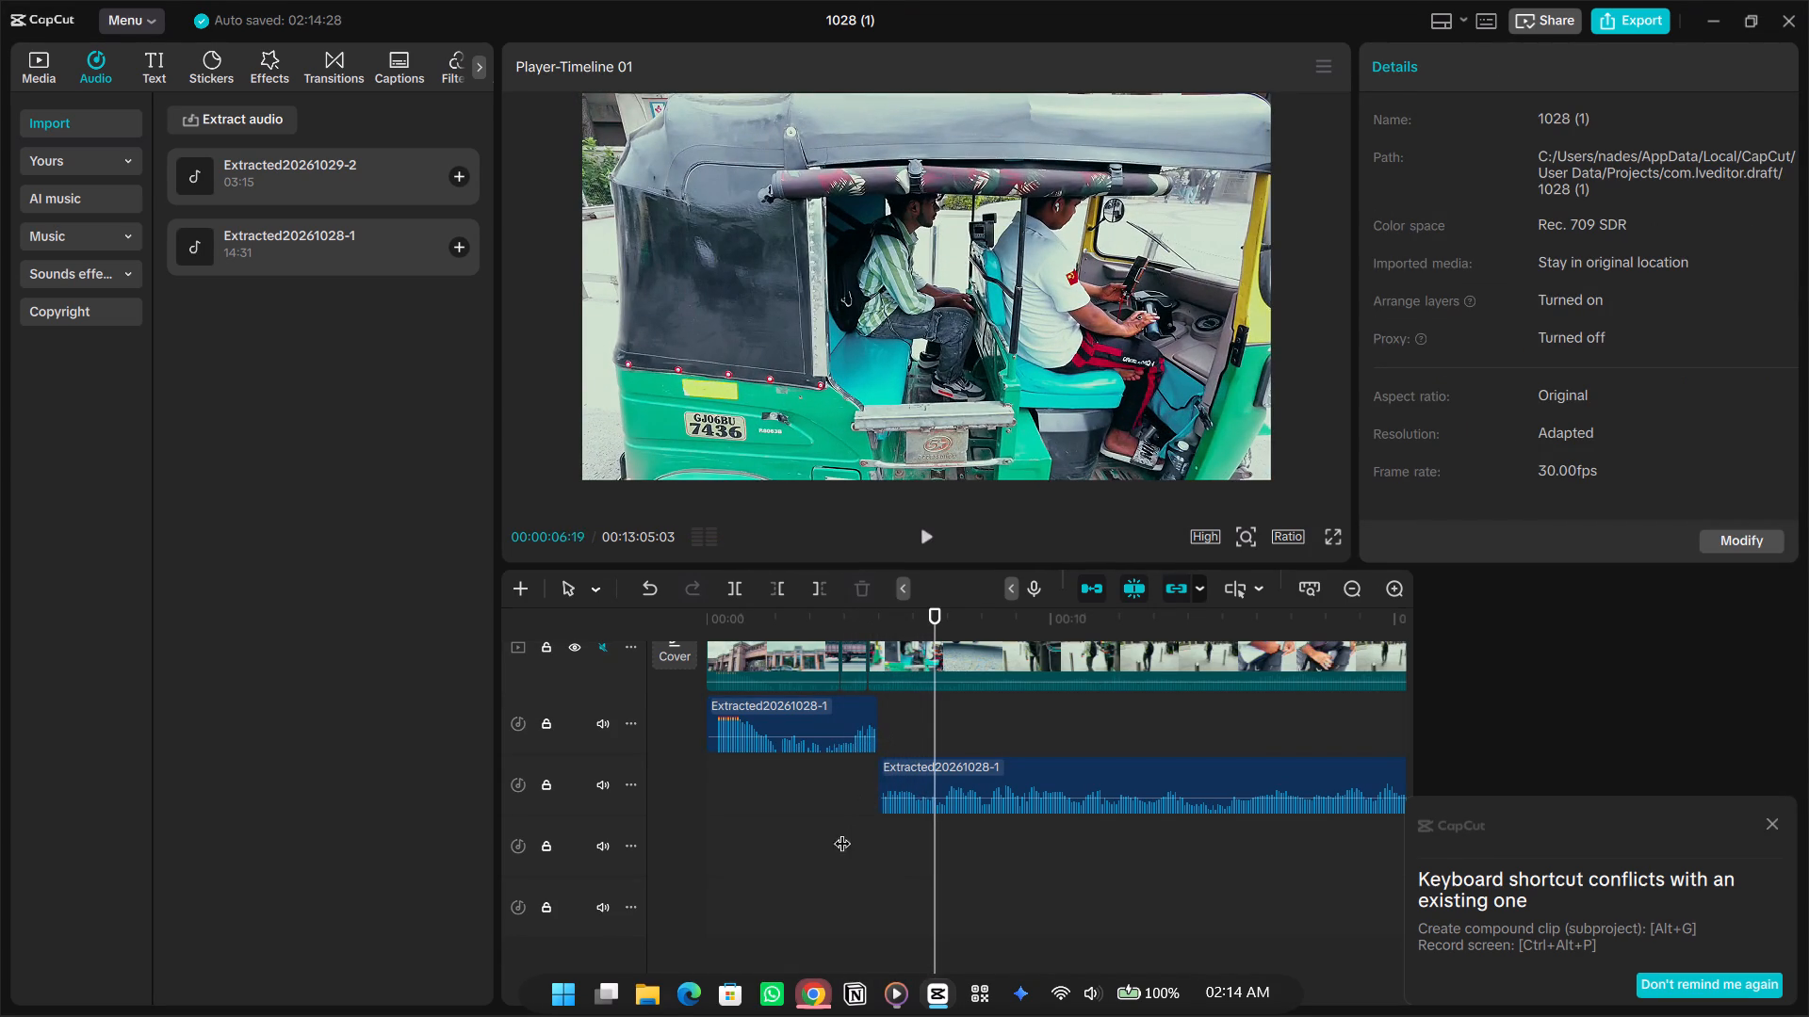
key("space")
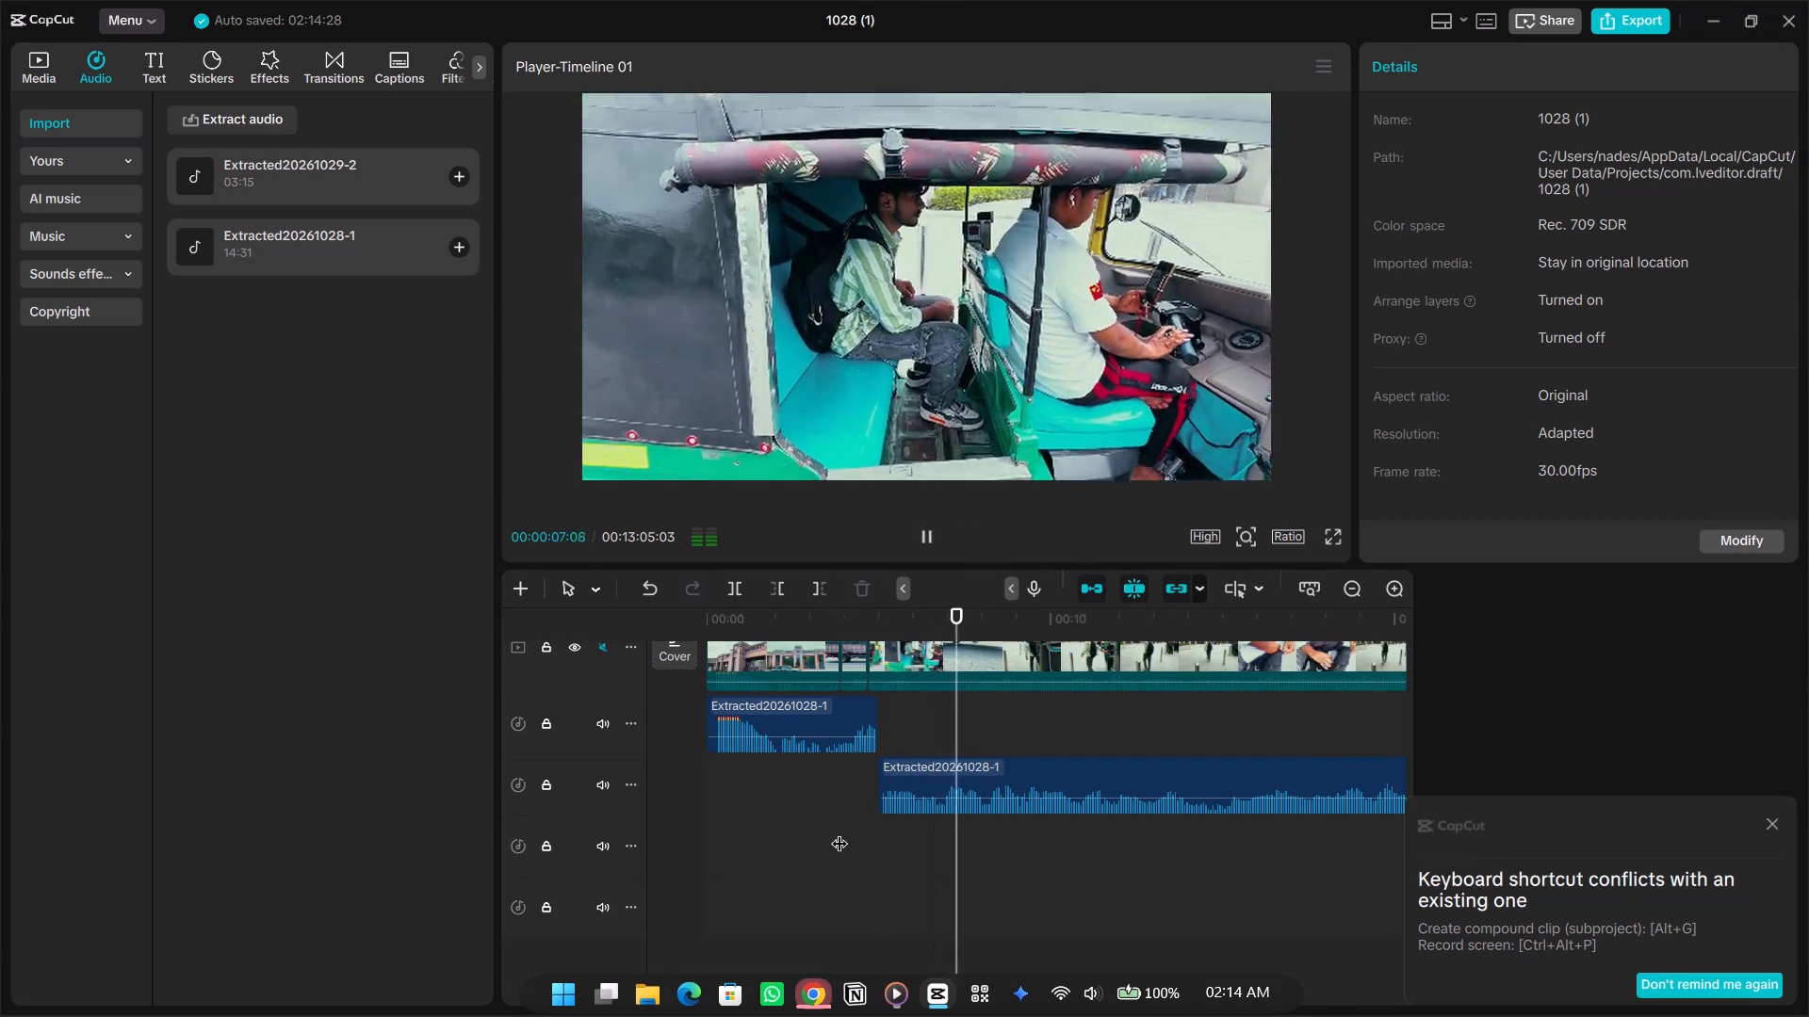
key("space")
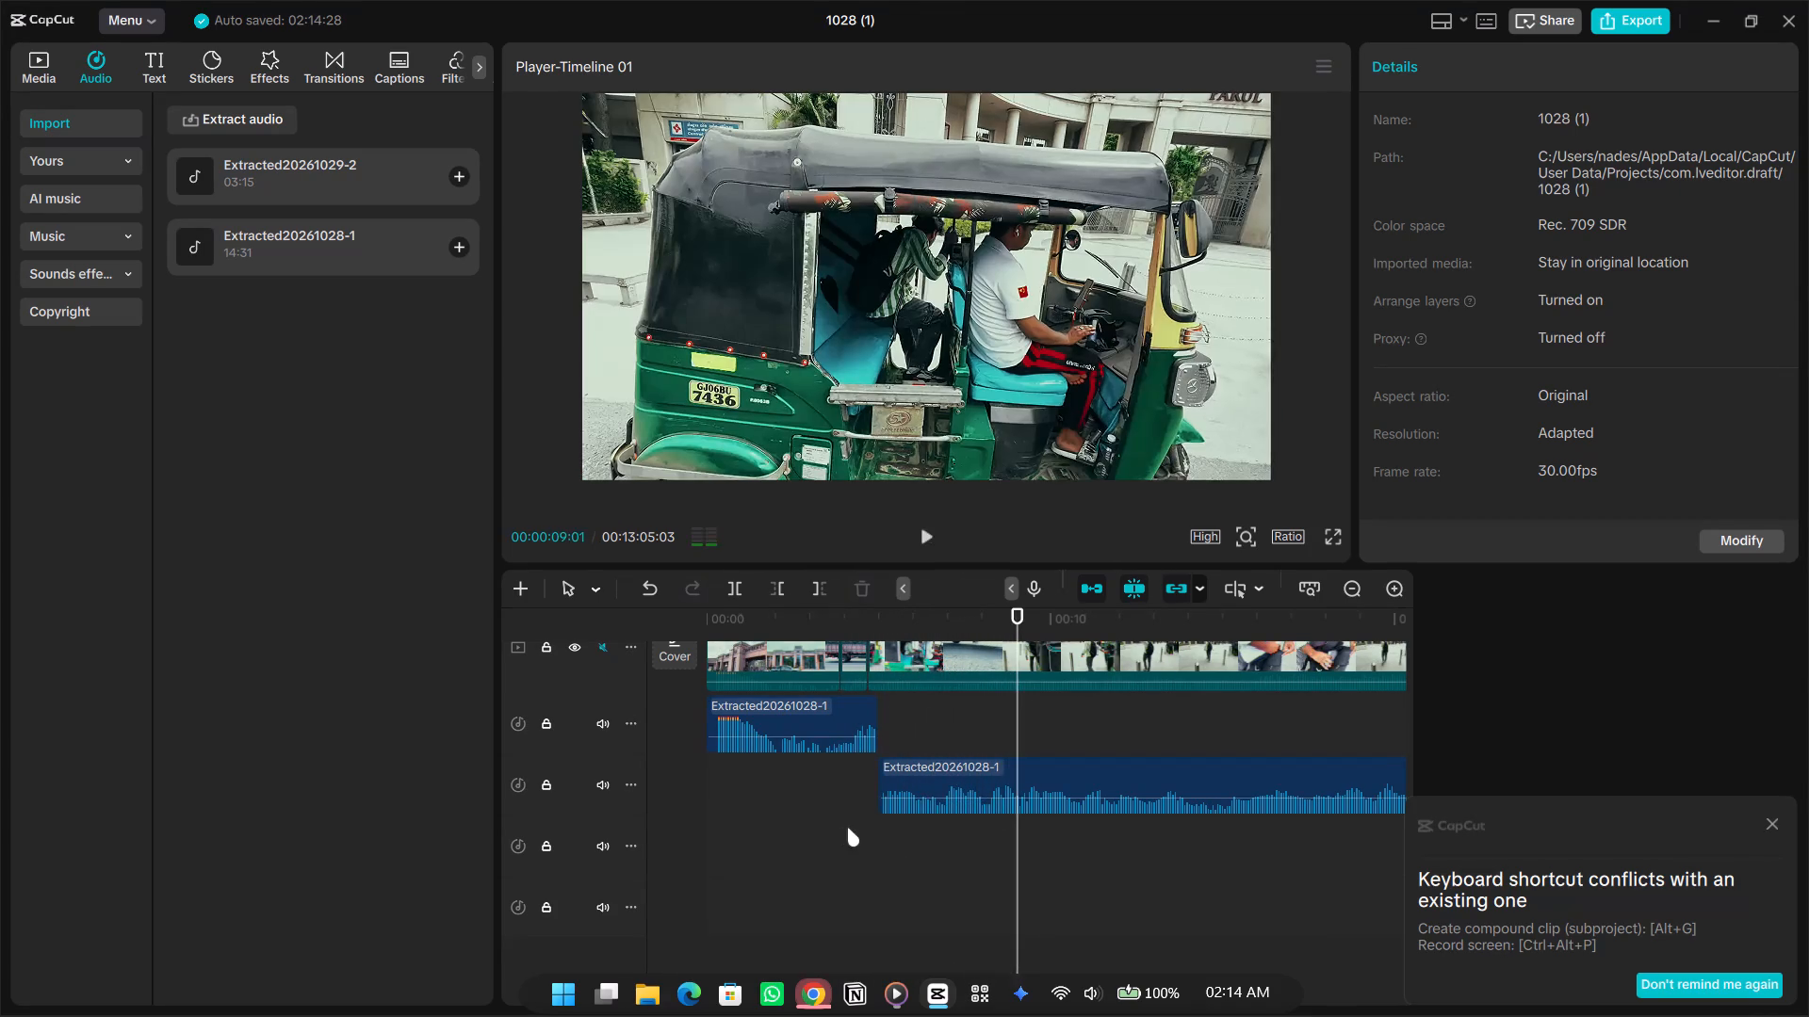
Watch the film full screen from 00:00:00:00 through the campus guide map shot.
left_click_drag(826, 810, 617, 810)
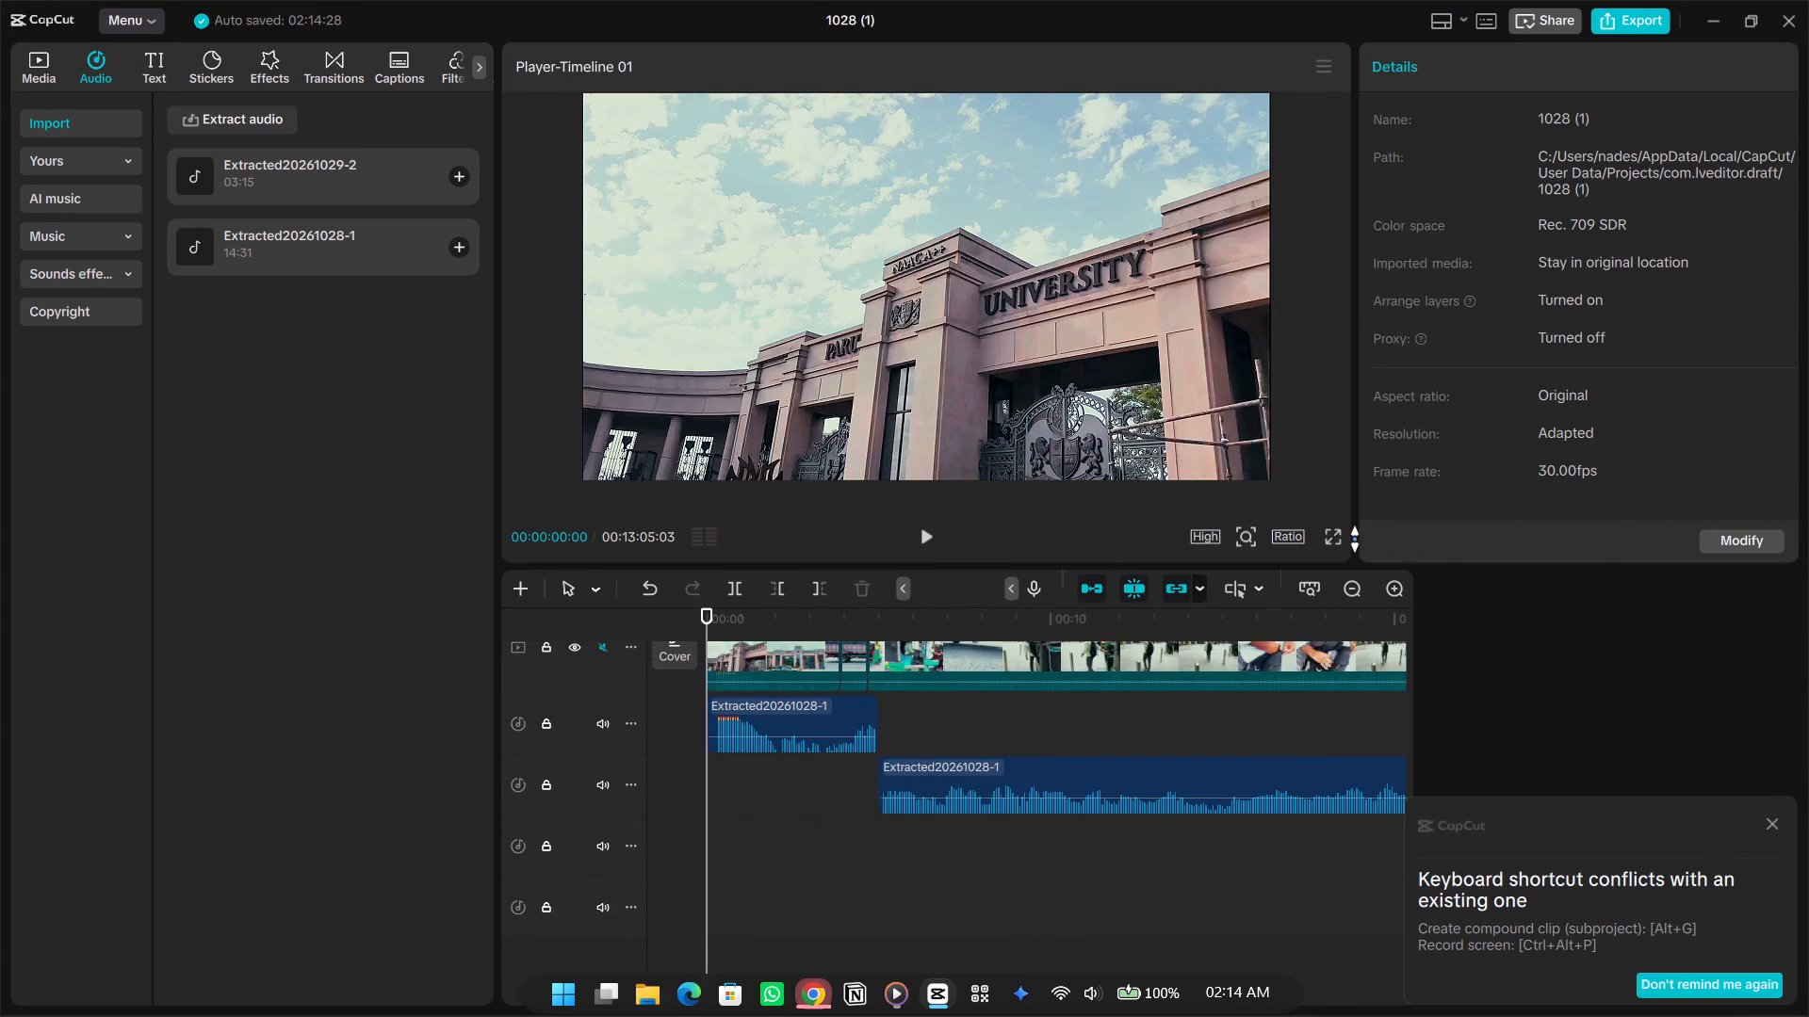
left_click(1333, 539)
key("space")
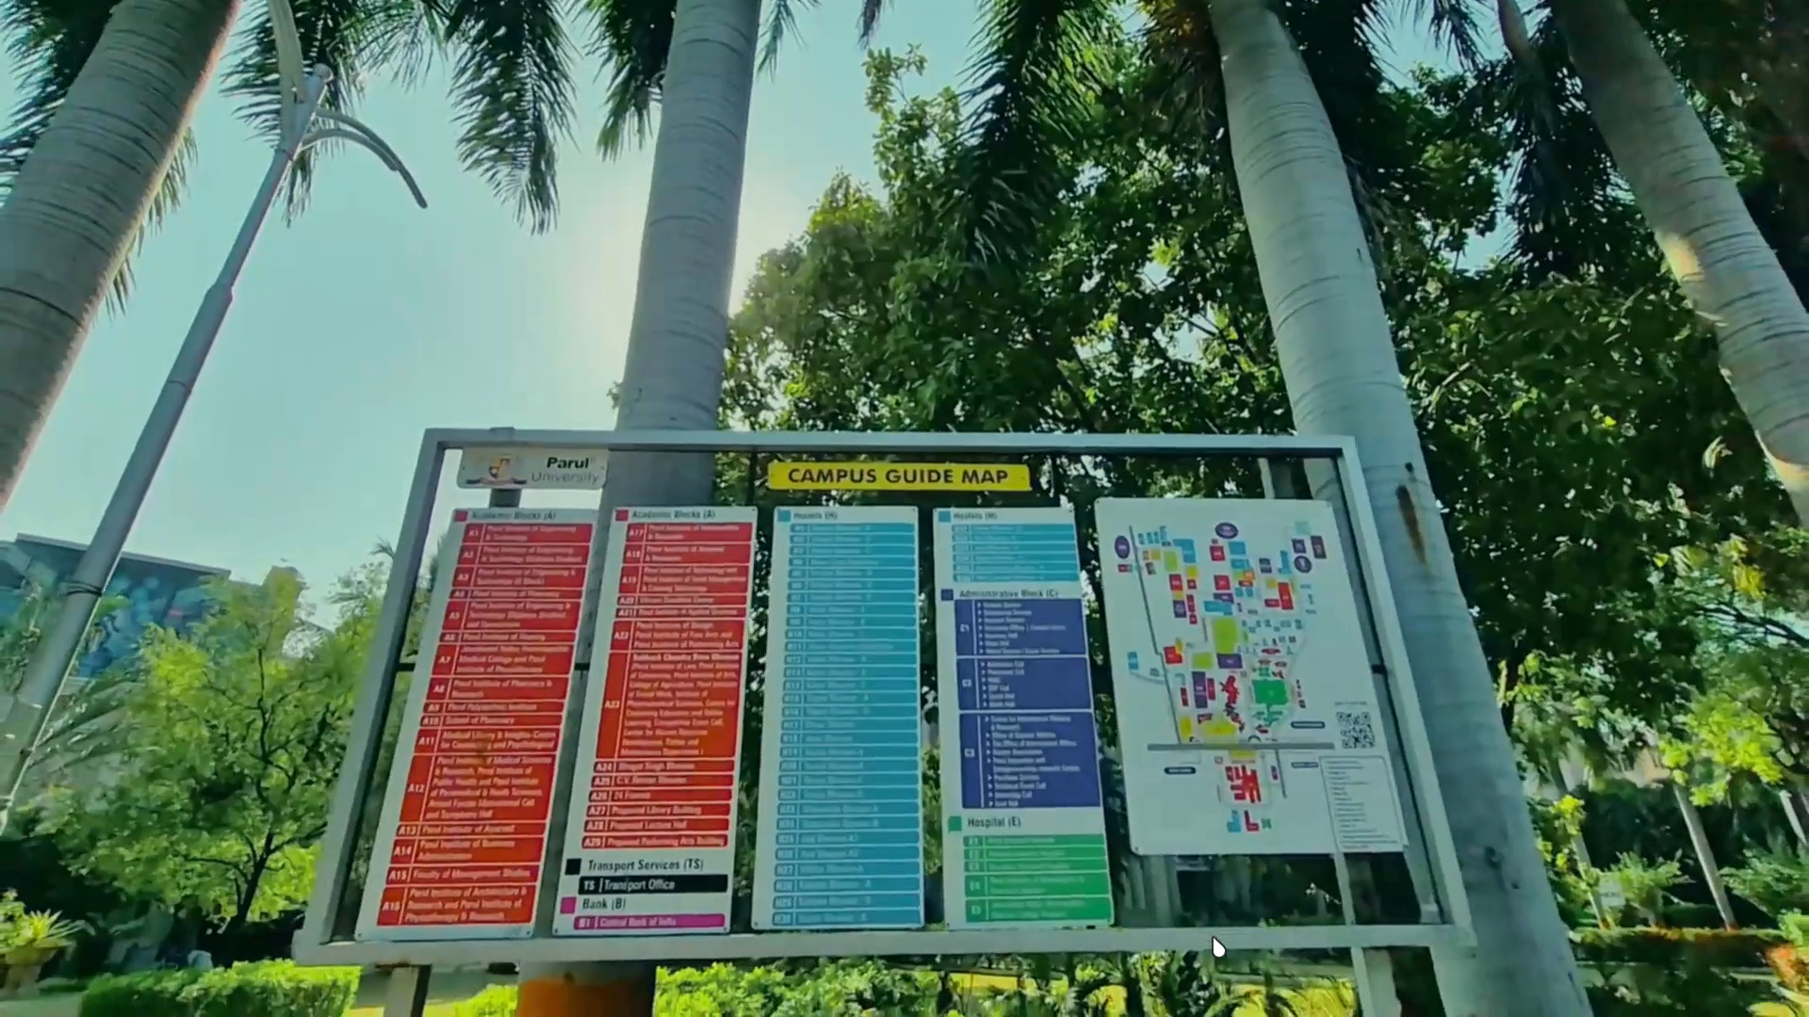
key("space")
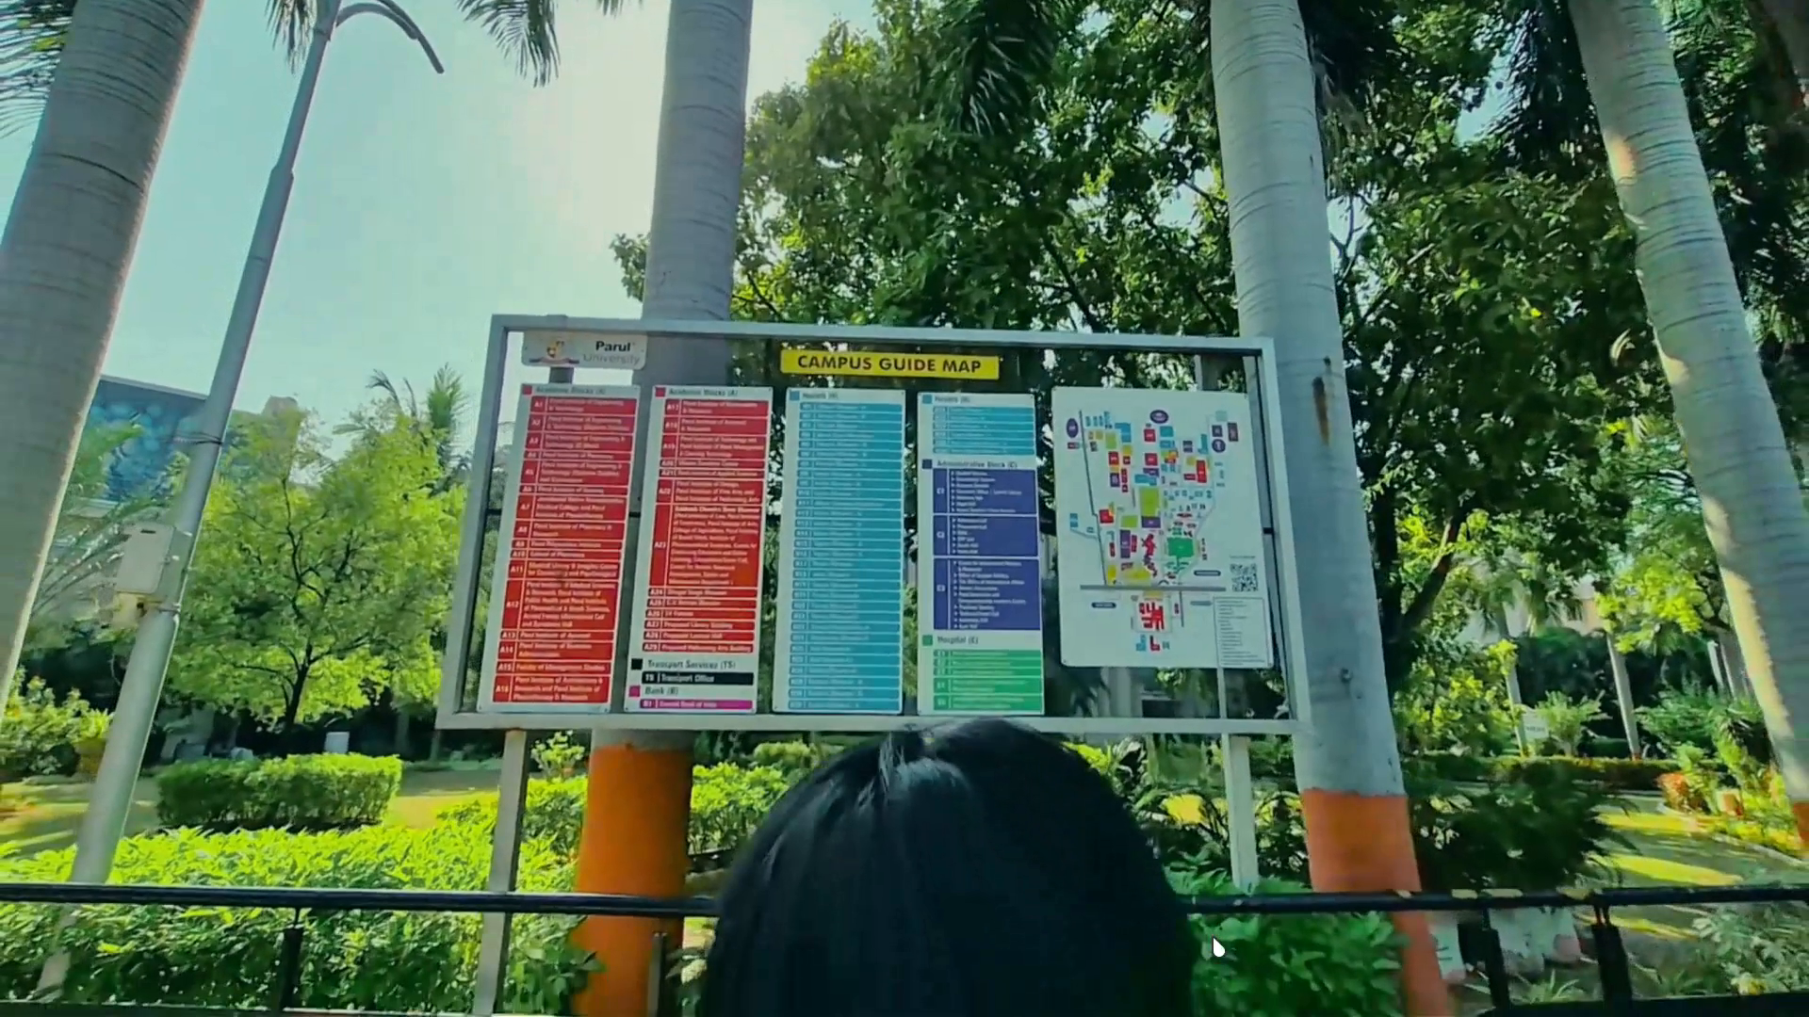
Continue reviewing the film full screen, skipping ahead through the reception shots, and stop at the wall shot near 00:01:51.
key("space")
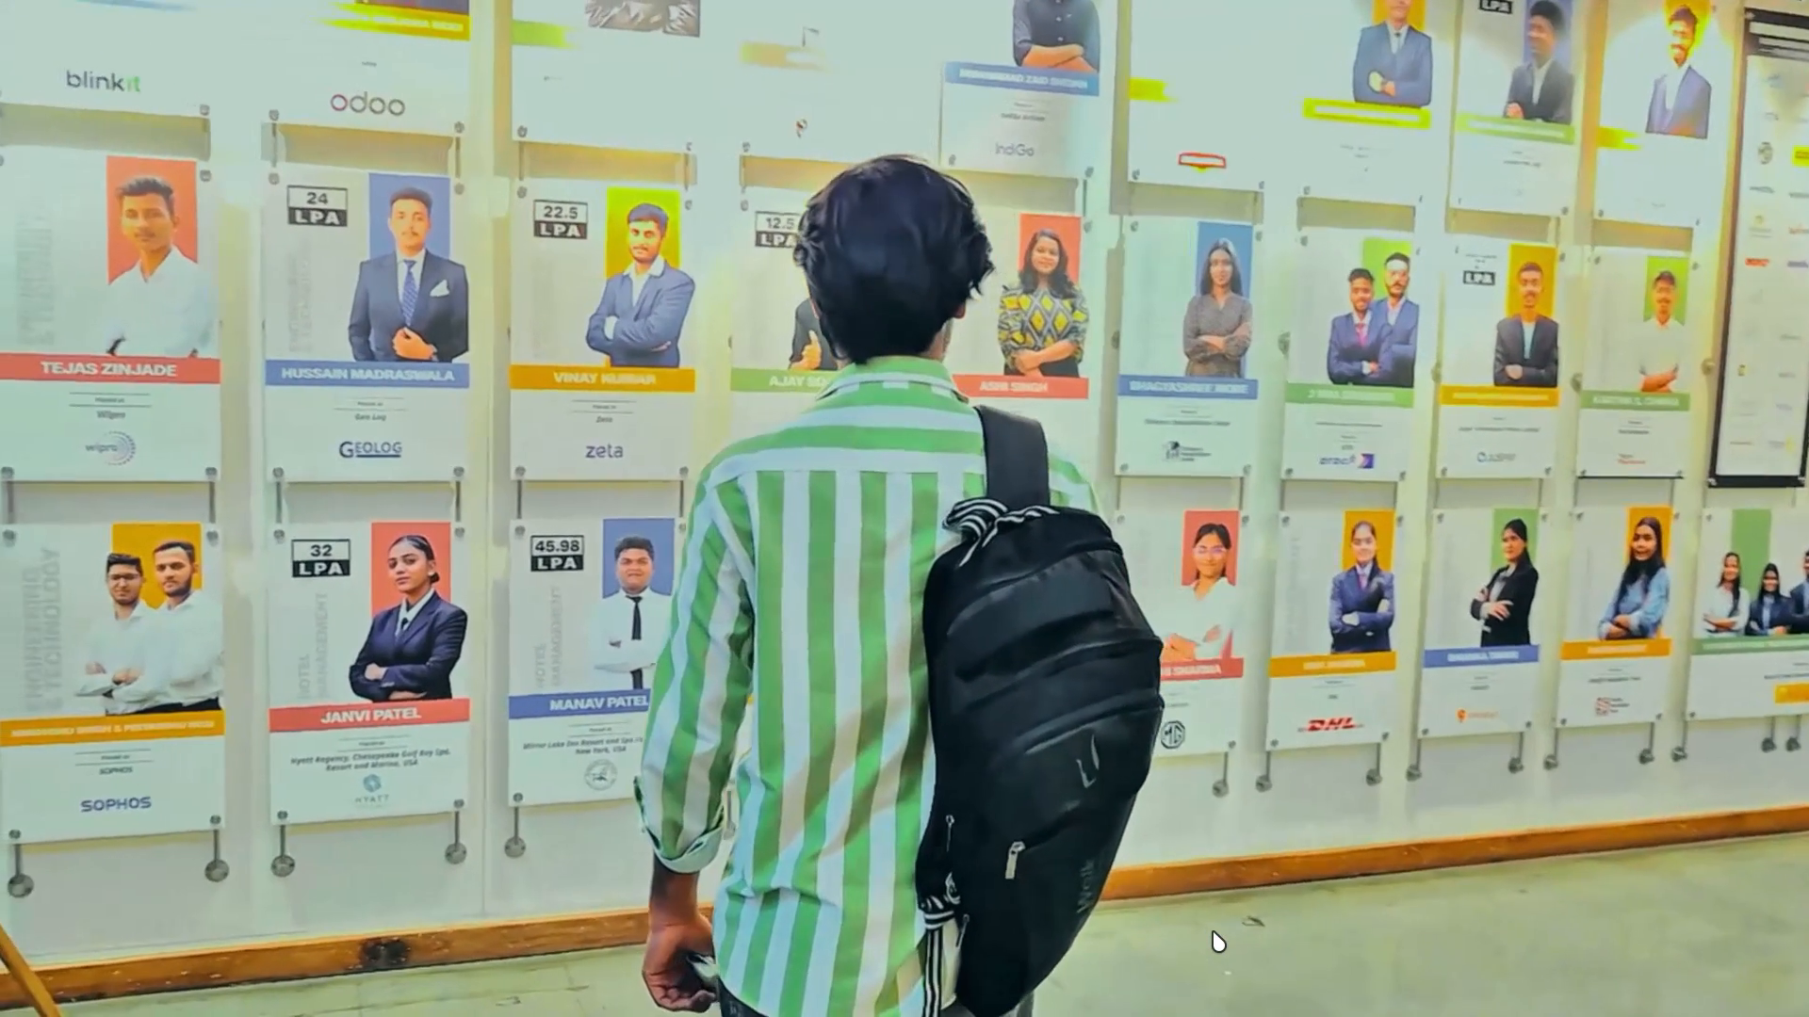
key("space")
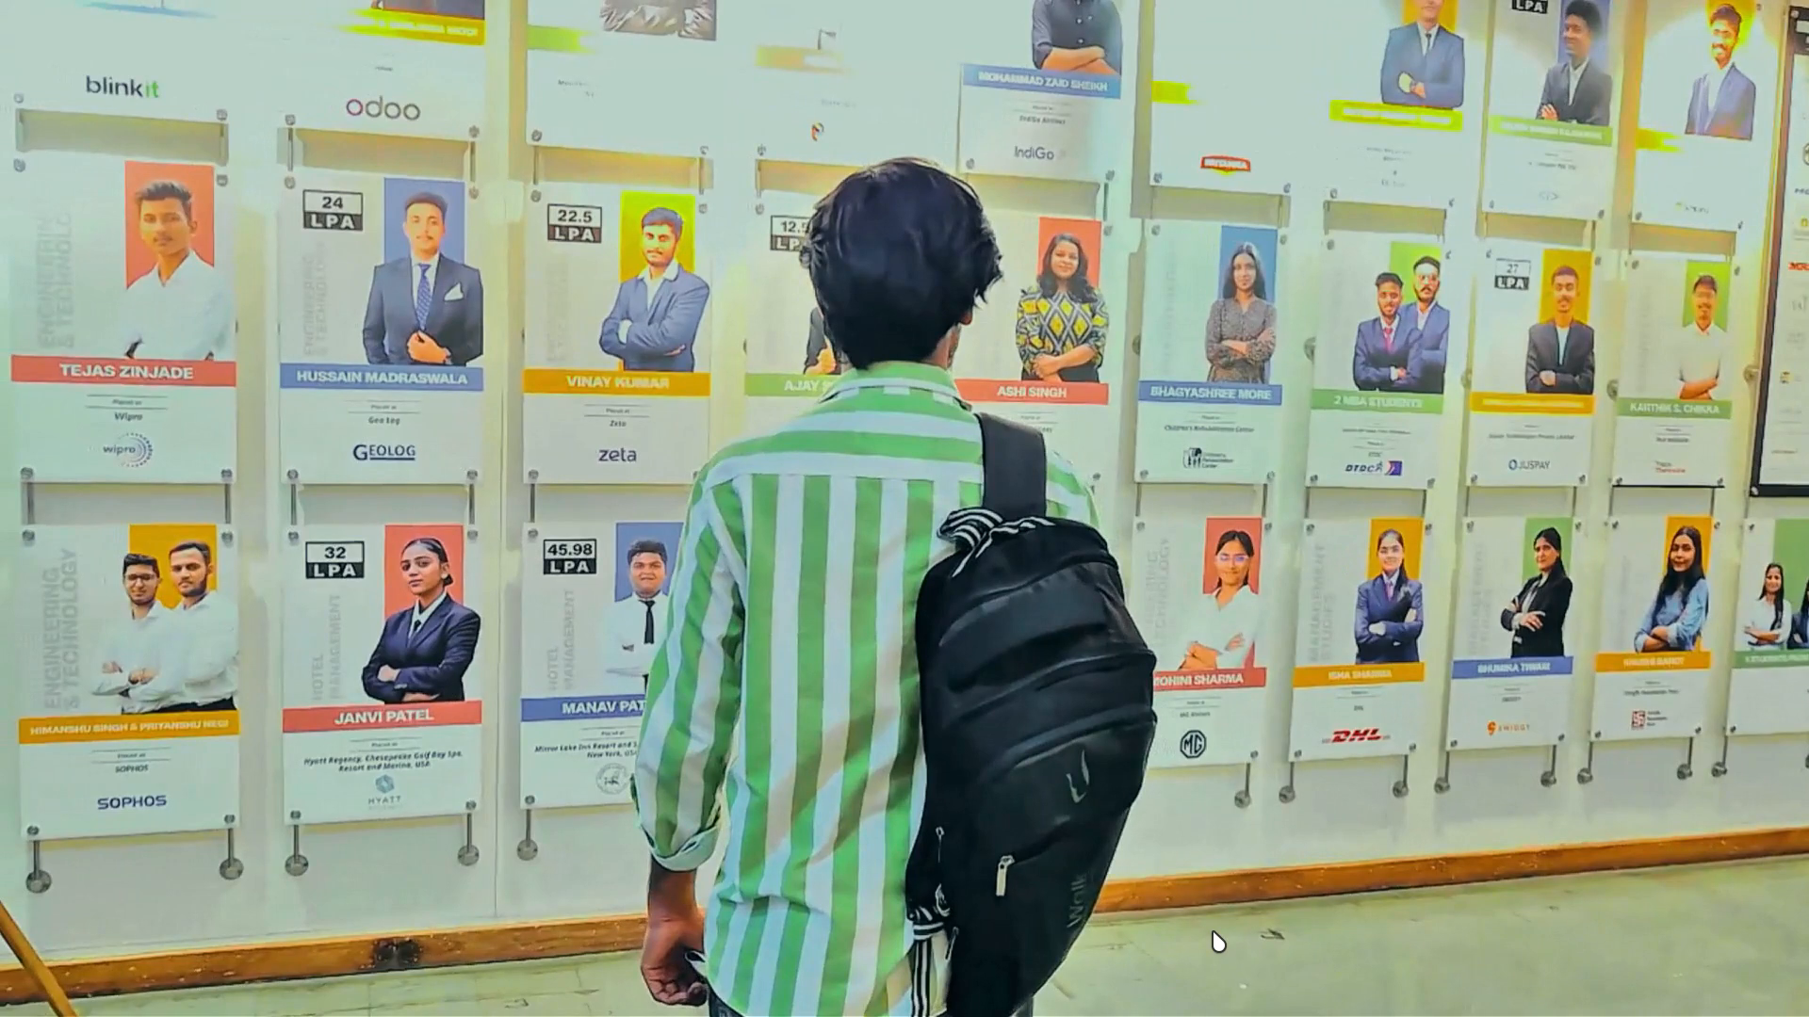
left_click(659, 782)
left_click(840, 911)
key("space")
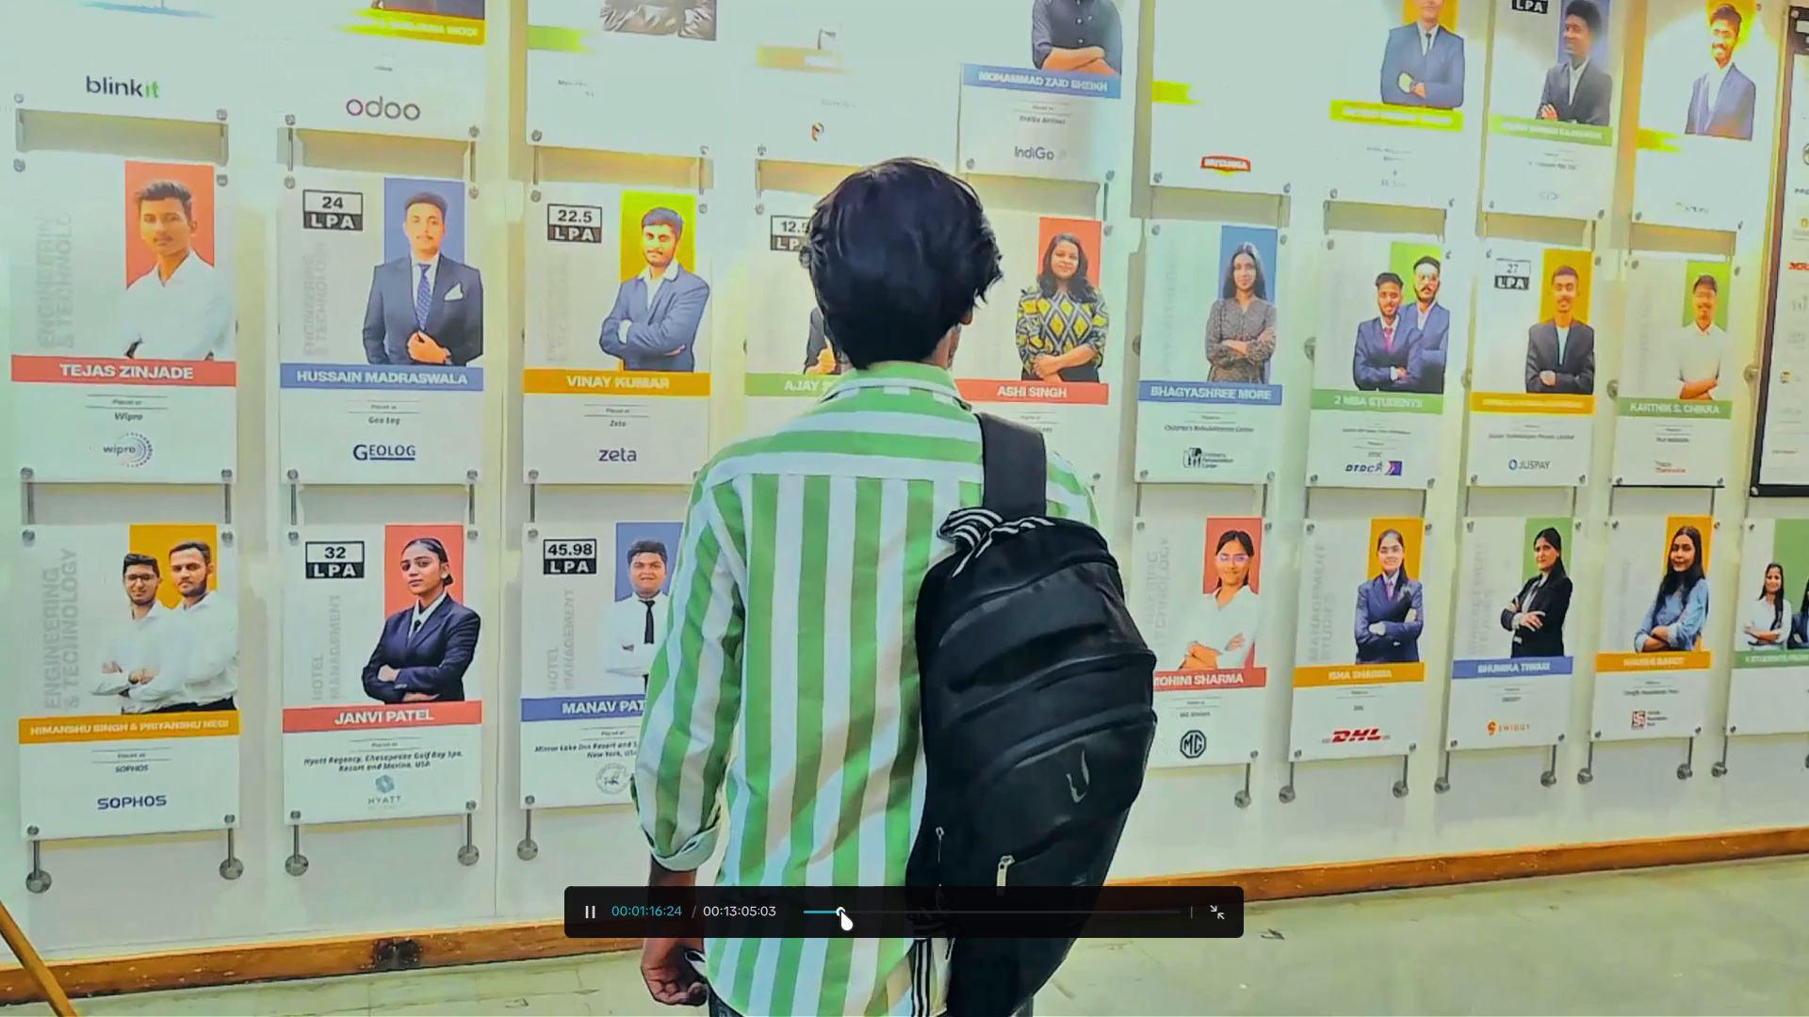
key("space")
key("space")
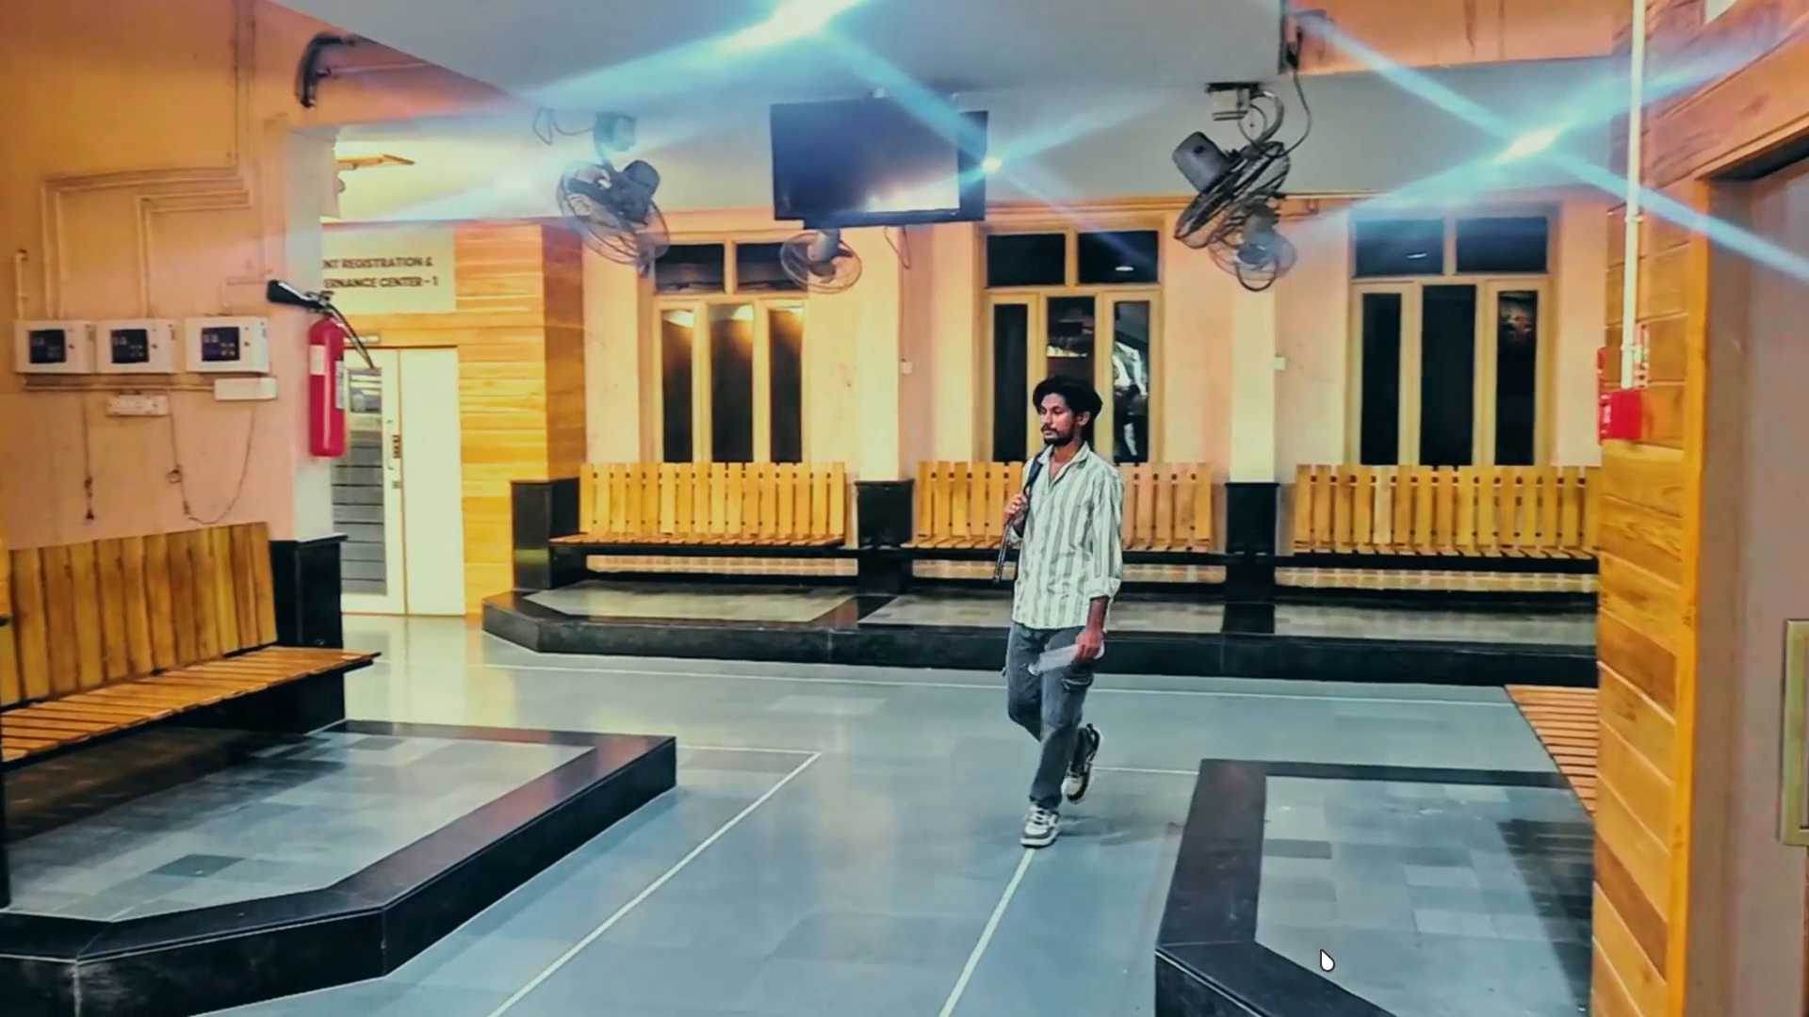
key("Right")
key("Right")
key("Right")
key("Right")
key("Right")
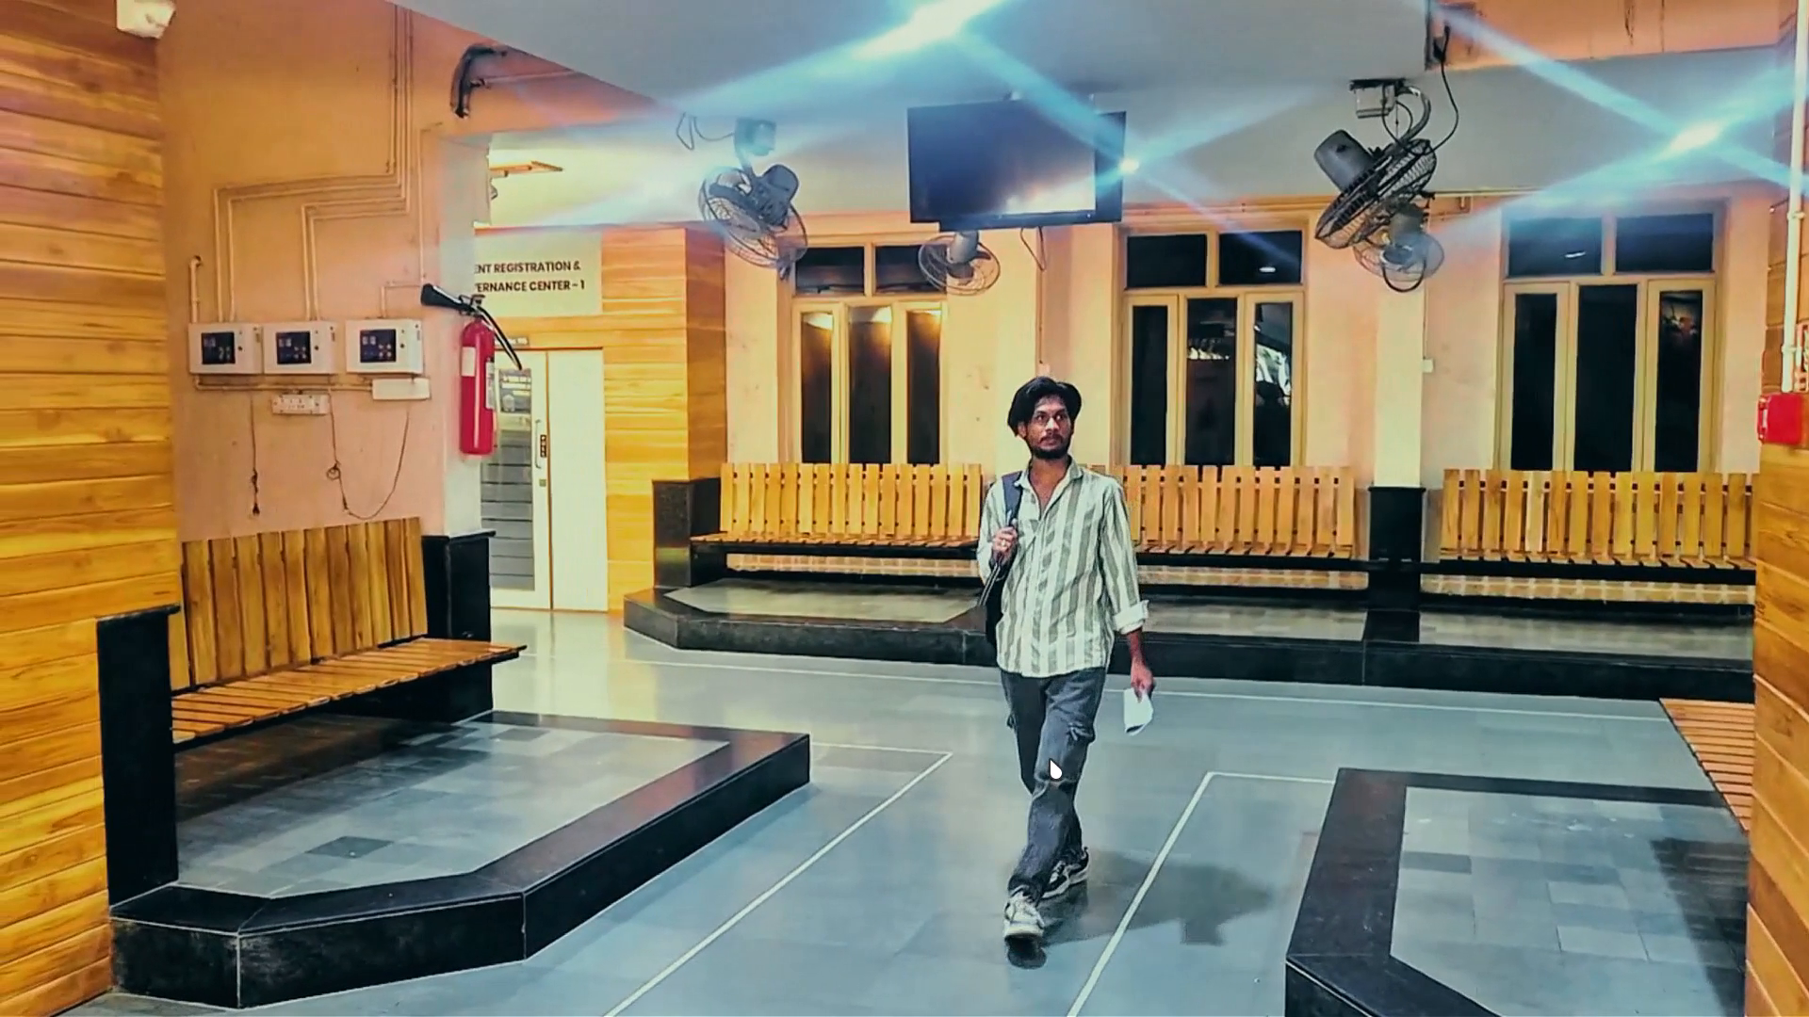
left_click(814, 896)
key("space")
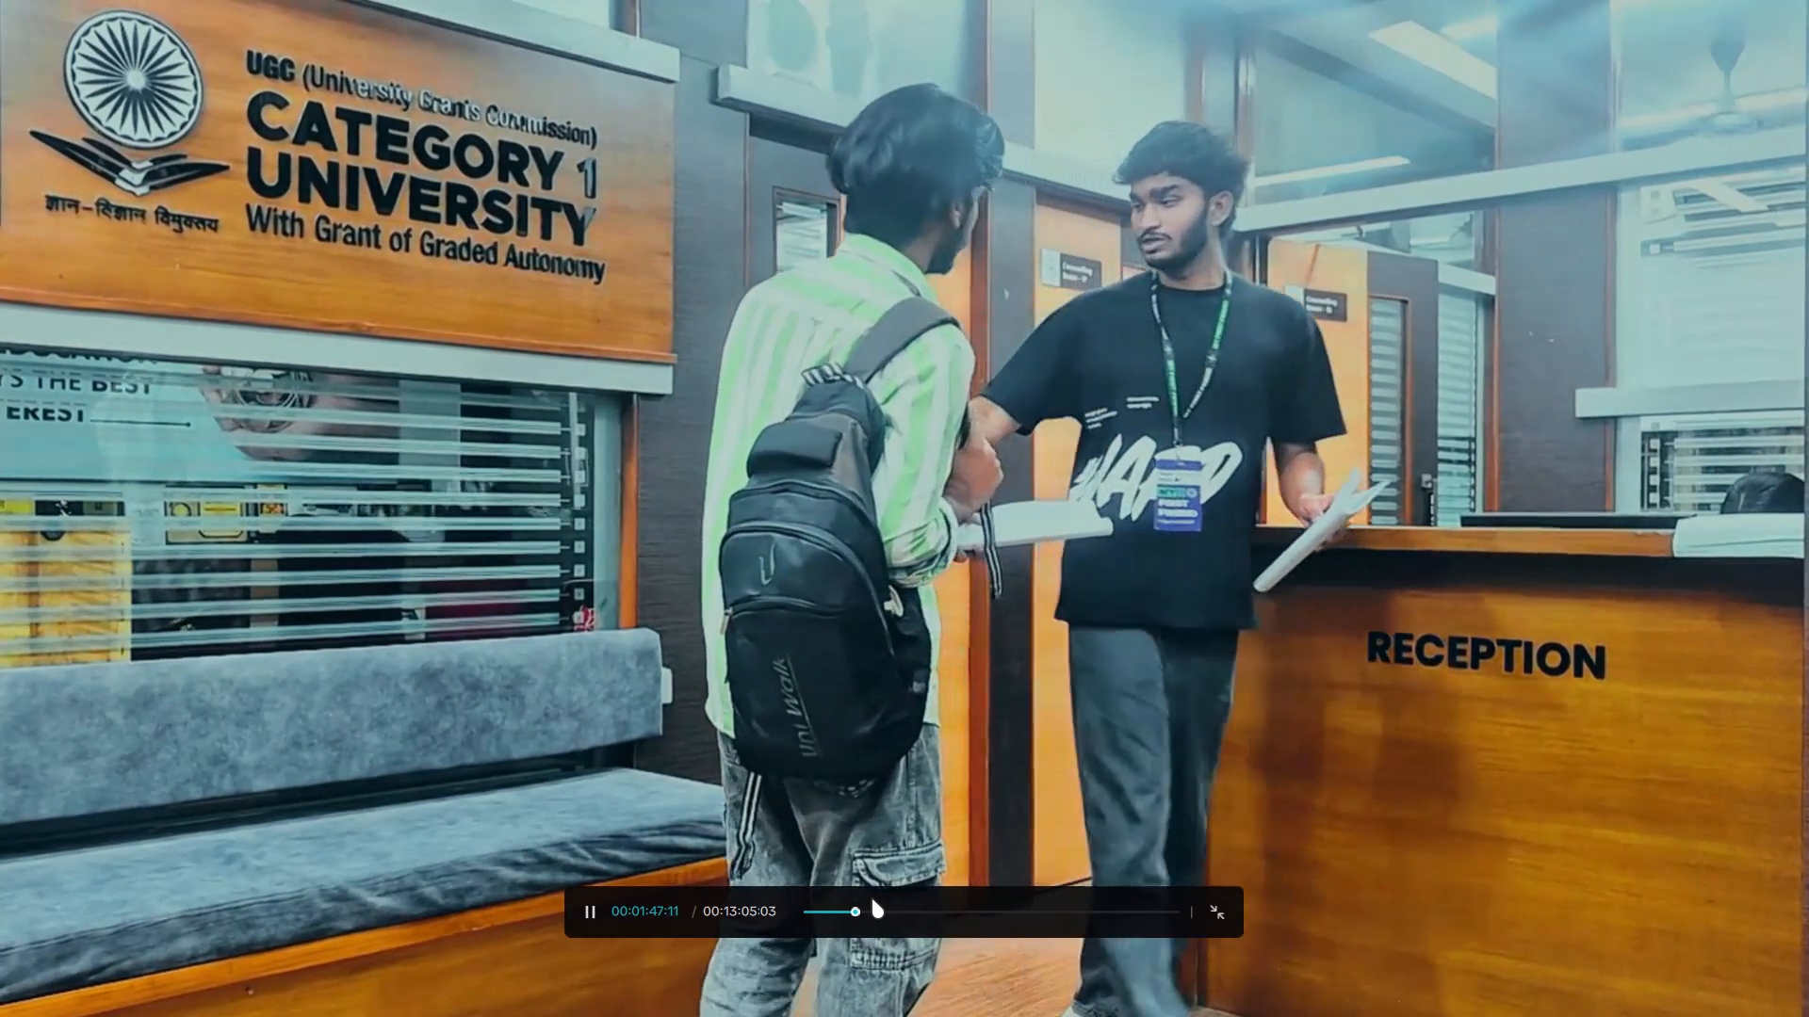
left_click(1016, 705)
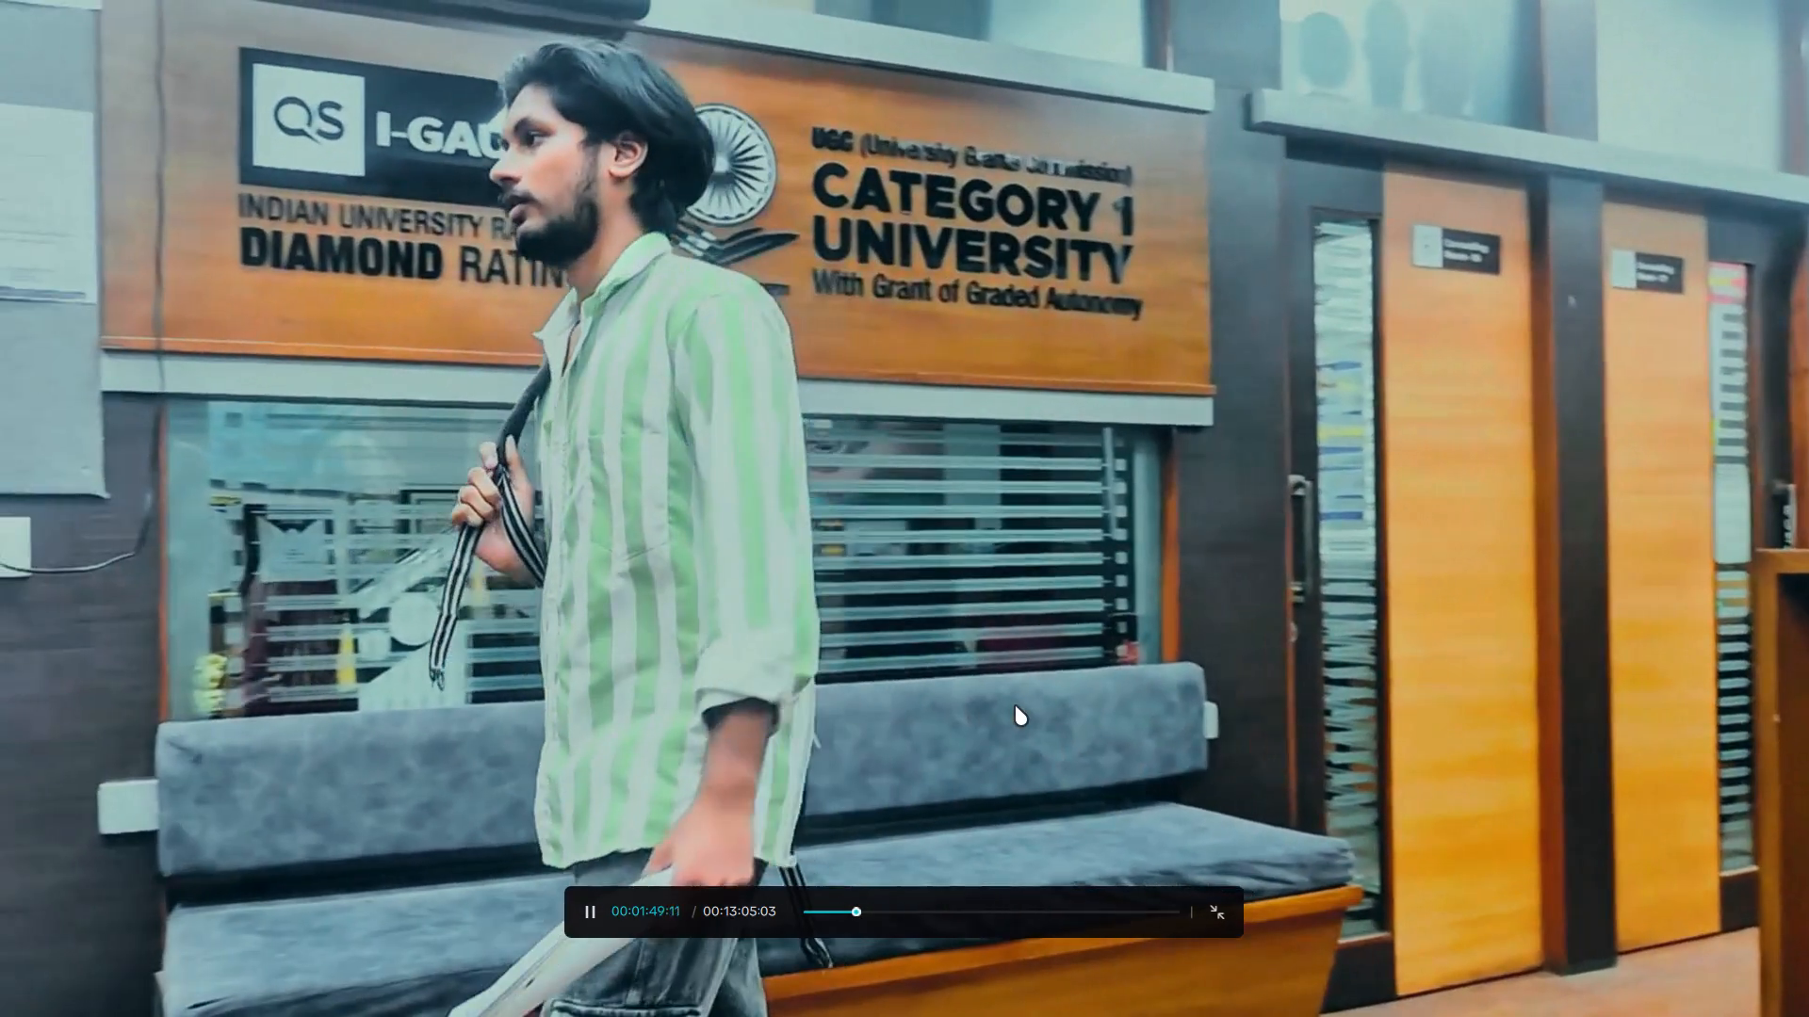
left_click(1213, 911)
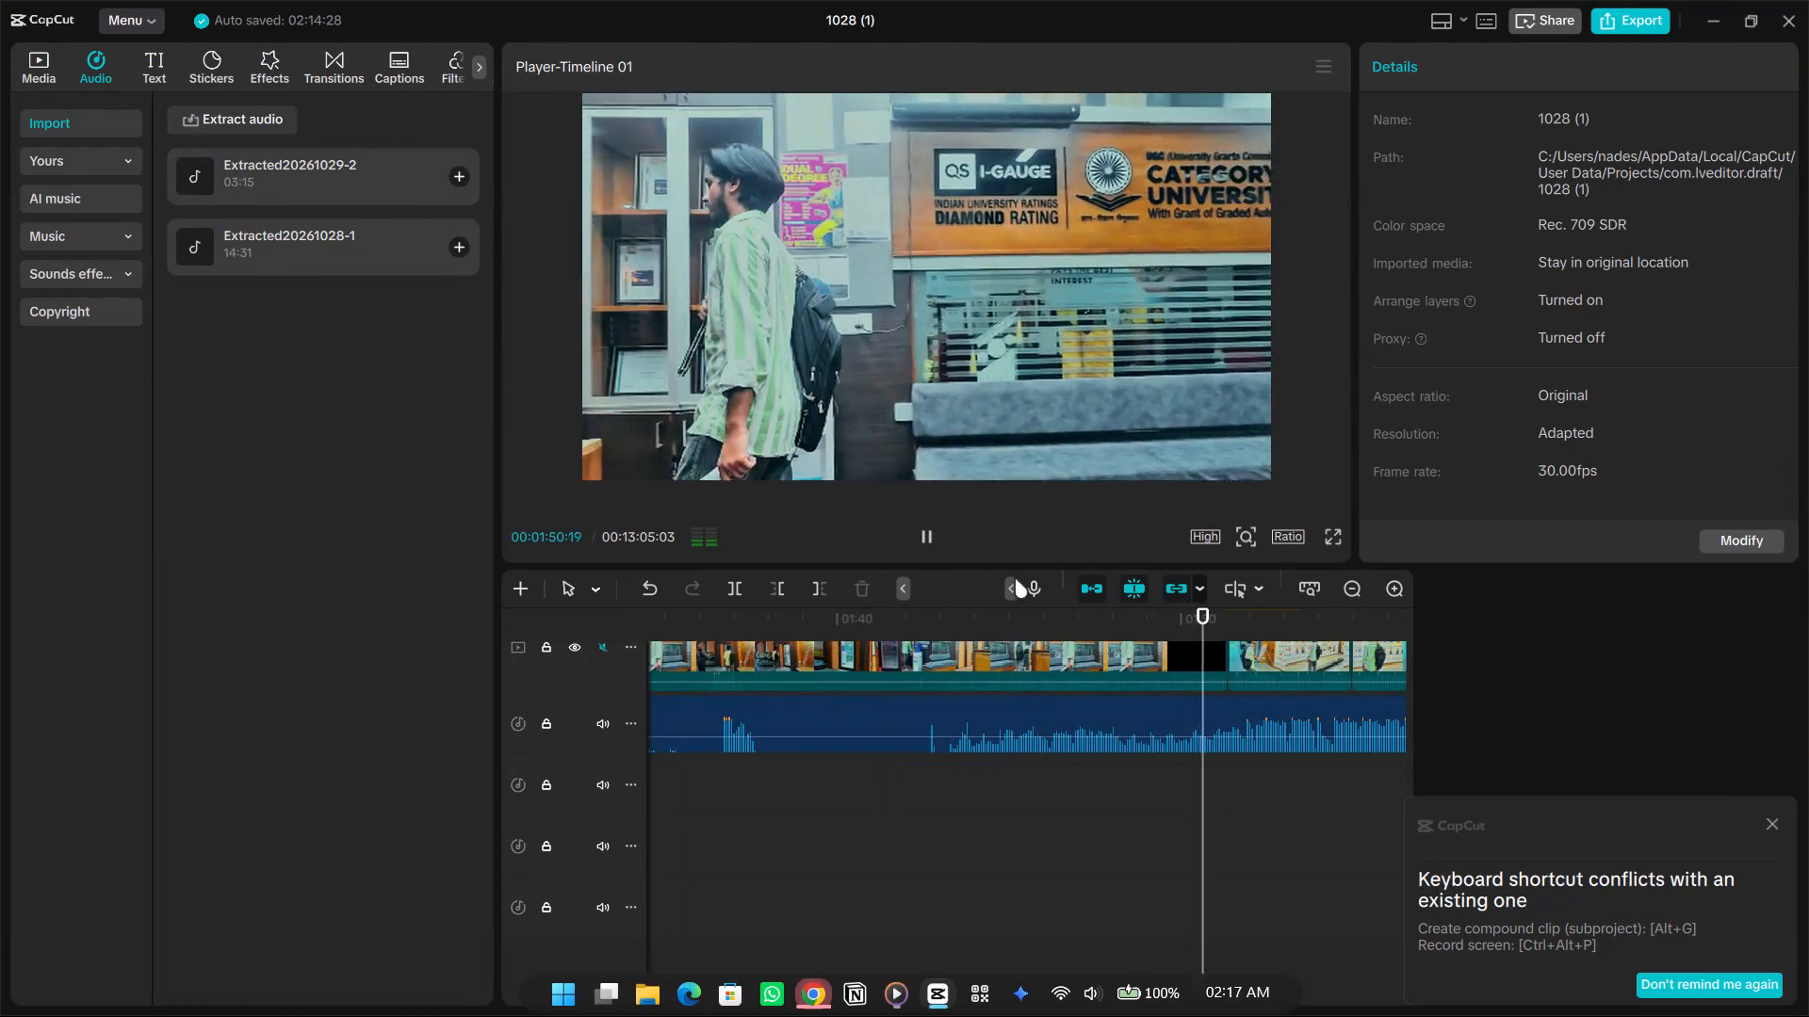
left_click(923, 532)
Replace the WHAT NEXT title's text with "every thing begins" in lowercase.
scroll(1084, 786, "up", 5)
left_click(1280, 725)
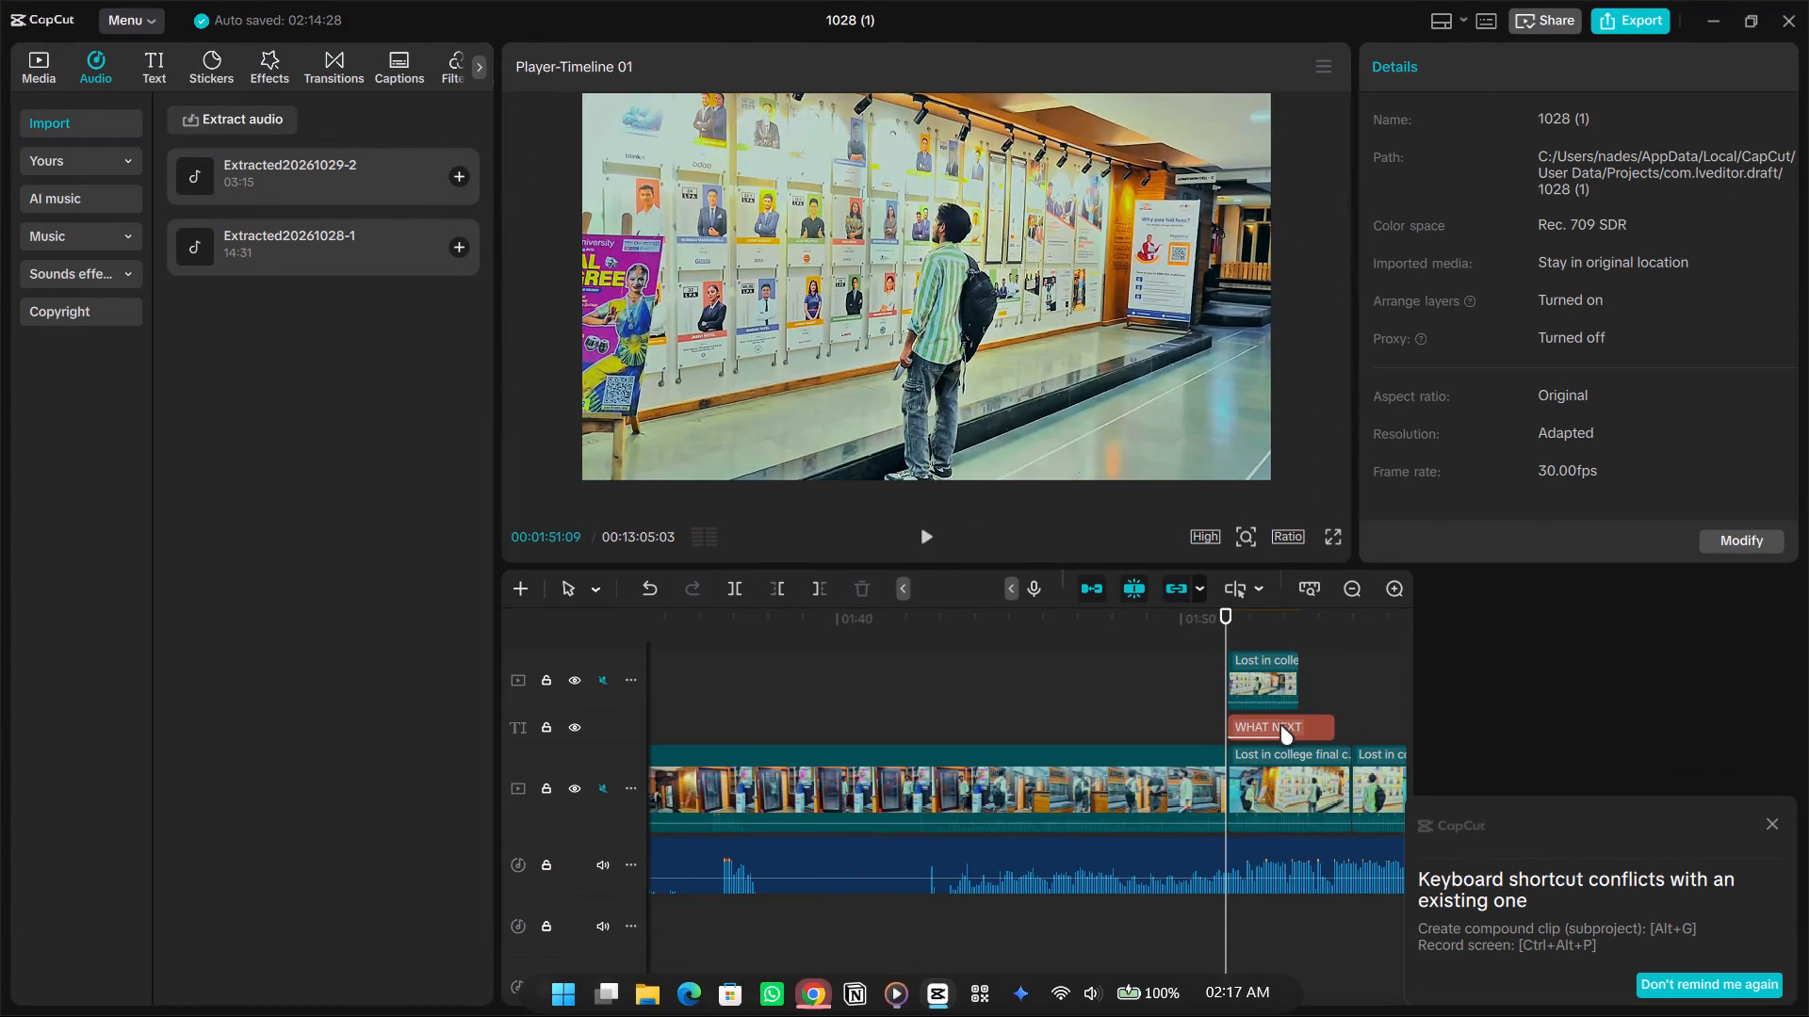
left_click_drag(1488, 166, 1404, 170)
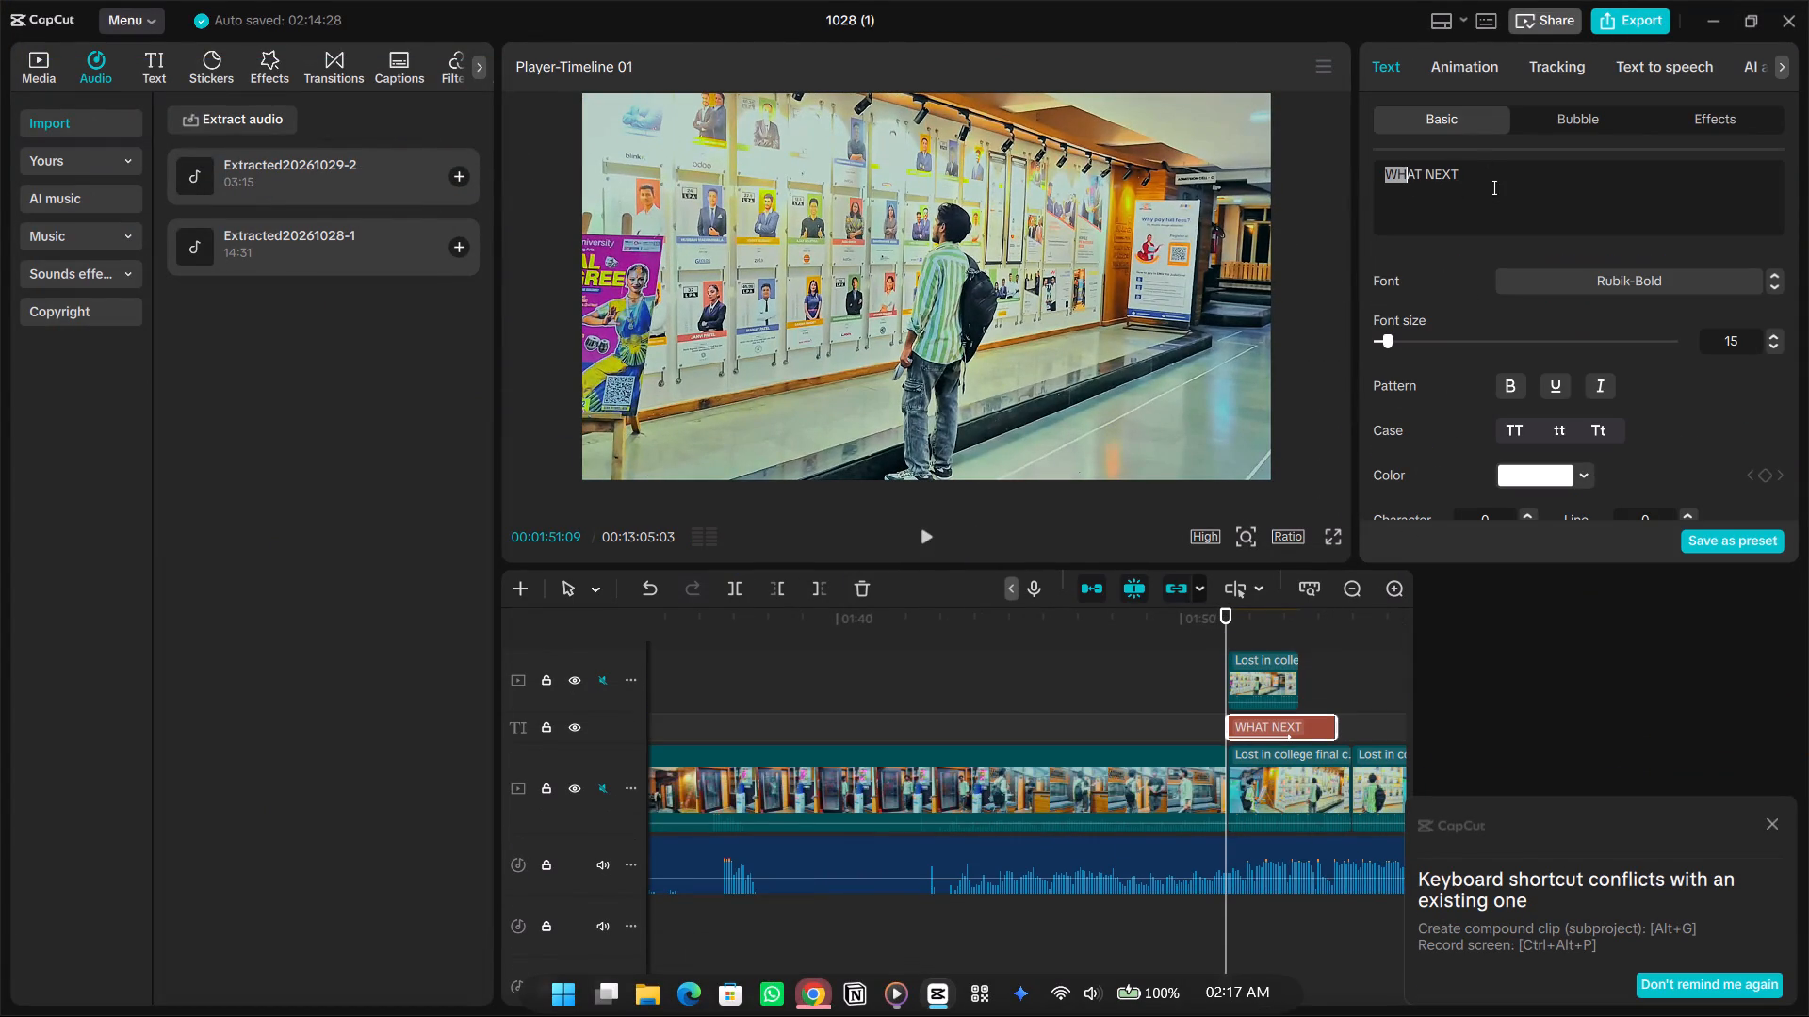
left_click_drag(1493, 186, 1339, 171)
key("BackSpace")
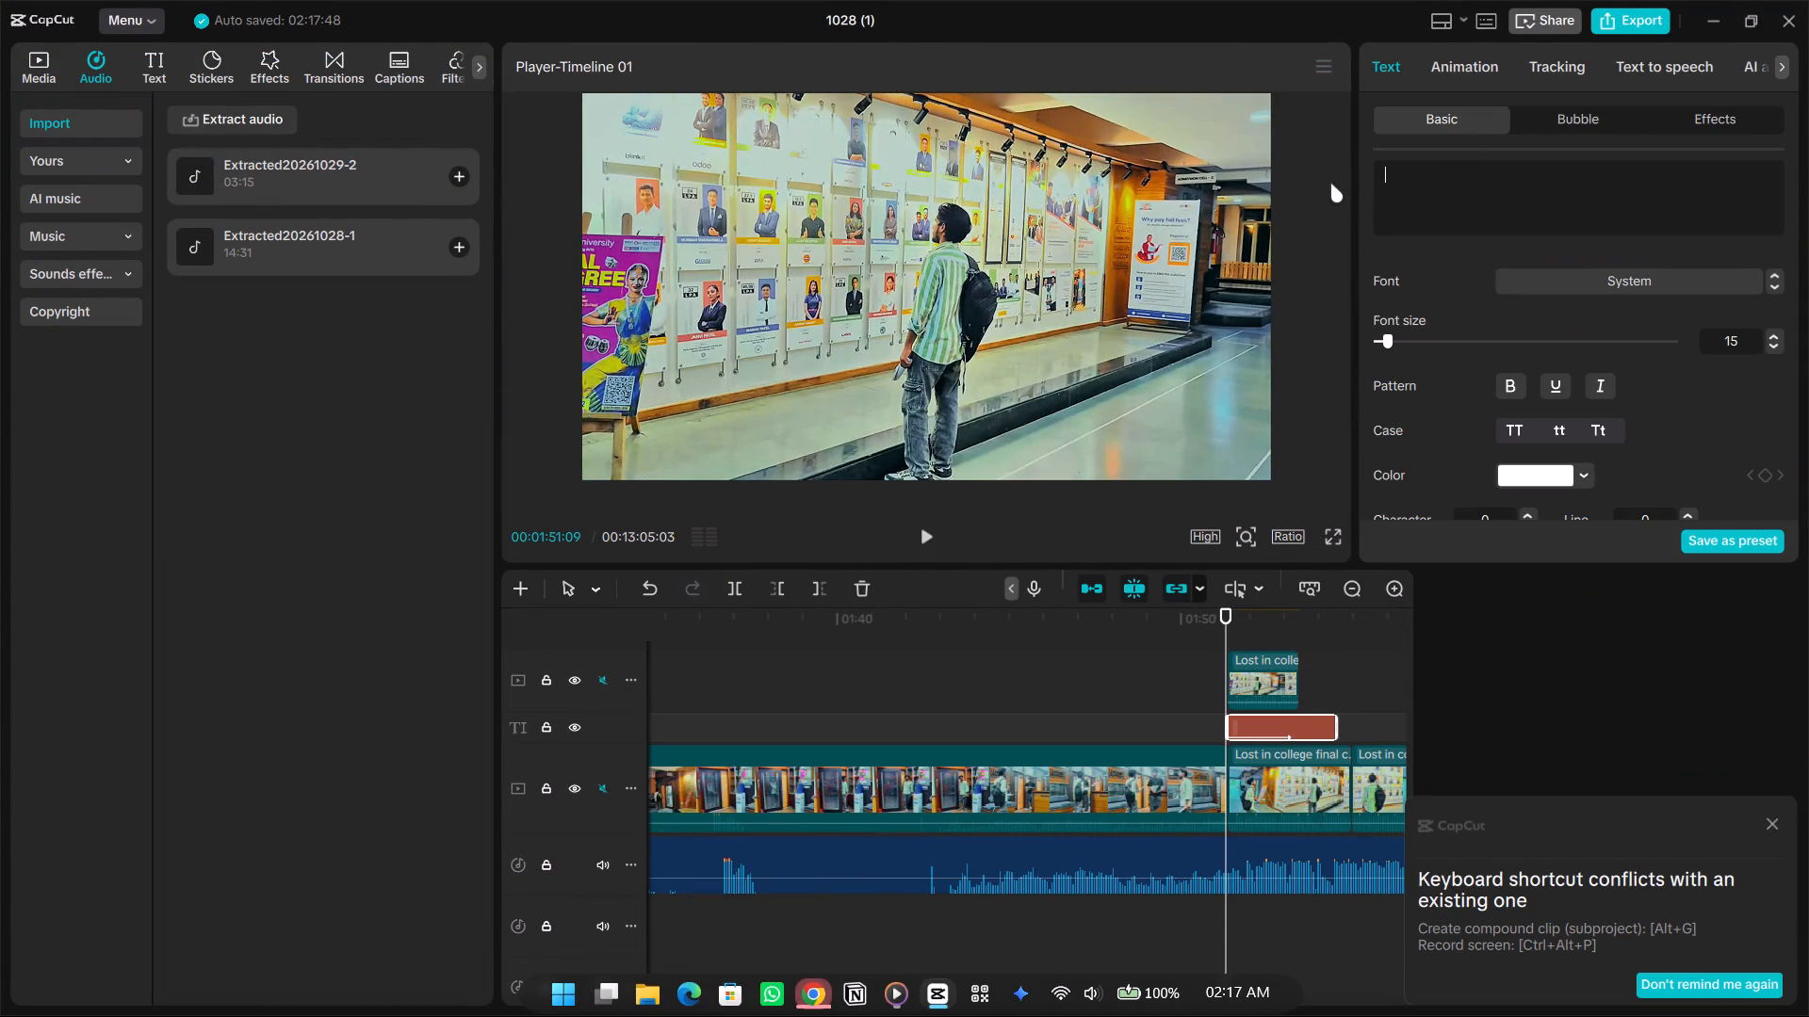
type("every")
key("space")
type("thing")
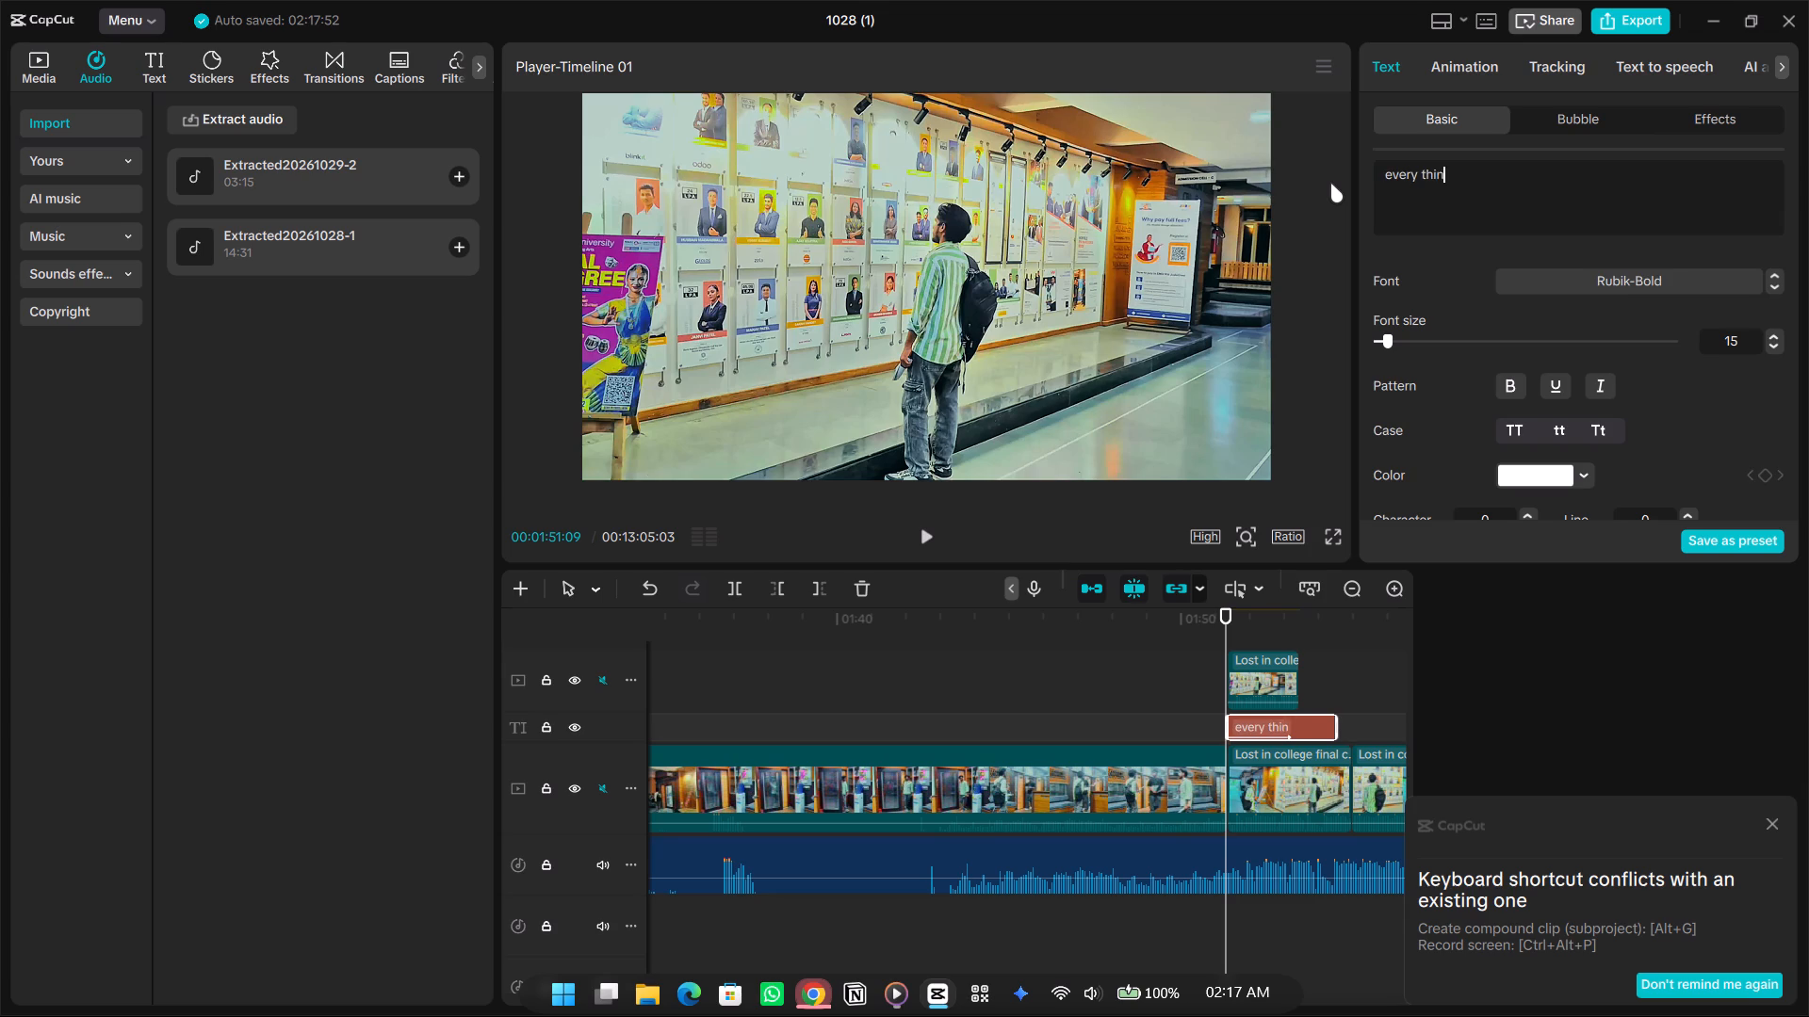
key("space")
type("bg")
key("BackSpace")
type("egind")
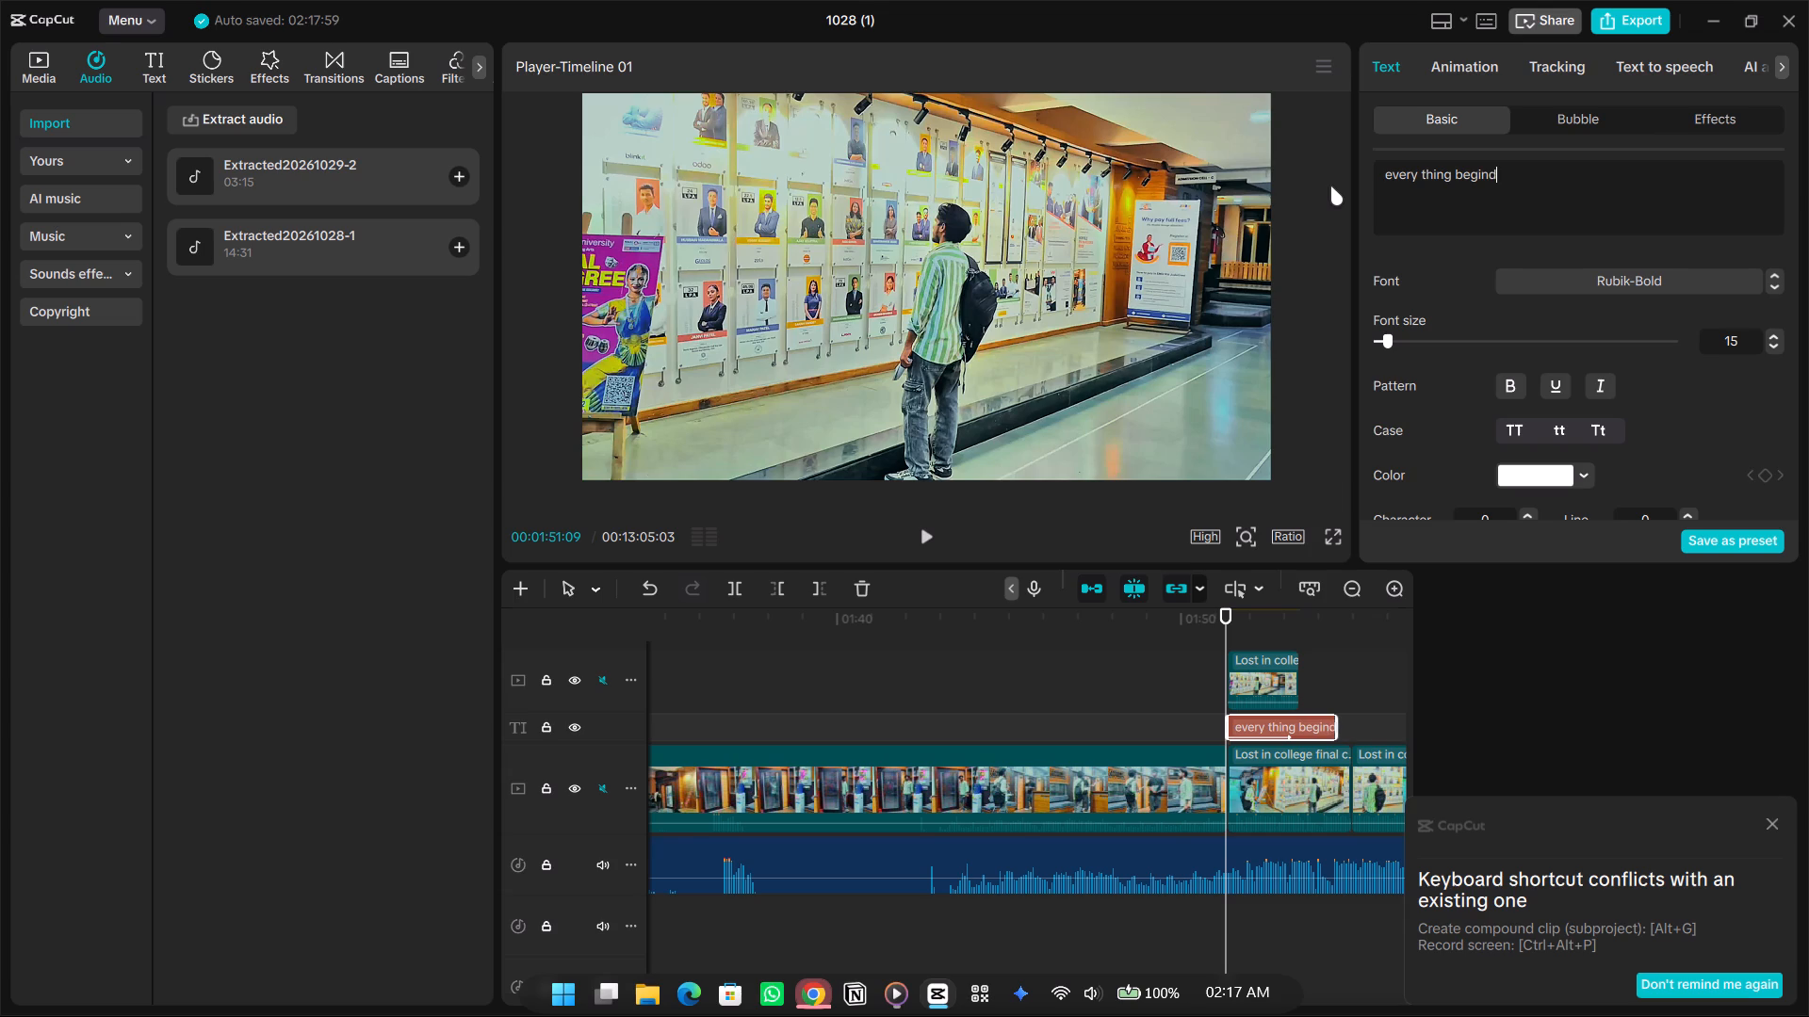
key("BackSpace")
key("s")
key("BackSpace")
key("BackSpace")
type("ns")
key("space")
left_click(1563, 428)
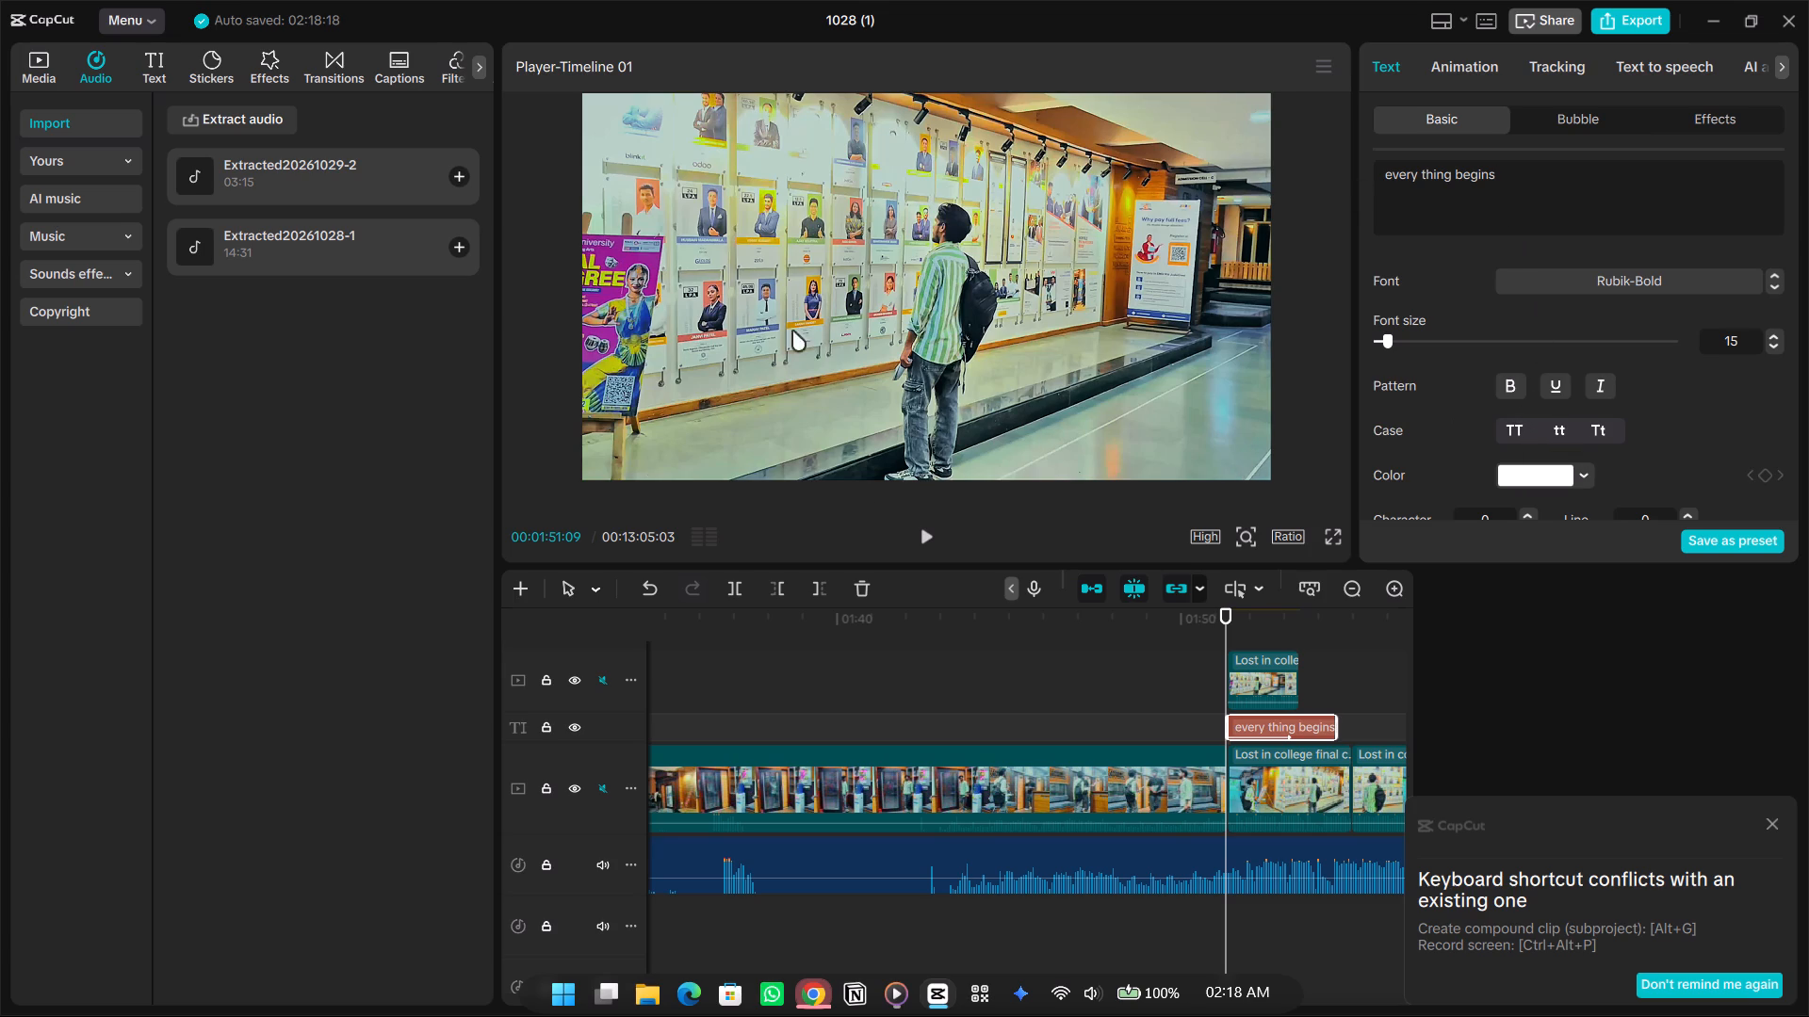
At 00:01:52:21, shrink the "every thing begins" title to fit within the frame and place it behind the student.
key("space")
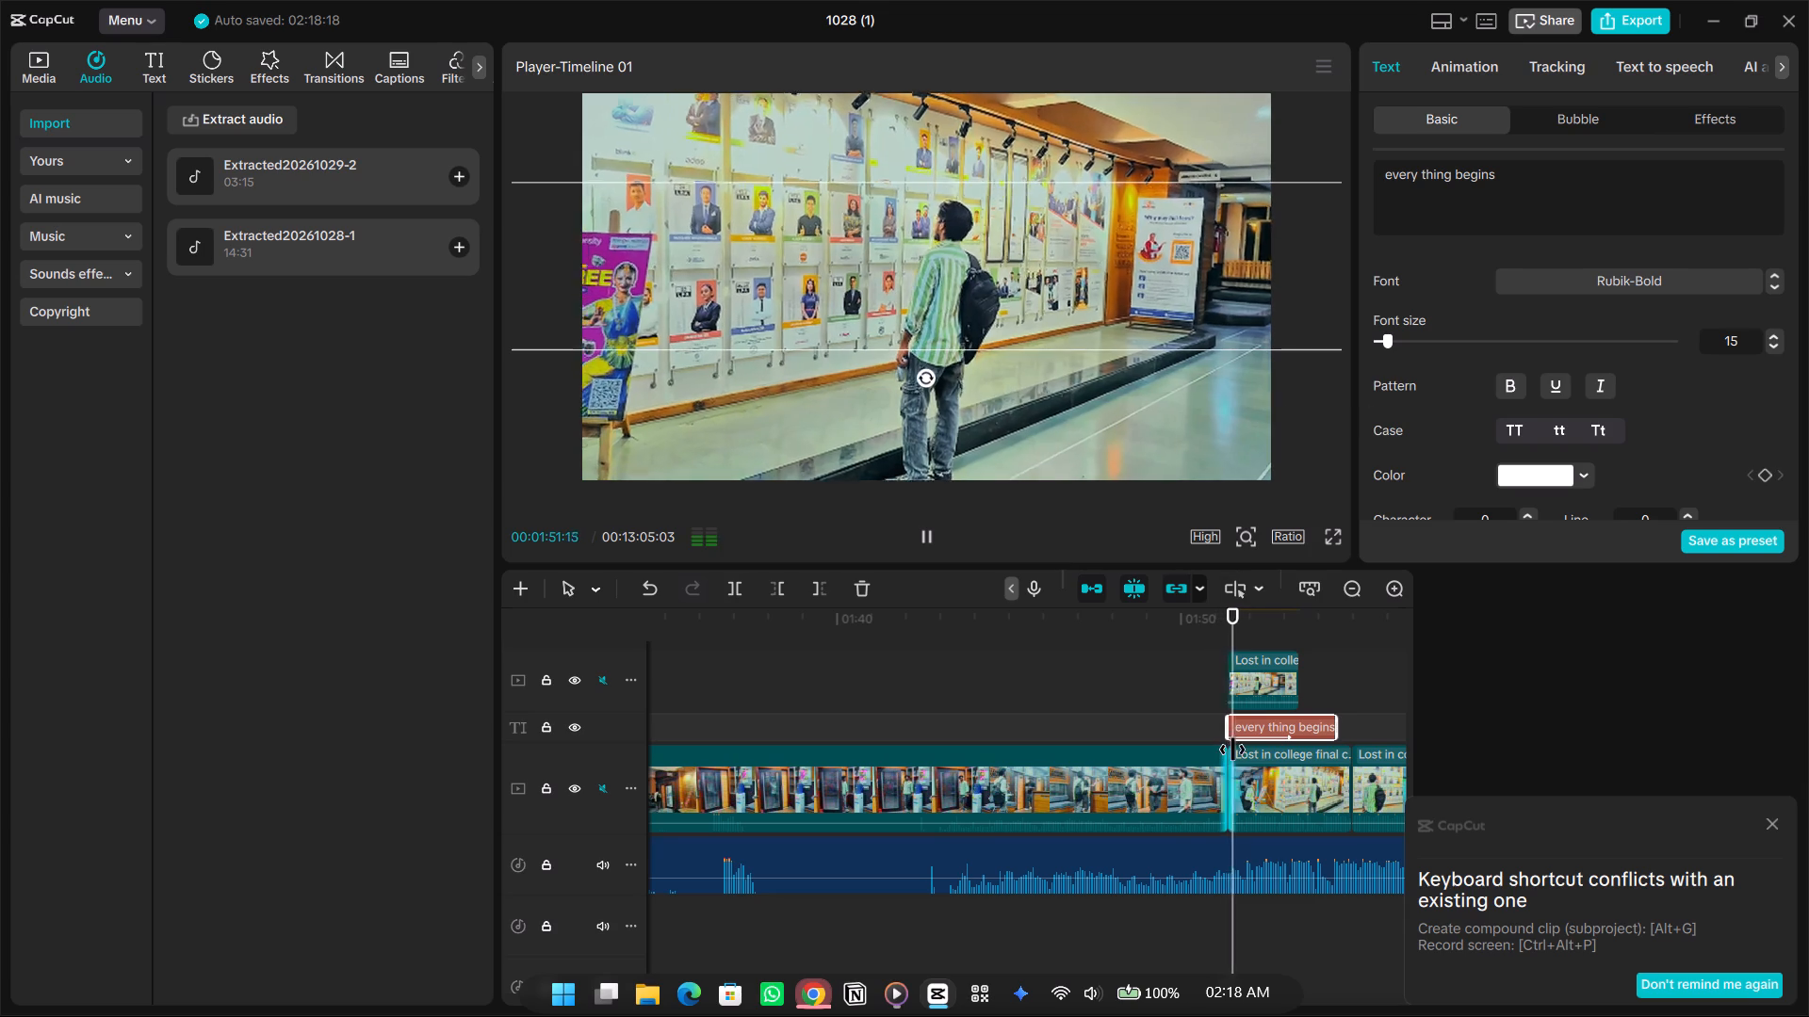
key("space")
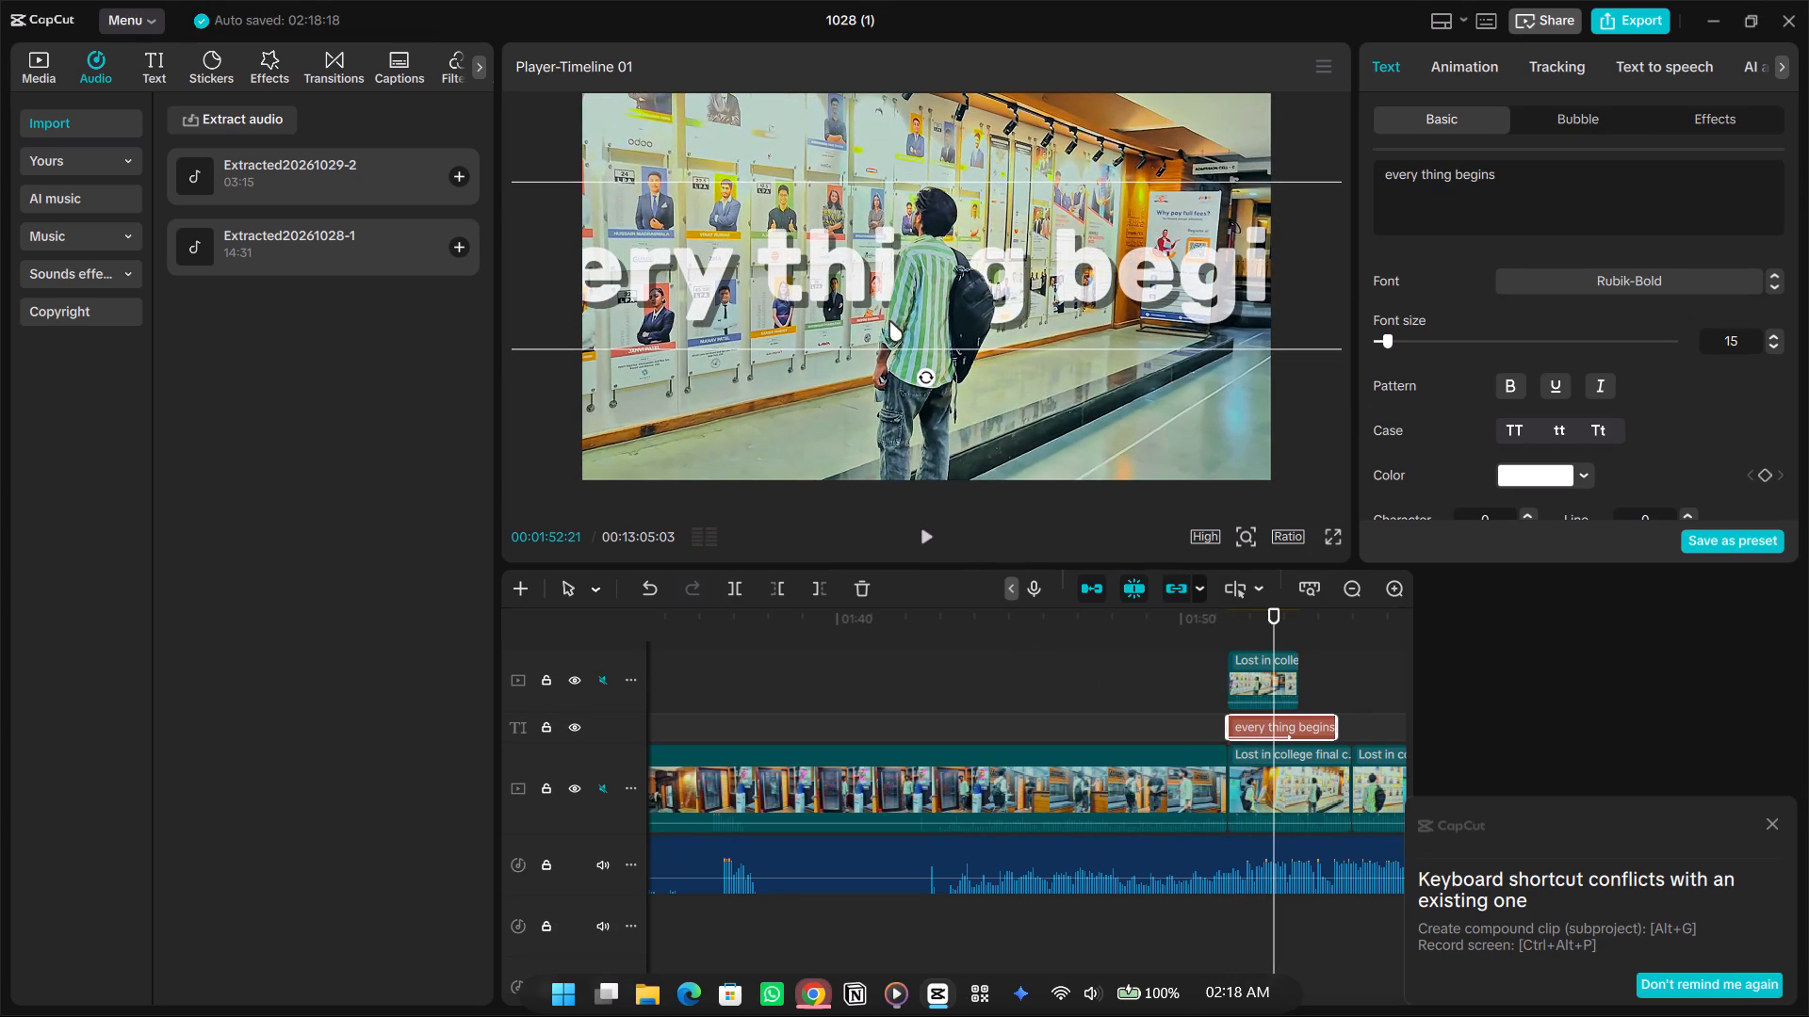
left_click_drag(983, 302, 695, 309)
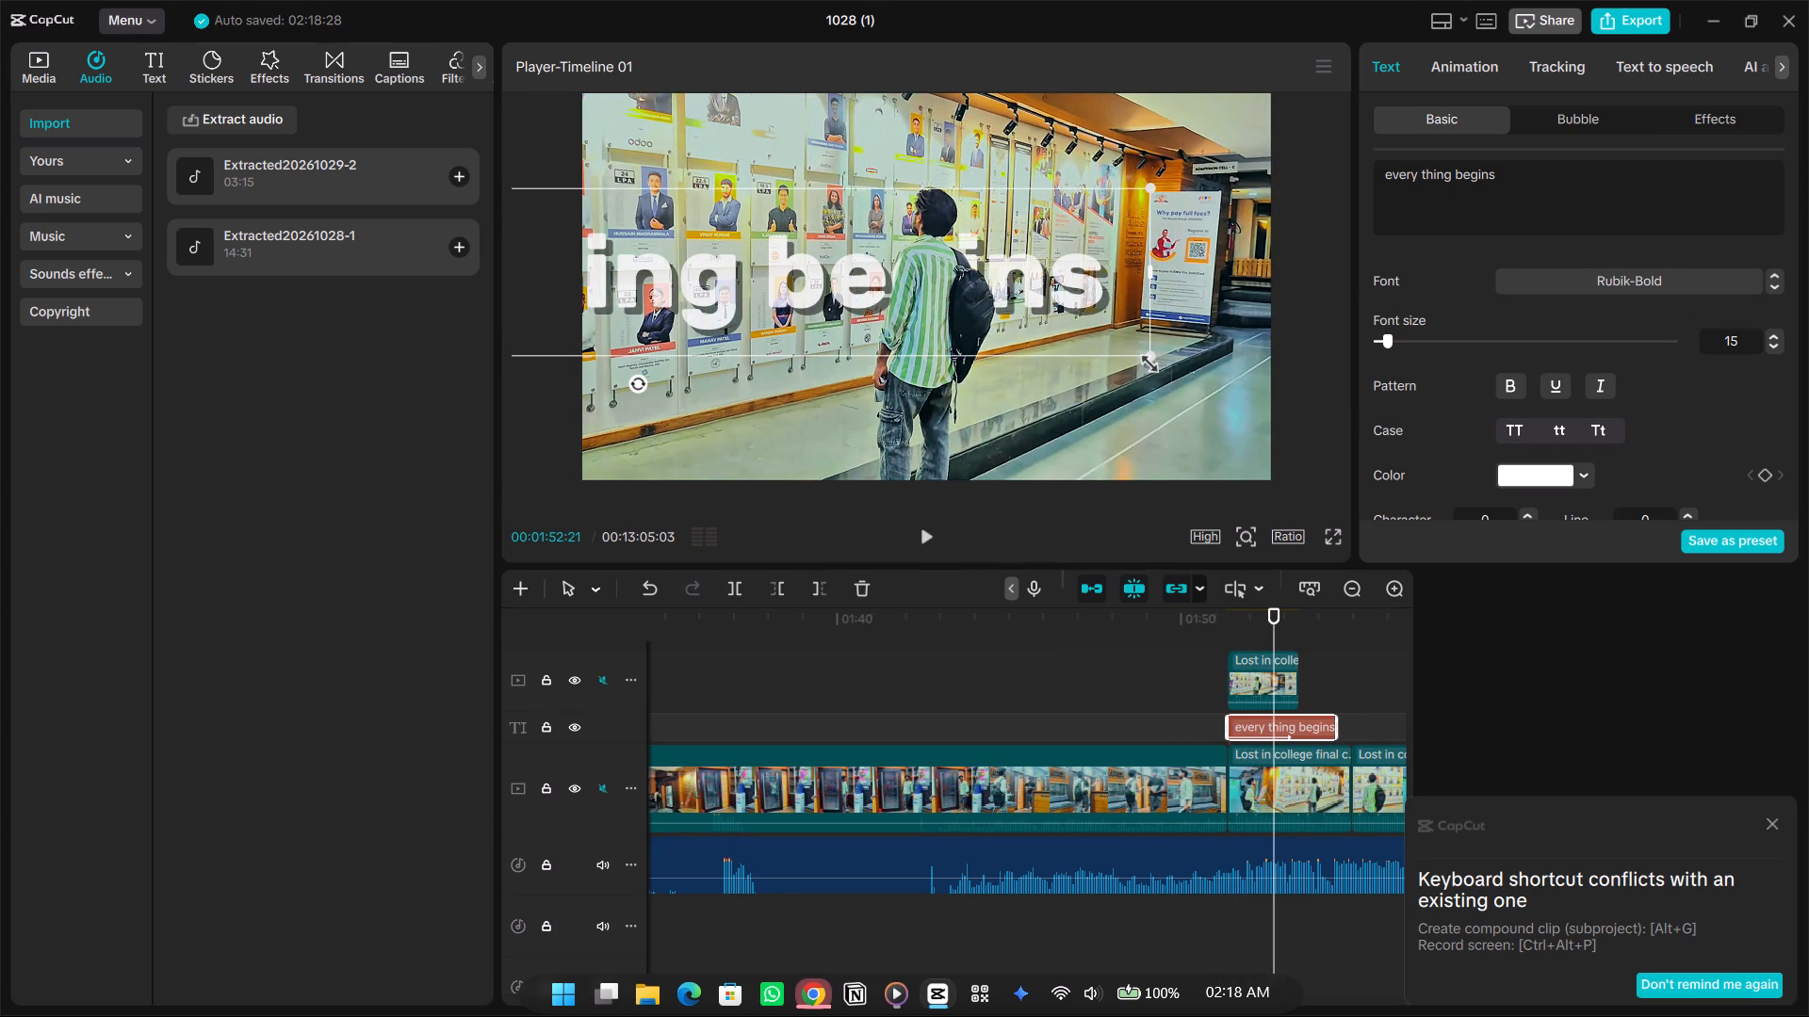
left_click_drag(1144, 360, 825, 297)
left_click_drag(703, 257, 1030, 278)
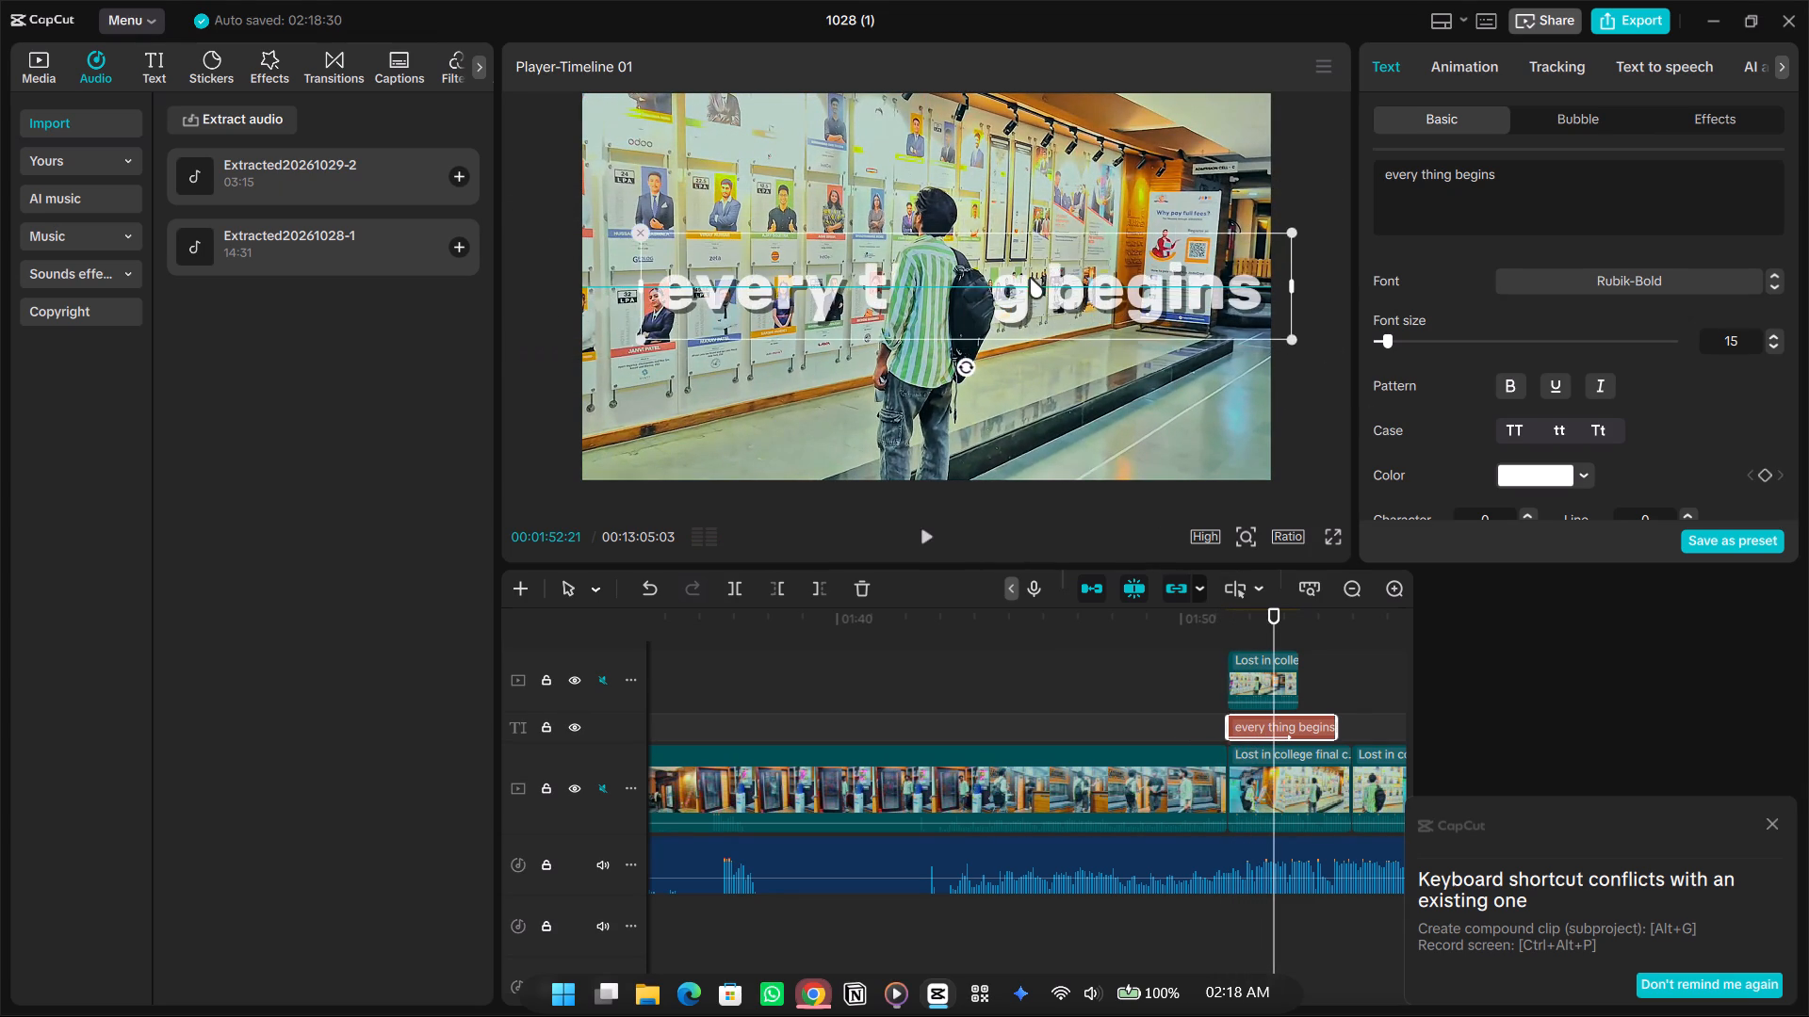
left_click_drag(1030, 278, 1008, 269)
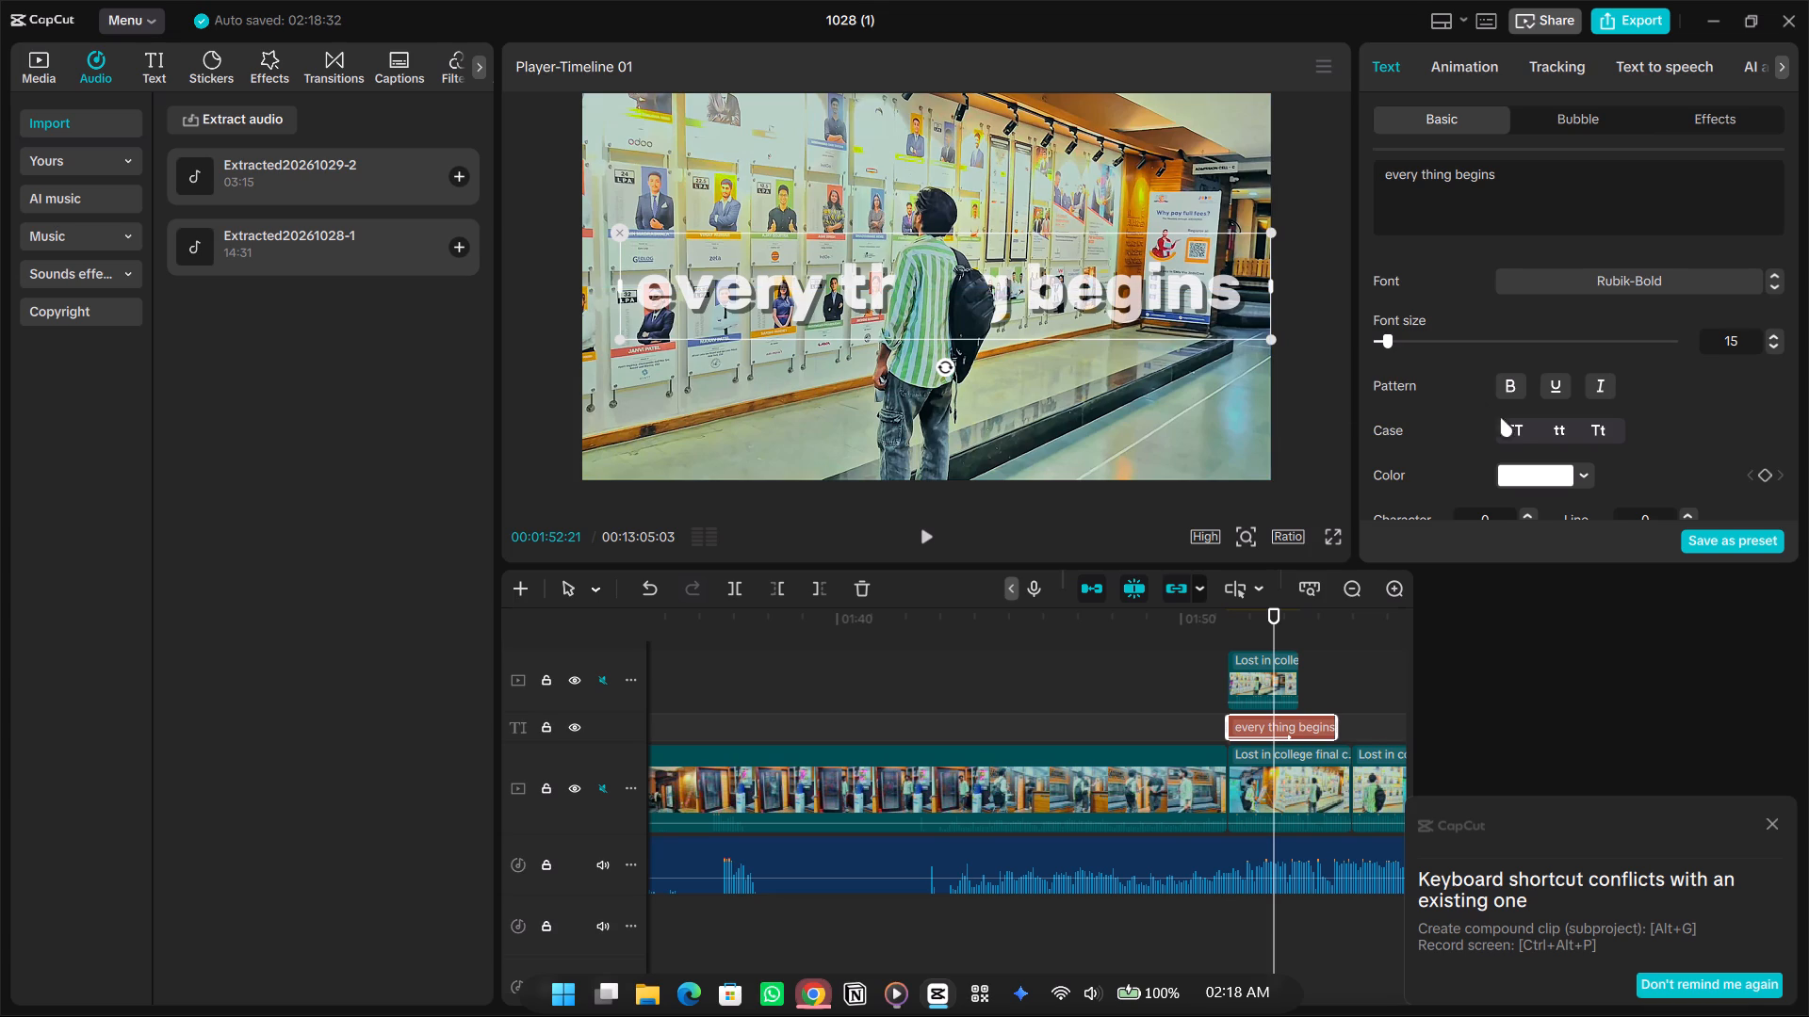
Set the title's case to all uppercase.
left_click(1511, 420)
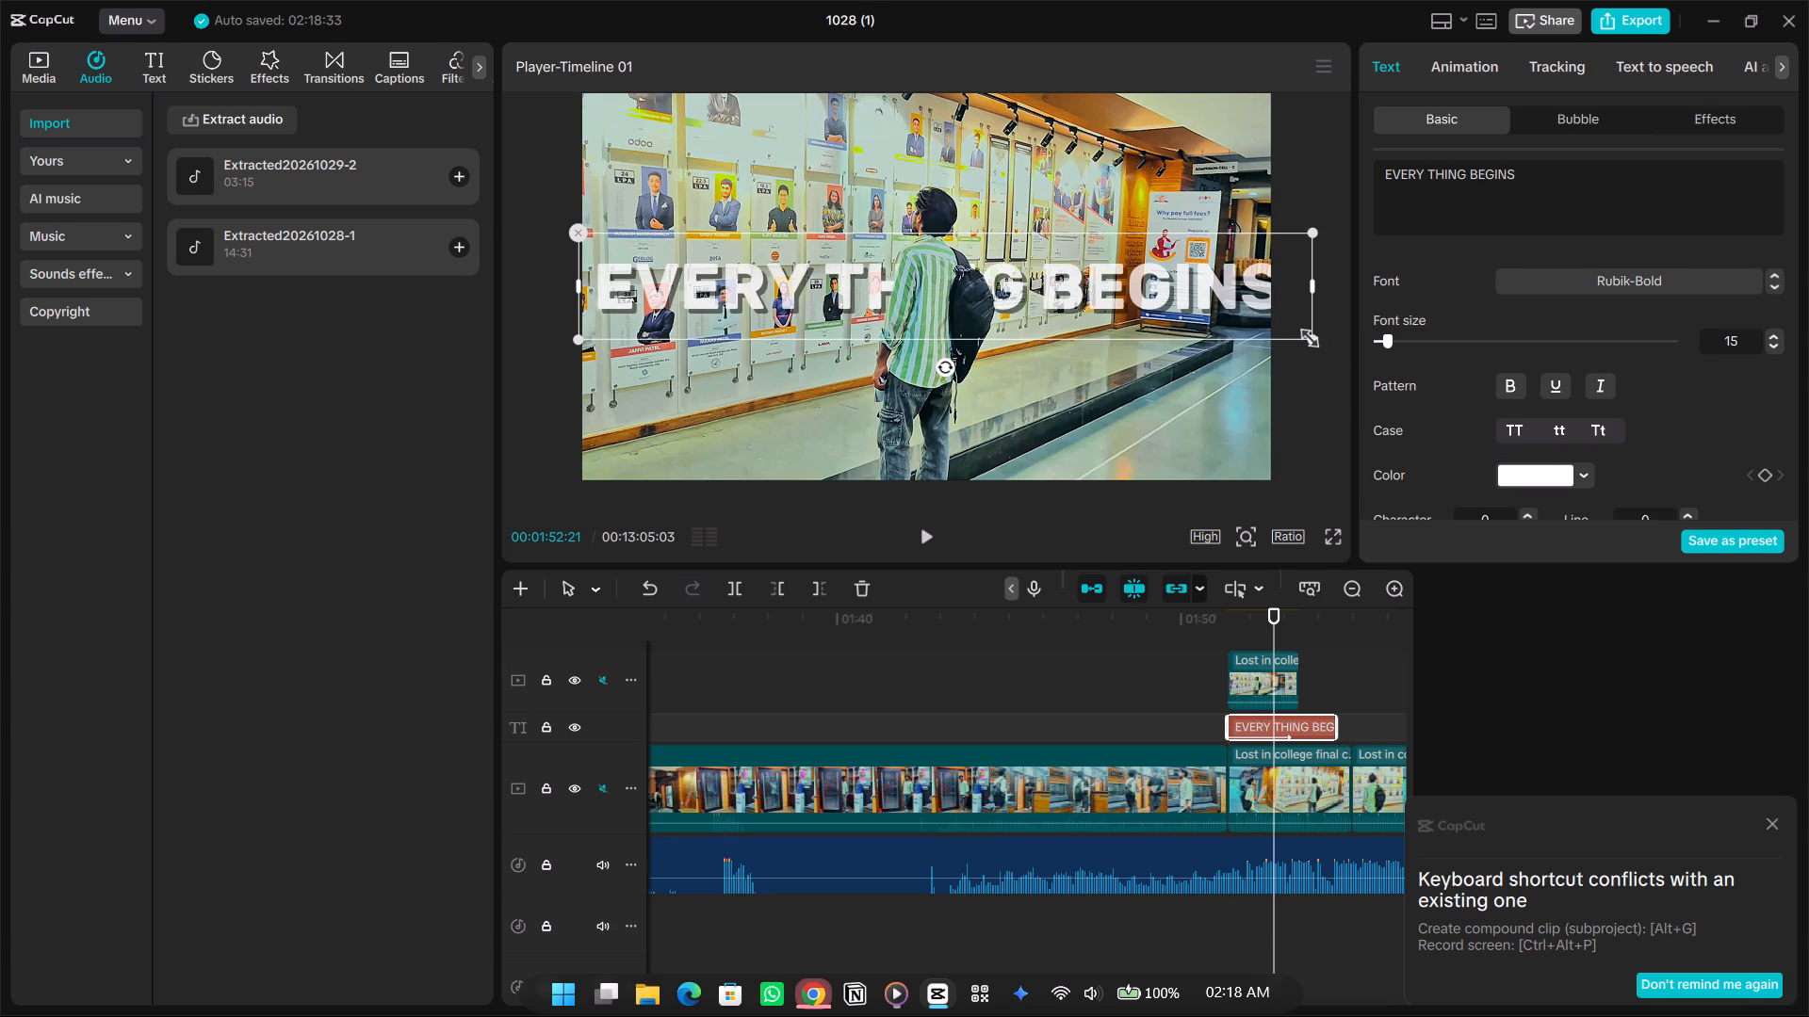
Shrink the EVERY THING BEGINS title slightly and raise it to the level of the student's head.
left_click_drag(1304, 334, 1187, 318)
left_click_drag(1111, 275, 1111, 202)
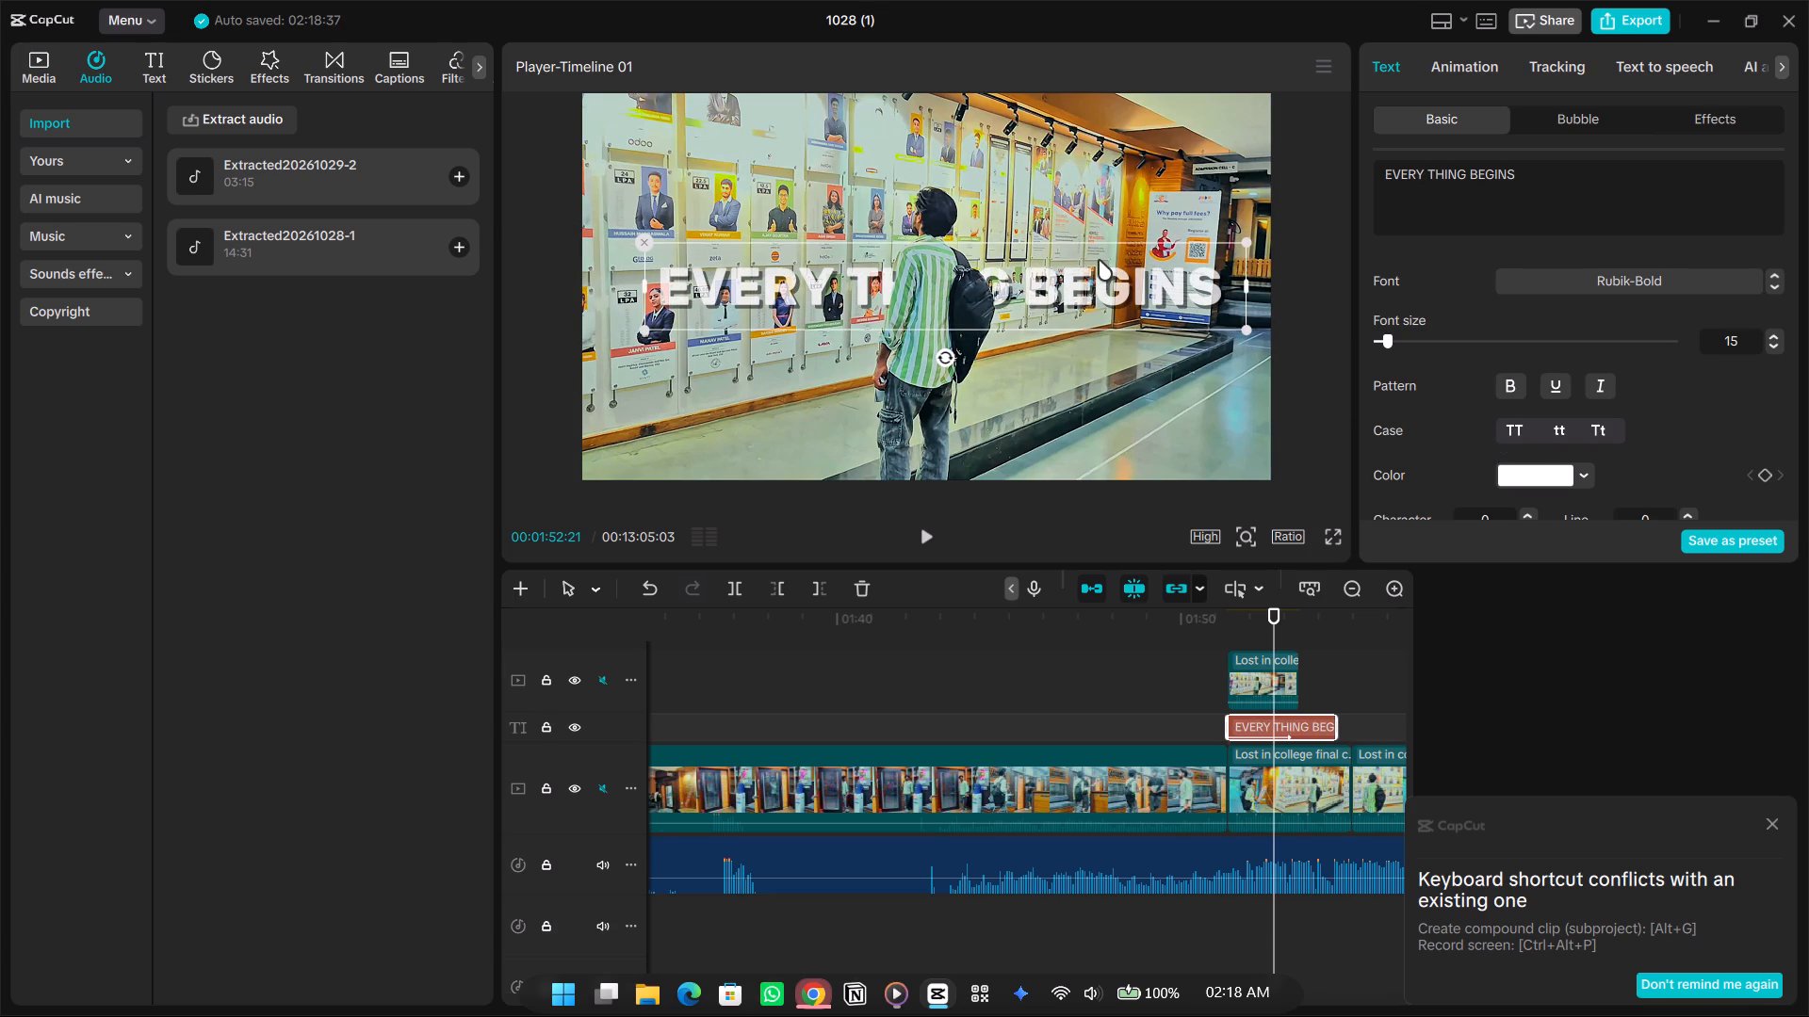
left_click_drag(1099, 263, 1095, 144)
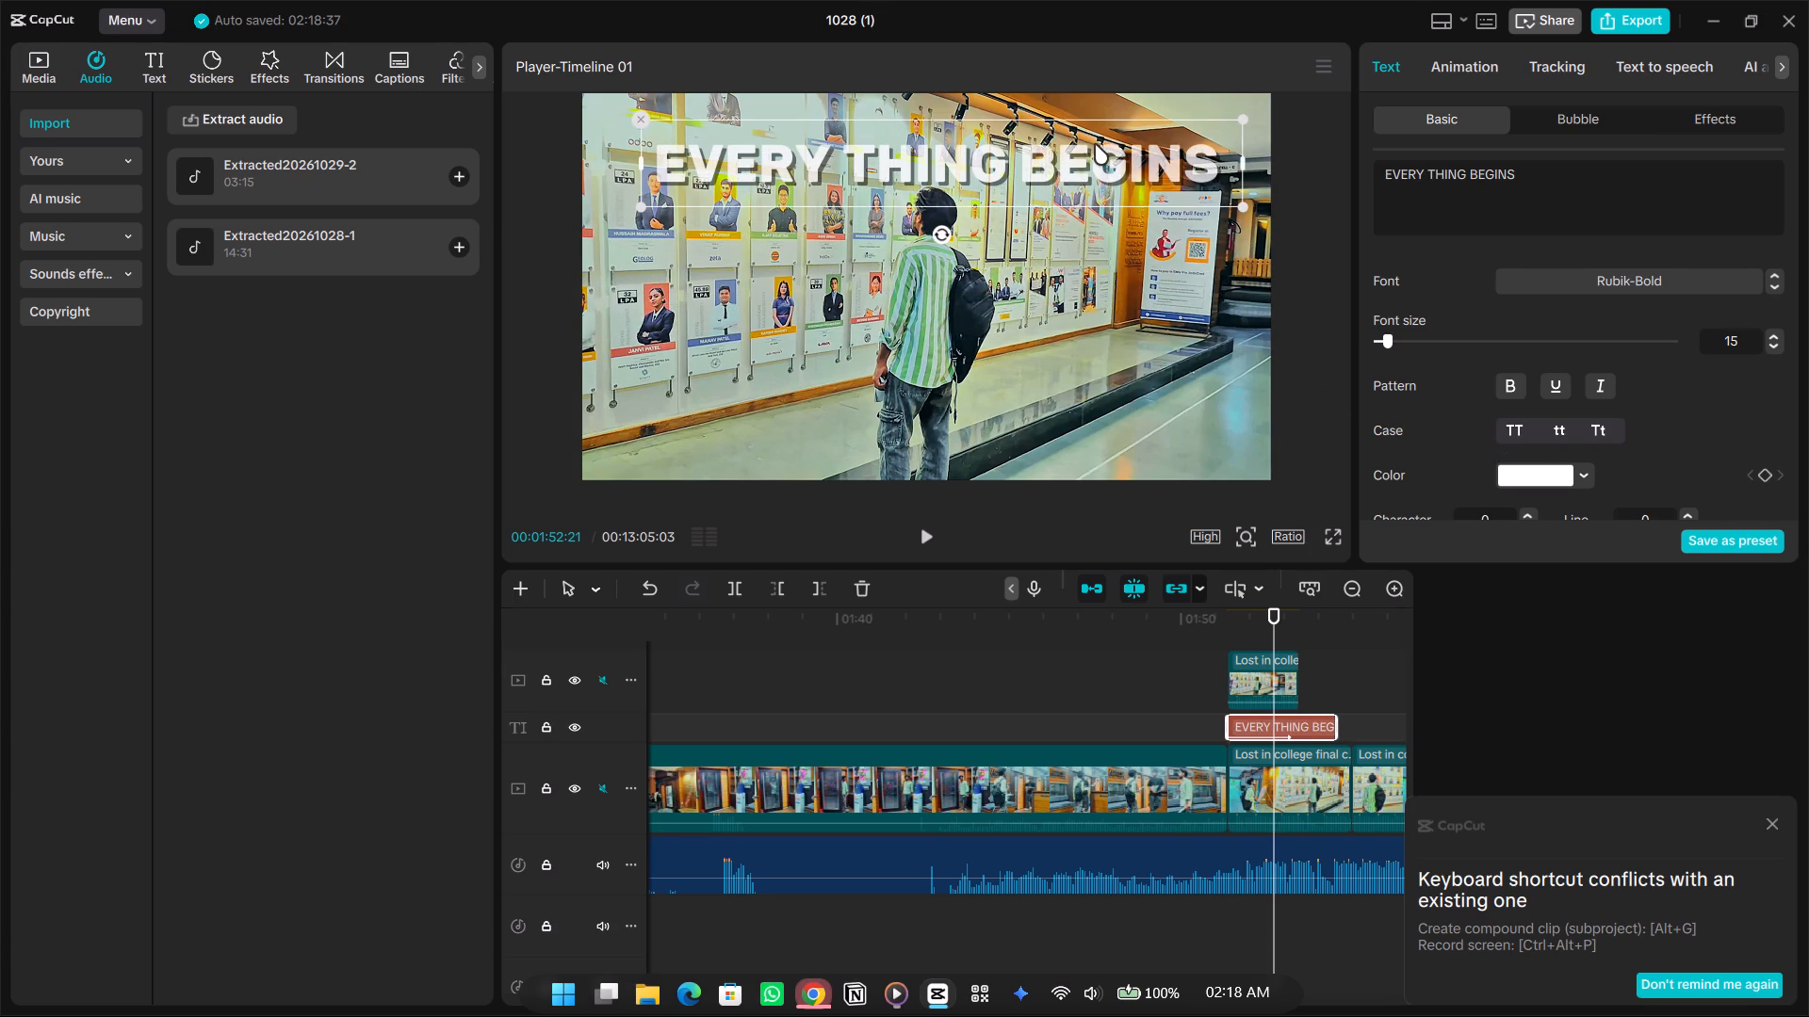
left_click_drag(1095, 144, 1096, 160)
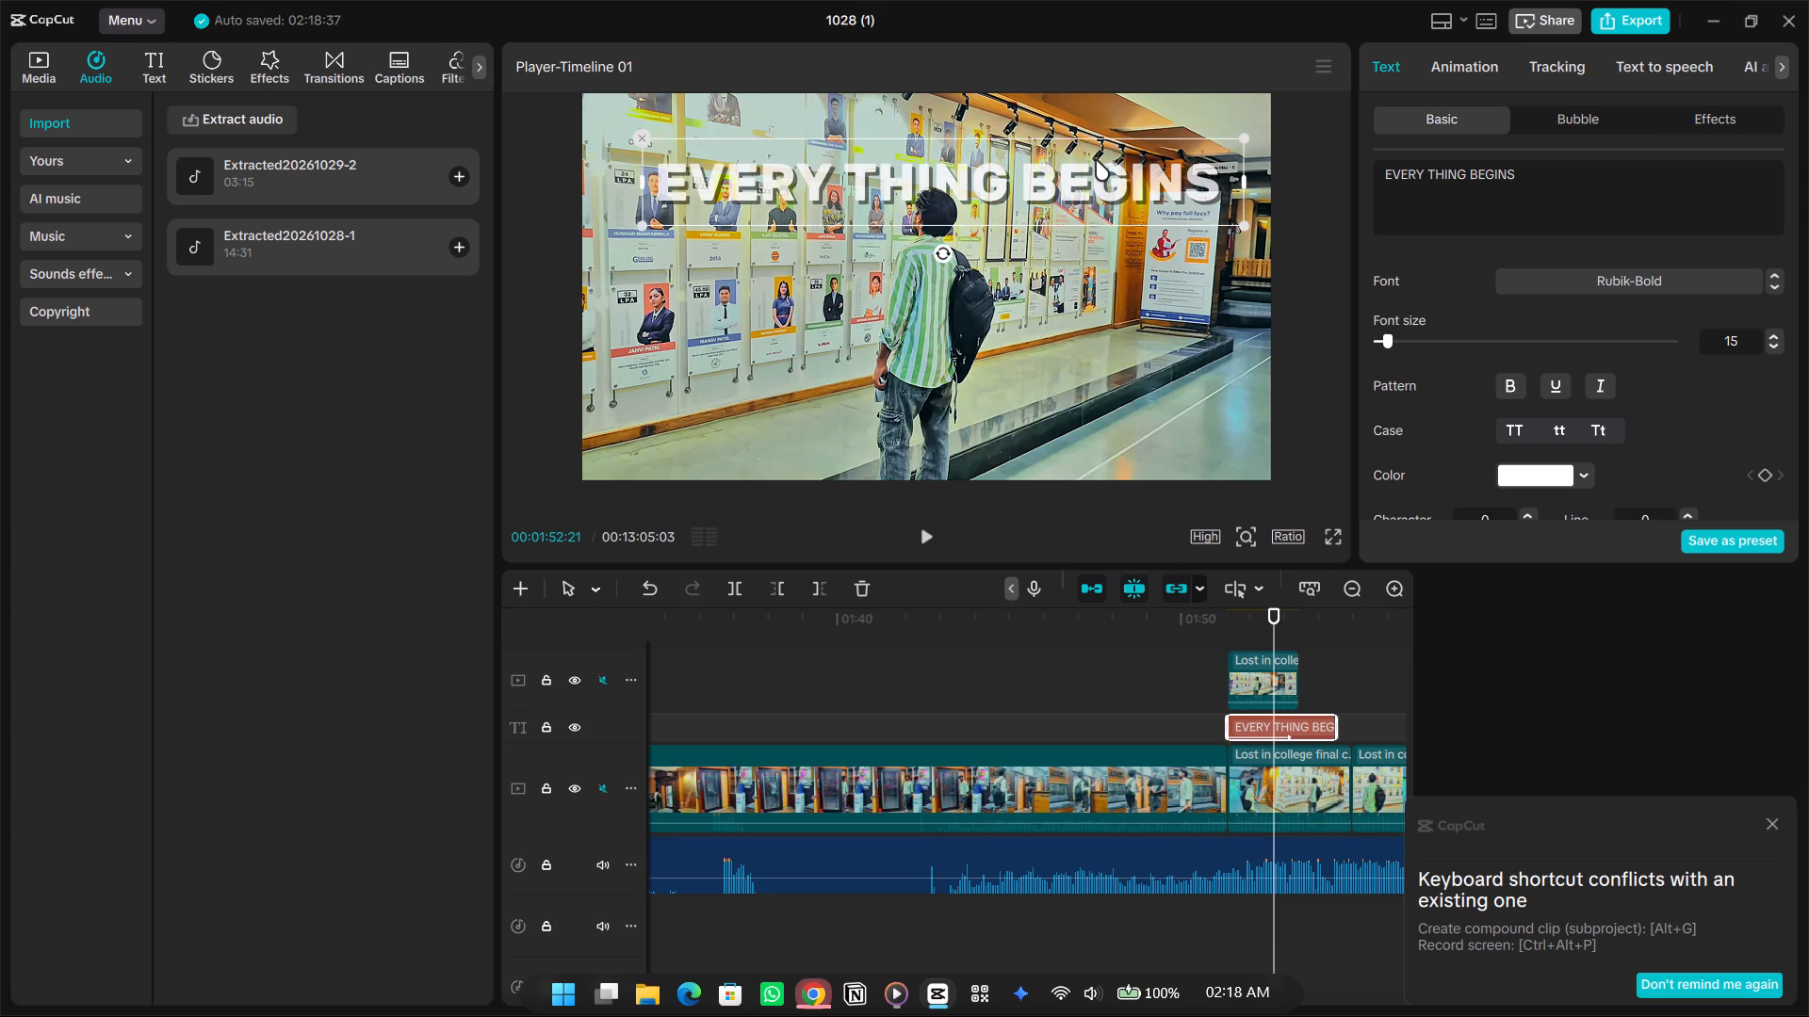
left_click_drag(1096, 160, 1096, 188)
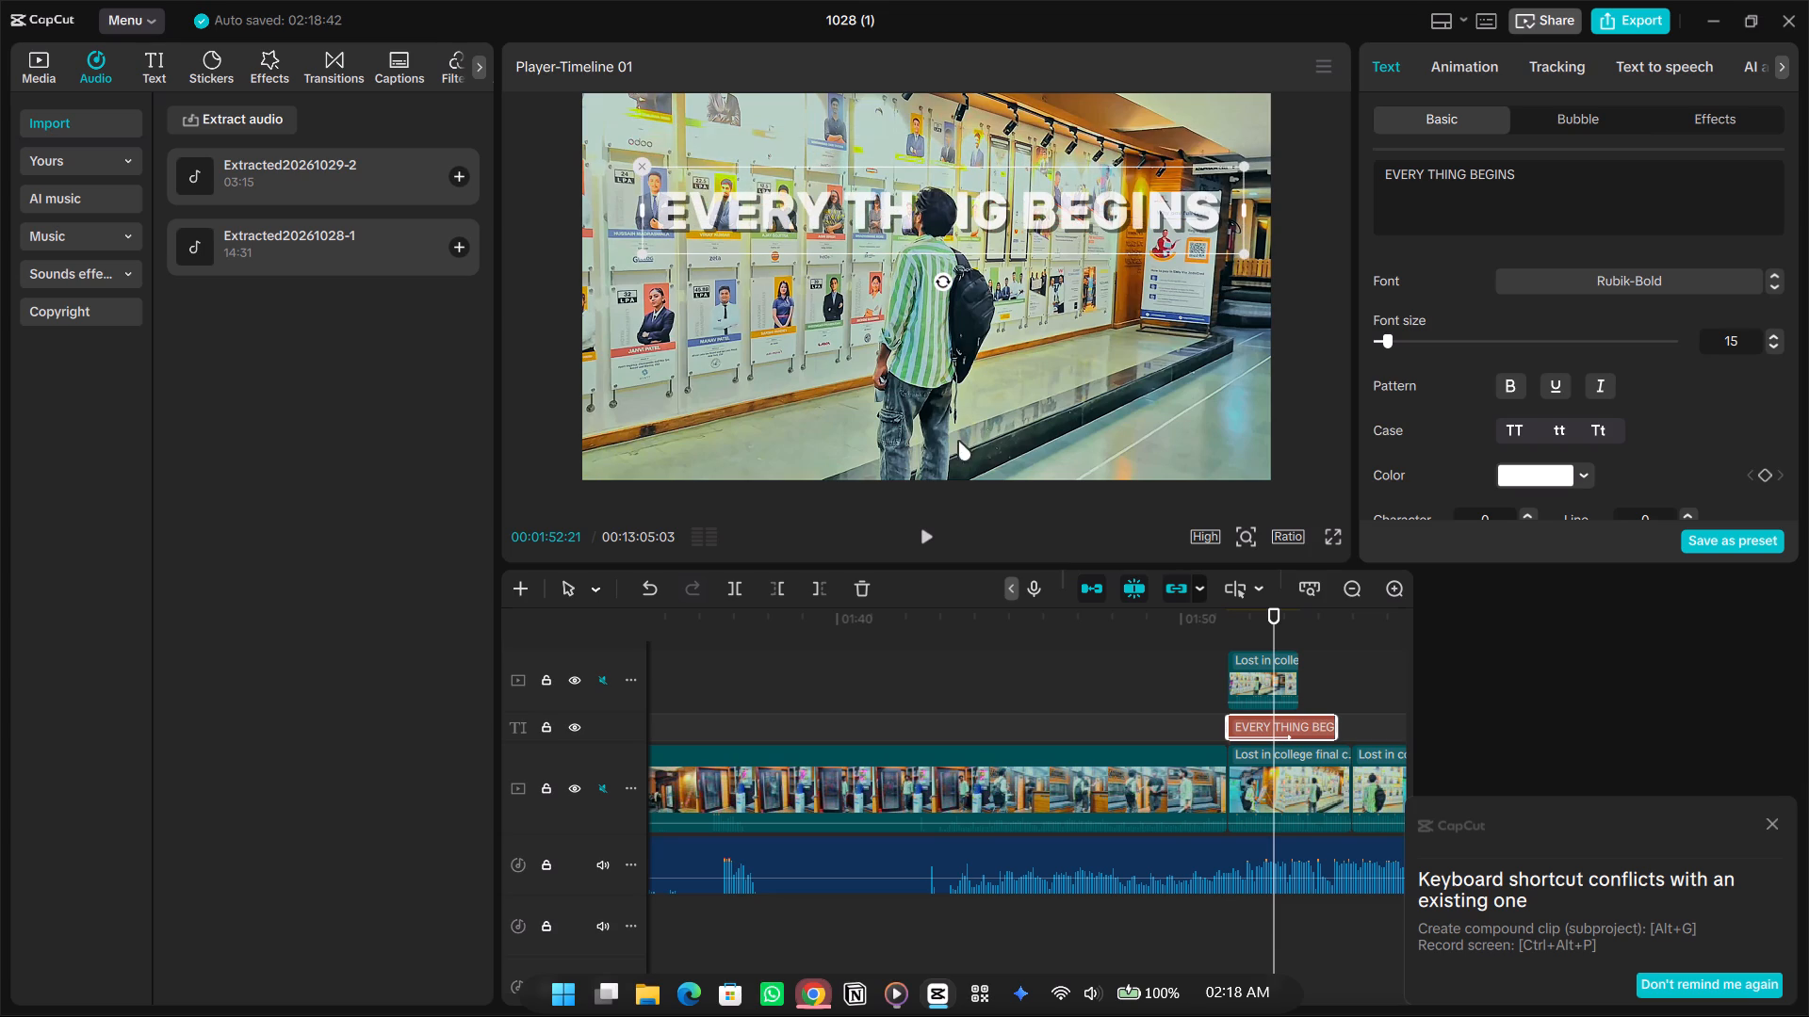
Play the wall shot from just before the EVERY THING BEGINS title to check its animation and placement behind the student.
left_click(742, 375)
key("space")
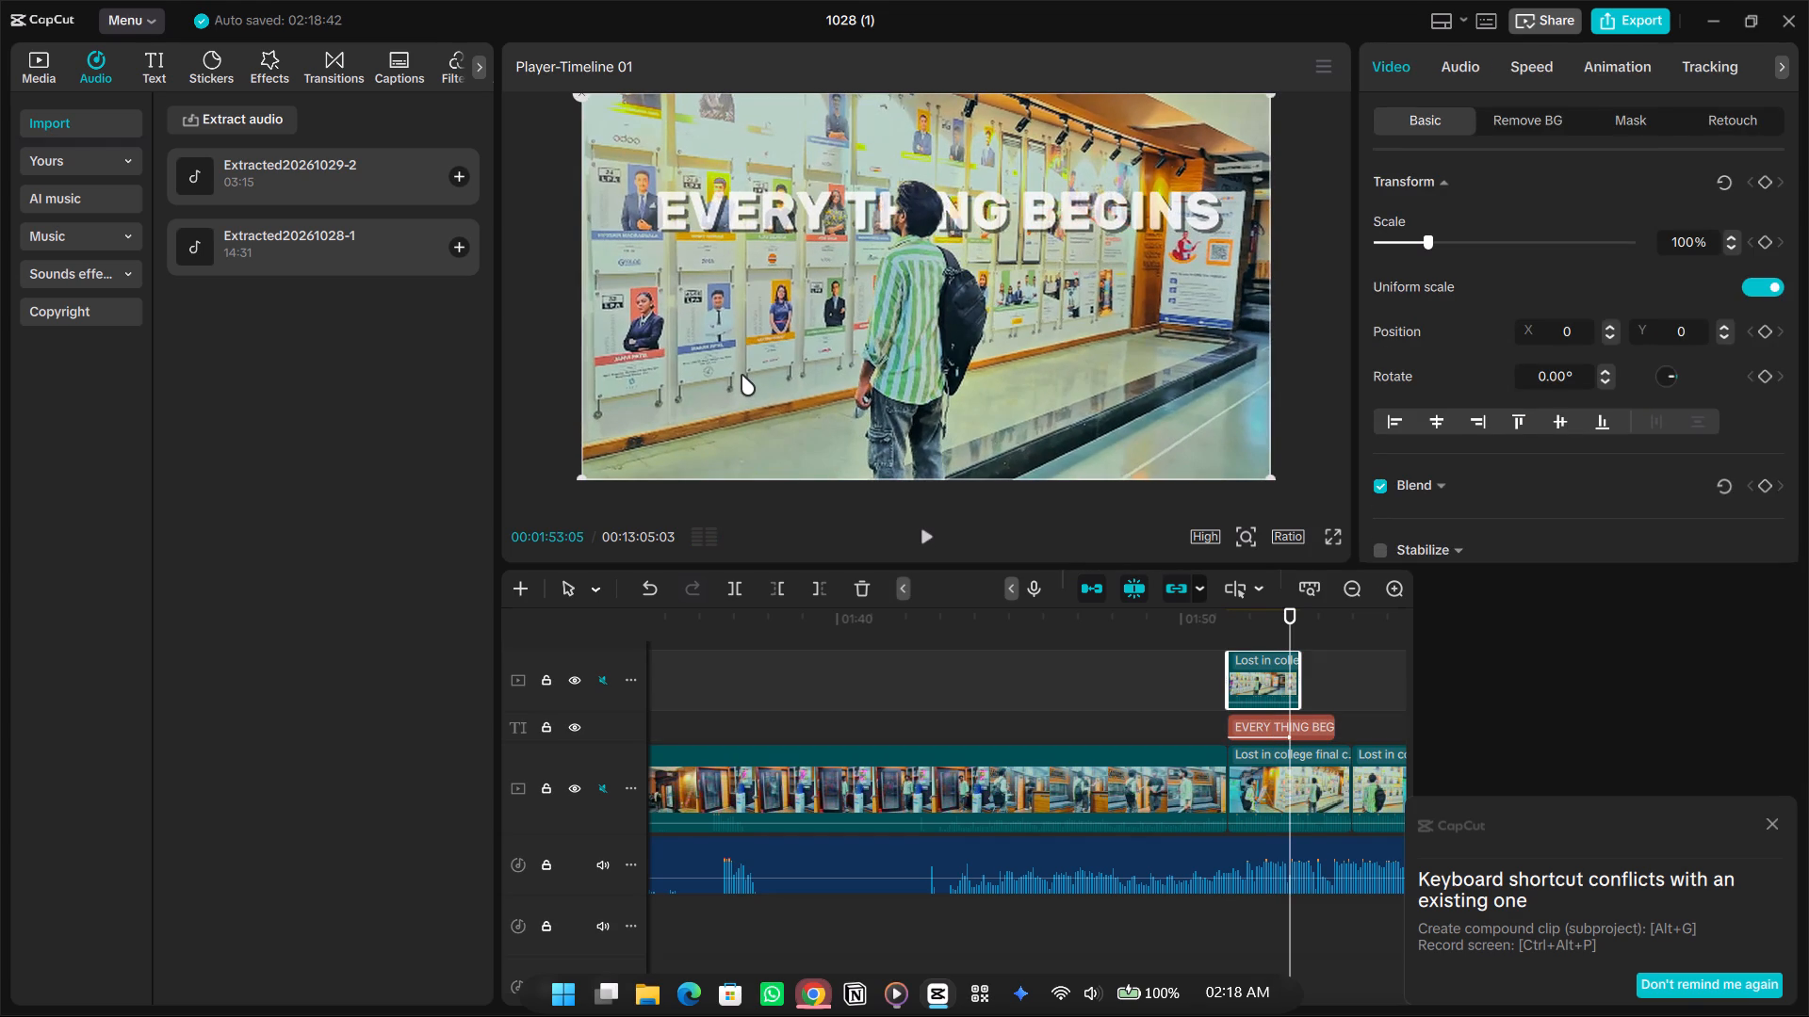
key("space")
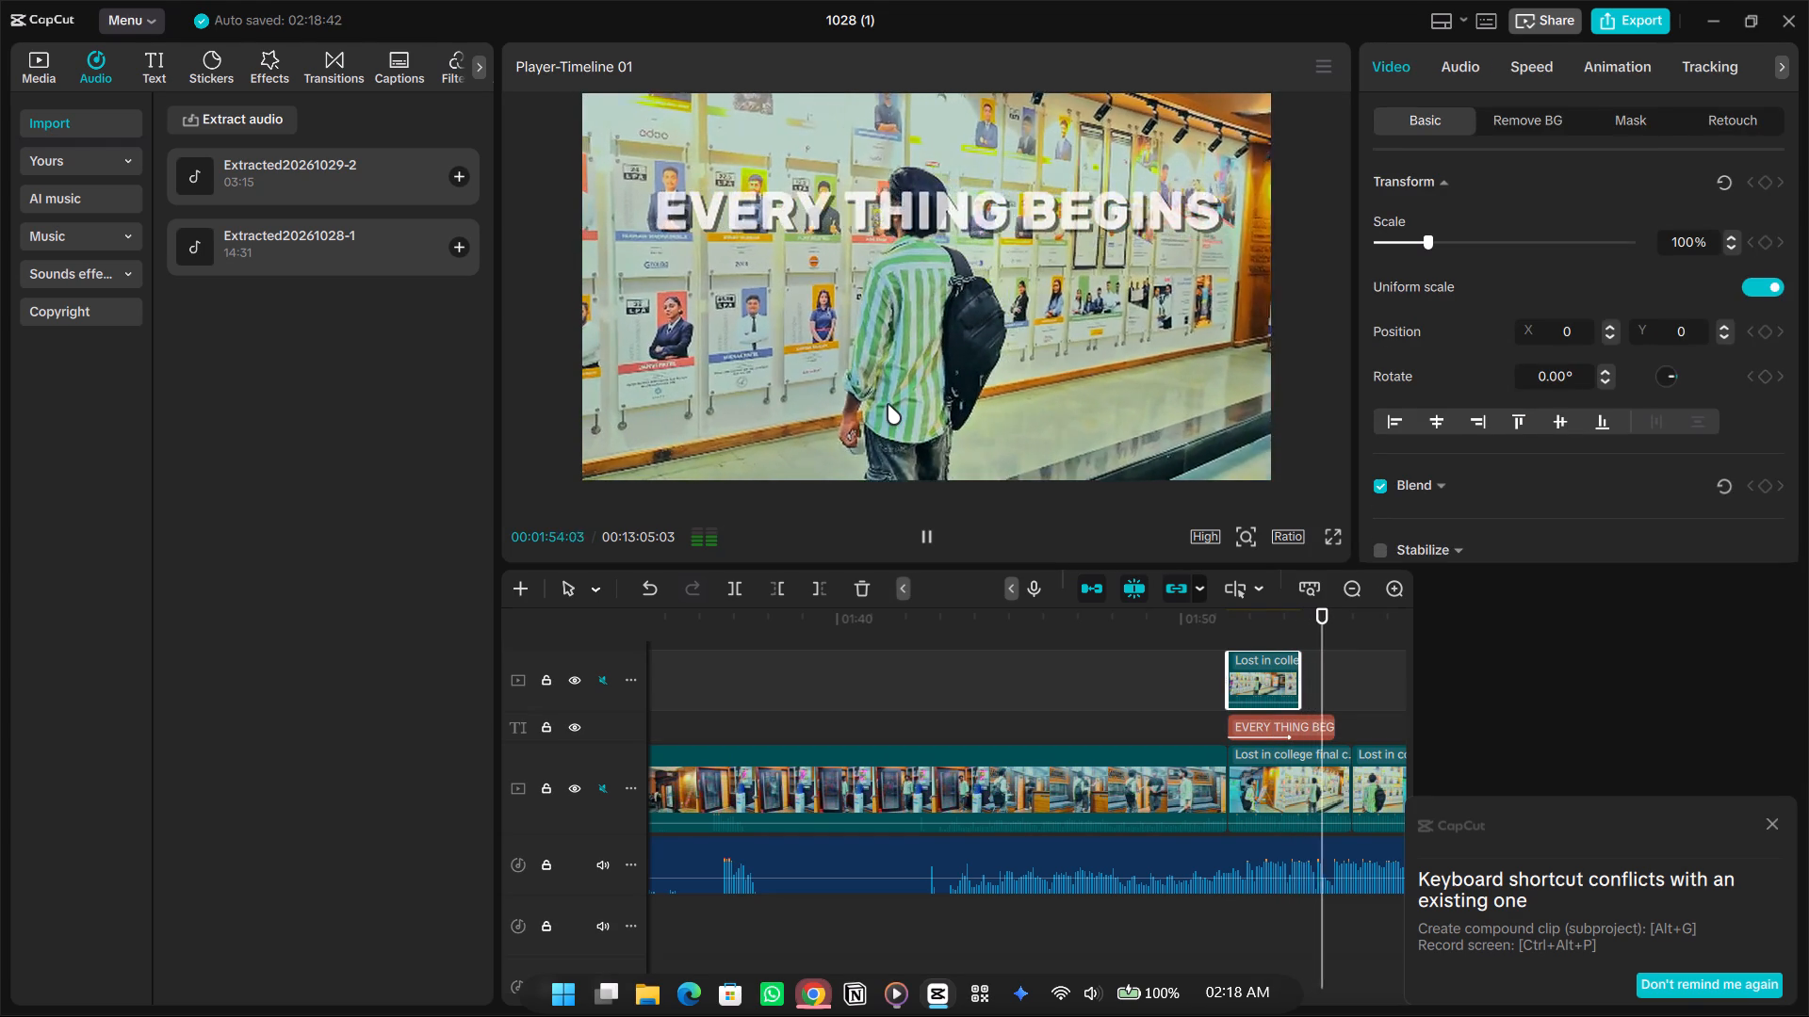
left_click(1224, 667)
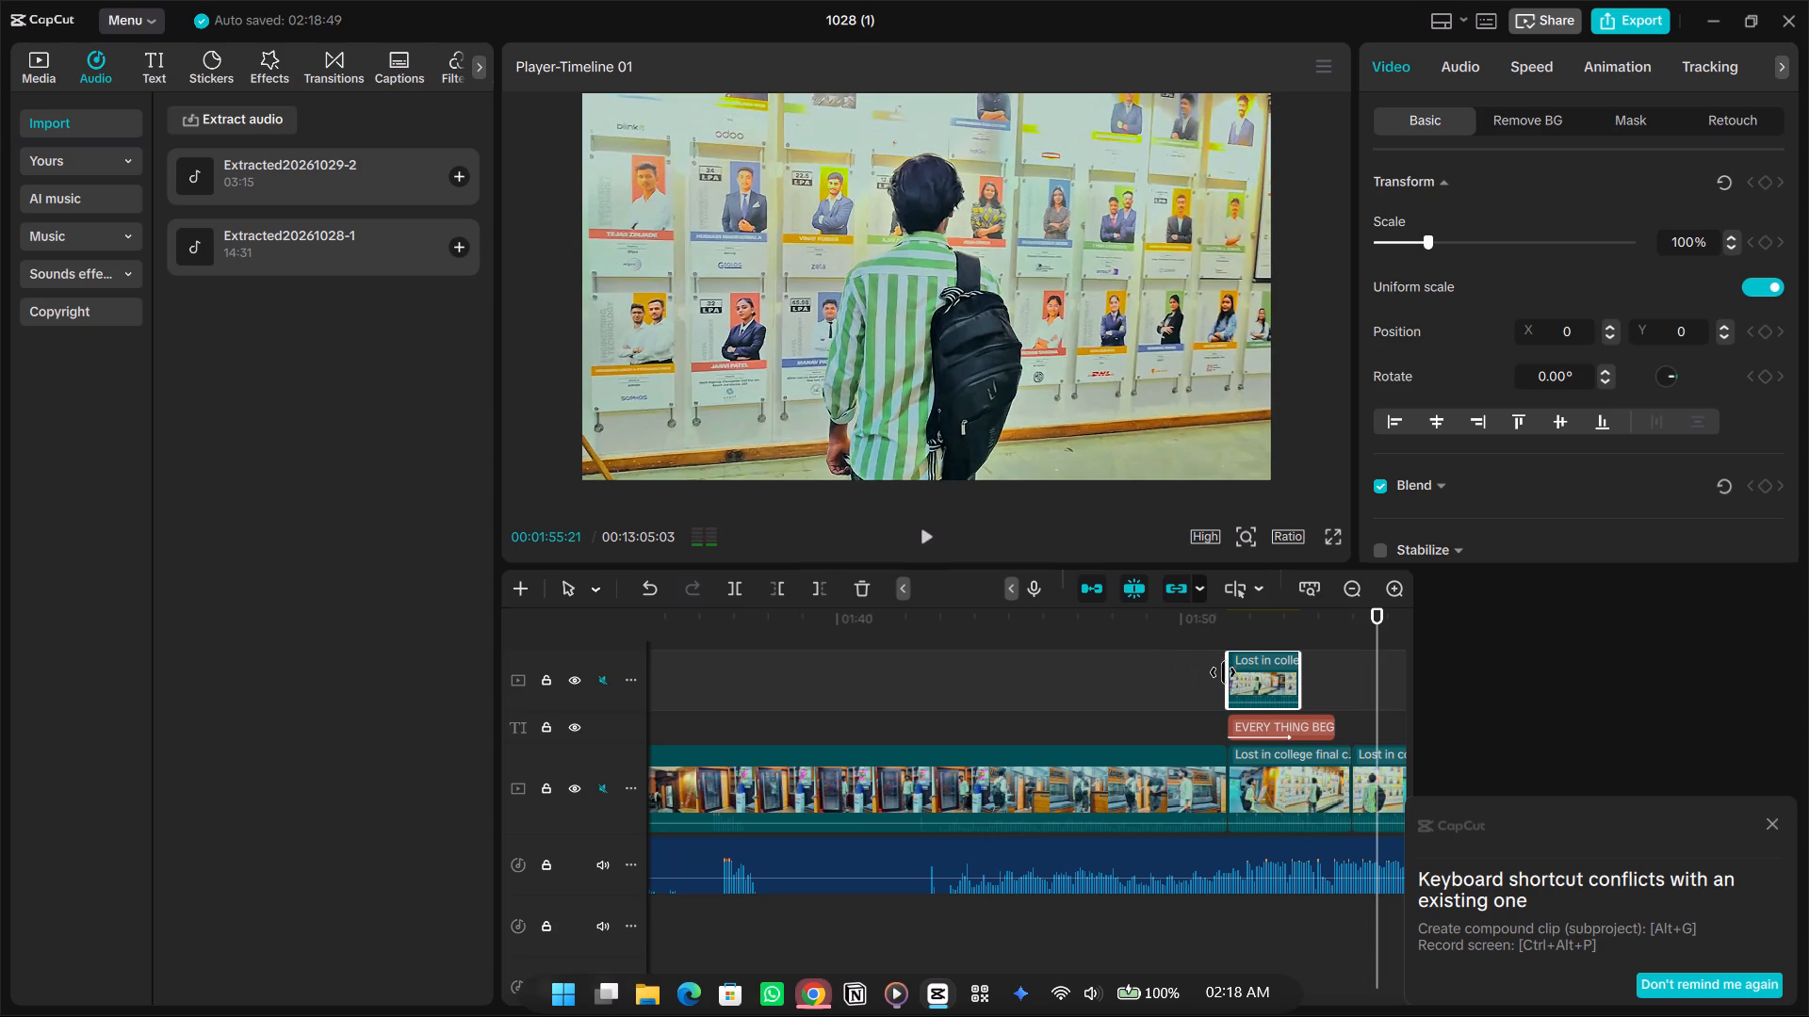
left_click(1214, 672)
key("space")
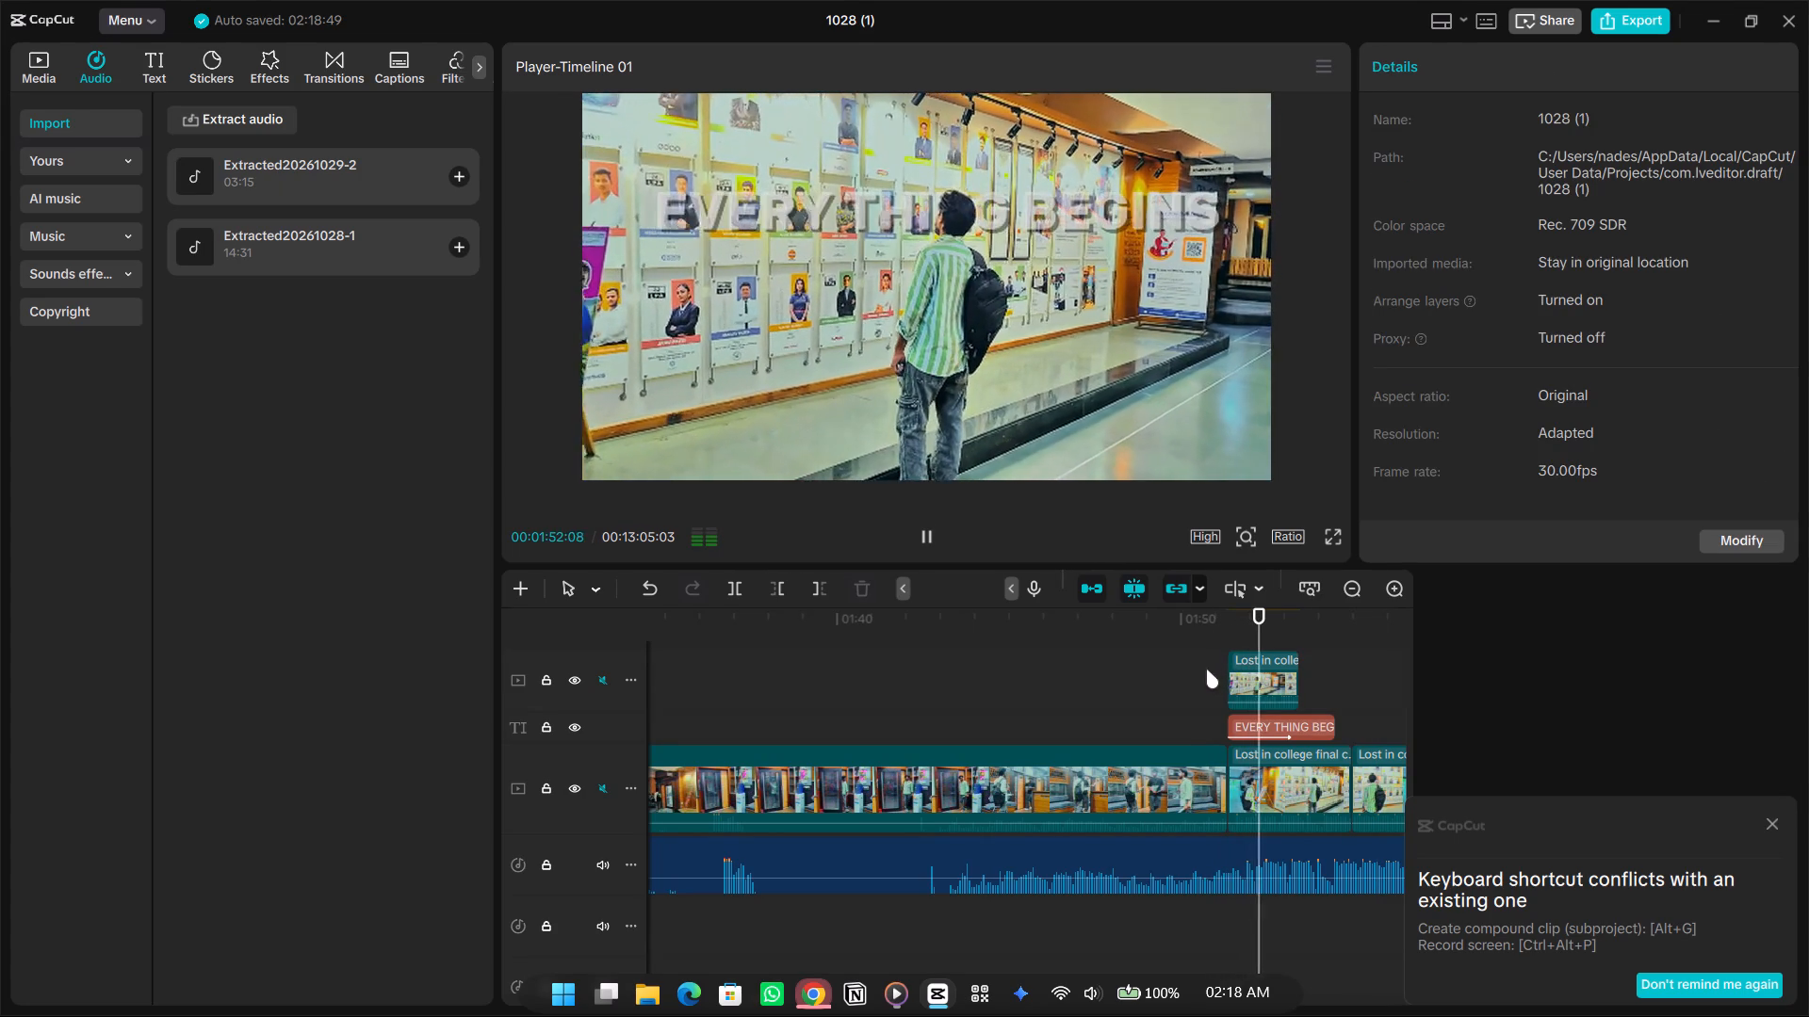
key("space")
key("space")
key("space")
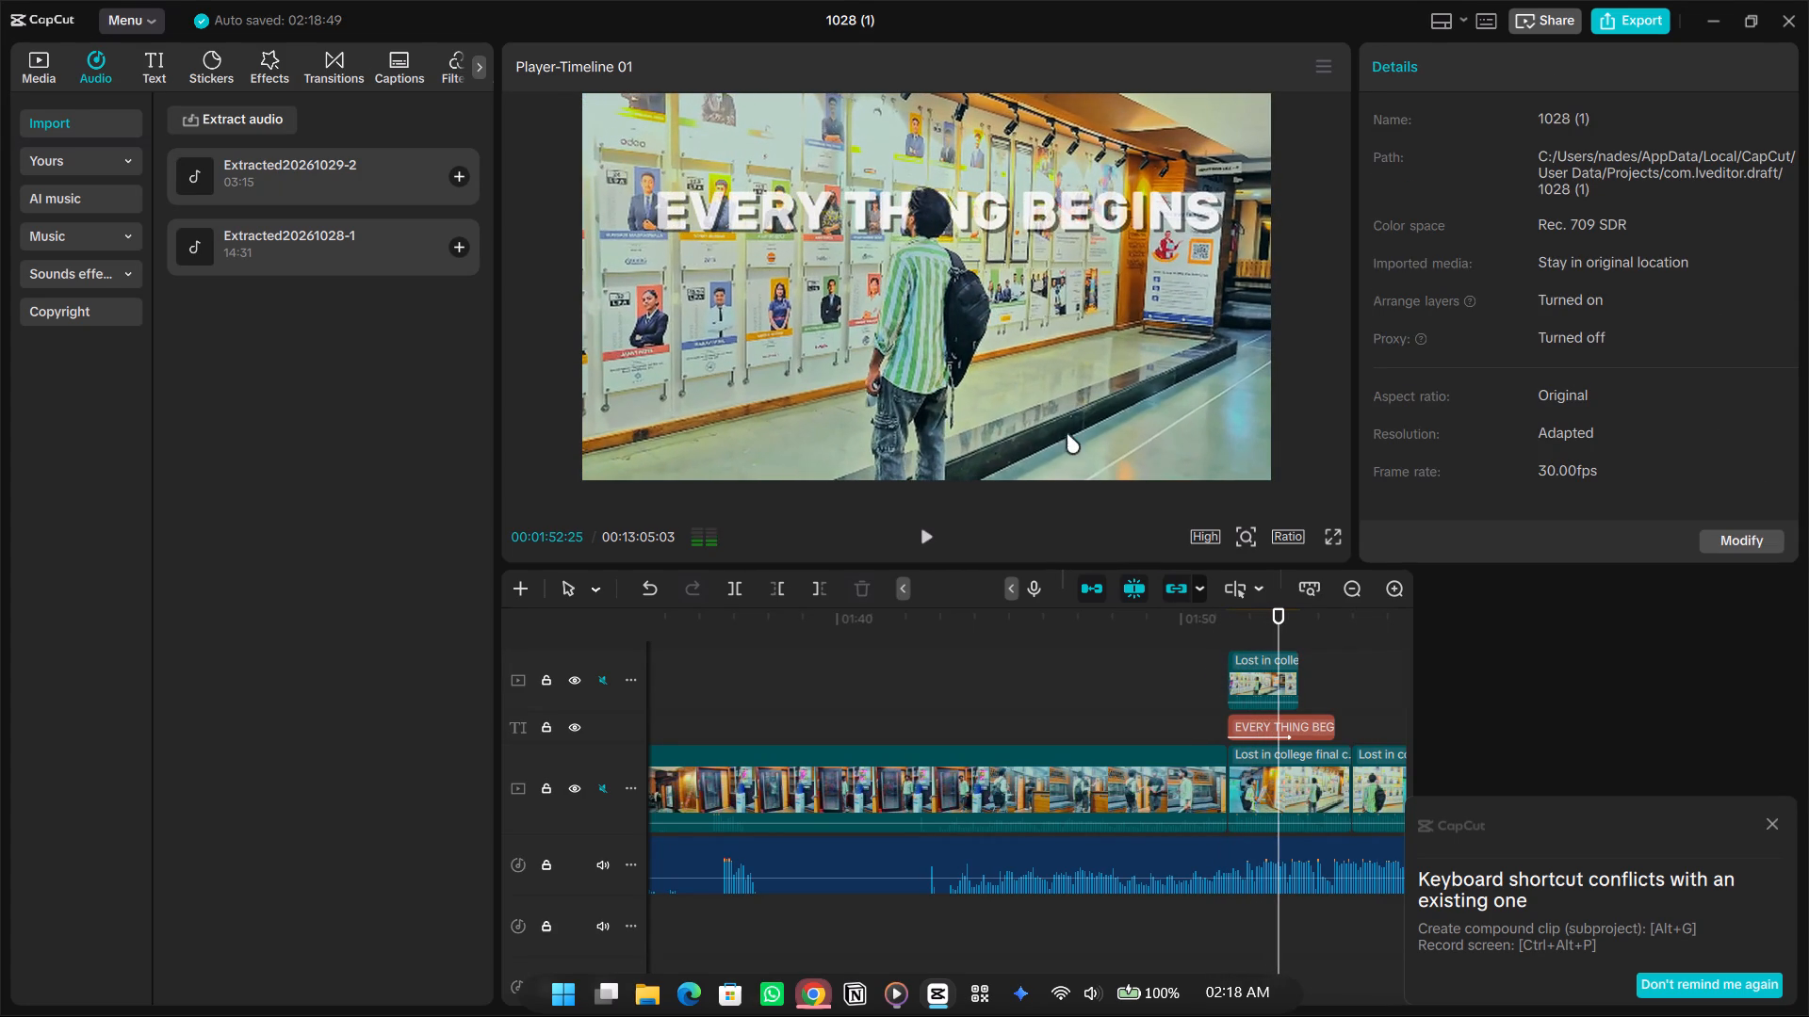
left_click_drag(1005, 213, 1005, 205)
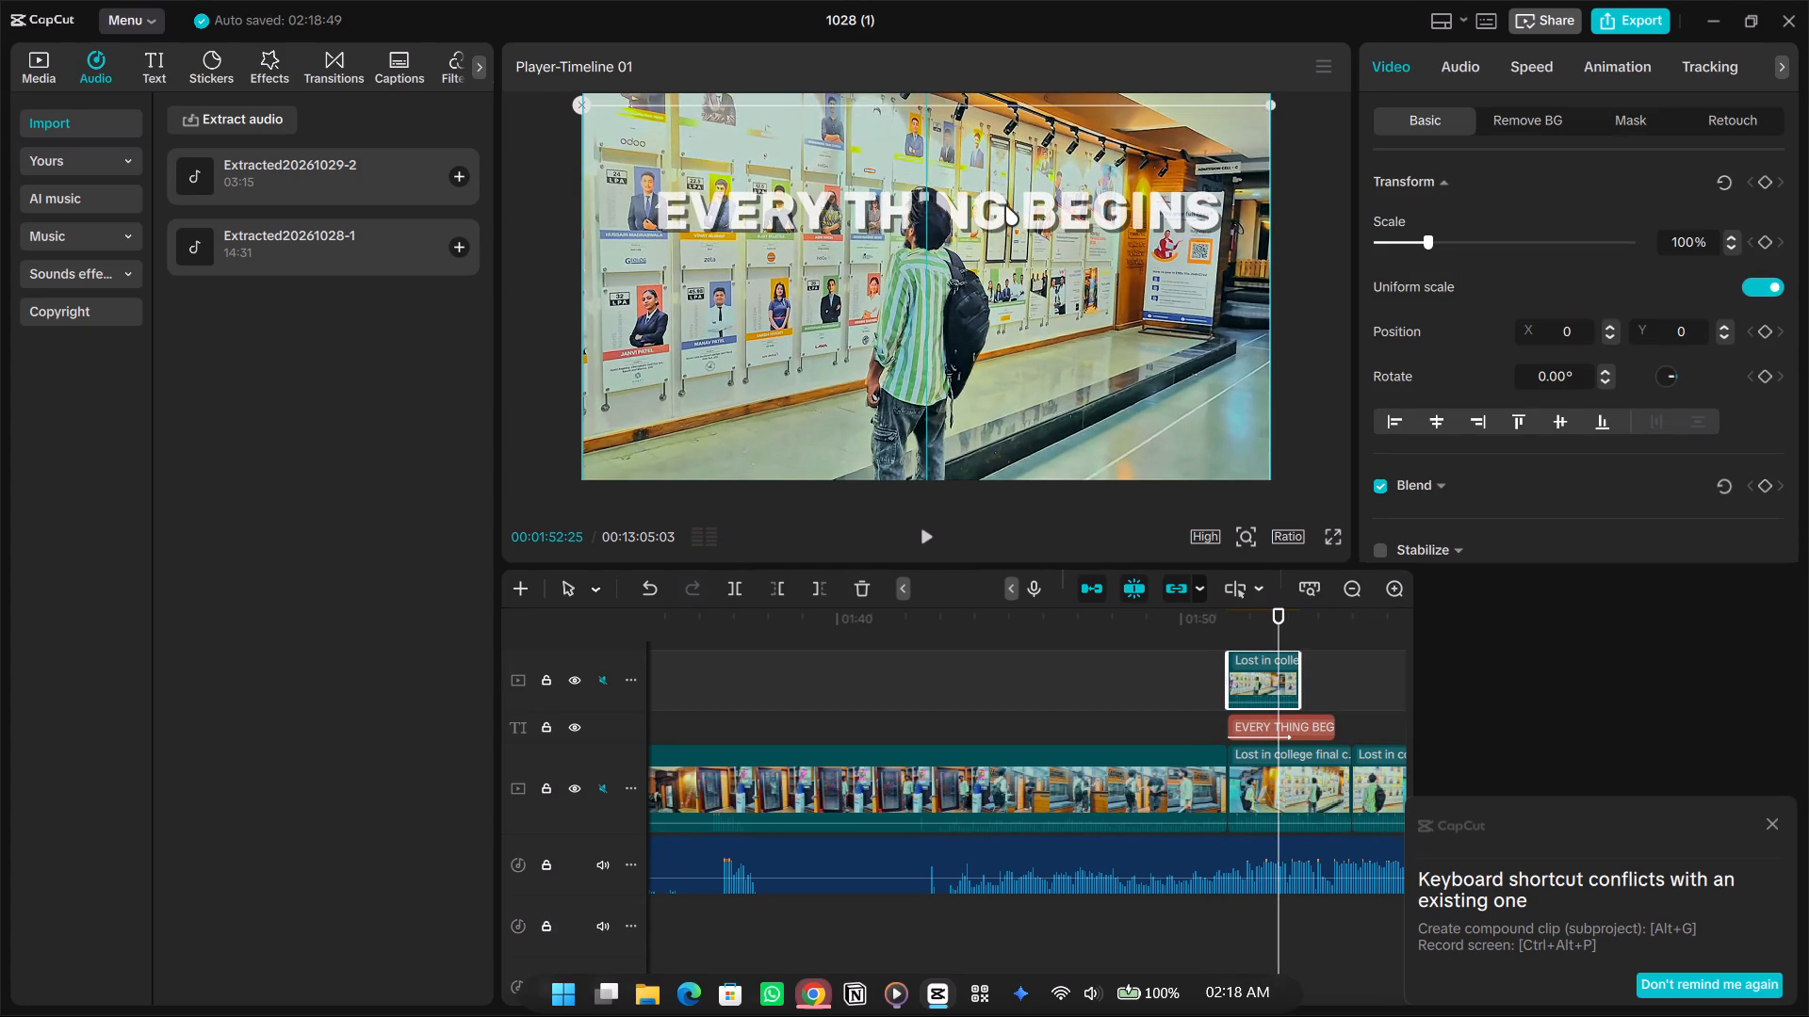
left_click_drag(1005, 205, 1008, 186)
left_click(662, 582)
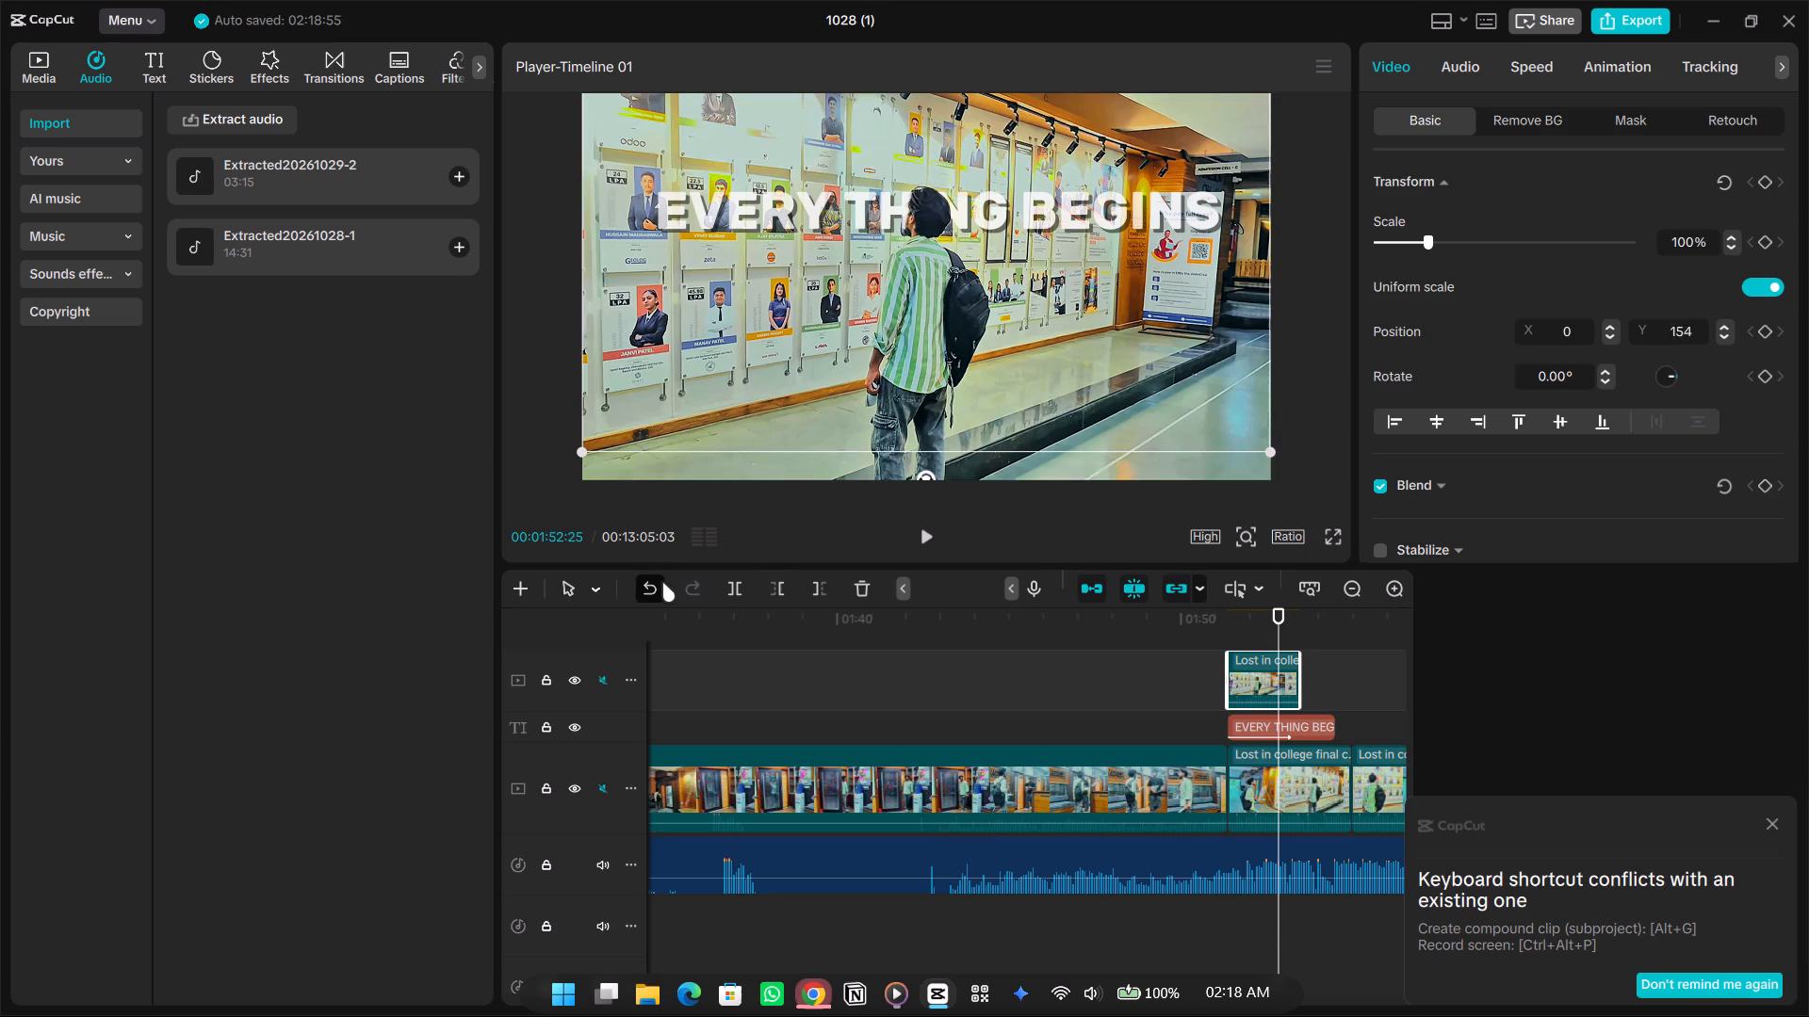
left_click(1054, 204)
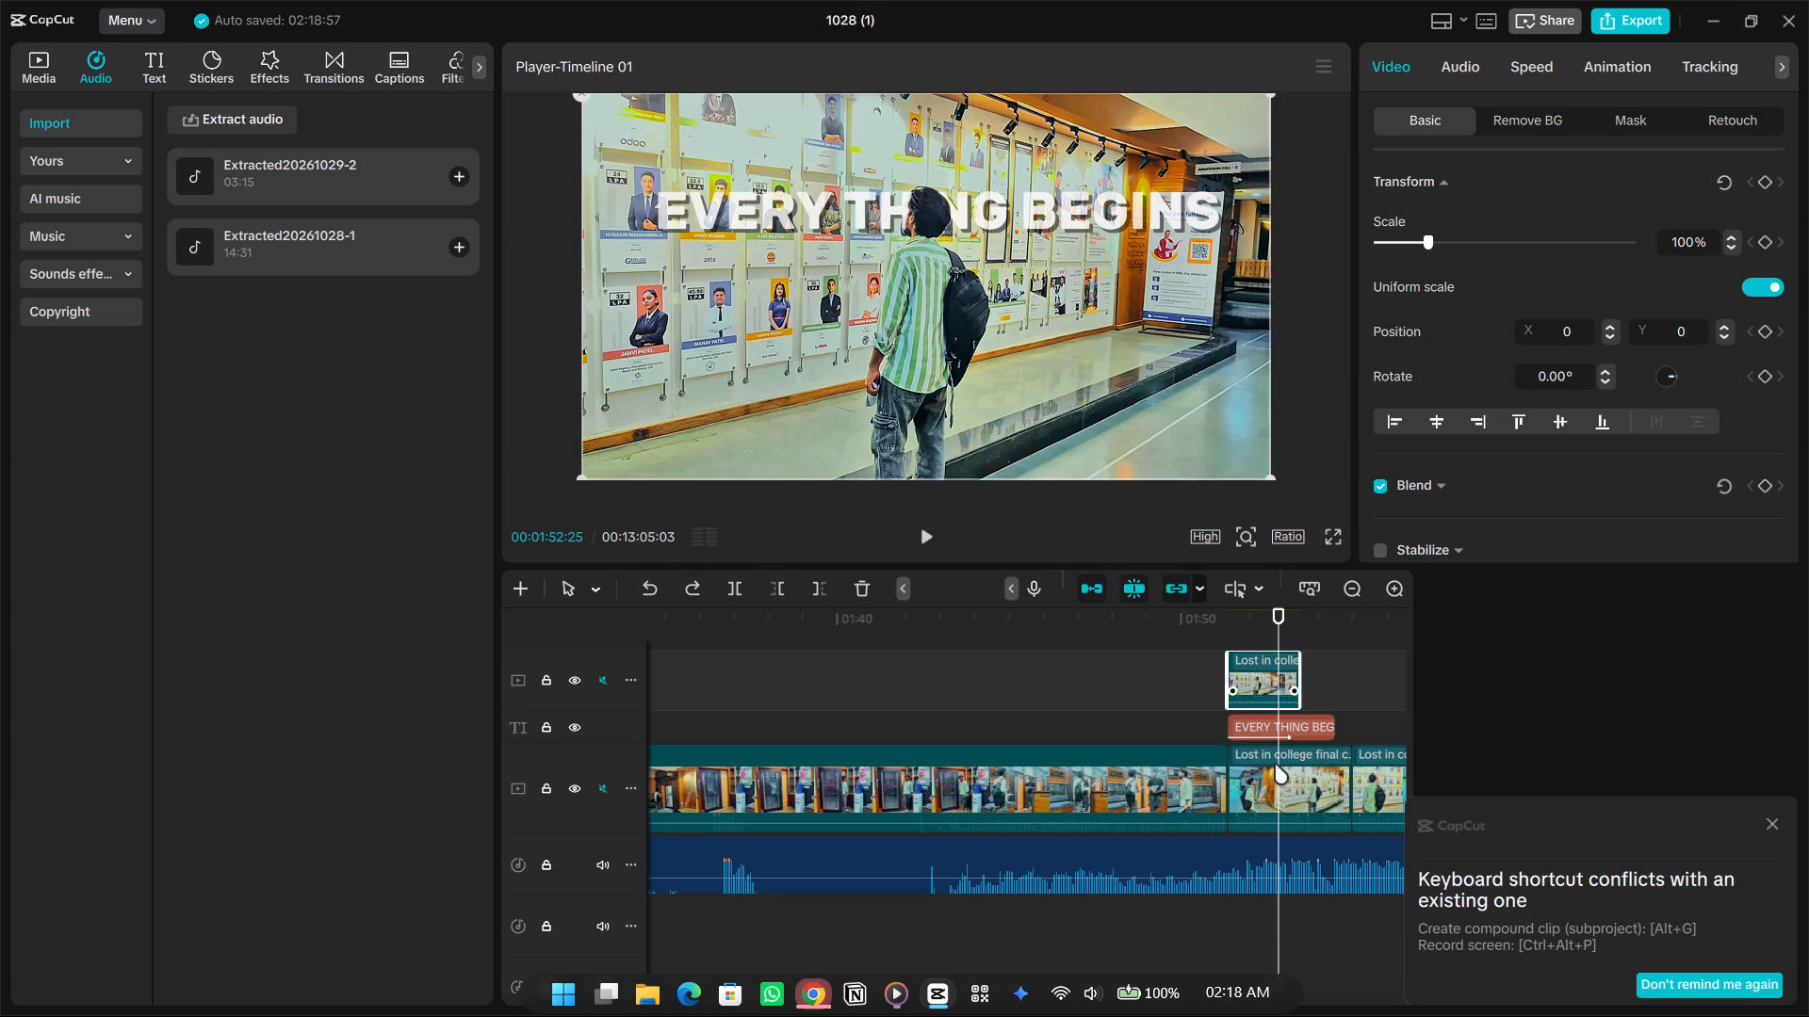
Lower the EVERY THING BEGINS title slightly, from the student's head to about neck level, keeping it behind him.
left_click(1289, 718)
left_click_drag(1096, 205, 1094, 228)
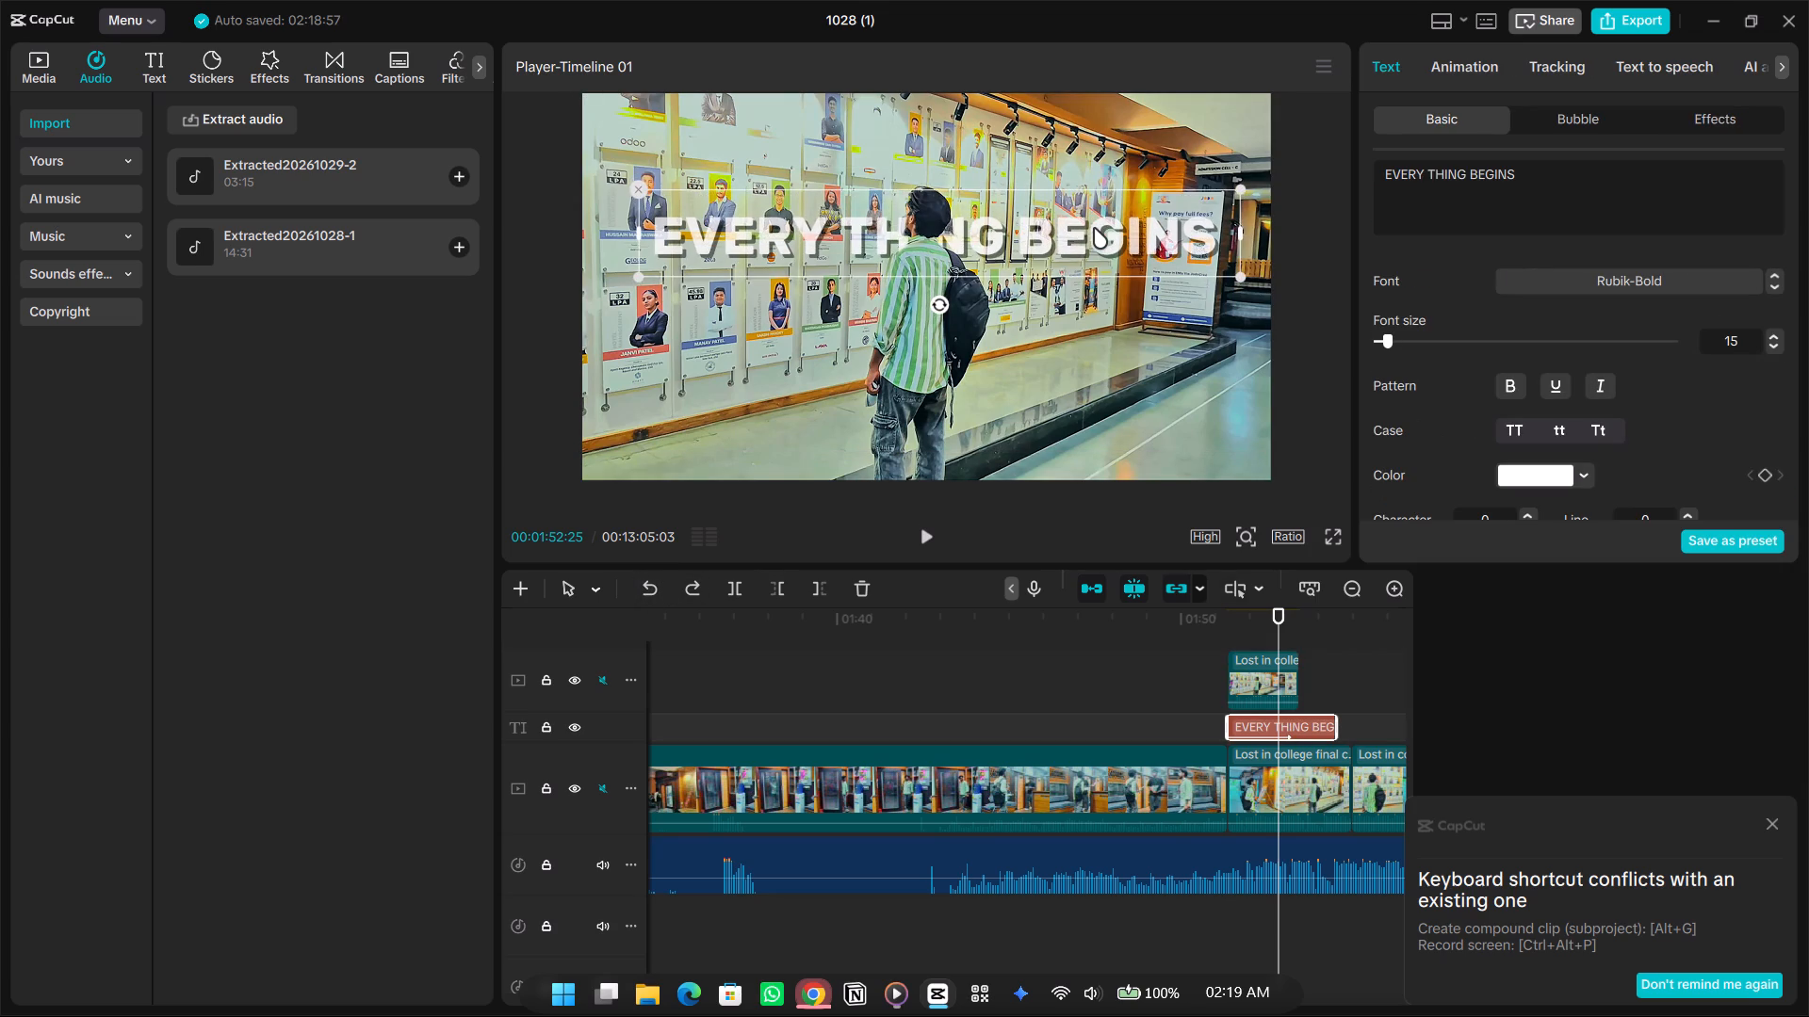
left_click_drag(1094, 228, 1097, 225)
left_click_drag(1097, 225, 1097, 239)
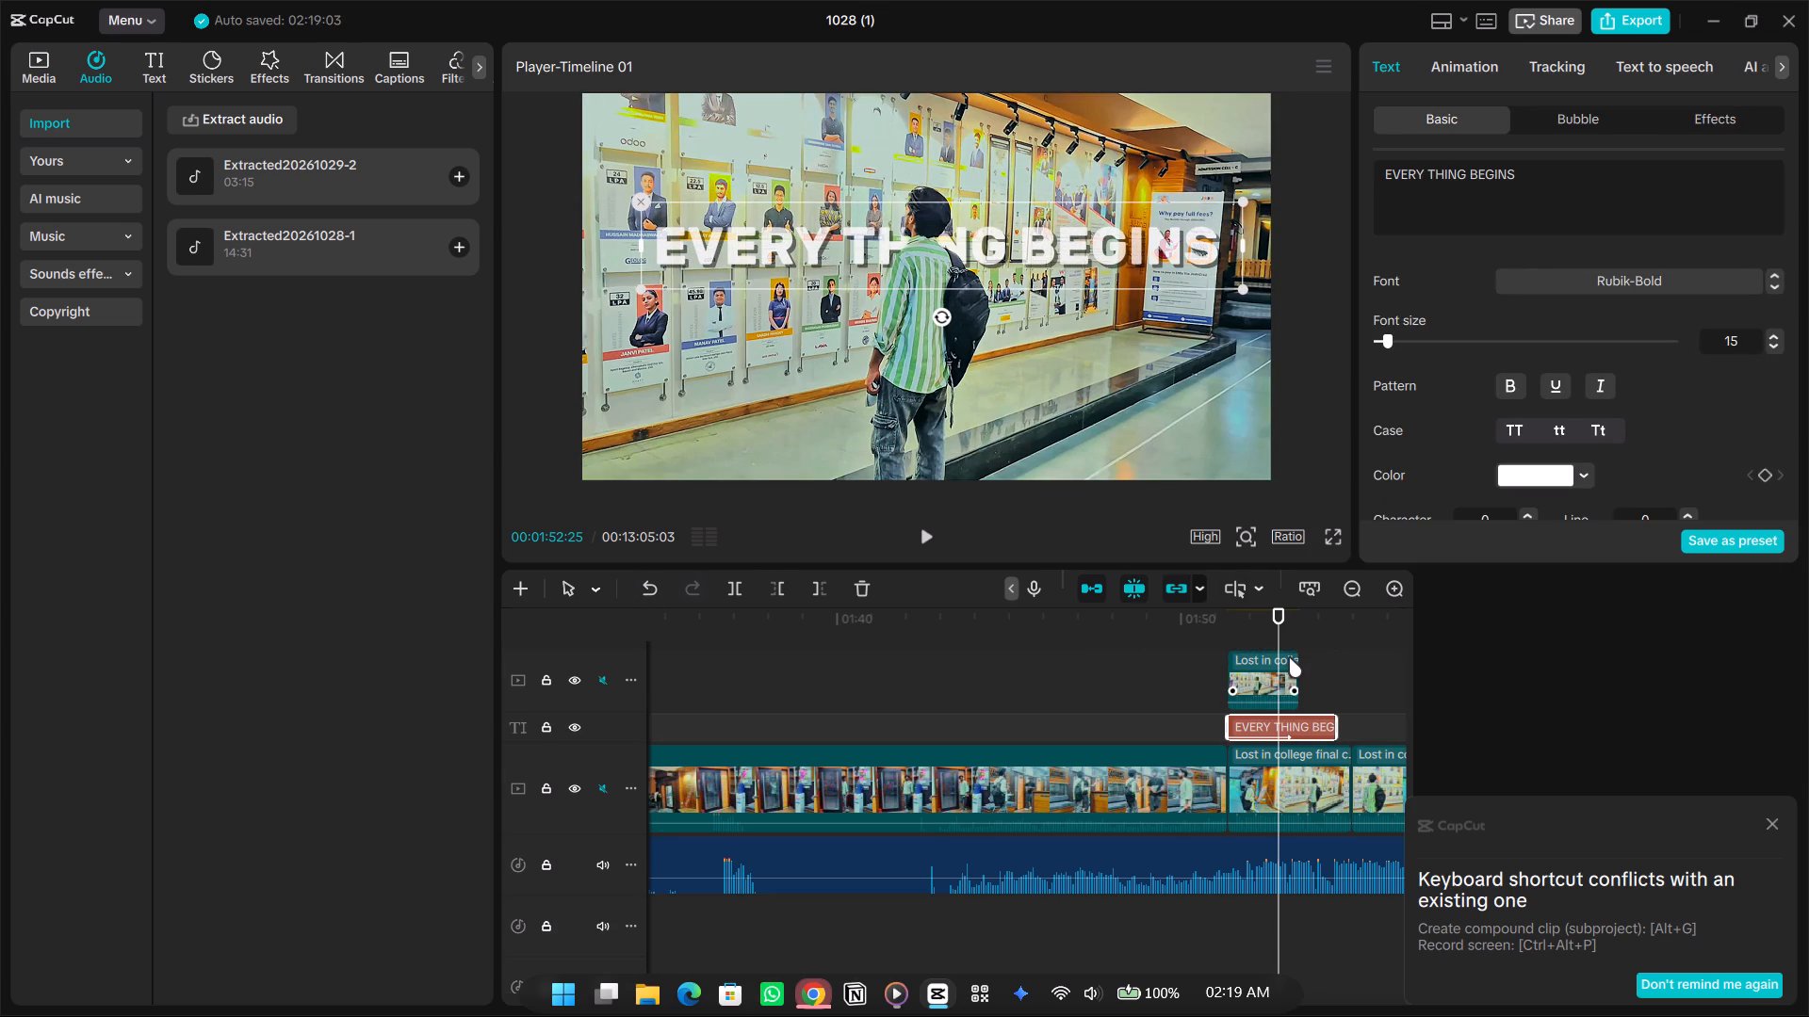
Play a moment of the title shot, and trim the end of the student overlay clip above the title slightly earlier.
key("space")
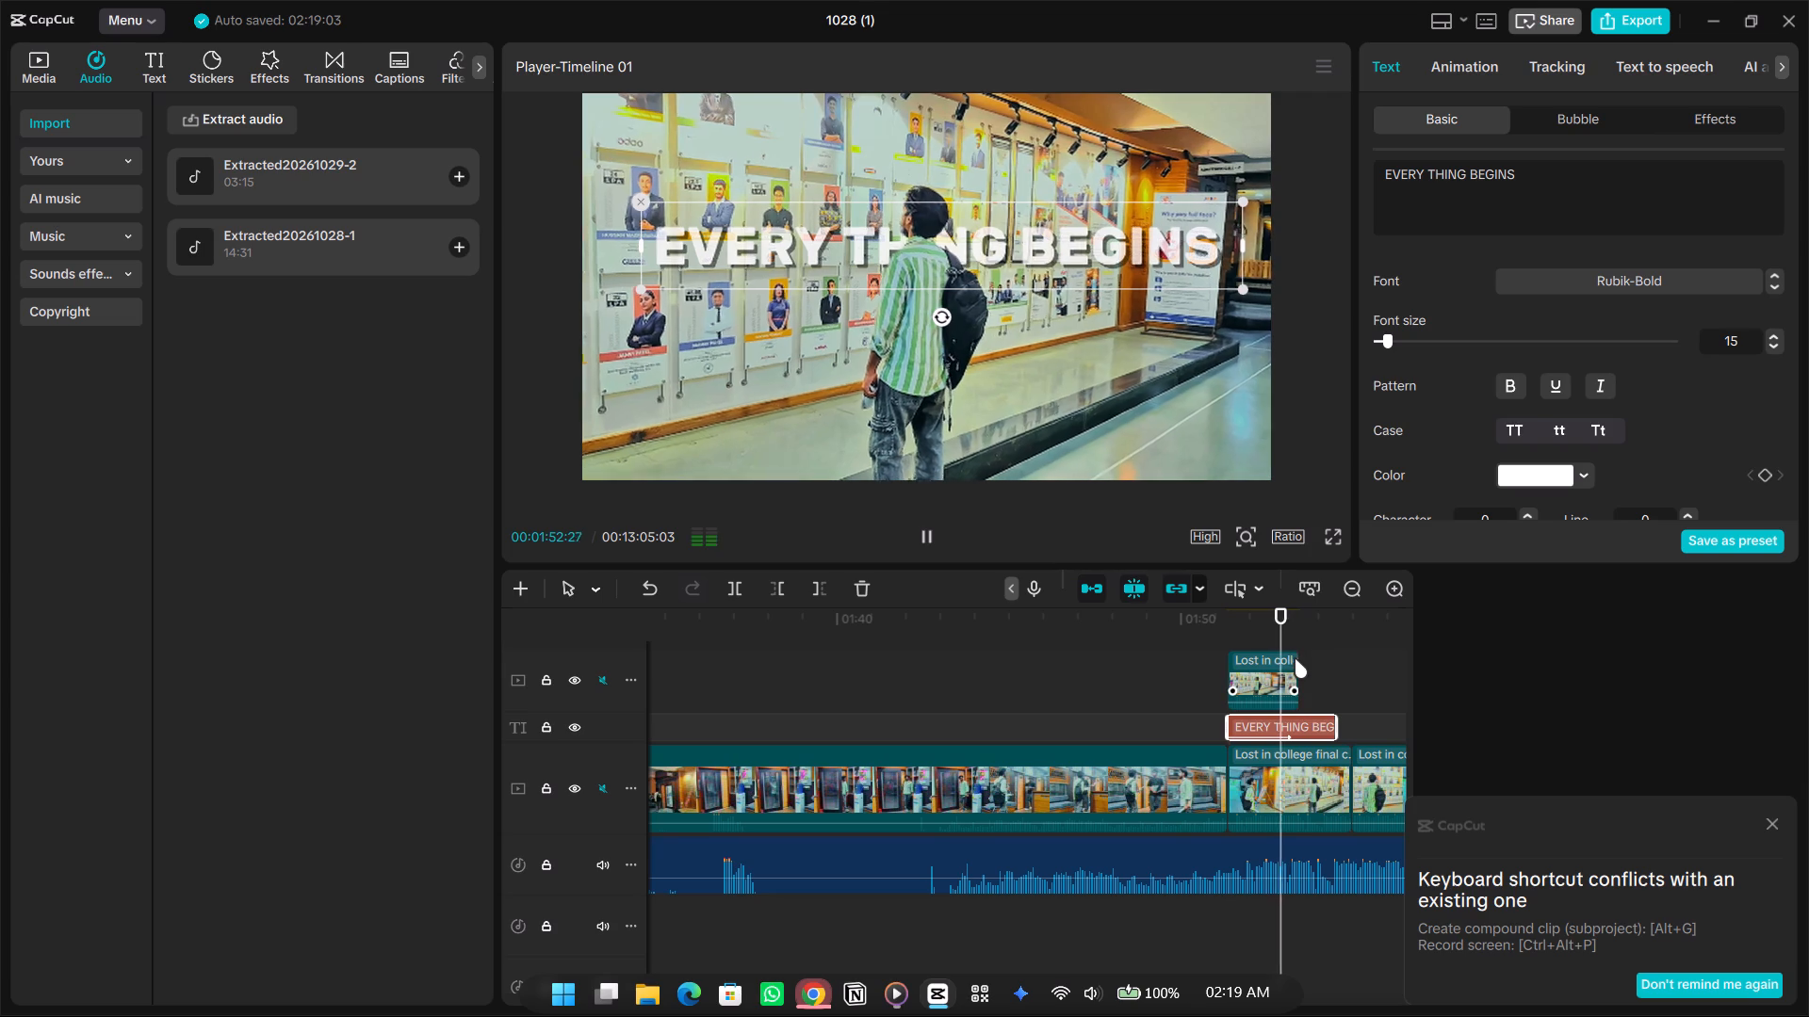
key("space")
left_click_drag(1298, 659, 1280, 662)
Play from just before the EVERY THING BEGINS title into the following wall shot, continuing the review full screen.
left_click(1213, 627)
key("space")
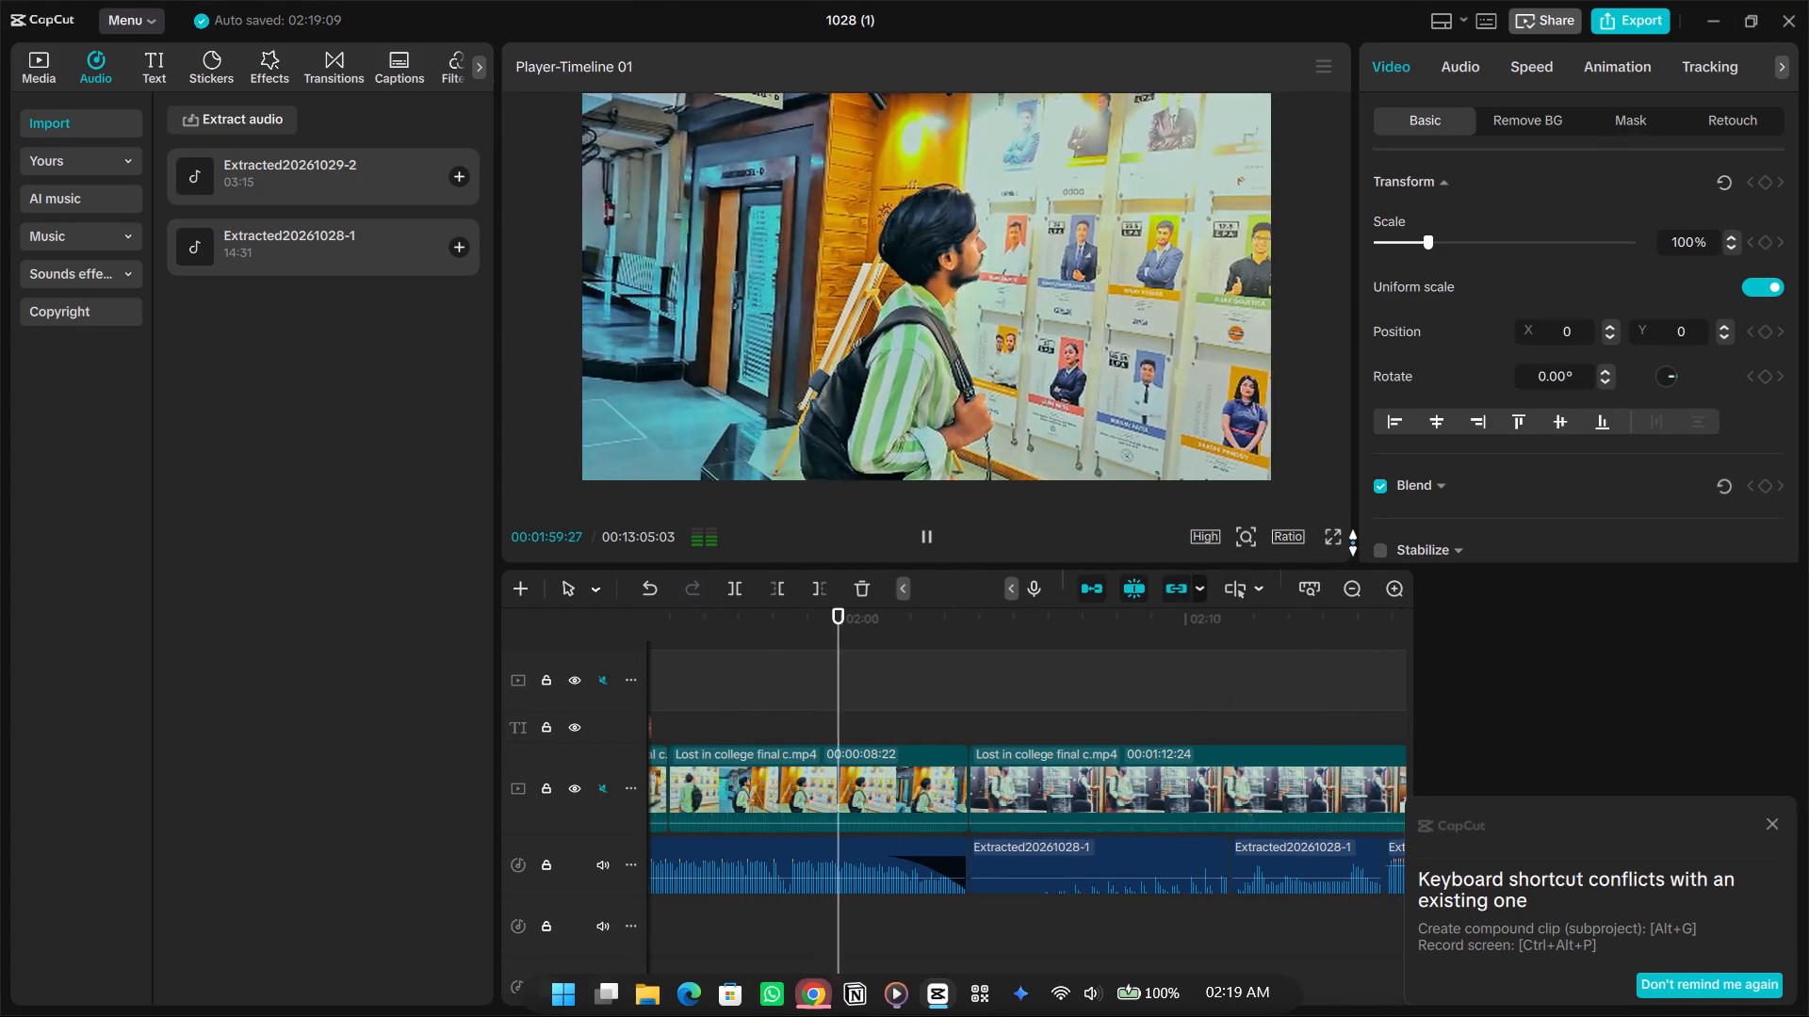
left_click(1341, 543)
type("c")
key("space")
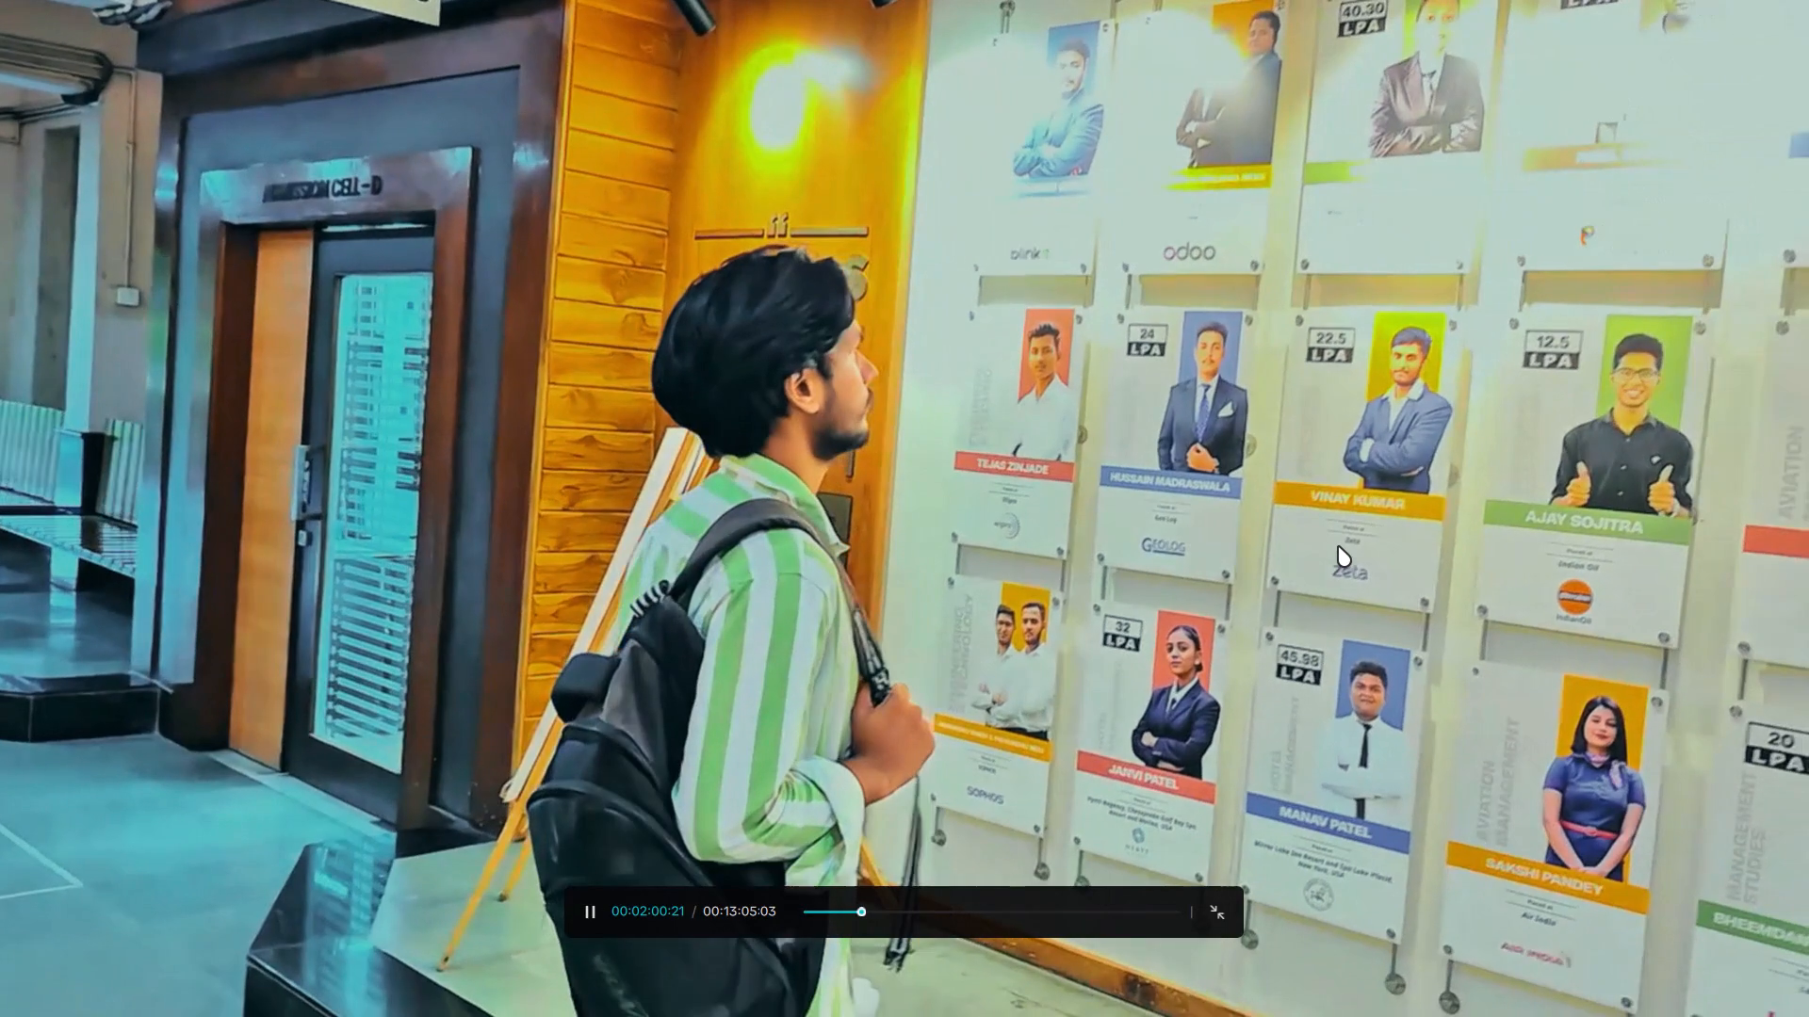
key("space")
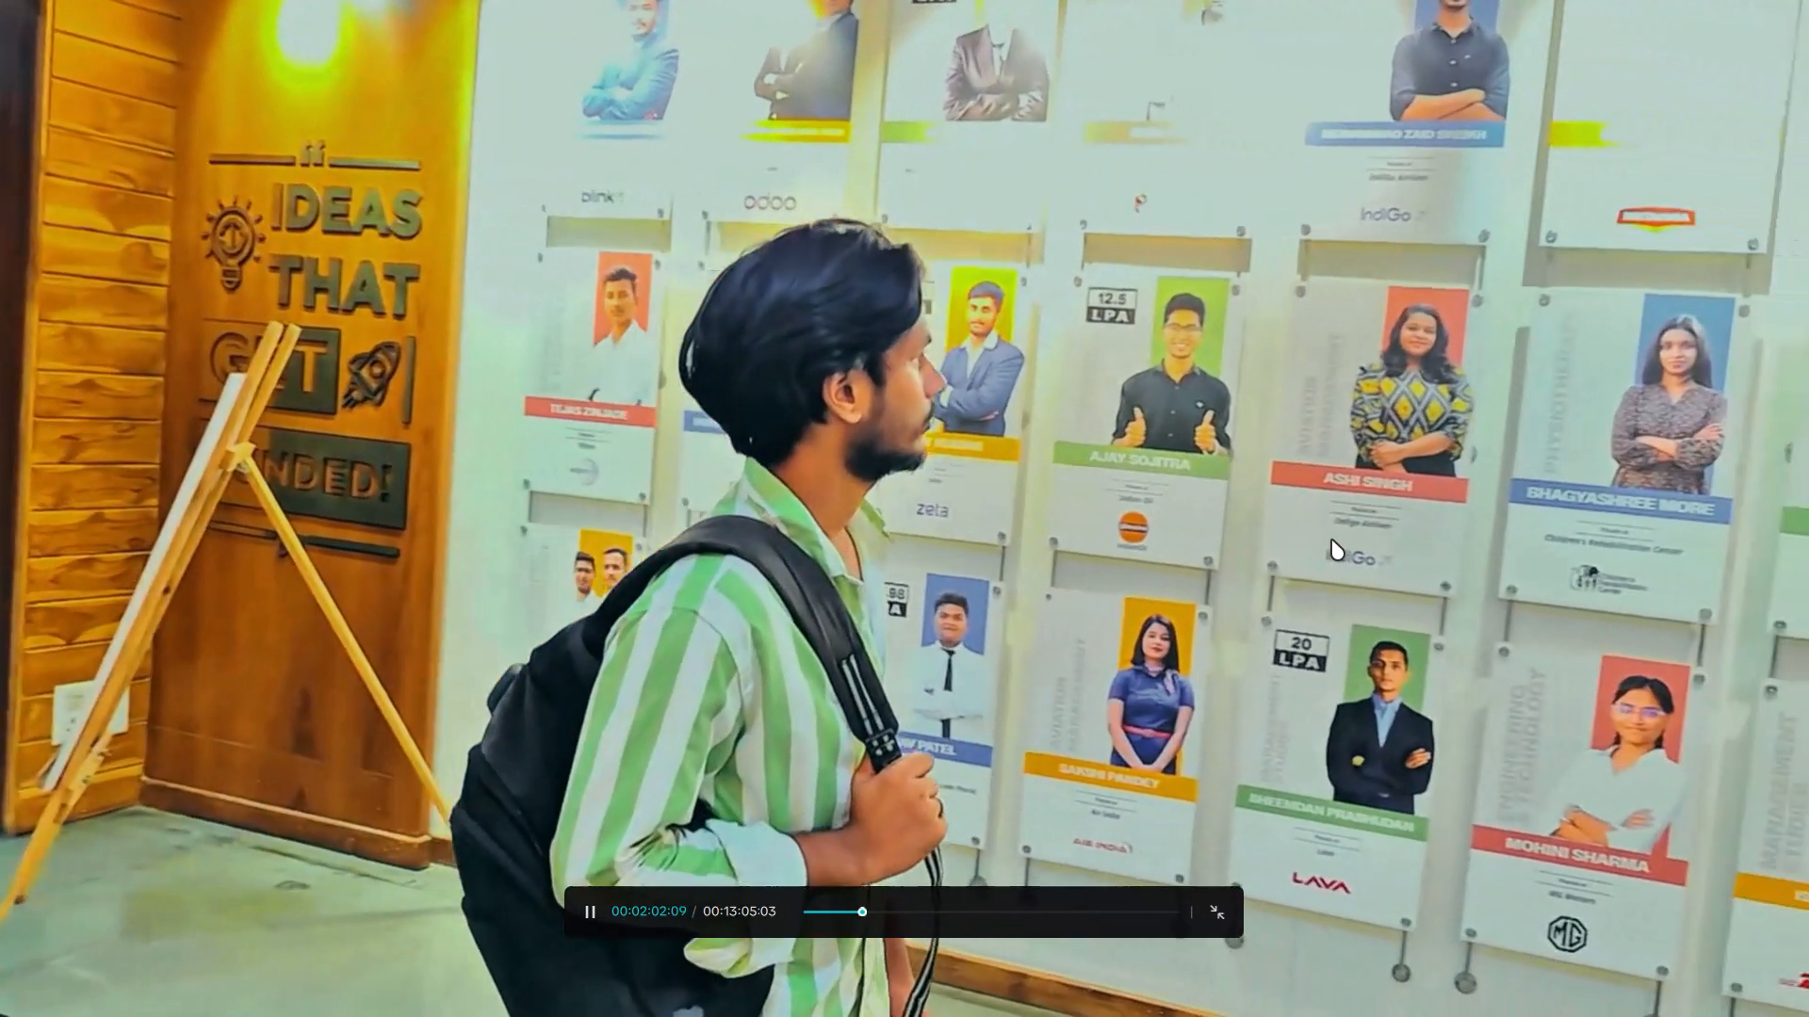
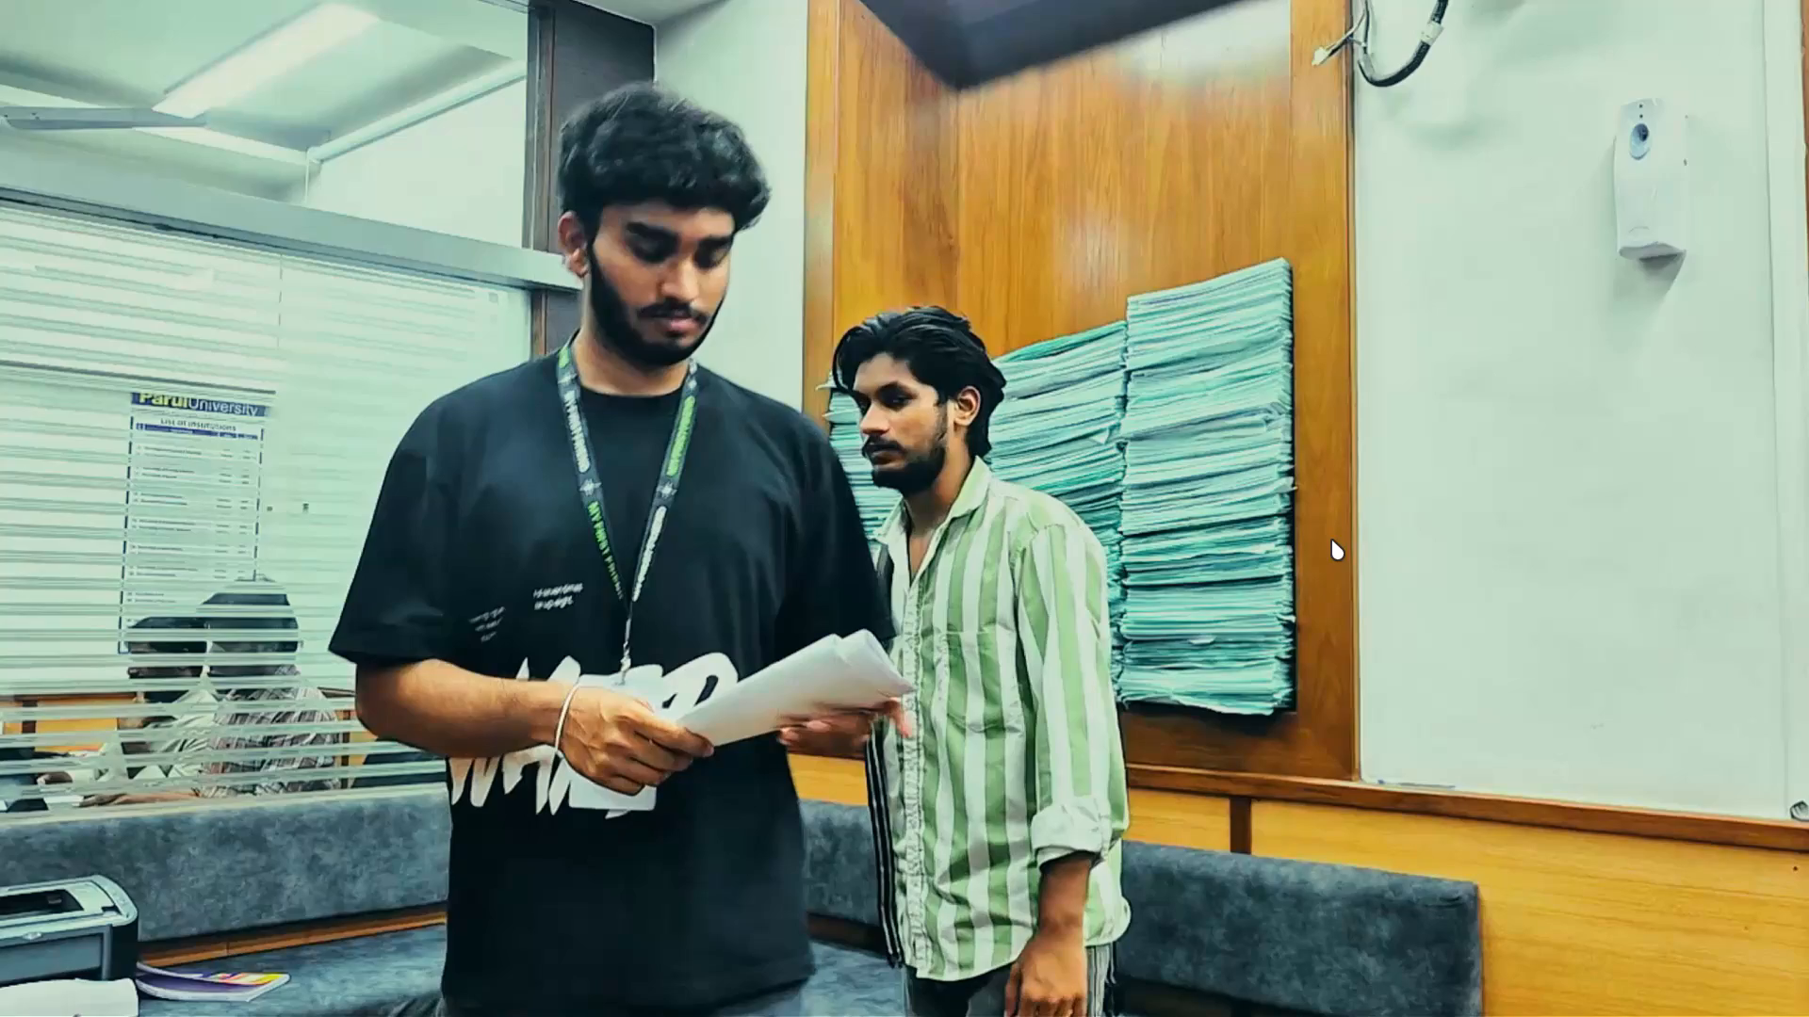
Continue the full-screen review through the office scene and campus shots to about 04:01, and leave full screen.
key("space")
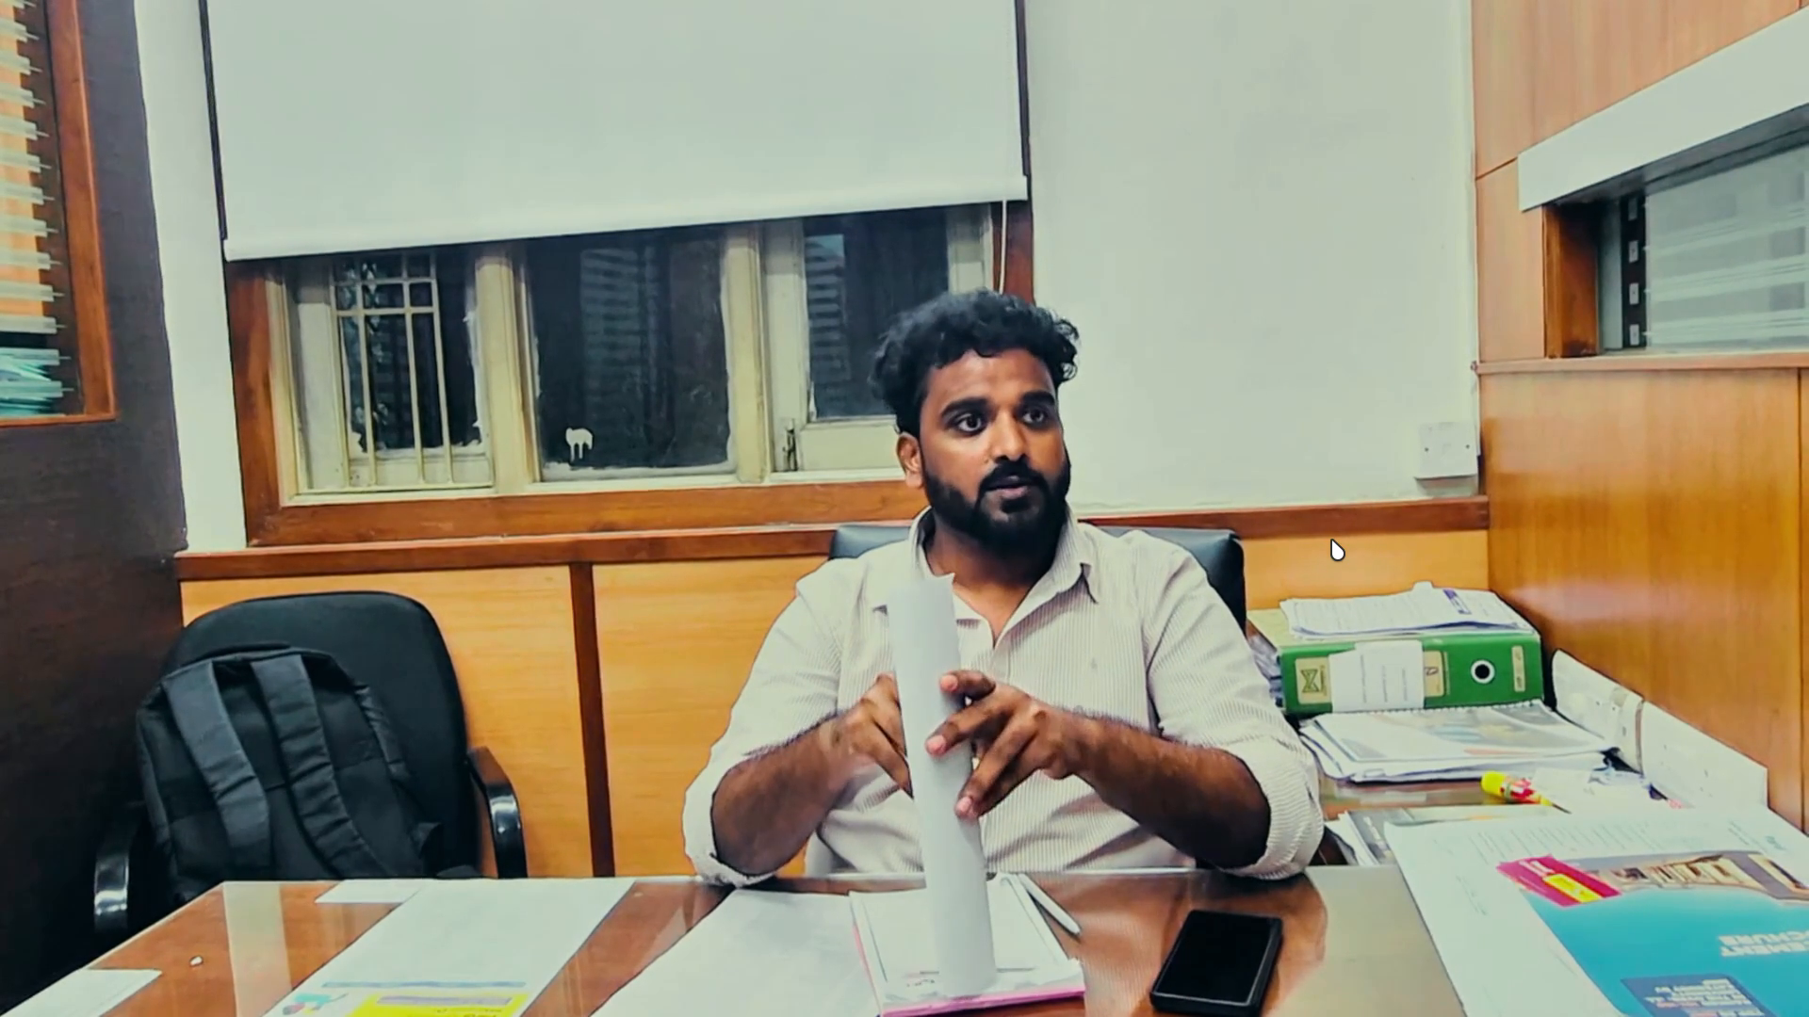
key("space")
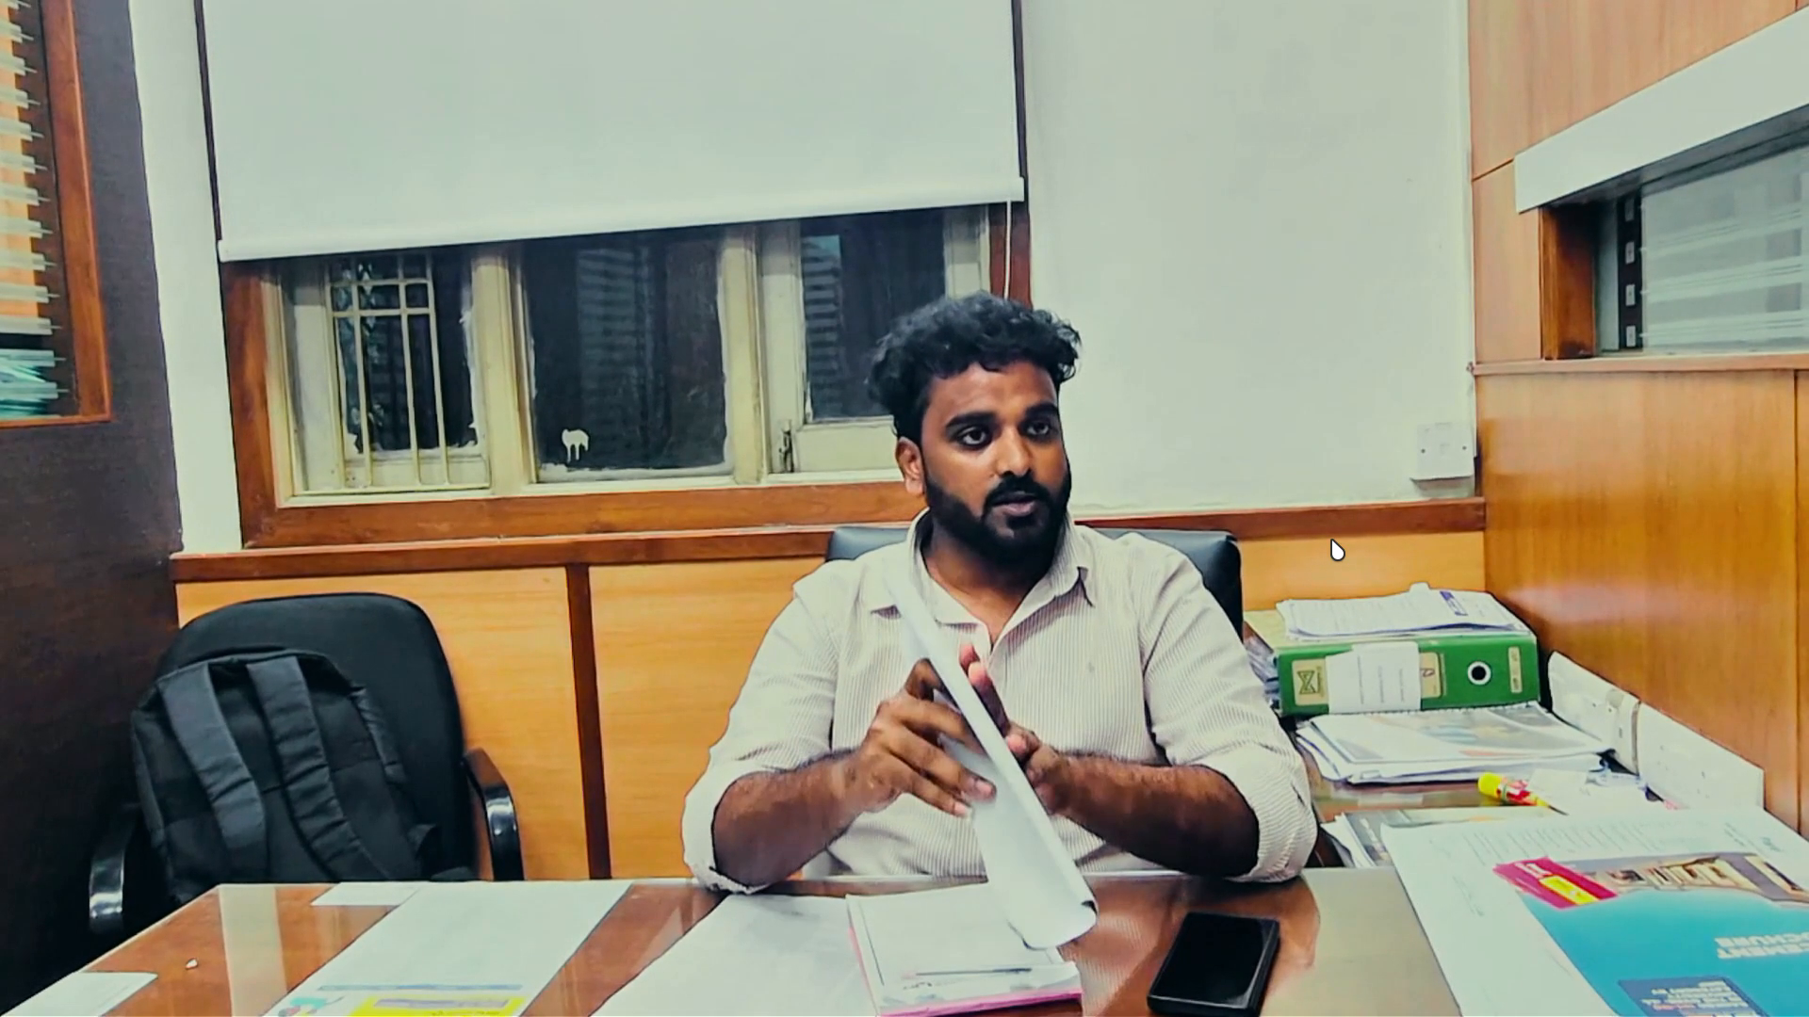
key("space")
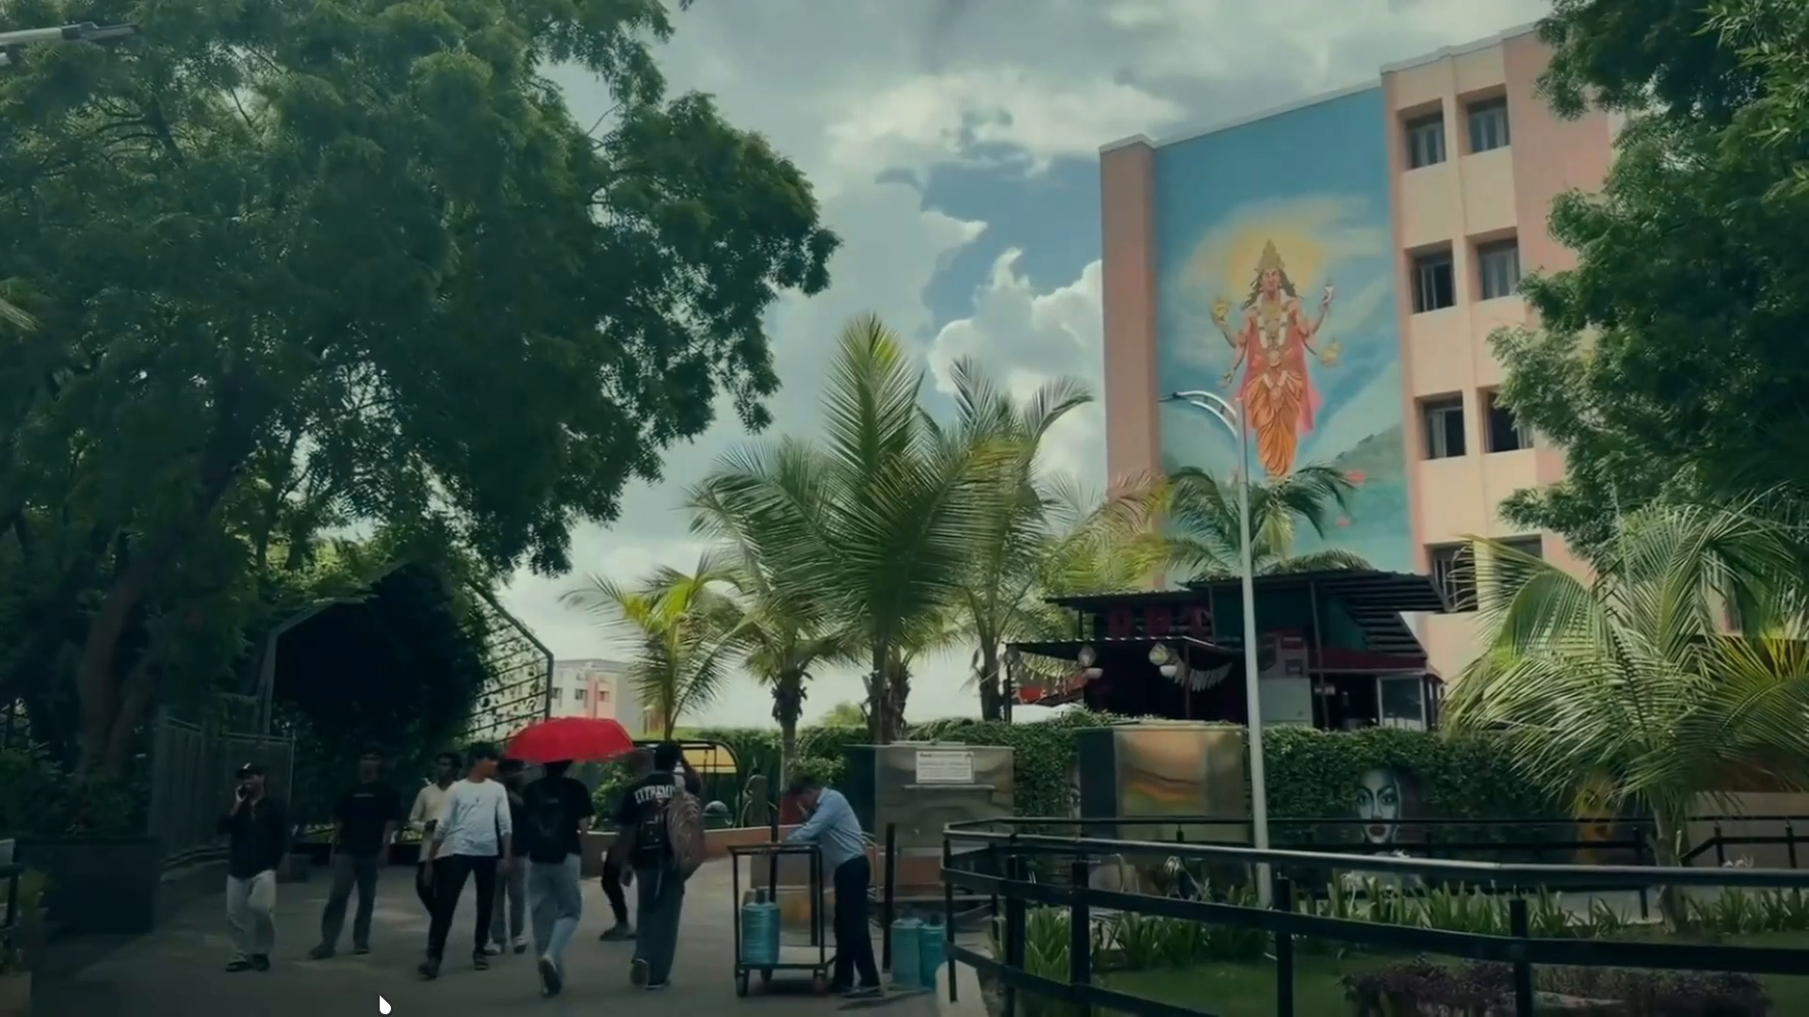
left_click(358, 982)
left_click(503, 799)
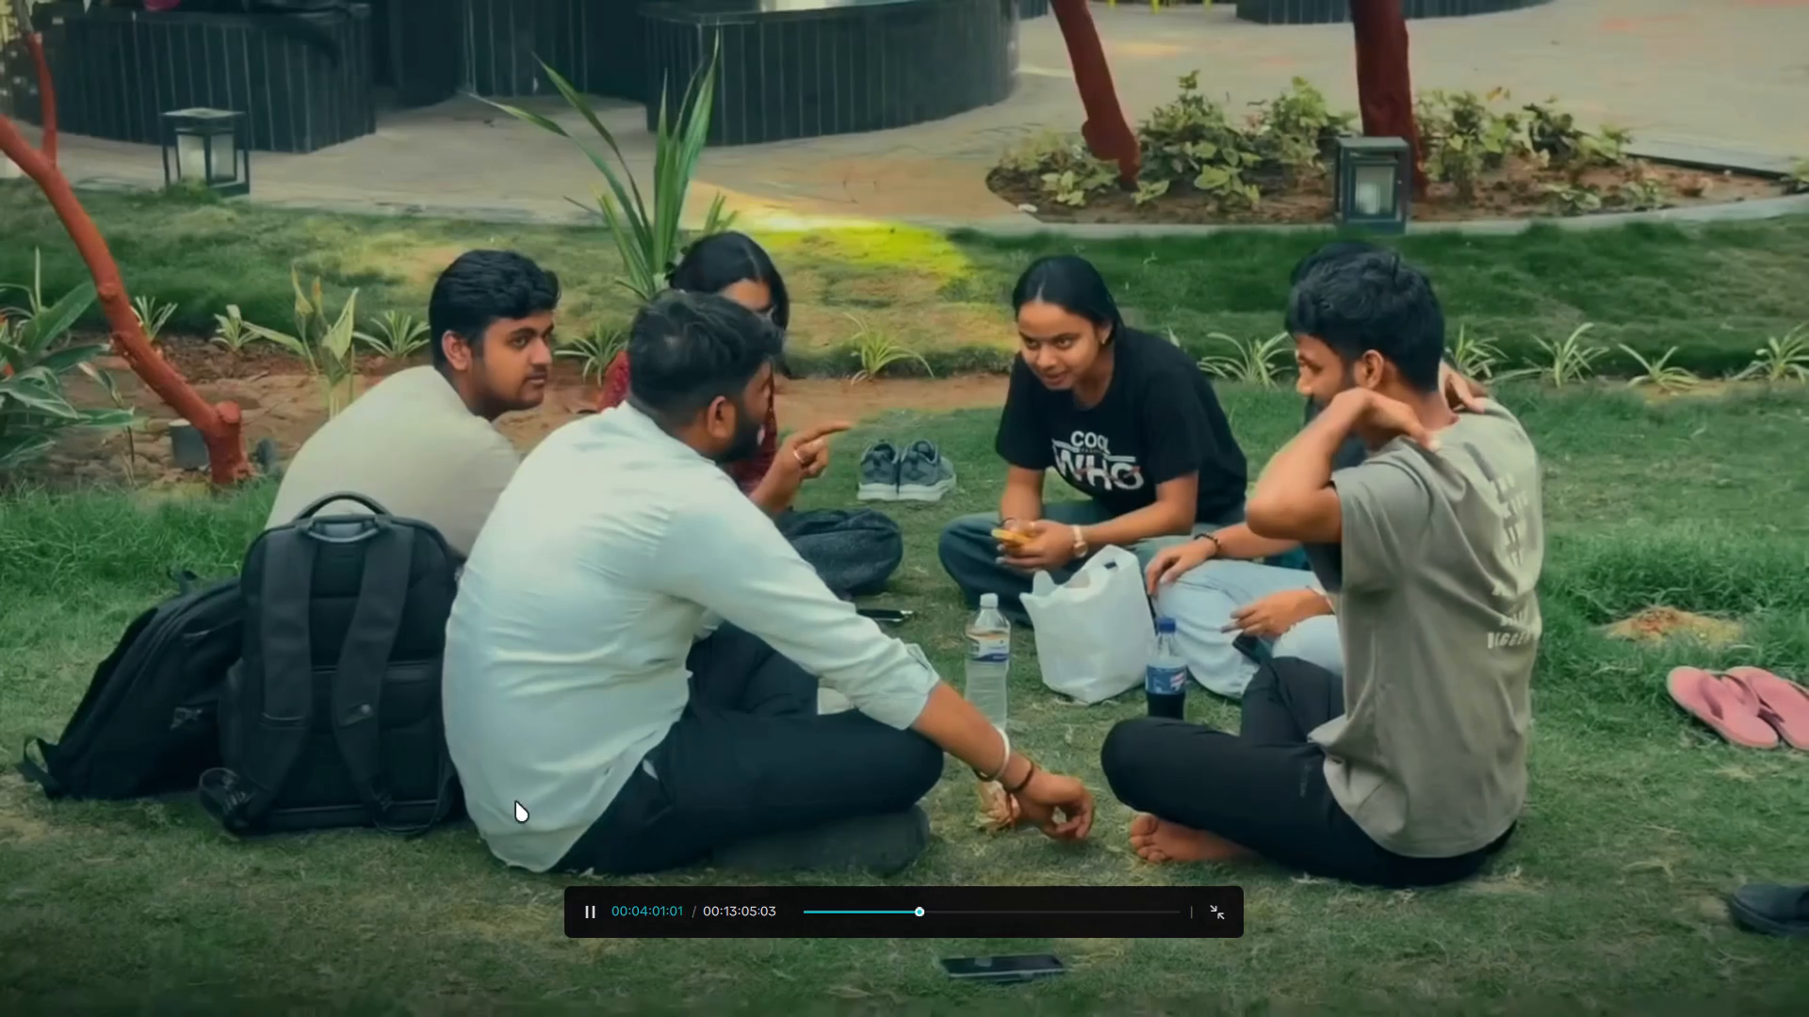
left_click(579, 912)
left_click(1216, 927)
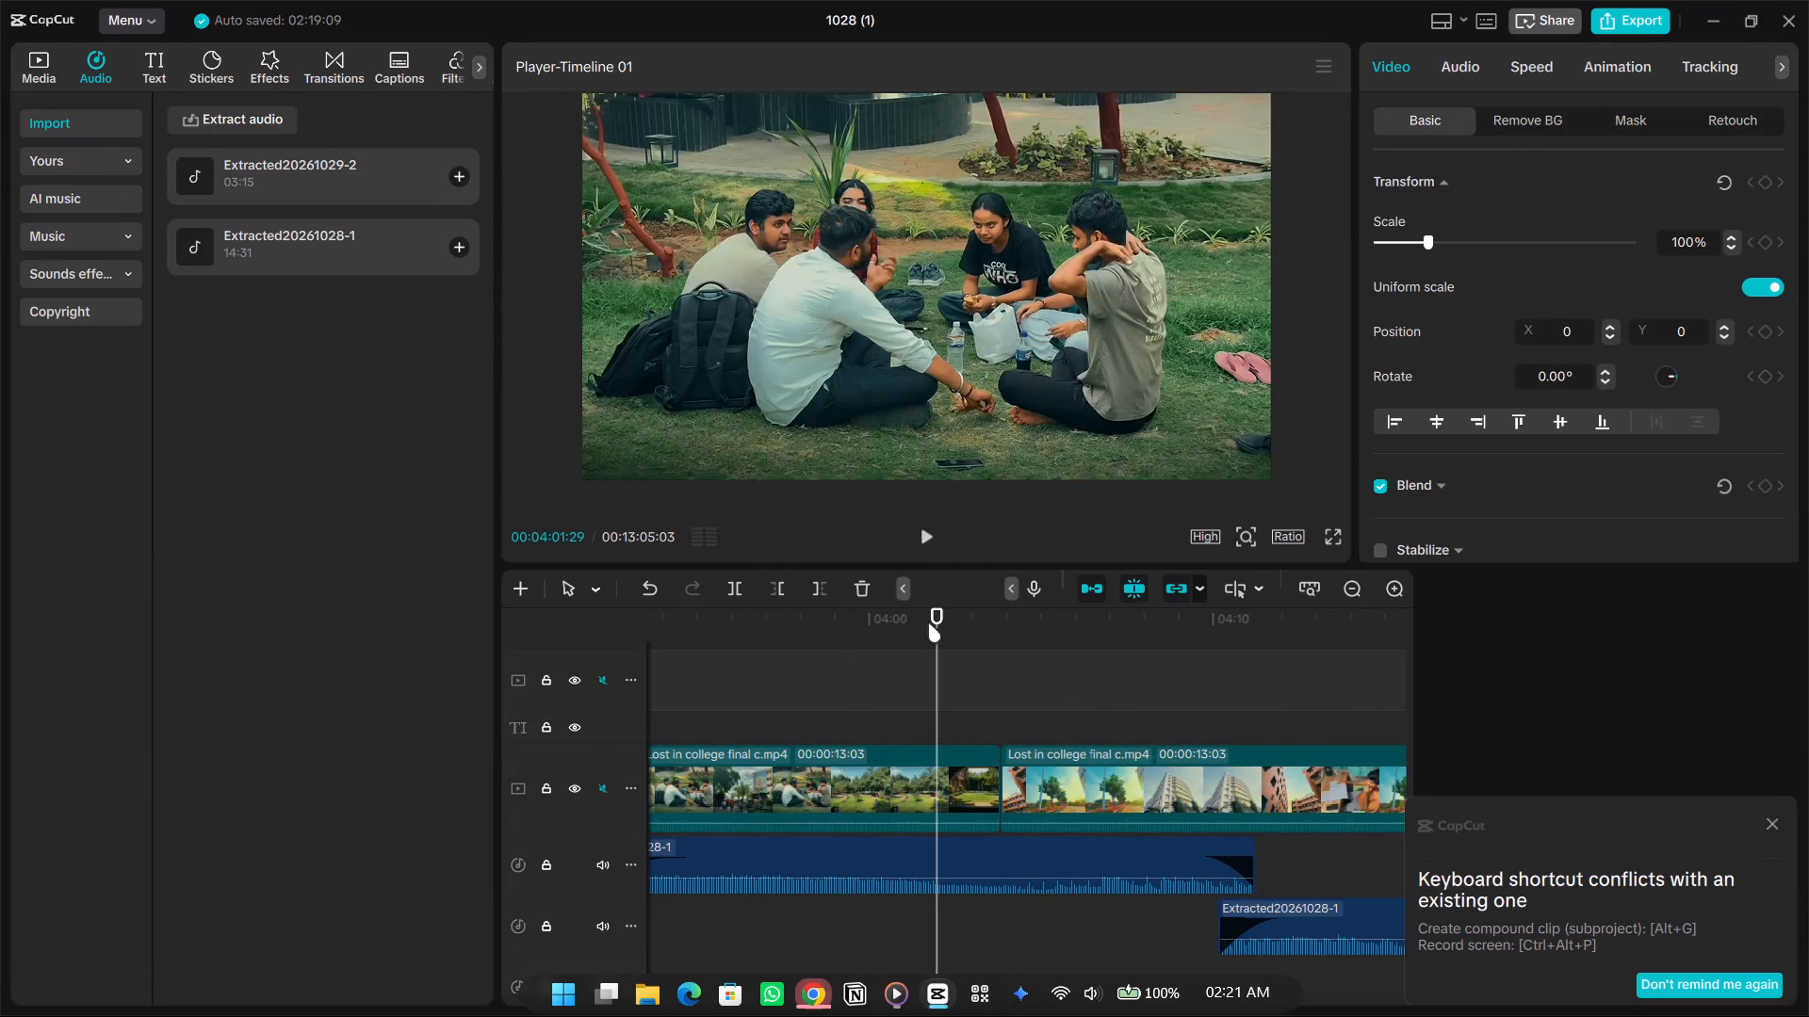
Set the fade-out of the Mango Moon Drift music to 3.1 s at the end of the garden shot, and play across the cut.
left_click_drag(946, 616, 1039, 689)
key("space")
key("space")
left_click(1079, 920)
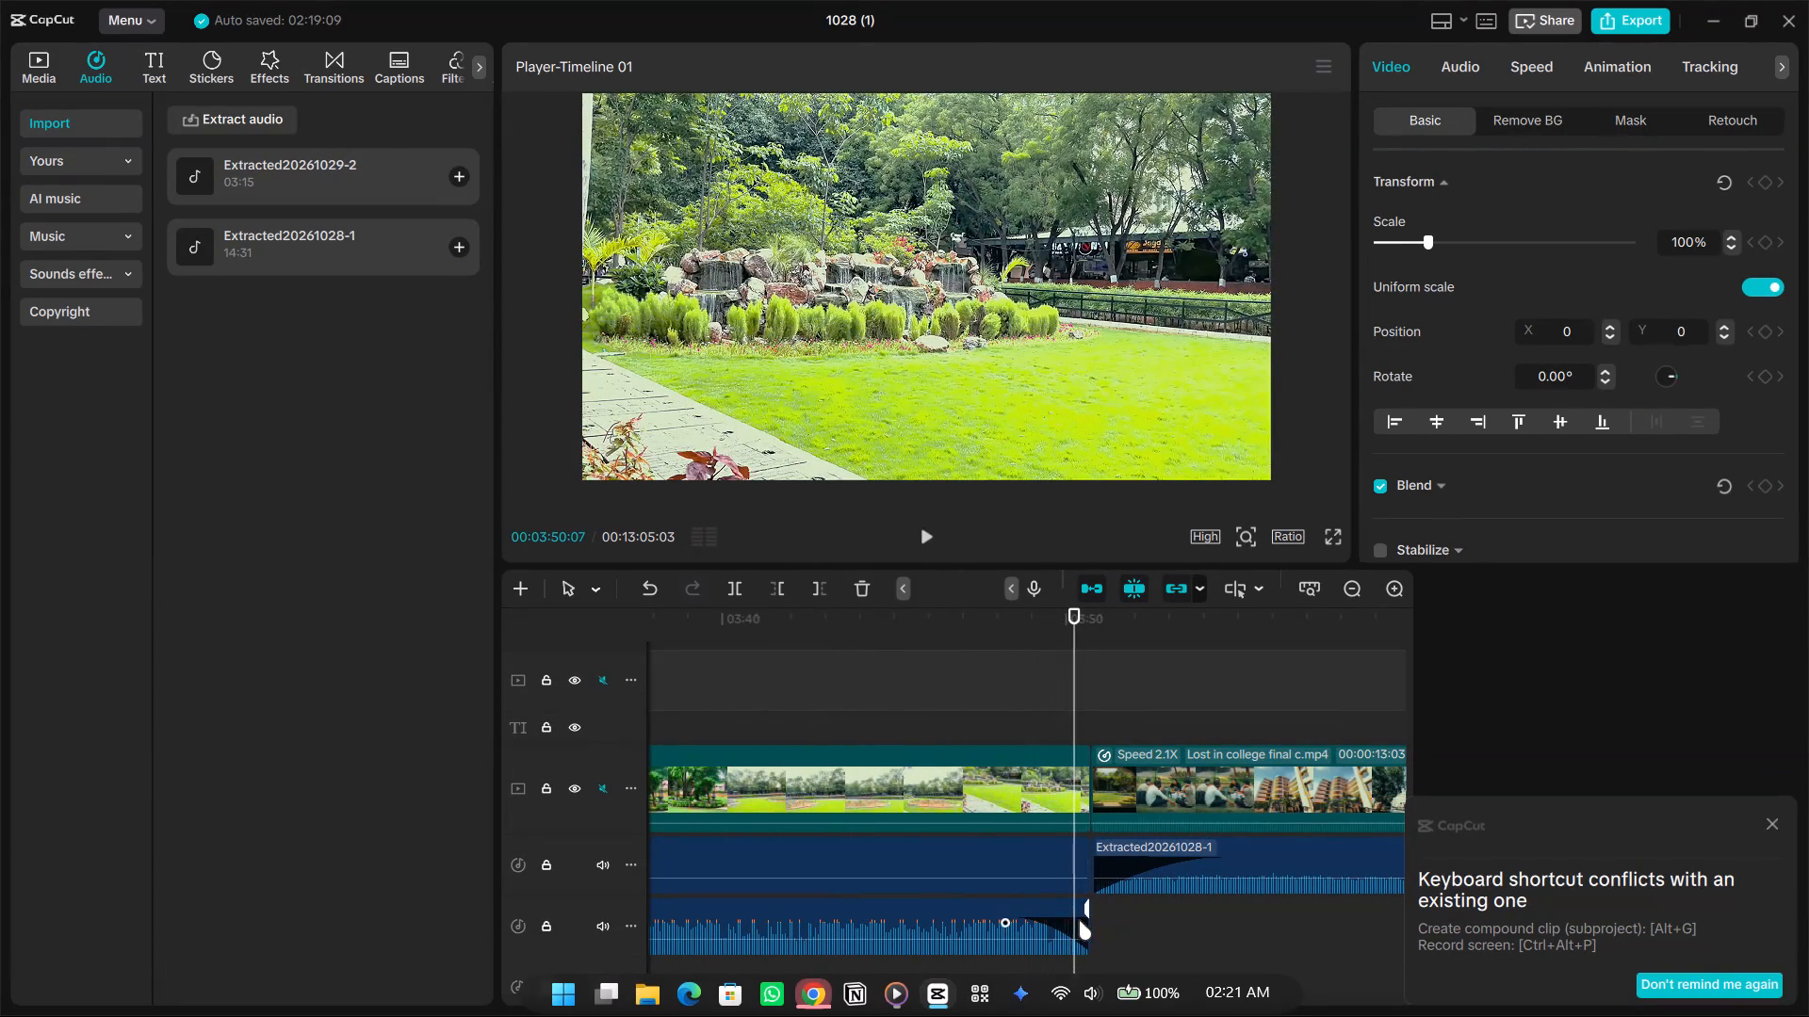
left_click(1447, 276)
left_click(1457, 280)
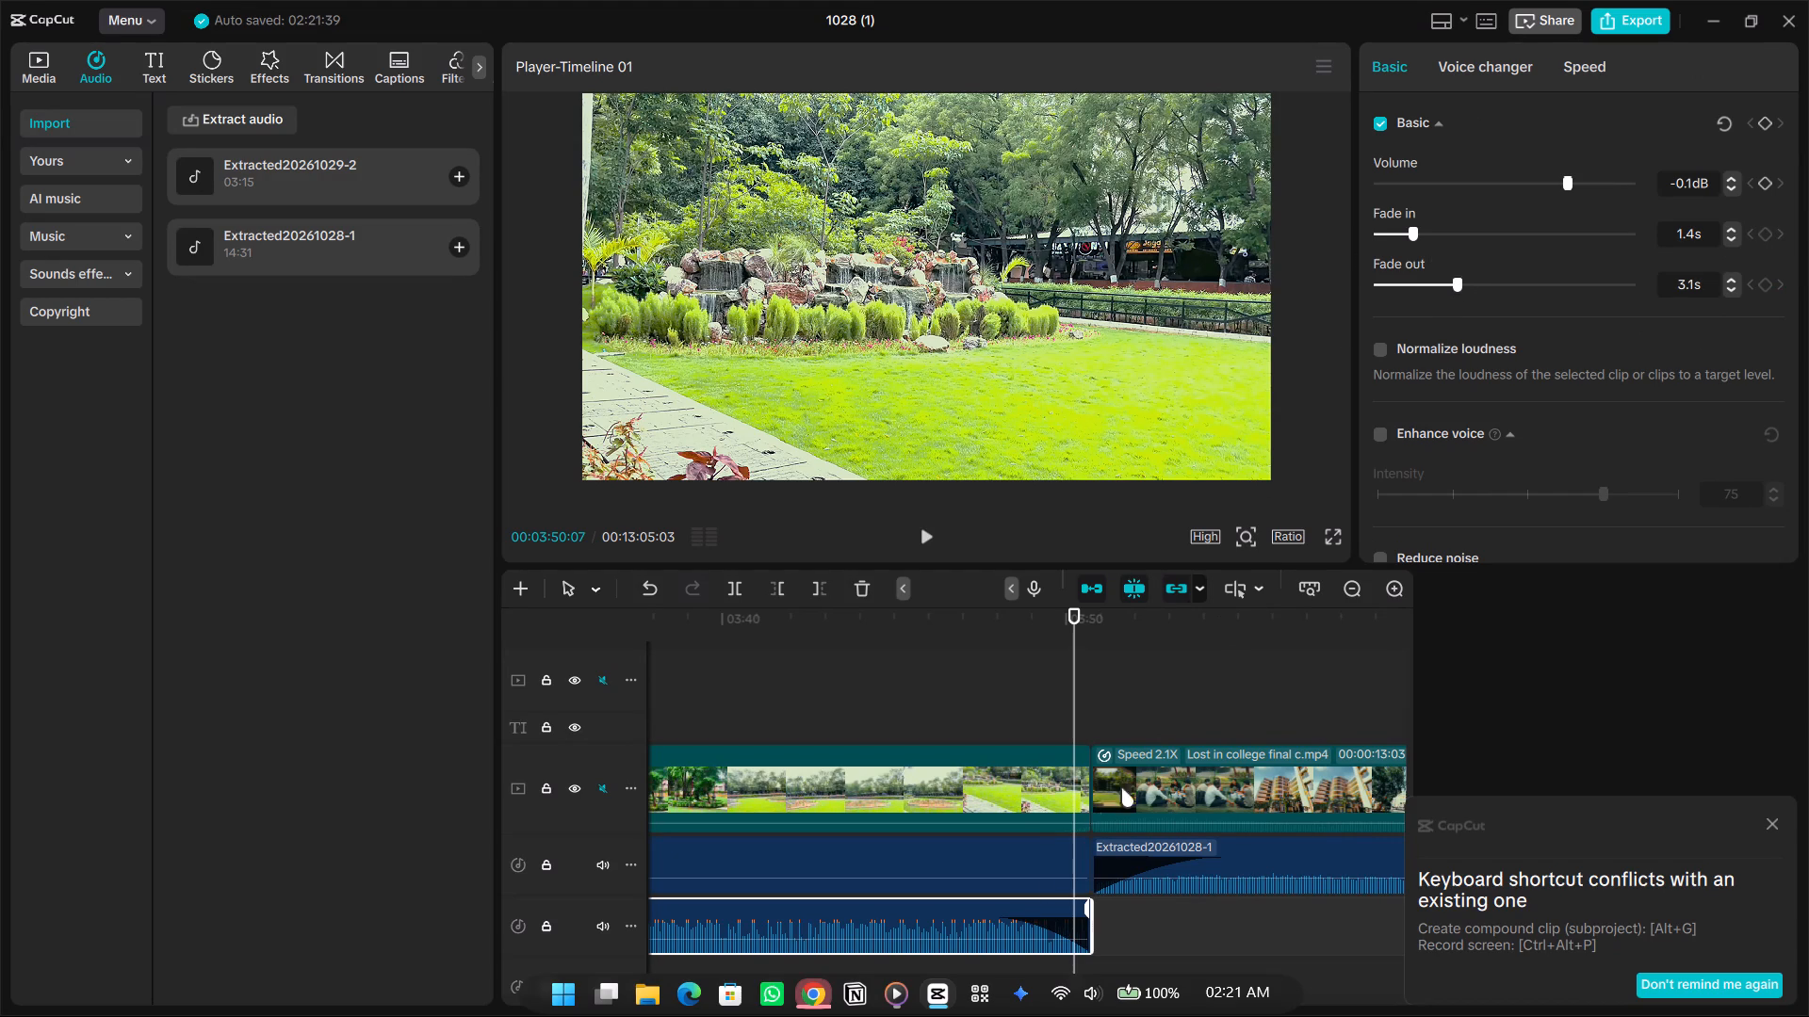
left_click(1033, 723)
key("space")
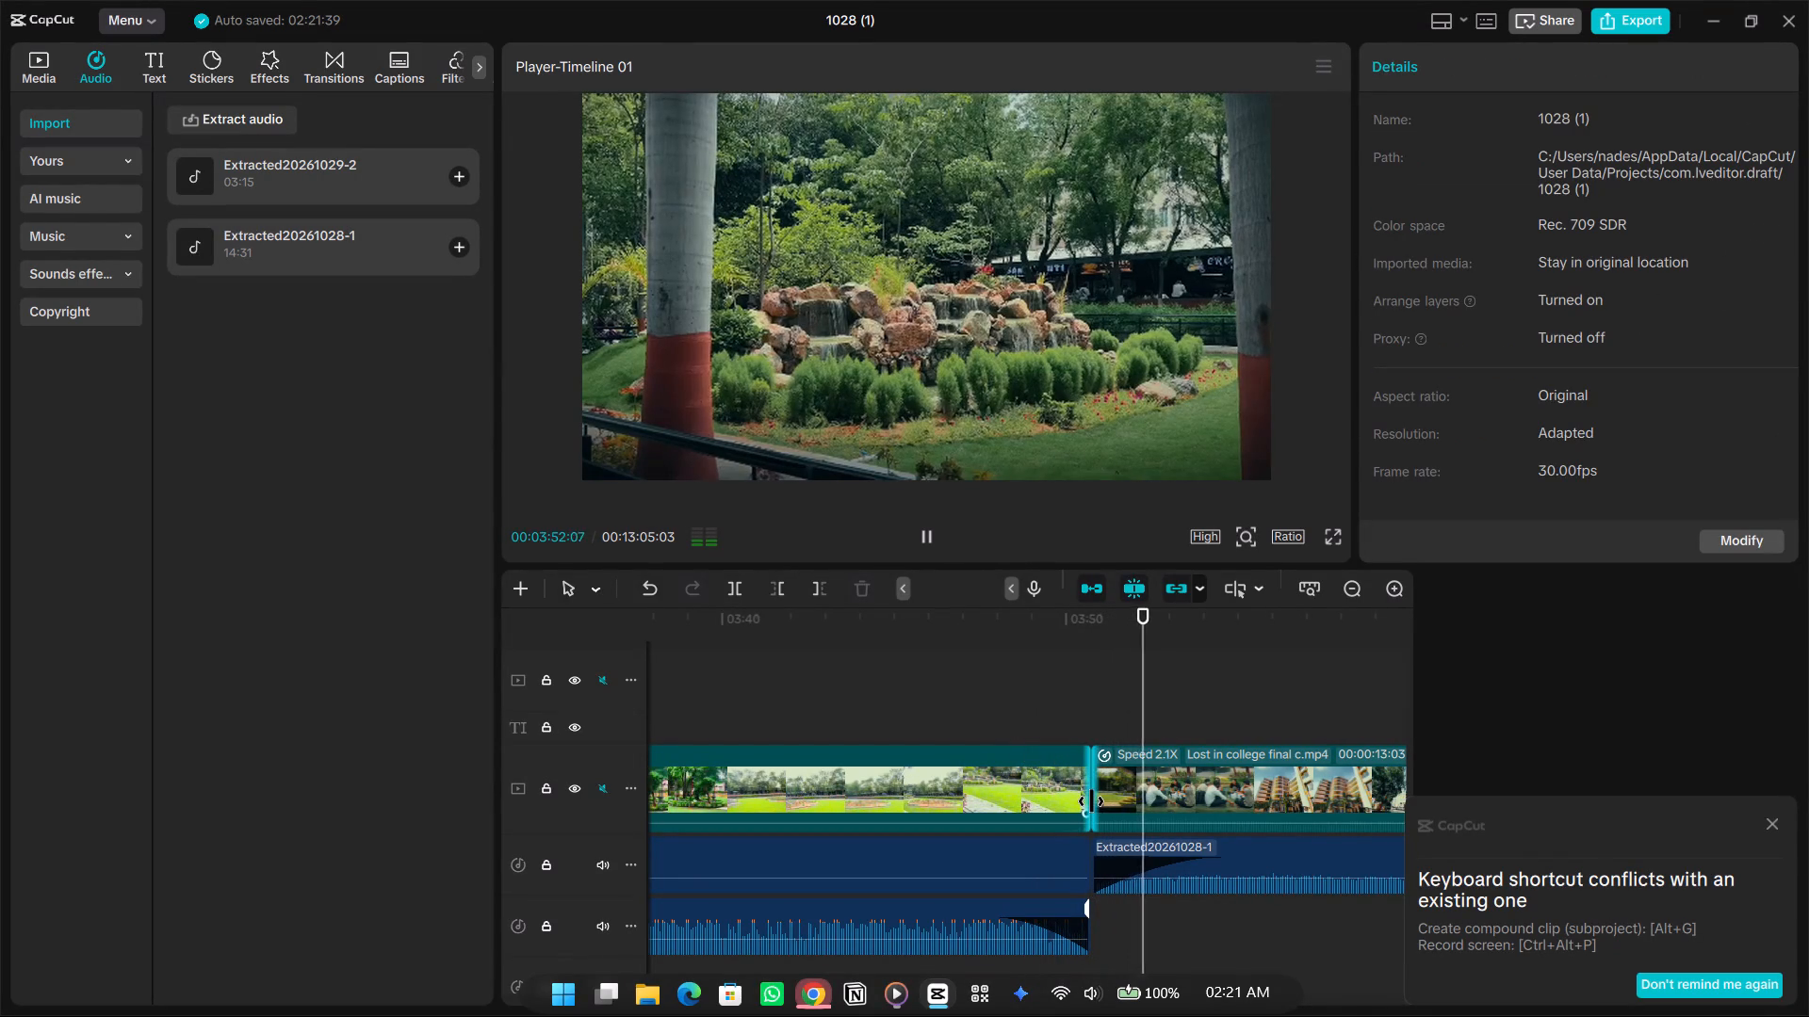
key("space")
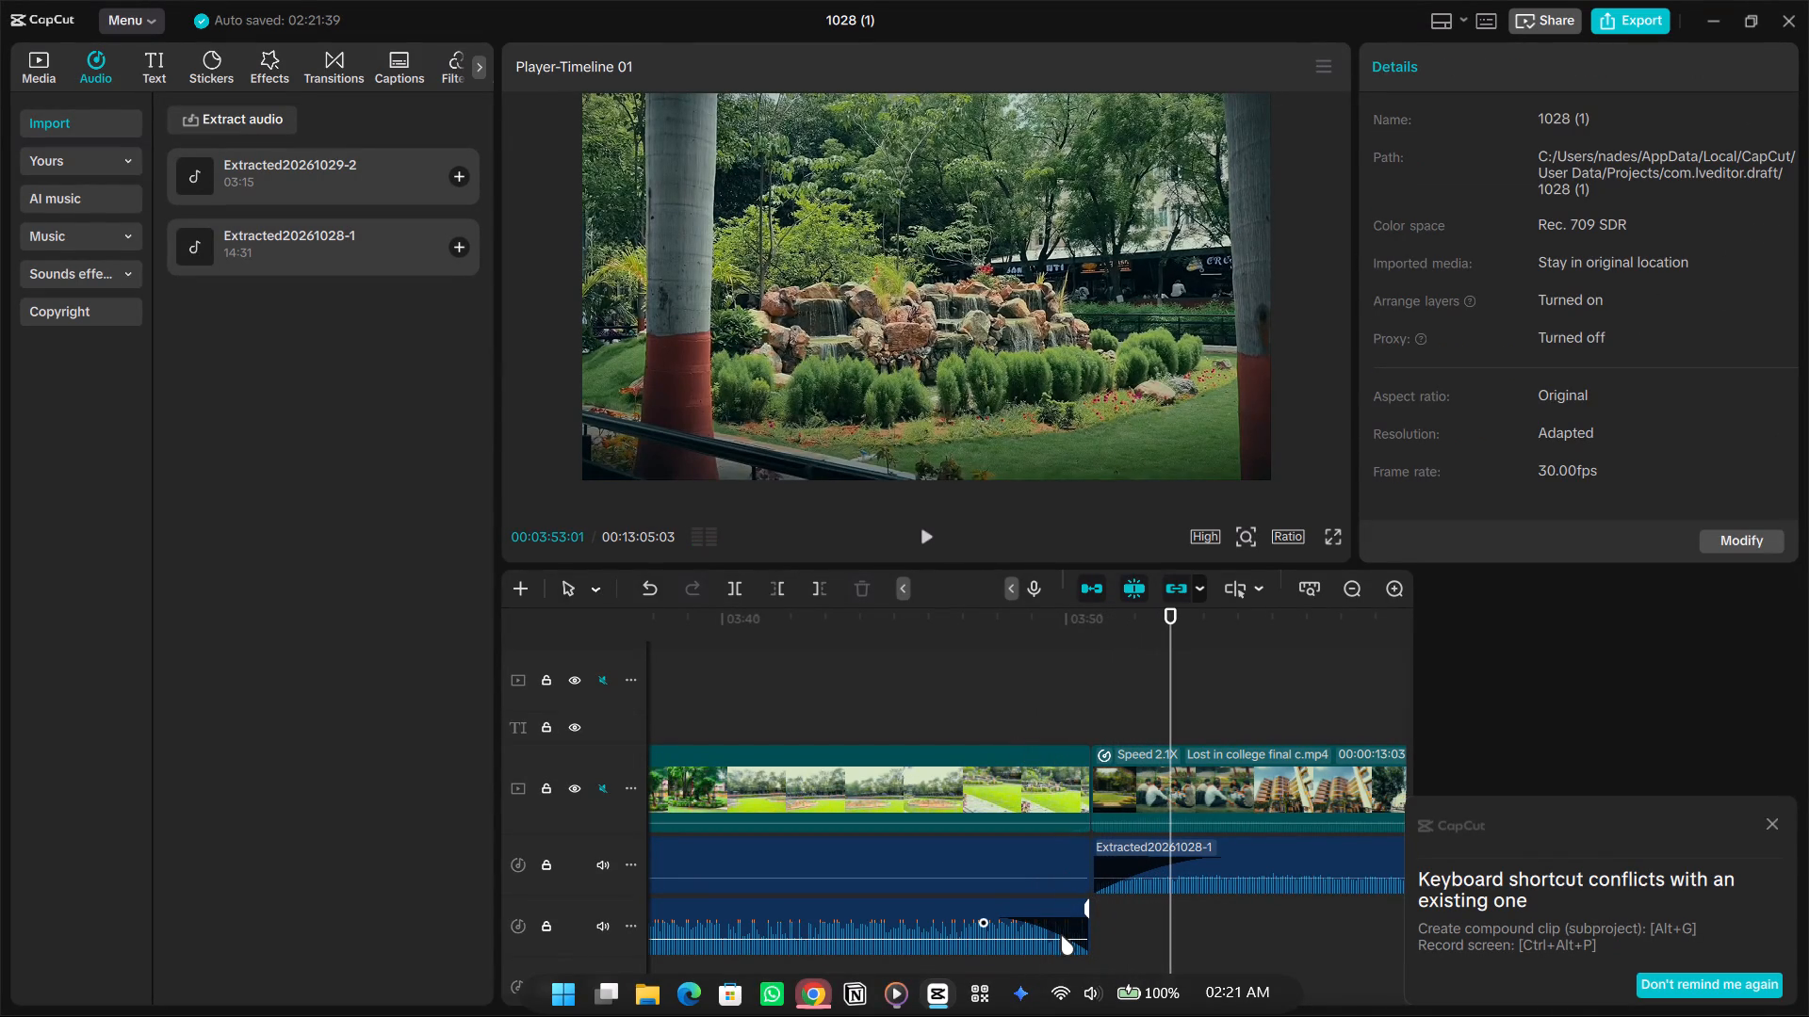
Trim the end of the upper-track audio under the garden shot to about 1.3 seconds before the cut to the water tower.
left_click(1050, 921)
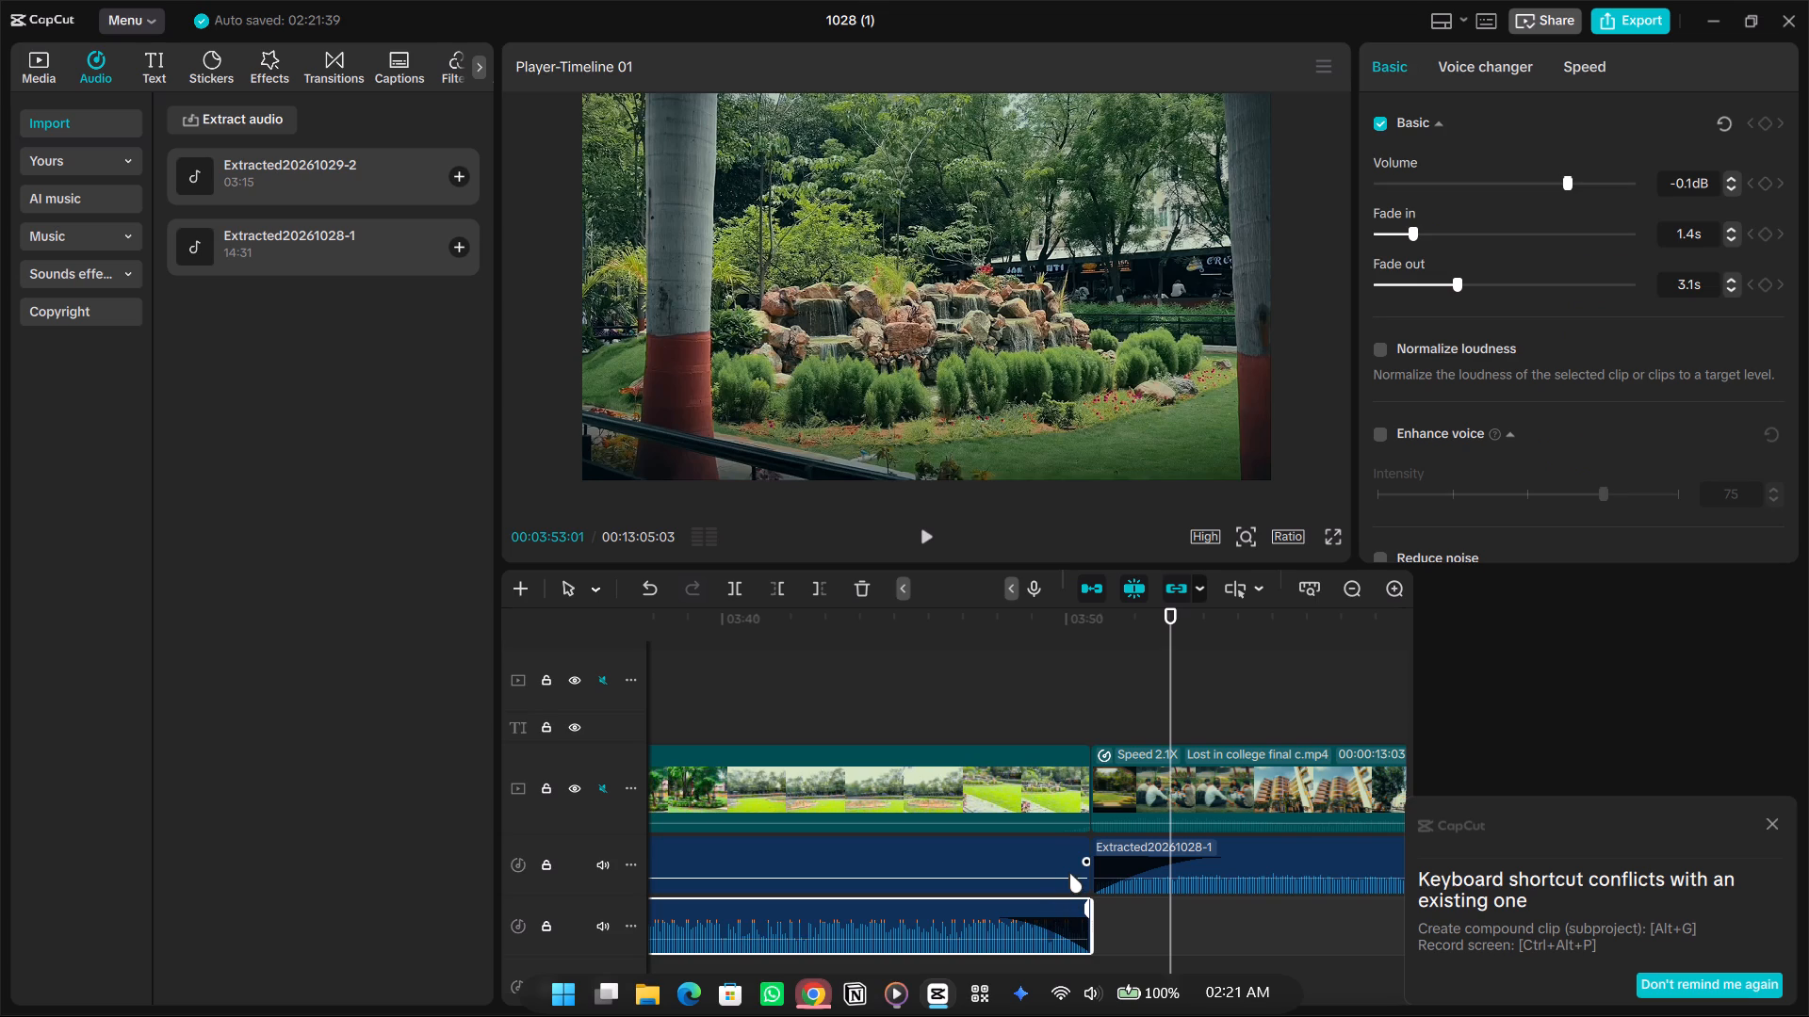
left_click(1052, 757)
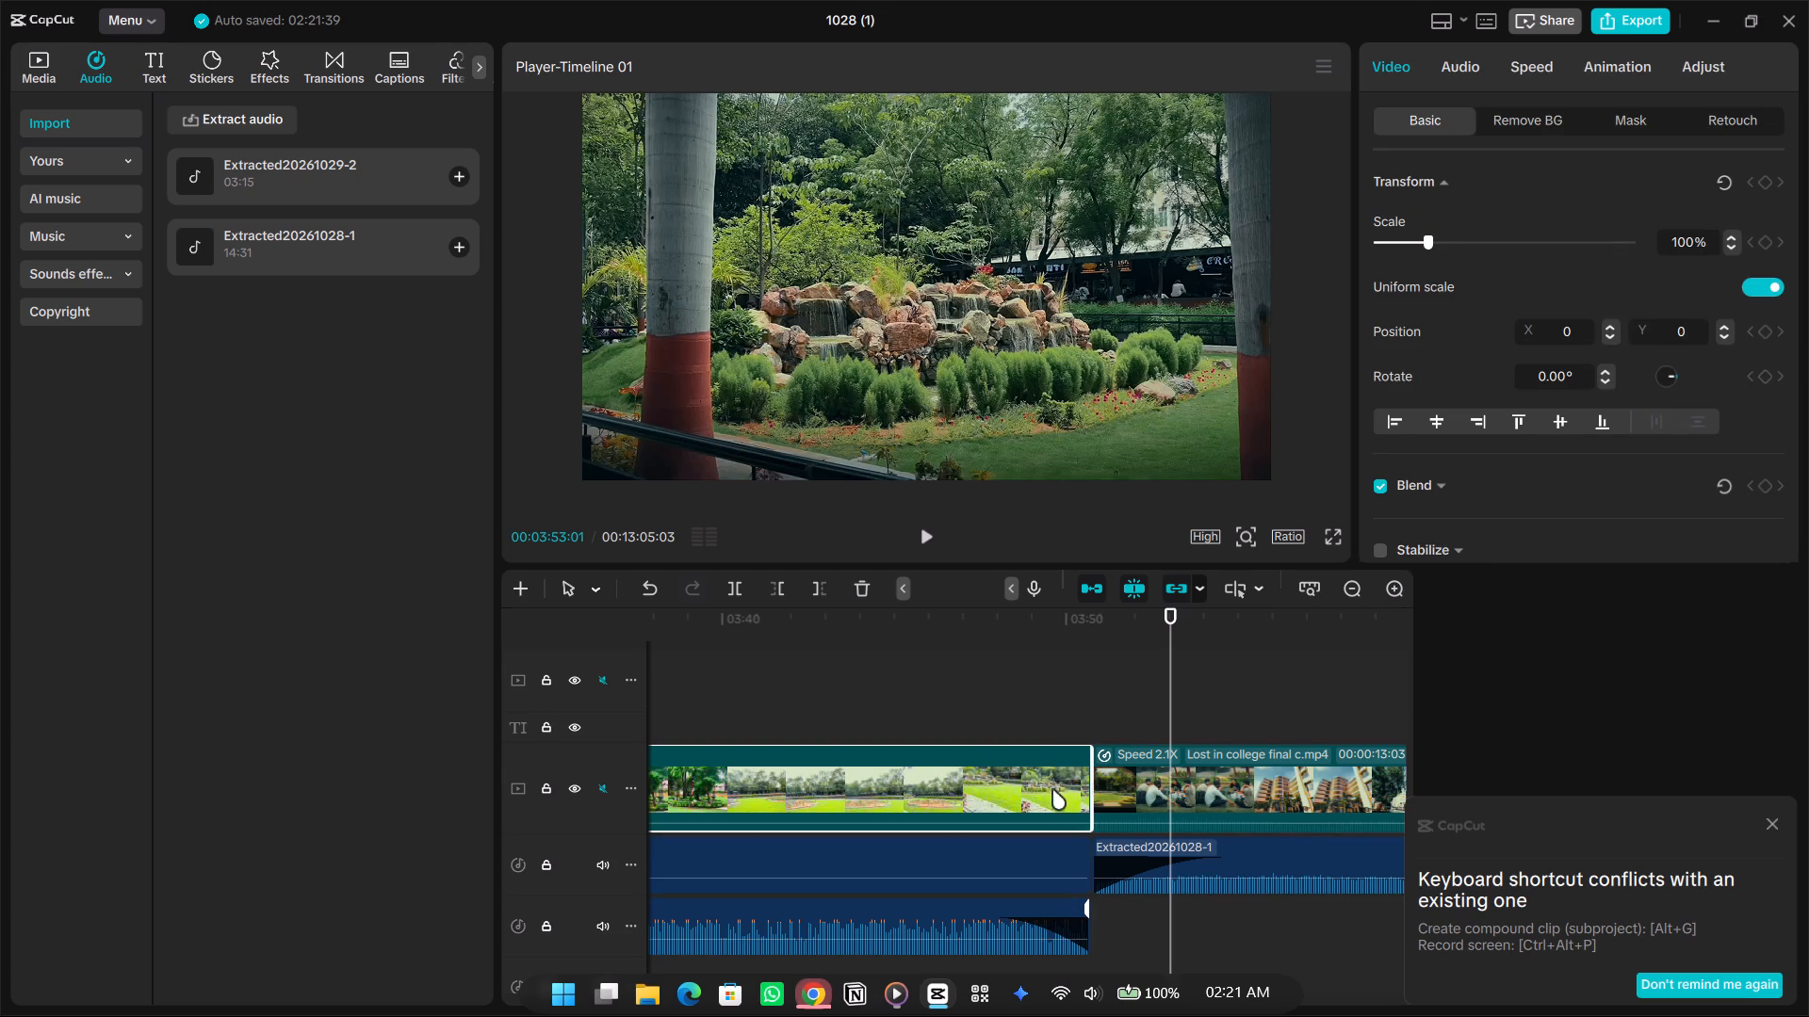
left_click(1048, 866)
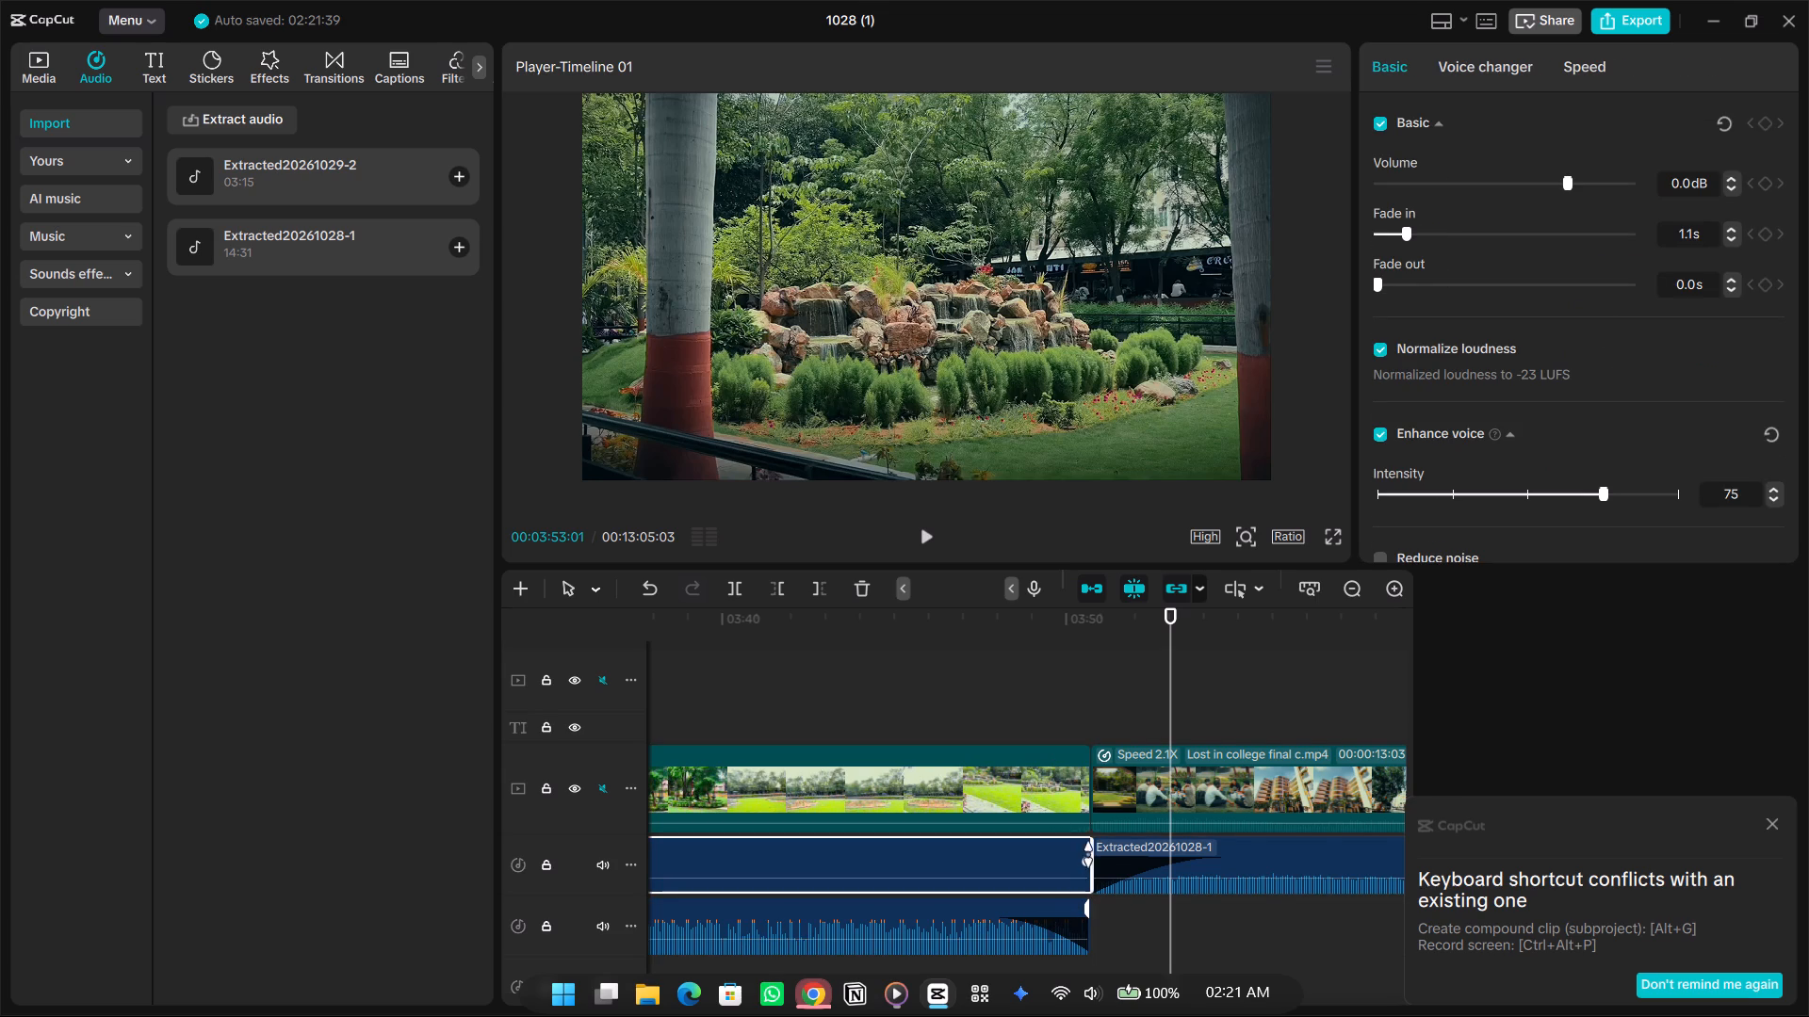
left_click_drag(1097, 855, 1082, 861)
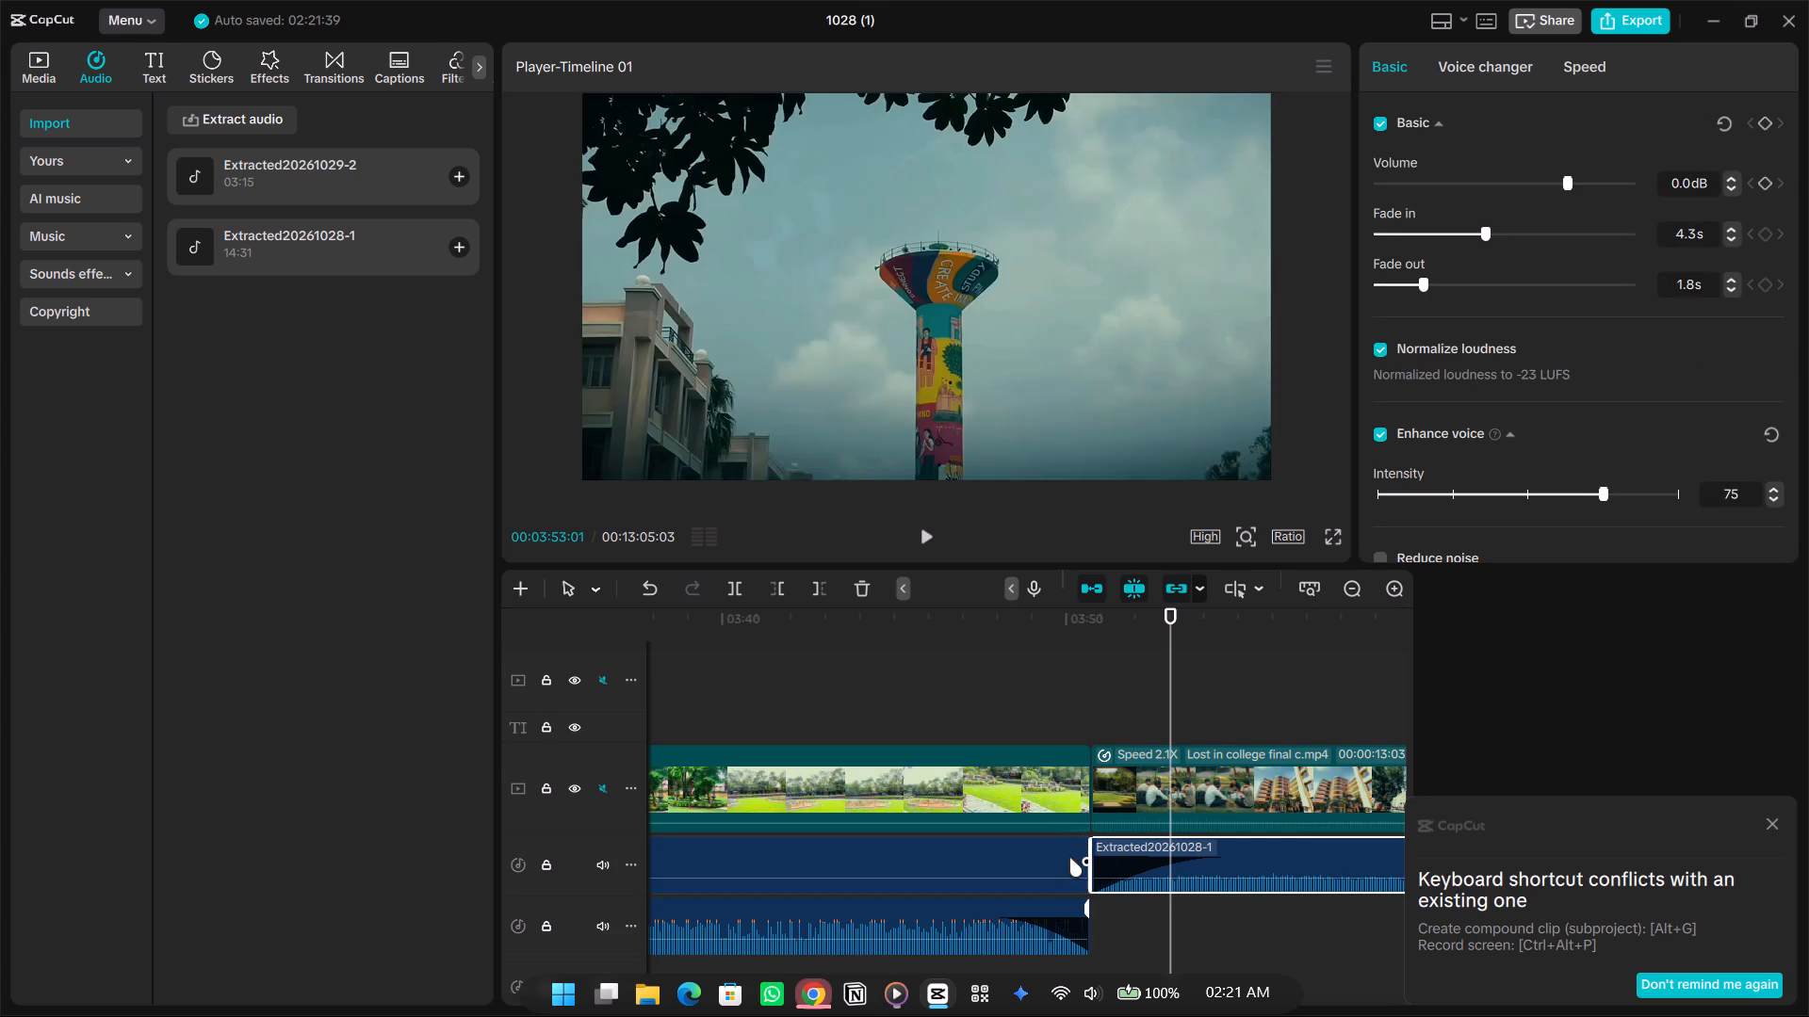
left_click(1061, 854)
left_click_drag(1089, 851, 1045, 863)
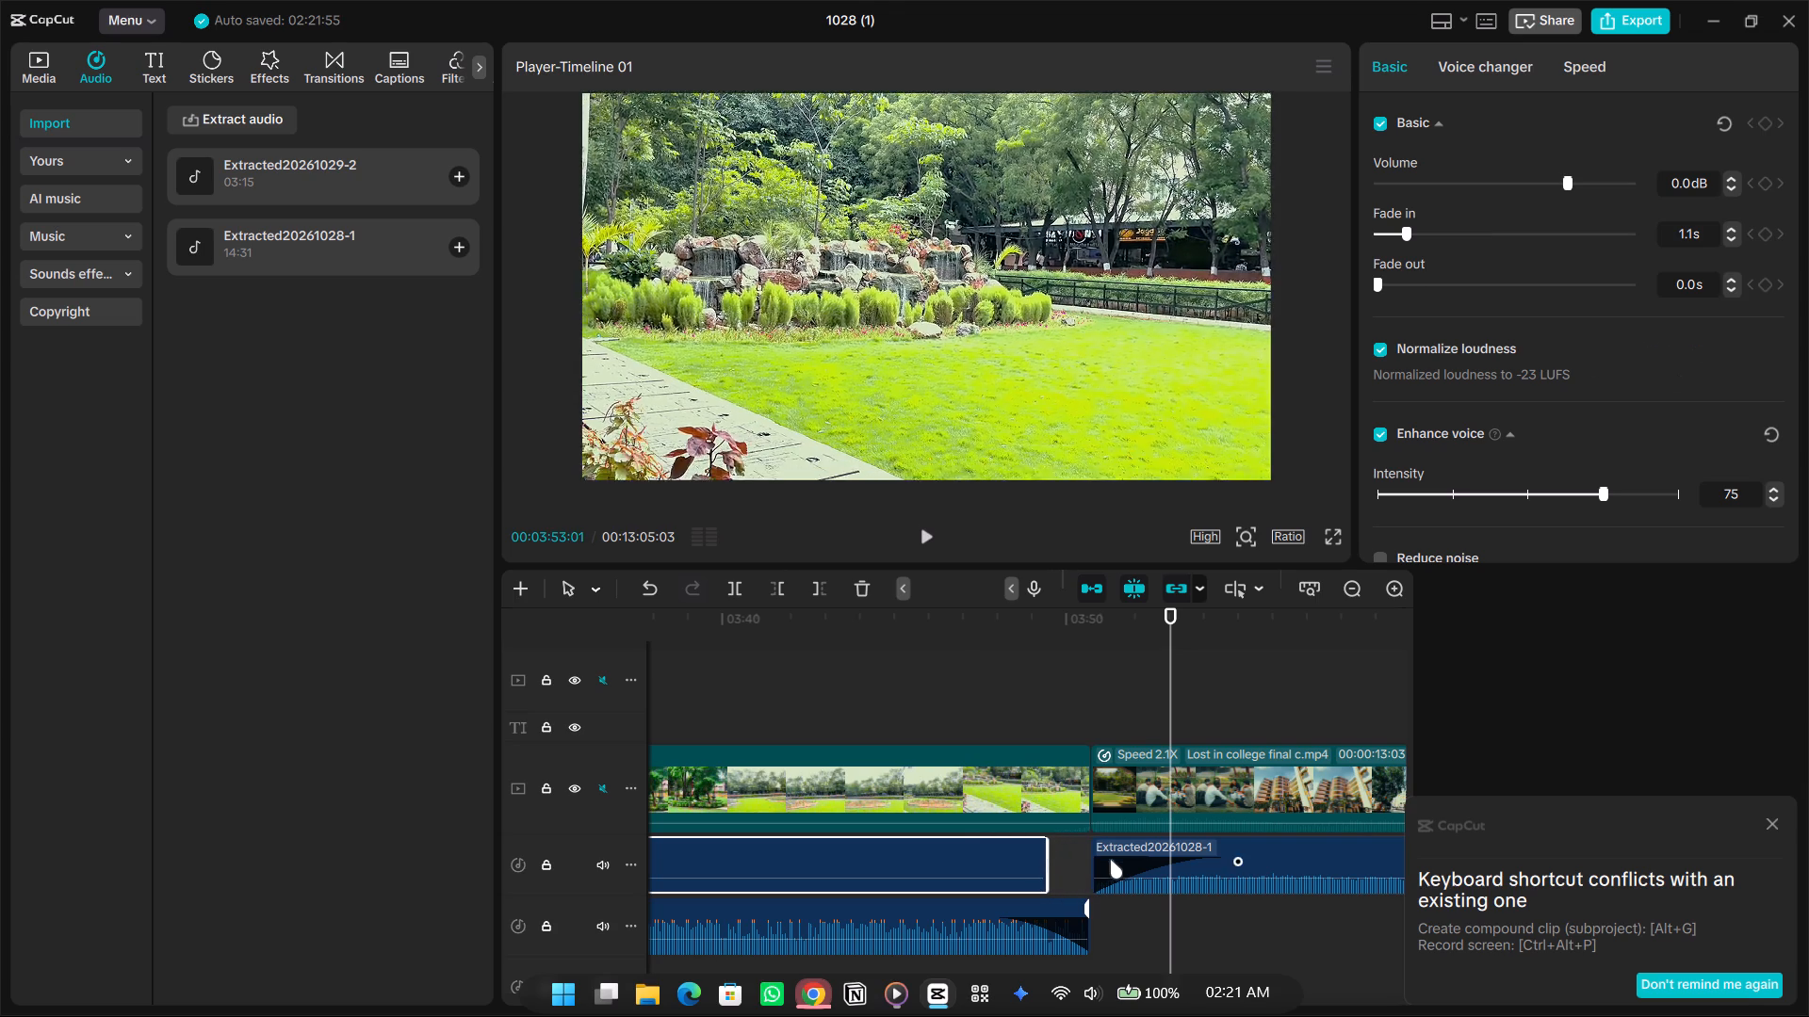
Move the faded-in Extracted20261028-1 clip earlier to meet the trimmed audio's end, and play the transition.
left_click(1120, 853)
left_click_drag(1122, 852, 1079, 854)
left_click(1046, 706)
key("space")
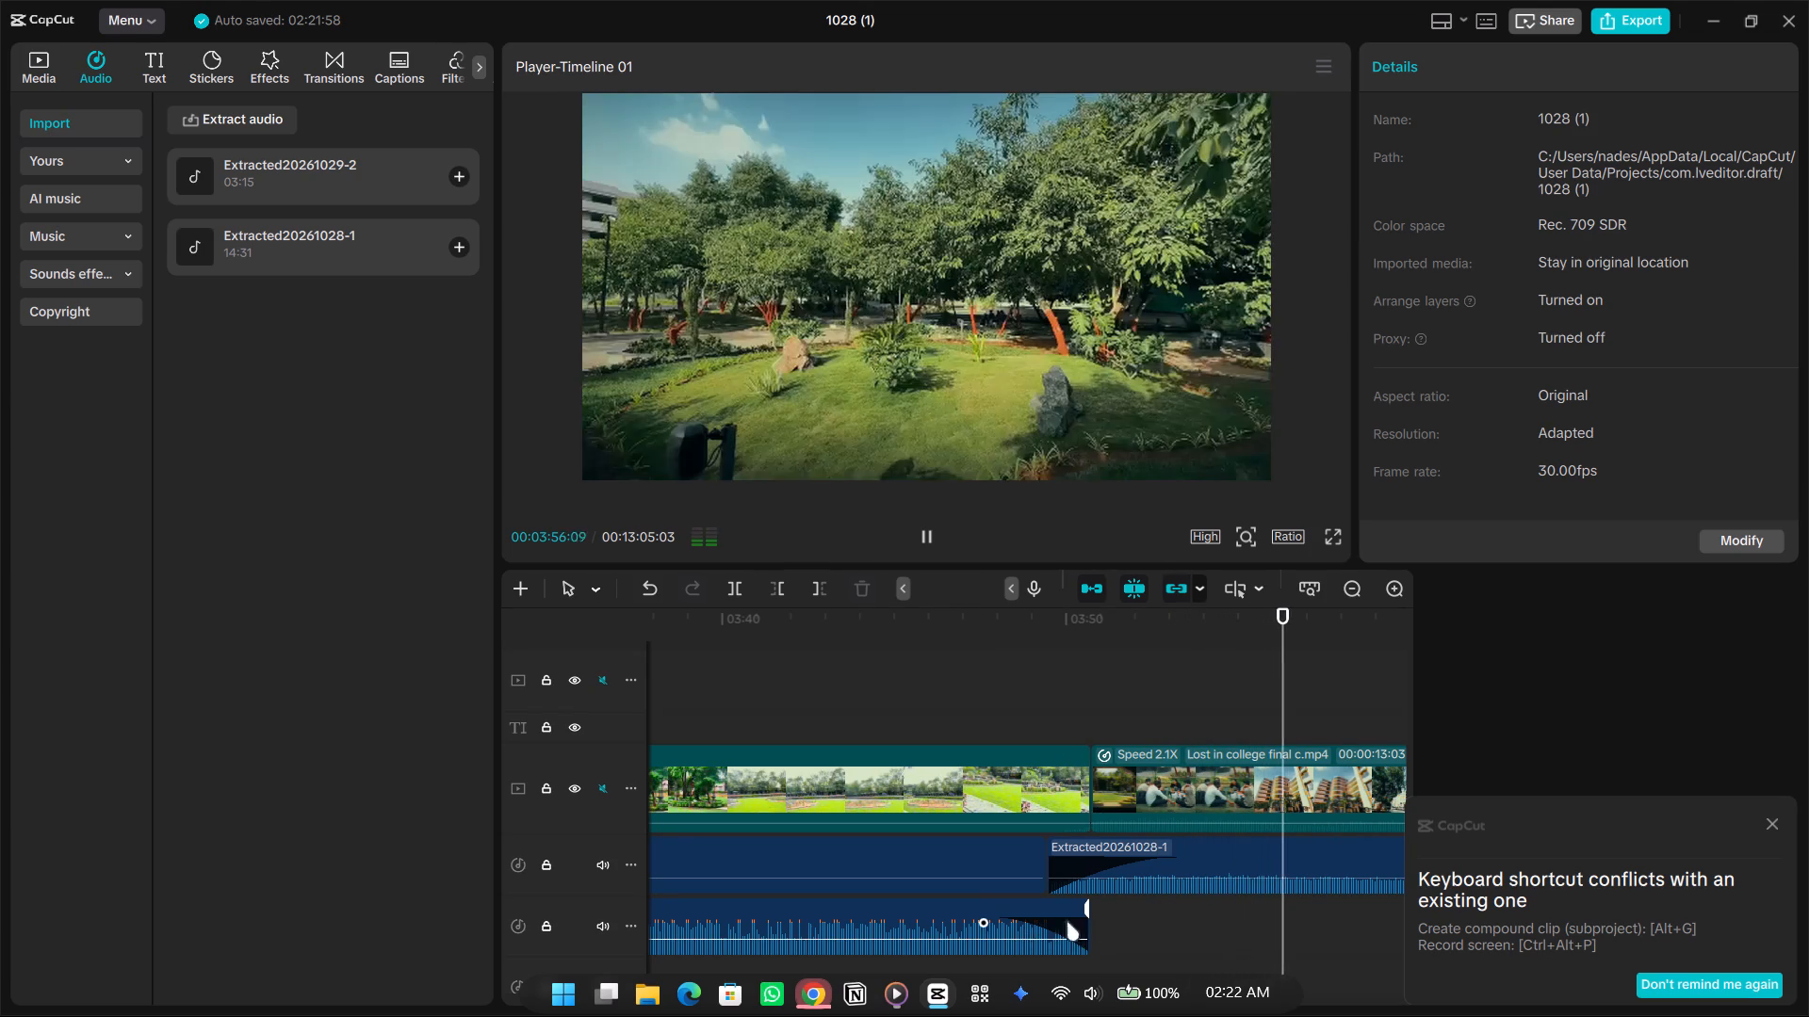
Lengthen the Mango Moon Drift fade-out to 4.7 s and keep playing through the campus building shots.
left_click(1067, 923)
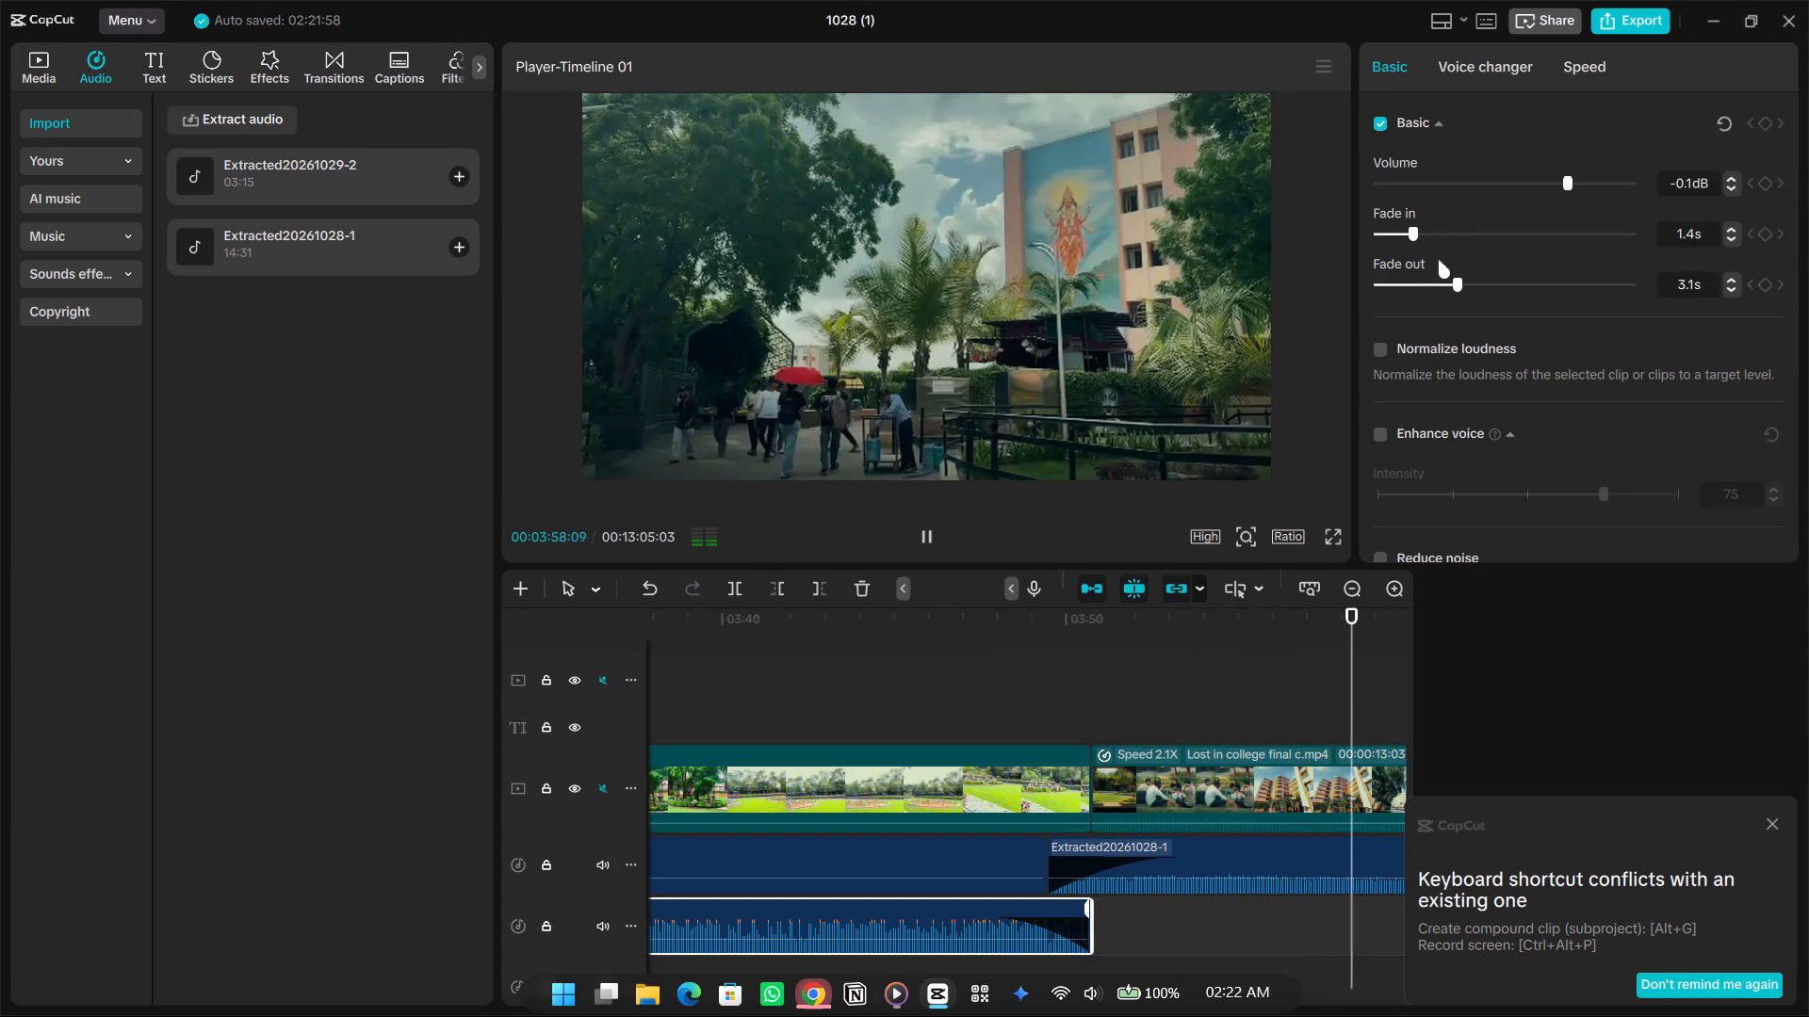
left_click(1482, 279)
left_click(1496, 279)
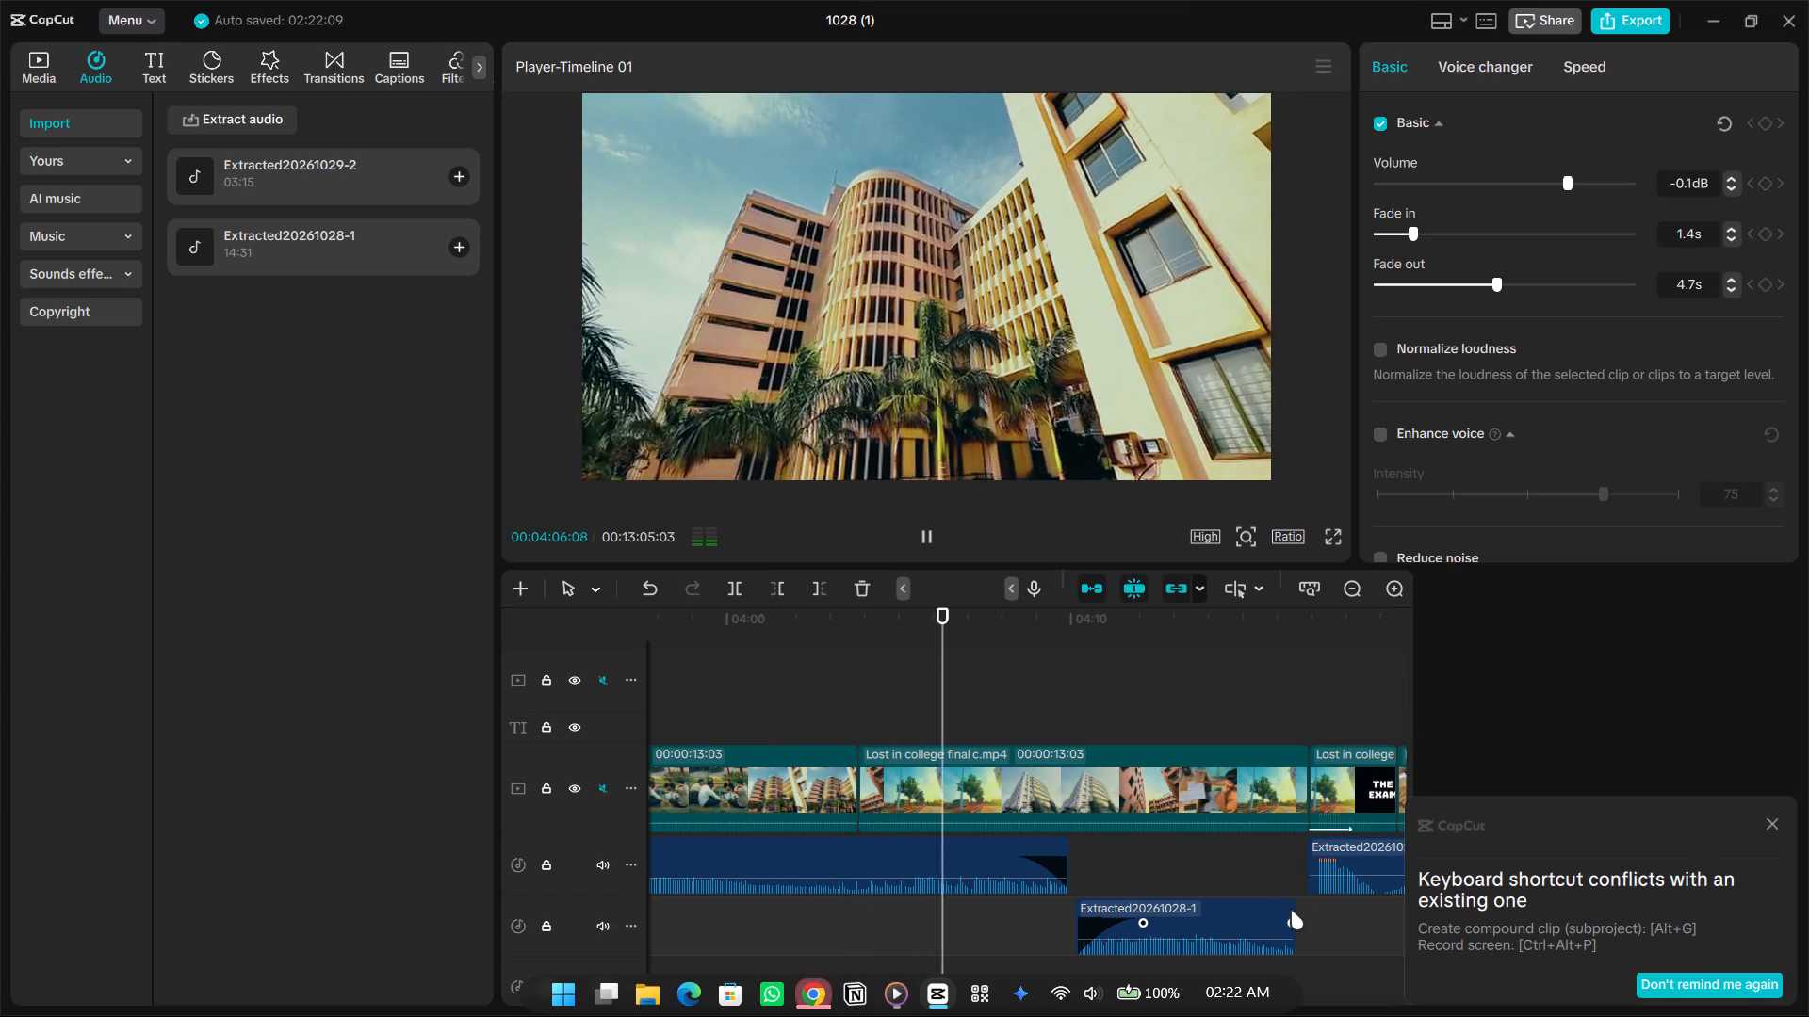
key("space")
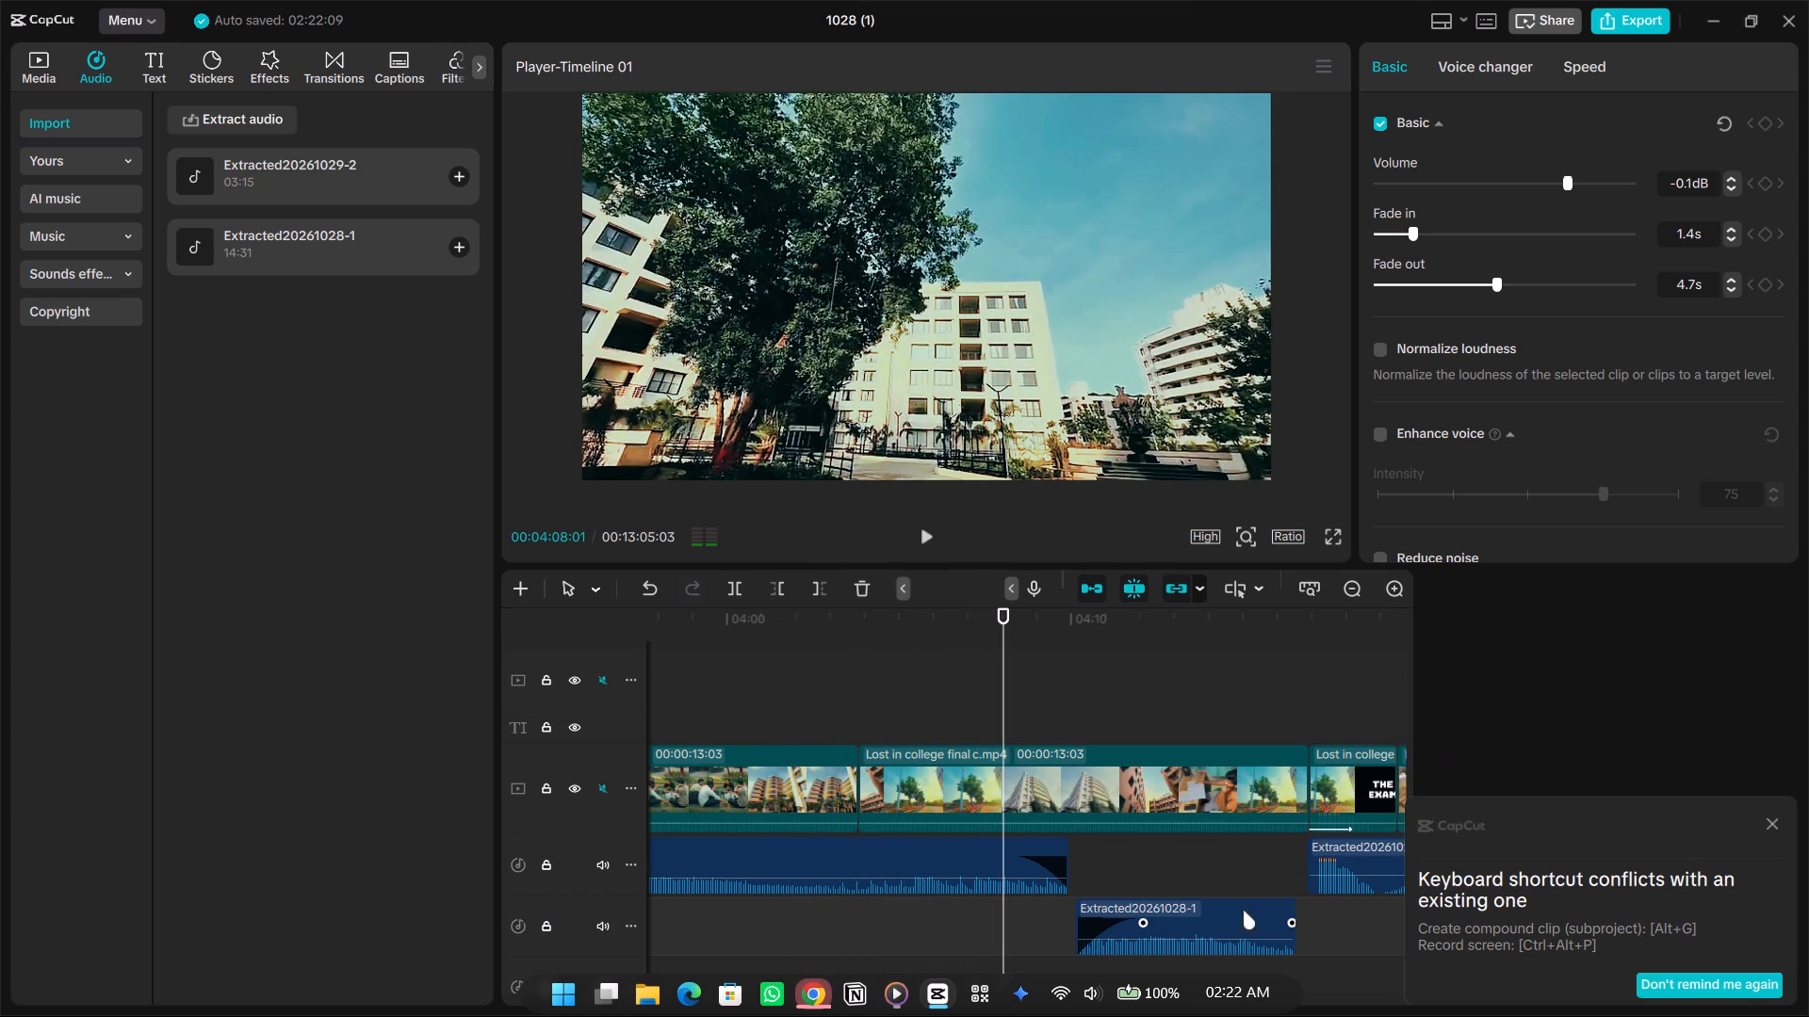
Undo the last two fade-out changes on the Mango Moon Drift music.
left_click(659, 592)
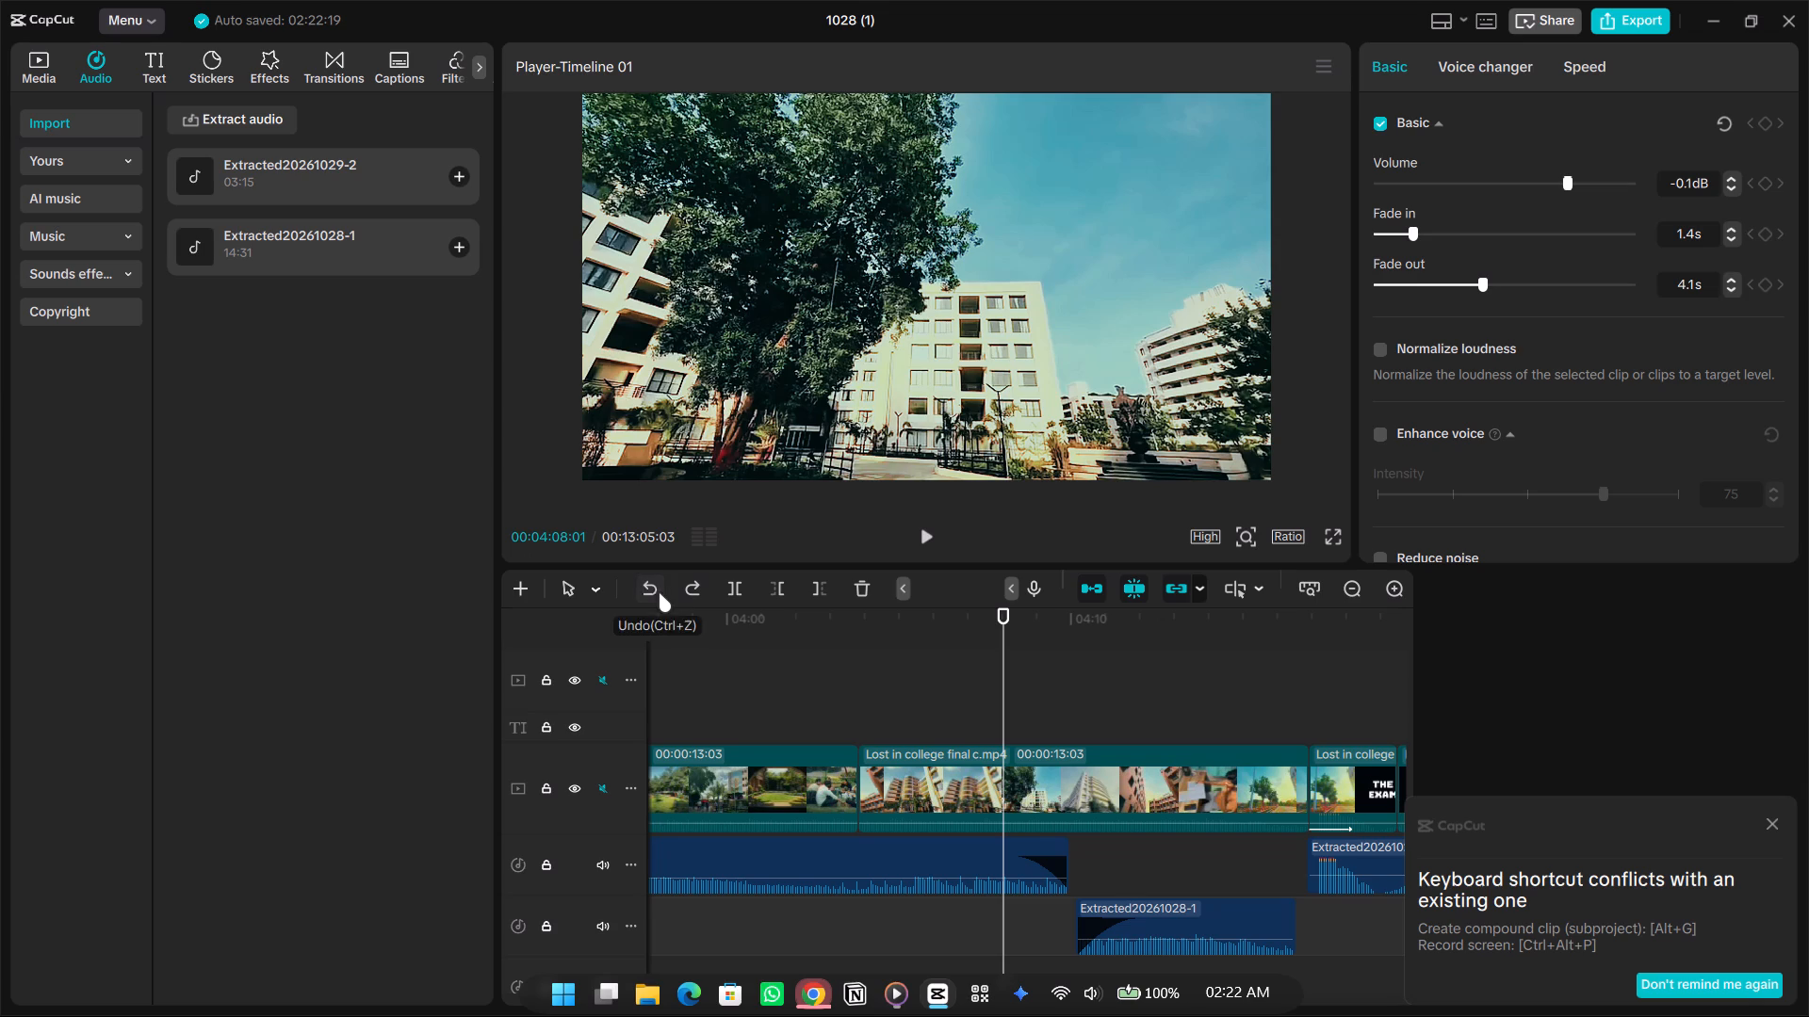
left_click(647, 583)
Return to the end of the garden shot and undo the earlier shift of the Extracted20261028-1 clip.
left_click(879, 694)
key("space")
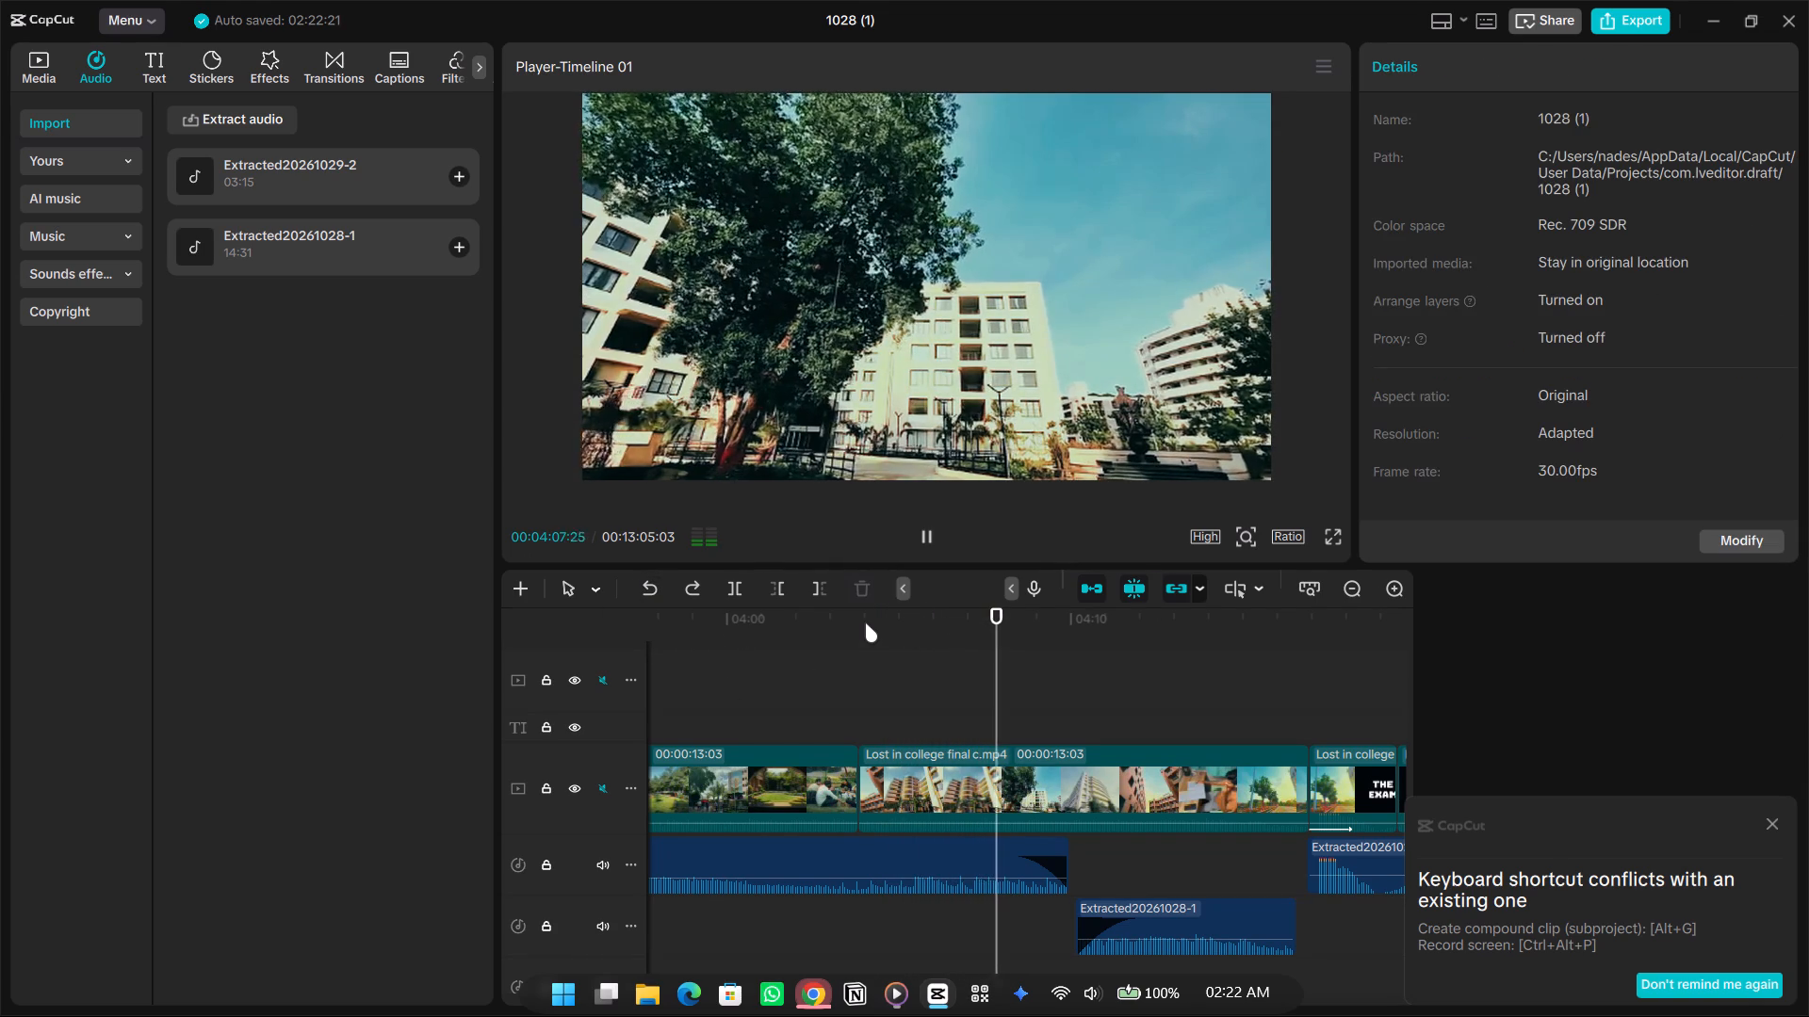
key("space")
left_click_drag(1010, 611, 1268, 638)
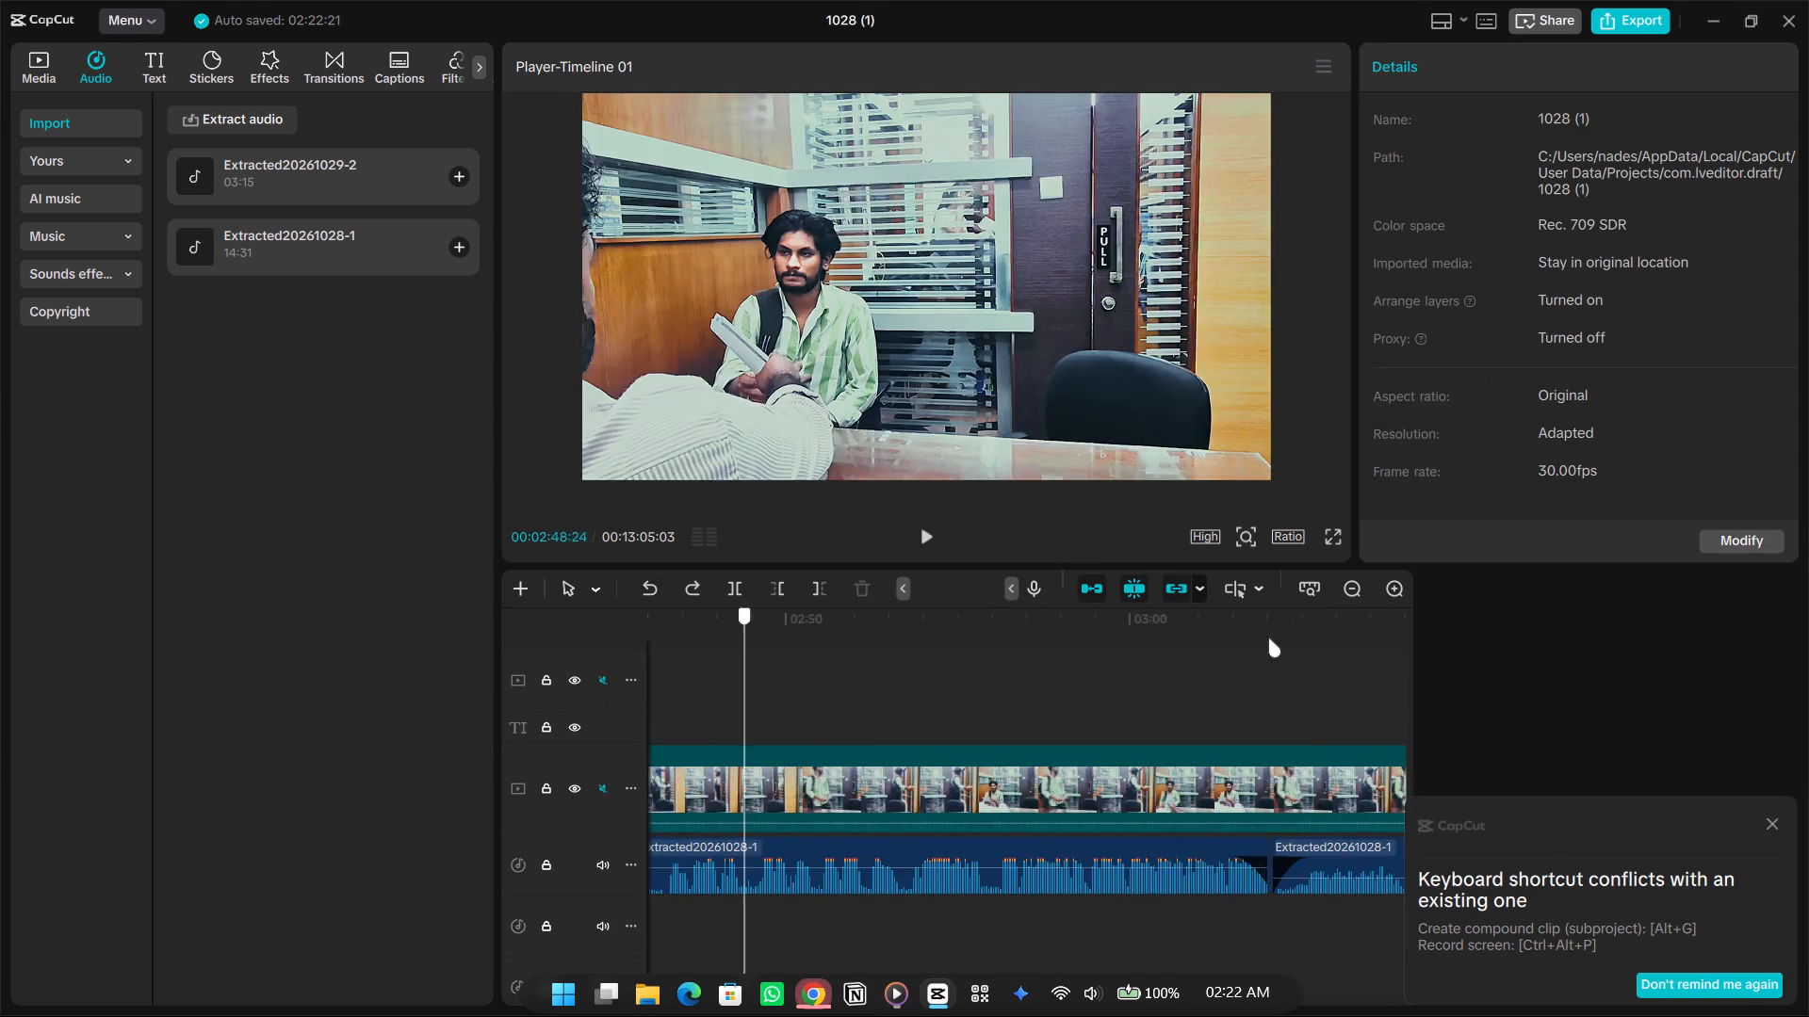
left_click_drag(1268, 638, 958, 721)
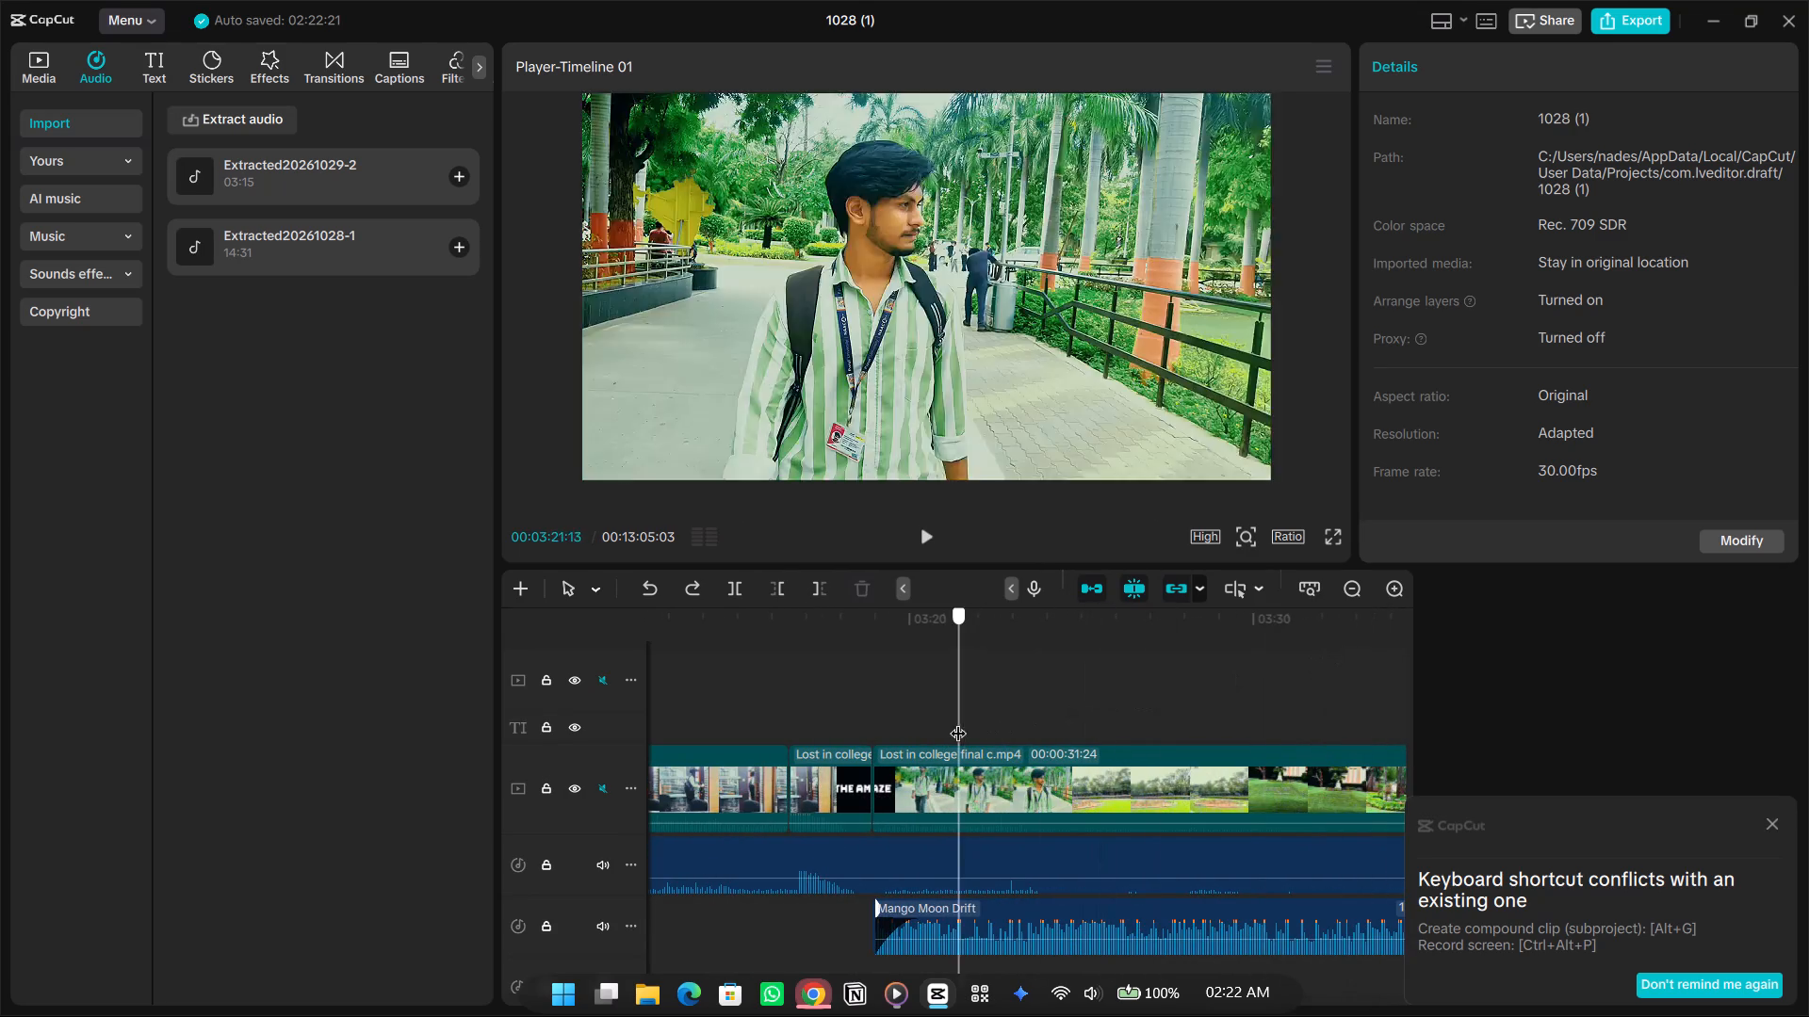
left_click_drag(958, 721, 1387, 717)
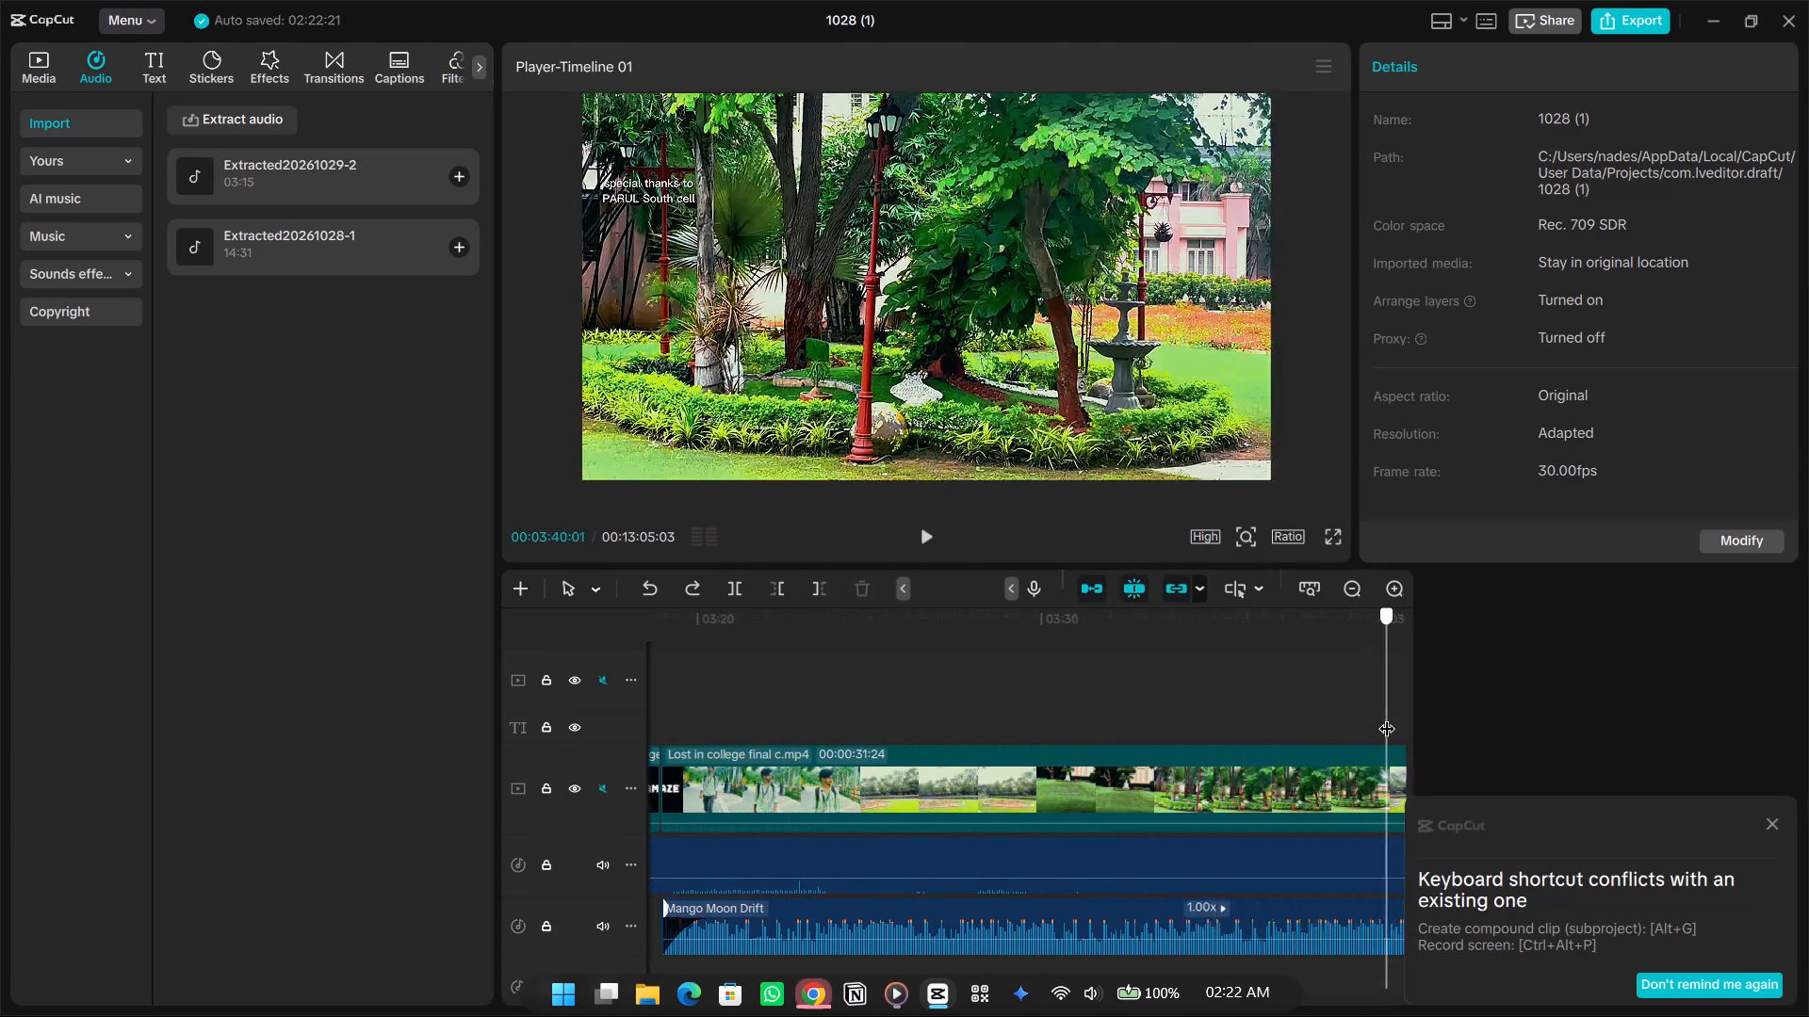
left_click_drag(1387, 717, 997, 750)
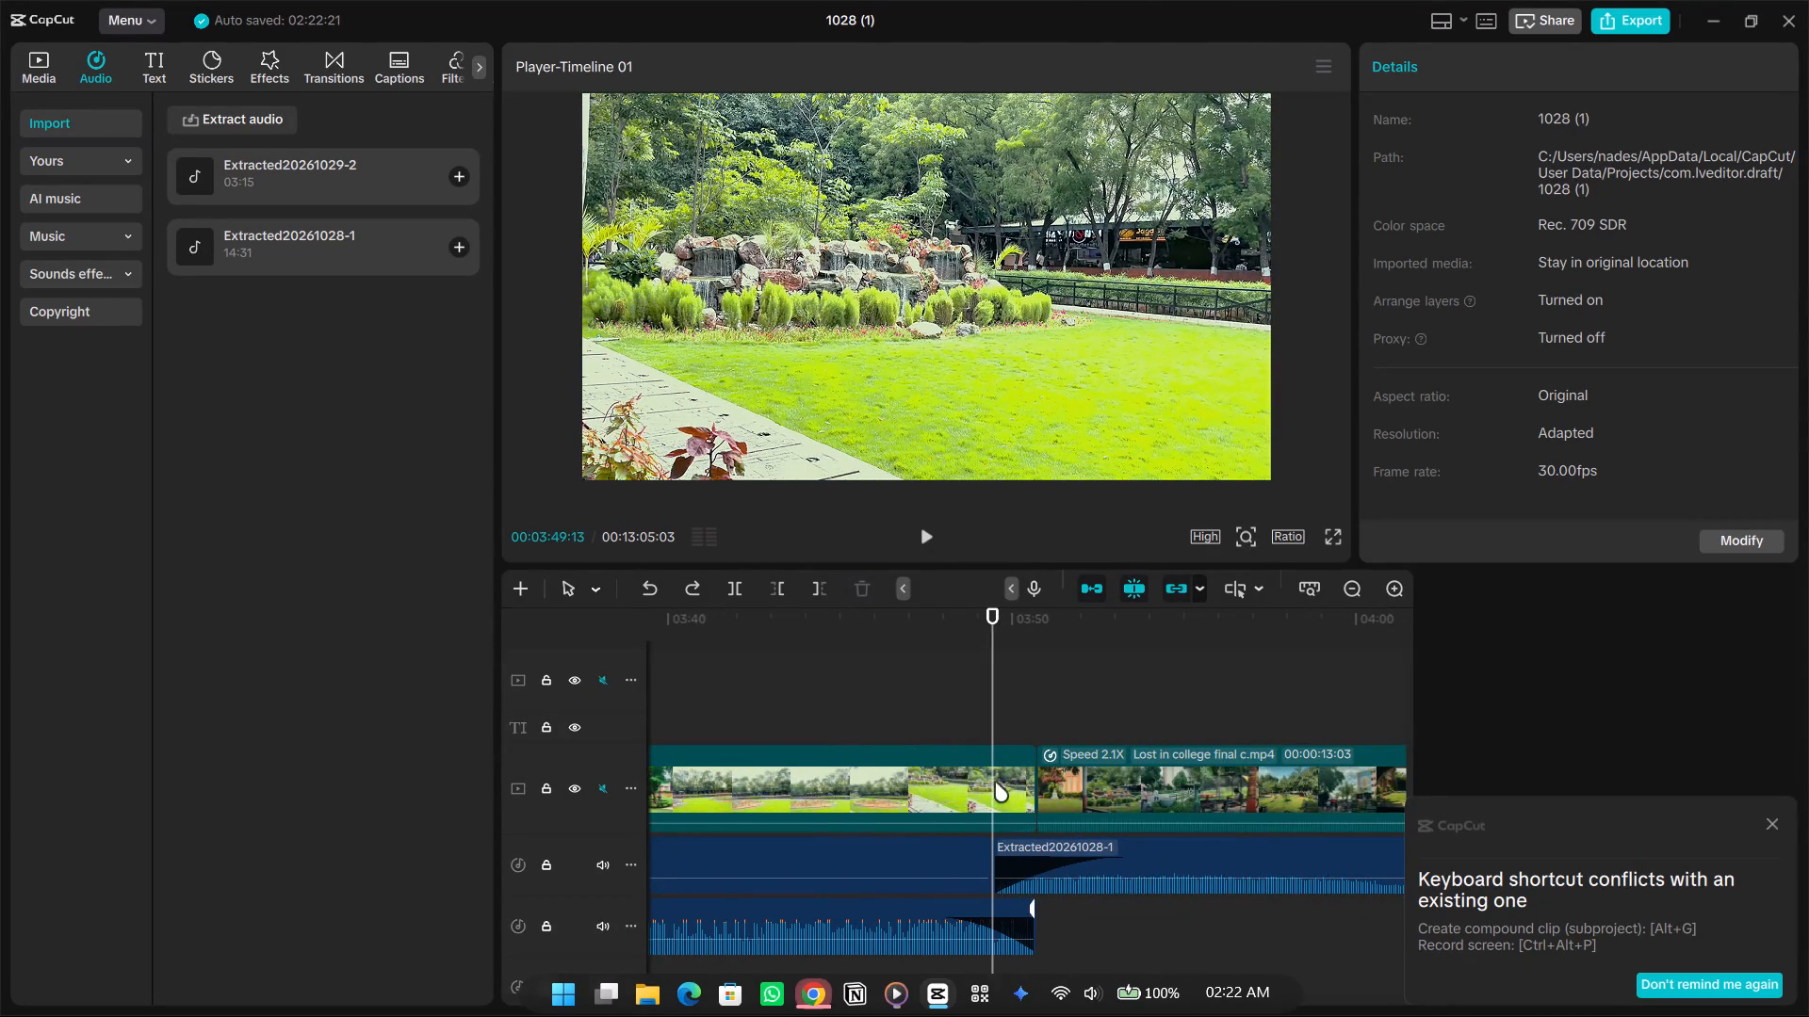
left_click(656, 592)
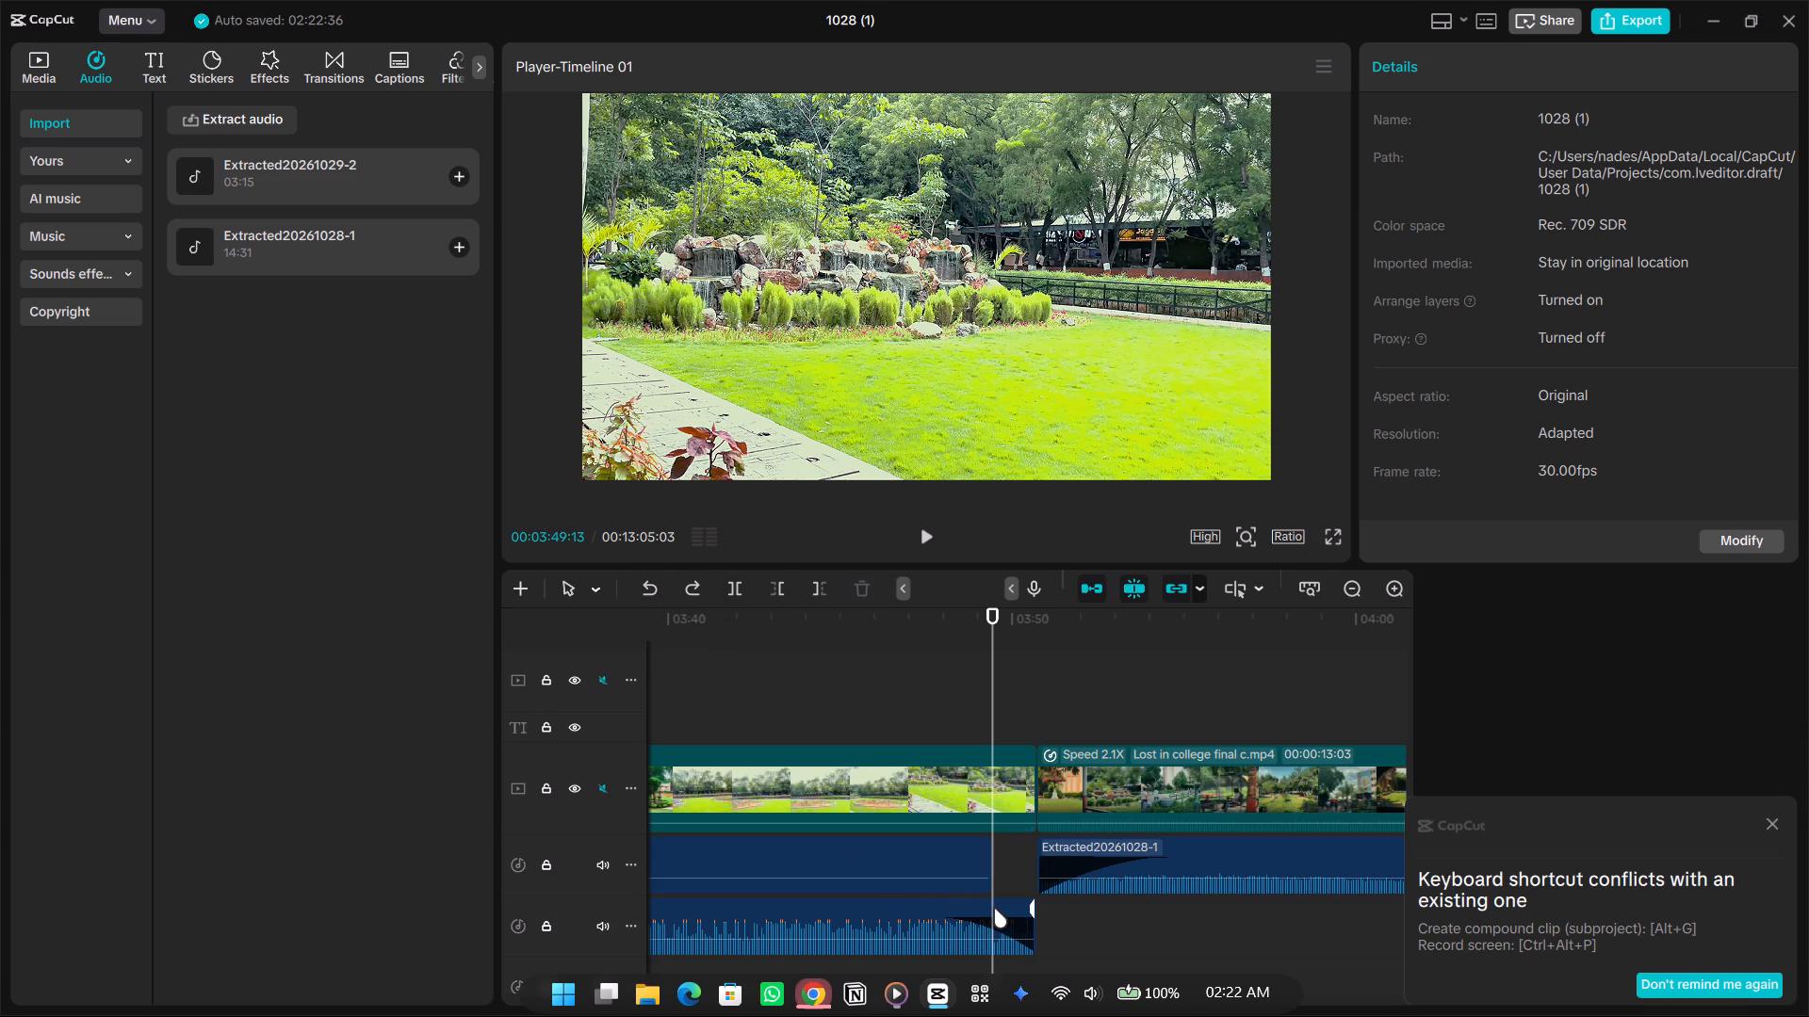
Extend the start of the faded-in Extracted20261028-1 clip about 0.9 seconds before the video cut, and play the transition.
left_click(886, 695)
key("space")
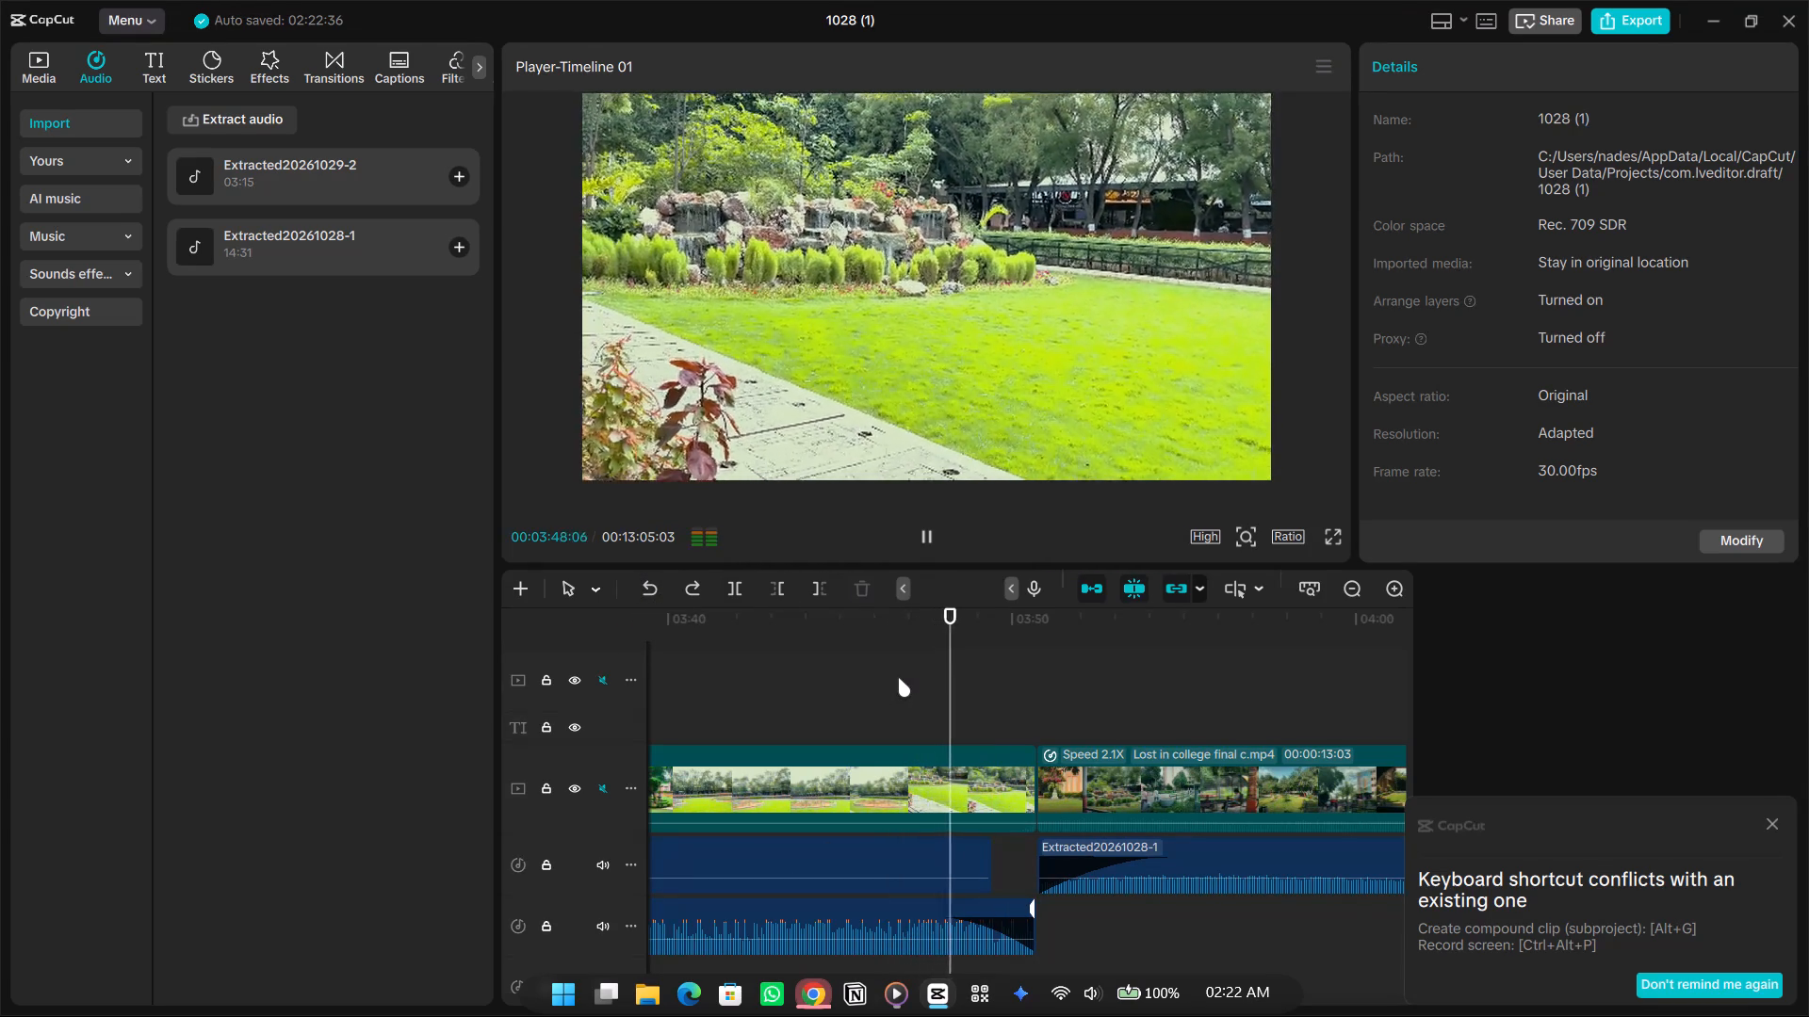
key("space")
left_click_drag(1040, 844, 1030, 844)
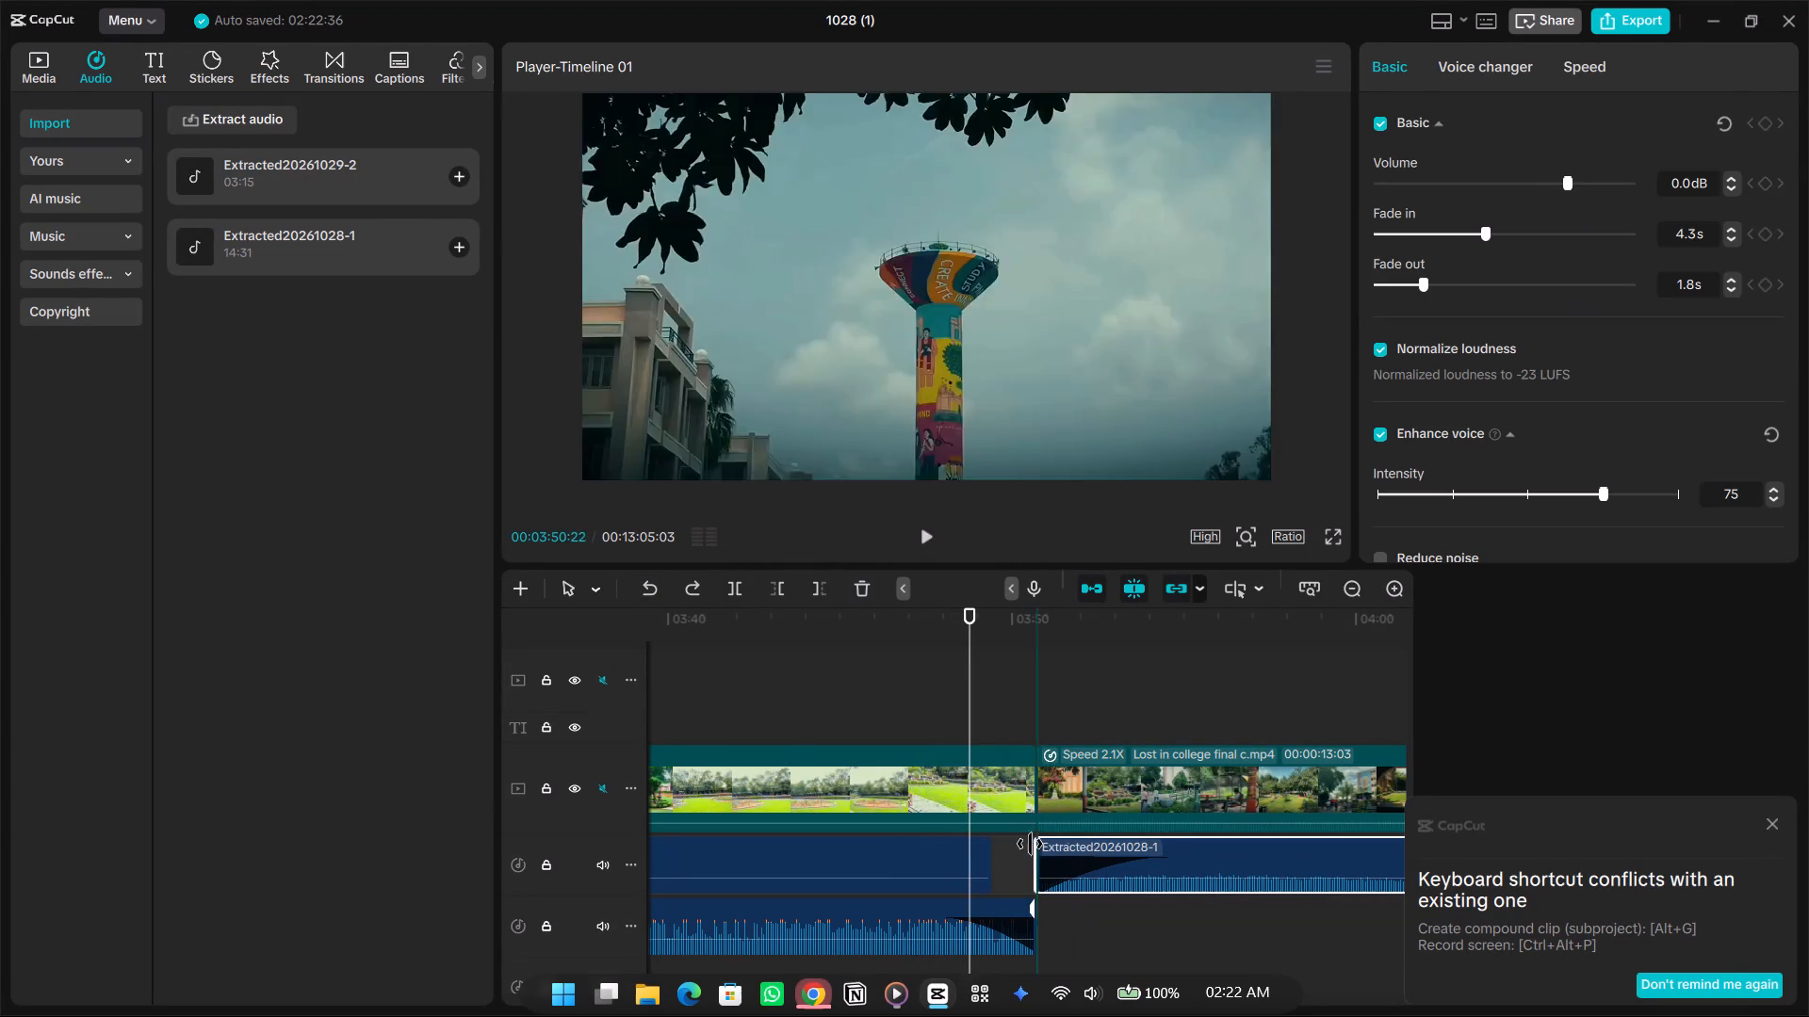
left_click_drag(1030, 844, 1011, 844)
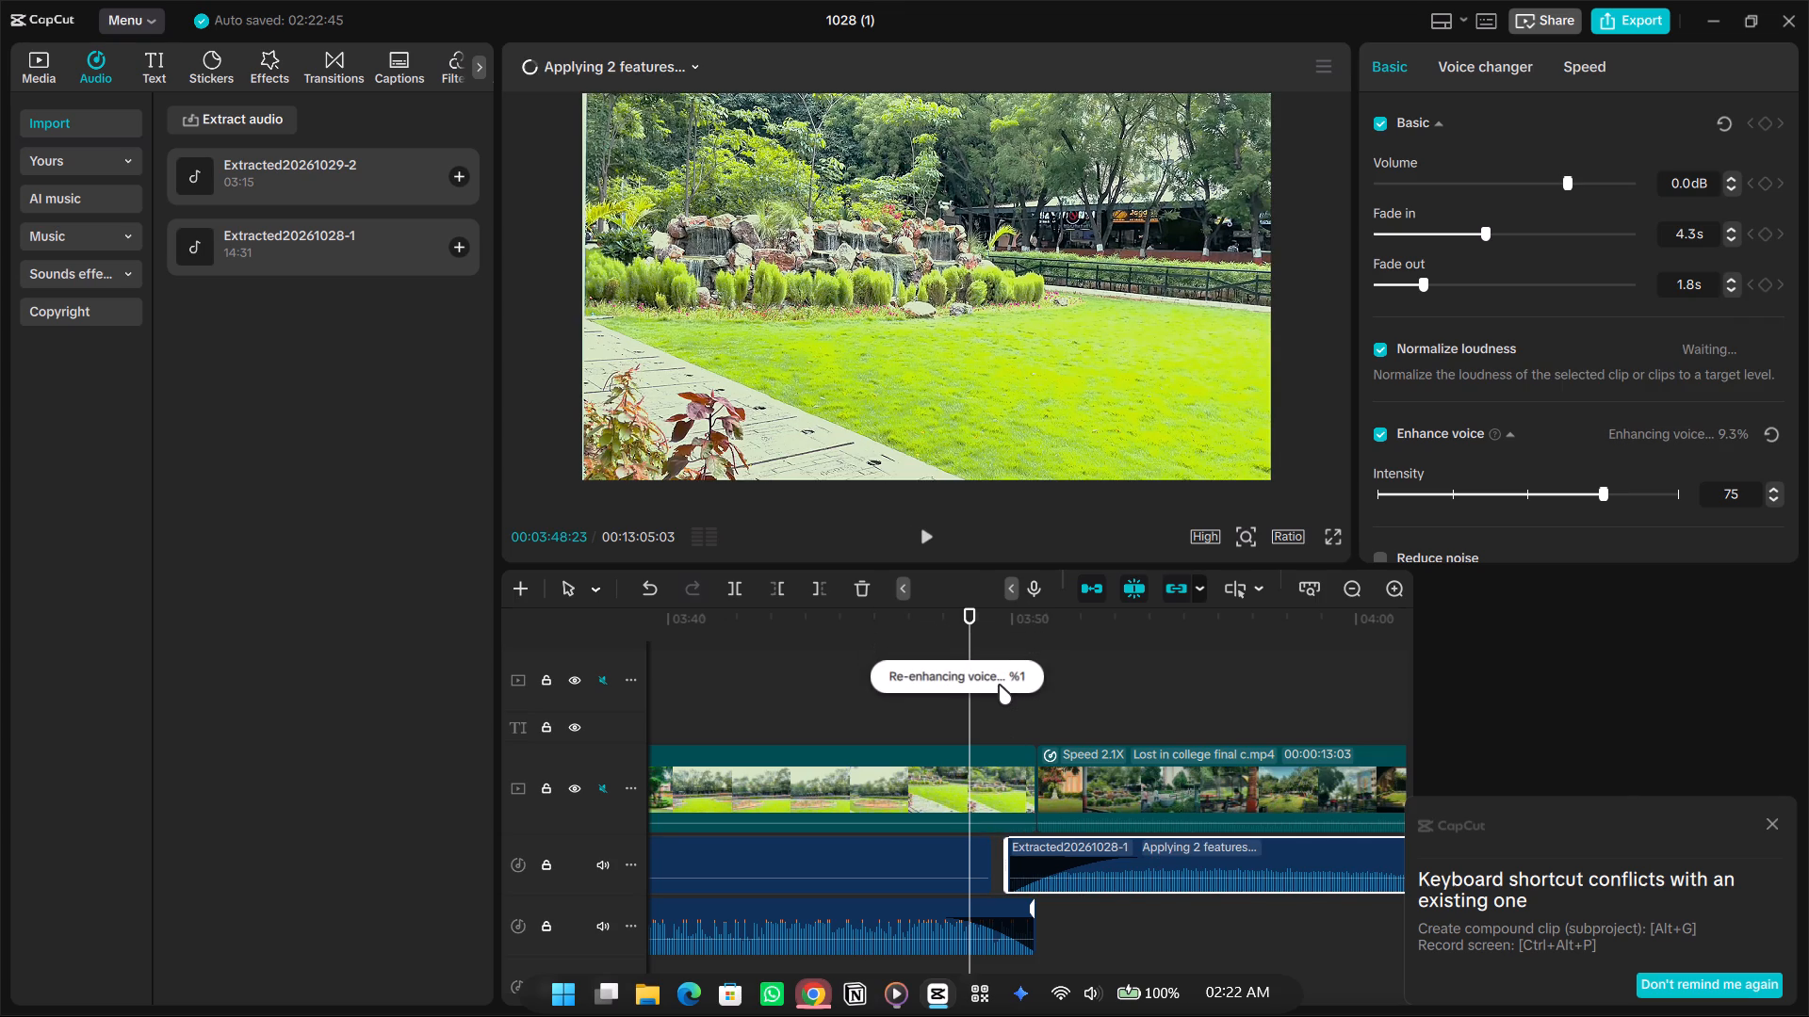
key("space")
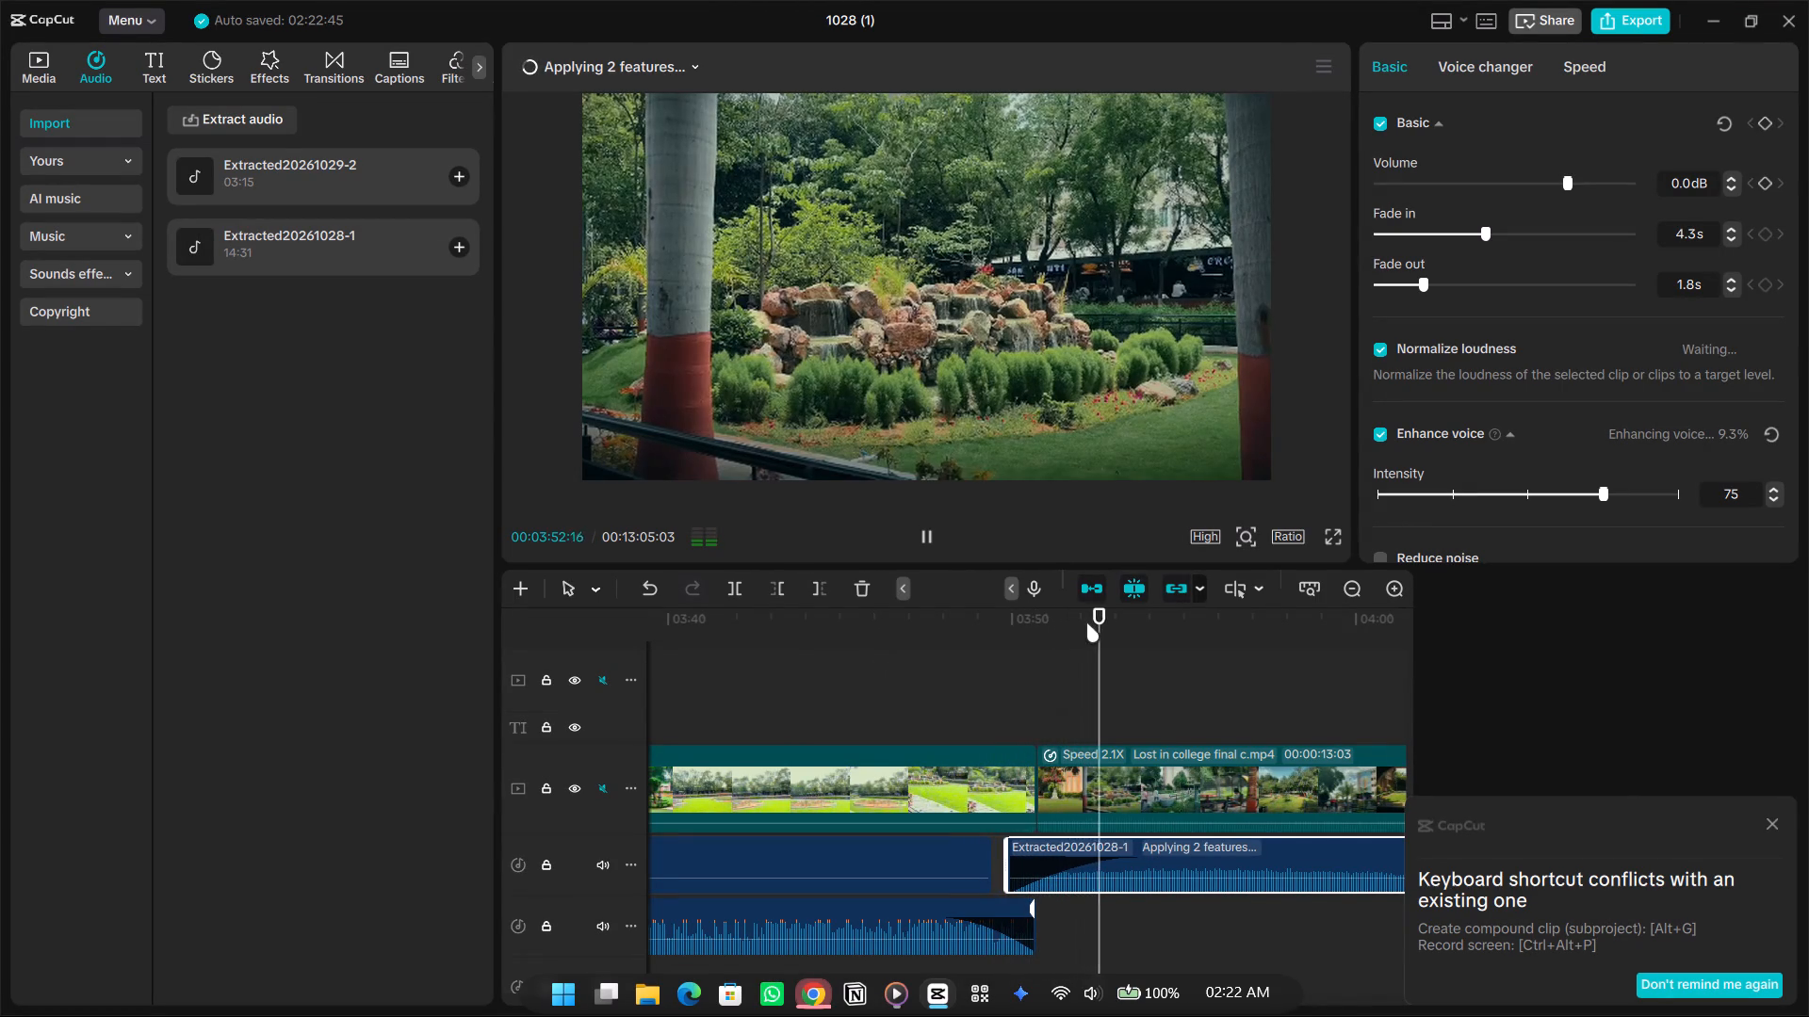
key("space")
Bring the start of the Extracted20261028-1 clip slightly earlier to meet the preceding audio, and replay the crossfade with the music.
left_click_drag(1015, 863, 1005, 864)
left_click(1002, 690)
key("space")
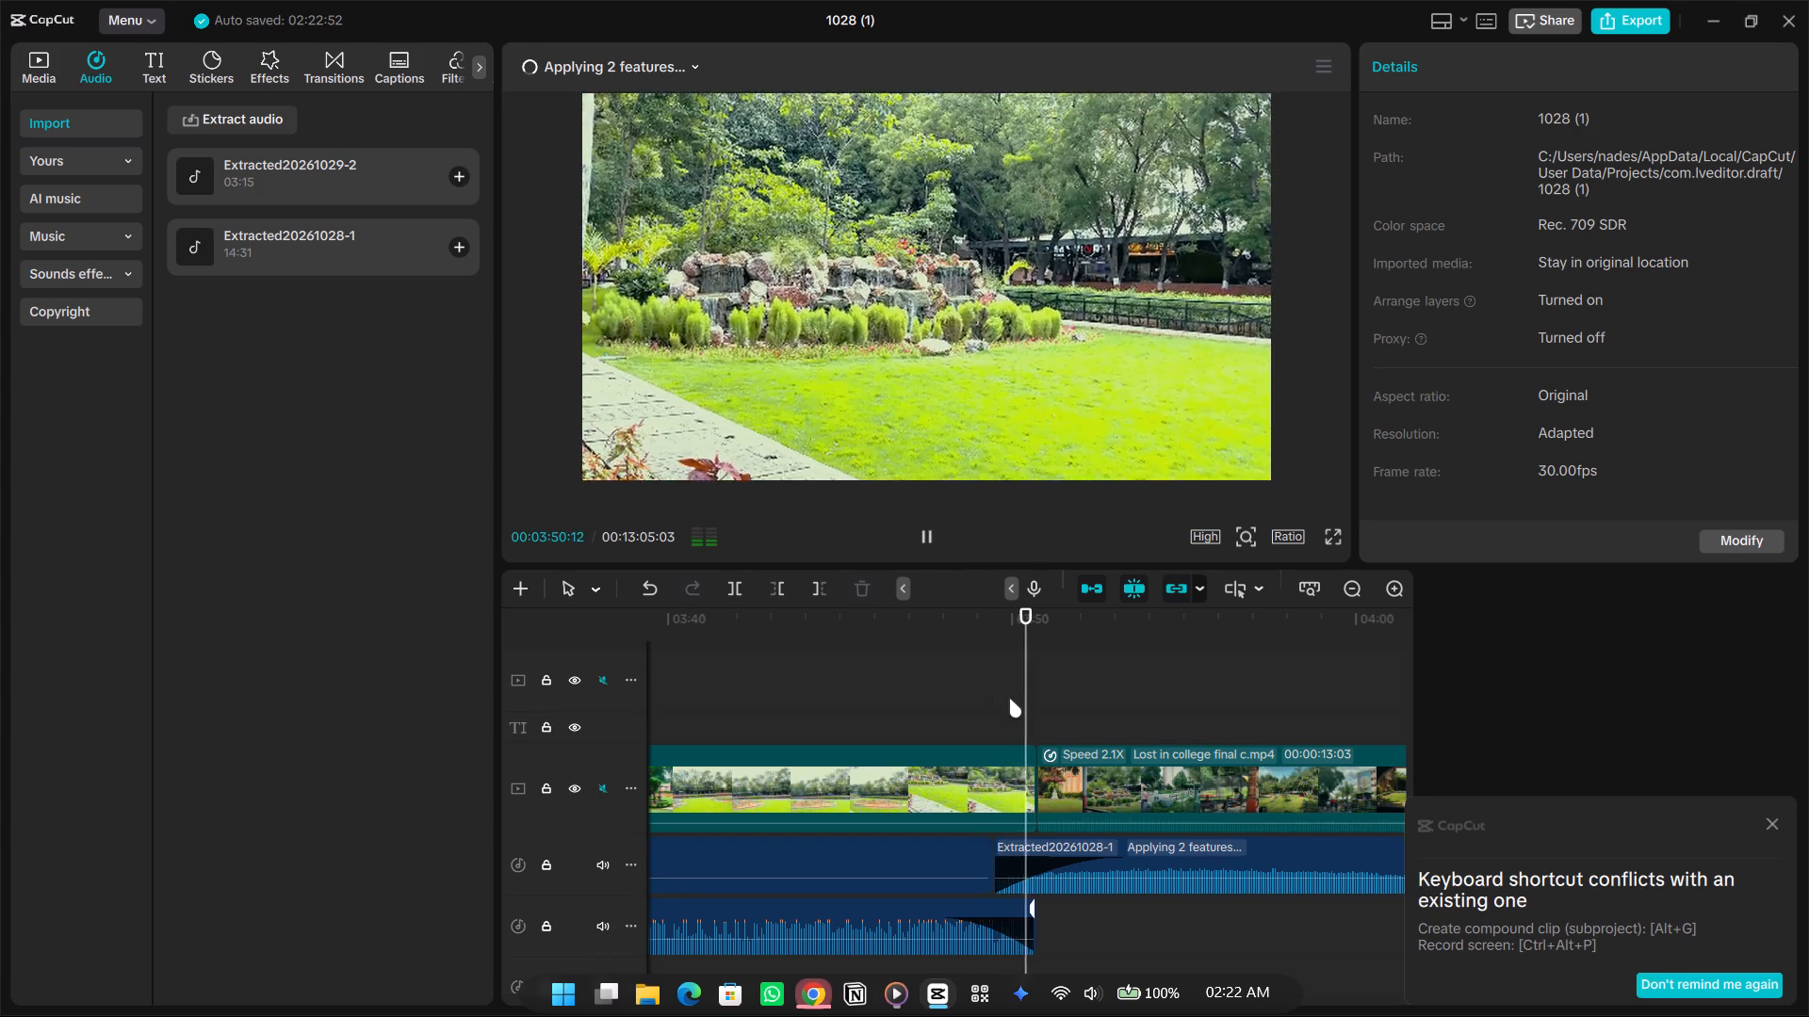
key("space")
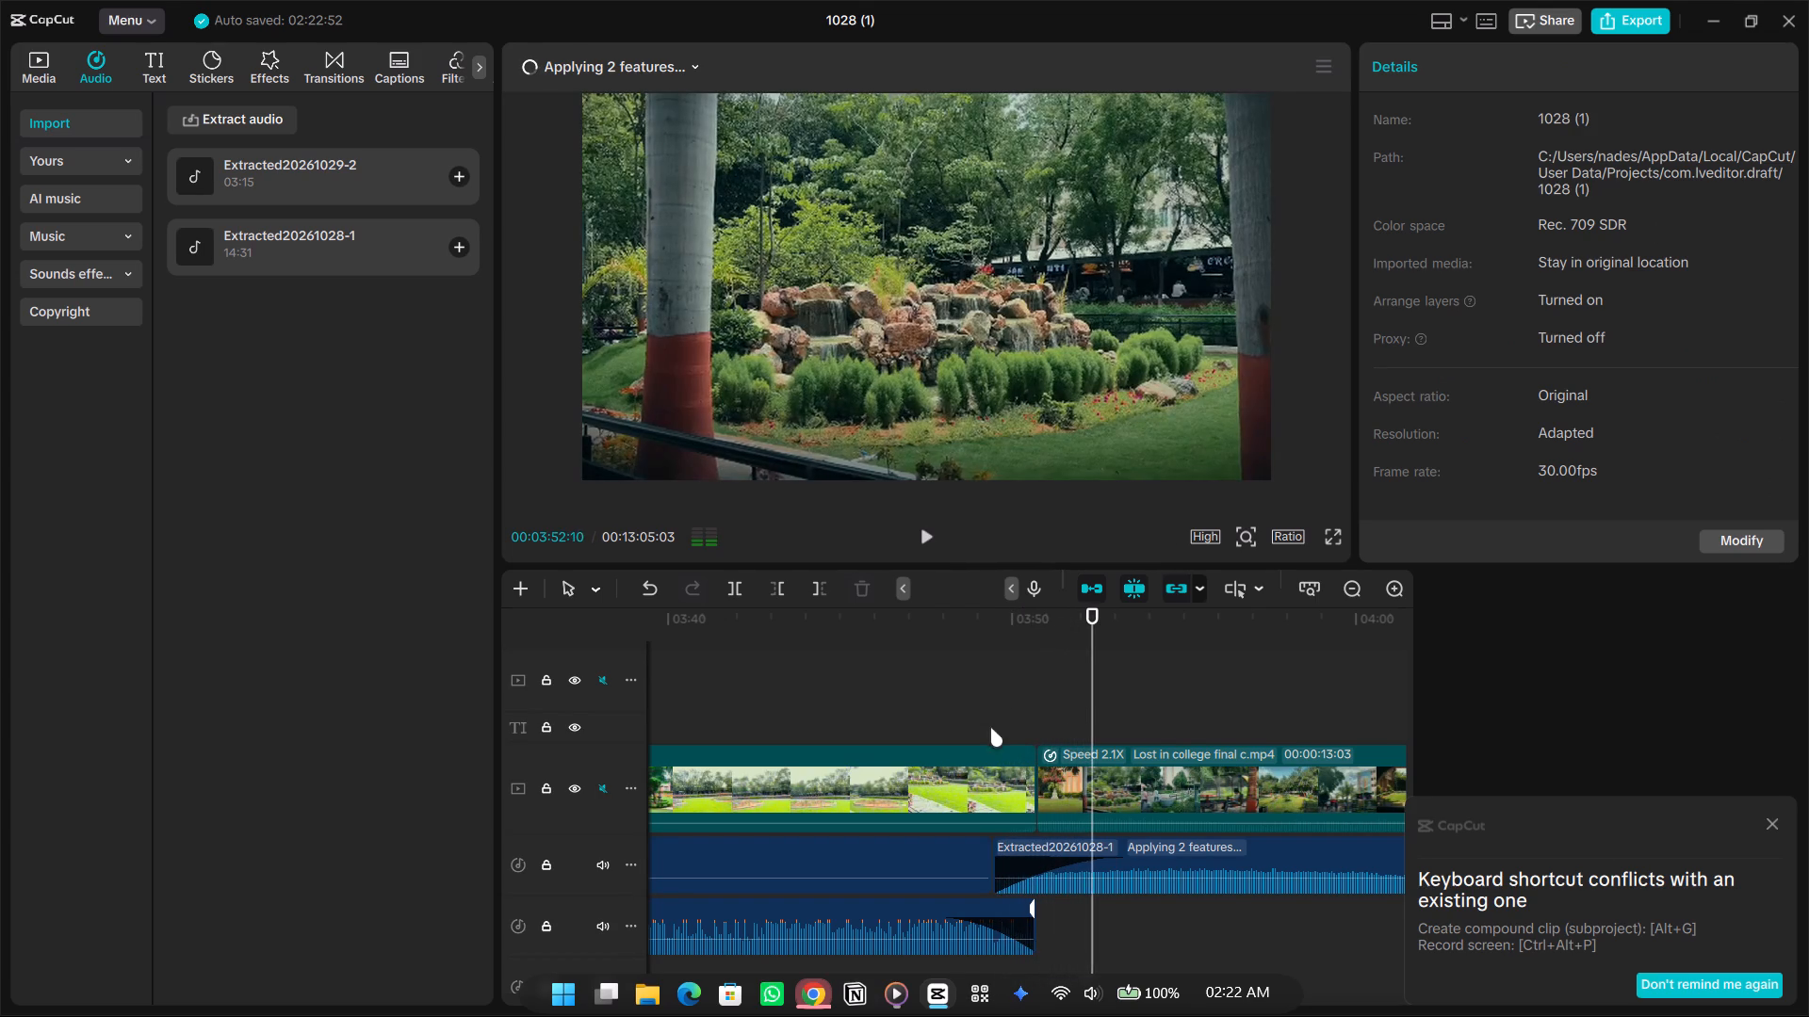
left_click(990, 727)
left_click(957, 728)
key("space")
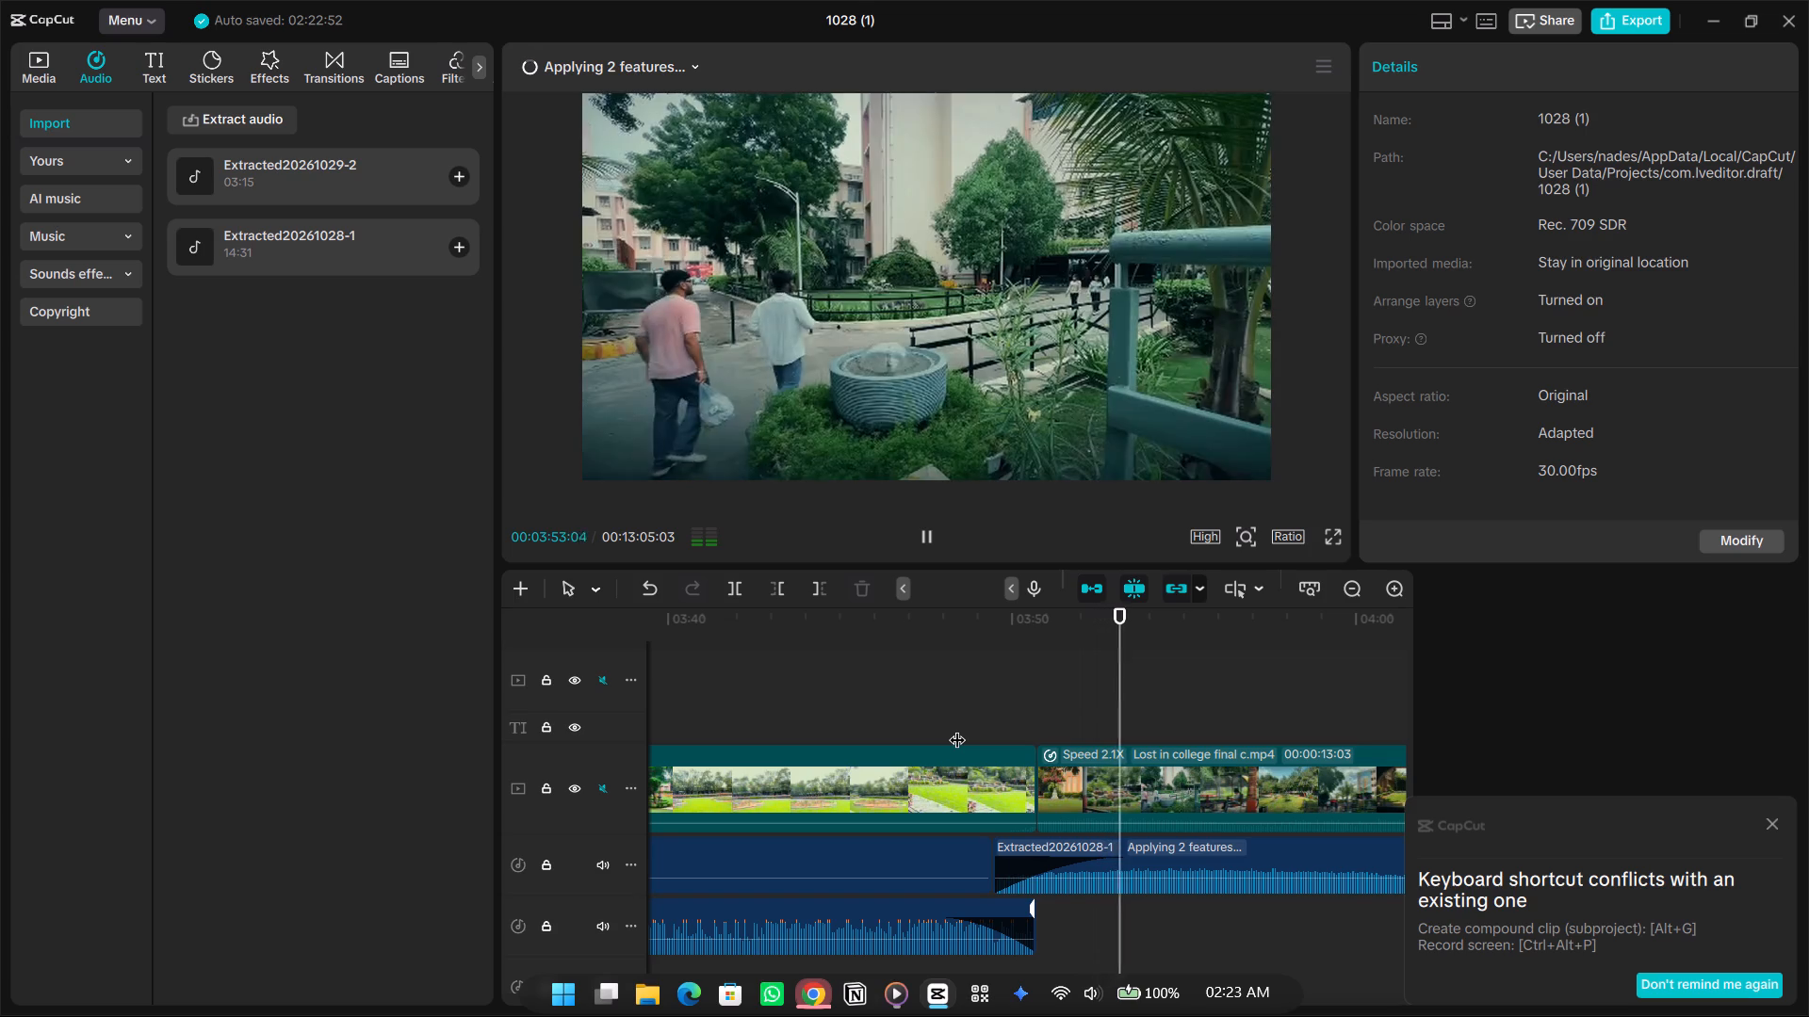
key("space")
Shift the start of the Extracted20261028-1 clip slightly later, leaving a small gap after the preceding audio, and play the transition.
left_click(991, 686)
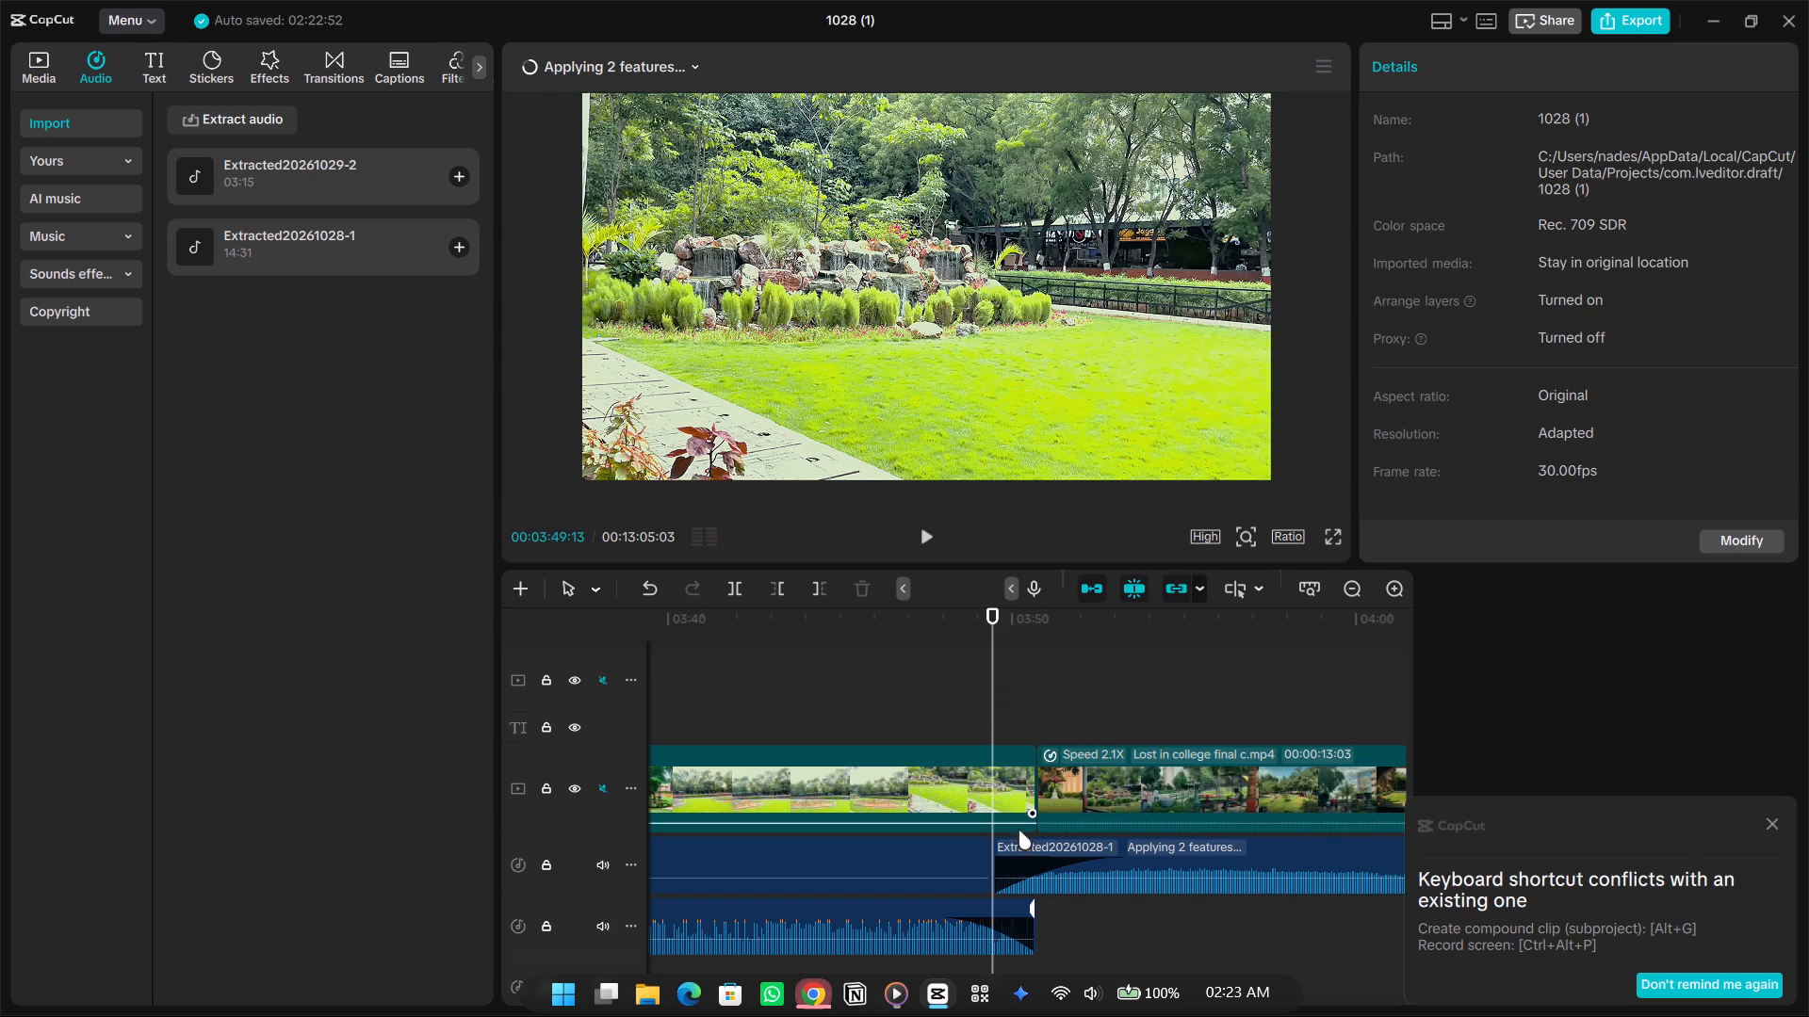
left_click_drag(1043, 856, 1058, 856)
key("space")
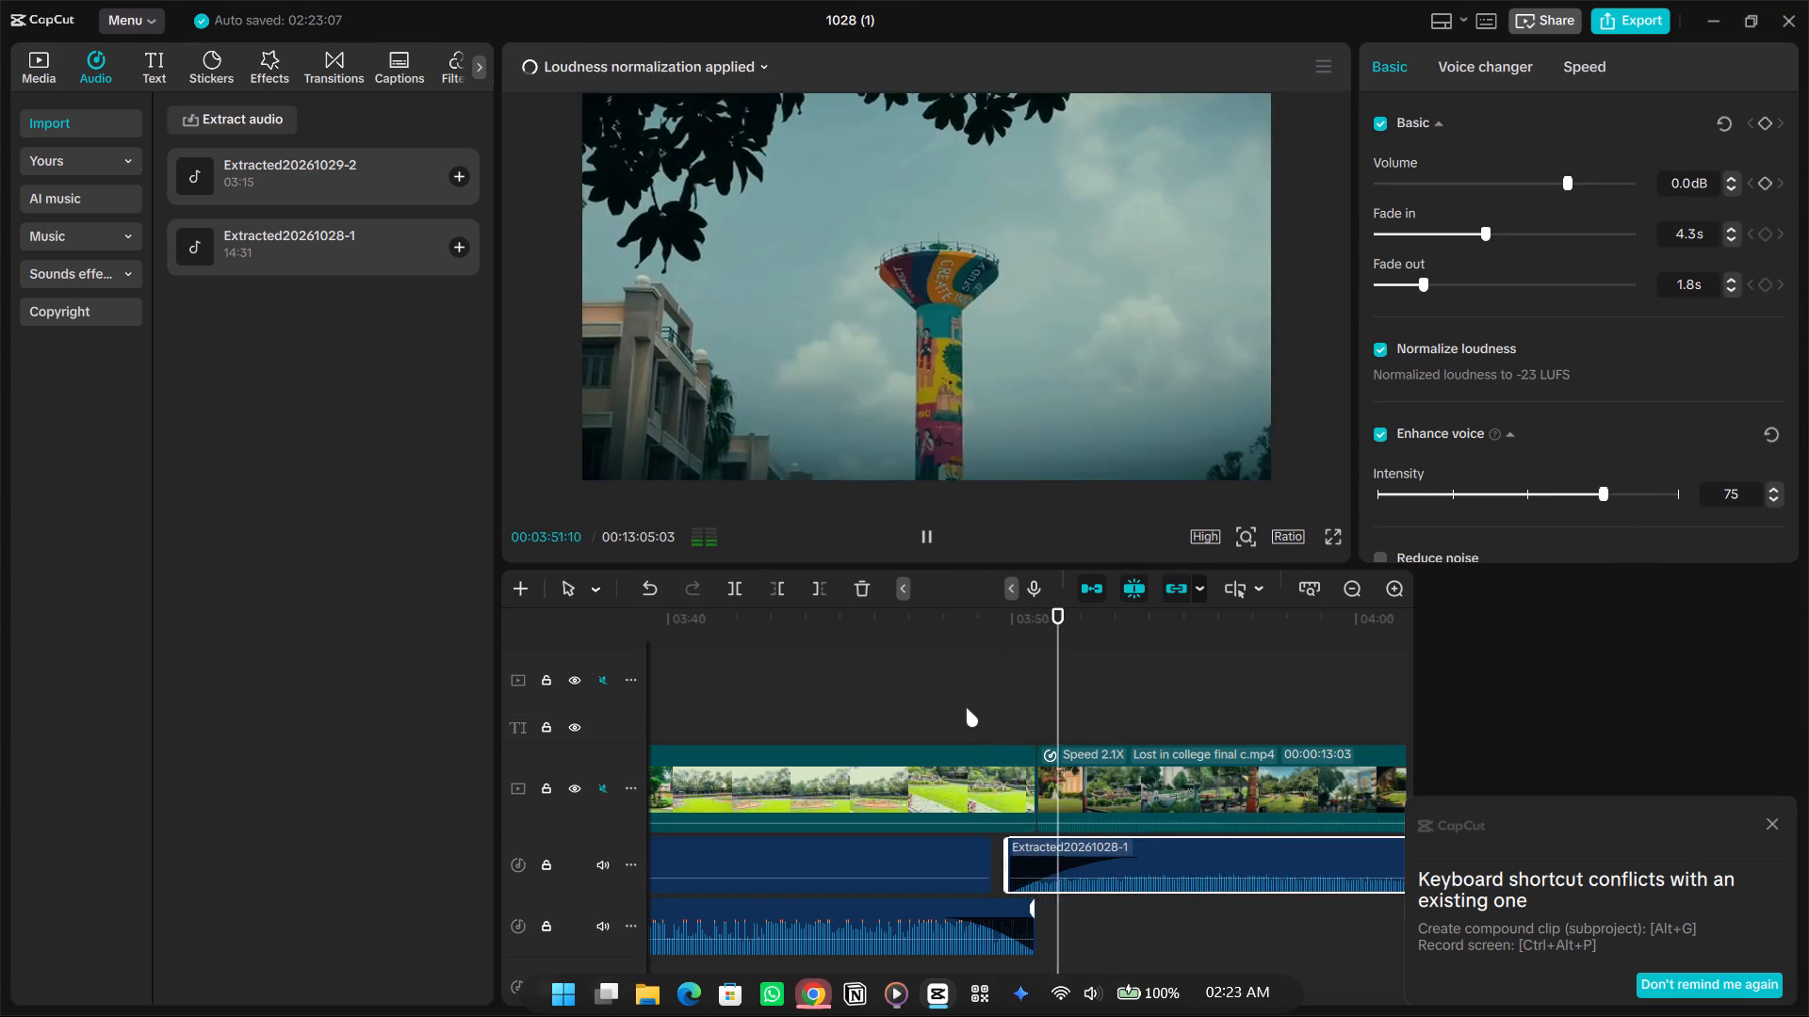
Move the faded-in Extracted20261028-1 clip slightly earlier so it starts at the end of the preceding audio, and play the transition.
key("space")
left_click_drag(1065, 861, 1037, 862)
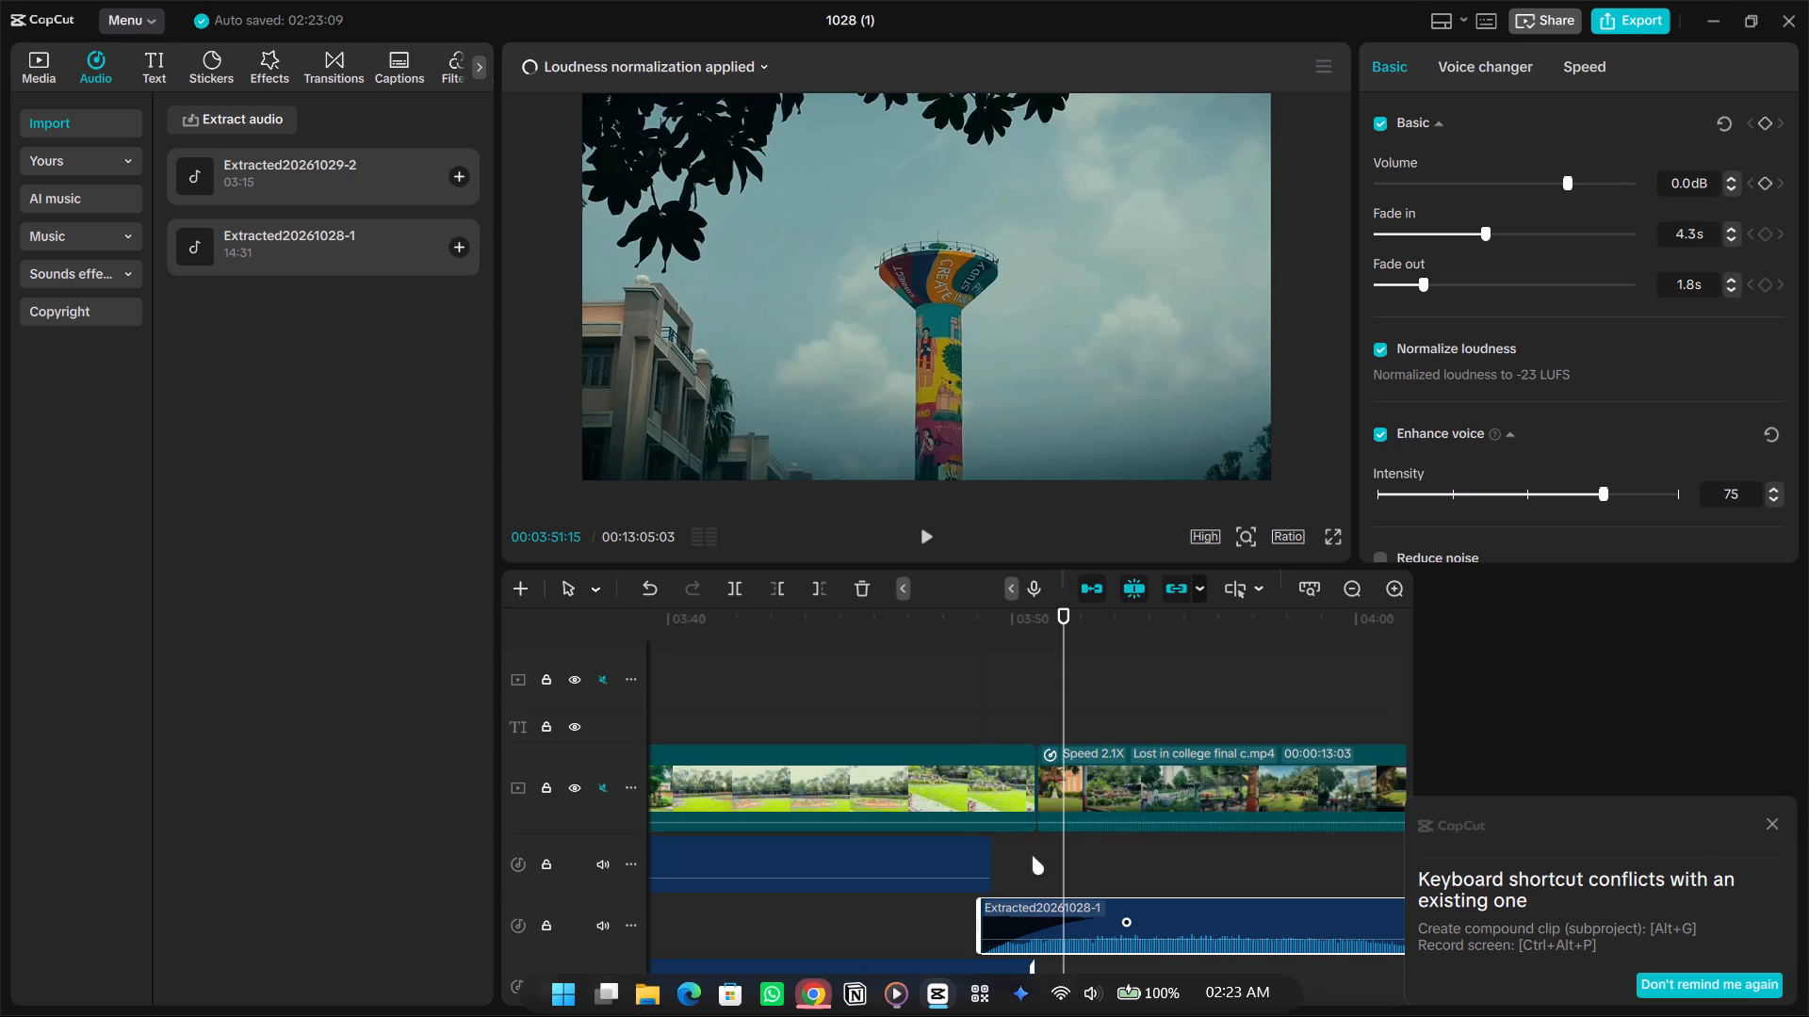
left_click_drag(1020, 898, 1035, 877)
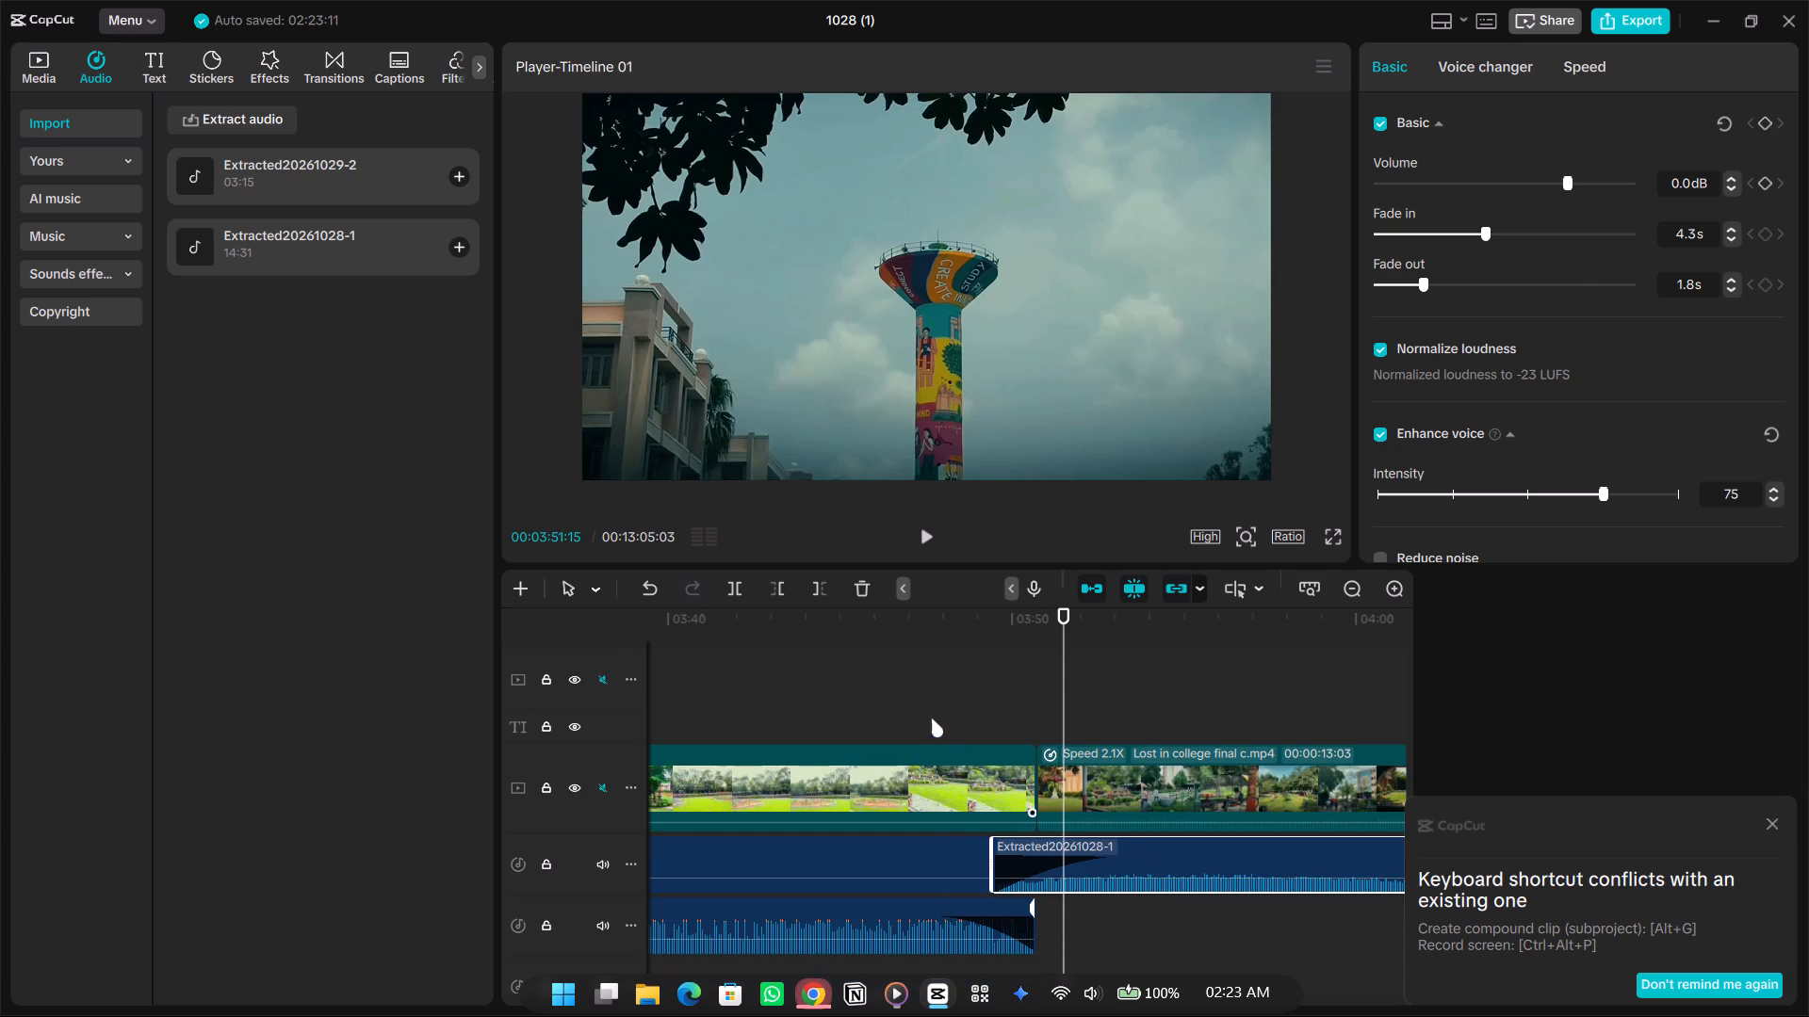
left_click(930, 717)
key("space")
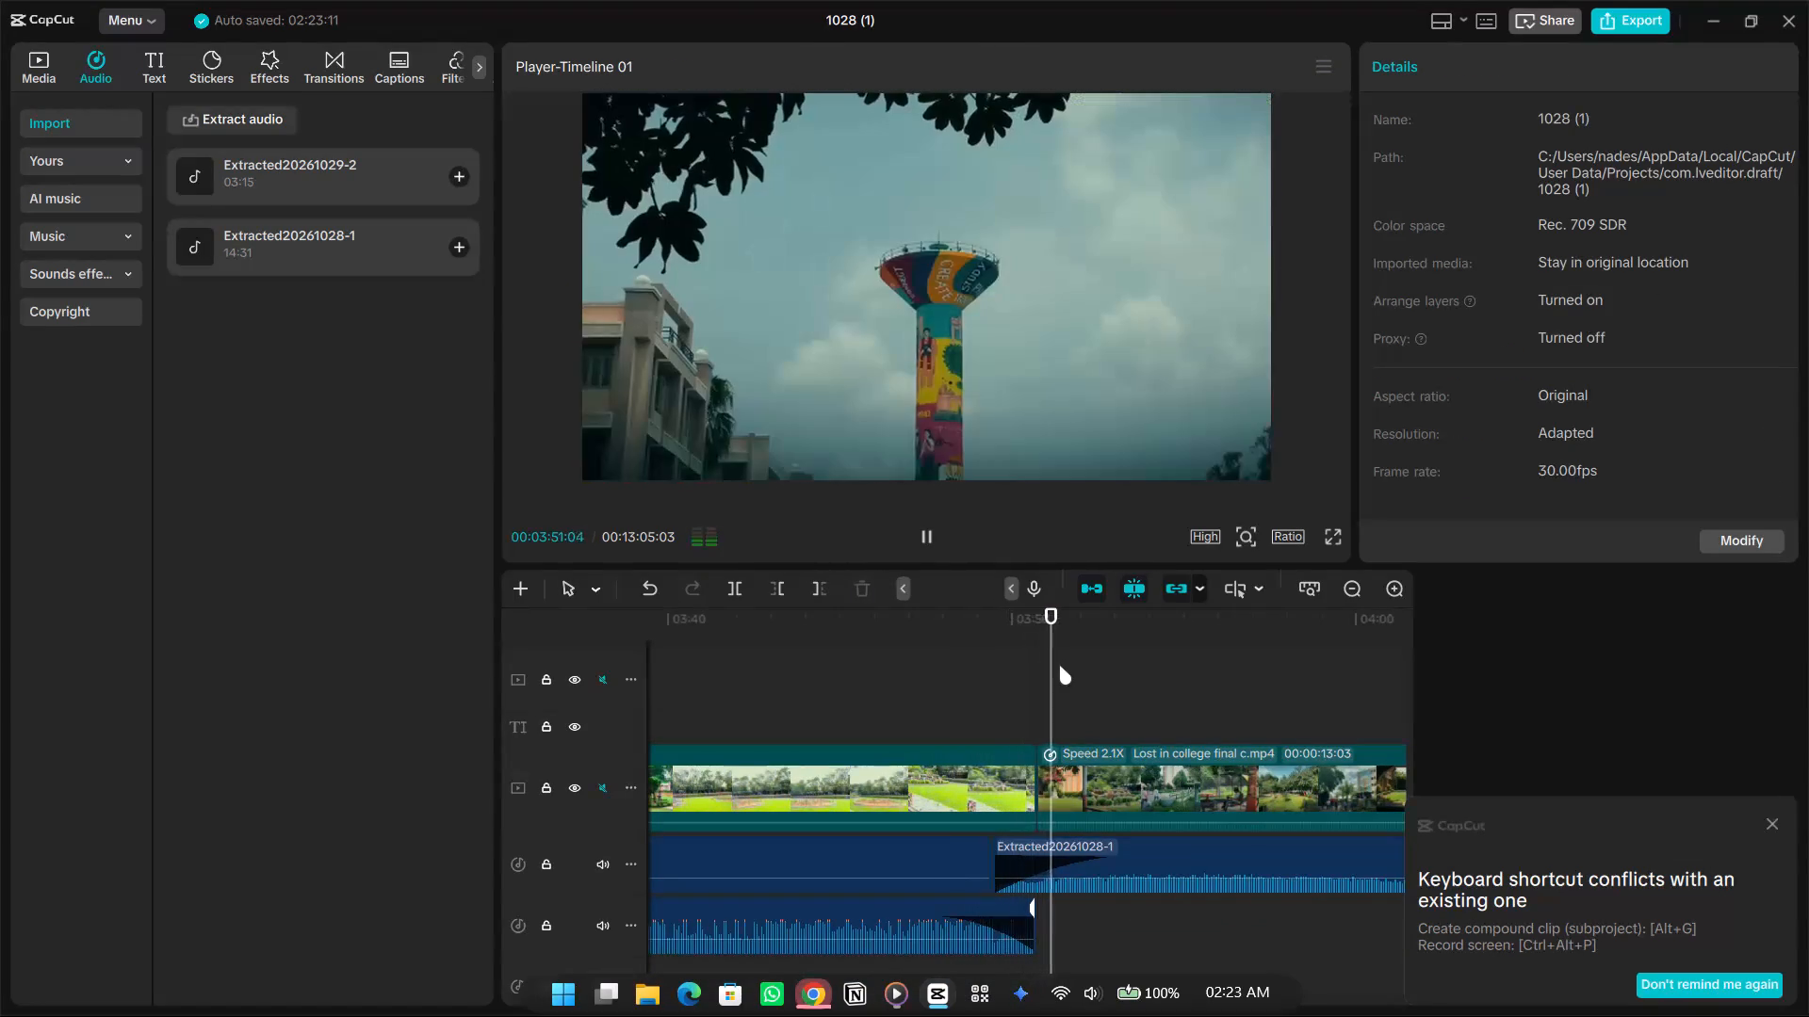
key("space")
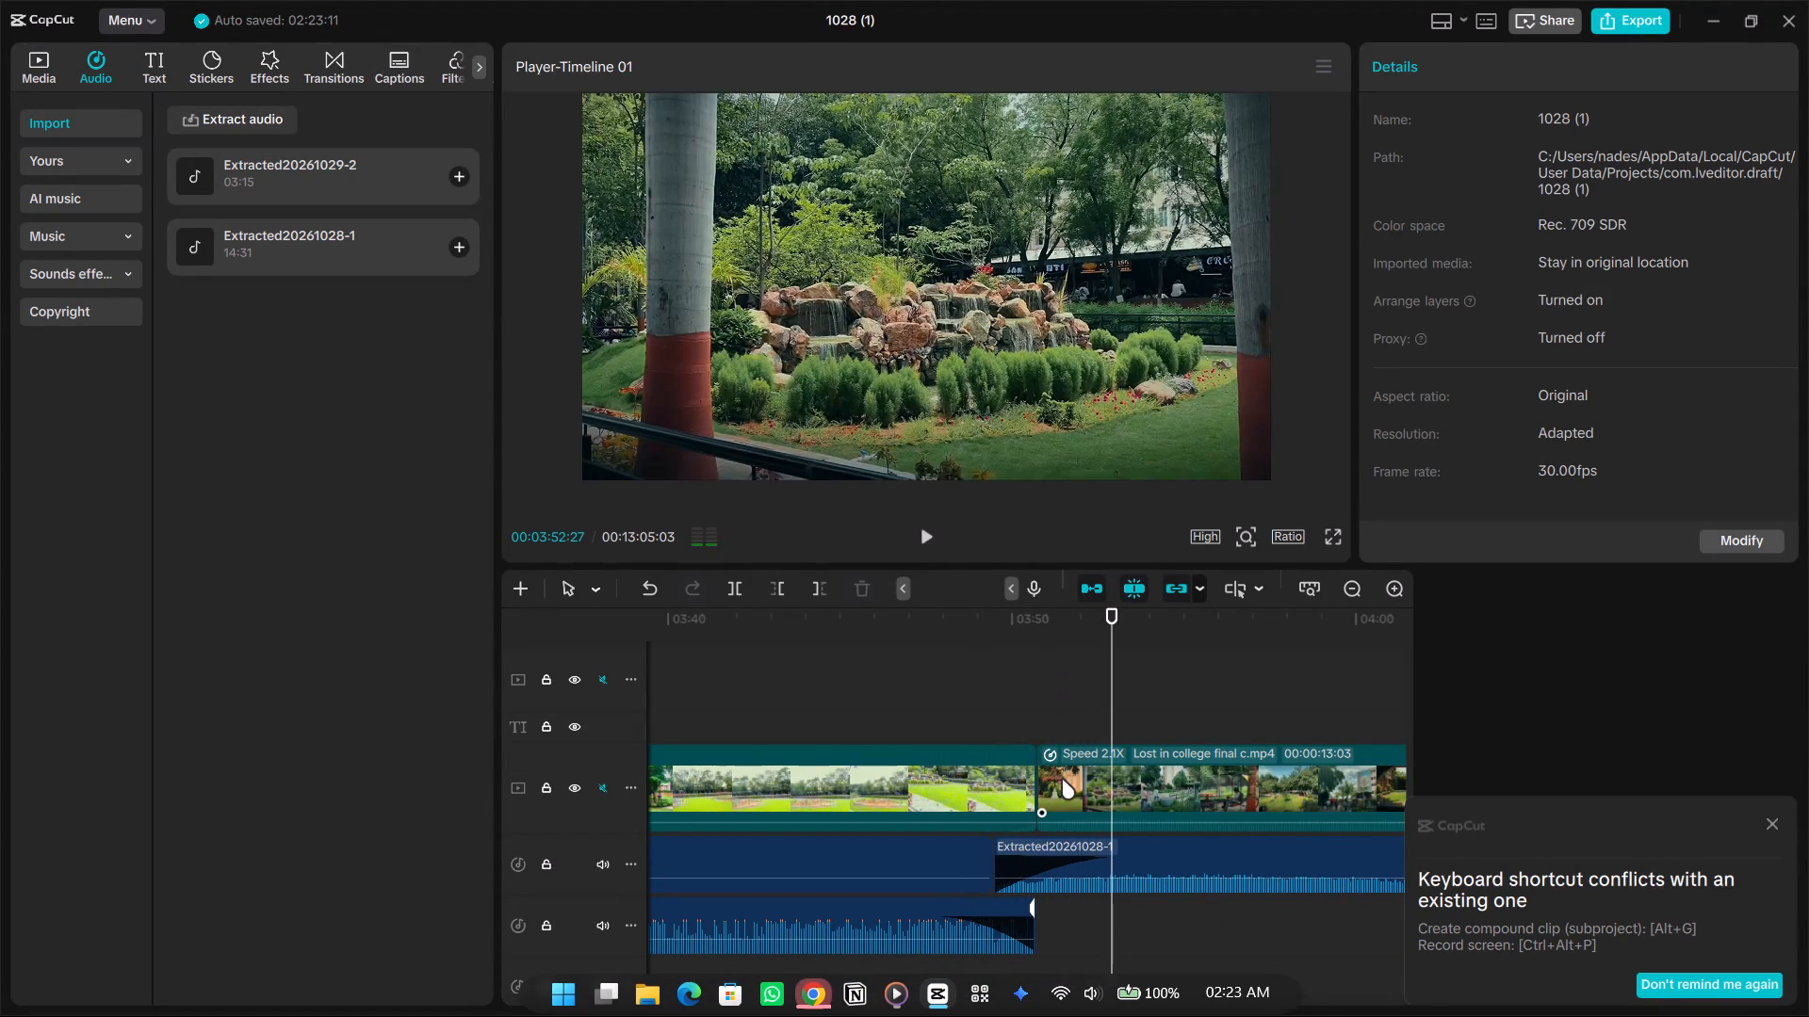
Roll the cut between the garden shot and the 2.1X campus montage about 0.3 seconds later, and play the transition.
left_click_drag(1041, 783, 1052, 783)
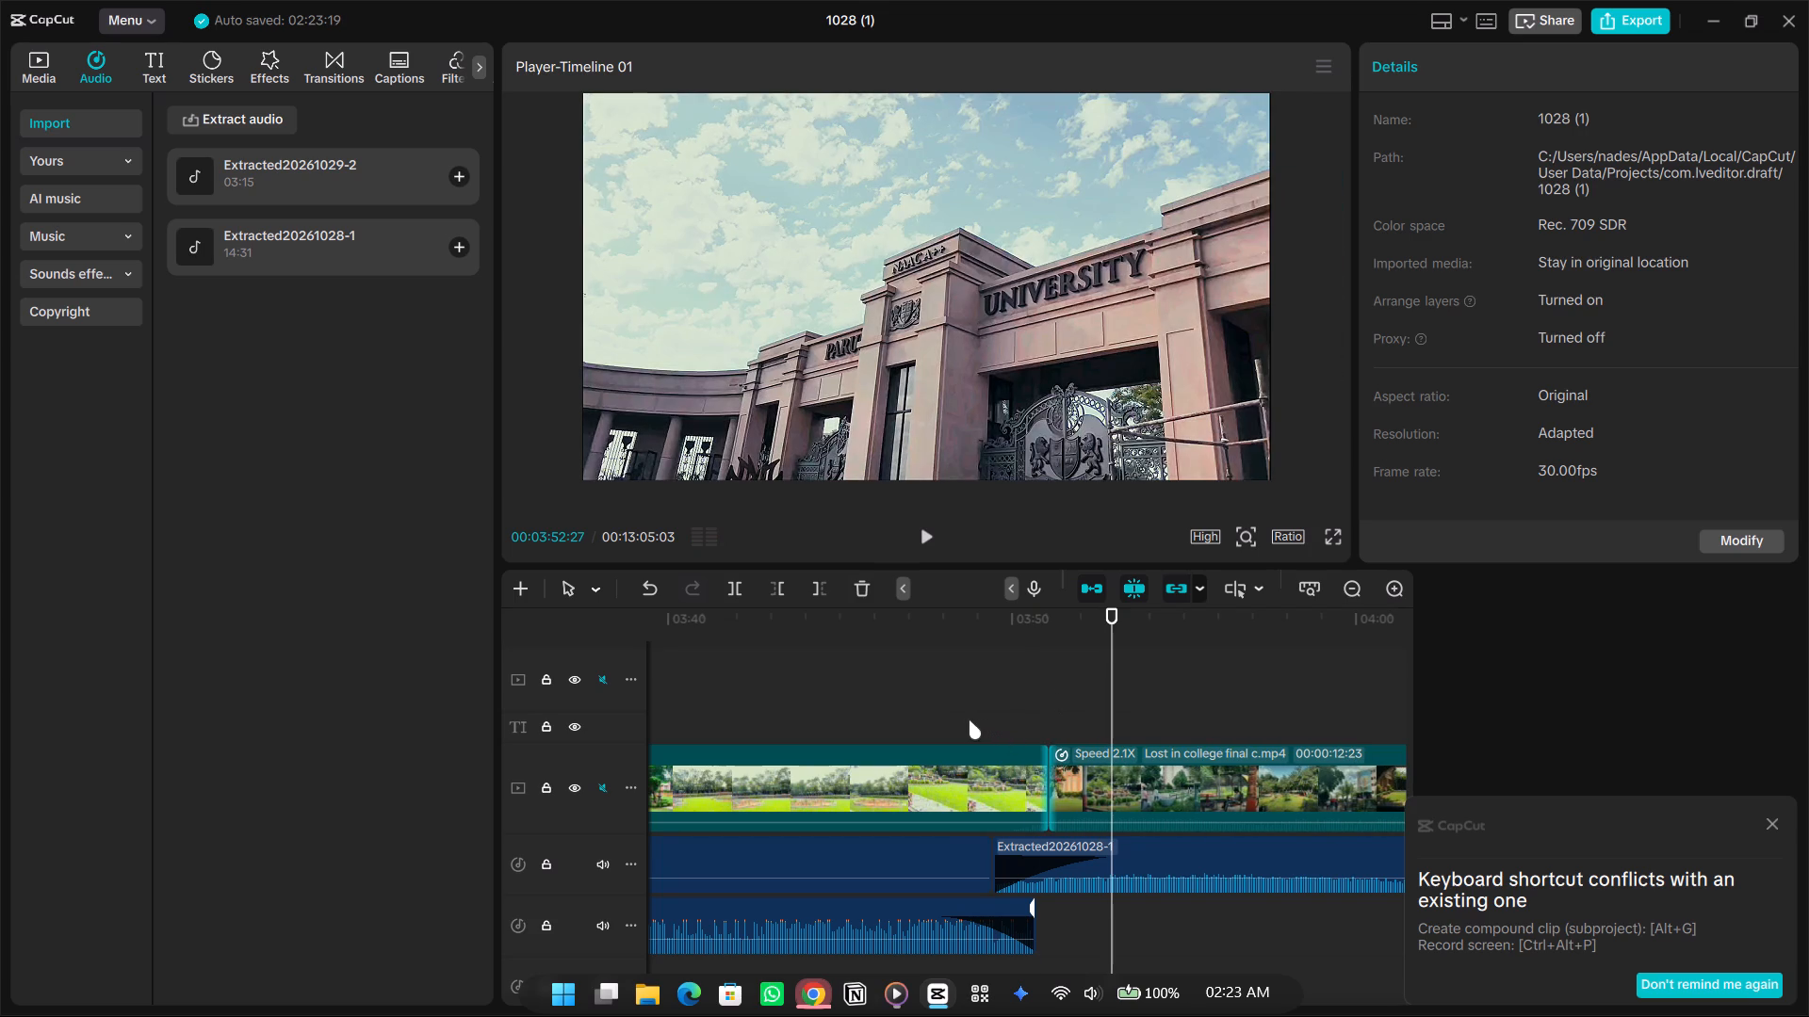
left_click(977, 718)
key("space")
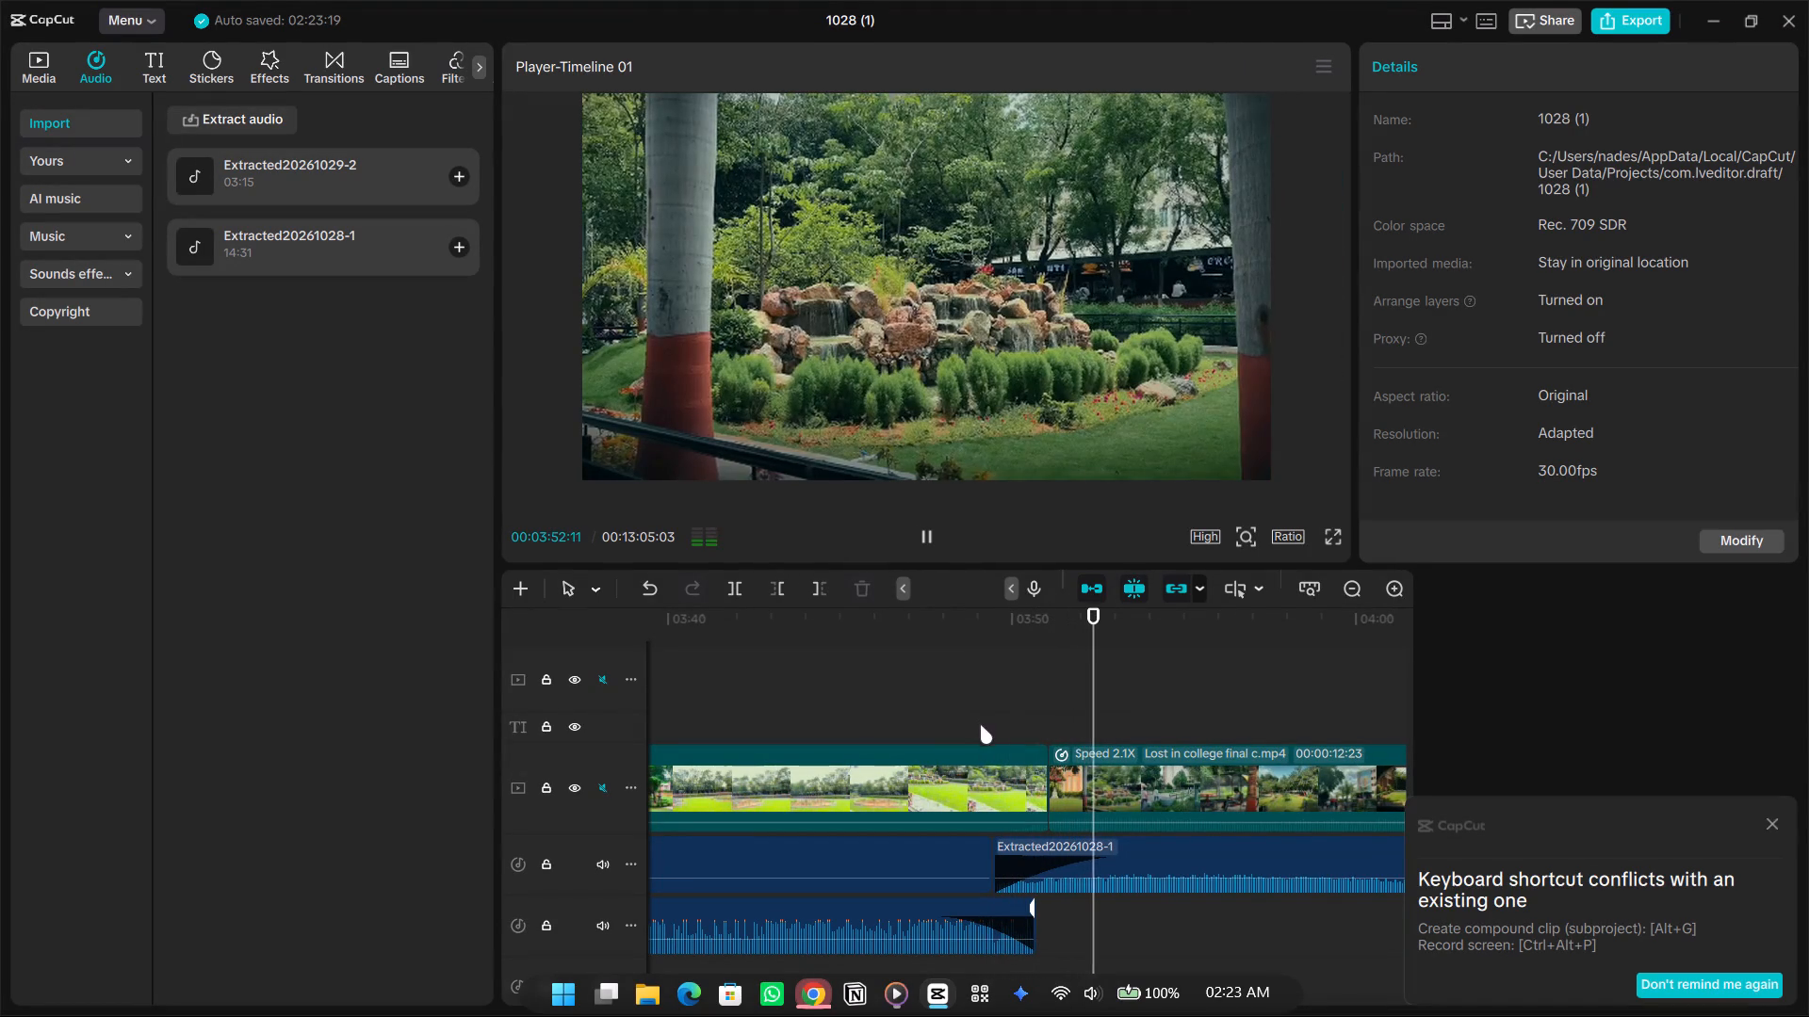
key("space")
Roll the garden-to-montage cut earlier so the 2.1X montage clip lasts 00:00:13:21, and play through into the campus buildings clip.
left_click_drag(1046, 784, 1033, 786)
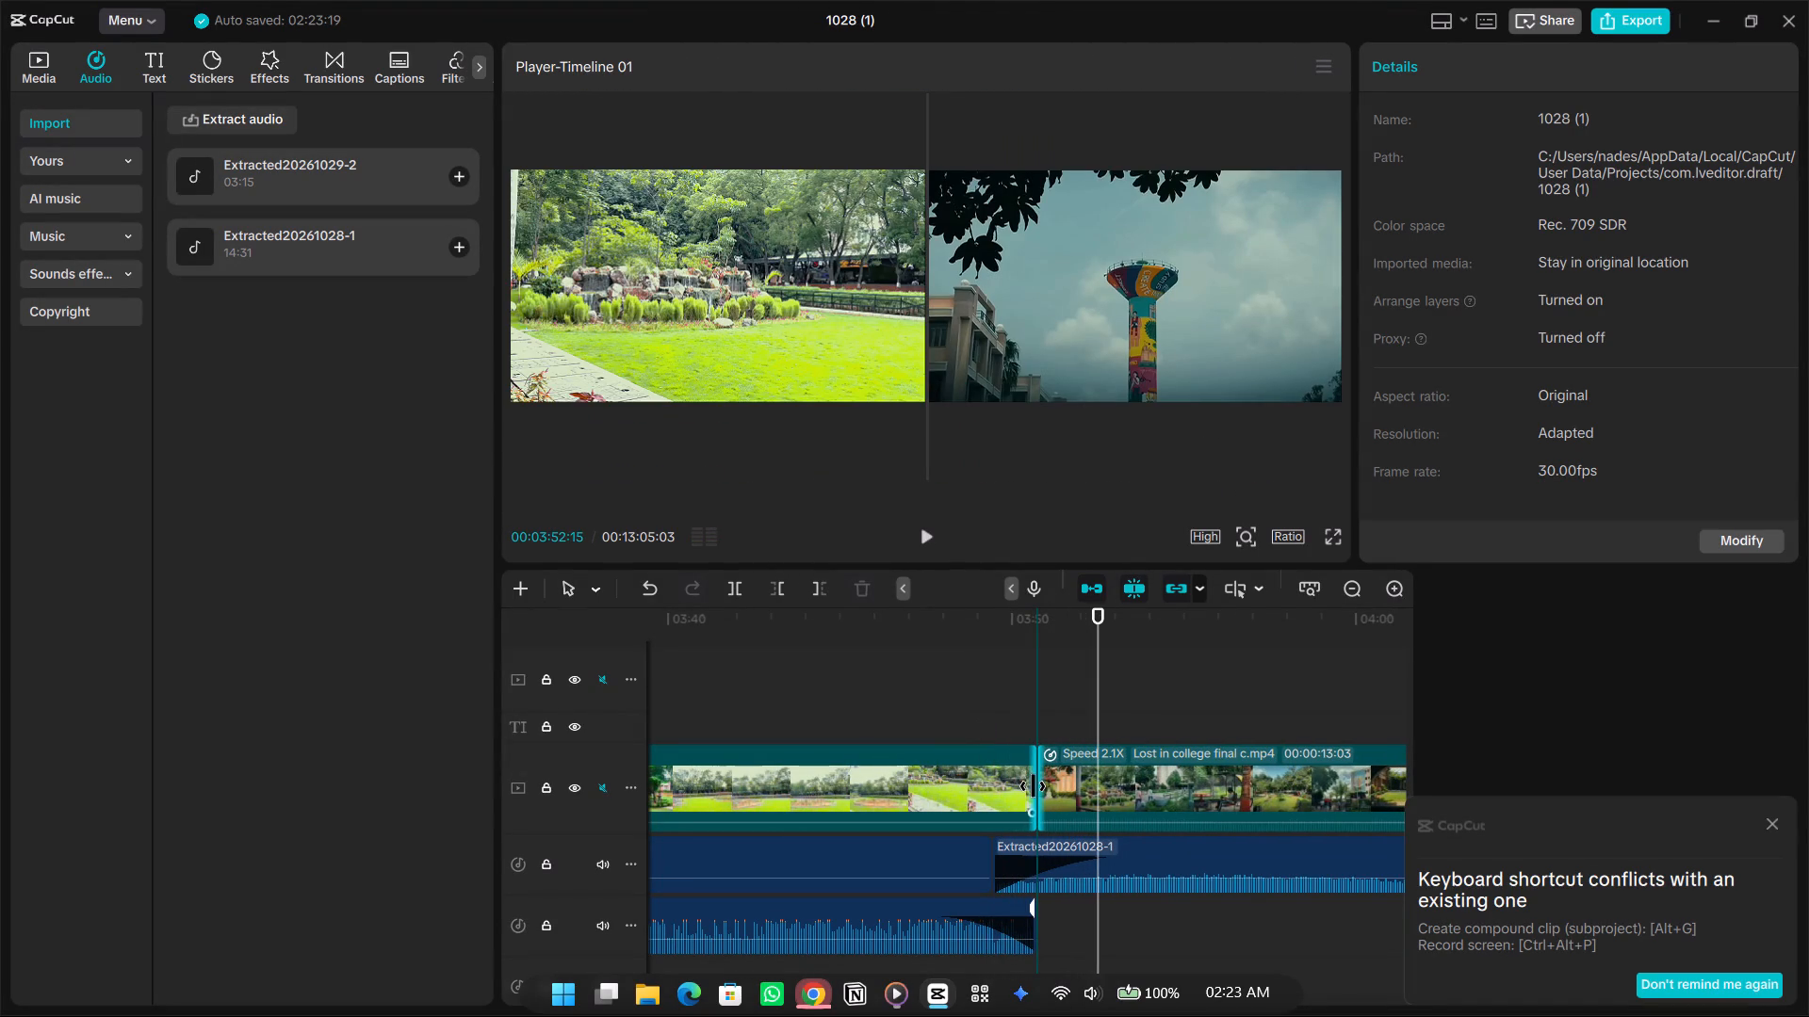
left_click_drag(1033, 786, 1017, 786)
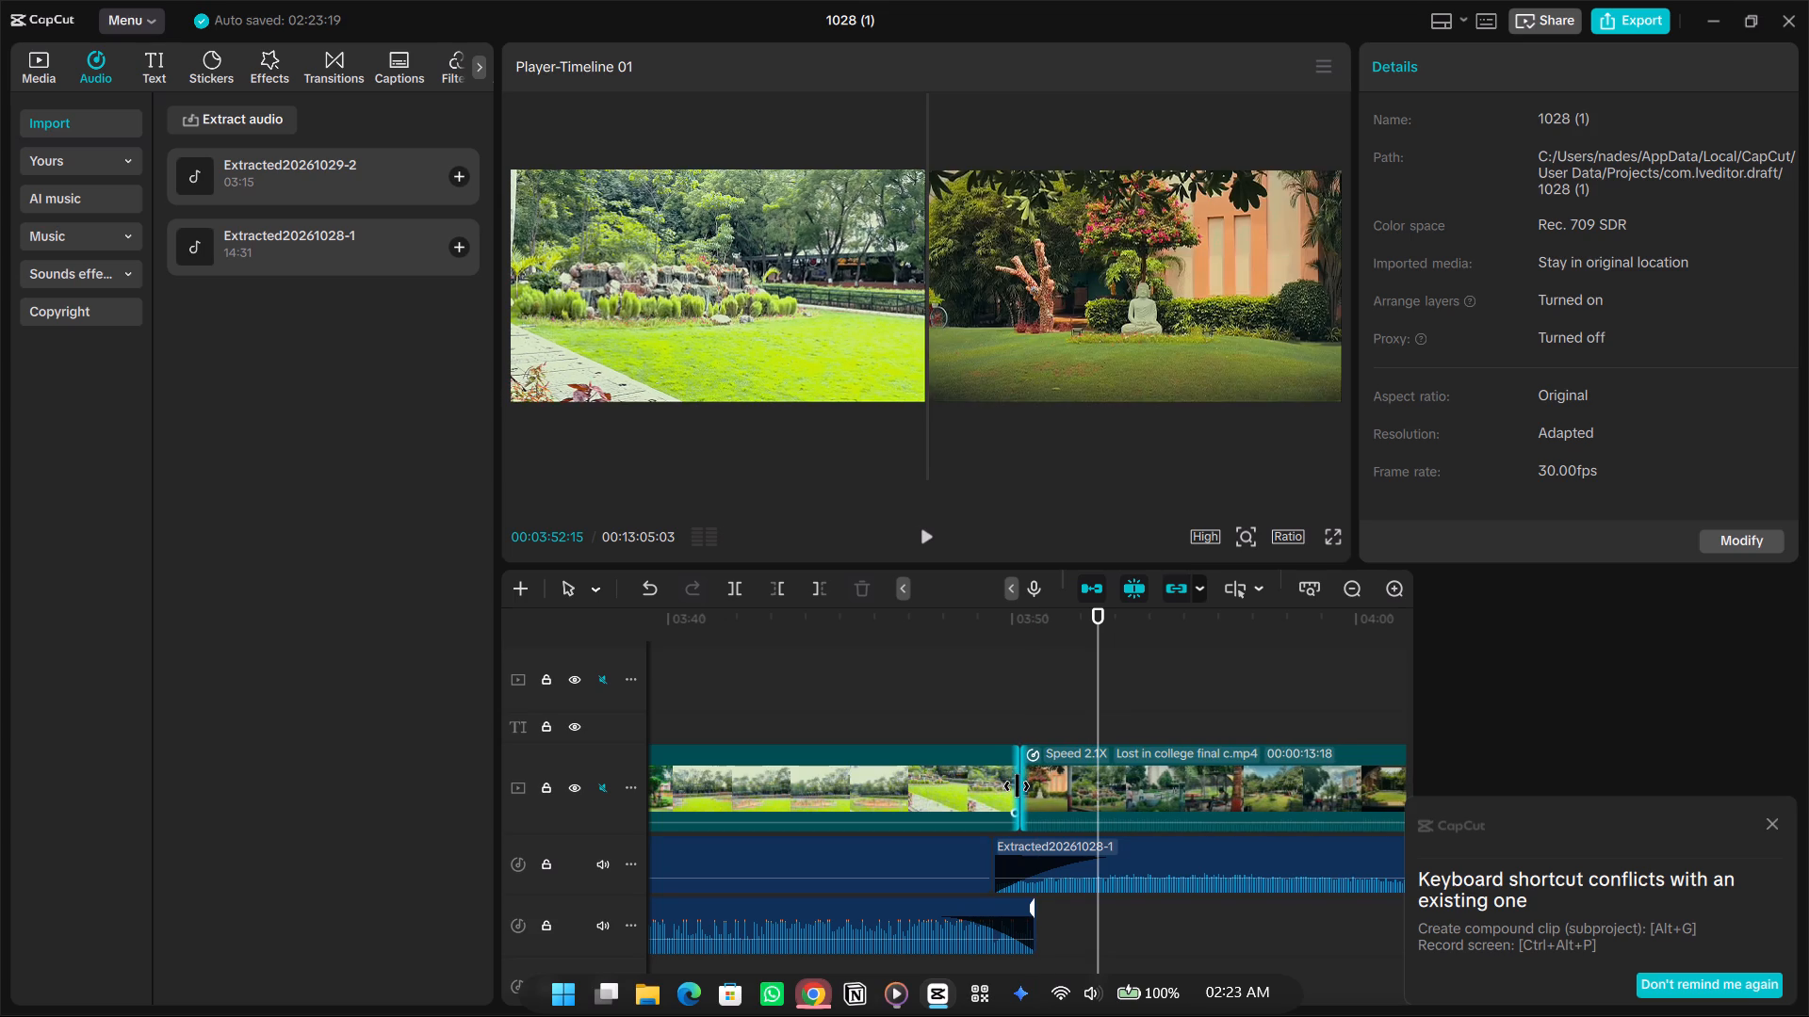
left_click_drag(1017, 786, 1014, 786)
left_click(1002, 722)
key("space")
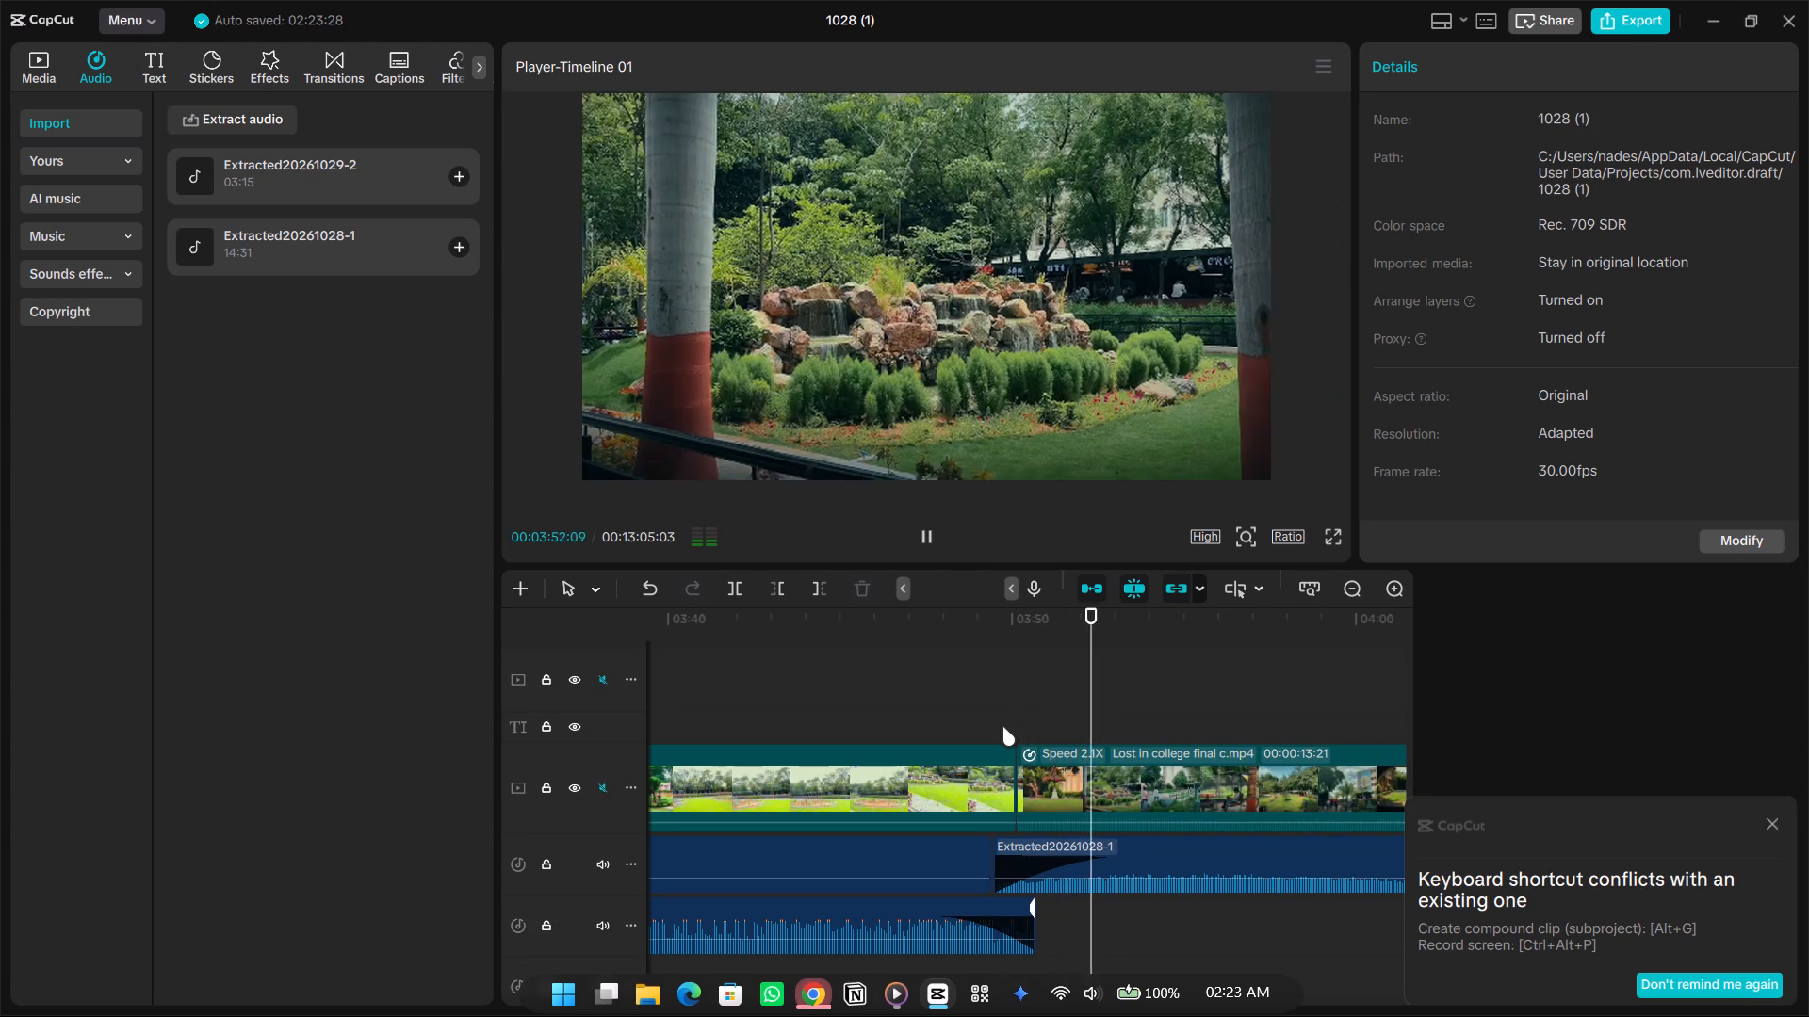
left_click(1003, 721)
key("space")
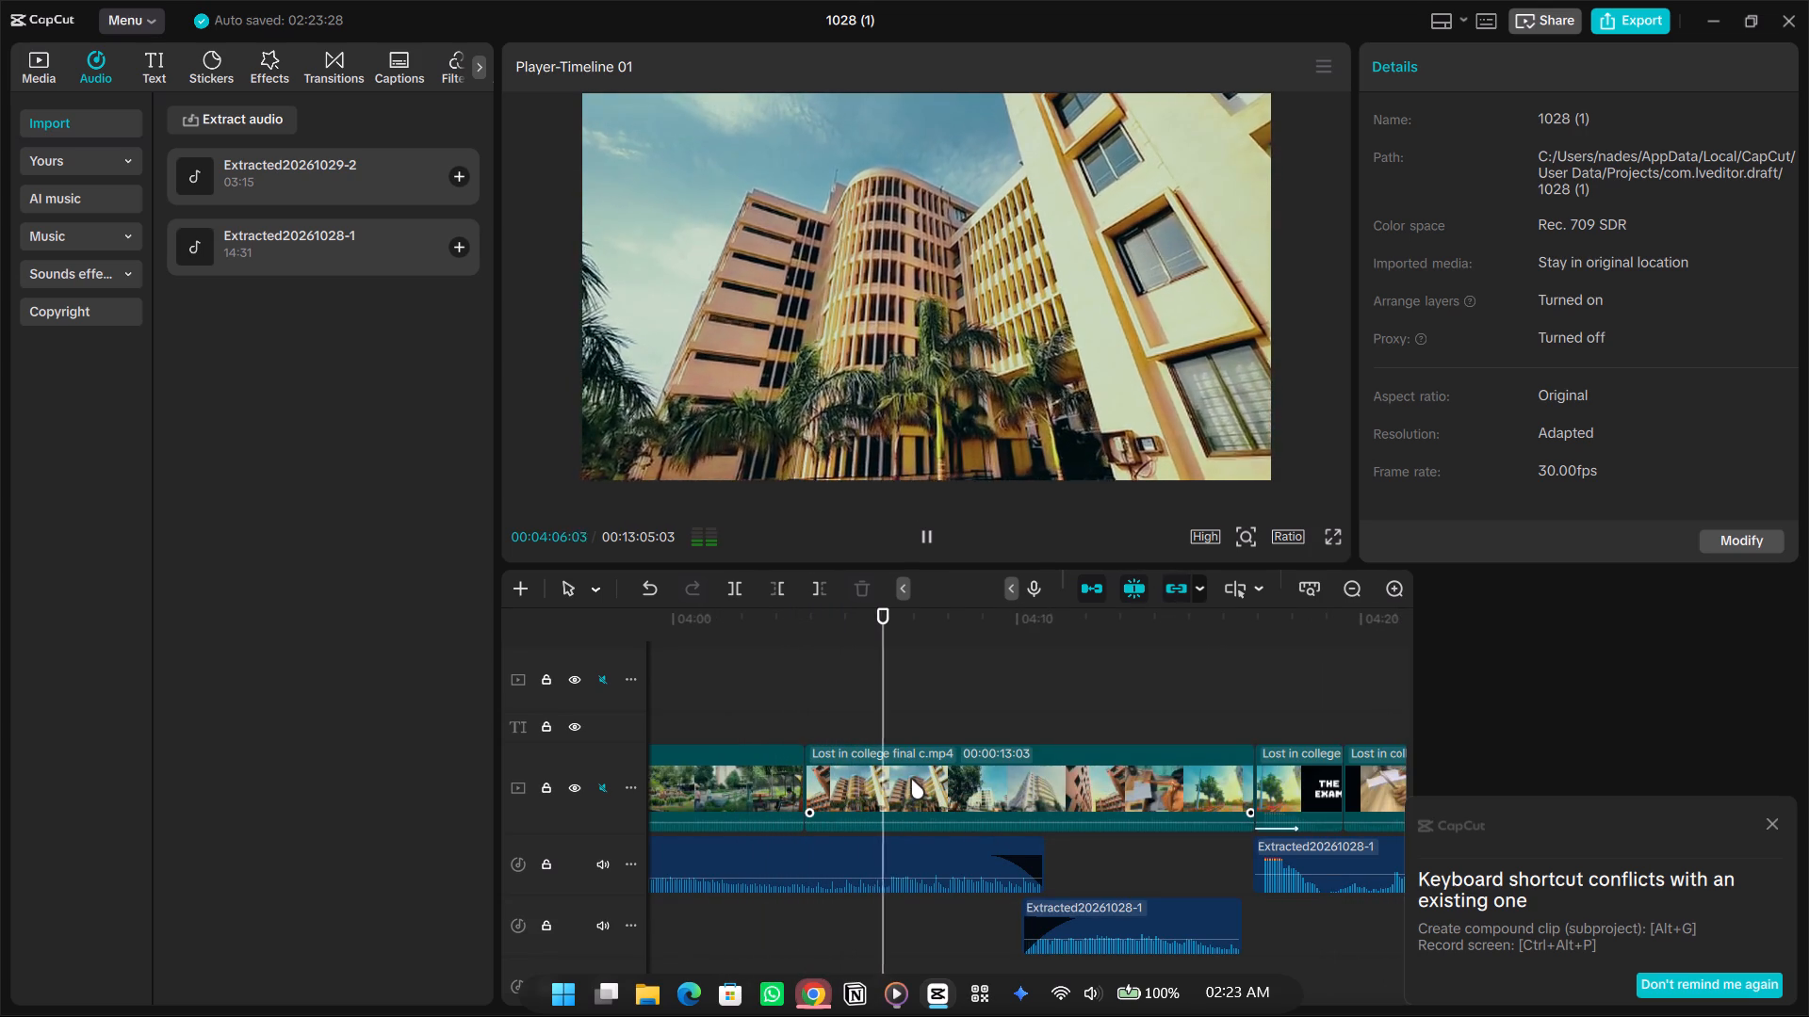
key("space")
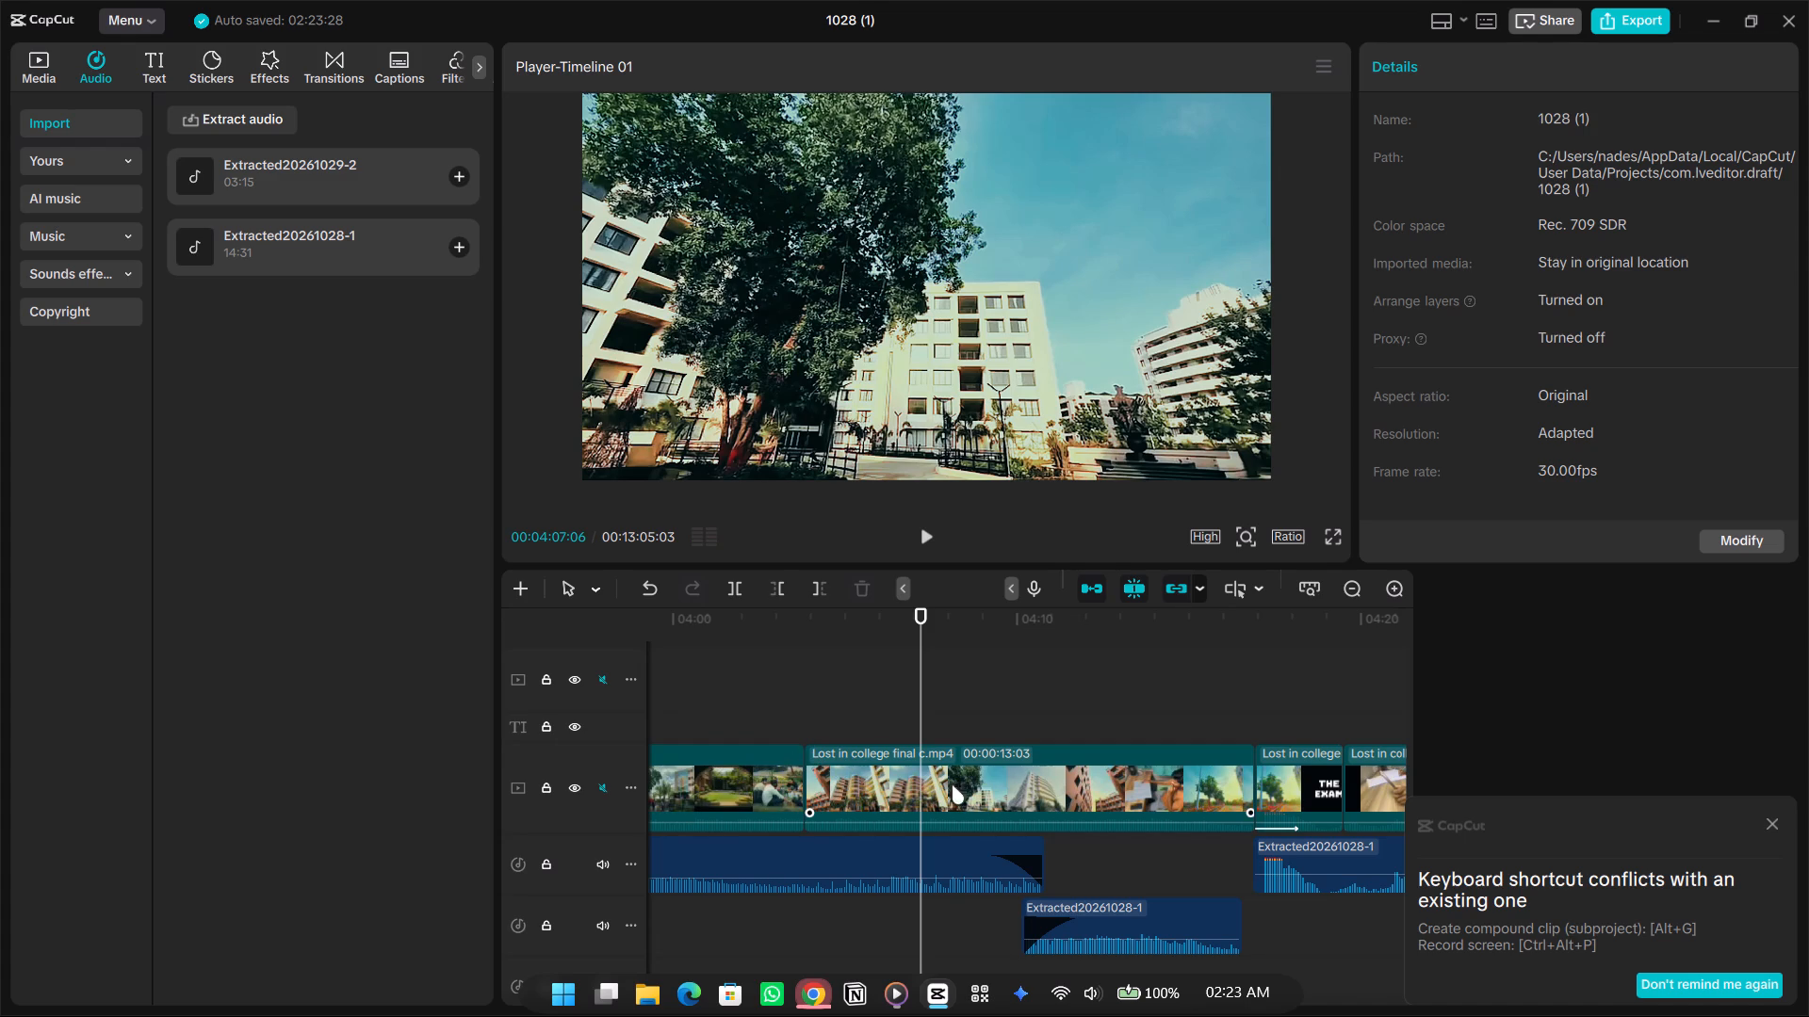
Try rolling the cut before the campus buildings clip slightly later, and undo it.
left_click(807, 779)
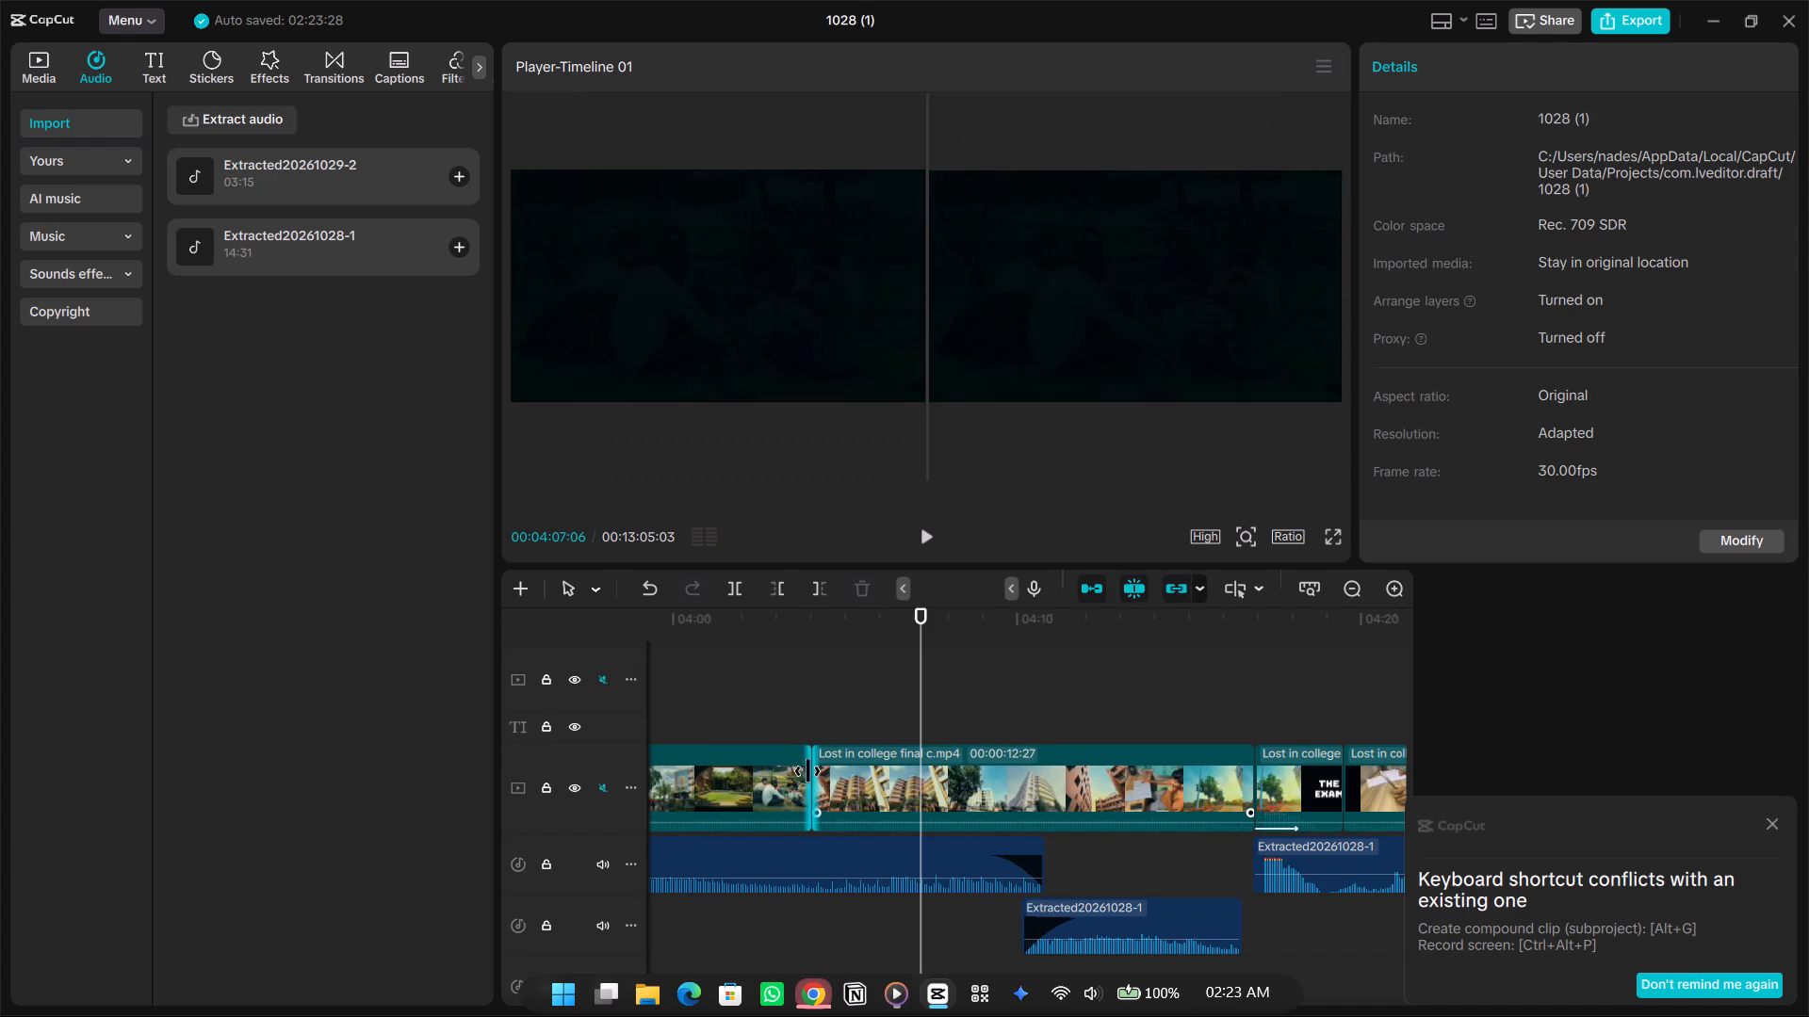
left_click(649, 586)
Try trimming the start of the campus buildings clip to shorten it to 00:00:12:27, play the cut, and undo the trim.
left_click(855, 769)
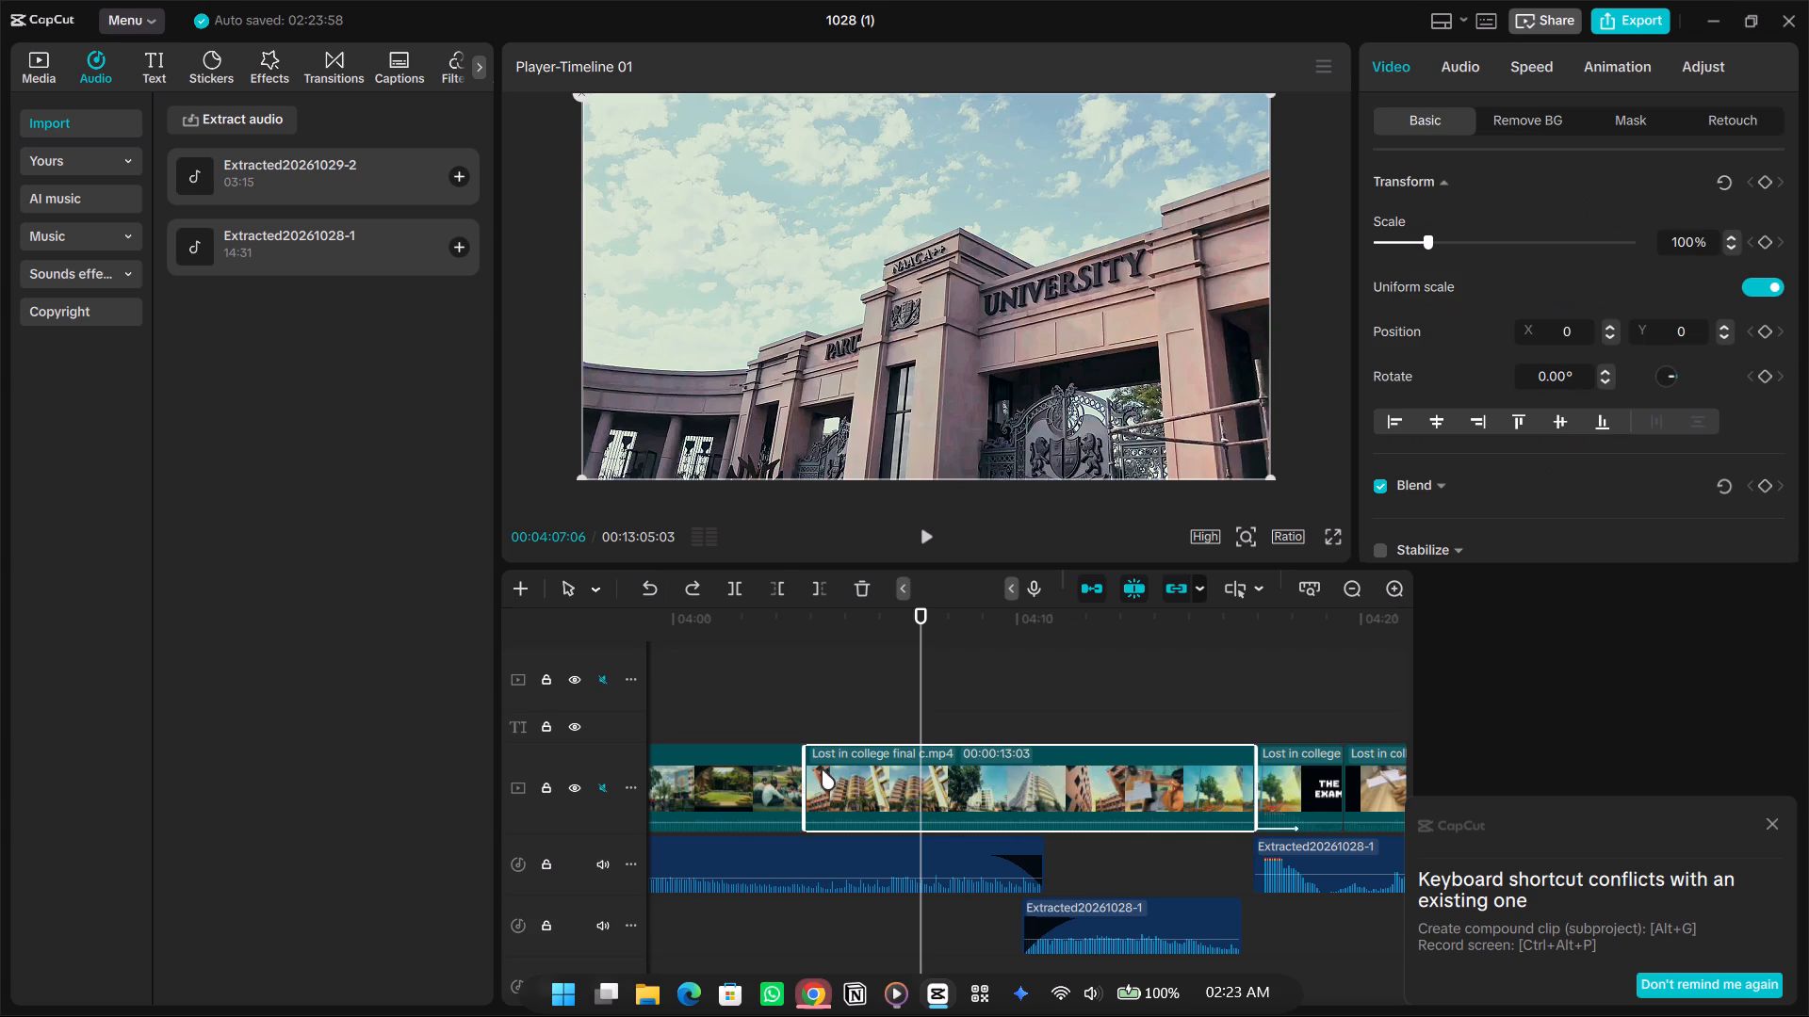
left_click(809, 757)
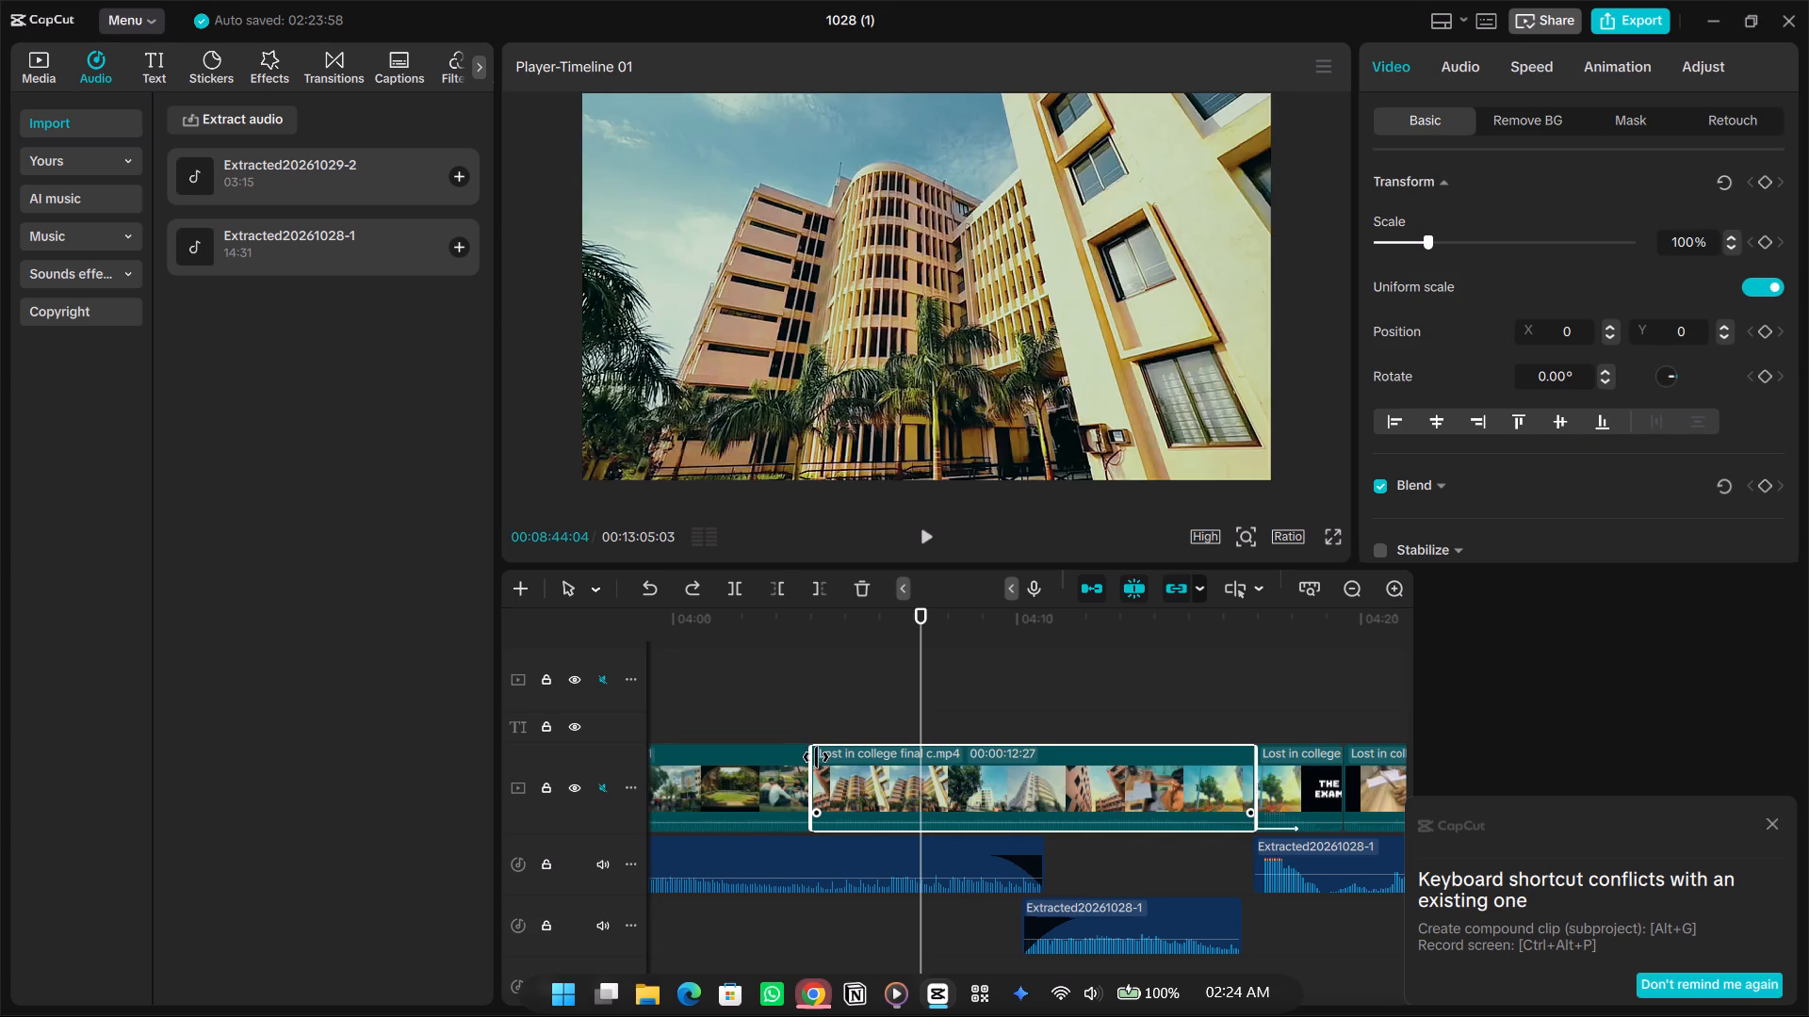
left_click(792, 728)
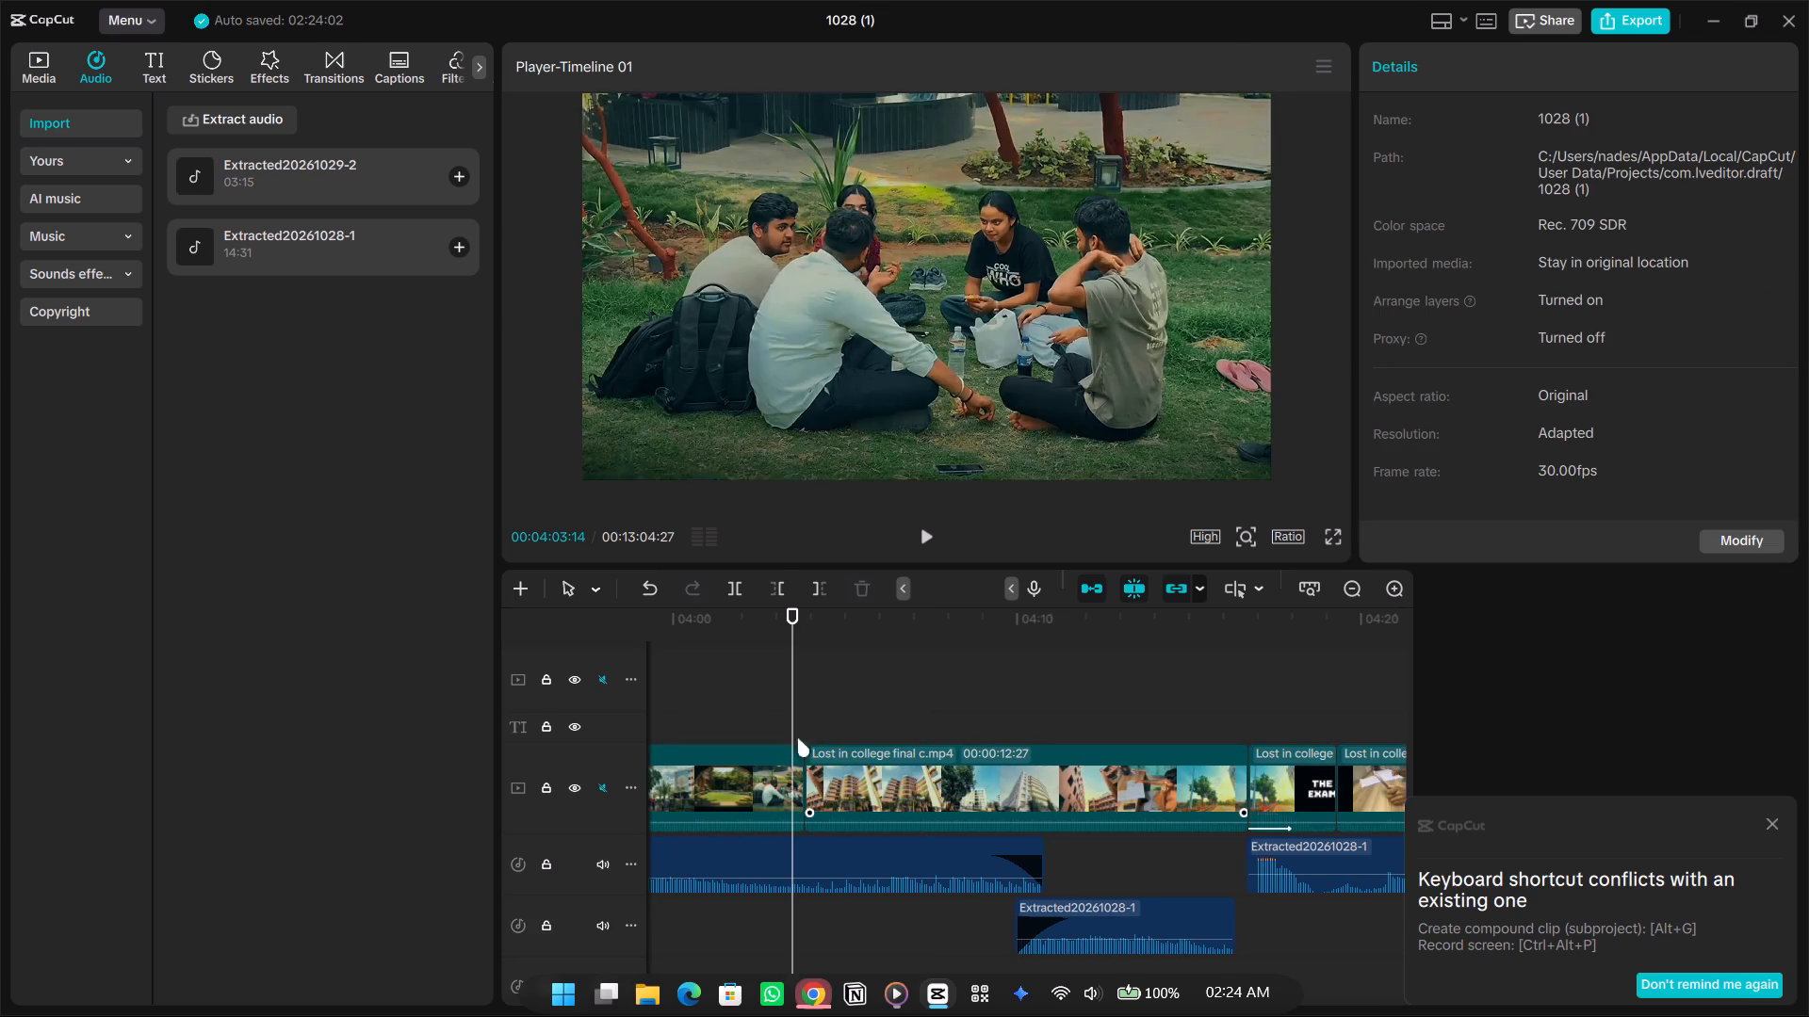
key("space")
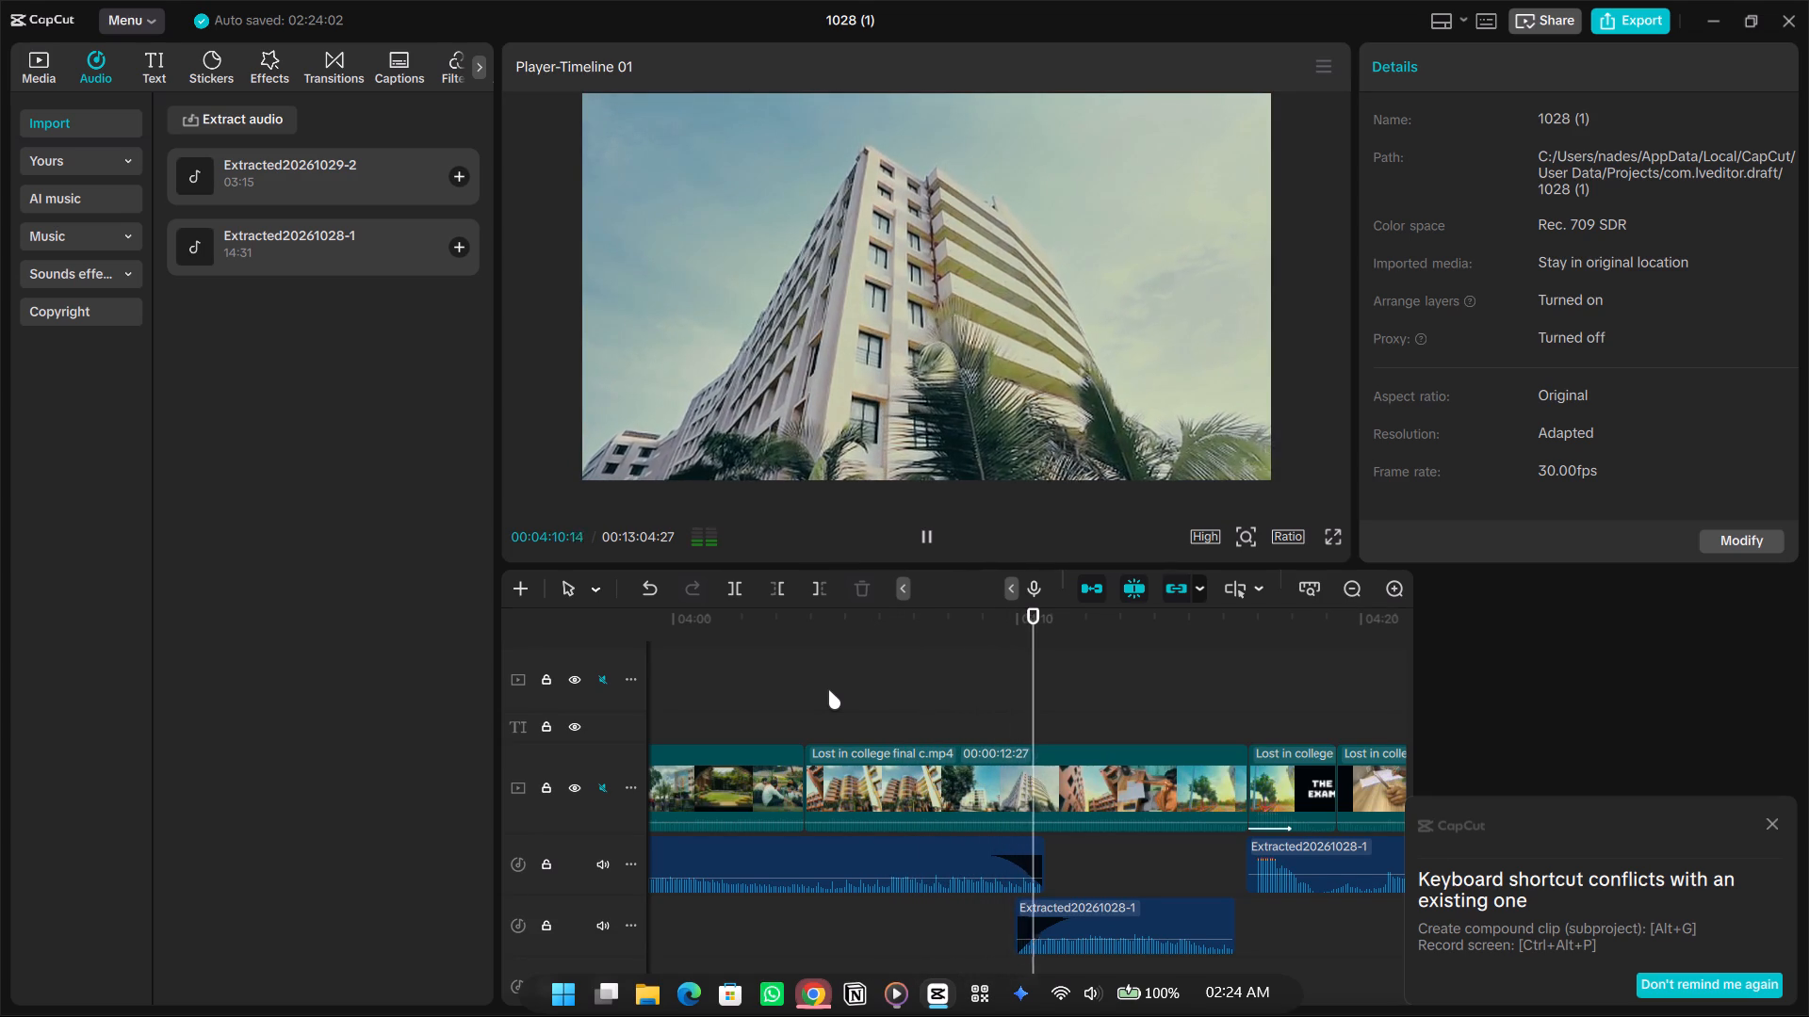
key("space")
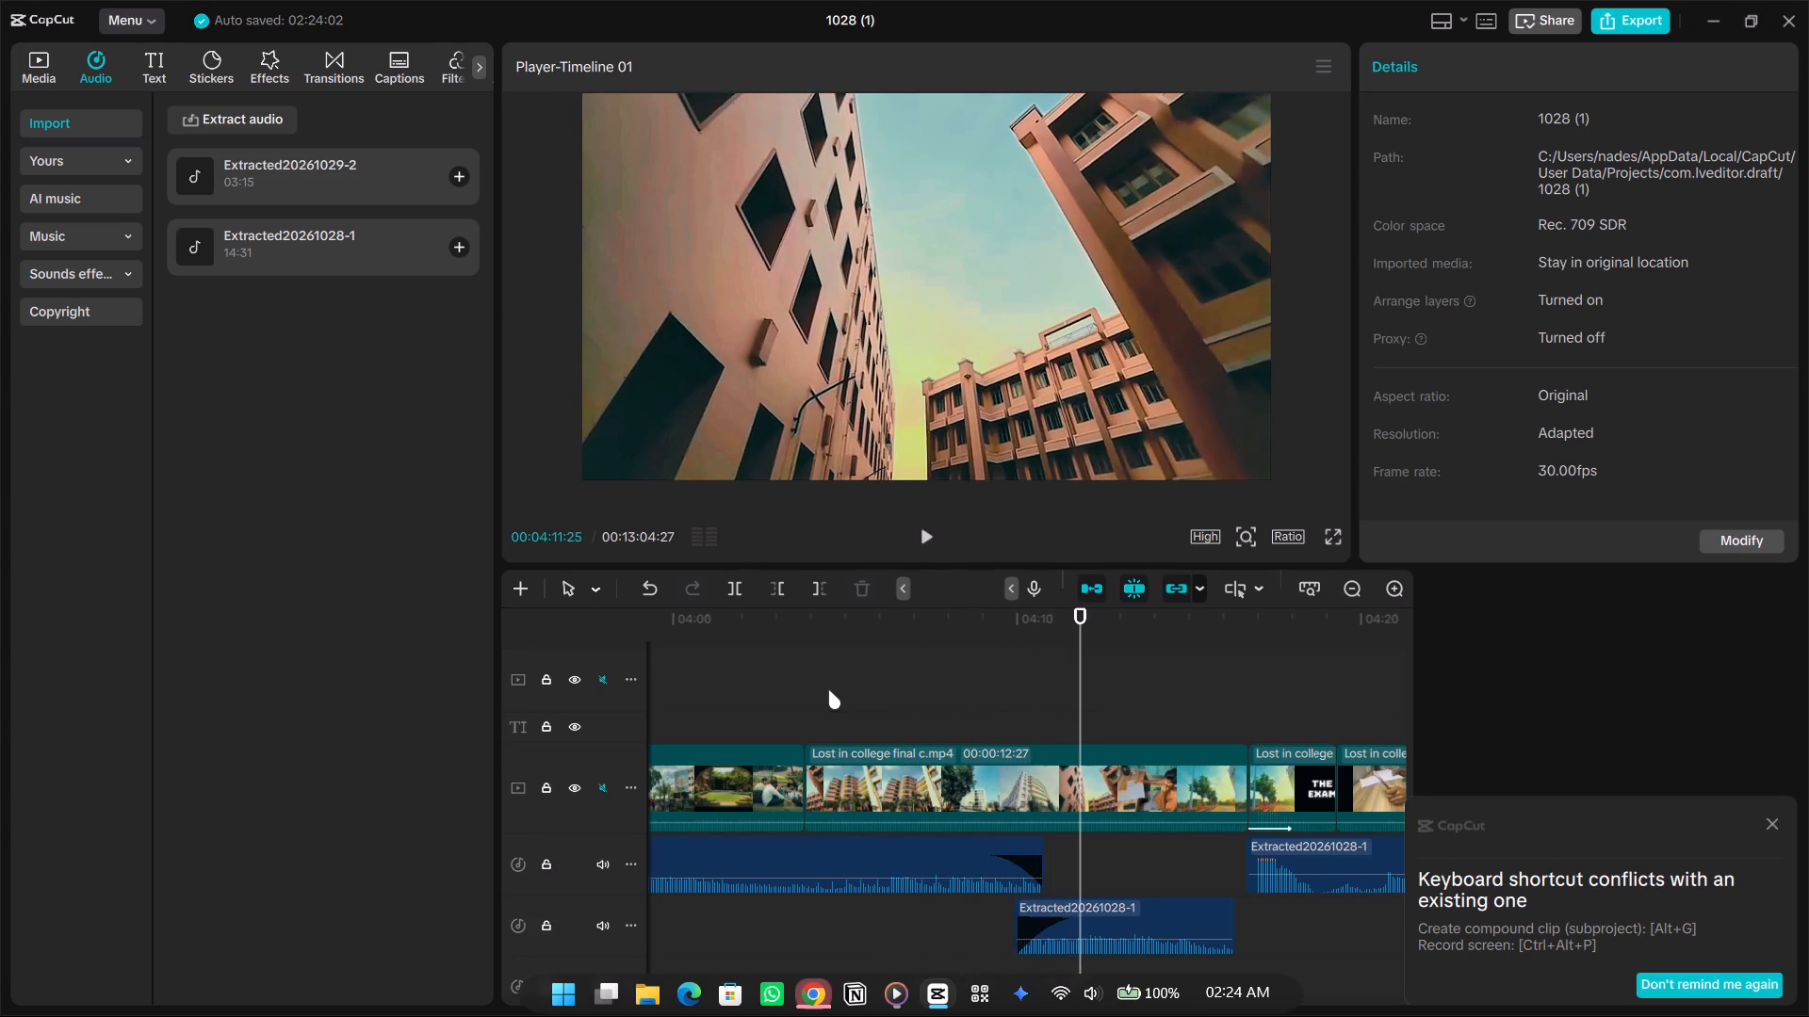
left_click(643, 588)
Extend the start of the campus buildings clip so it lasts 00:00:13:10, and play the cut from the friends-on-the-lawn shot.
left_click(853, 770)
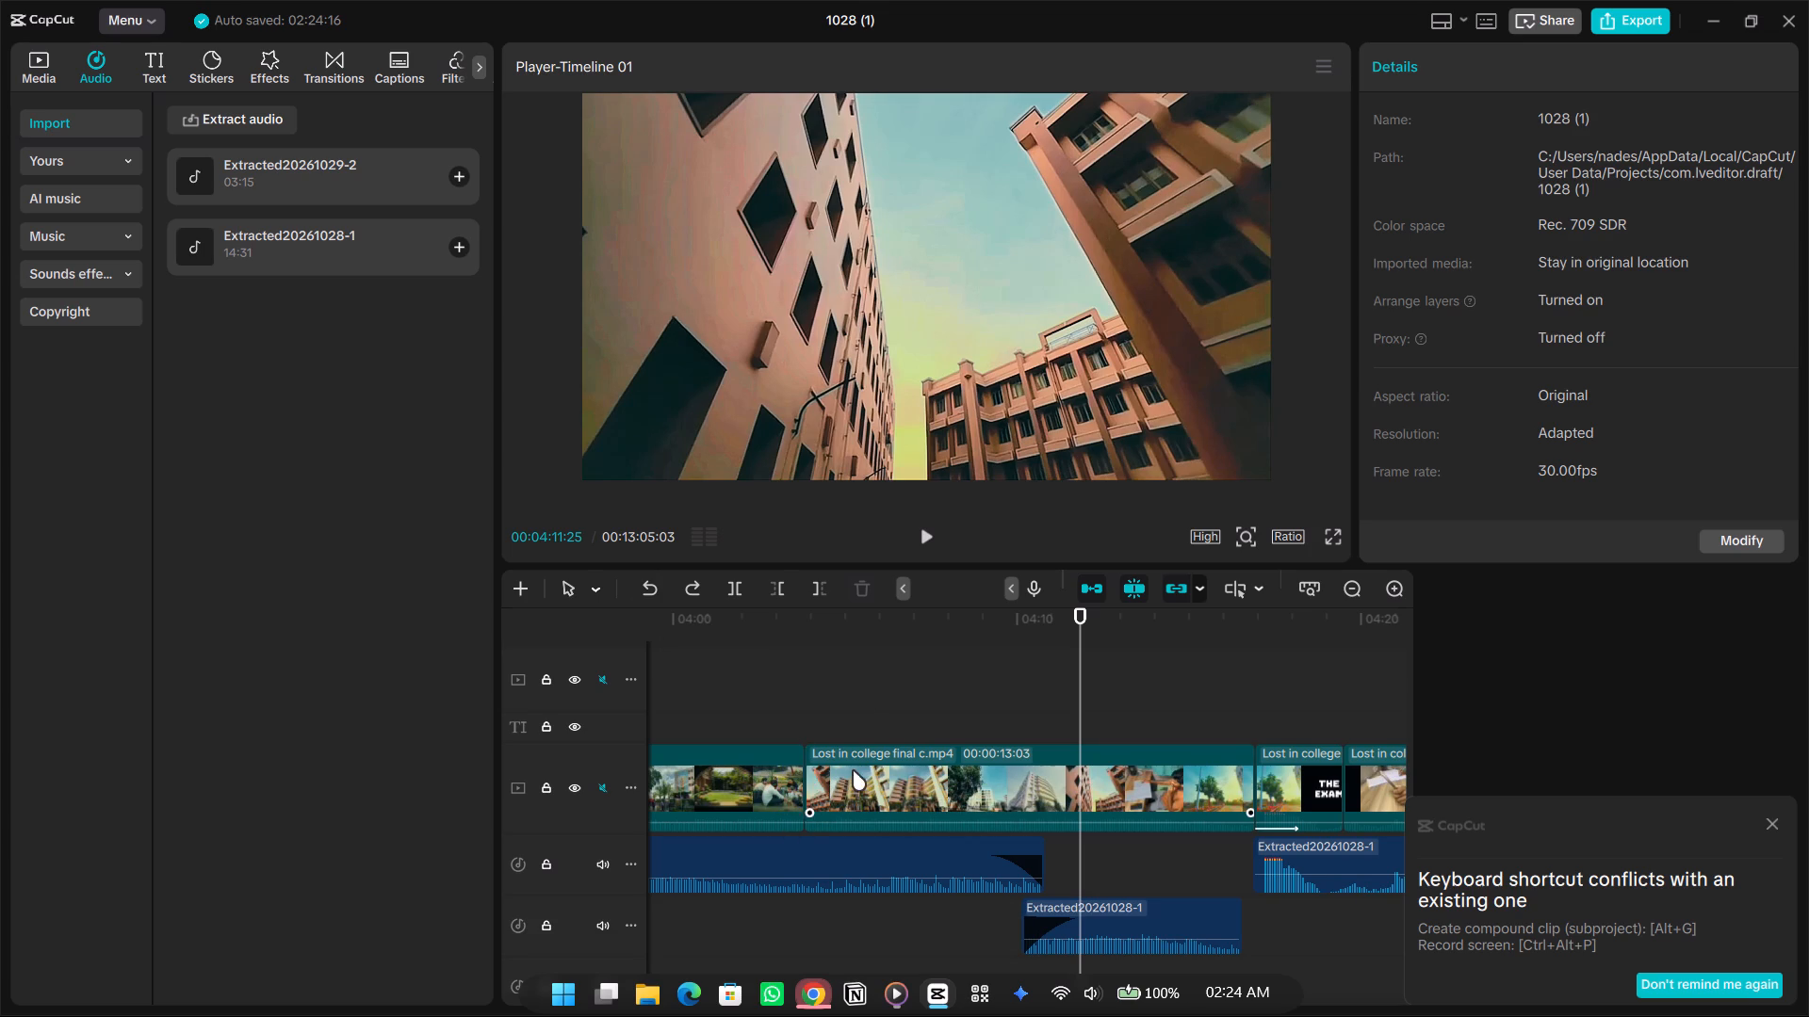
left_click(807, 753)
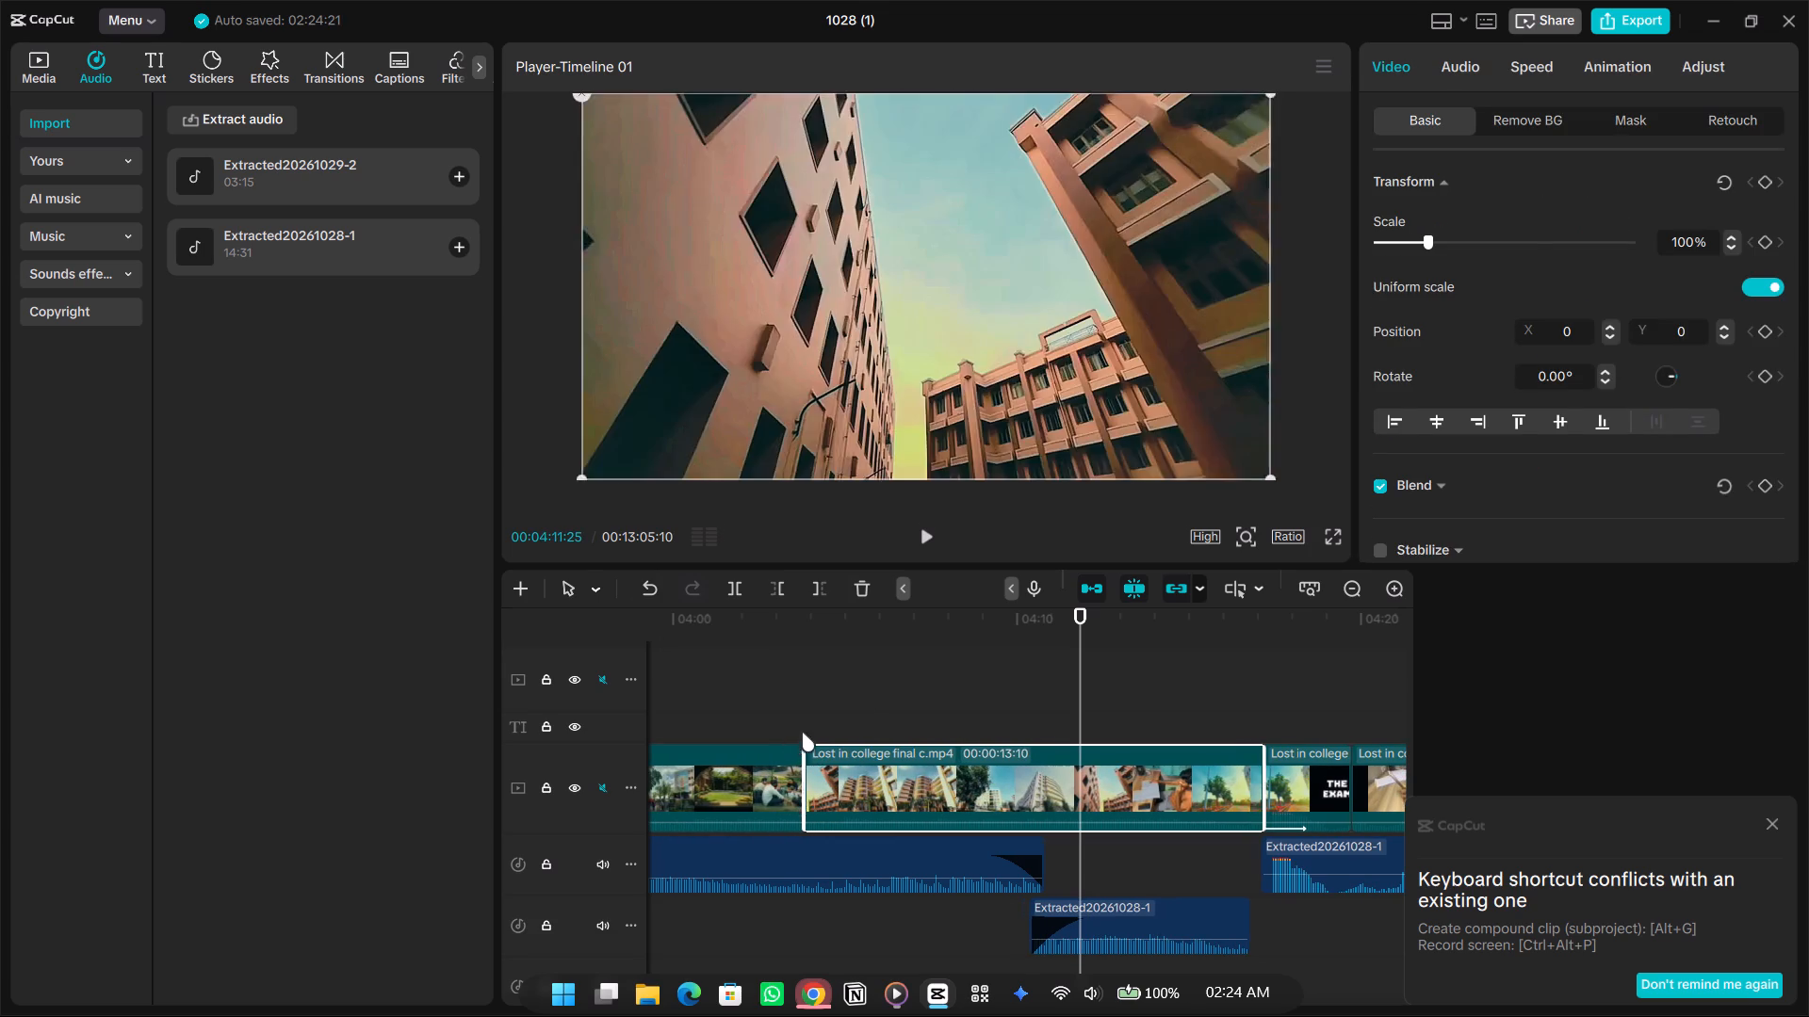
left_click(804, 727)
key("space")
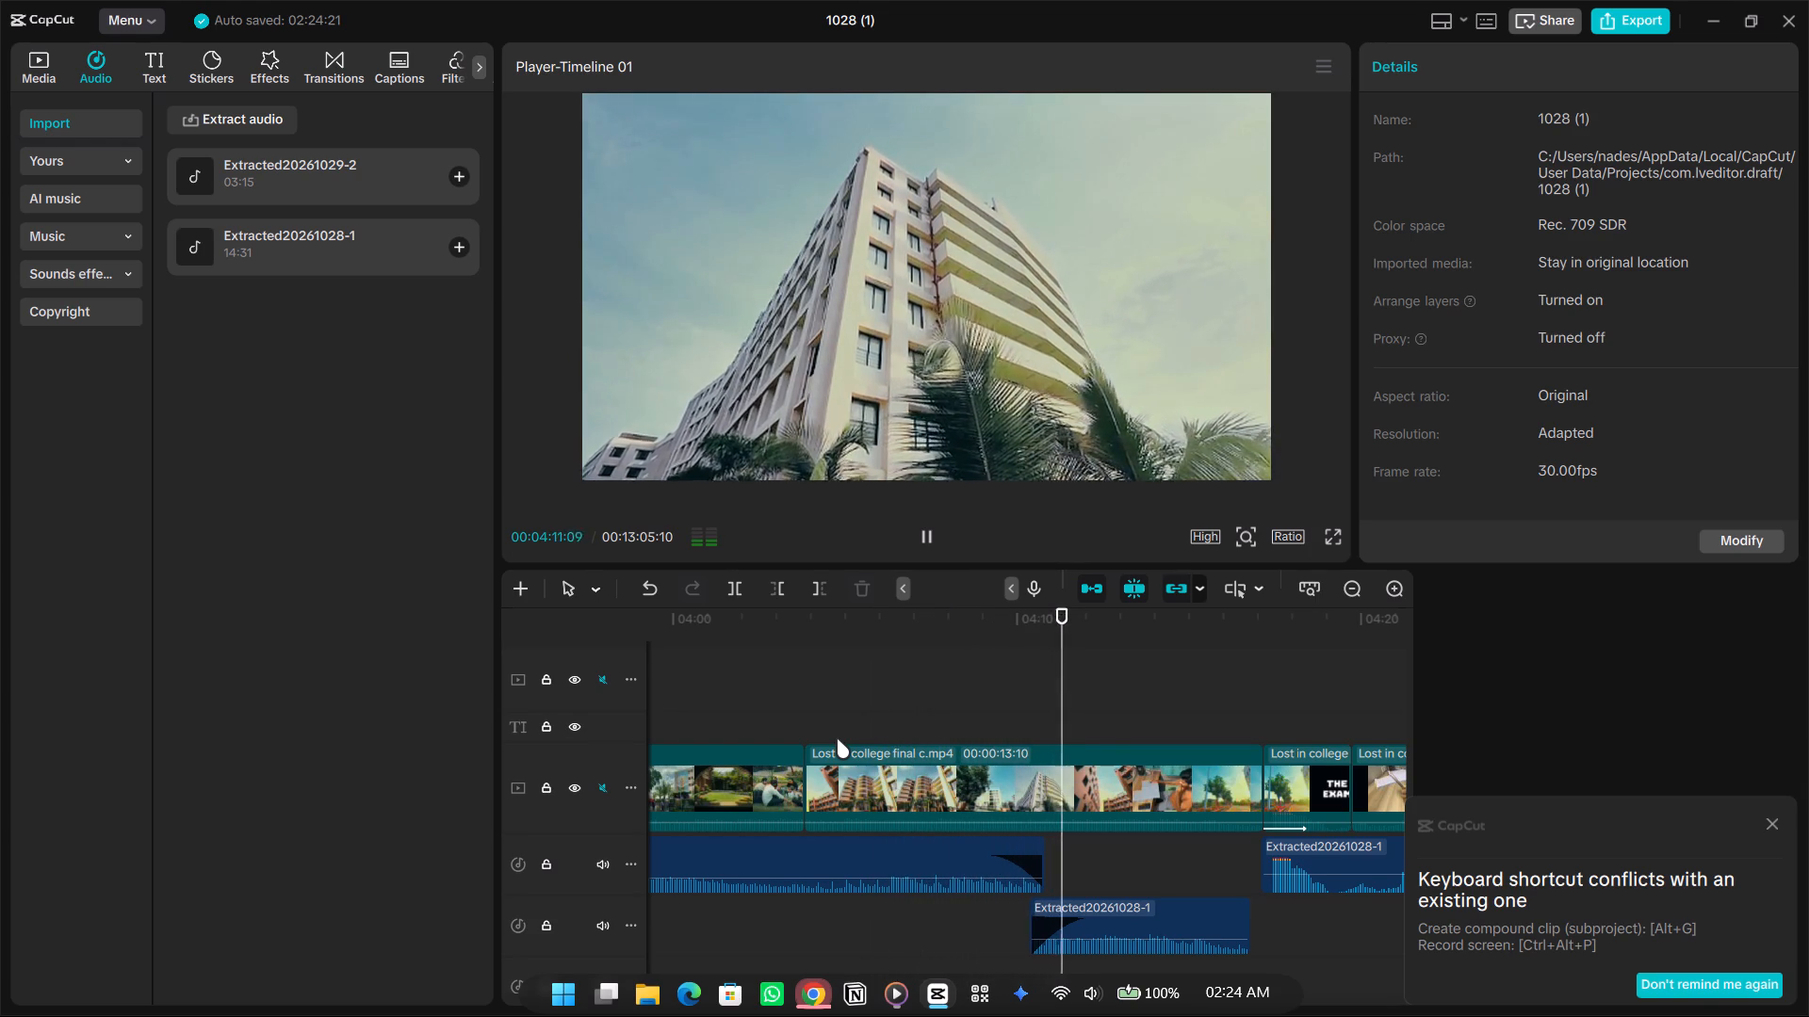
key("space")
Trim the start of the campus buildings clip so it lasts 00:00:13:04.
left_click(831, 780)
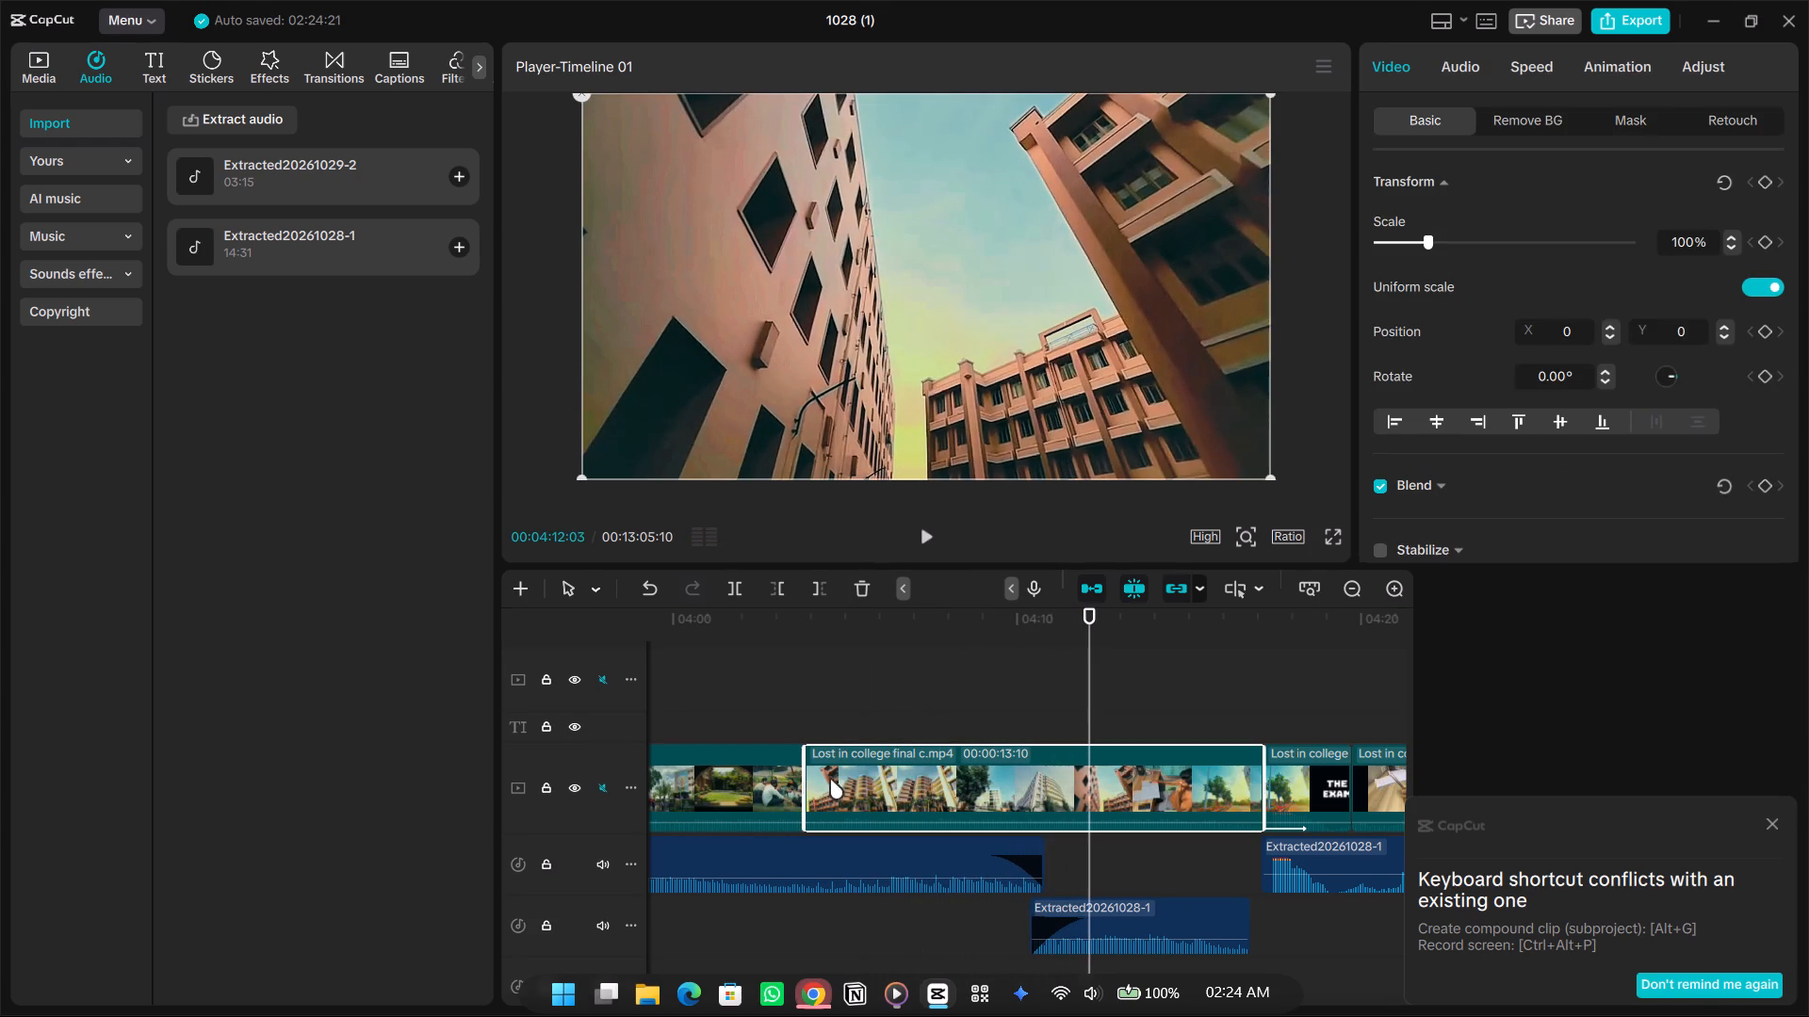
left_click(807, 756)
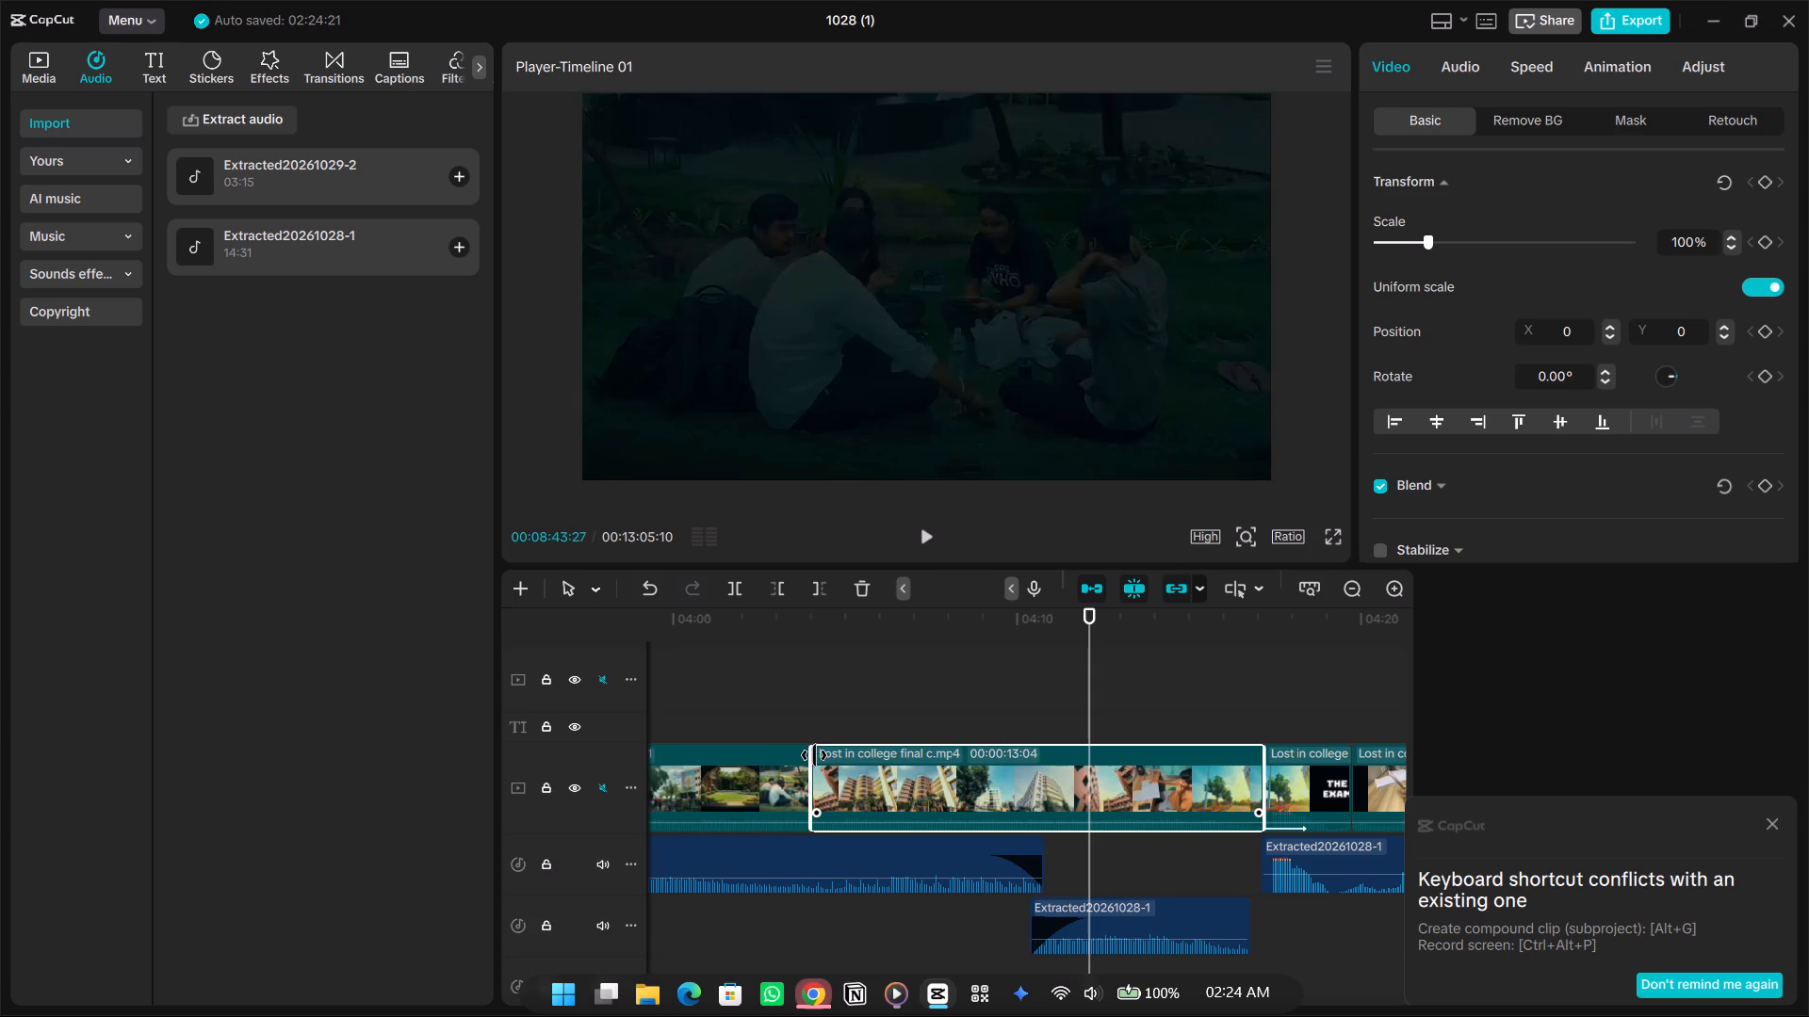
left_click(785, 725)
Trim about 0.5 seconds off the end of the preceding montage clip with the friends on the lawn, and replay the cut.
left_click(784, 768)
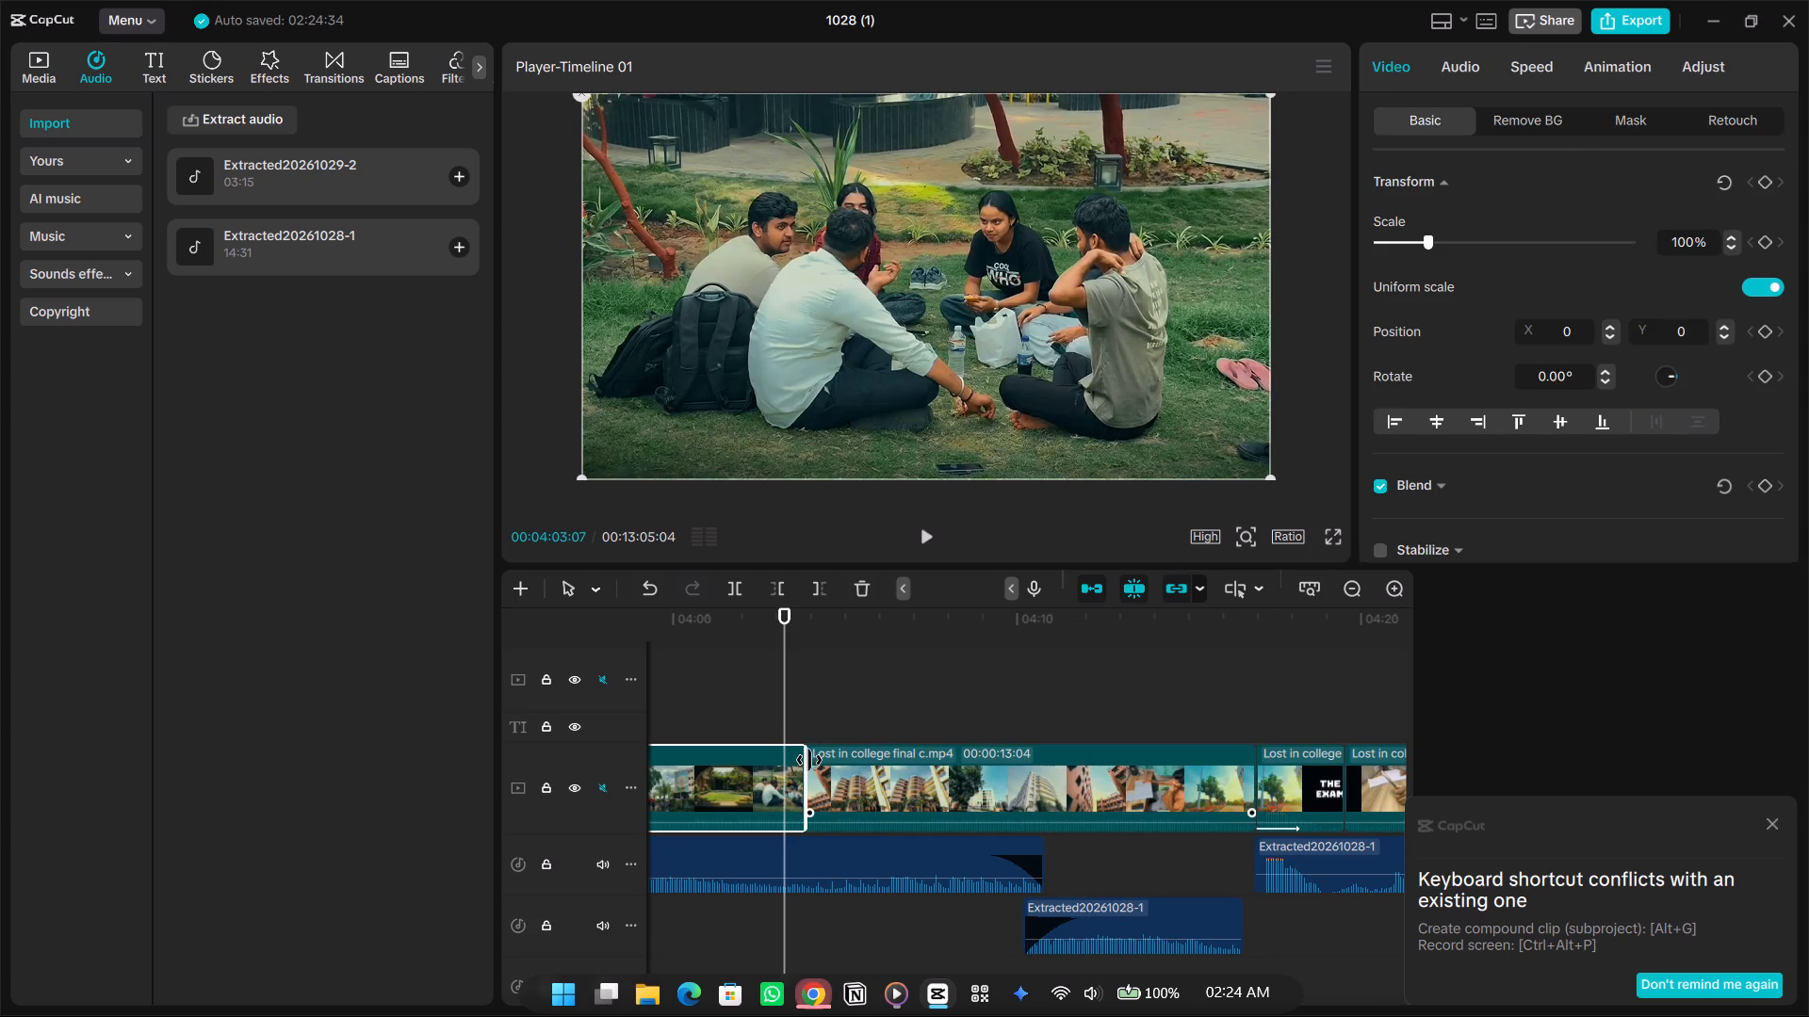
left_click(809, 760)
key("space")
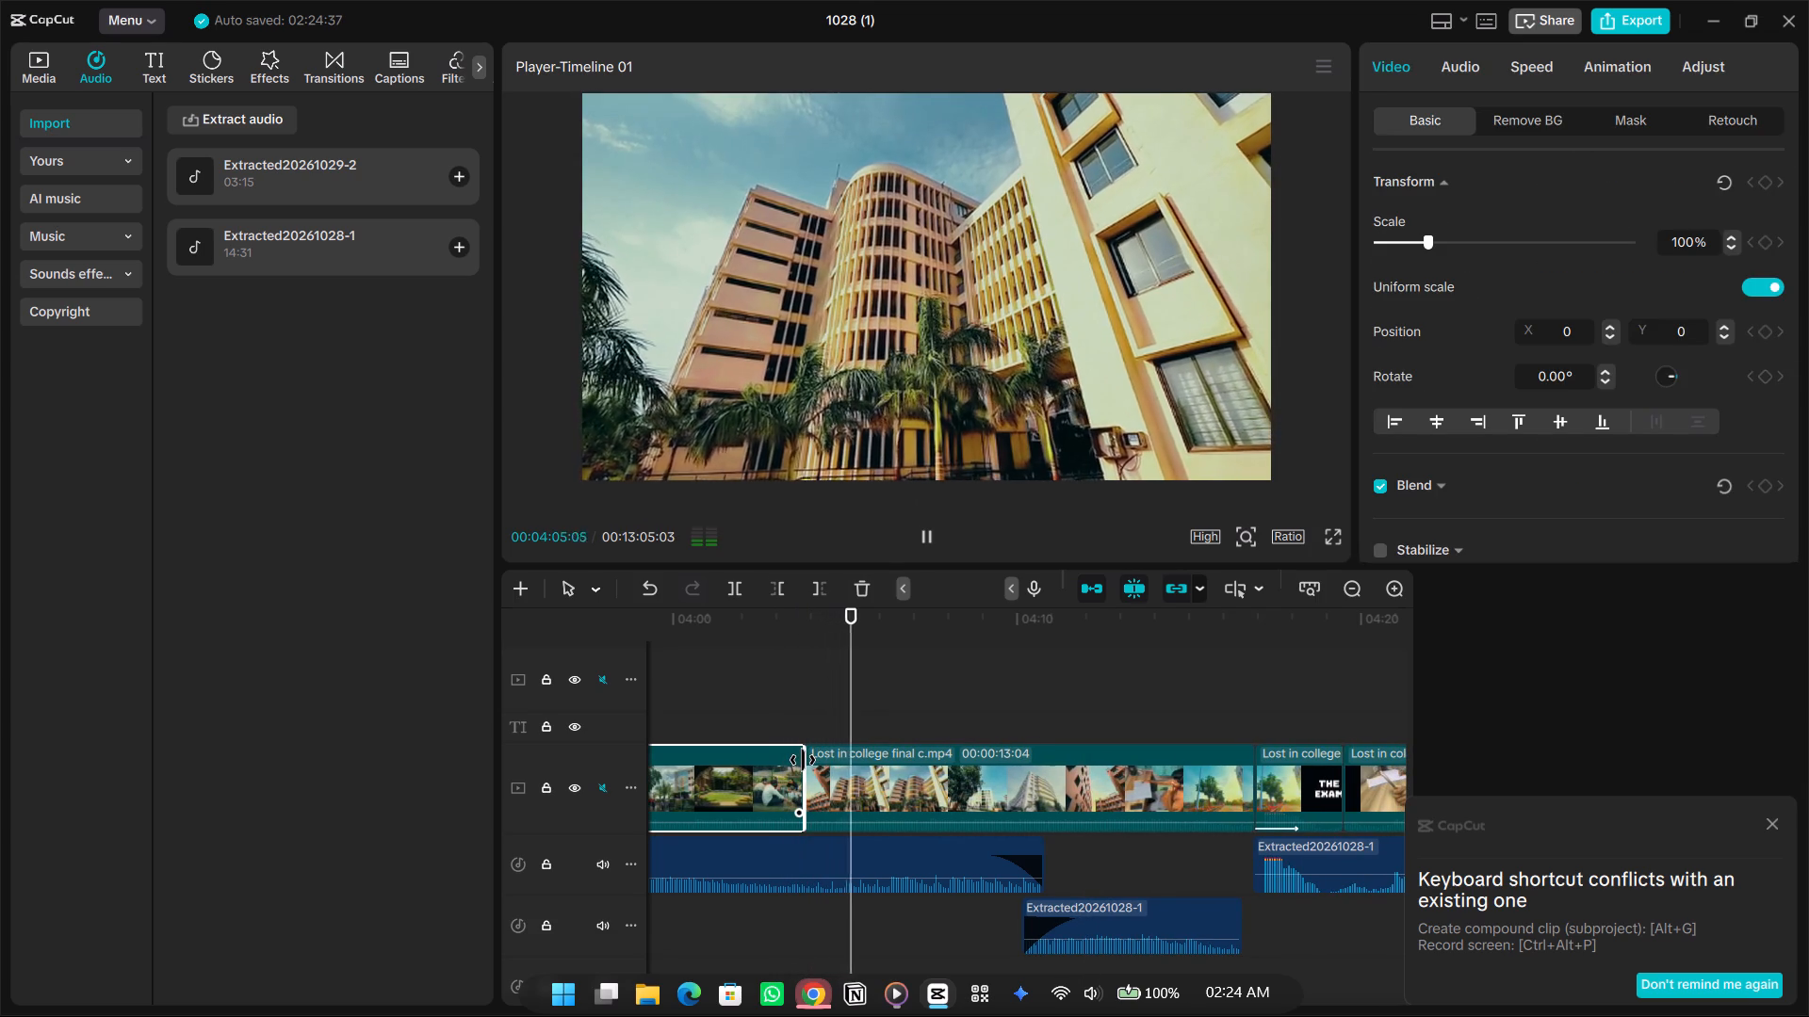
key("space")
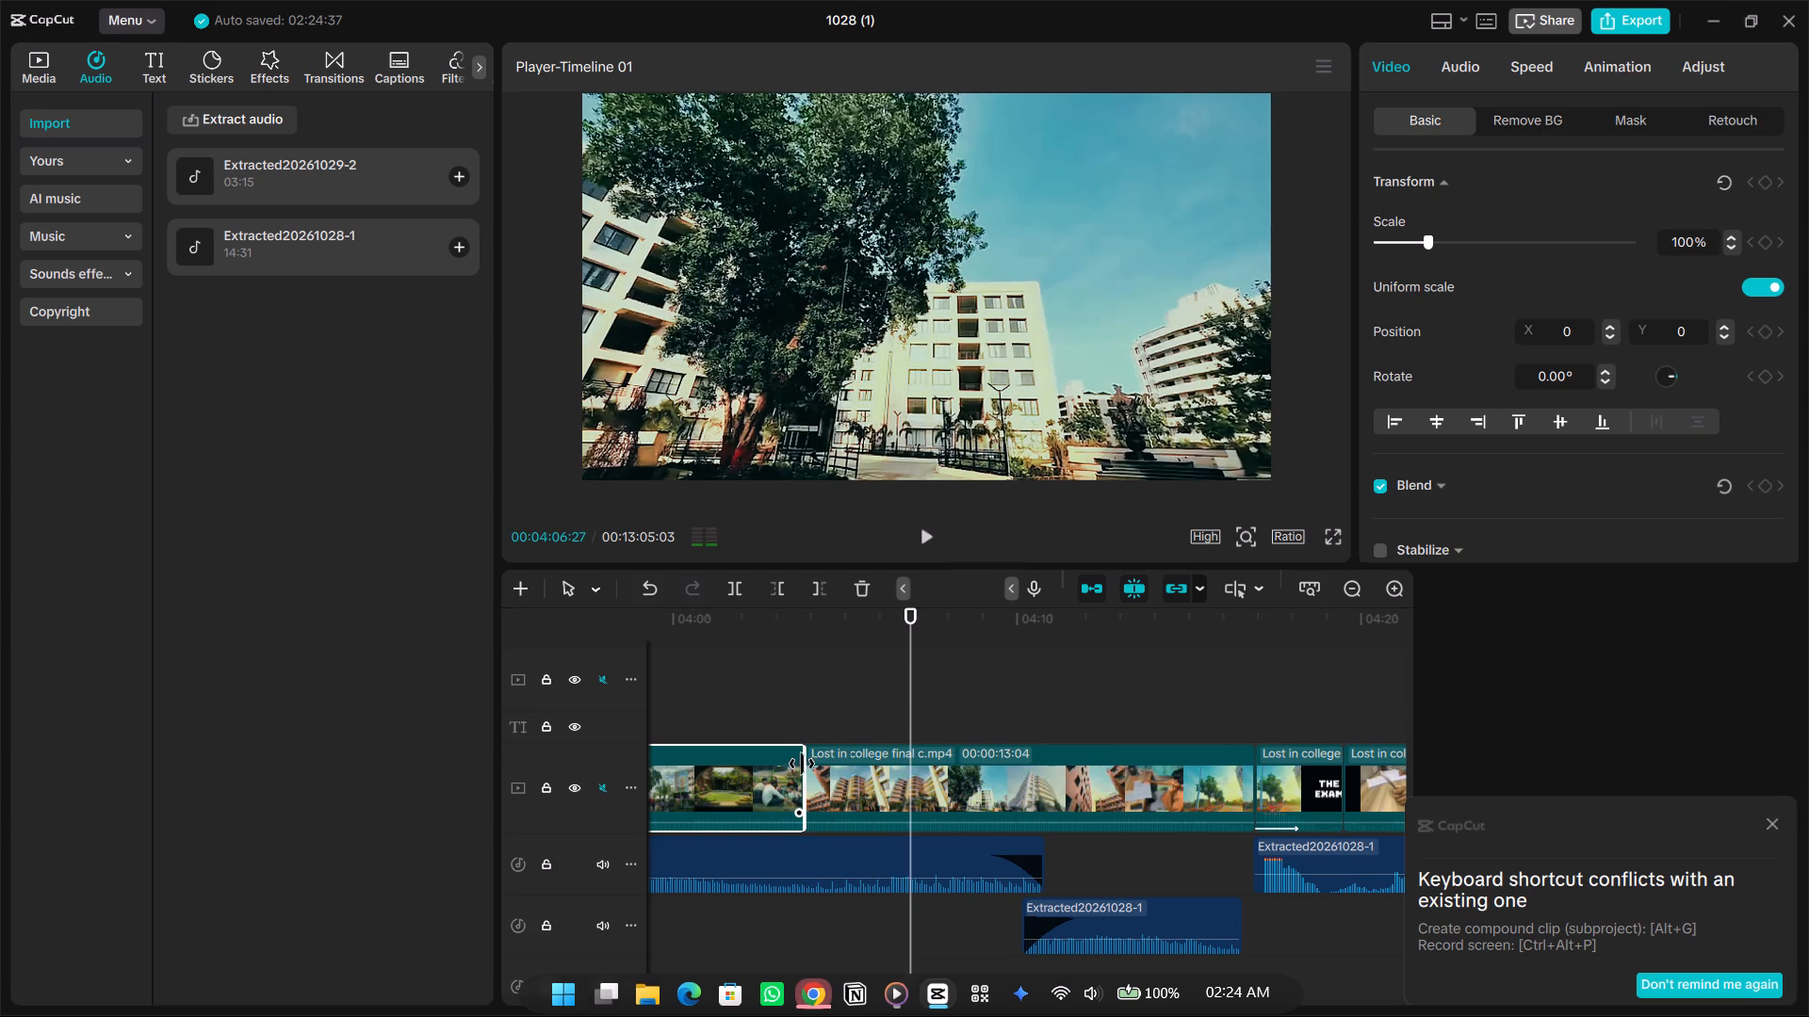
left_click_drag(806, 757, 790, 763)
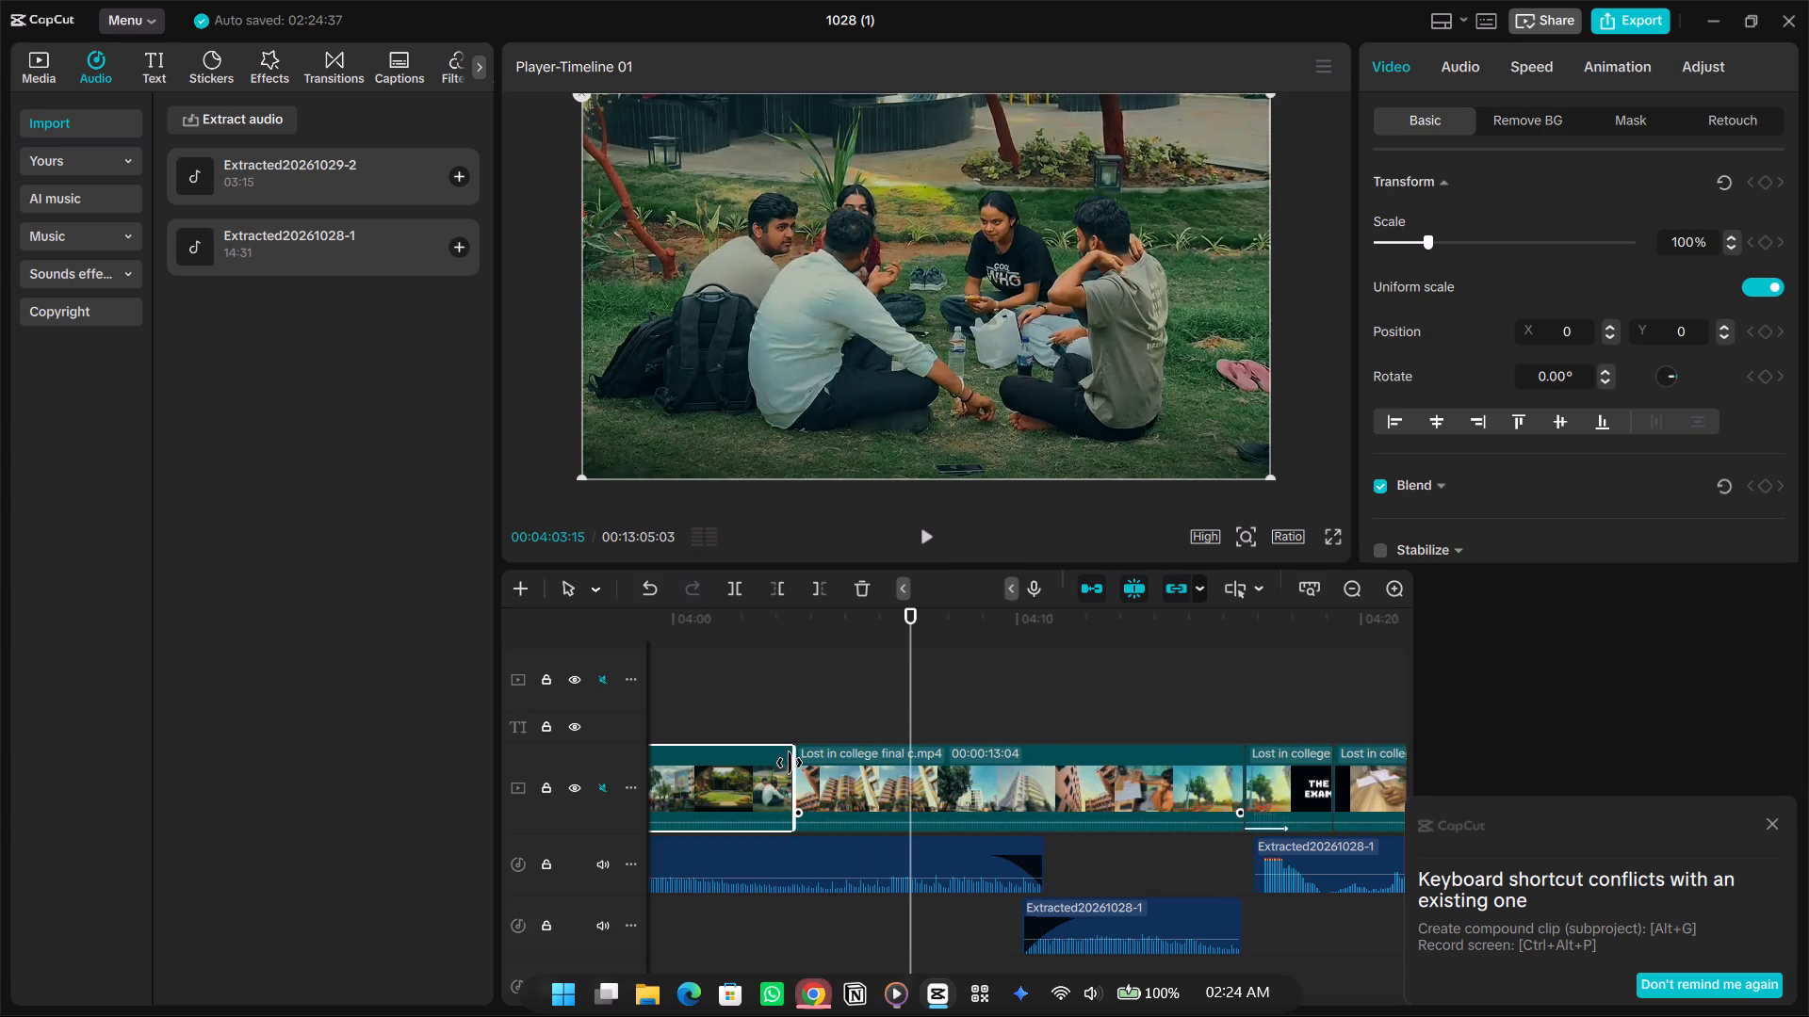
left_click_drag(790, 763, 784, 763)
left_click(767, 723)
key("space")
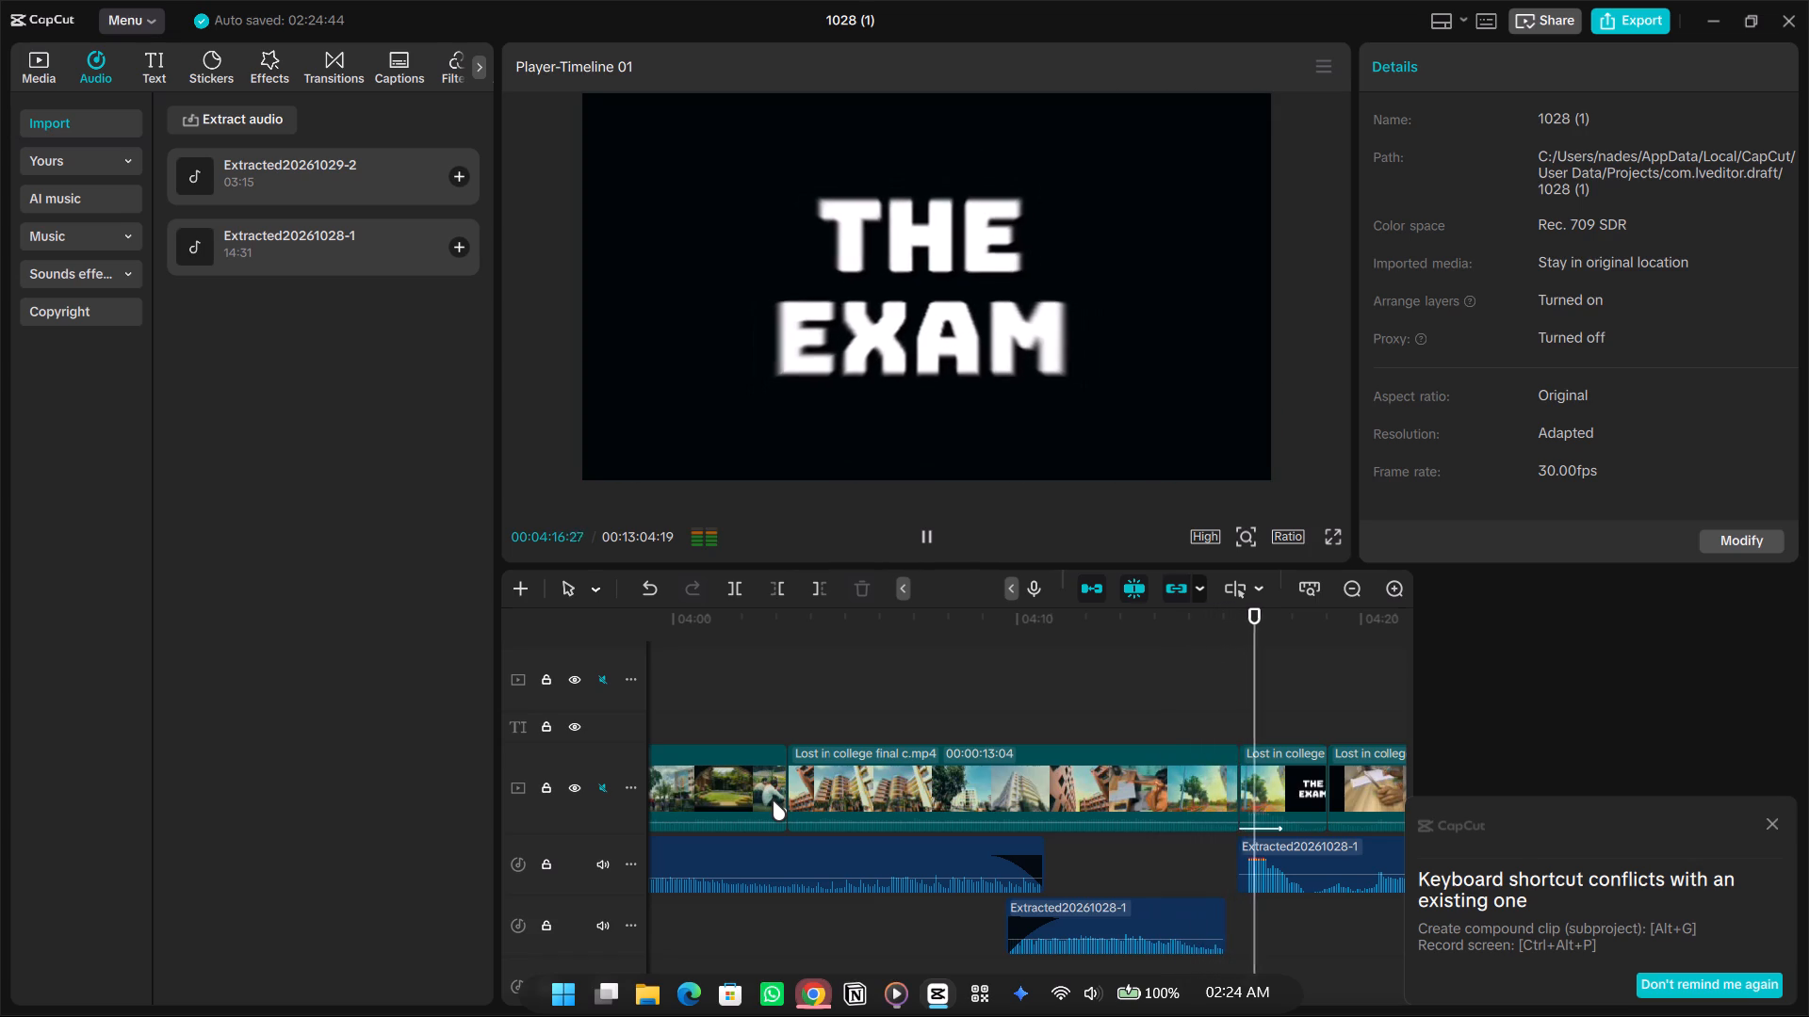
left_click(789, 732)
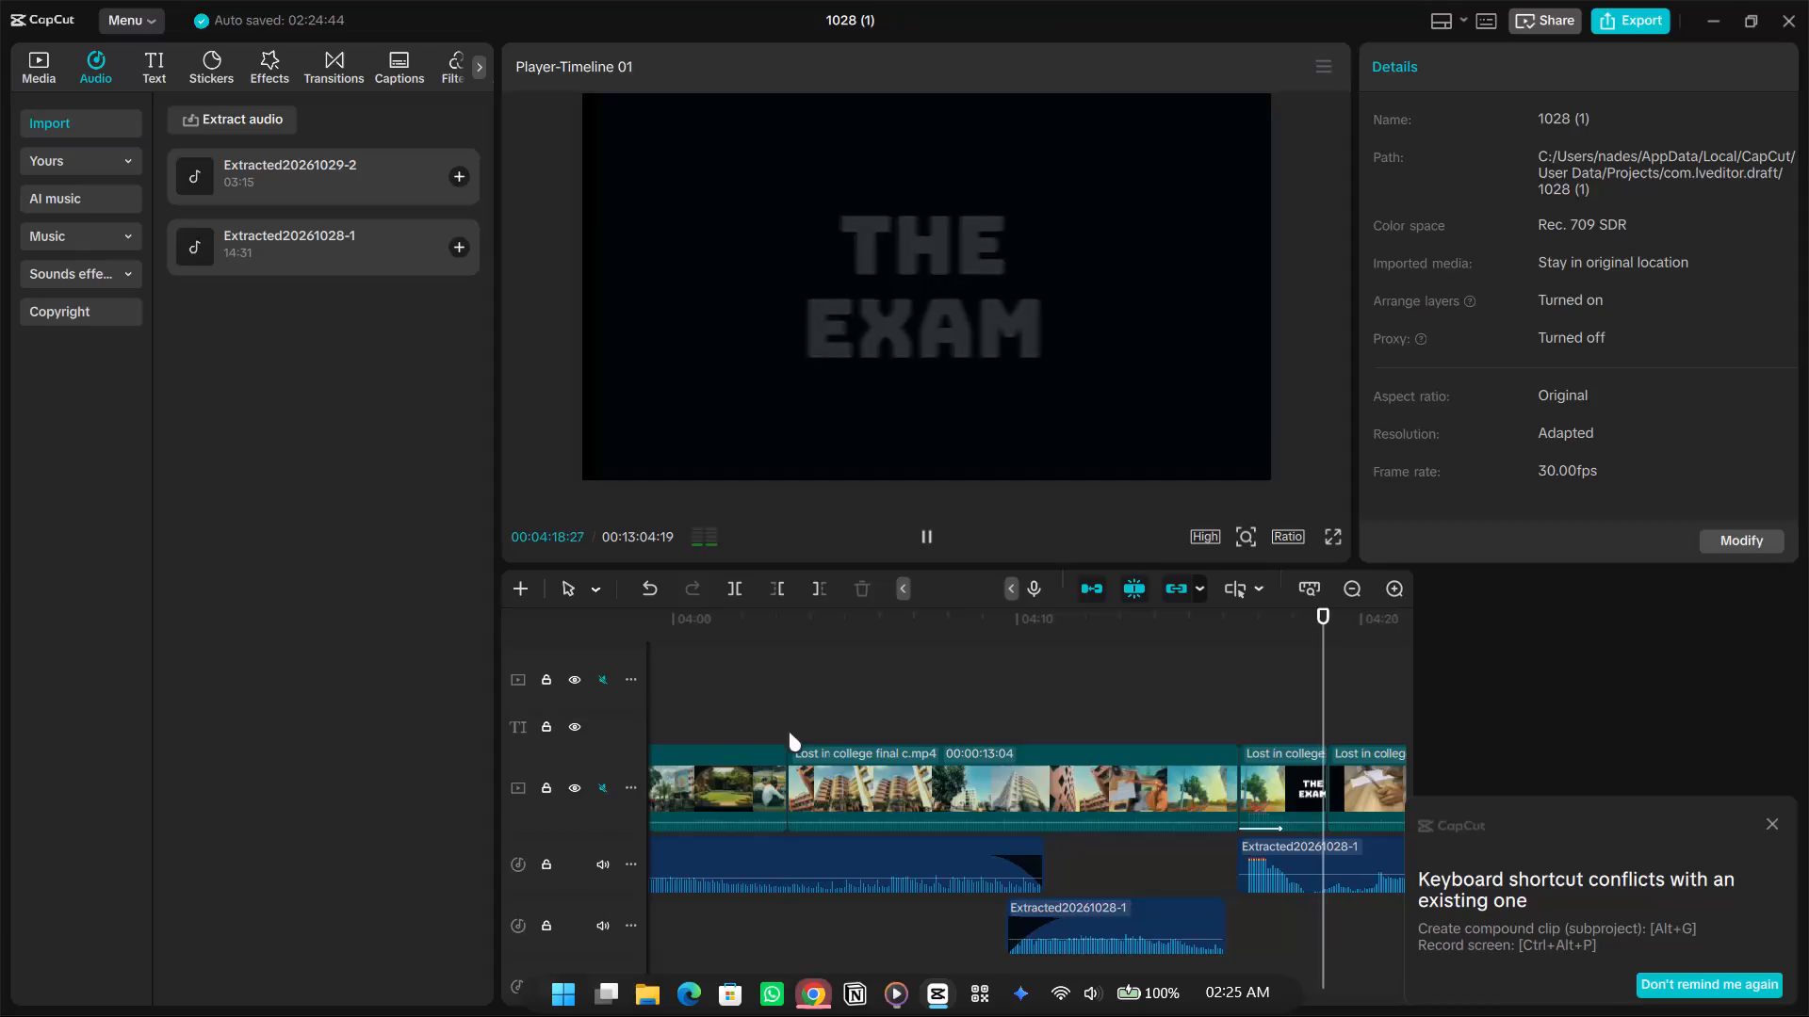
key("space")
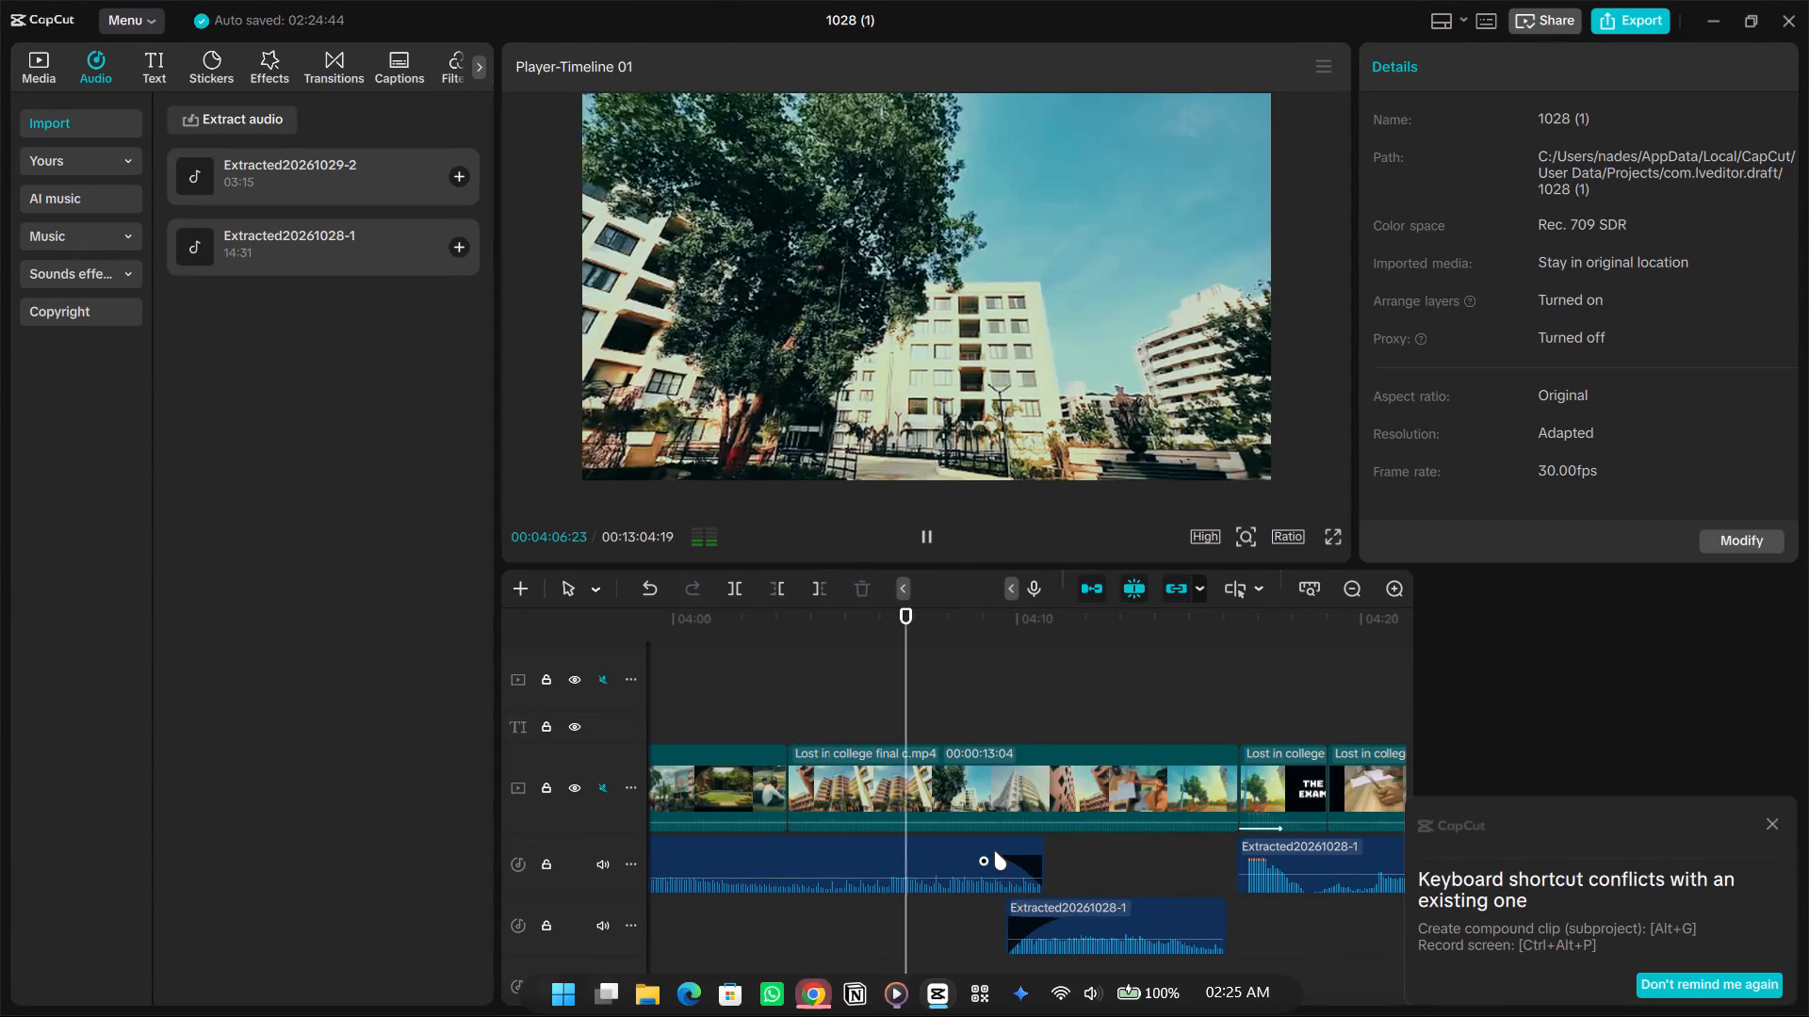
left_click(985, 856)
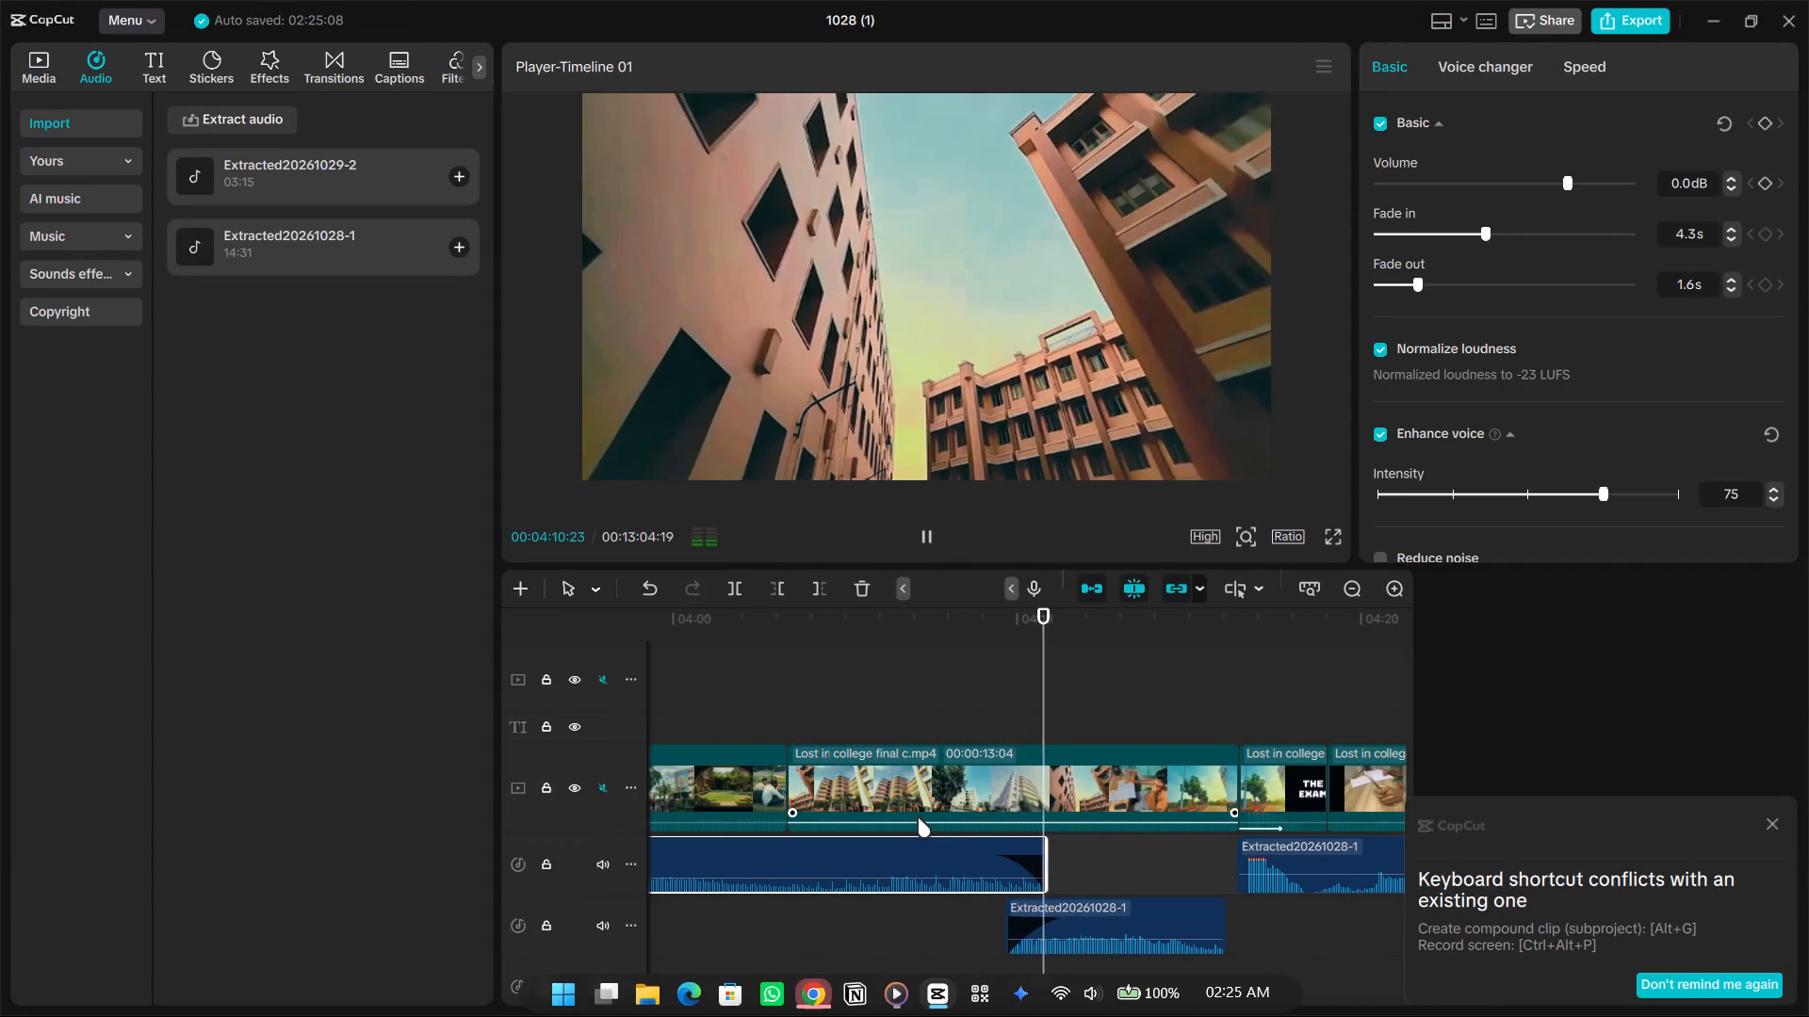
Scrub through the earlier part of the film, from the opening scenes to the admission office conversation, to review the edit.
left_click(768, 641)
left_click_drag(757, 638, 854, 667)
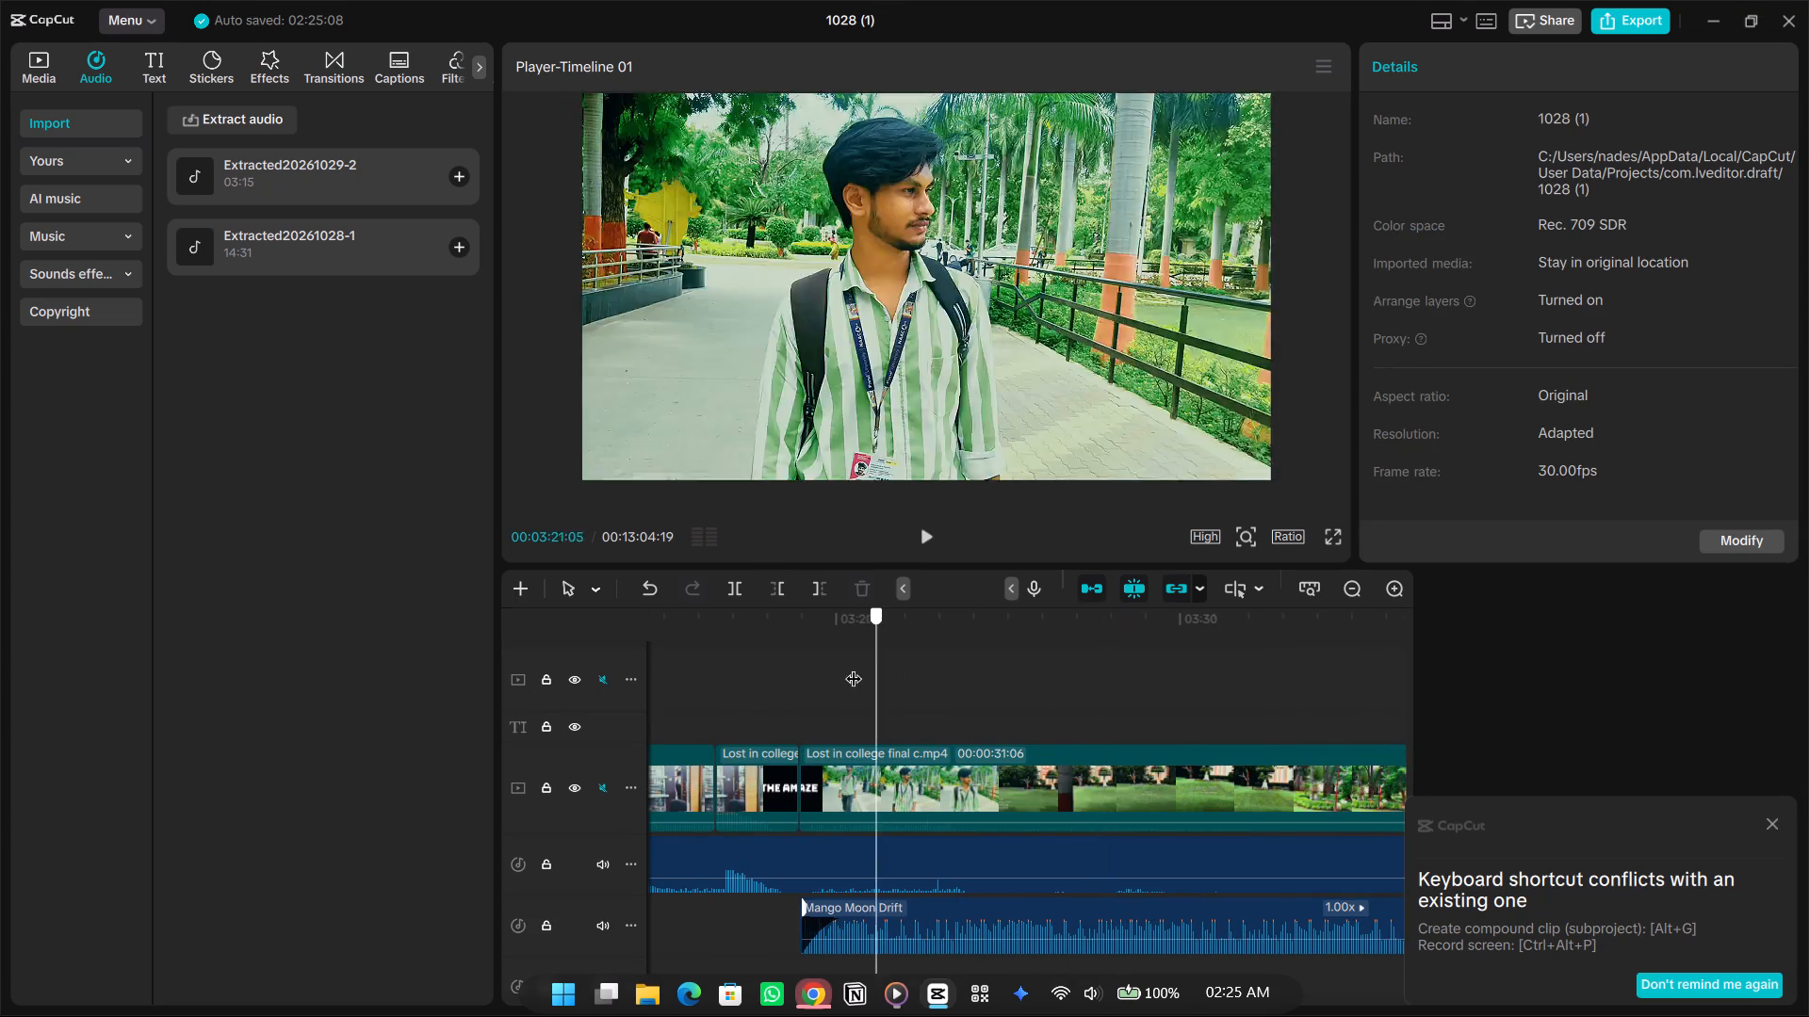
left_click_drag(854, 667, 752, 643)
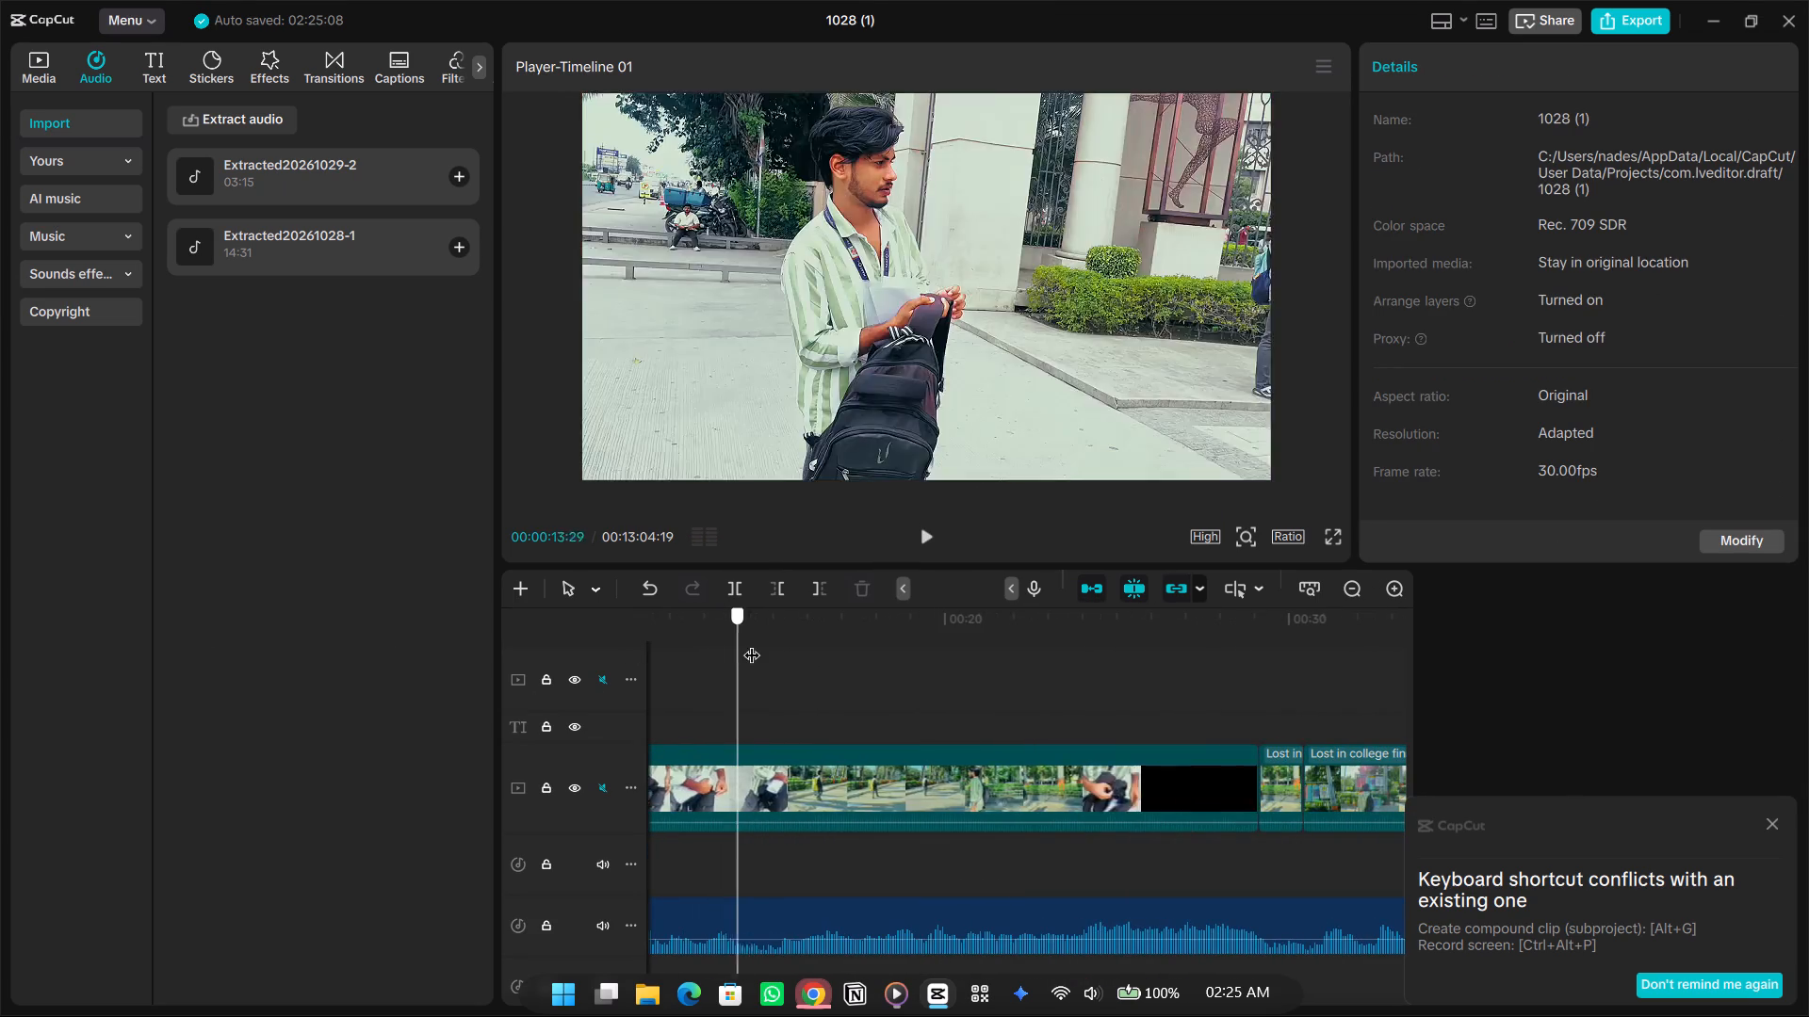
left_click_drag(752, 643, 1403, 647)
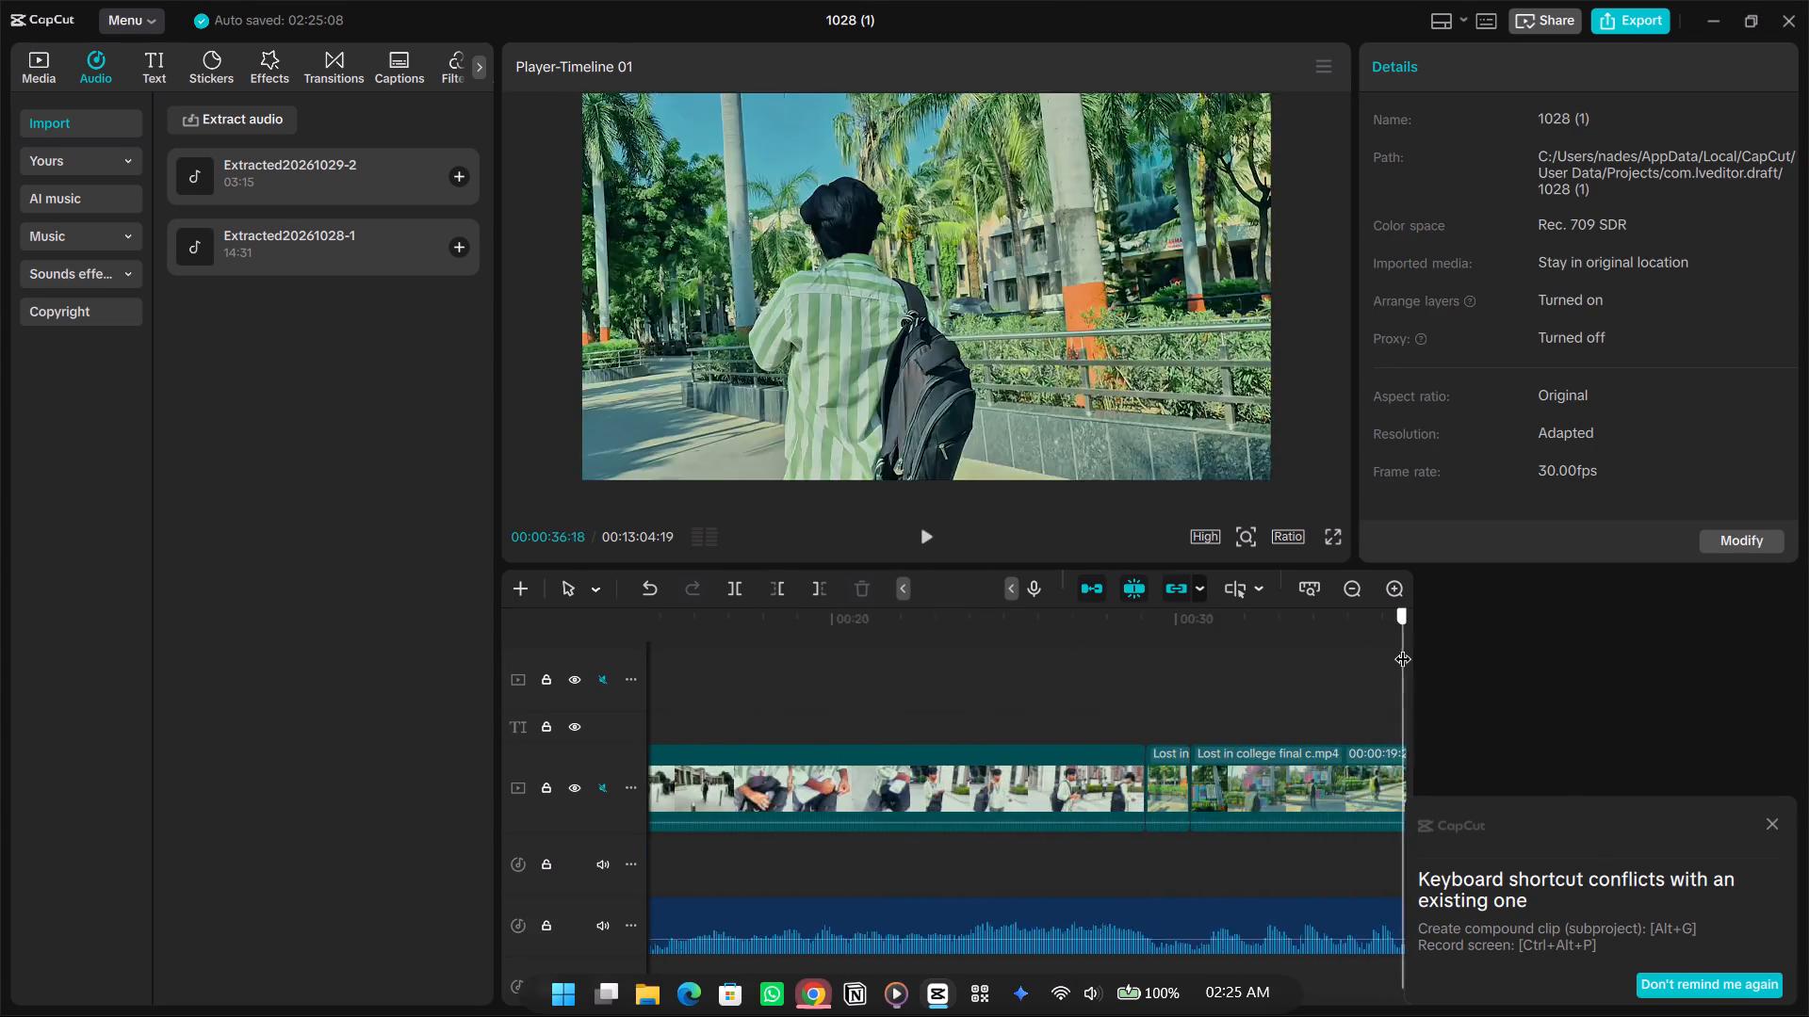
left_click_drag(1403, 647, 1404, 686)
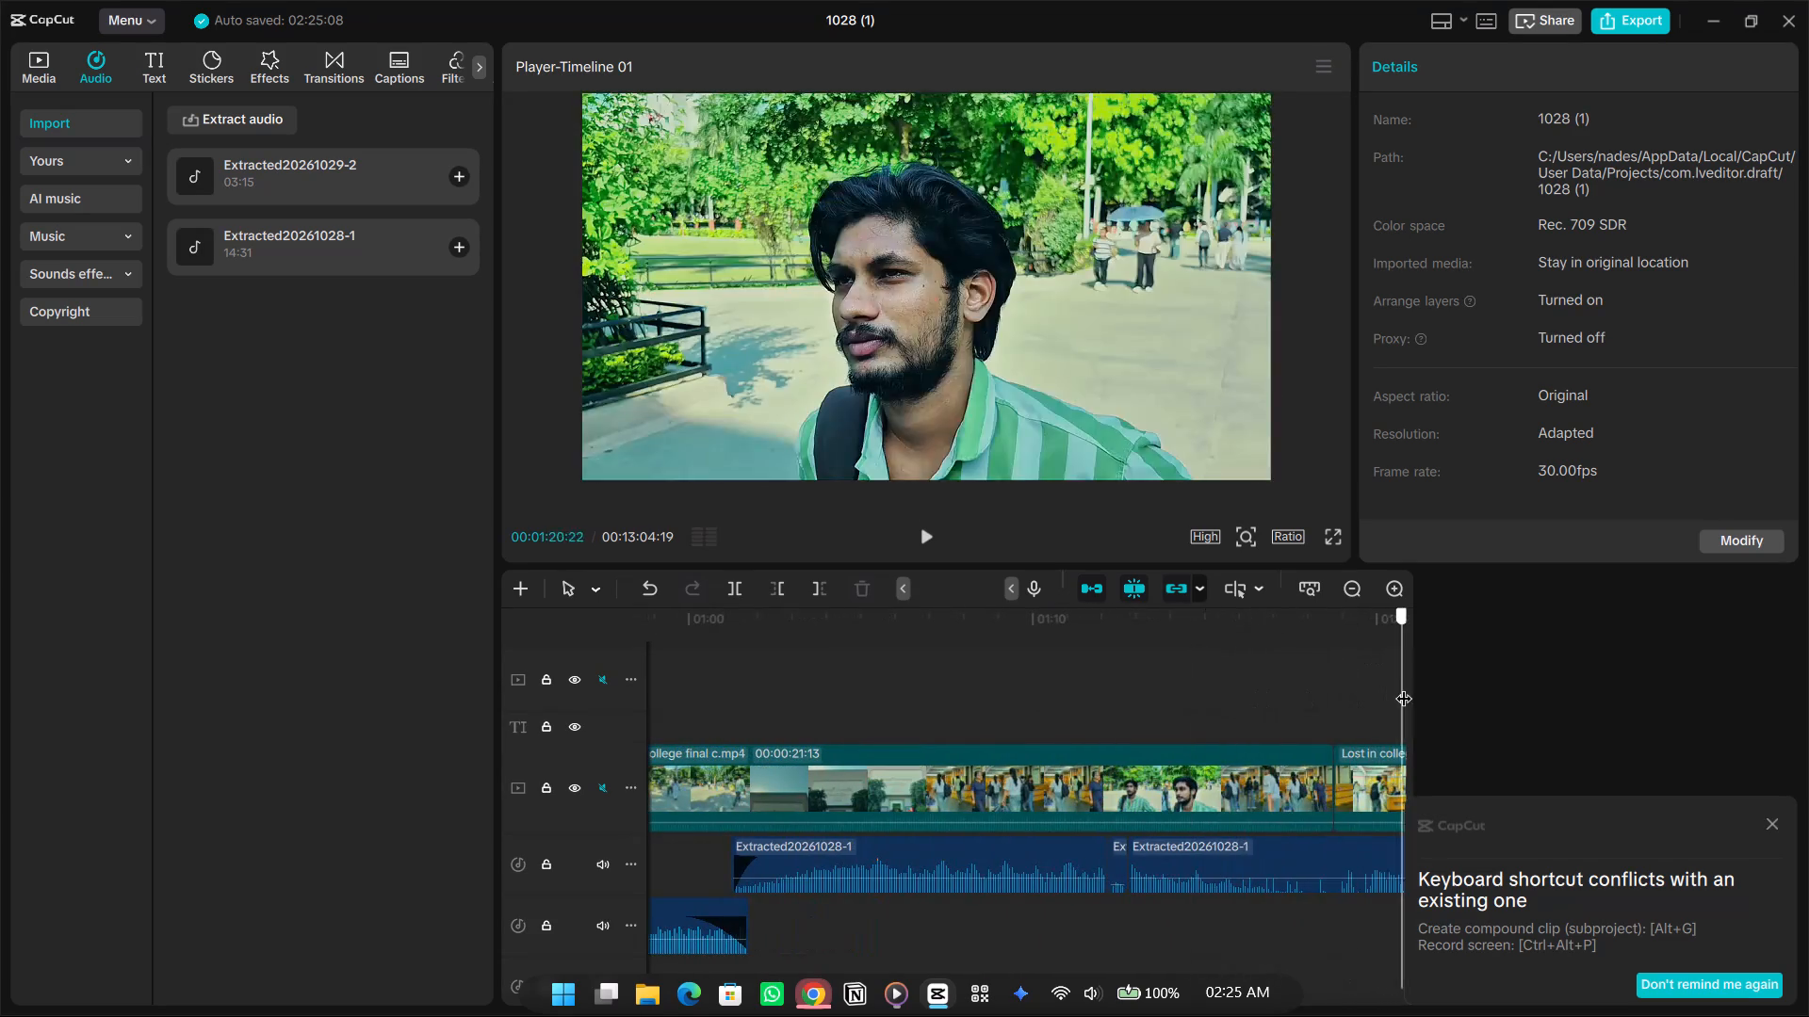
left_click_drag(1404, 686, 1312, 677)
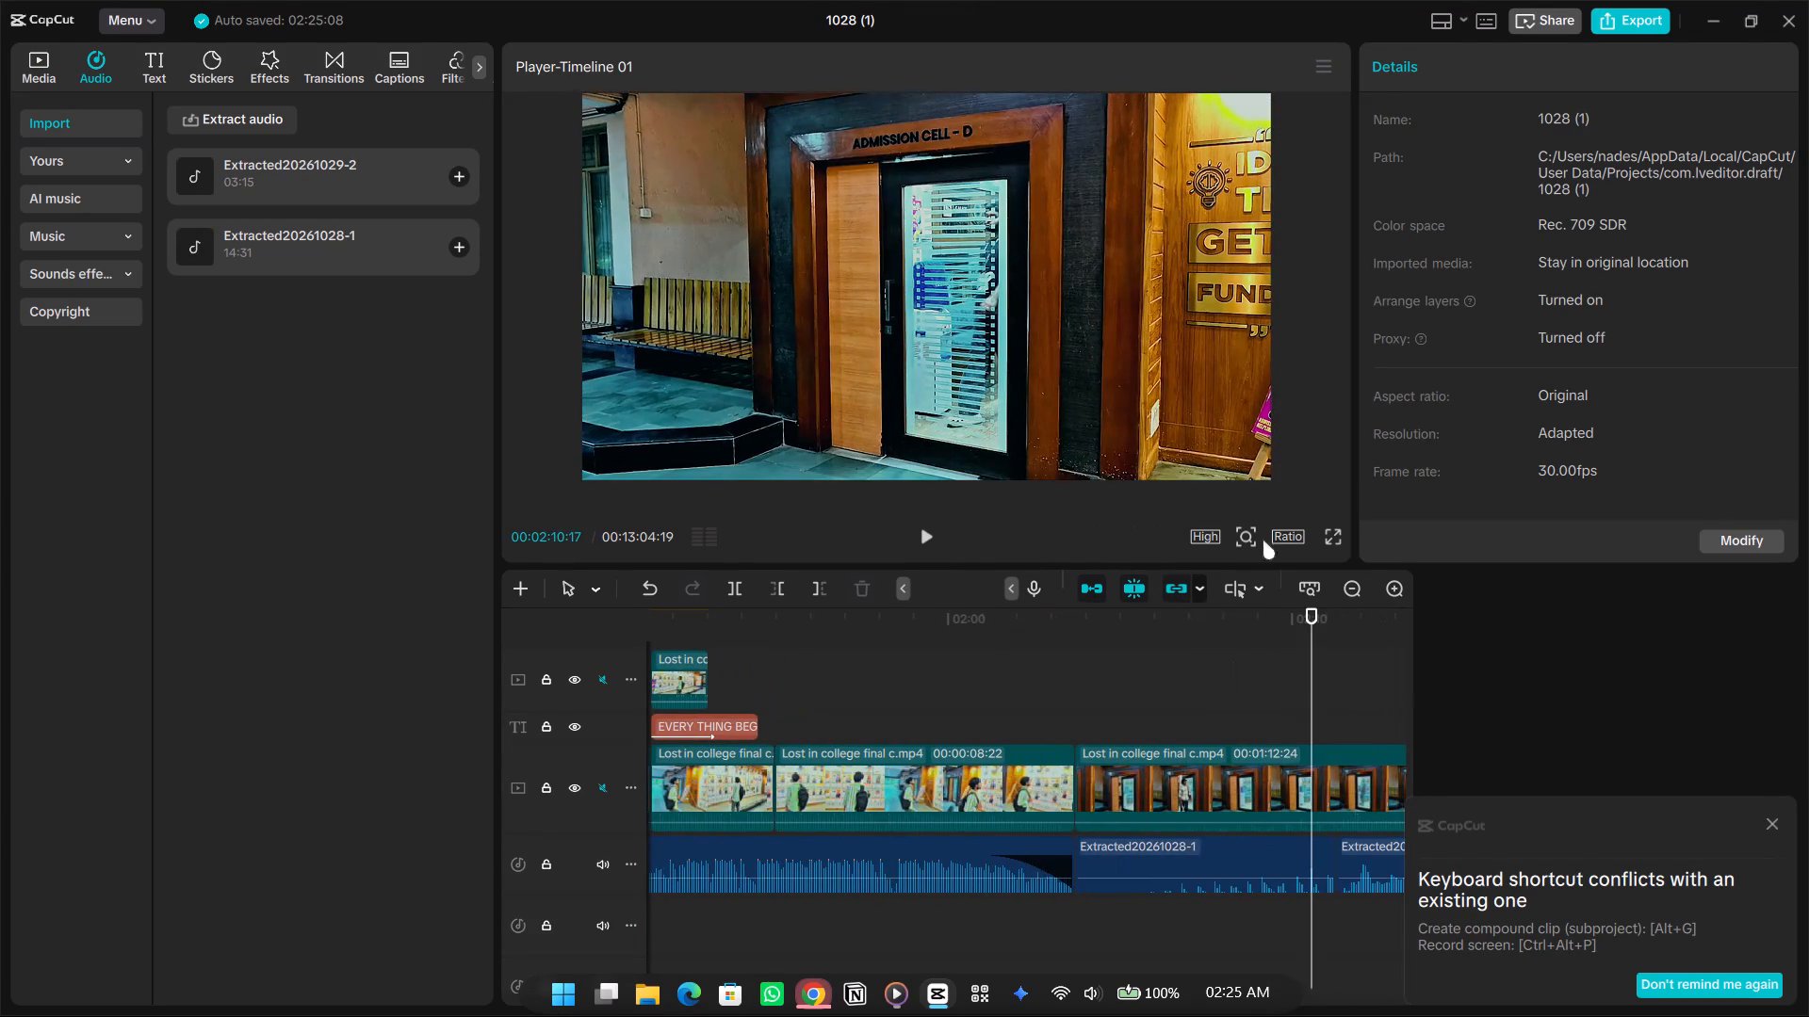
left_click_drag(1296, 617, 1439, 638)
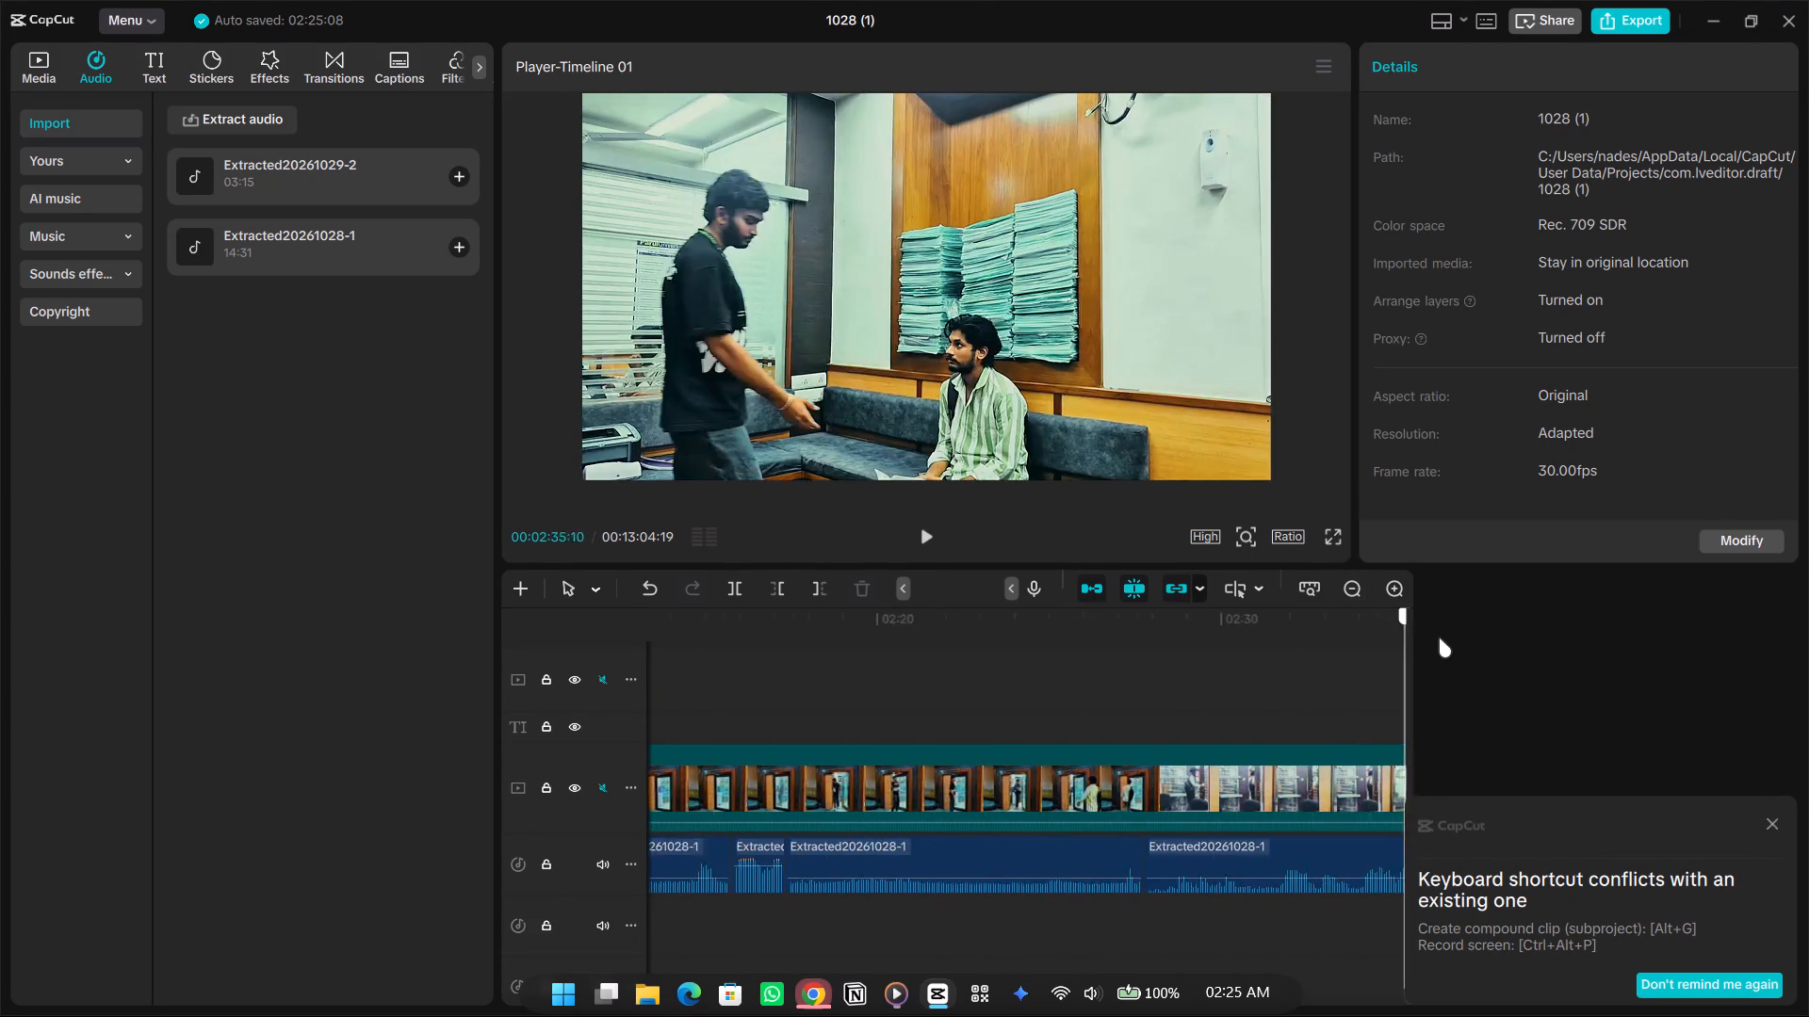
left_click_drag(1439, 638, 1440, 640)
Play the cut from the friends-on-the-lawn shot into the campus buildings clip.
left_click(656, 689)
left_click(719, 686)
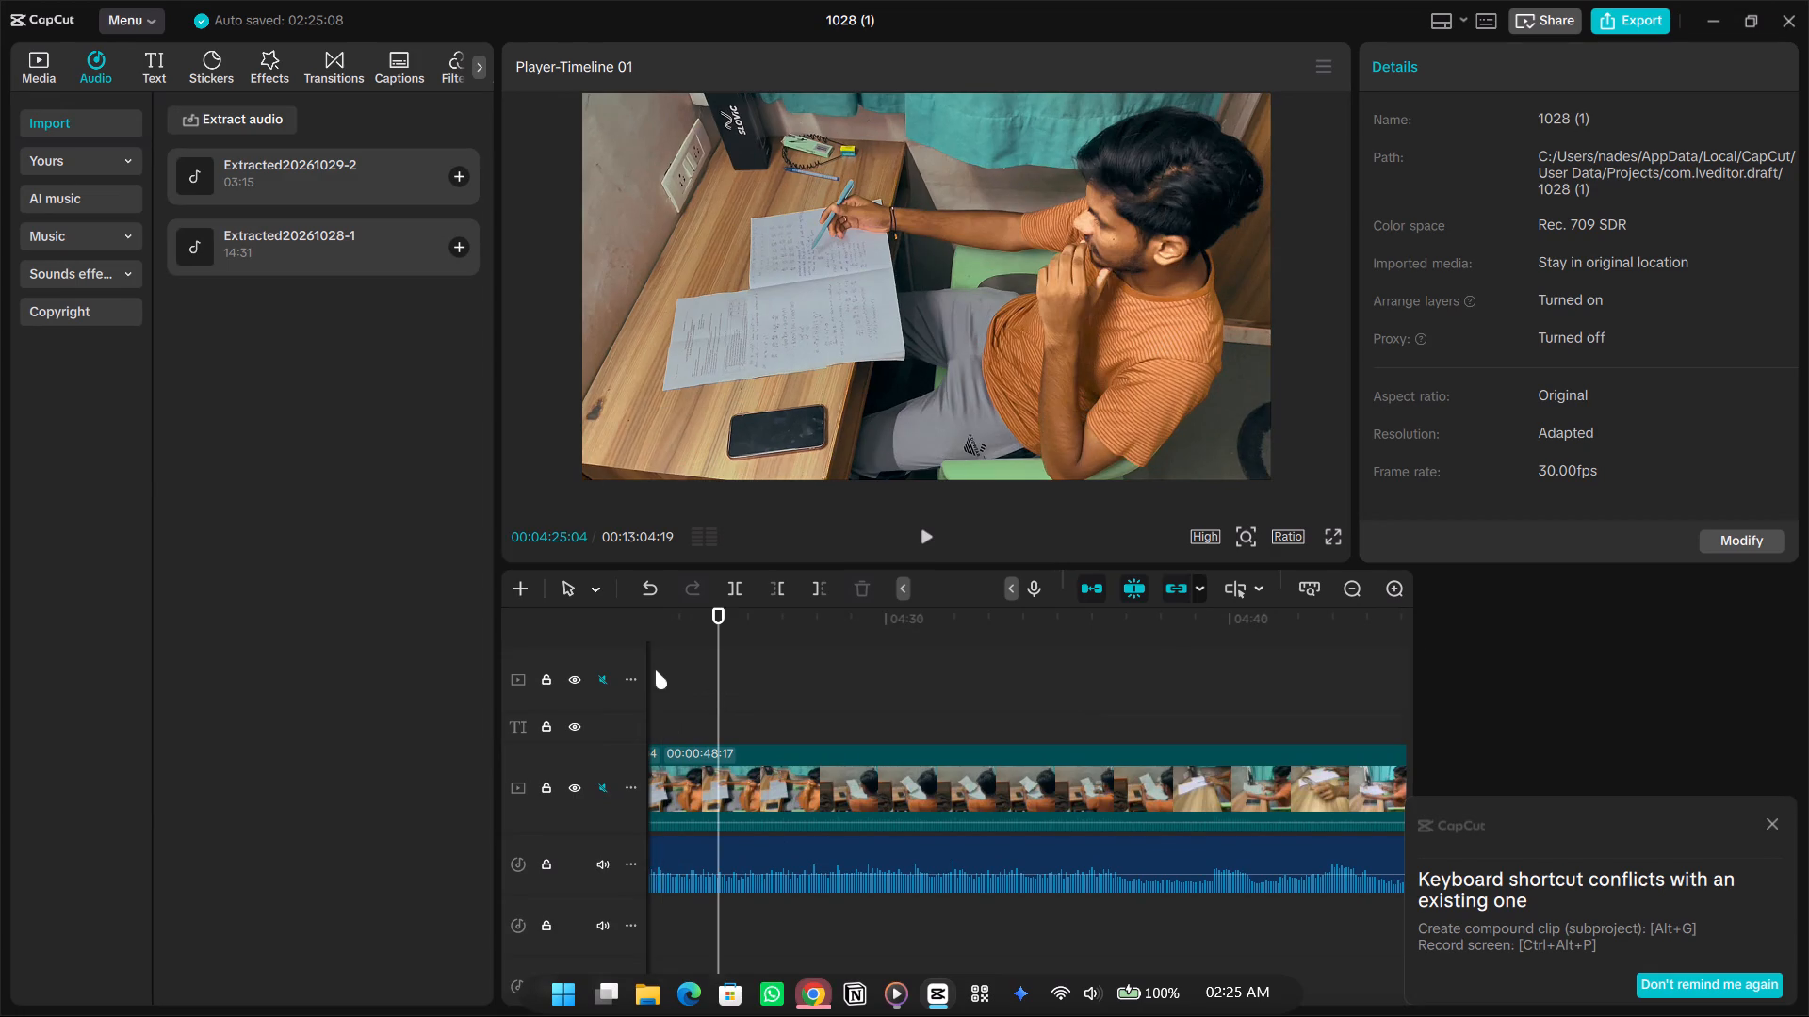
left_click_drag(682, 651, 633, 672)
left_click(828, 665)
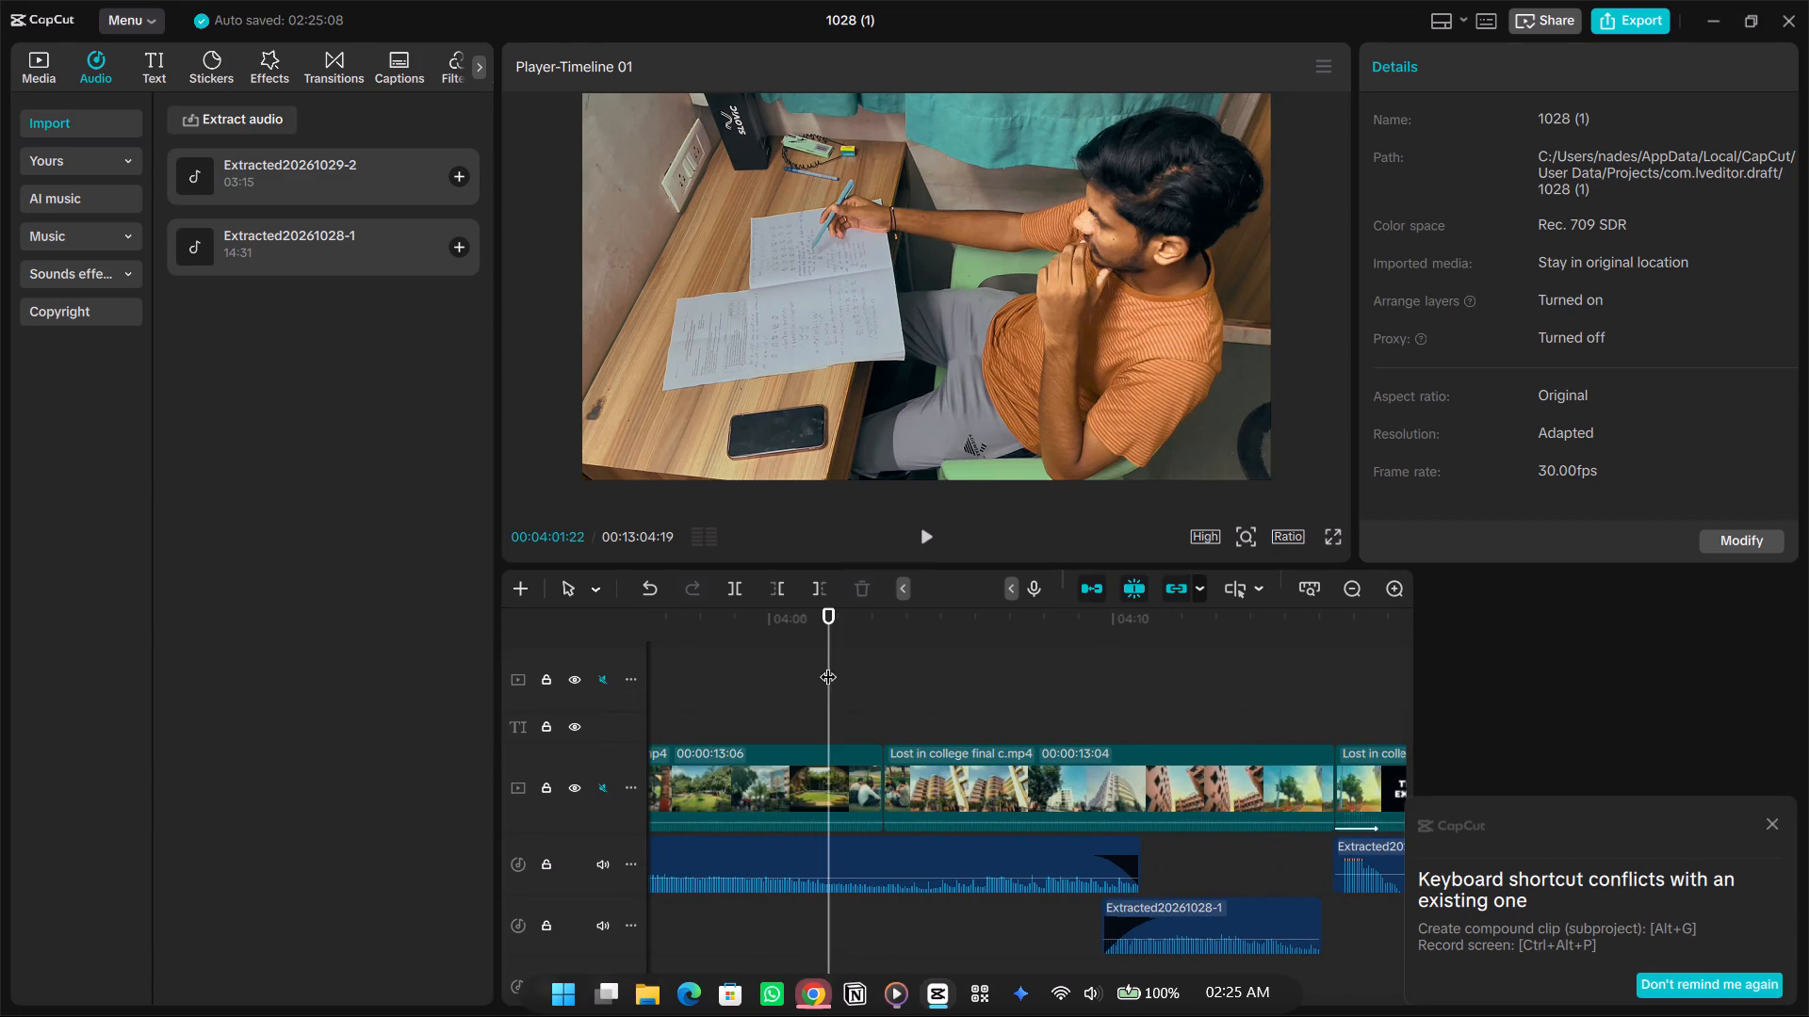
key("space")
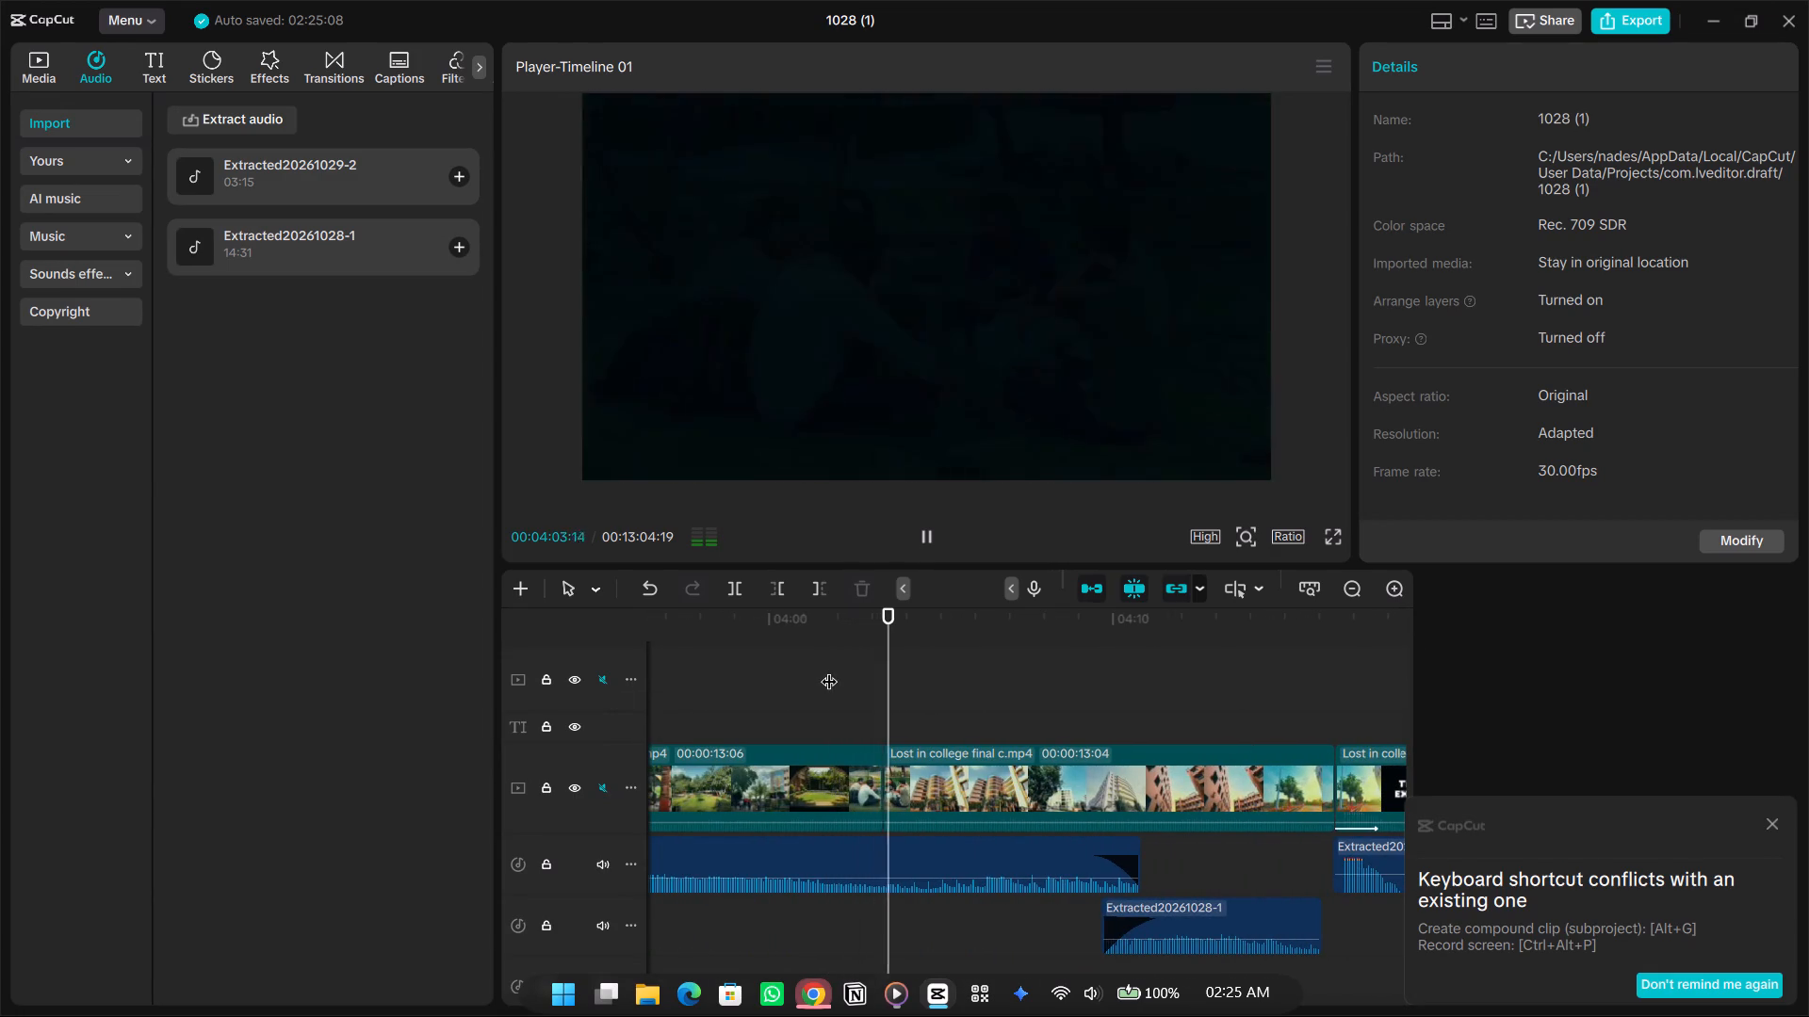
left_click(842, 774)
key("space")
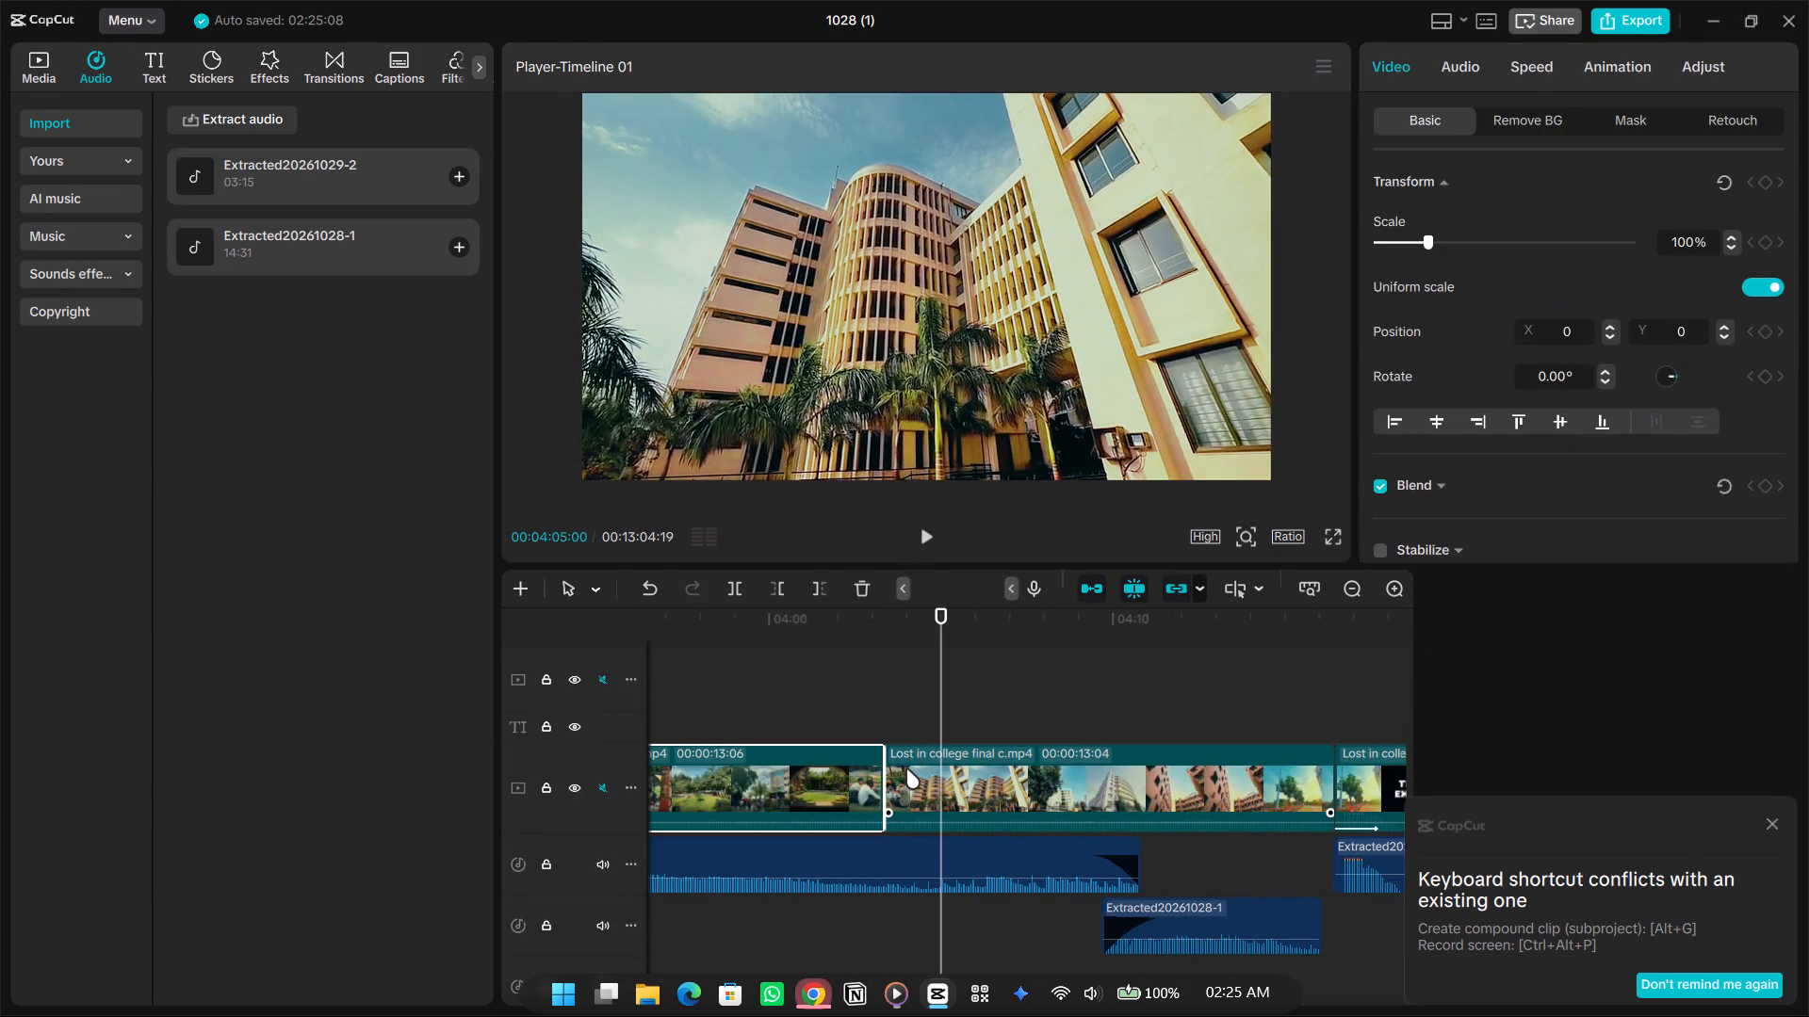
Add a Fade Out exit animation lasting 1.1 s to the montage clip that ends on the friends on the lawn.
left_click(887, 767)
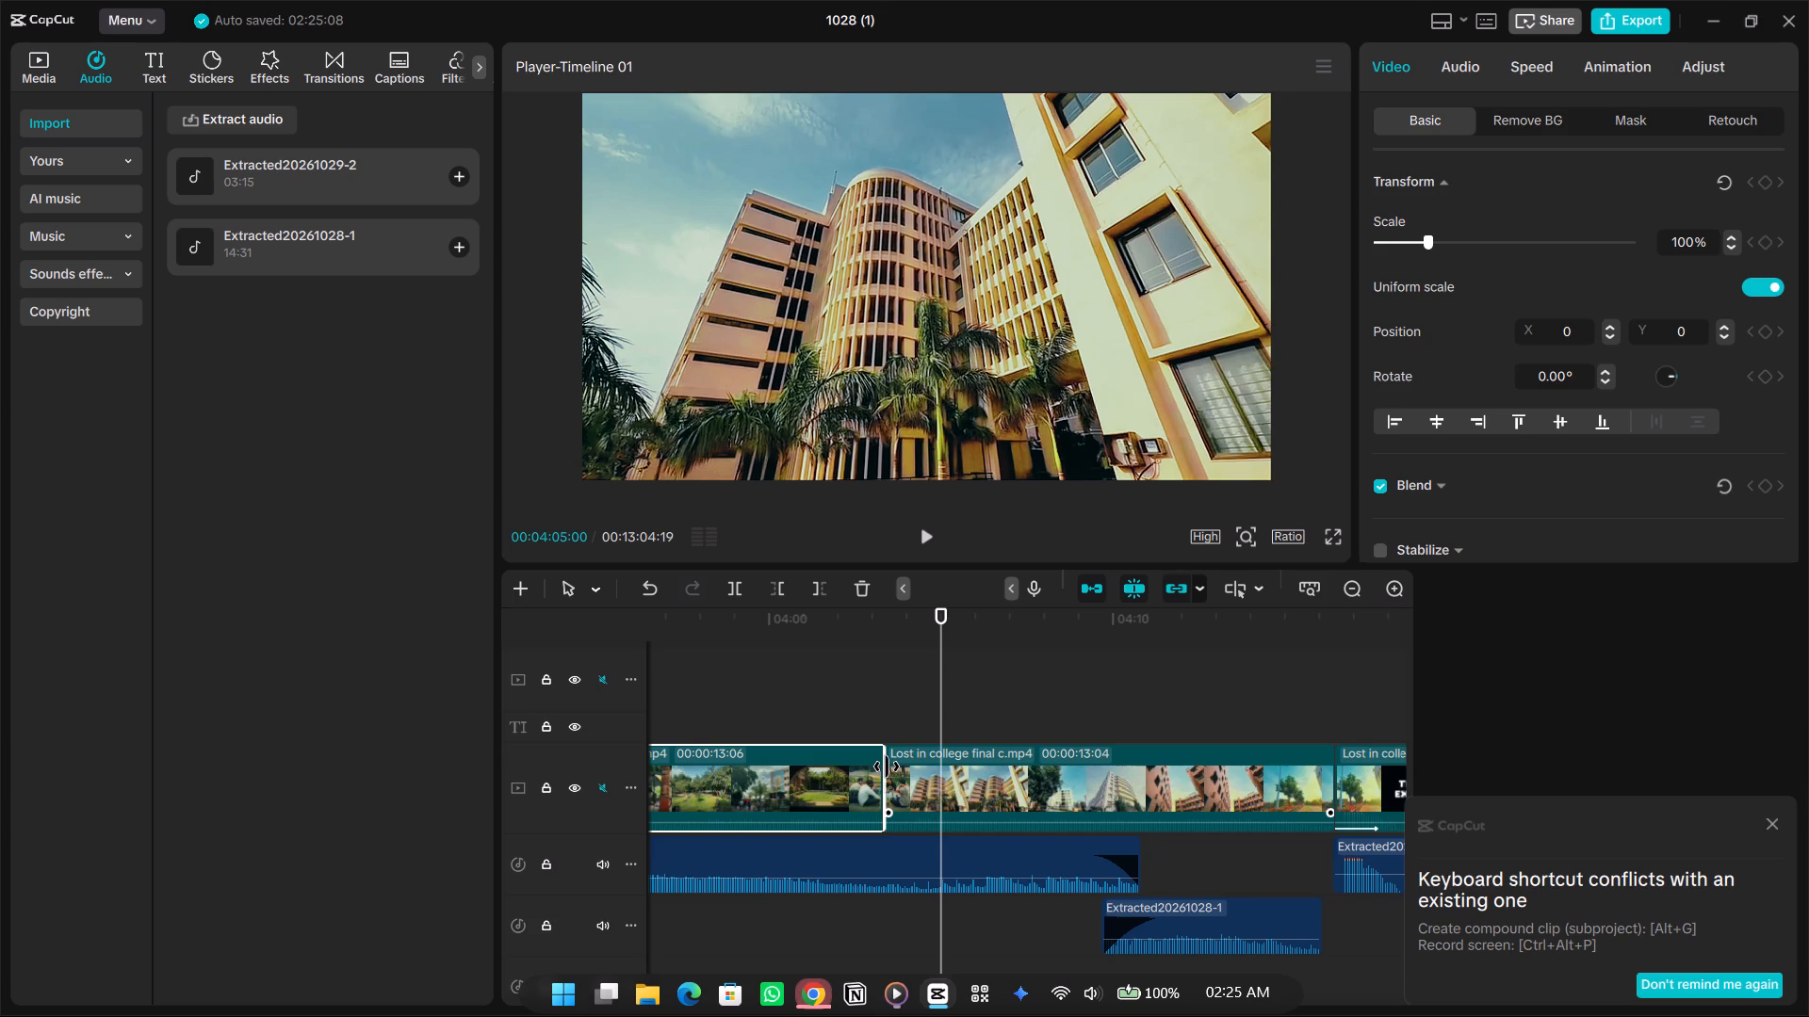
left_click(811, 786)
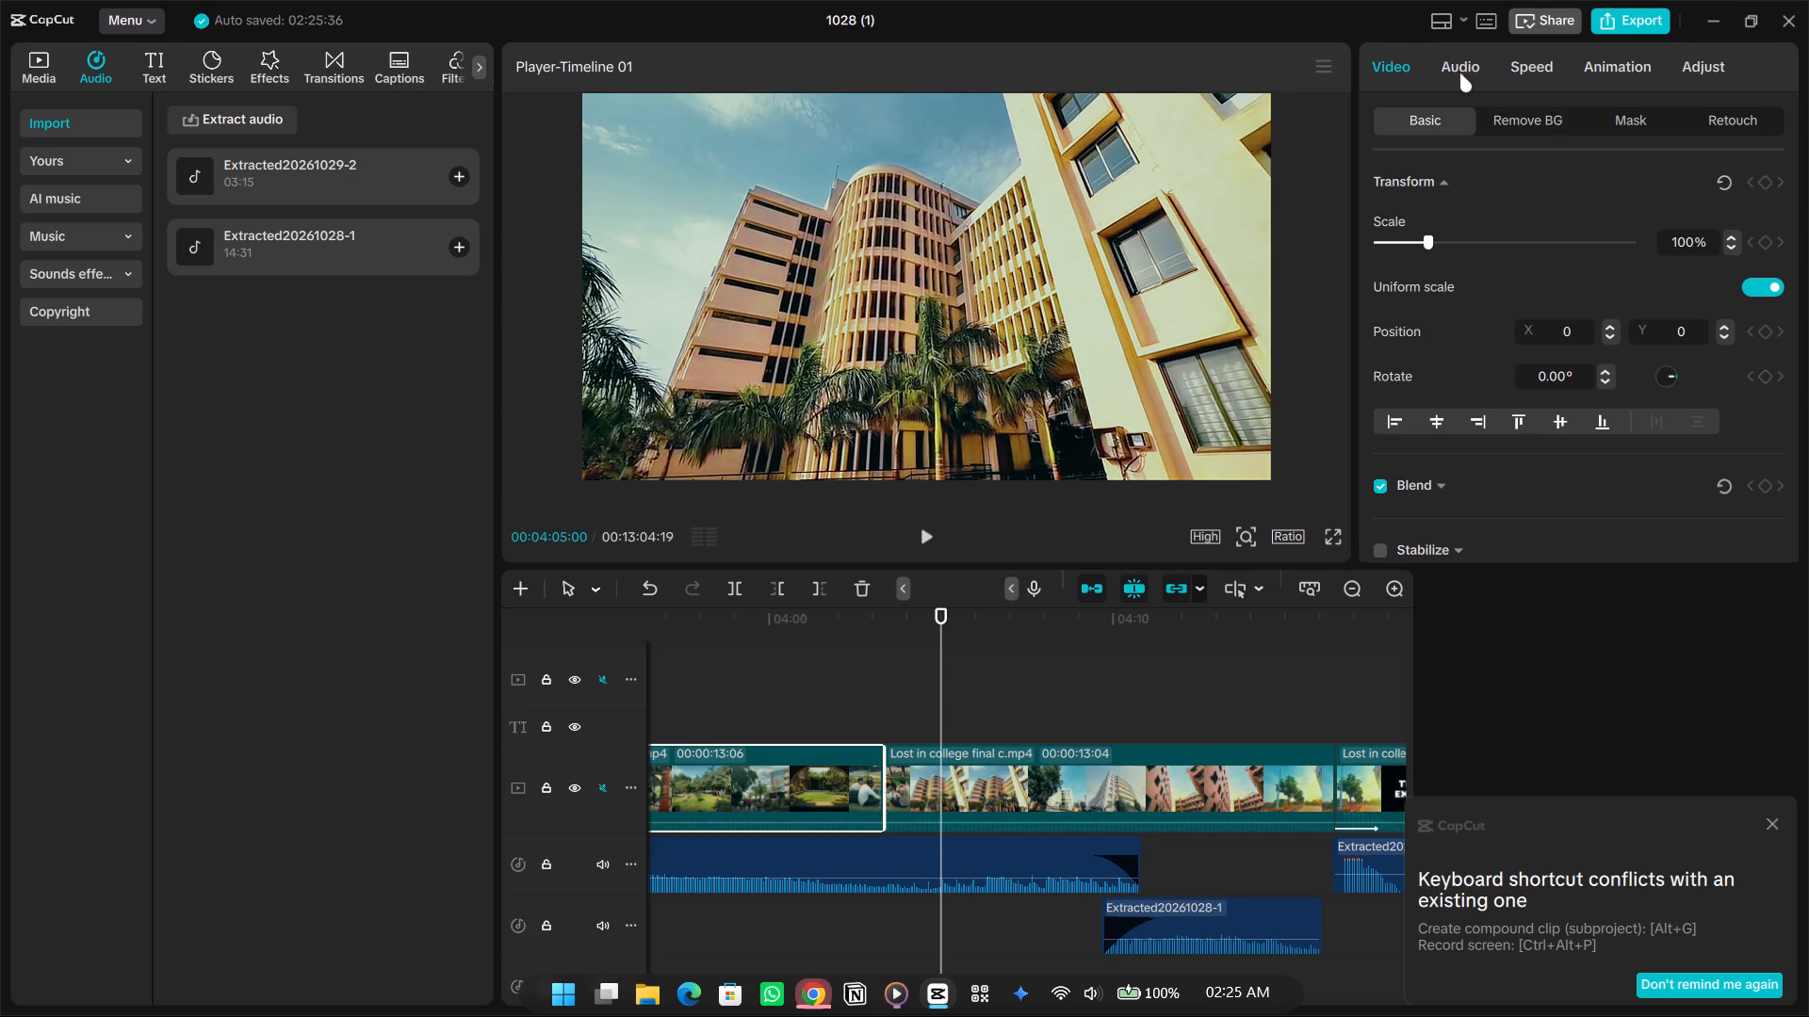
left_click(1459, 73)
left_click(1522, 74)
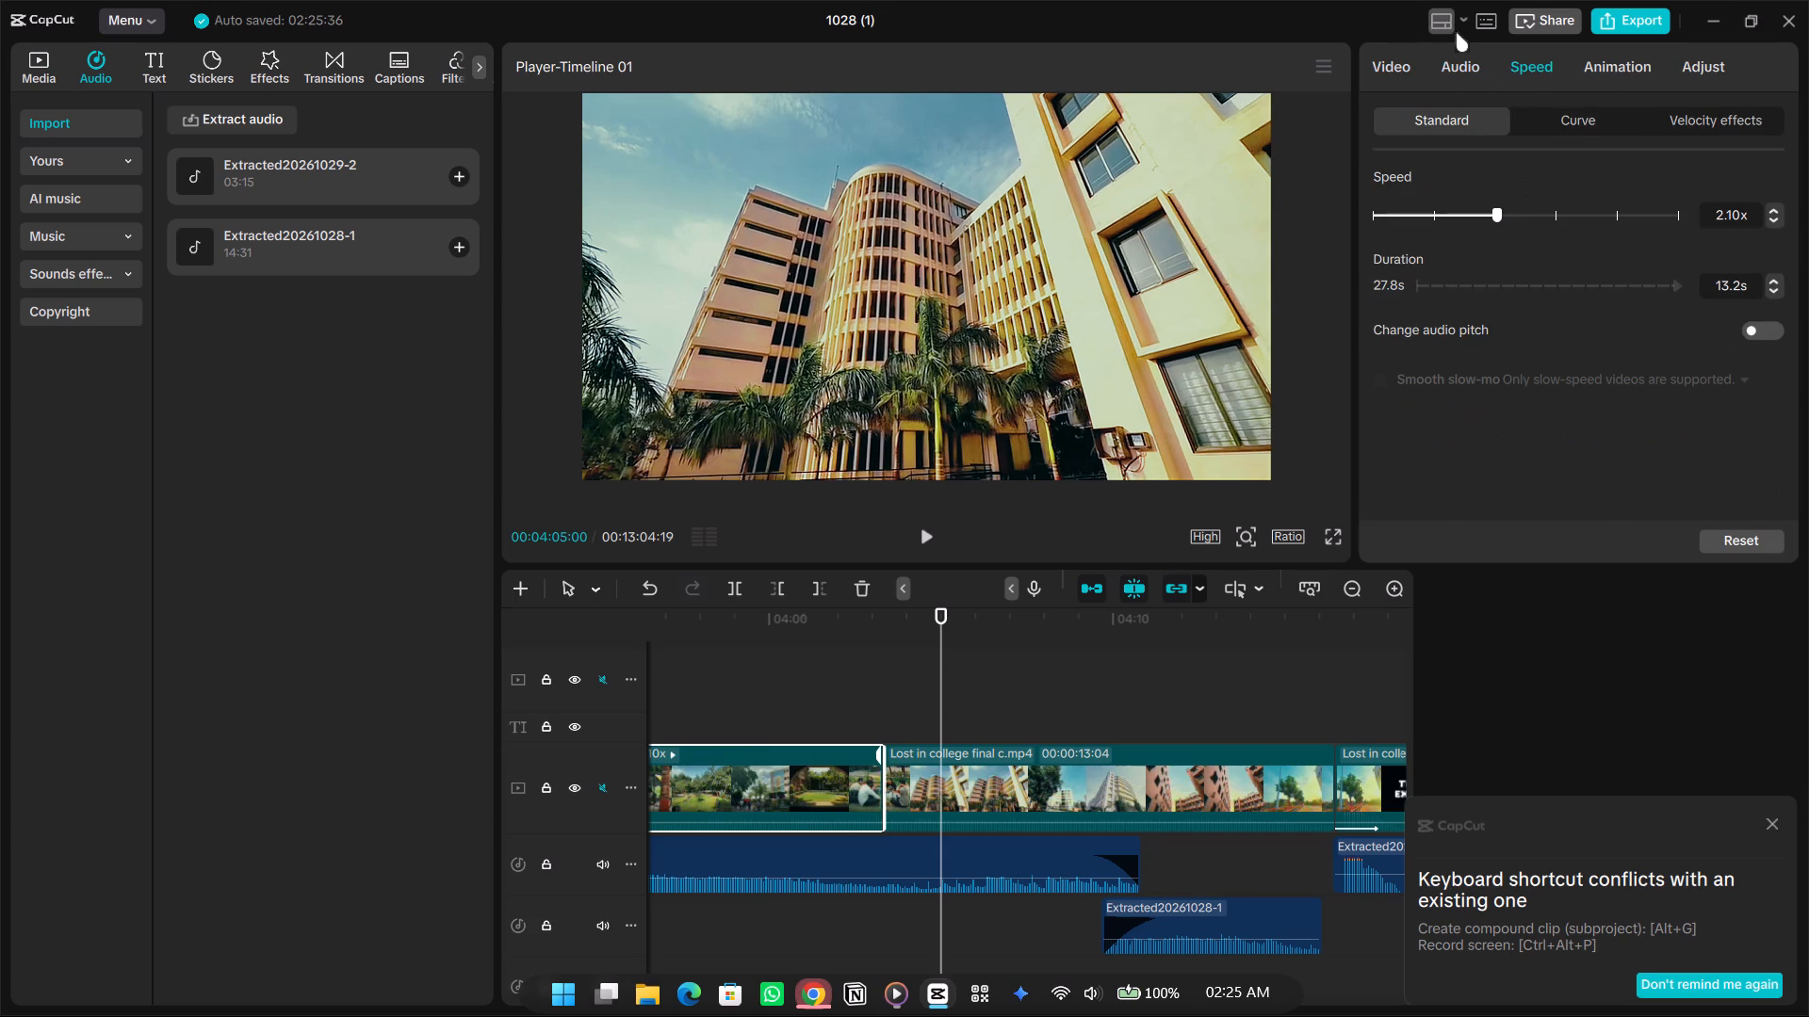
left_click(1614, 59)
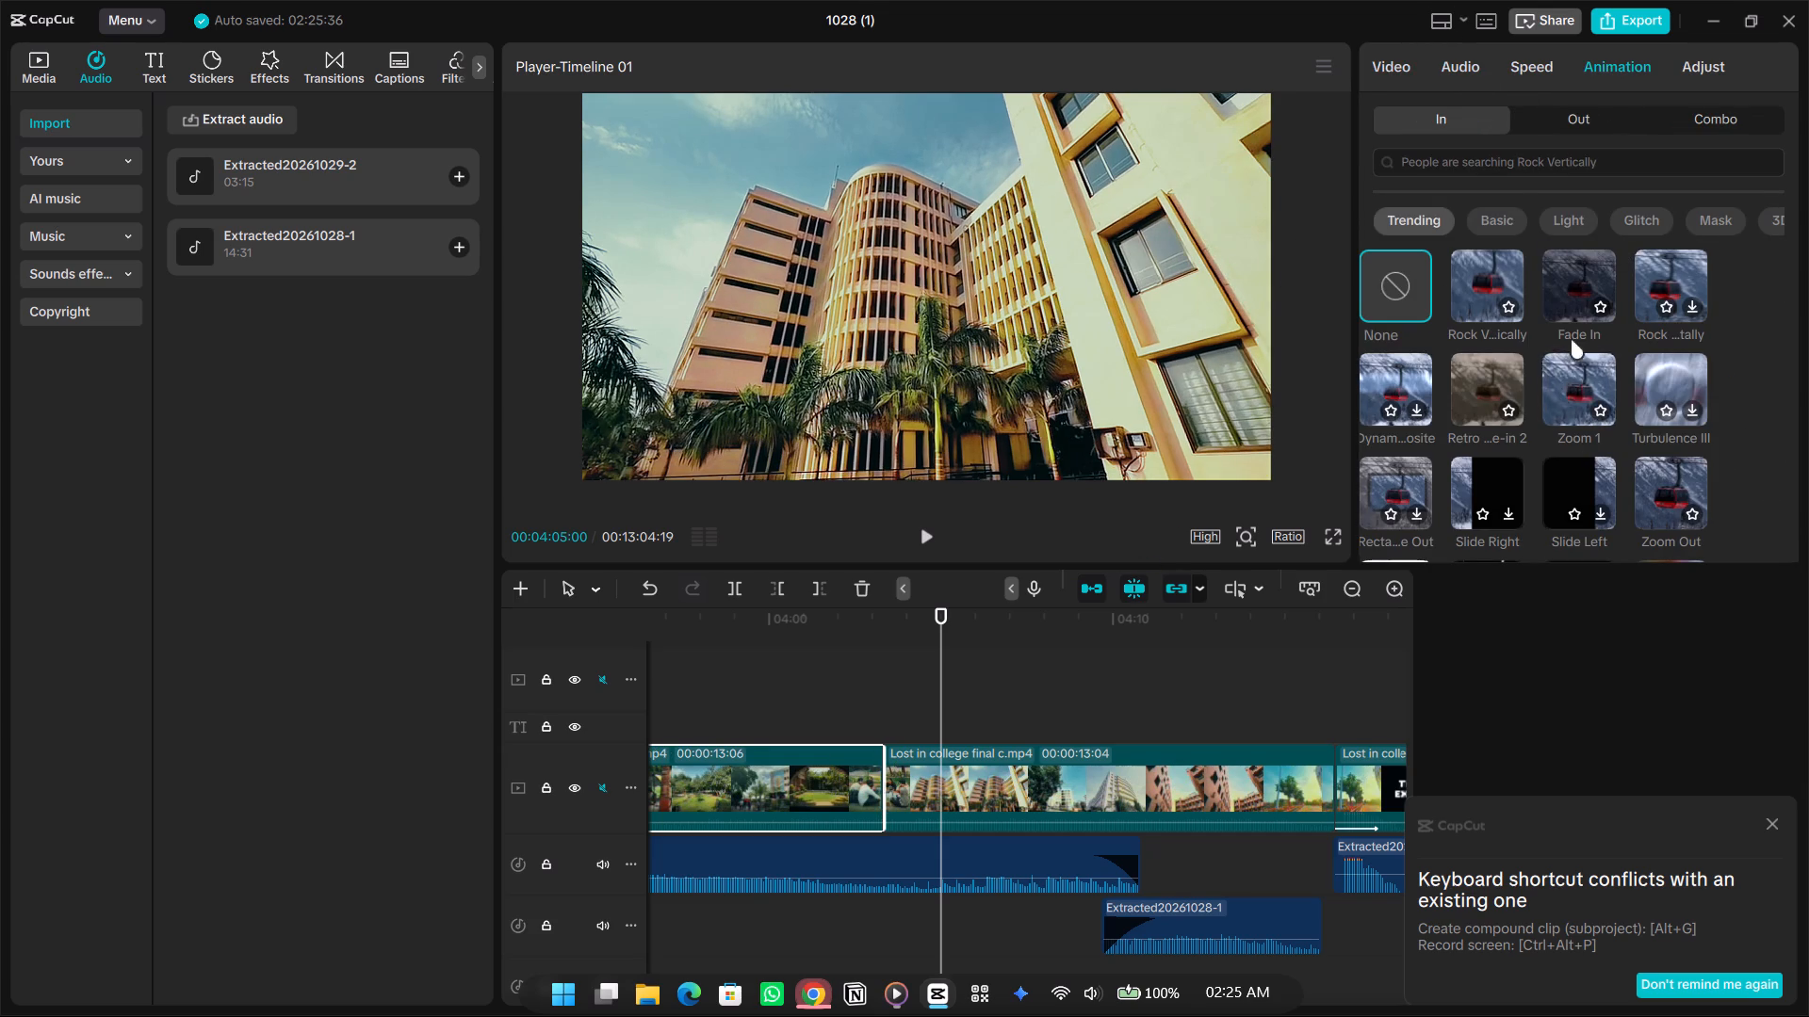
left_click(1579, 82)
left_click(1574, 121)
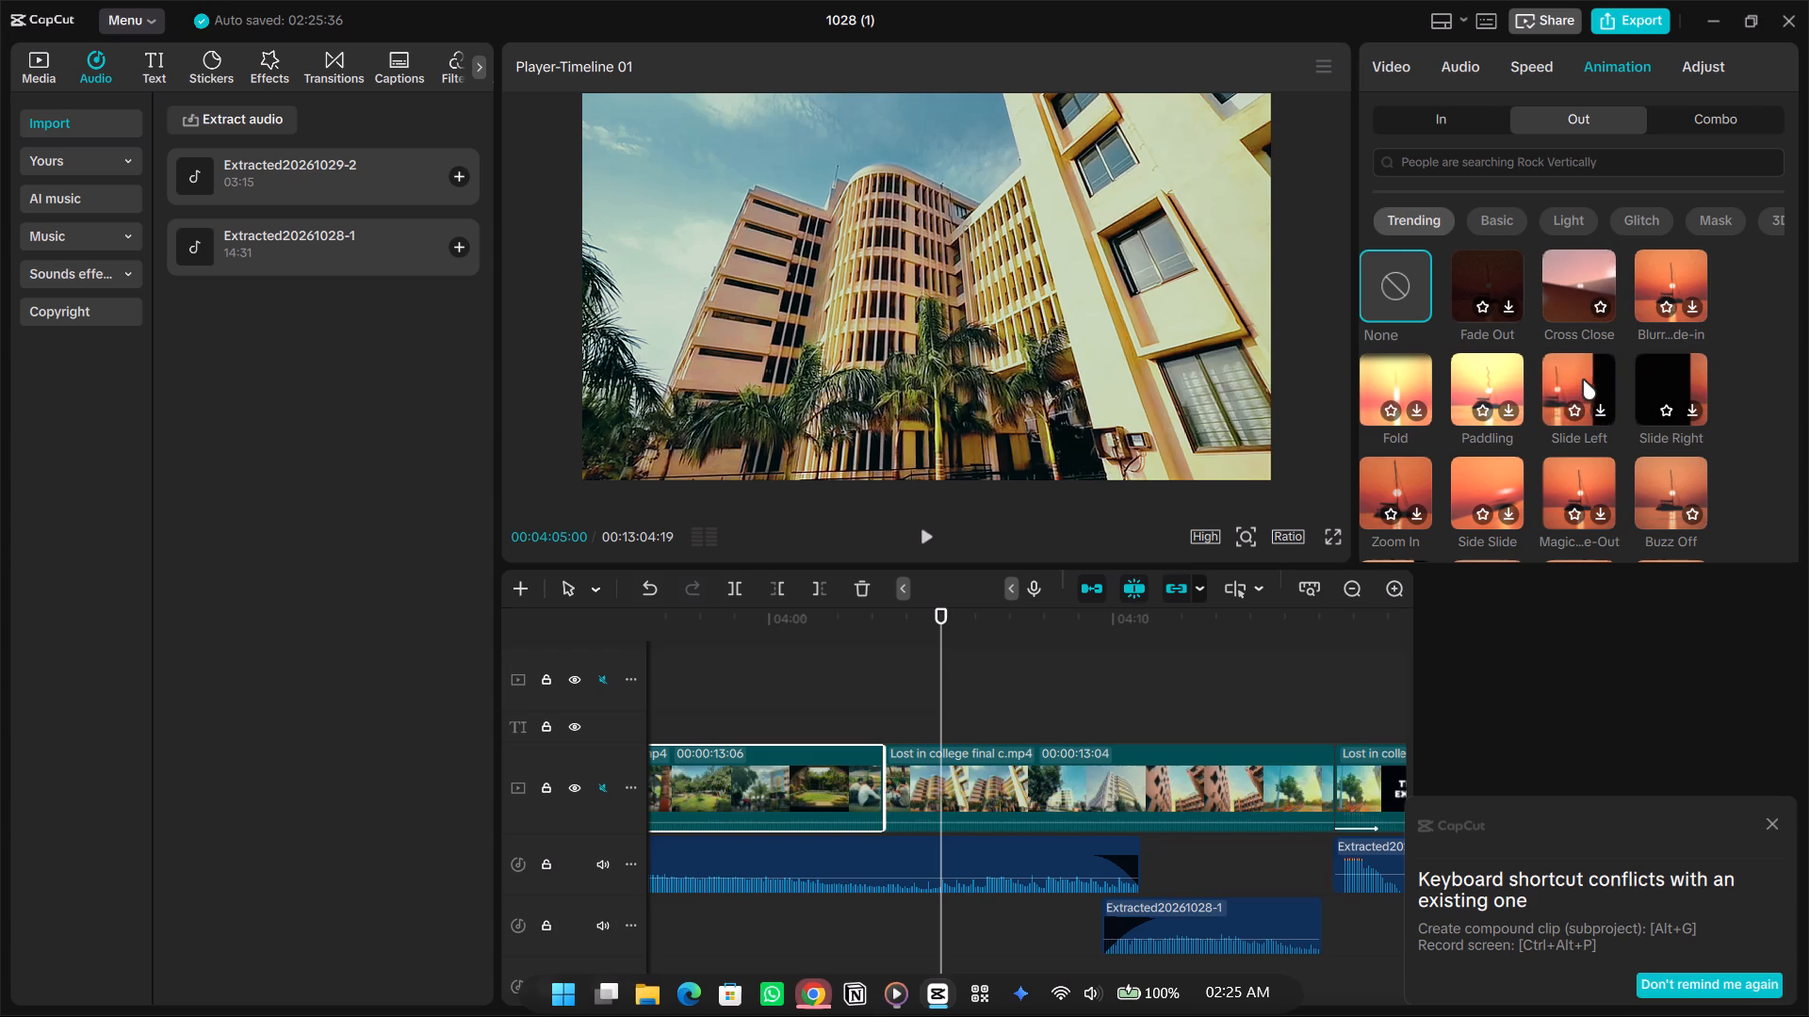
scroll(1583, 379, "down", 1)
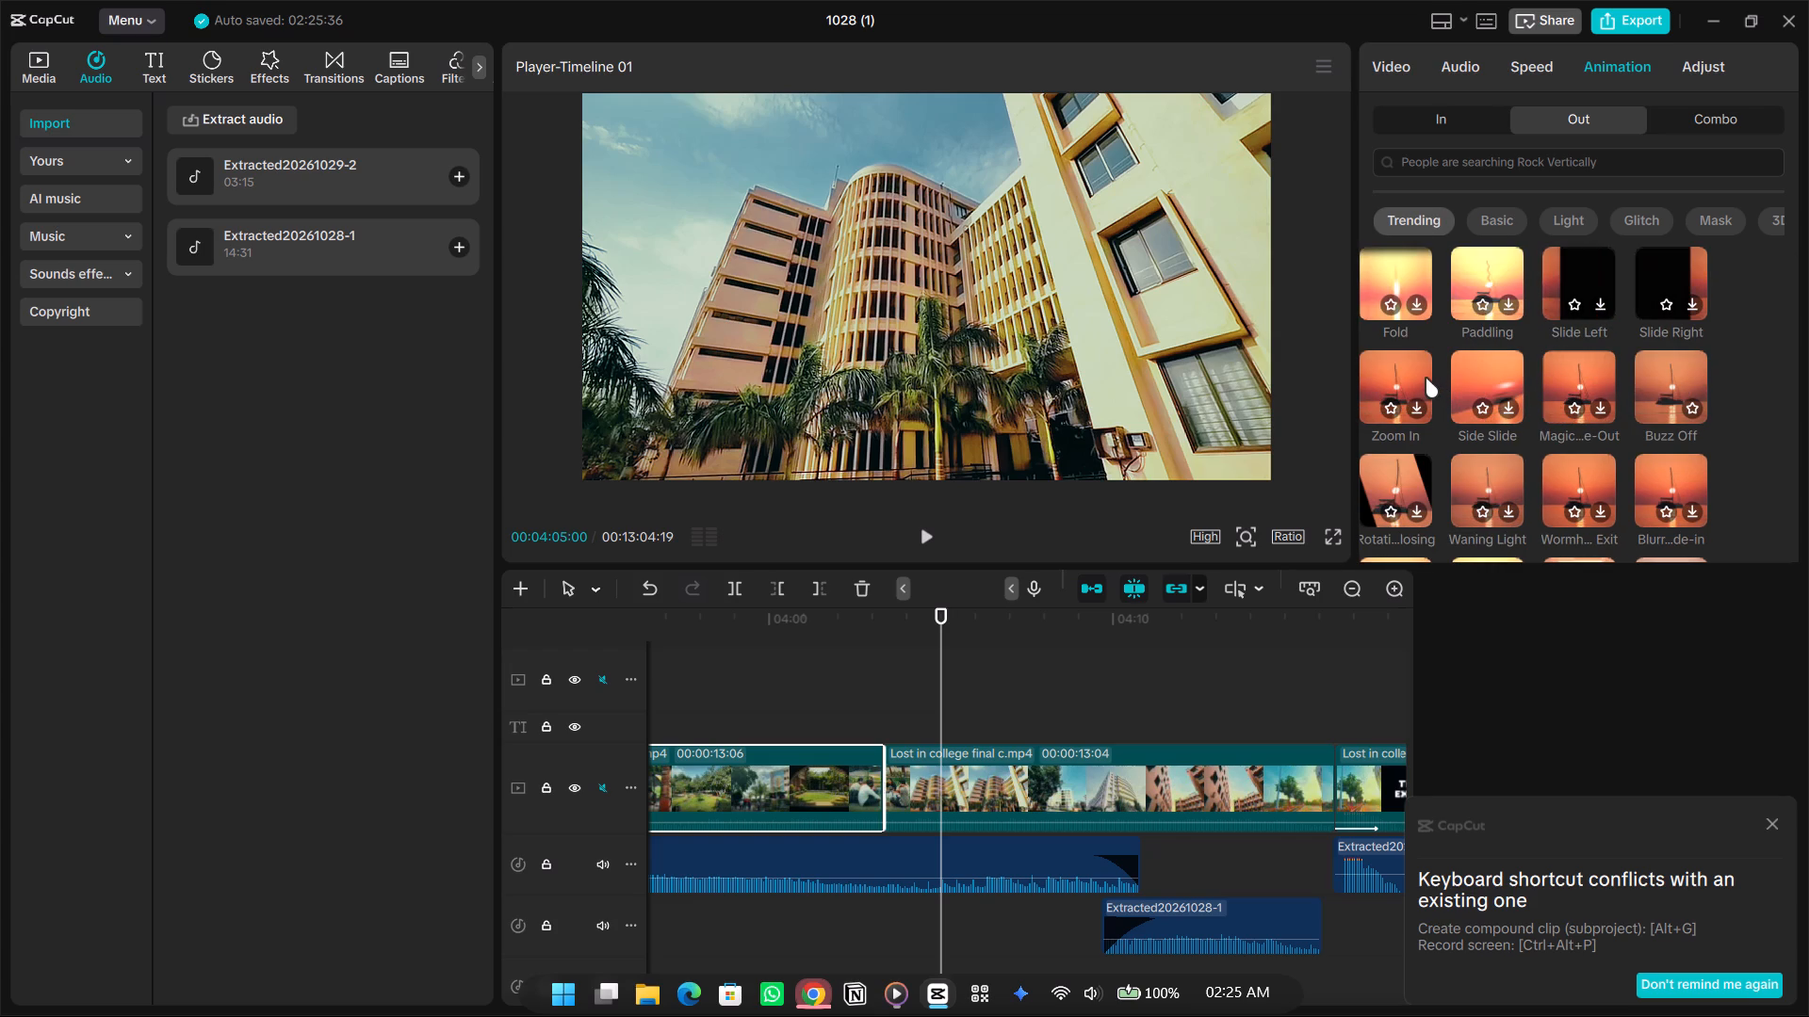
scroll(1423, 378, "up", 4)
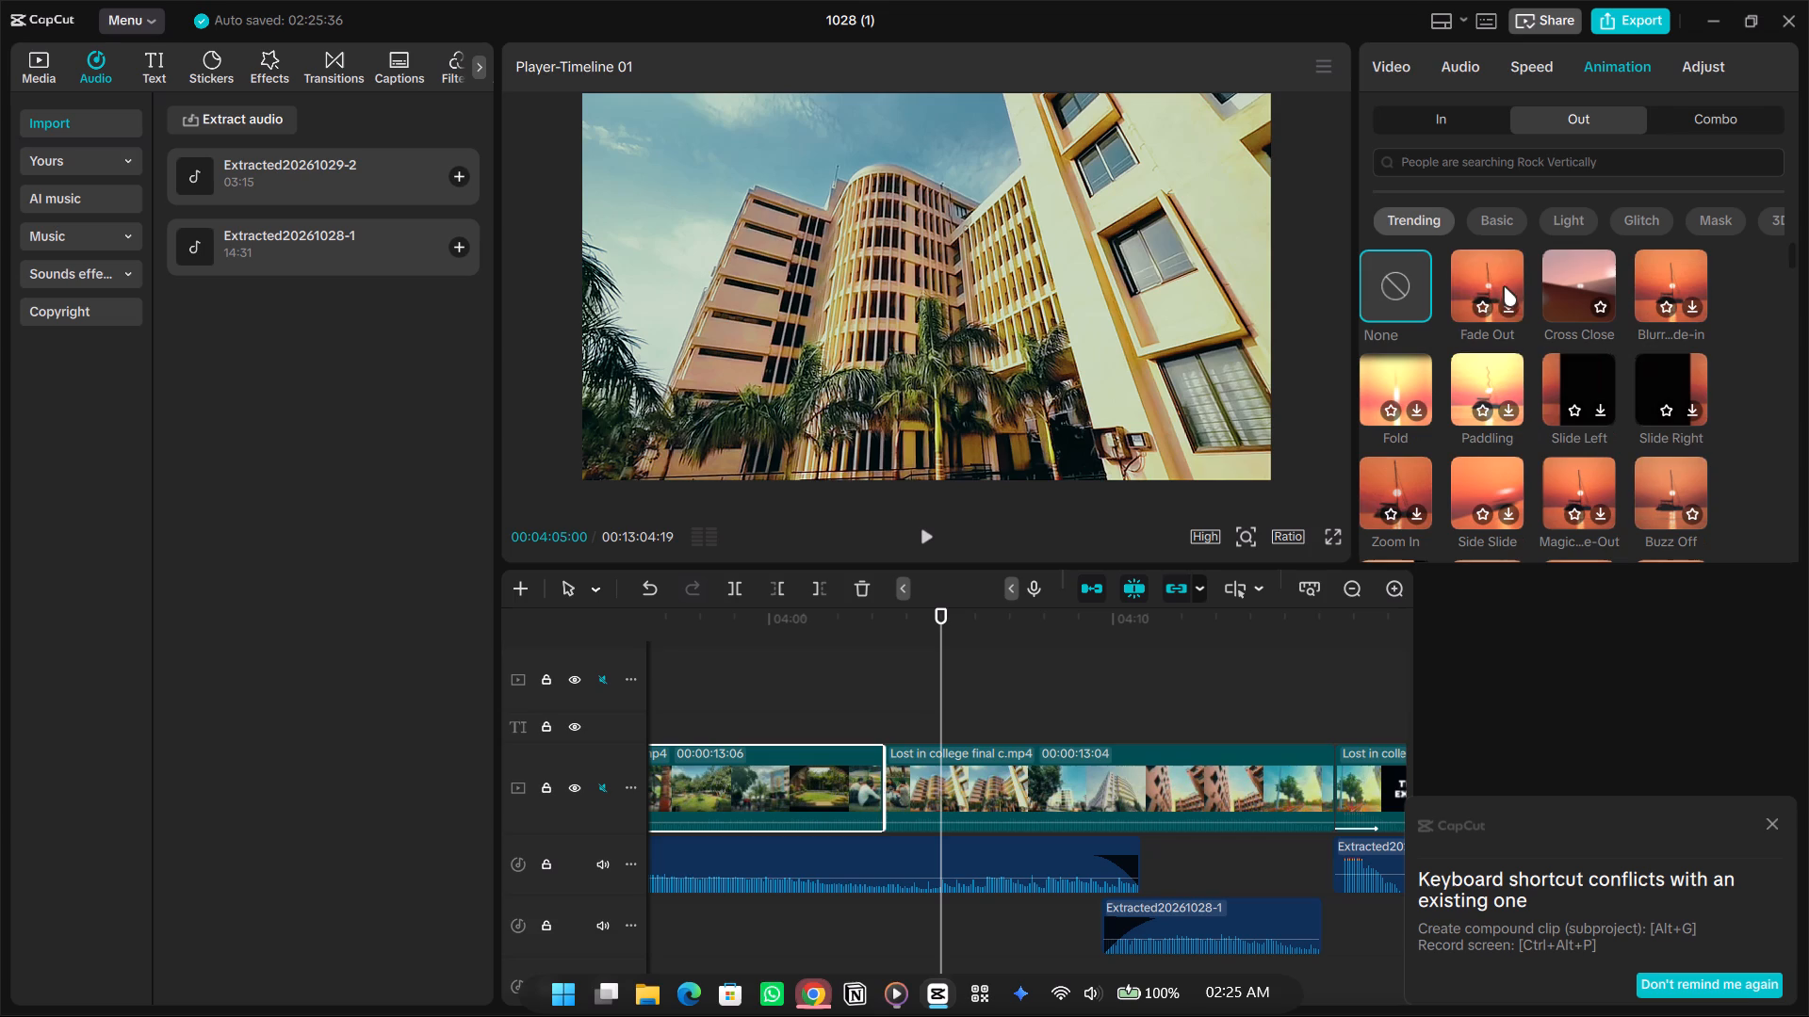
left_click(1701, 124)
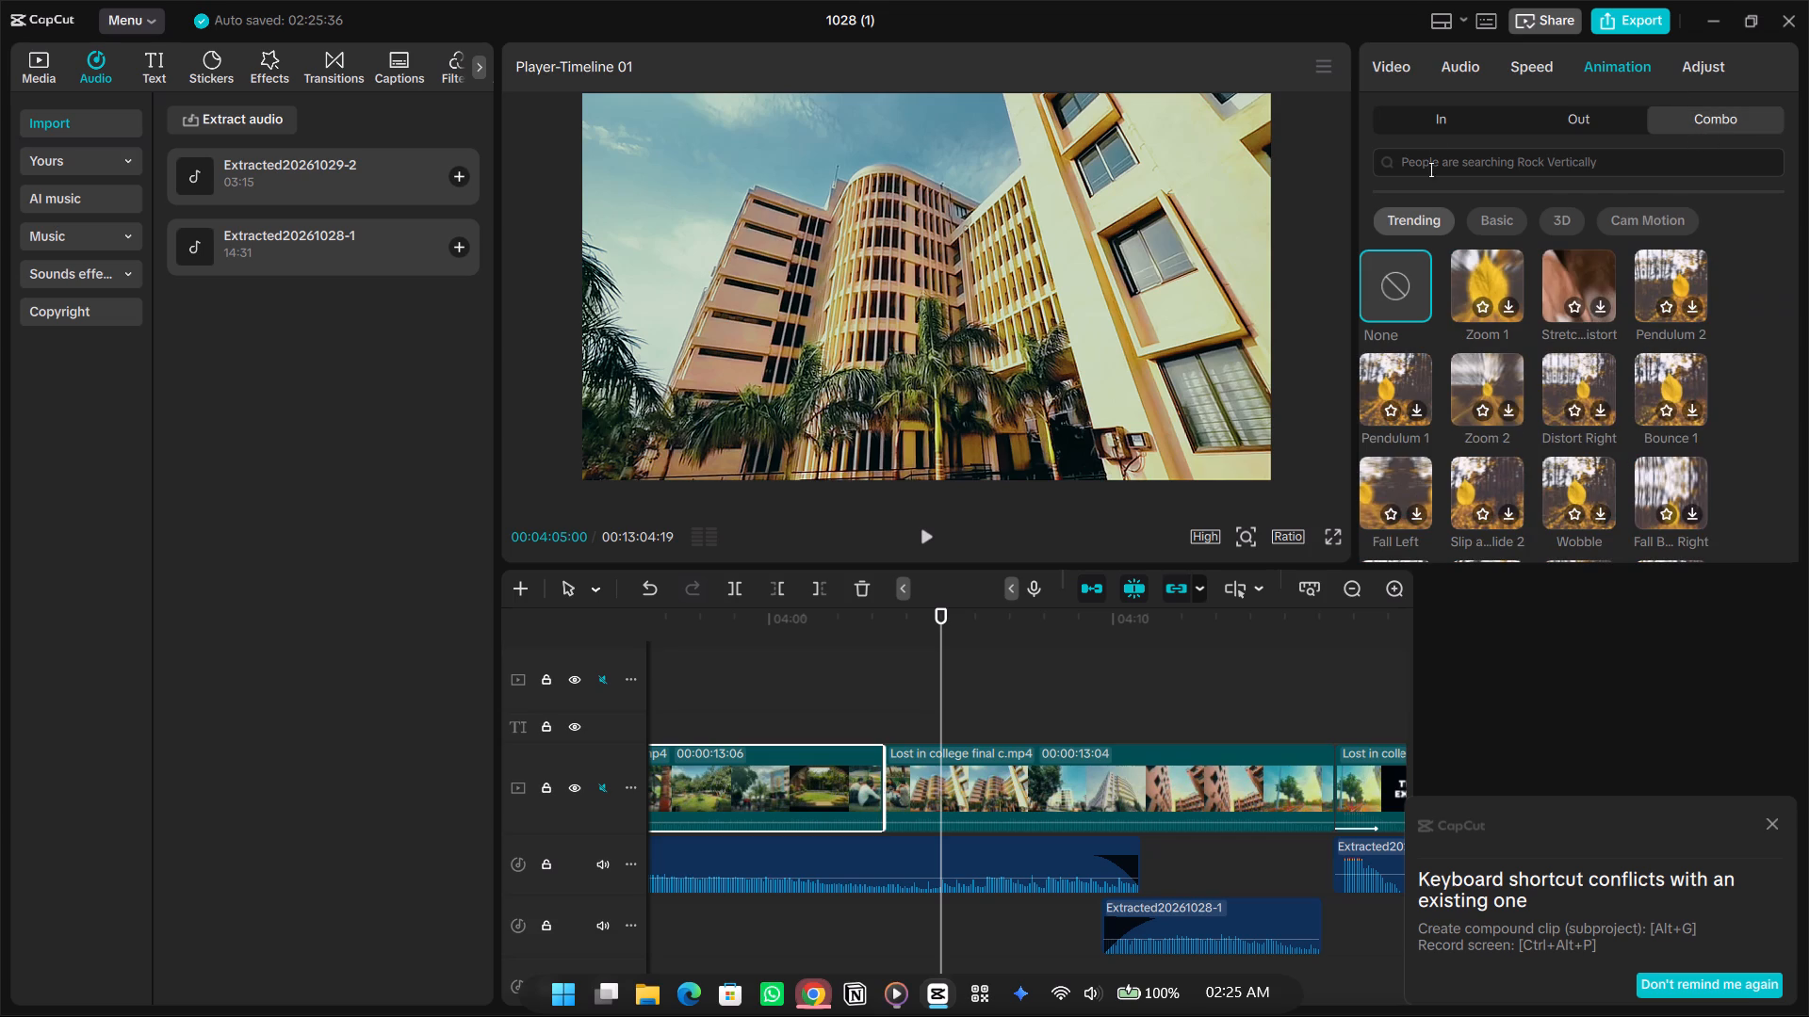
left_click(1423, 124)
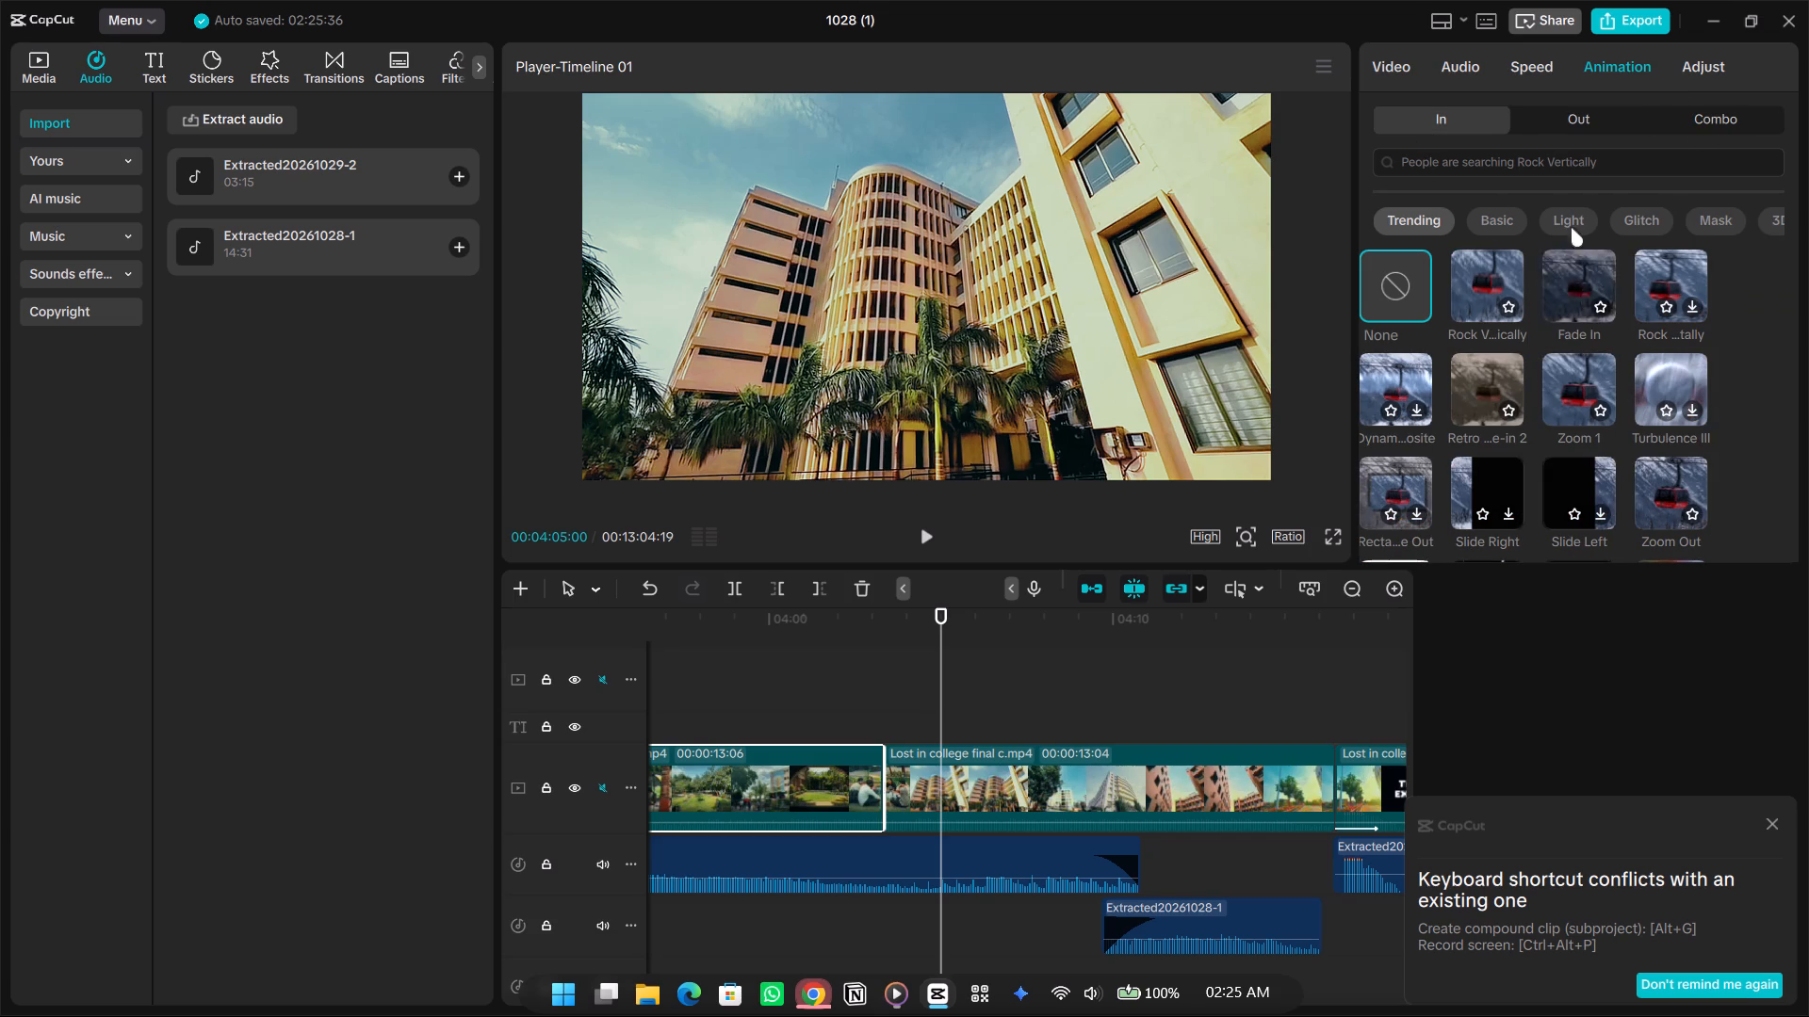
left_click(1552, 127)
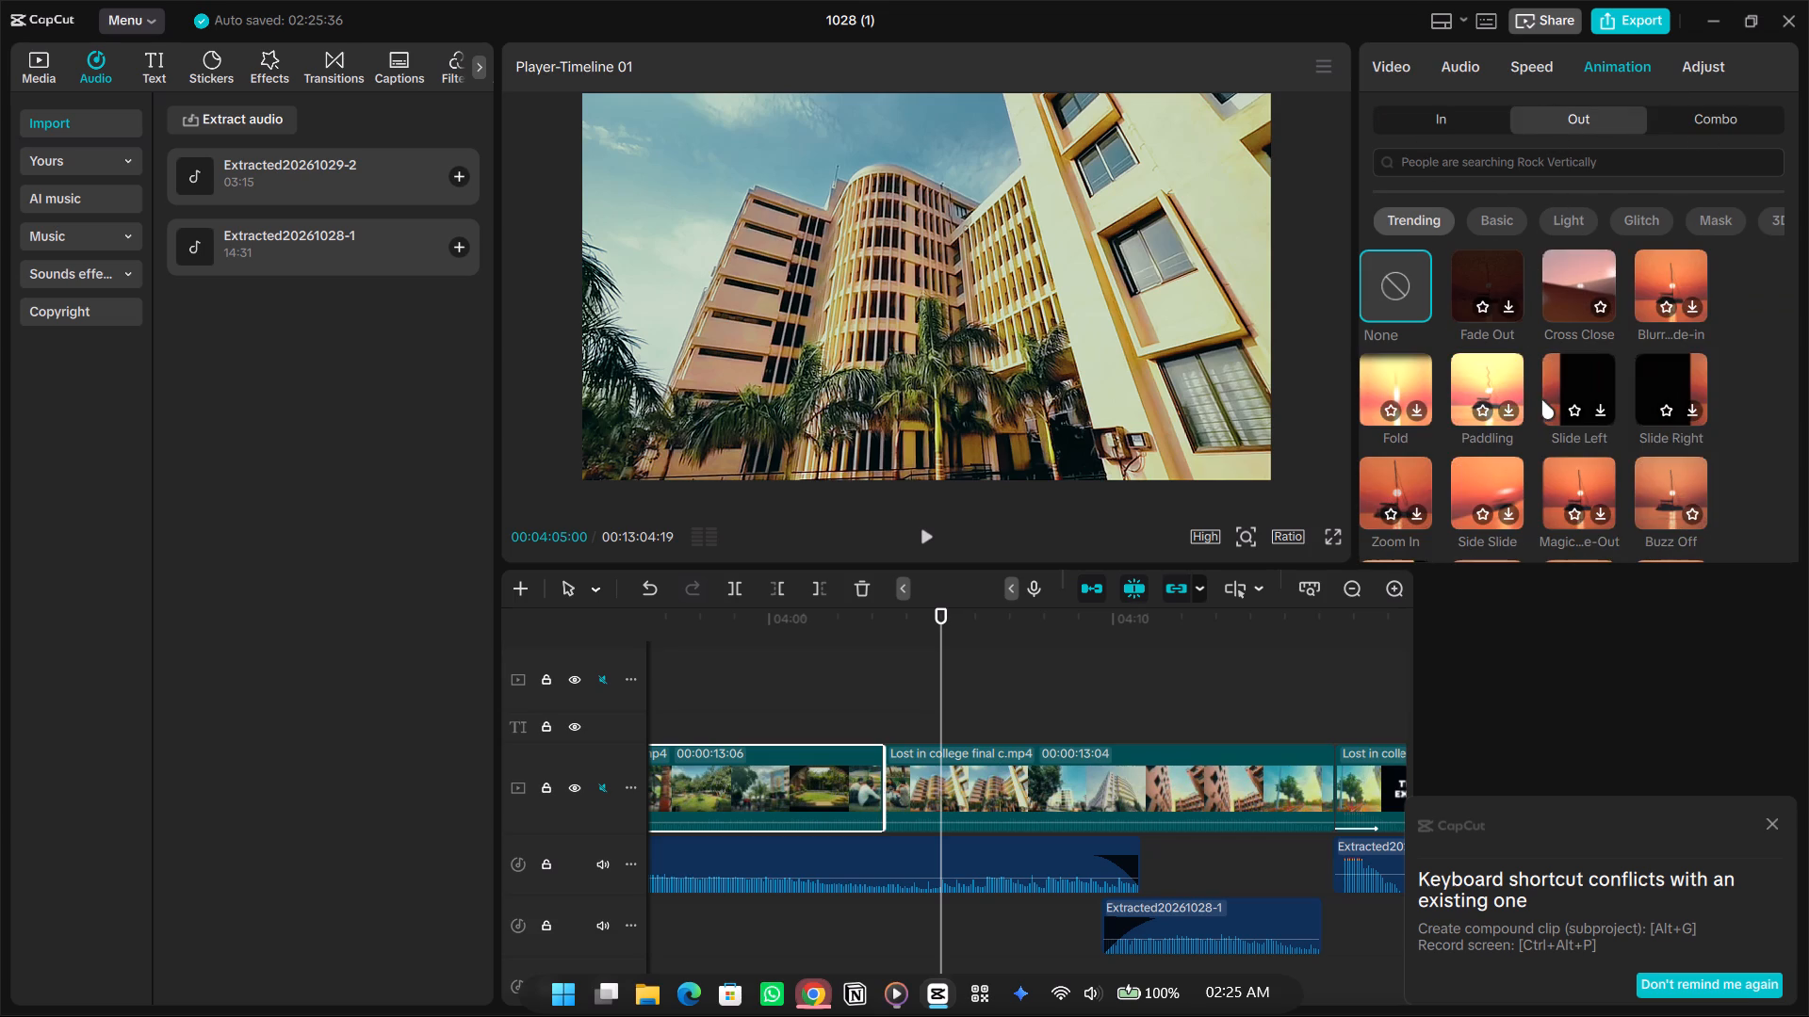
left_click(1500, 288)
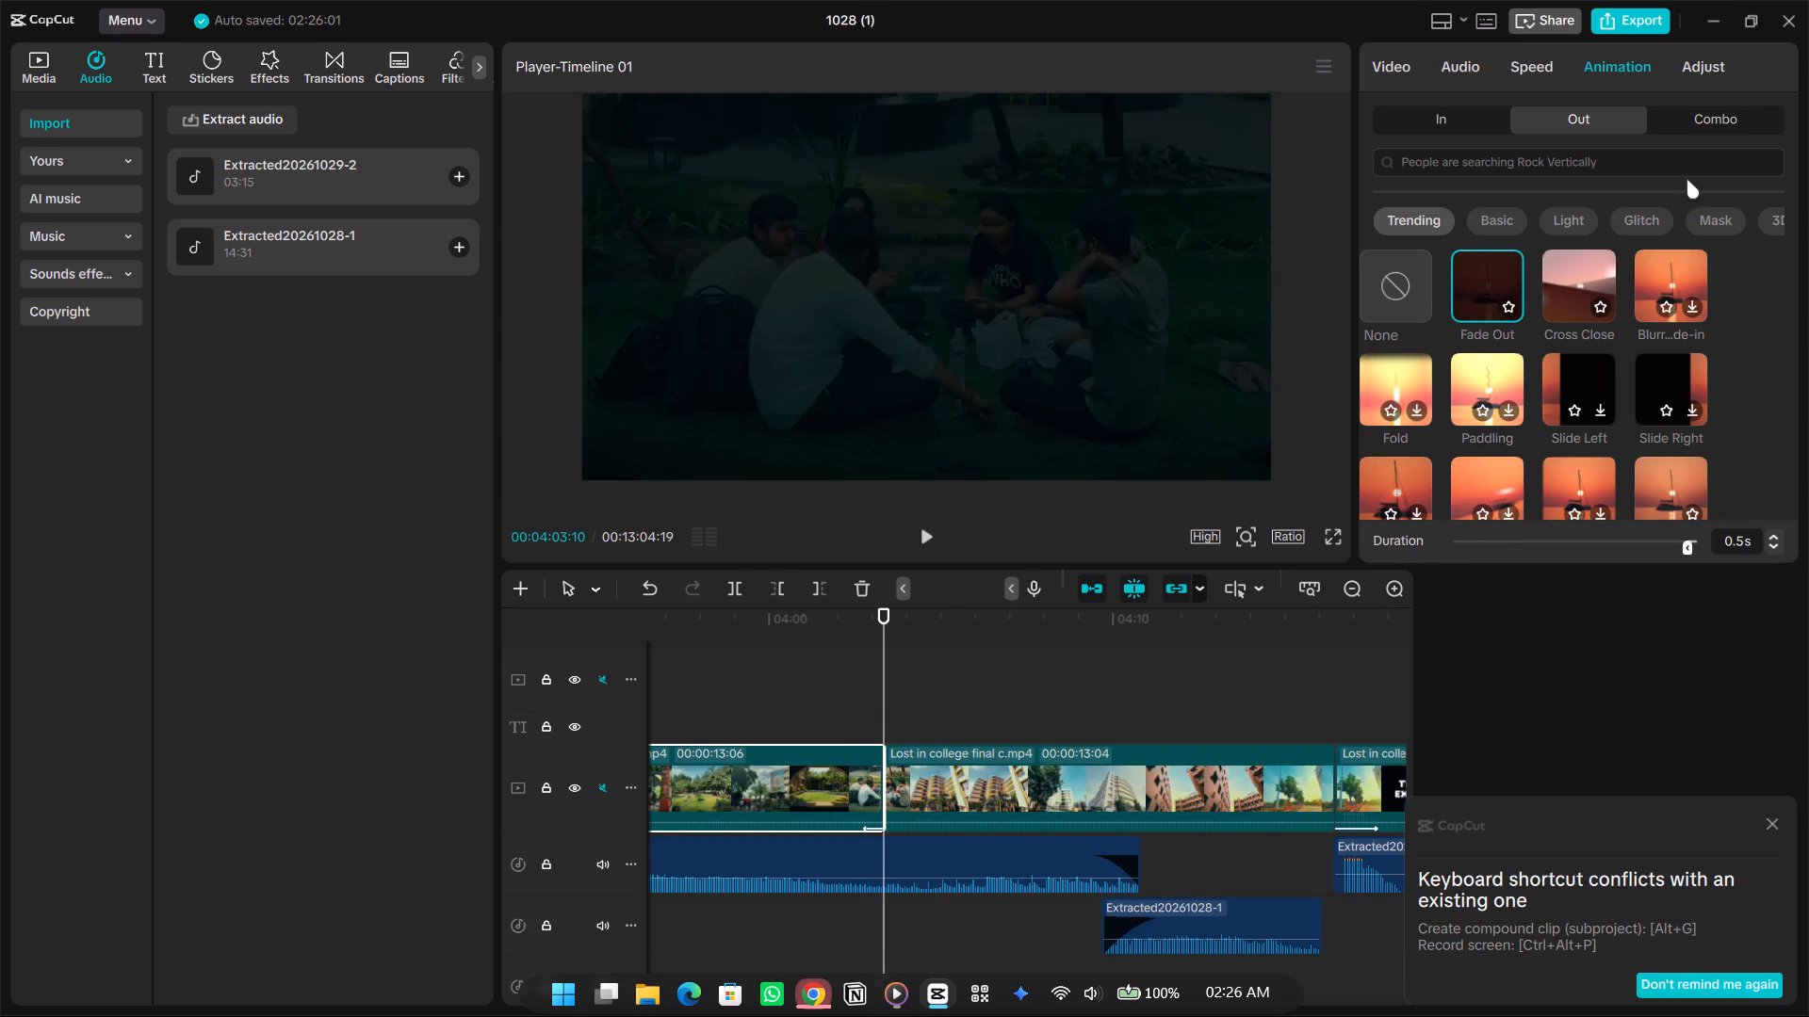
left_click_drag(1691, 548, 1665, 570)
left_click_drag(1665, 570, 1680, 557)
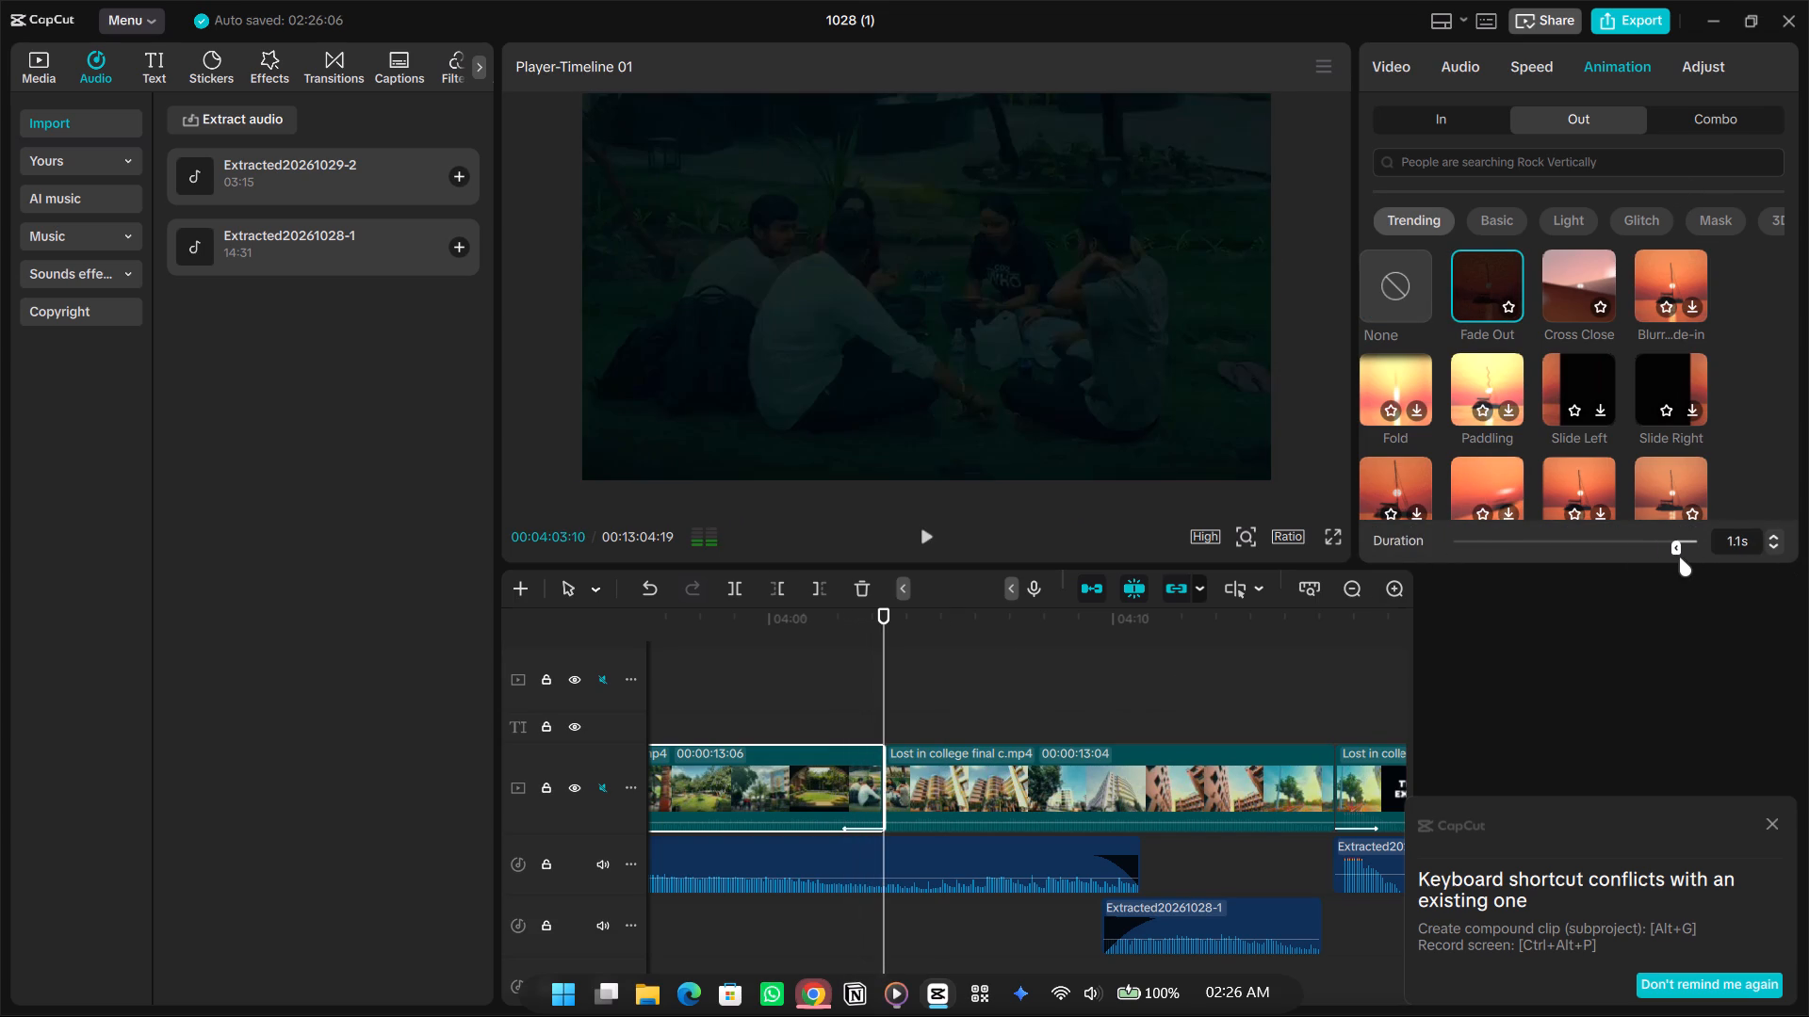
Play the faded cut from the campus montage through the campus buildings clip.
left_click_drag(733, 718, 733, 730)
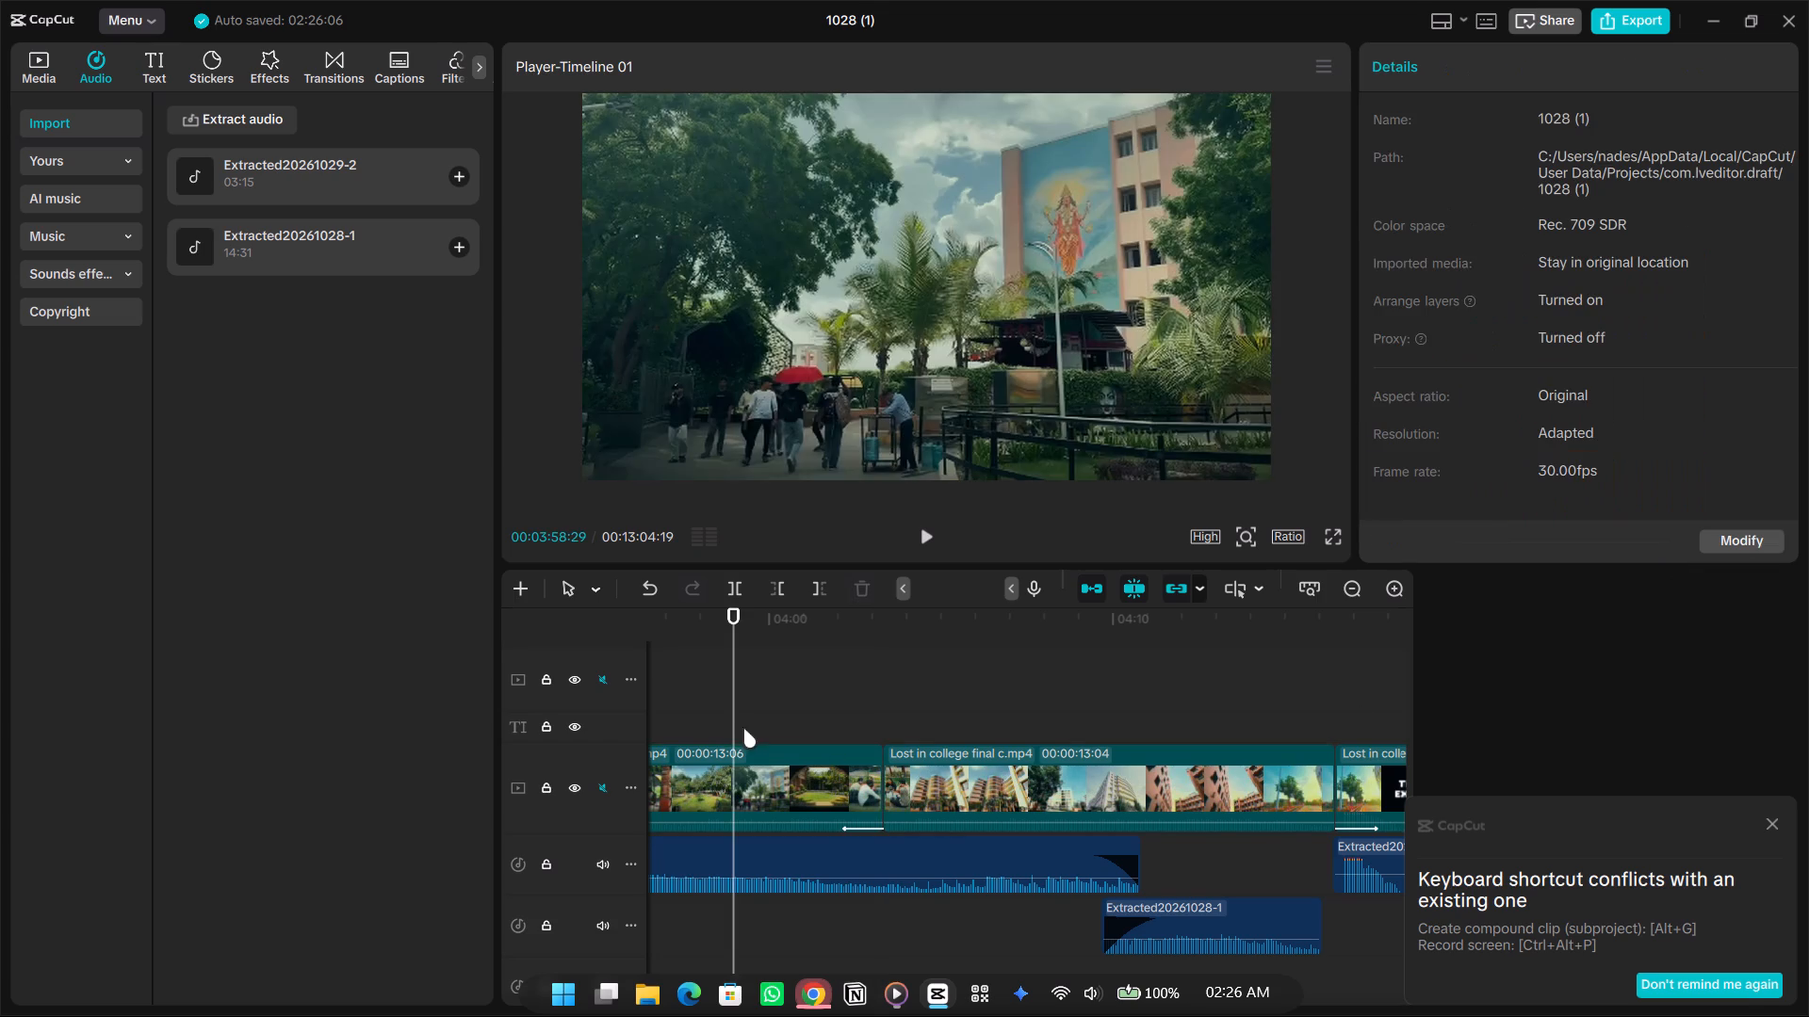
key("space")
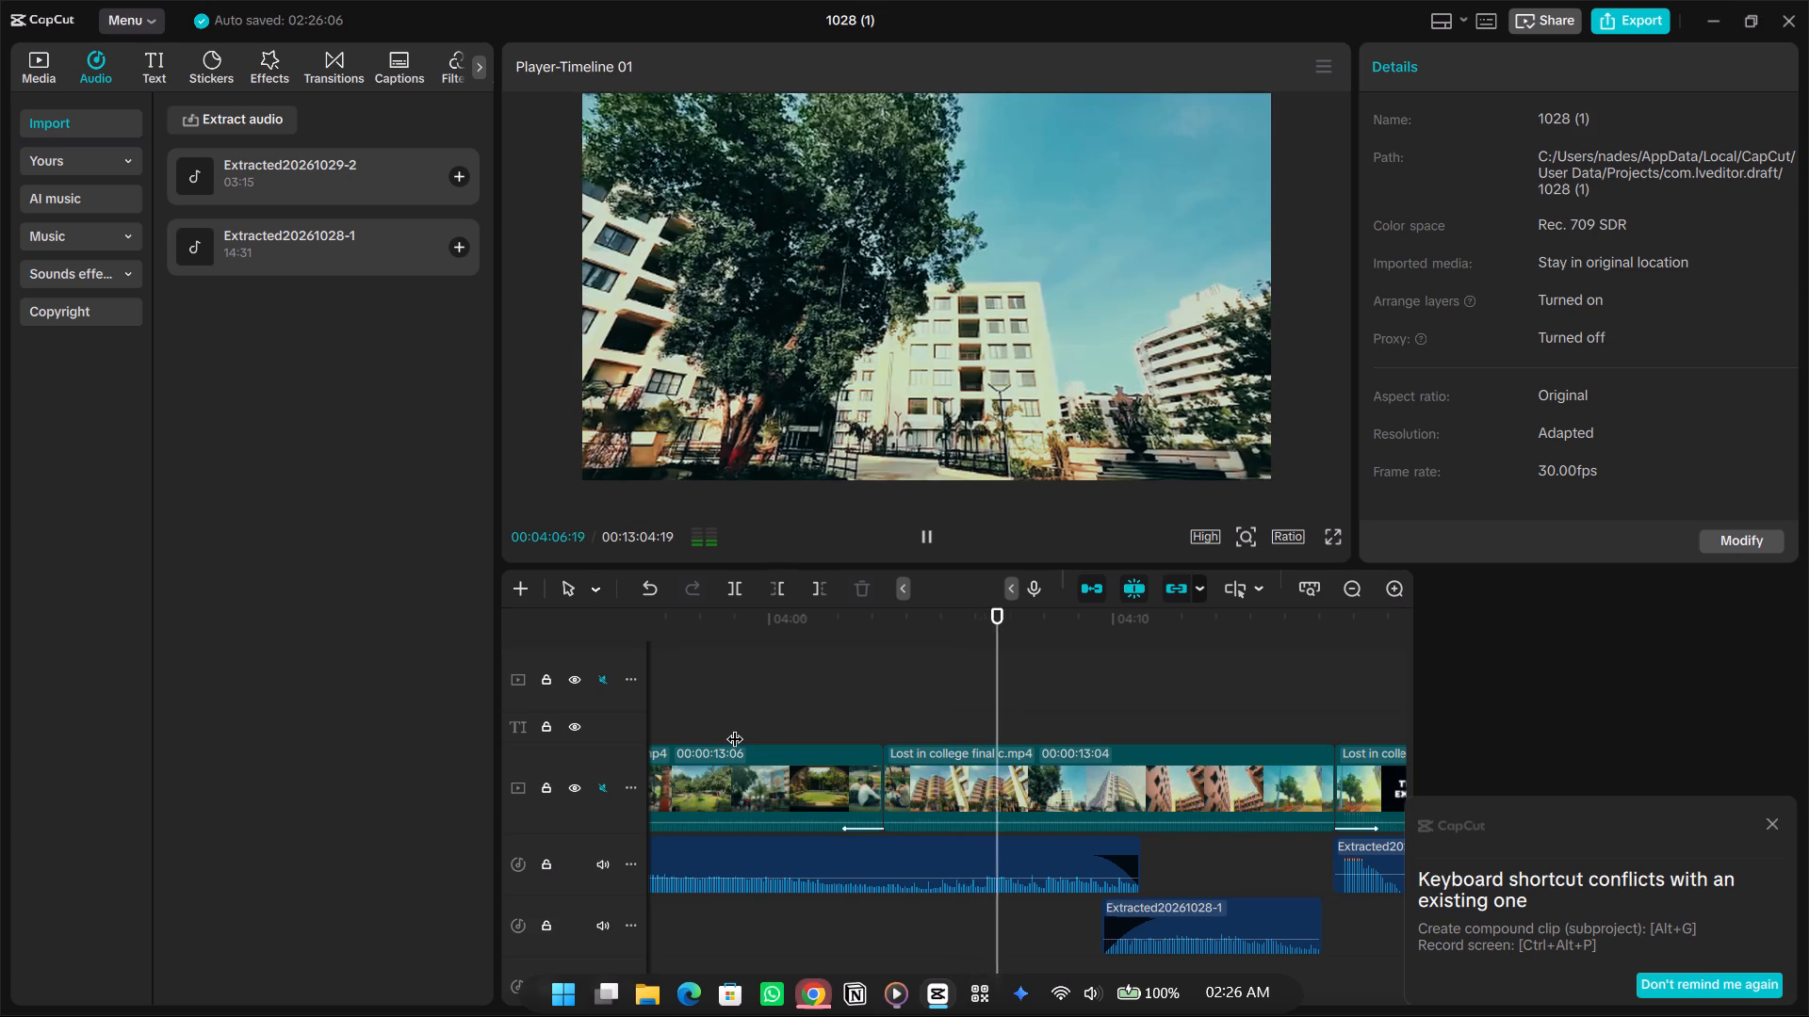
key("space")
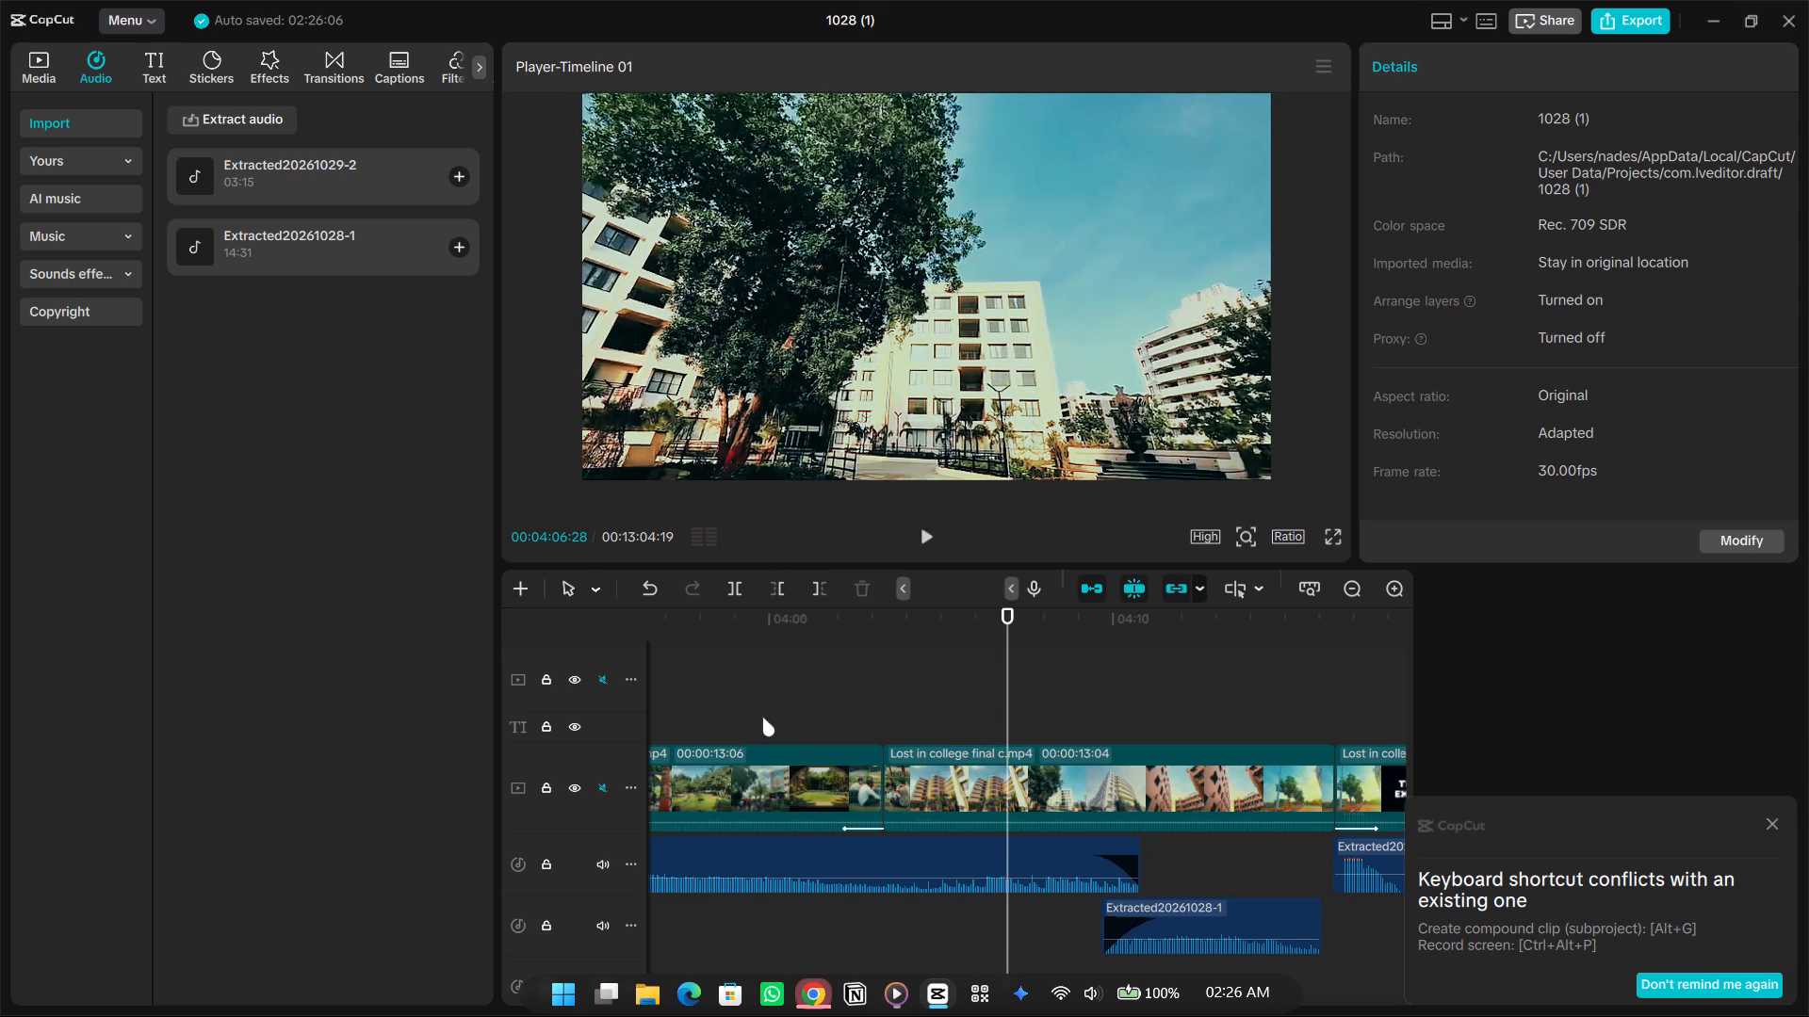
left_click(800, 713)
key("space")
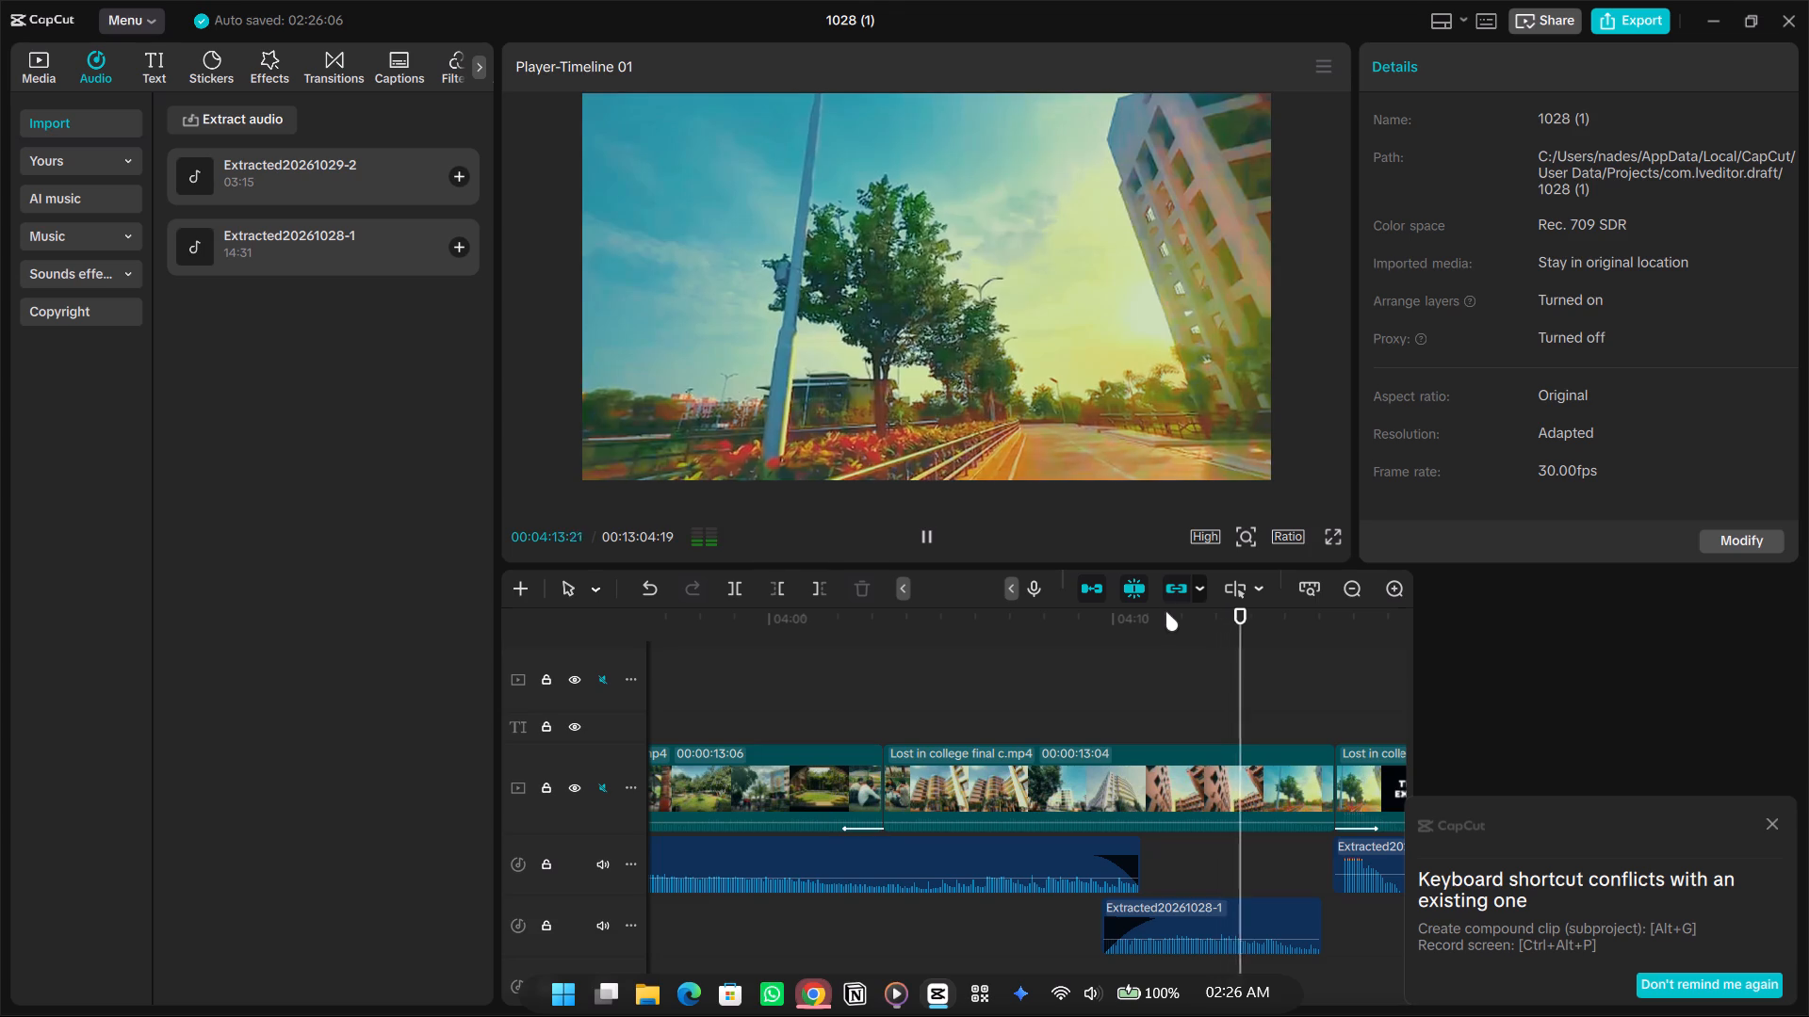
Replay the audio crossfade under the middle of the campus buildings clip.
left_click(1057, 721)
key("space")
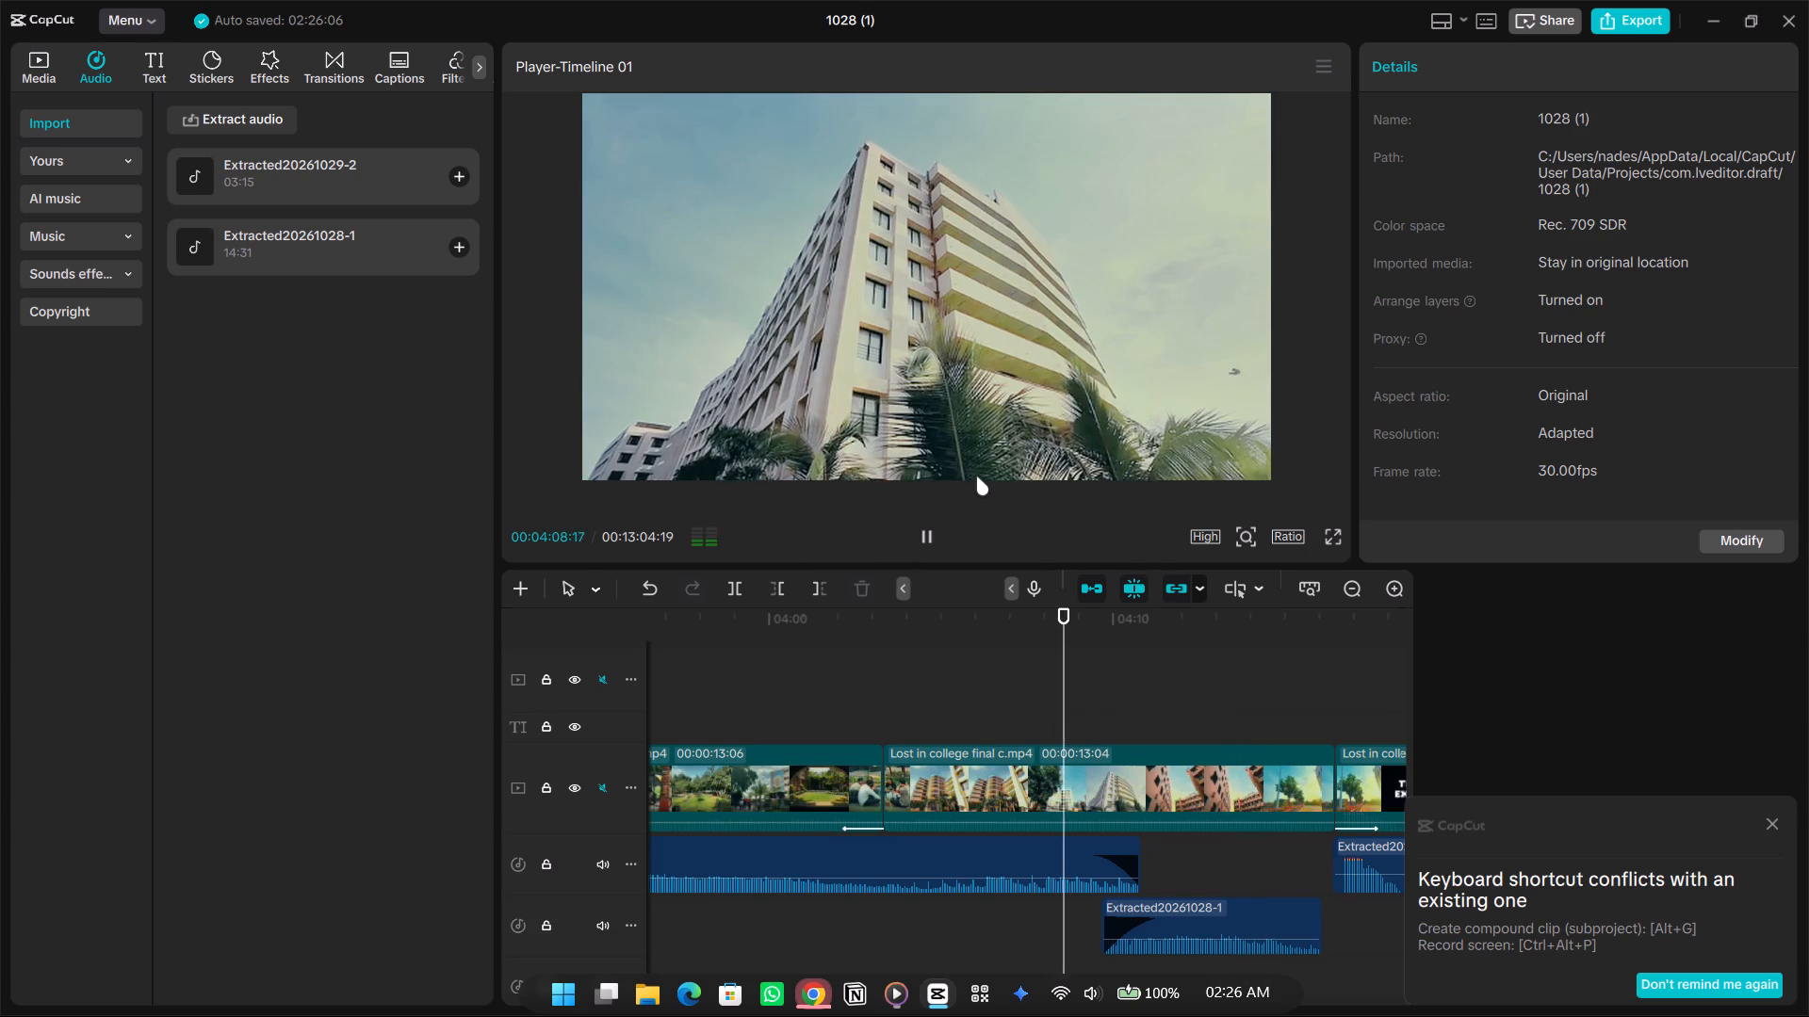
key("space")
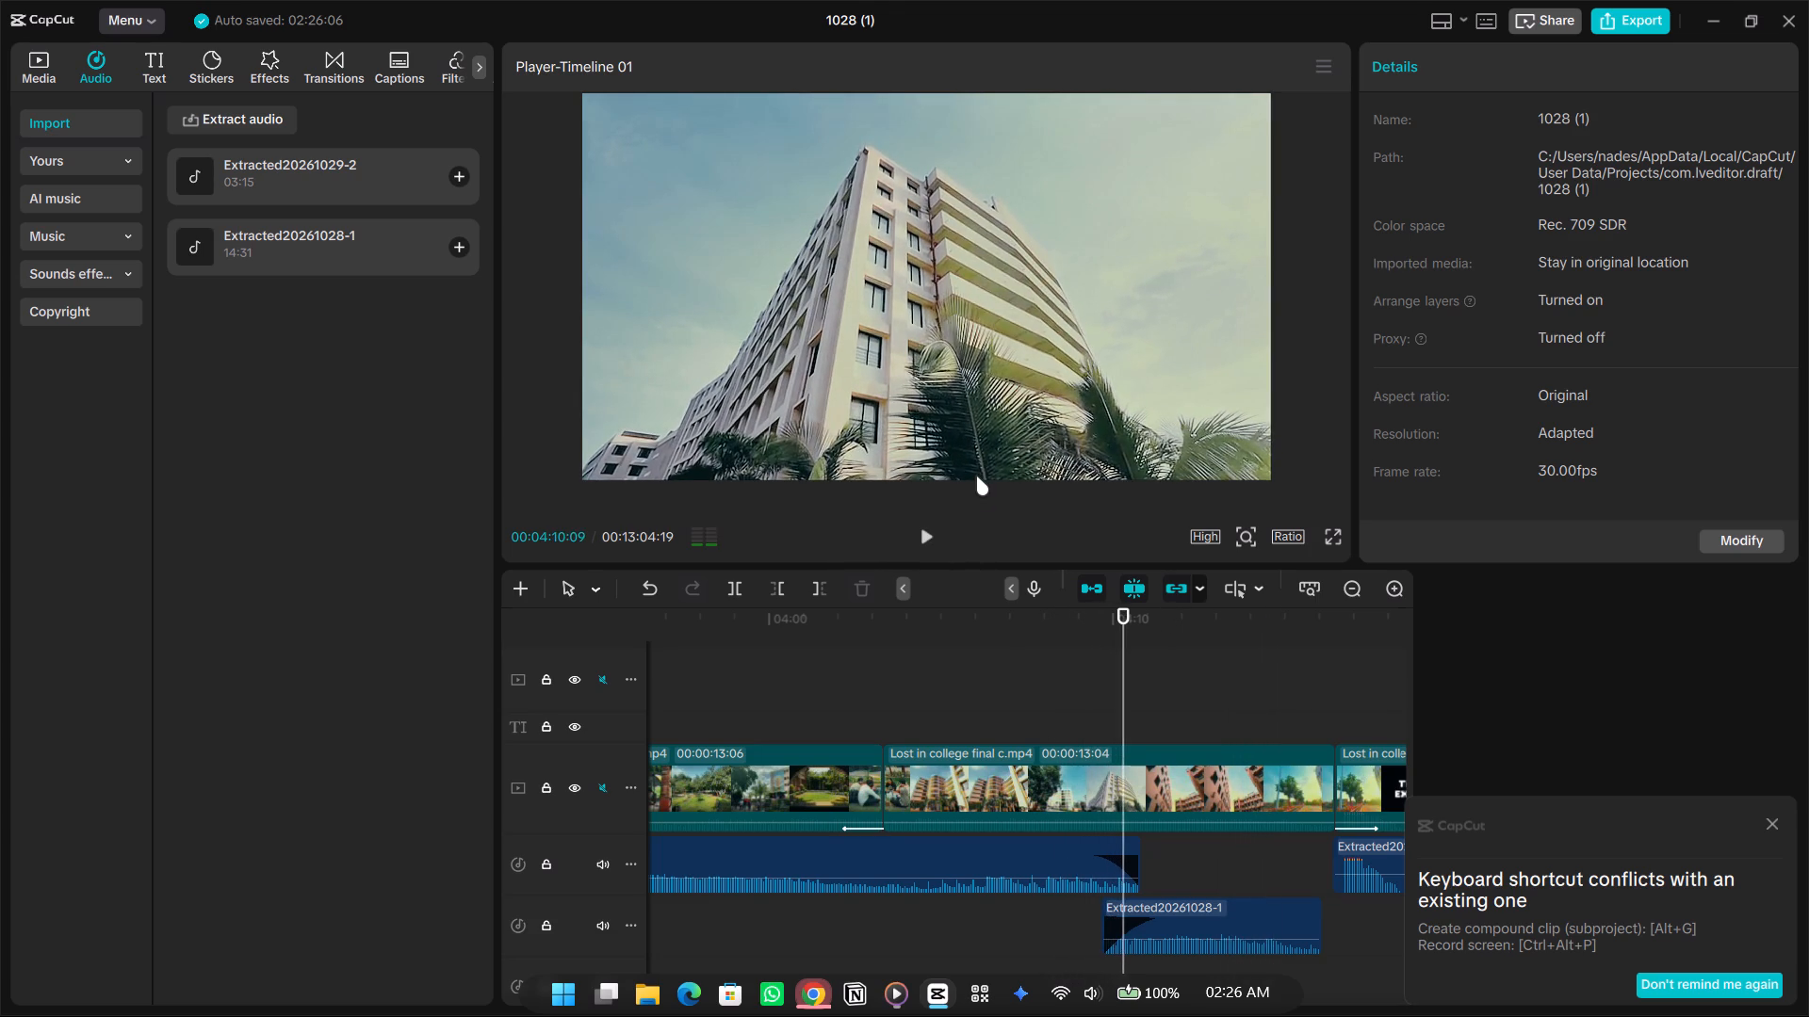
key("space")
key("space")
key("space")
key("space")
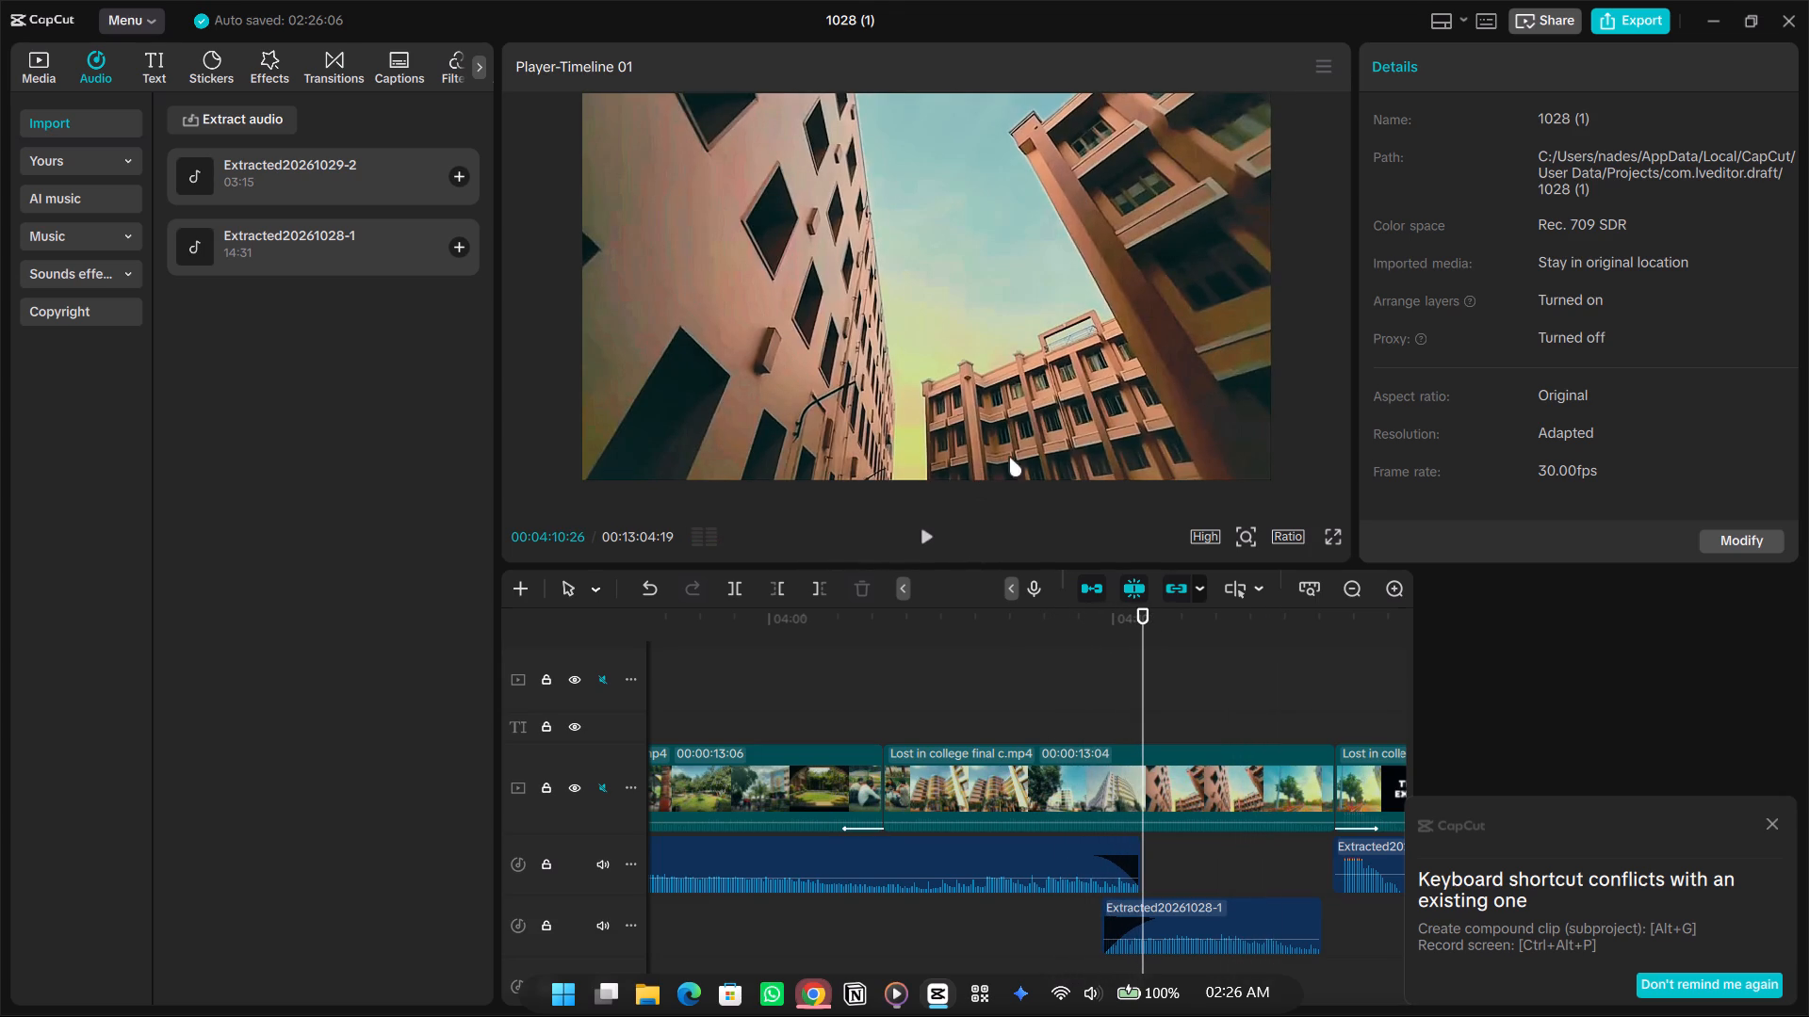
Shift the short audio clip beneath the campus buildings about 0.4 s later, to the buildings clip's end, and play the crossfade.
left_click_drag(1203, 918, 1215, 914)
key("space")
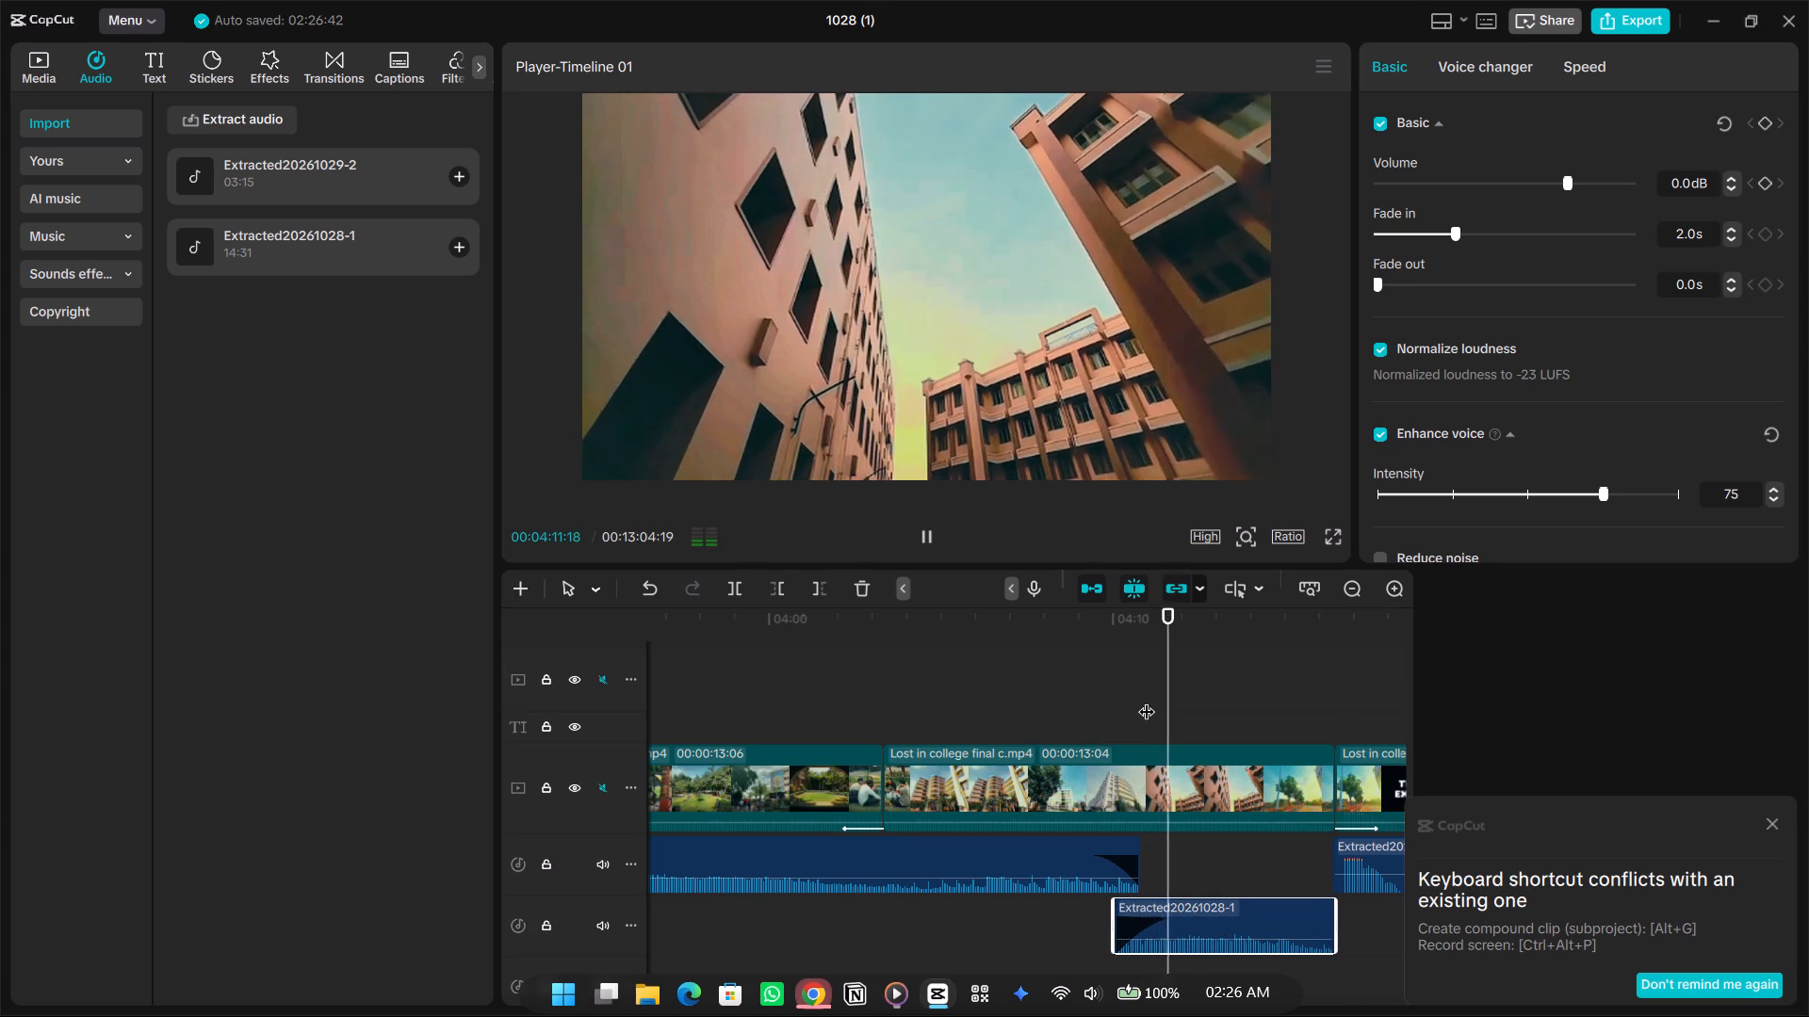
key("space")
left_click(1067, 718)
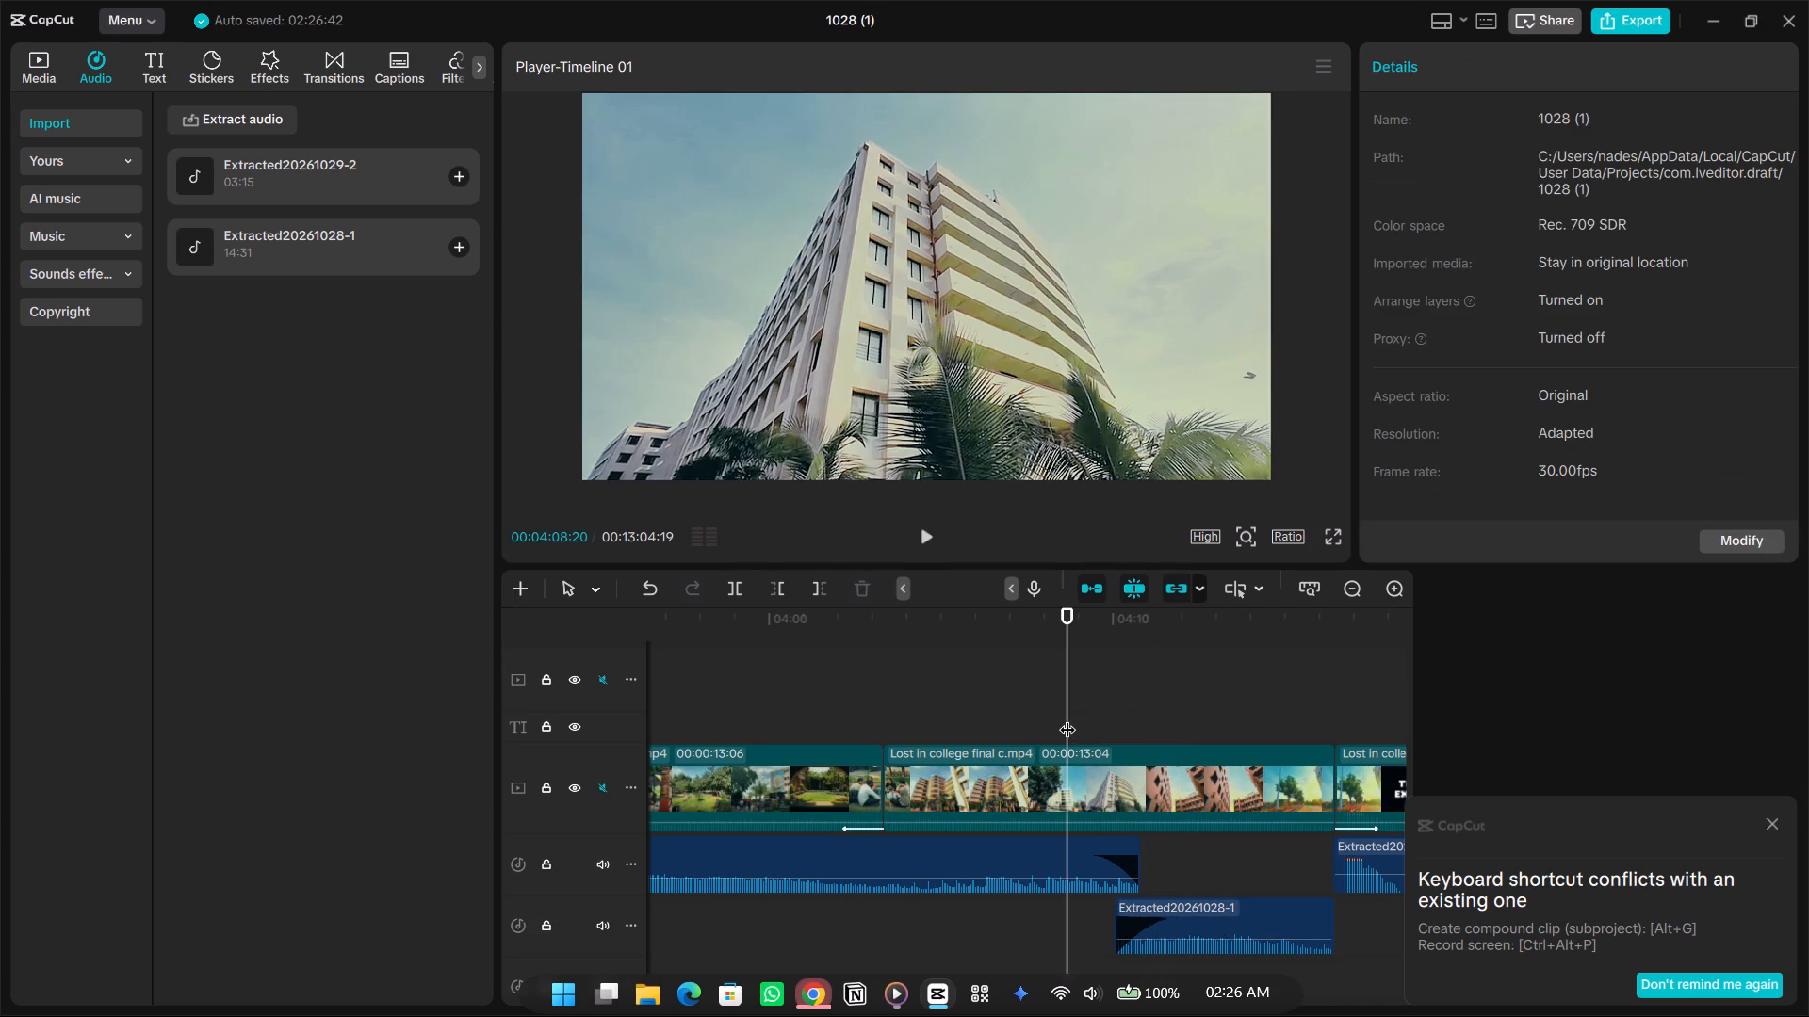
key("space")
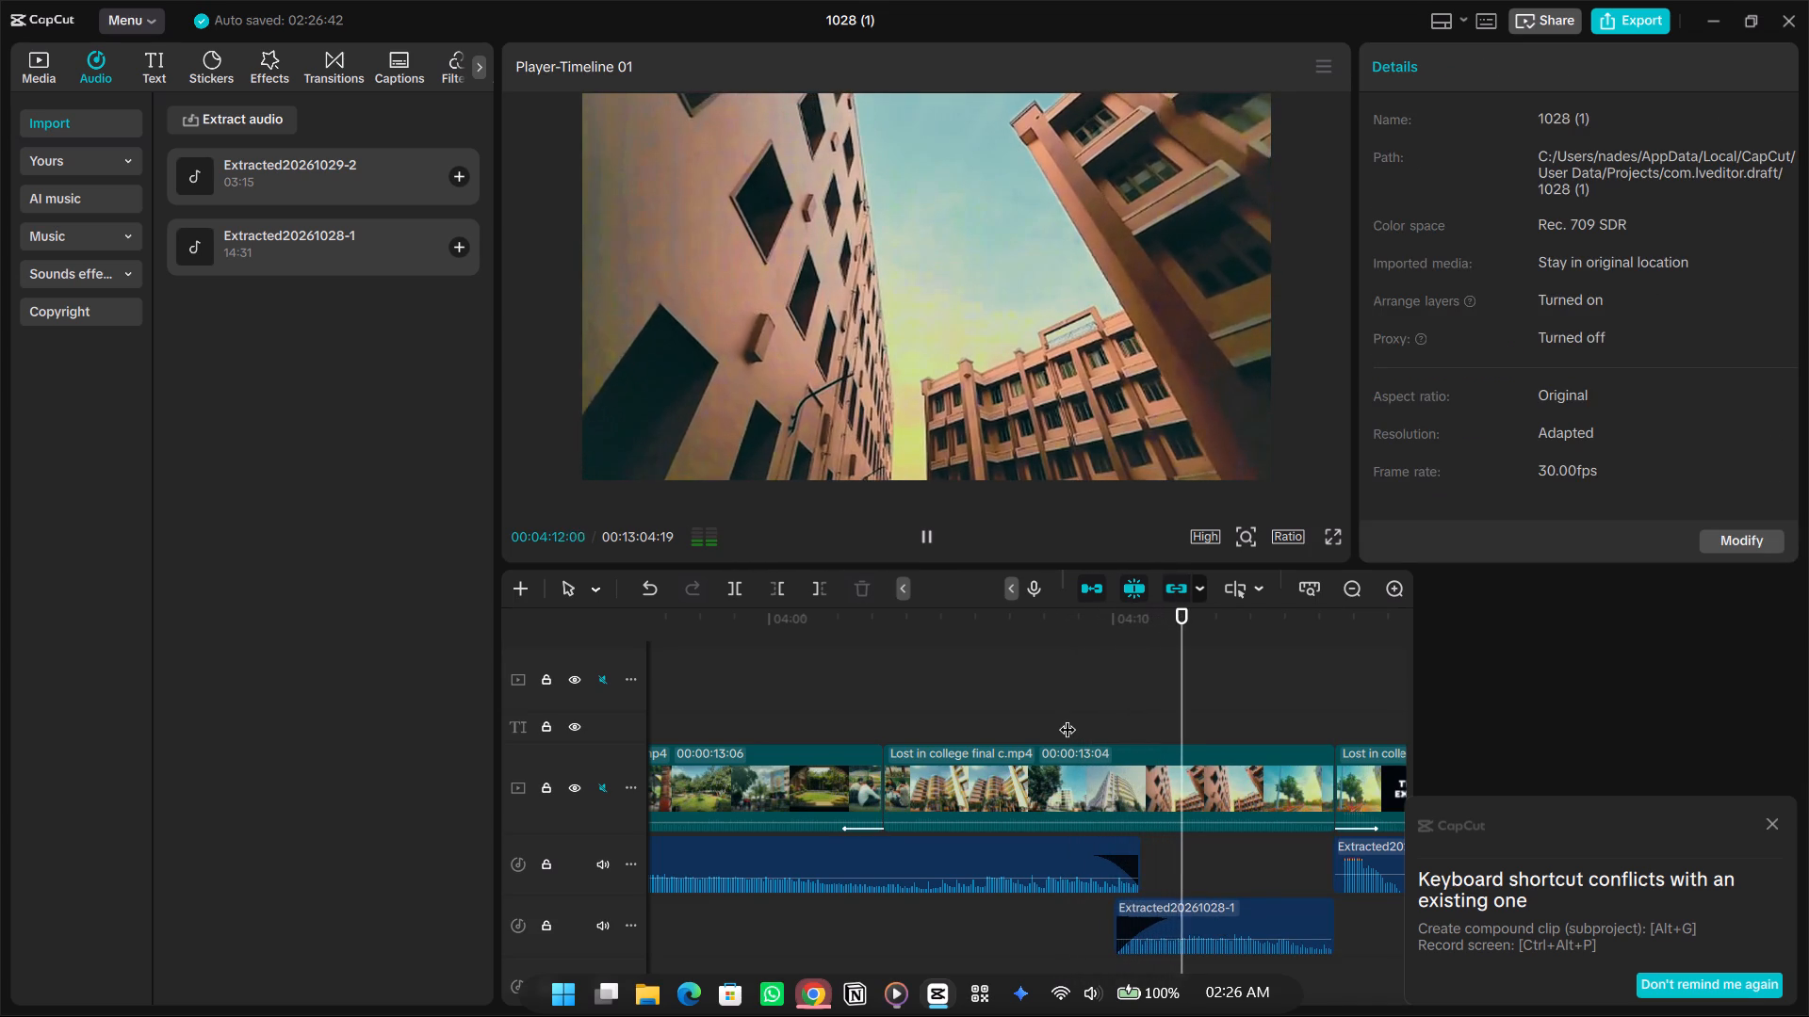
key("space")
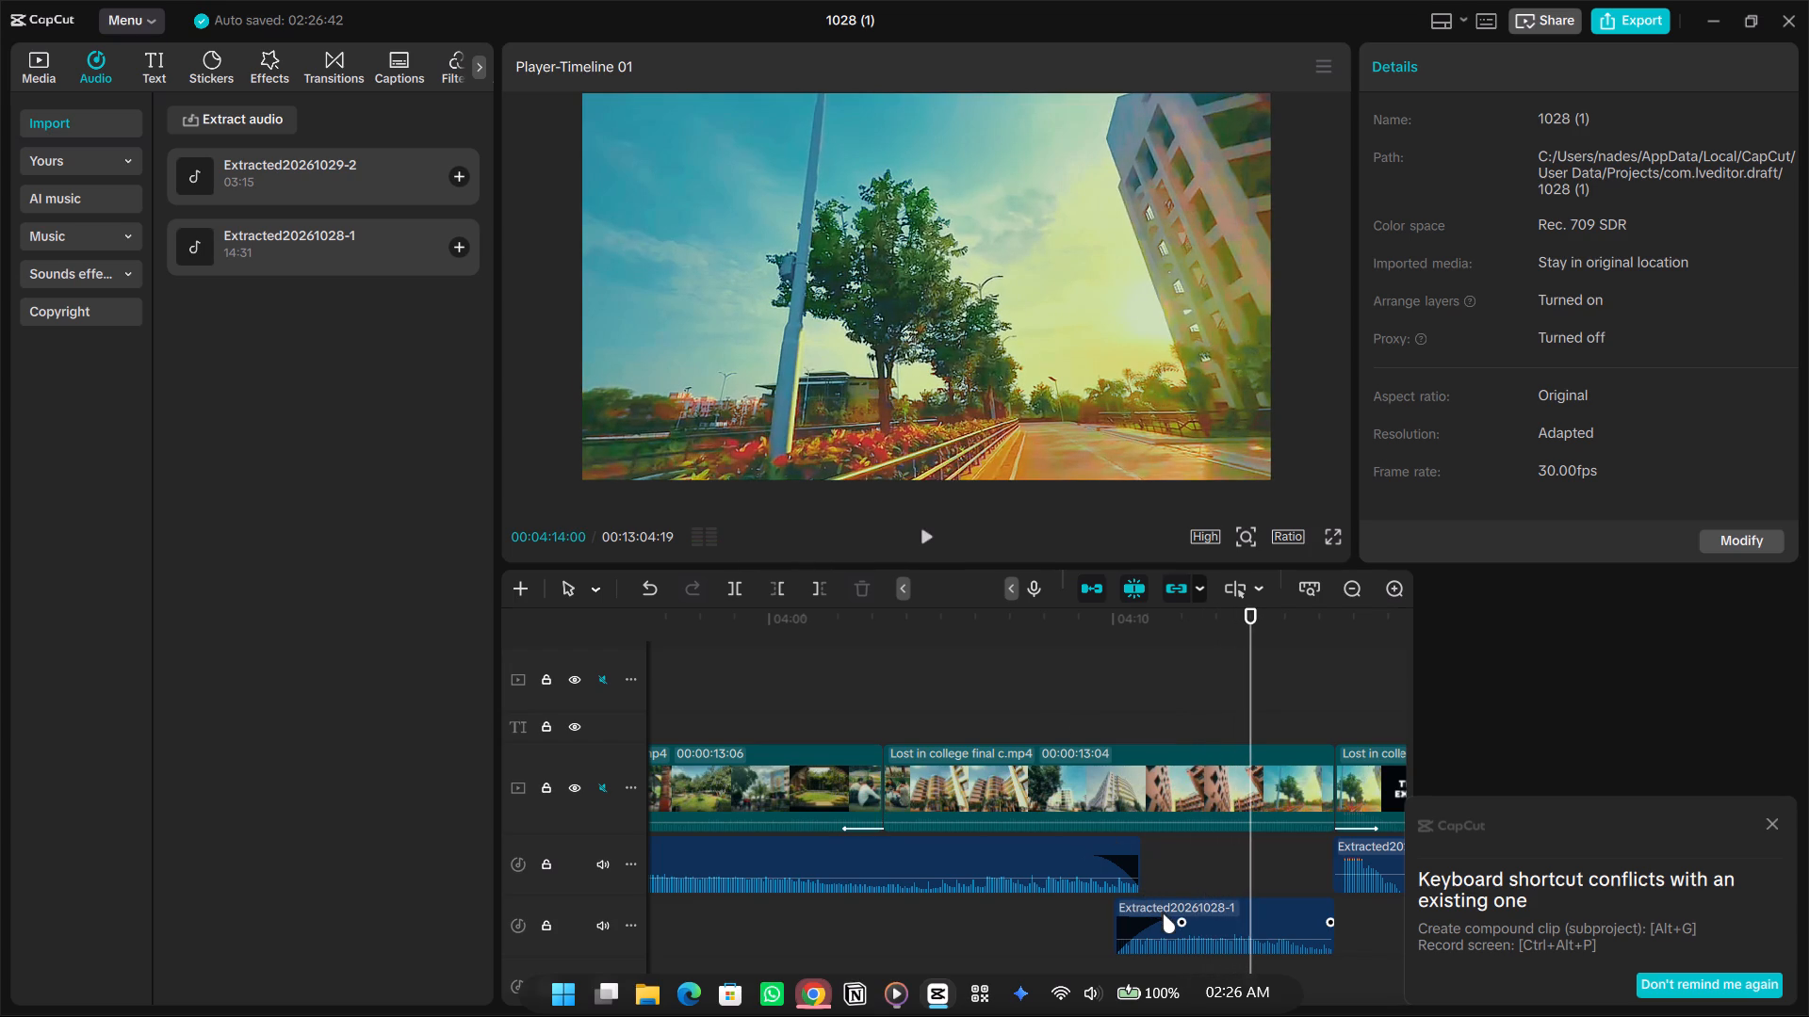
Move the short audio clip beneath the campus buildings about 0.4 s earlier, increasing its overlap with the preceding audio.
left_click_drag(1163, 913, 1149, 916)
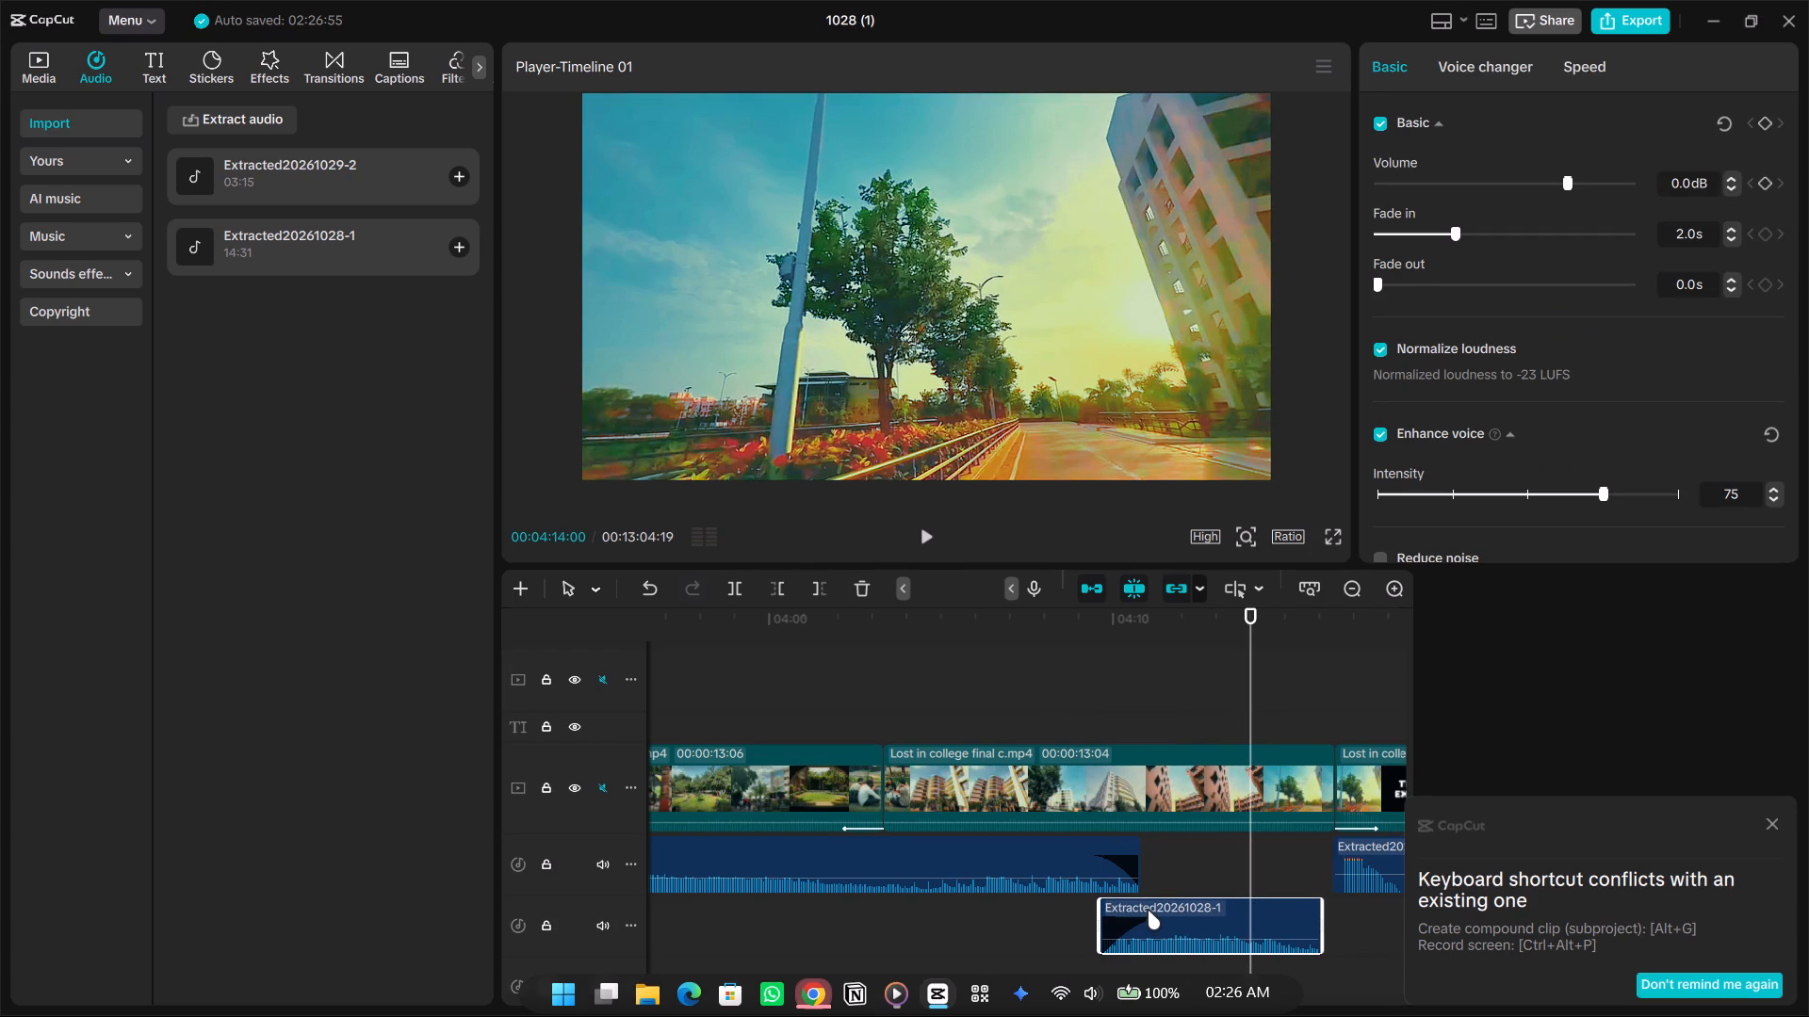
Play the short audio clip beneath the second half of the campus buildings clip.
key("space")
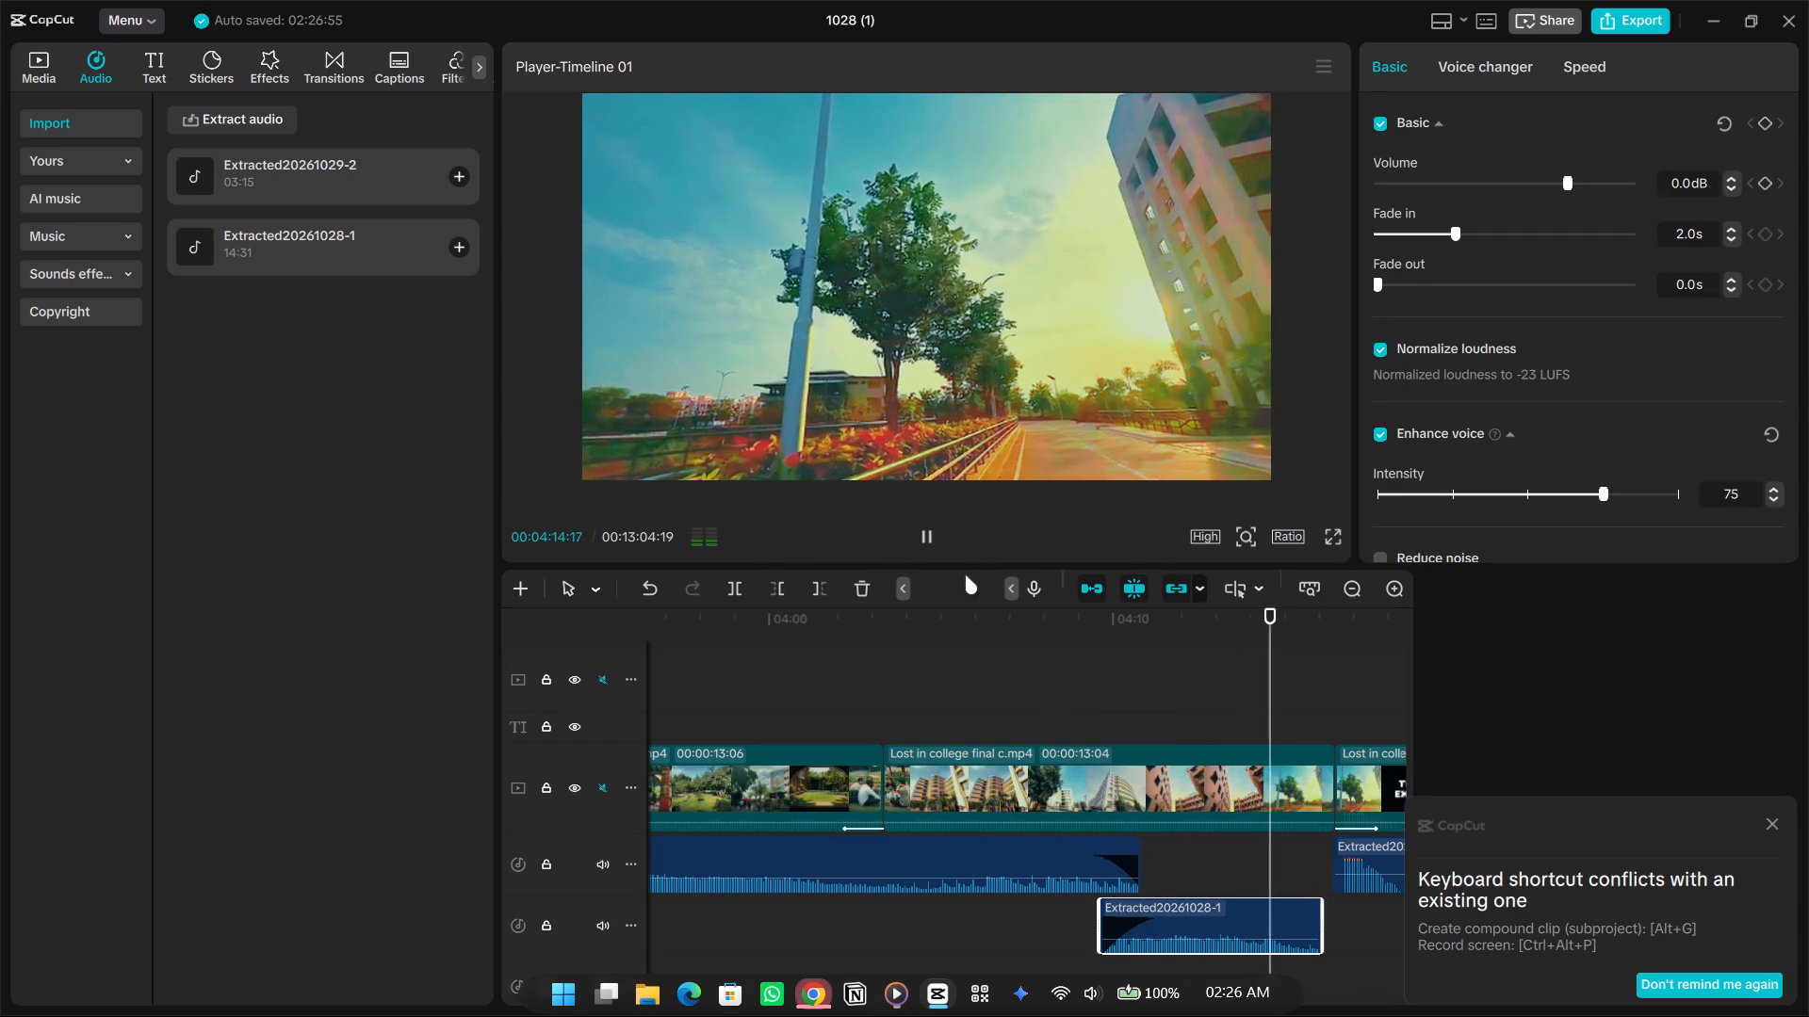
left_click(1186, 710)
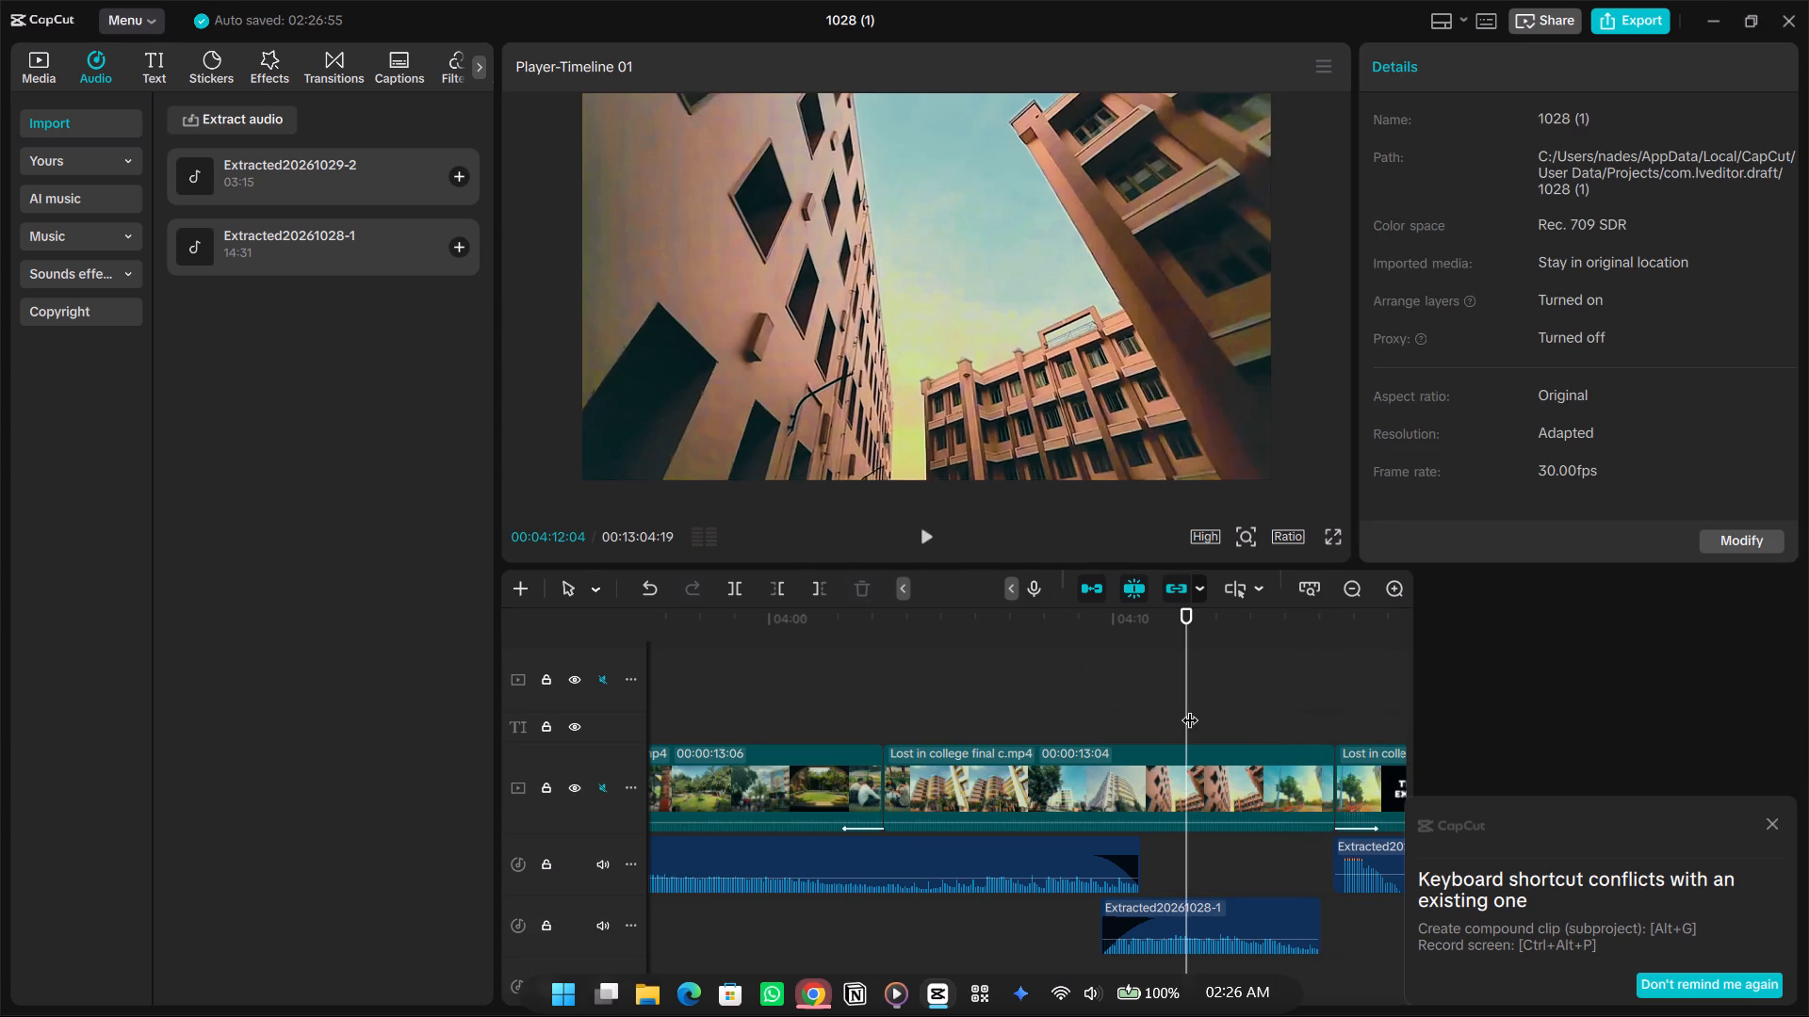
key("space")
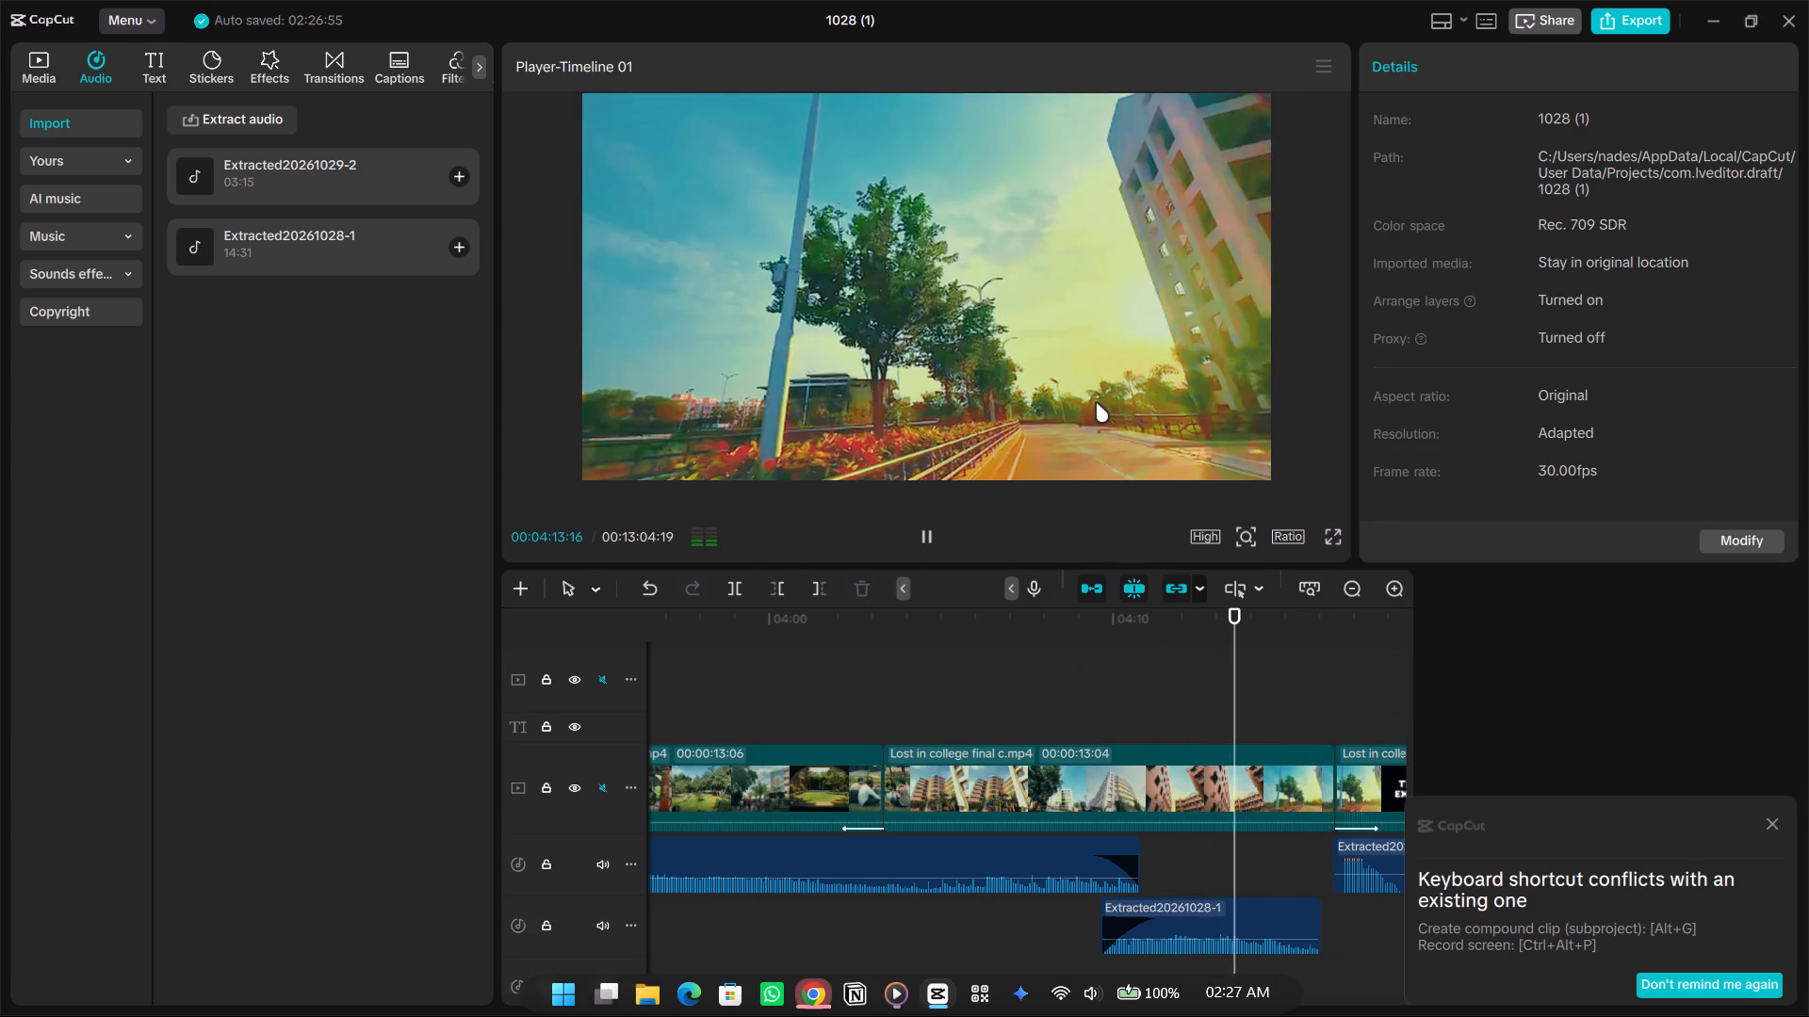
key("space")
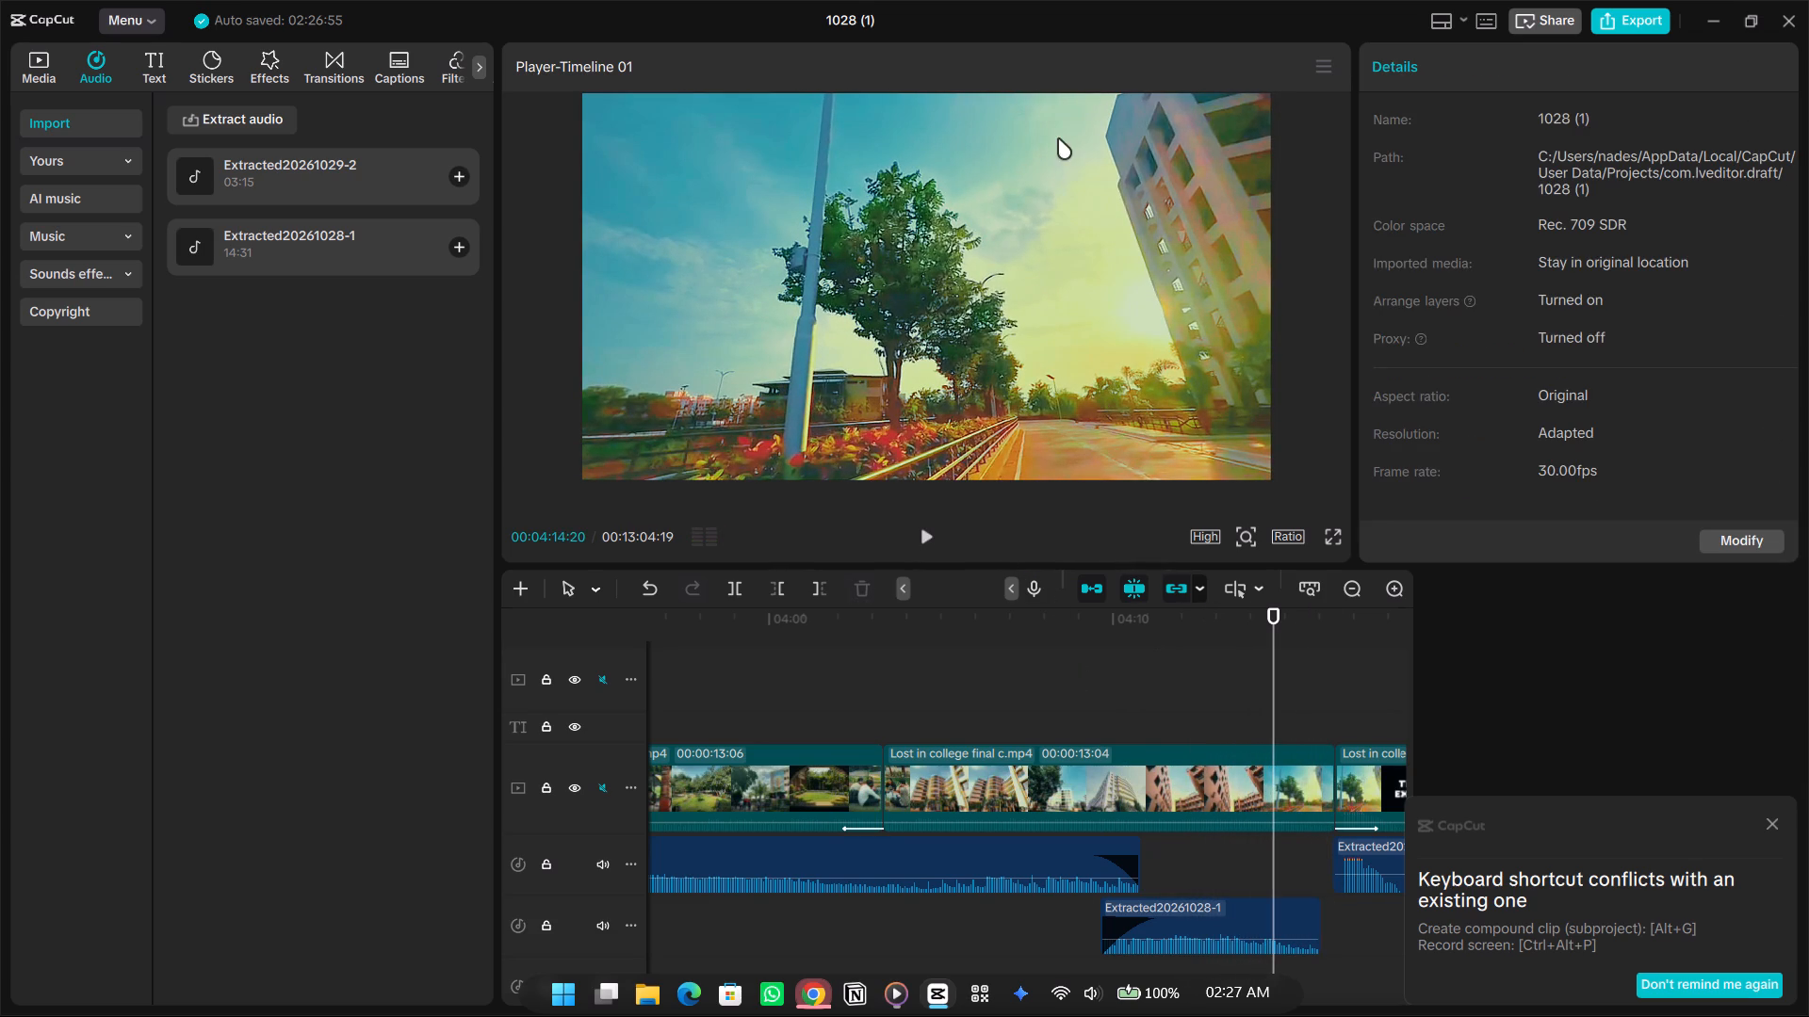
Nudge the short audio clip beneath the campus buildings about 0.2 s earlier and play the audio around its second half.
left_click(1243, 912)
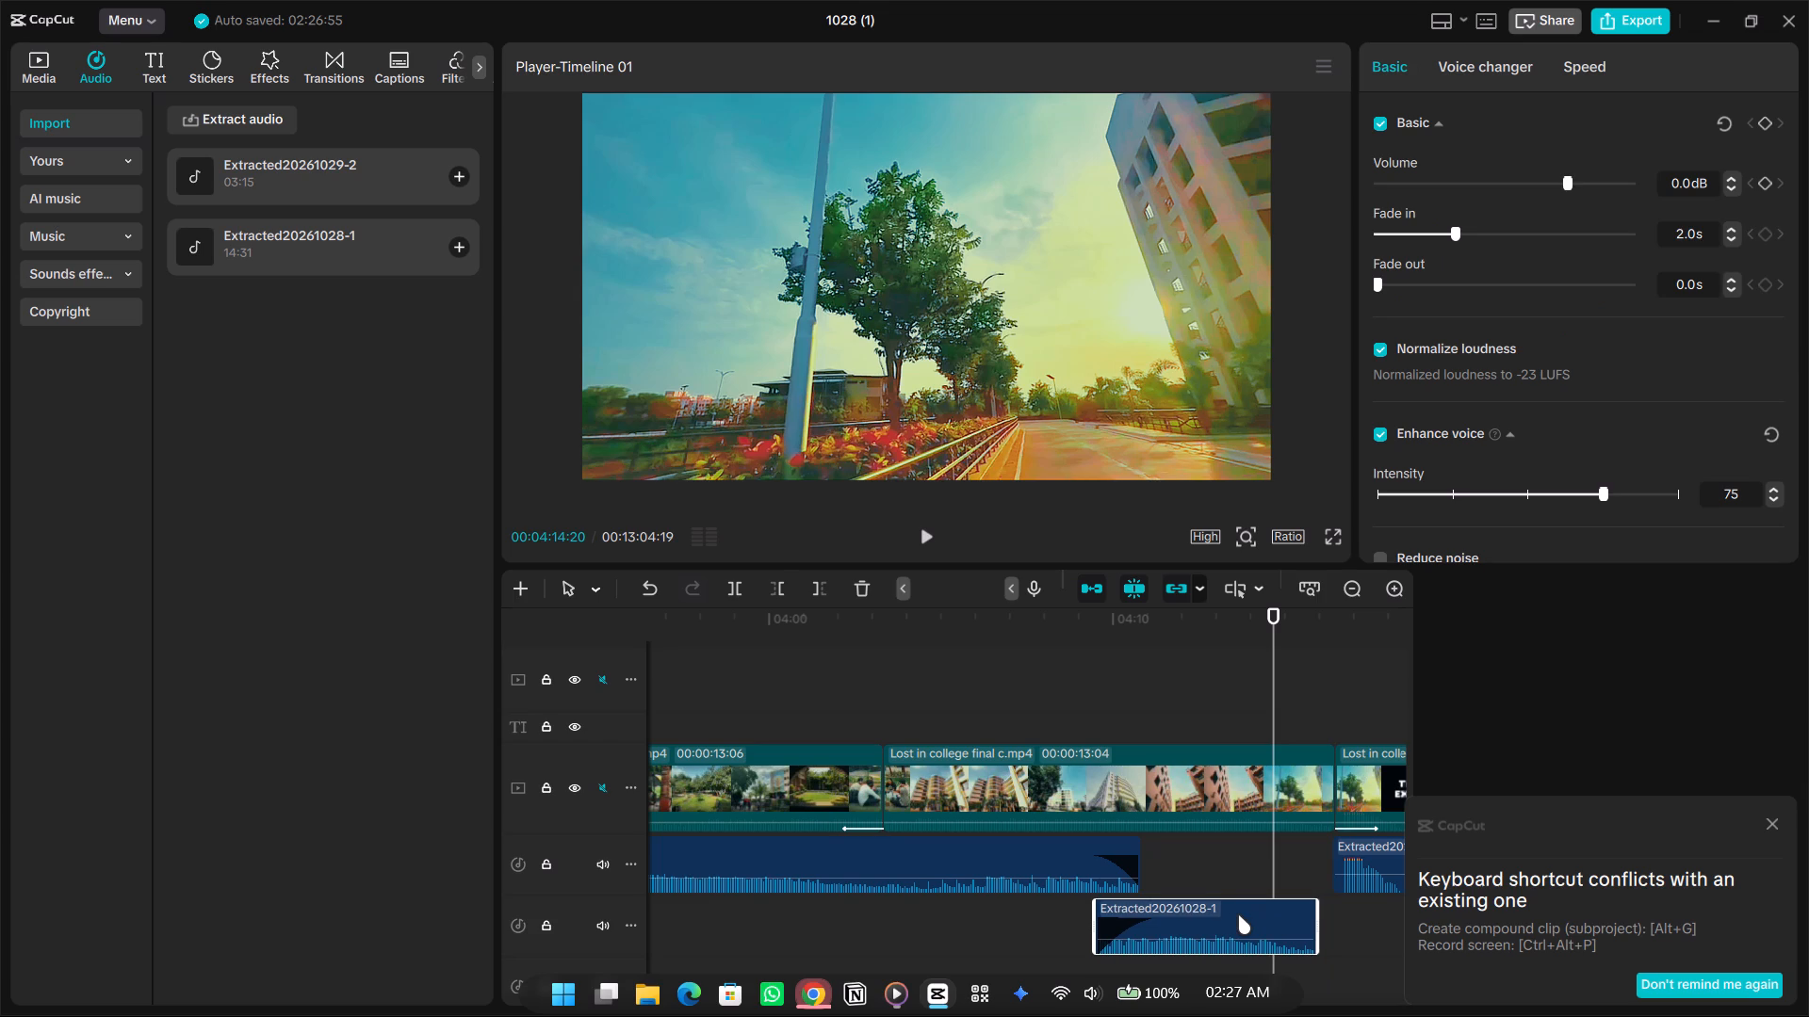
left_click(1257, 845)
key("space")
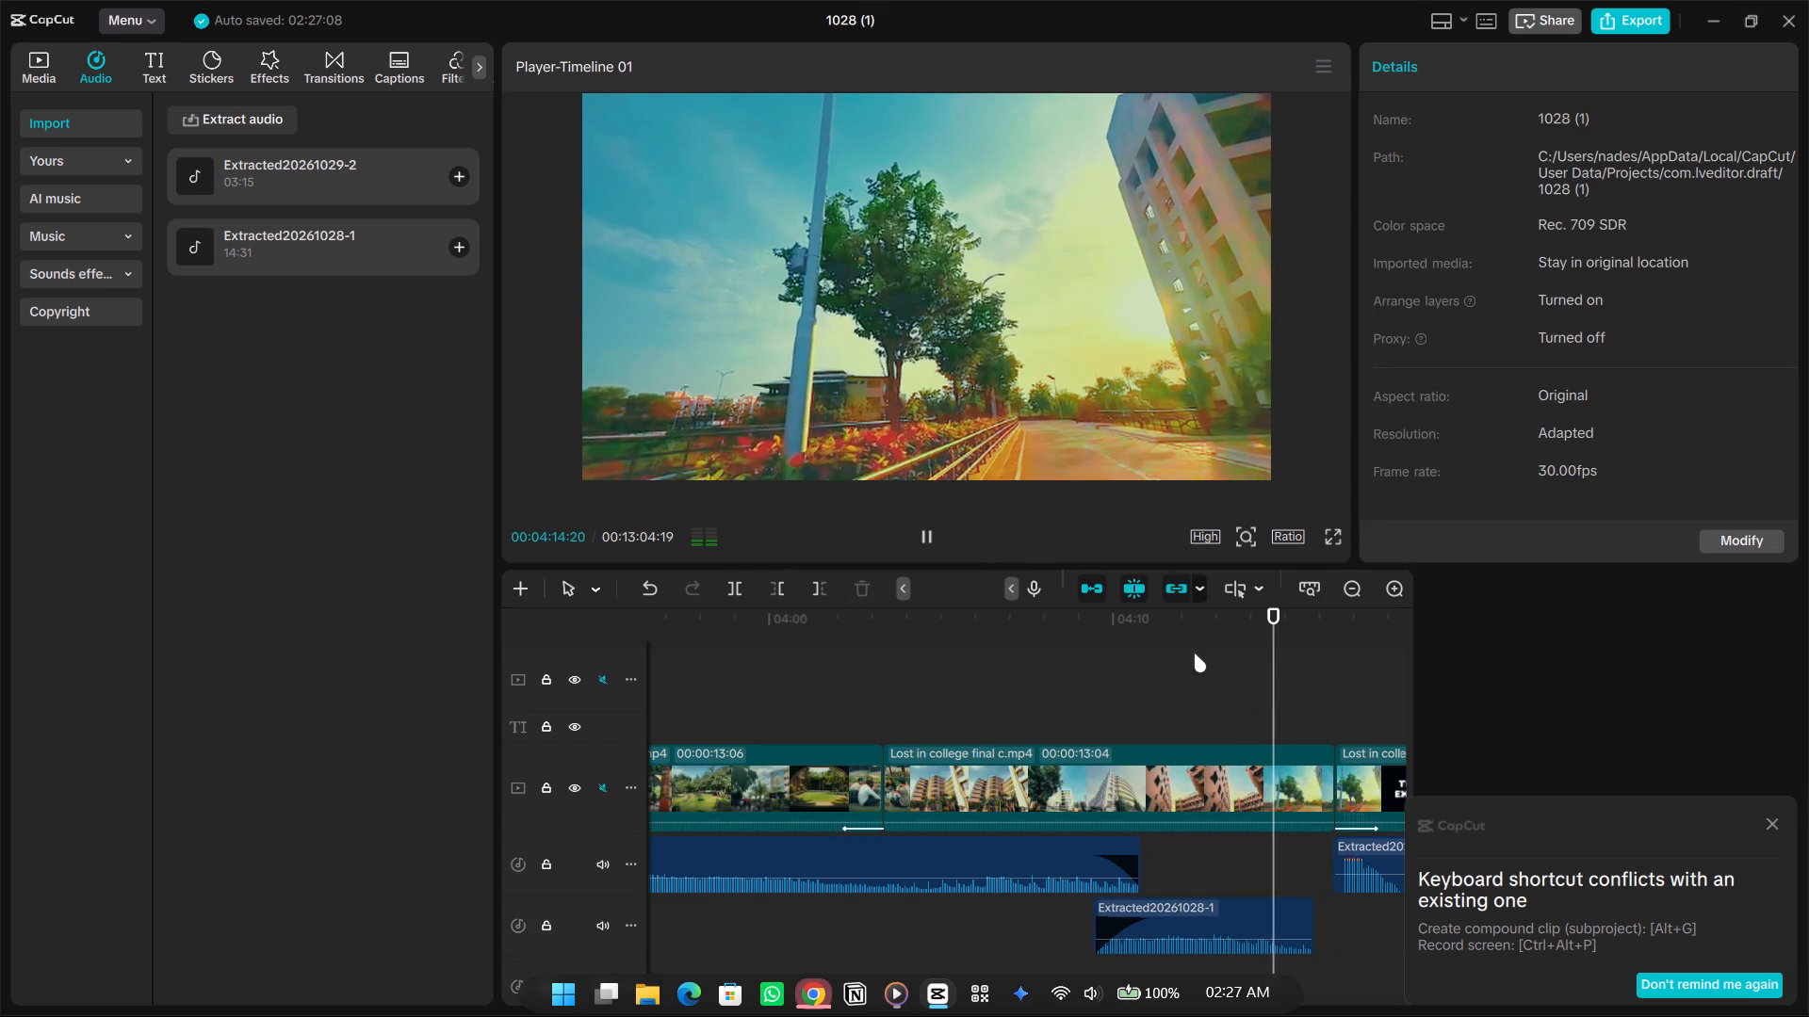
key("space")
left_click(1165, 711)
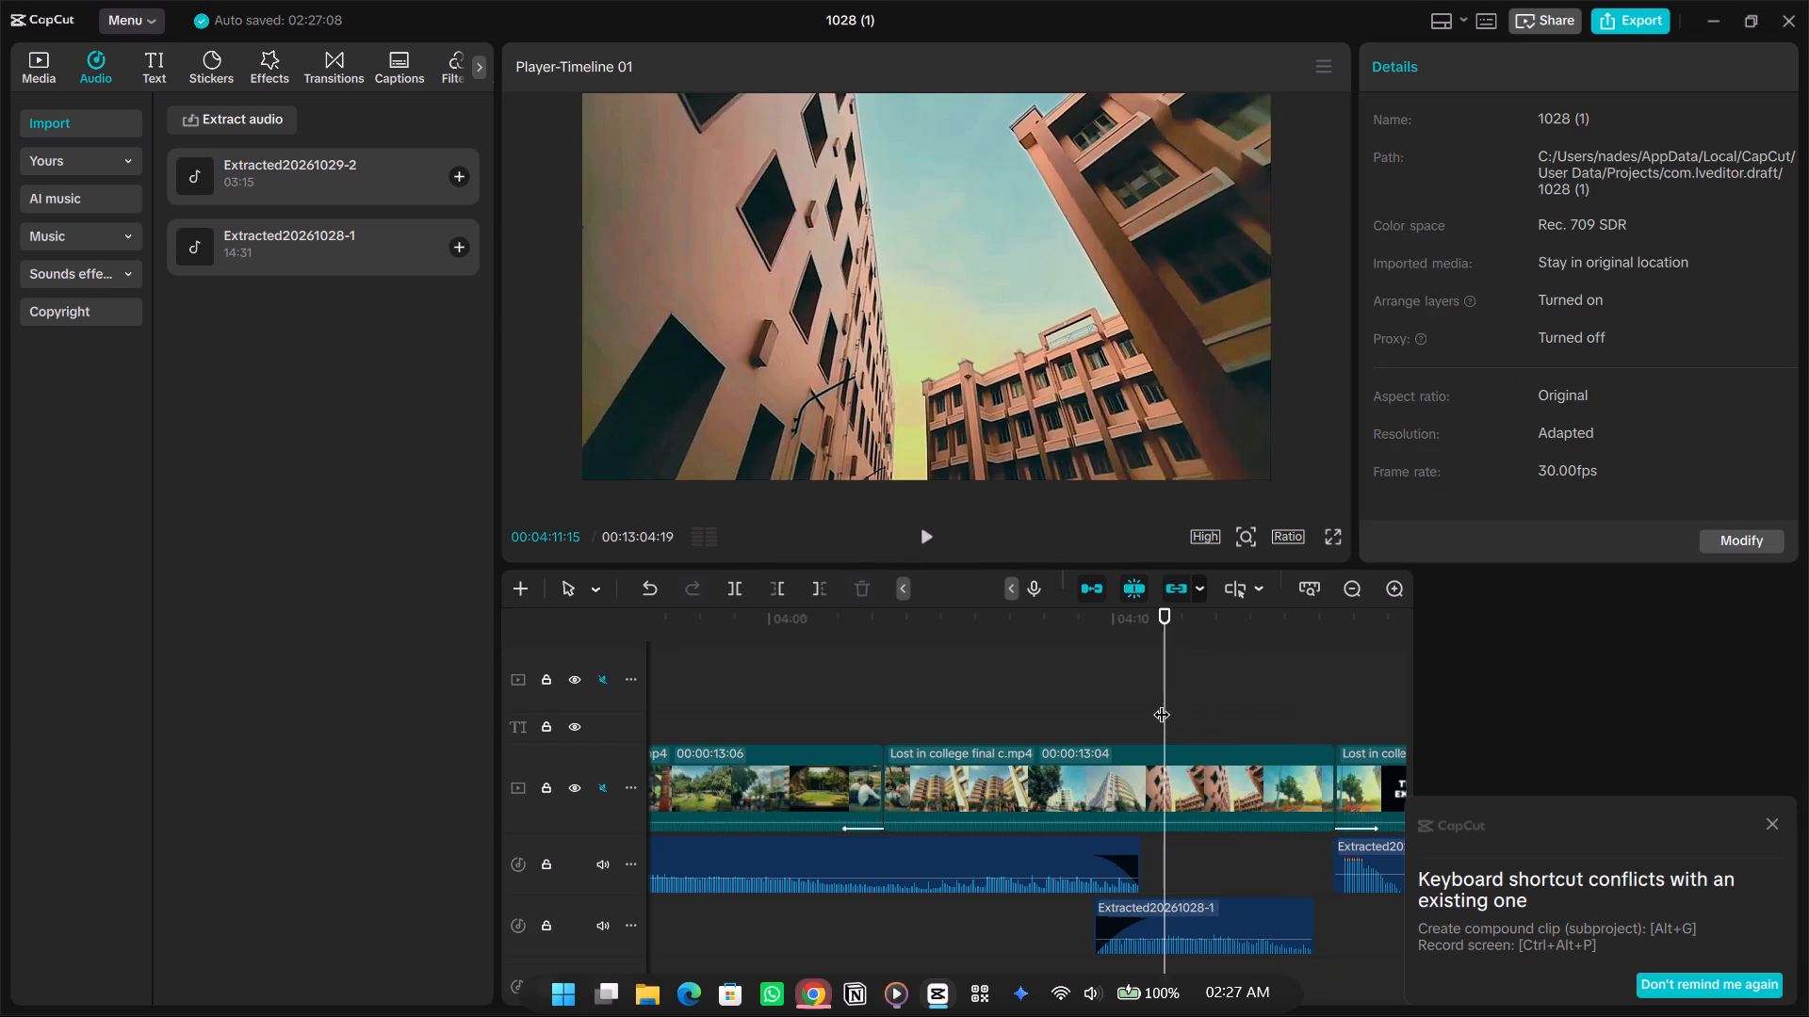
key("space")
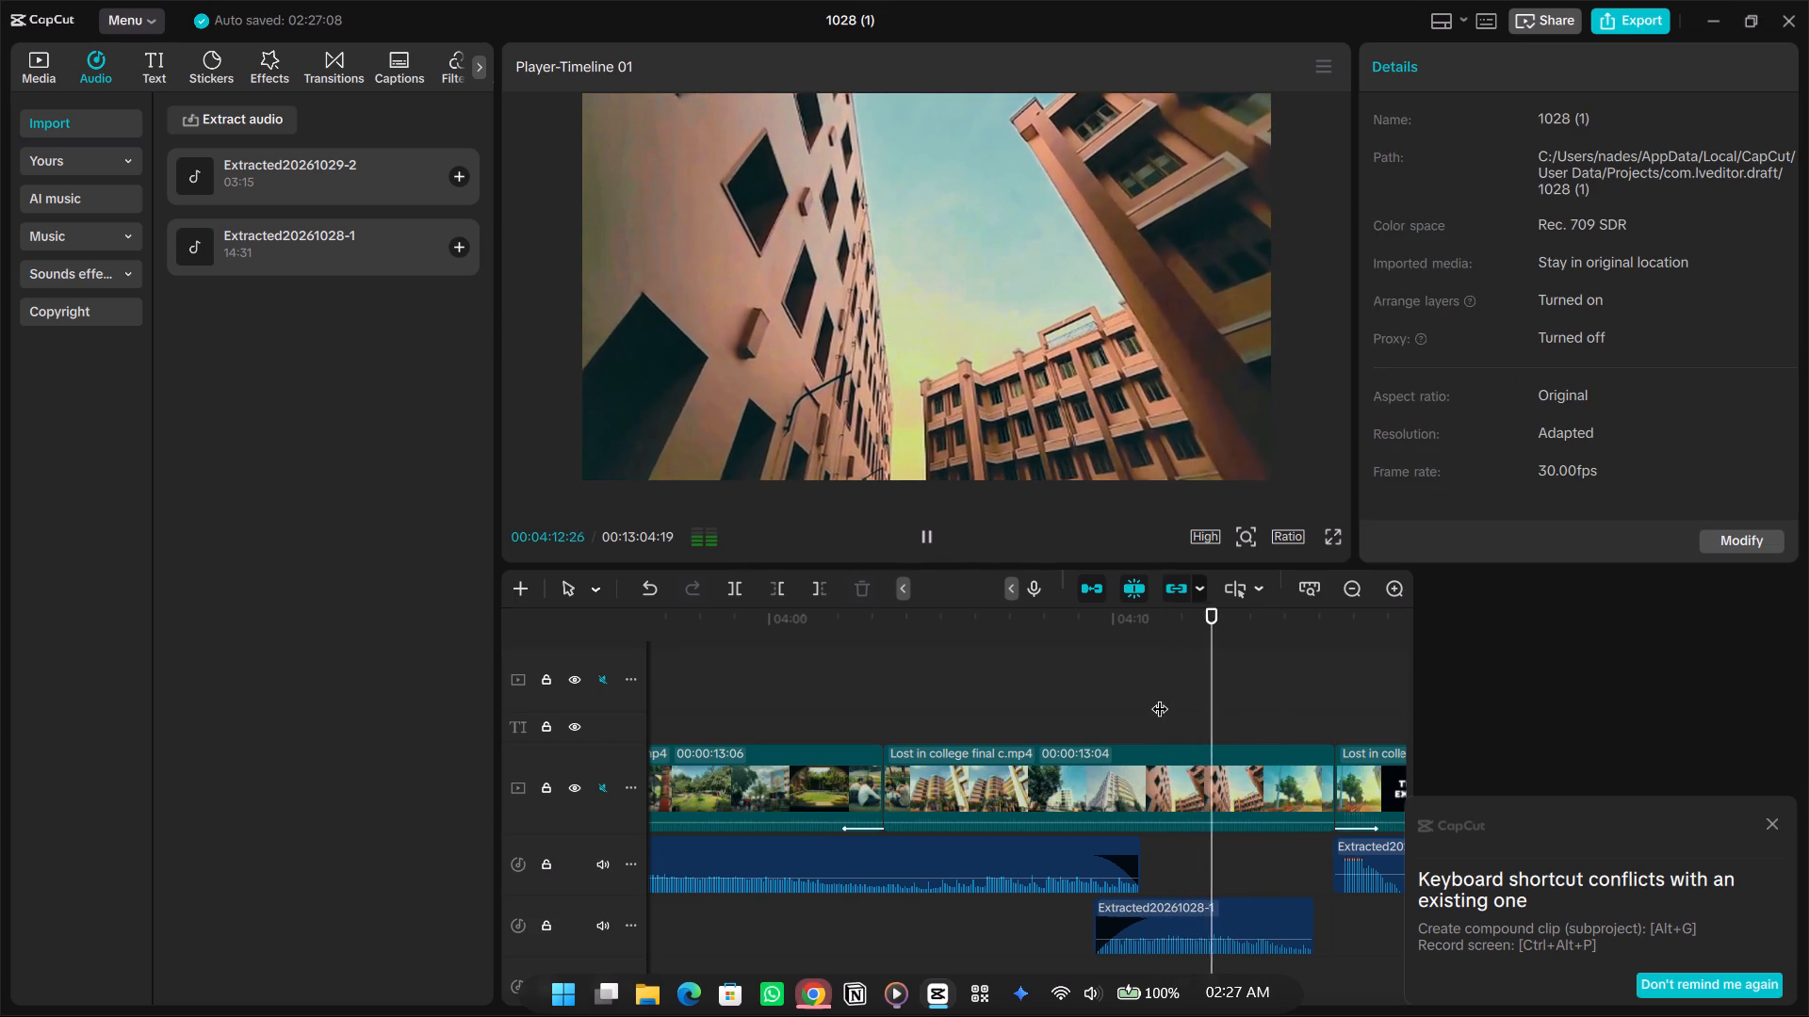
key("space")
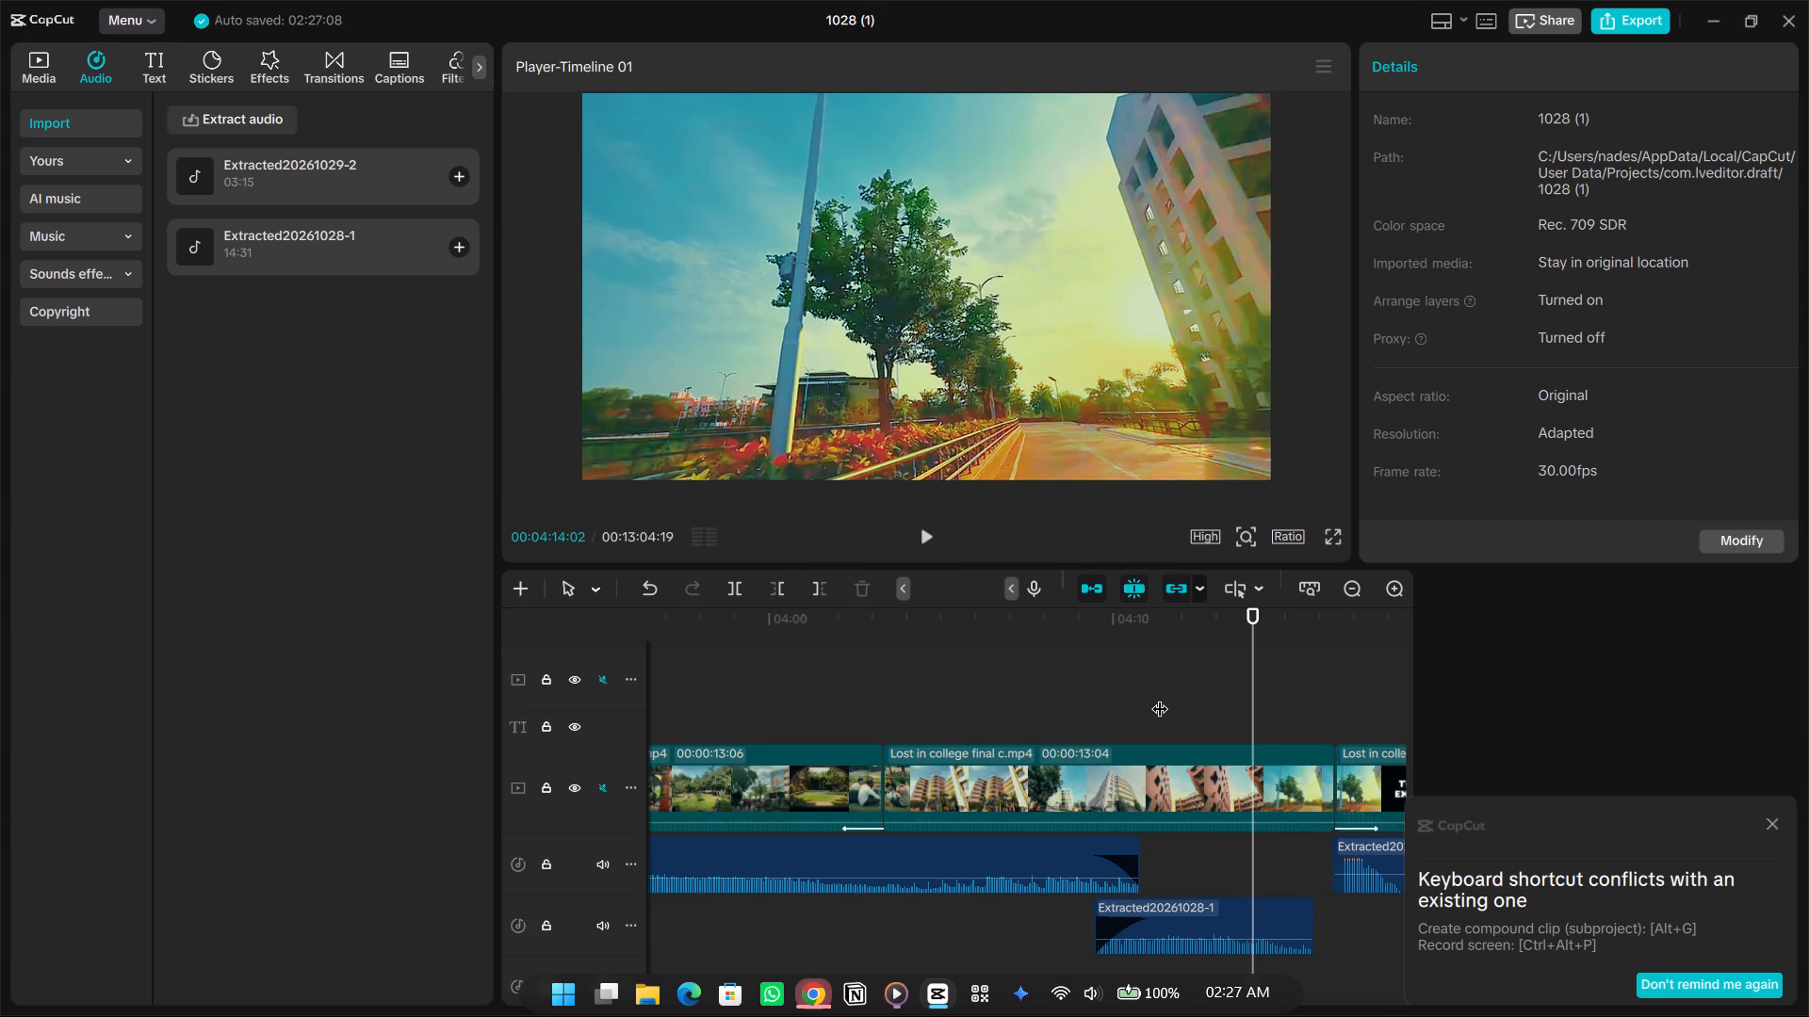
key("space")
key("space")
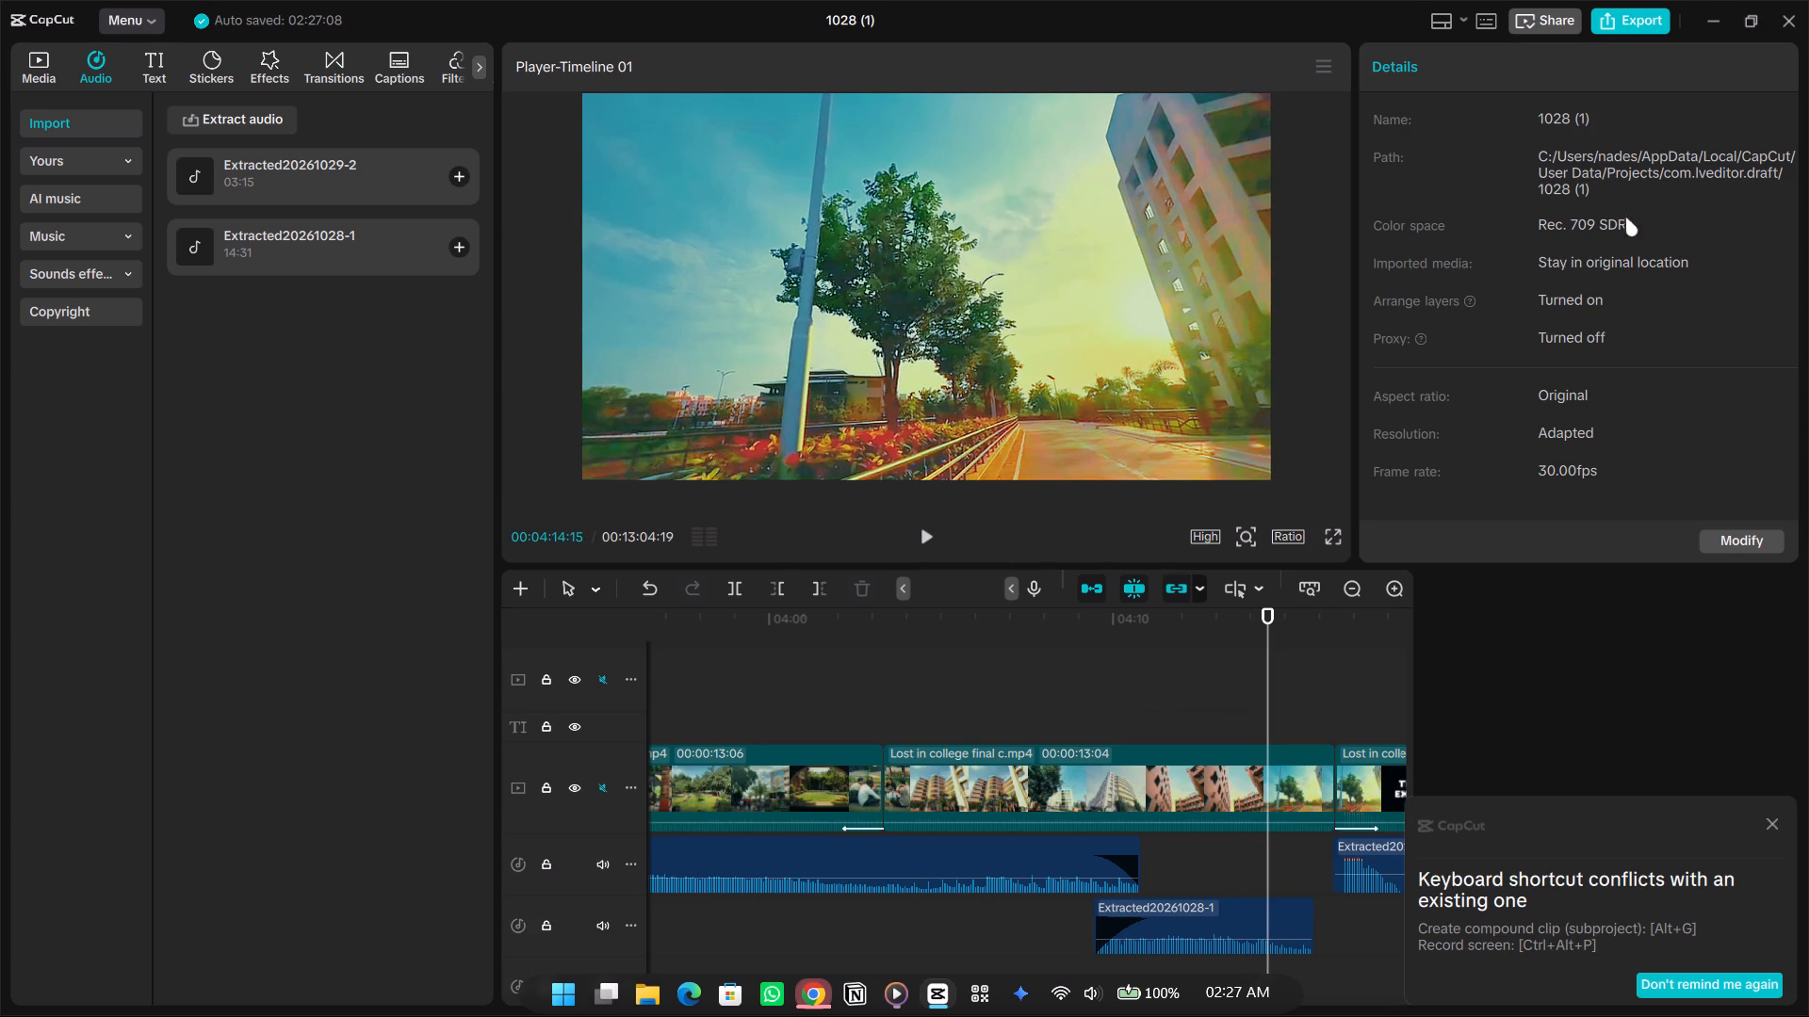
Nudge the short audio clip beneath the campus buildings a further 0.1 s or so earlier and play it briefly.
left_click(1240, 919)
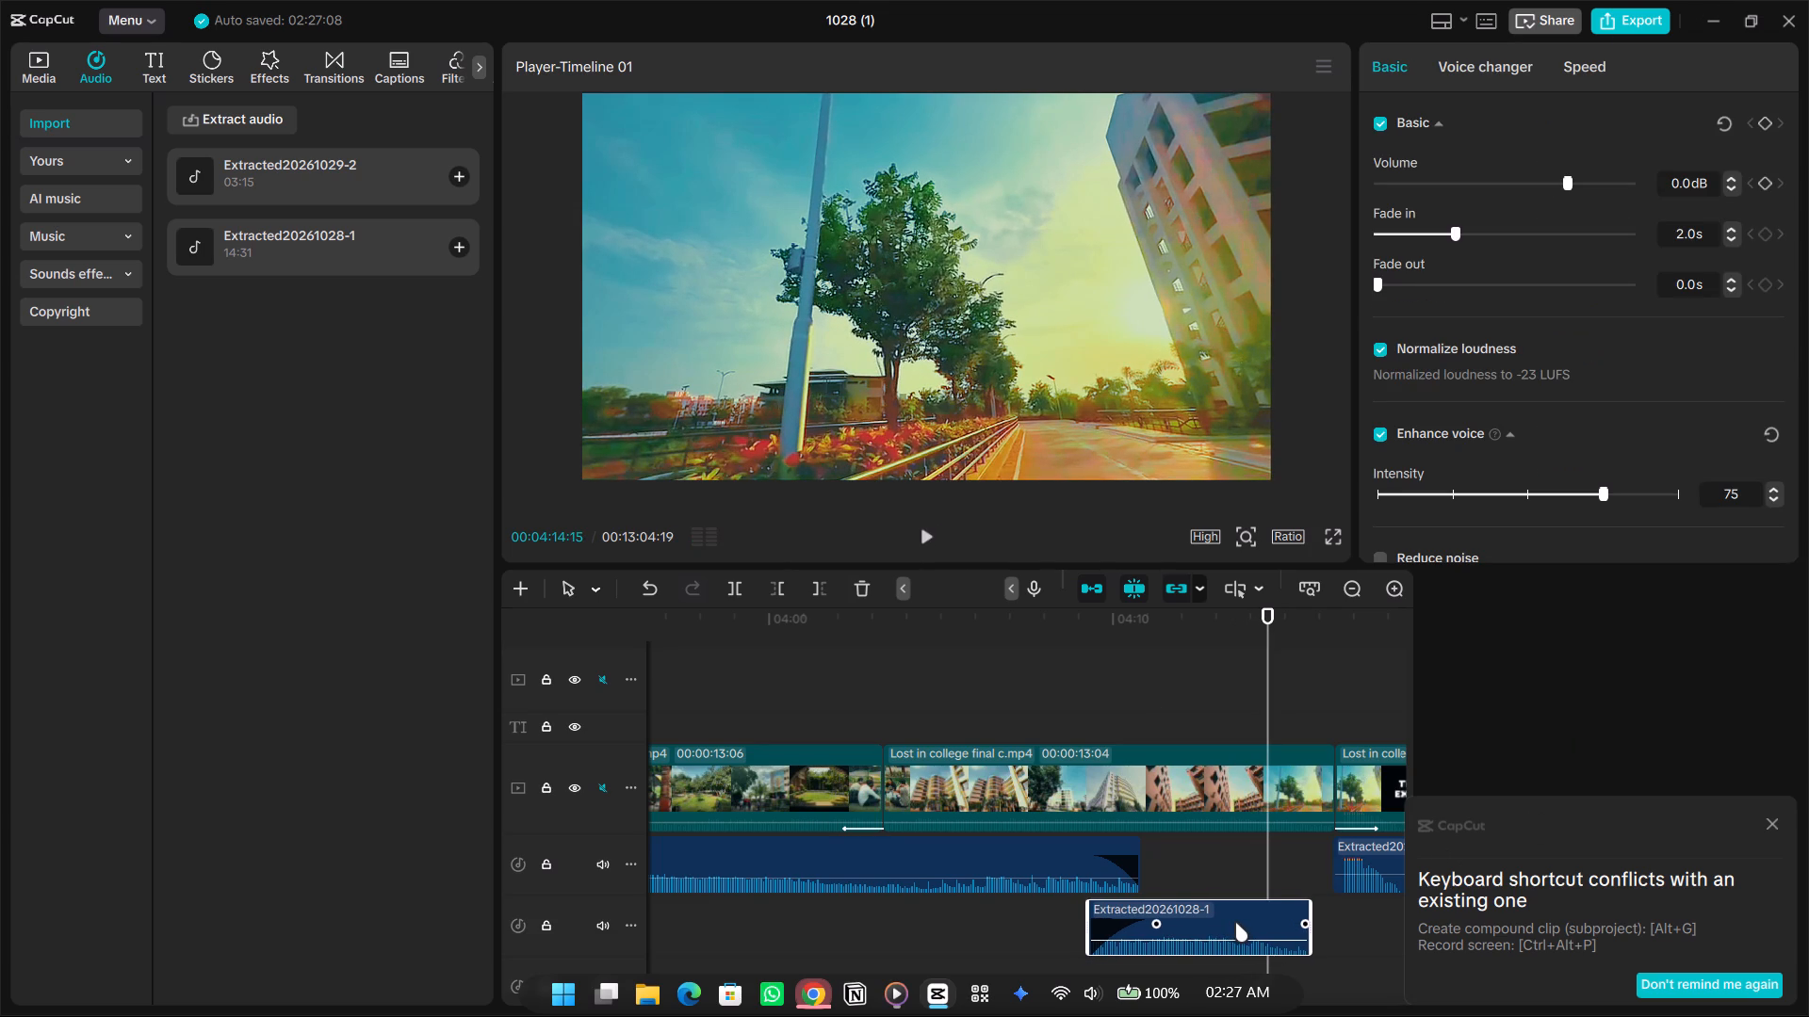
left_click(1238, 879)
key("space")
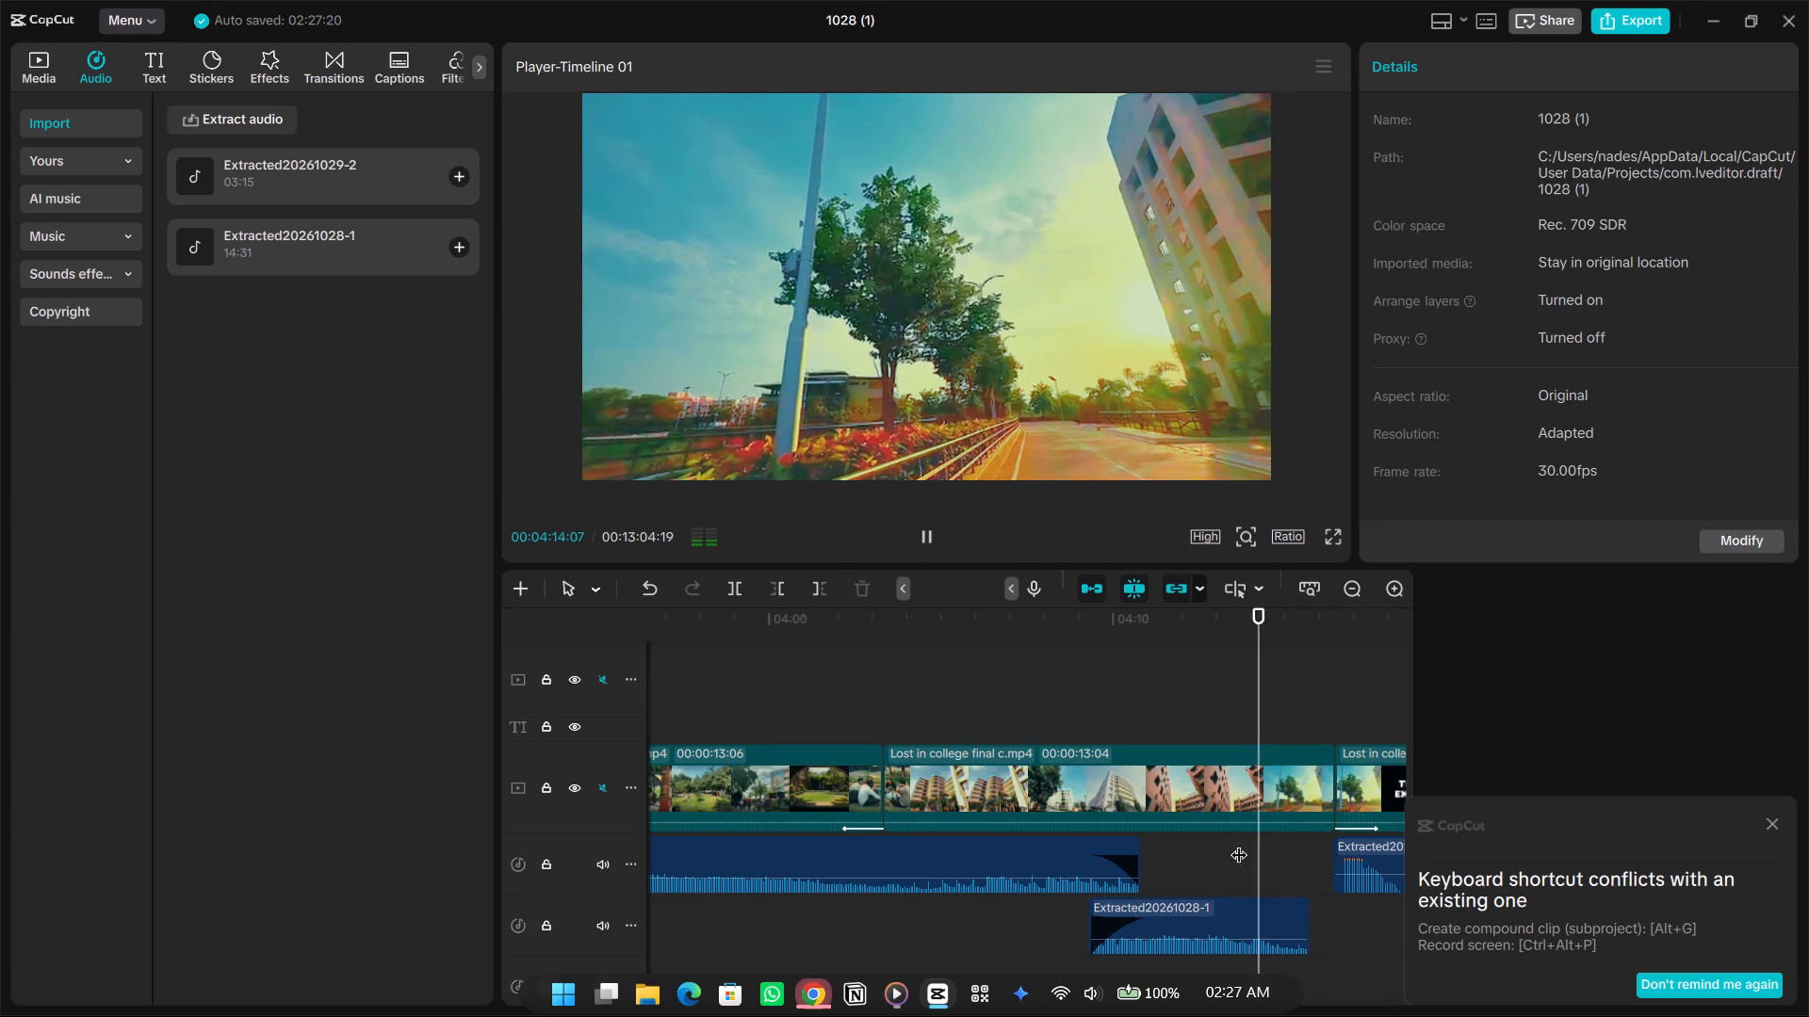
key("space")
Go back 20 frames within the campus buildings clip and replay the short audio clip from there.
key("Left")
key("Left")
key("Left")
key("Left")
key("Left")
key("Left")
key("Left")
key("Left")
key("Left")
key("Left")
key("Left")
key("Left")
key("Left")
key("Left")
key("Left")
key("Left")
key("Left")
key("Left")
key("Left")
key("Left")
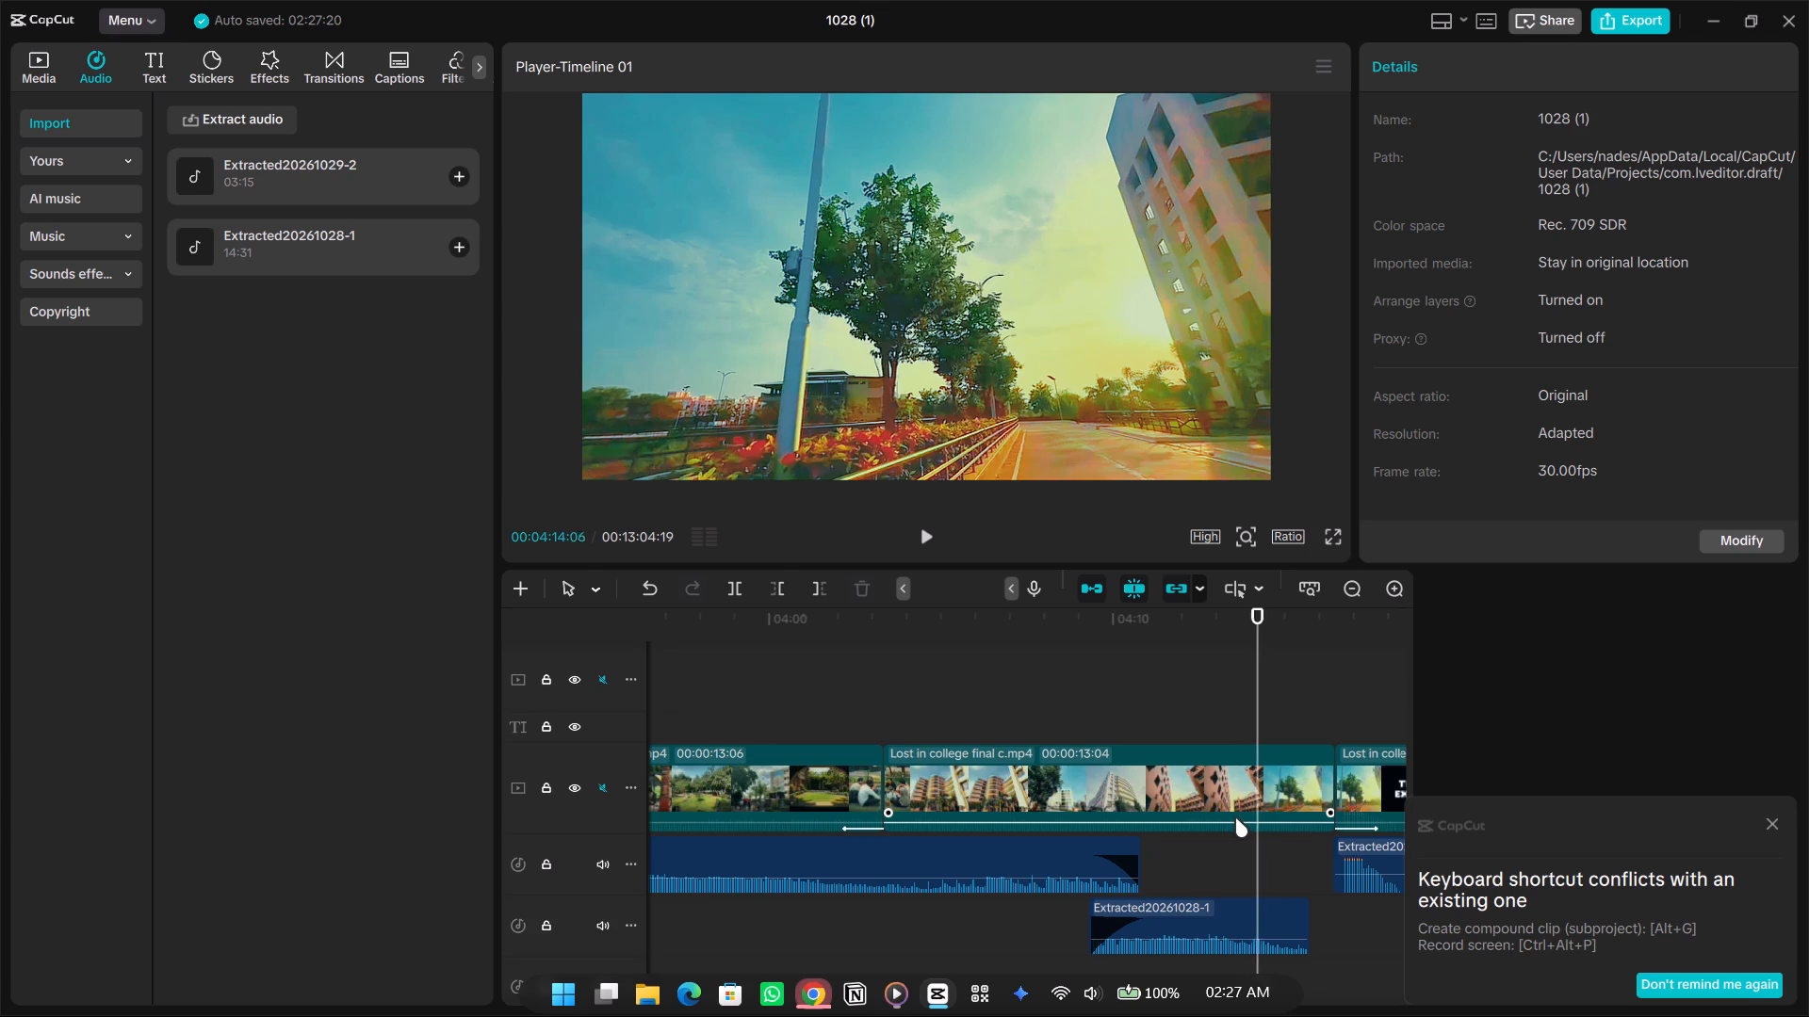
key("space")
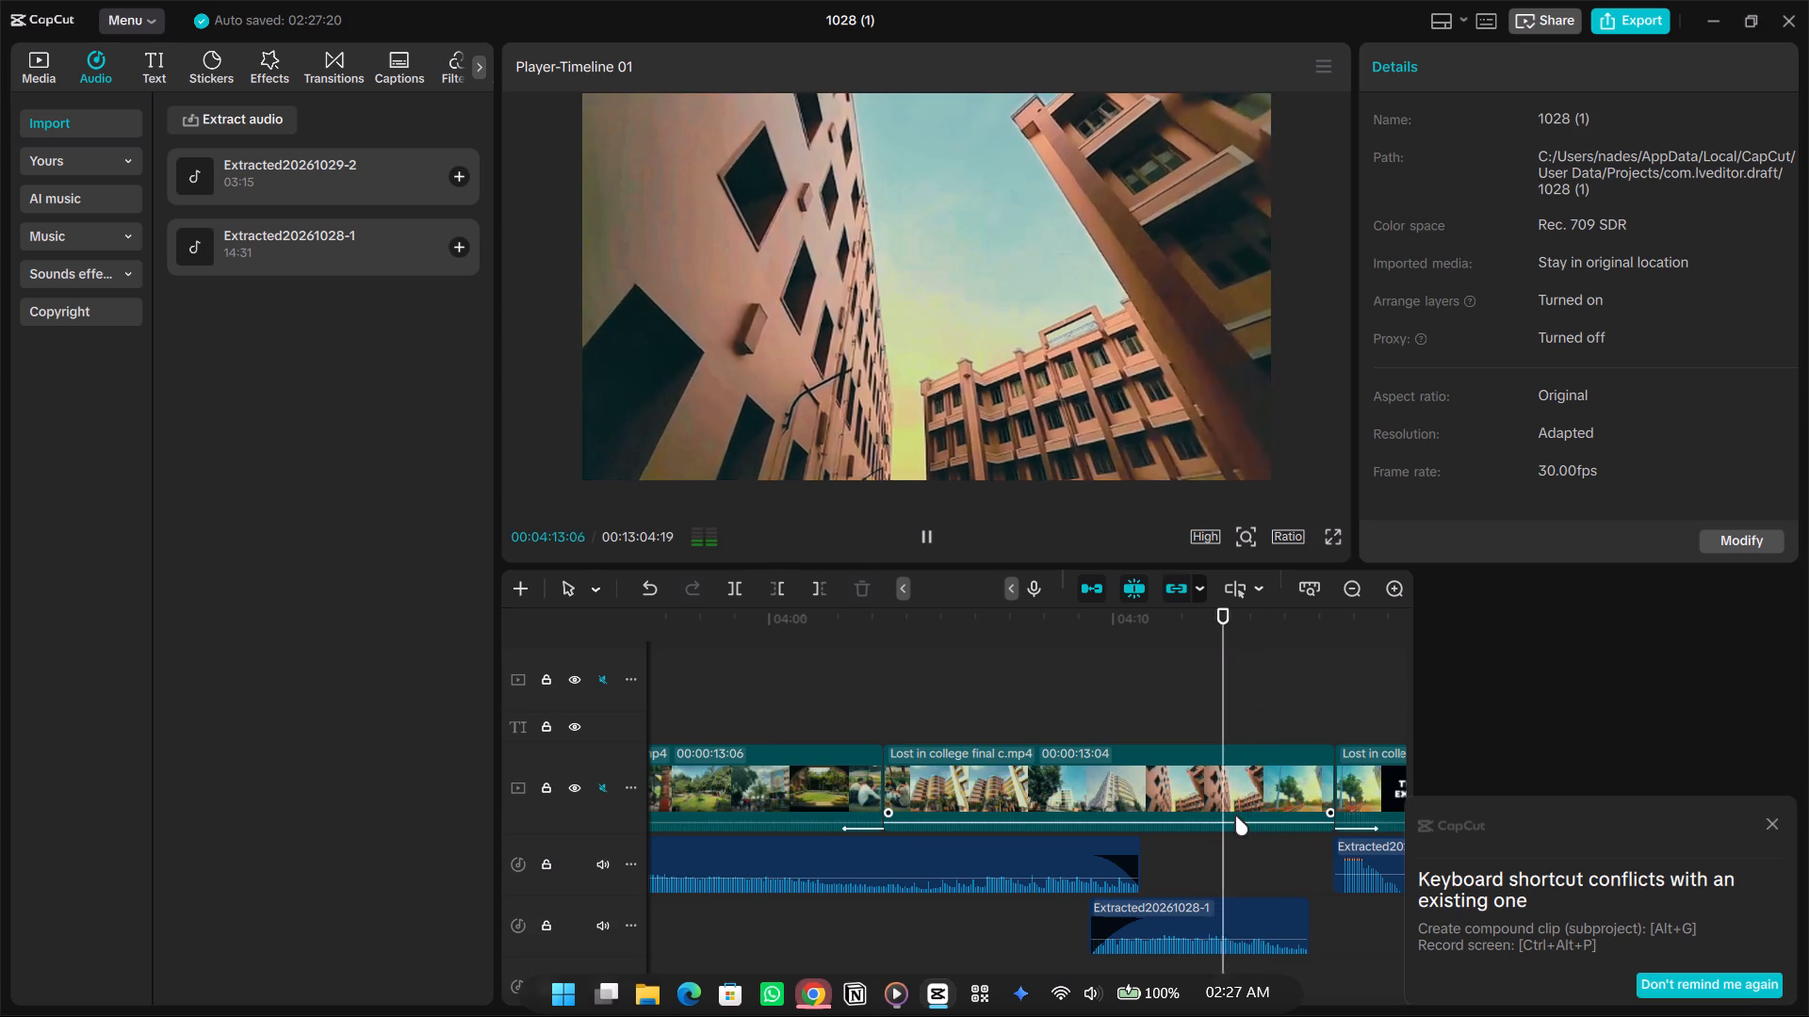
key("space")
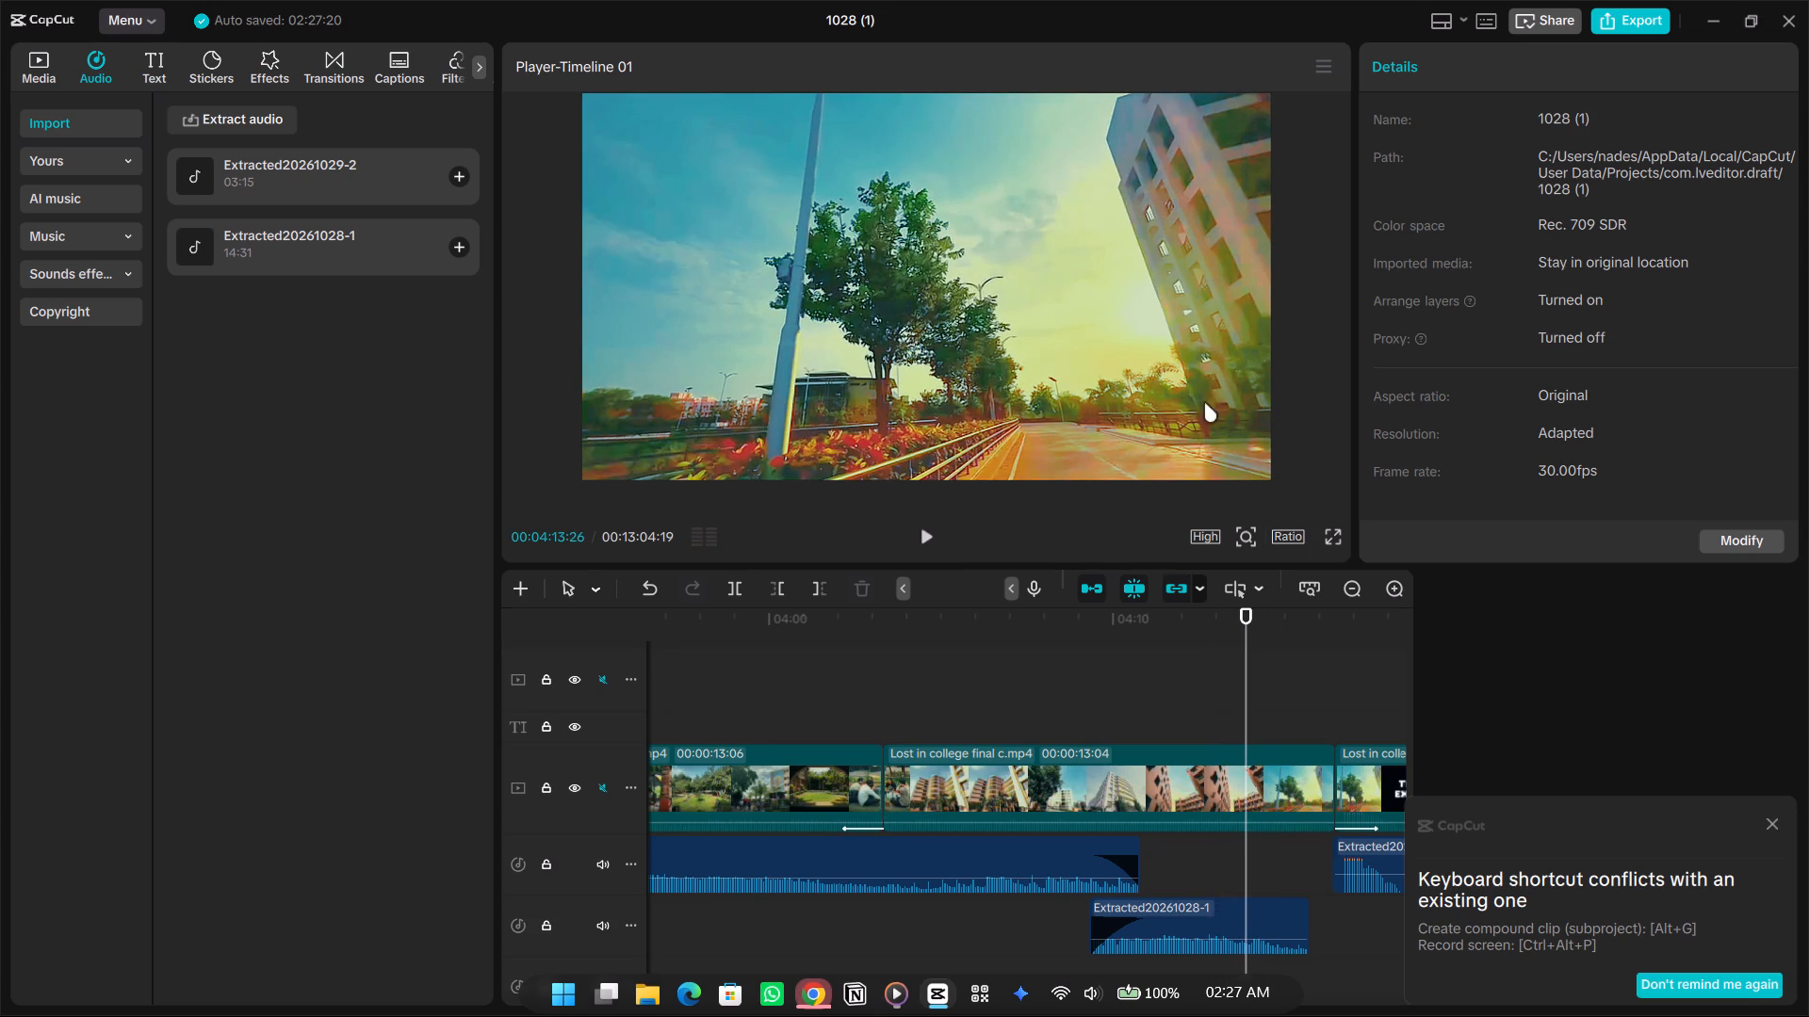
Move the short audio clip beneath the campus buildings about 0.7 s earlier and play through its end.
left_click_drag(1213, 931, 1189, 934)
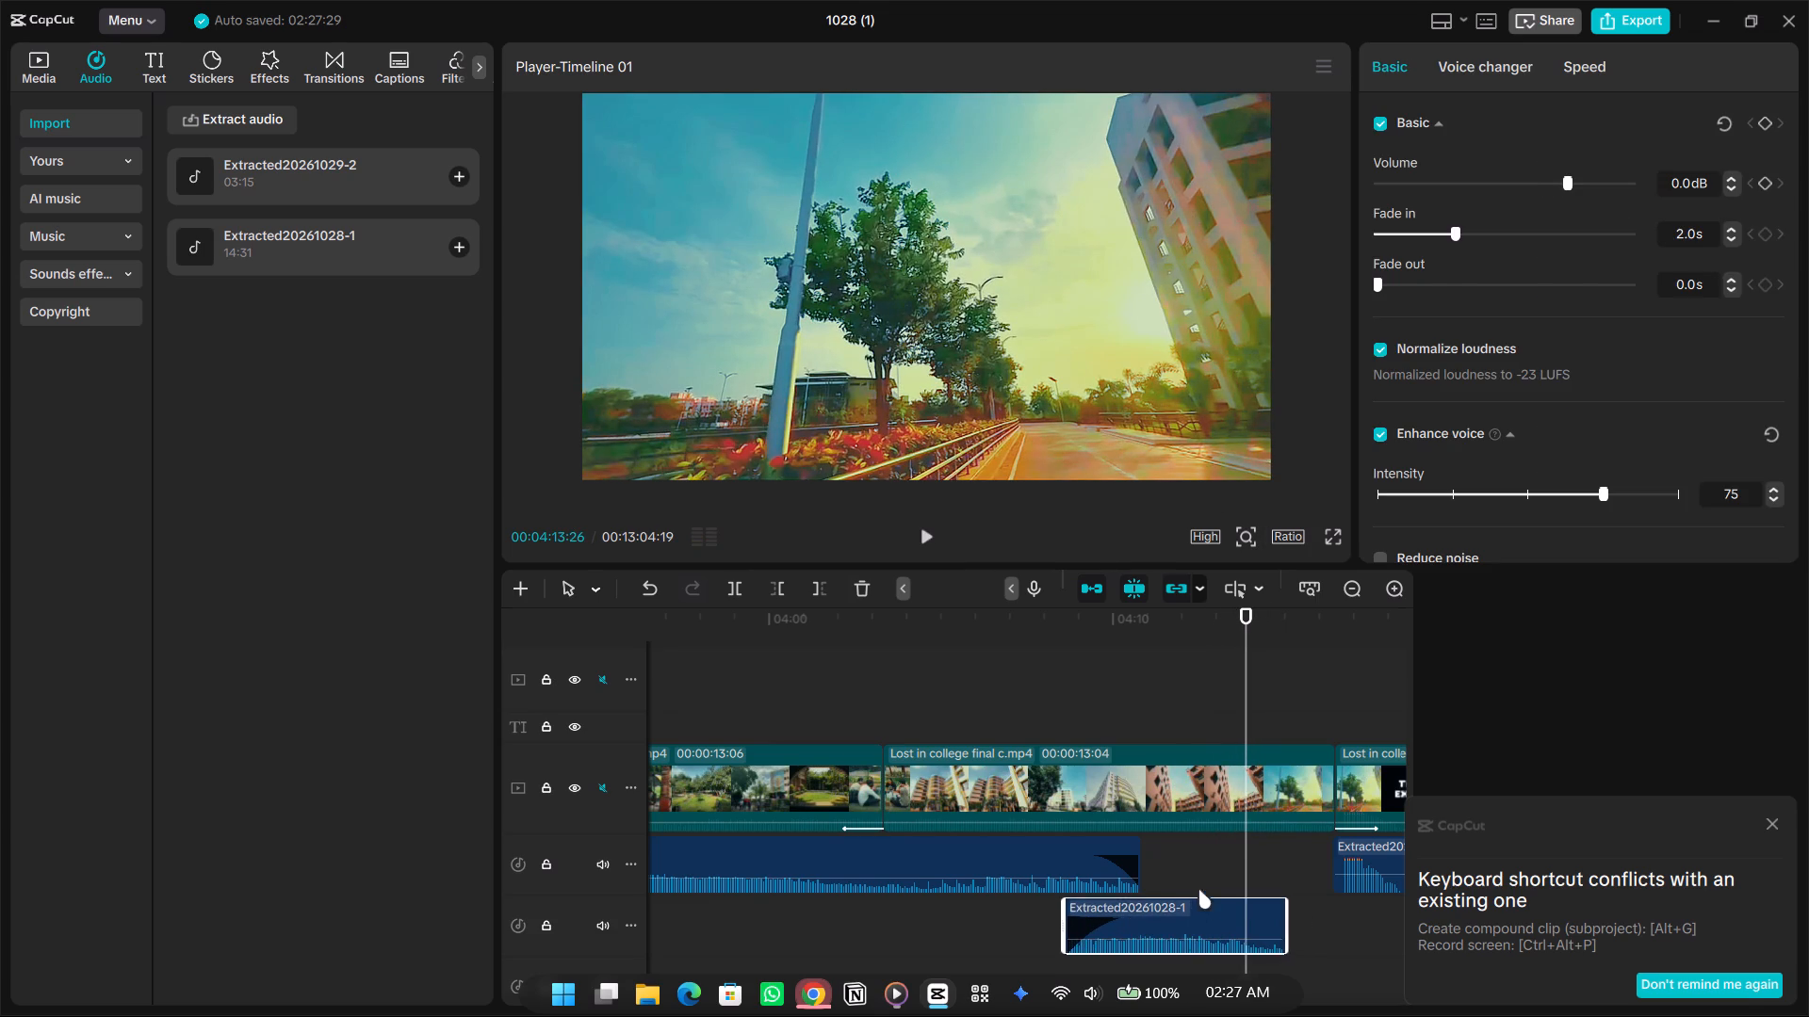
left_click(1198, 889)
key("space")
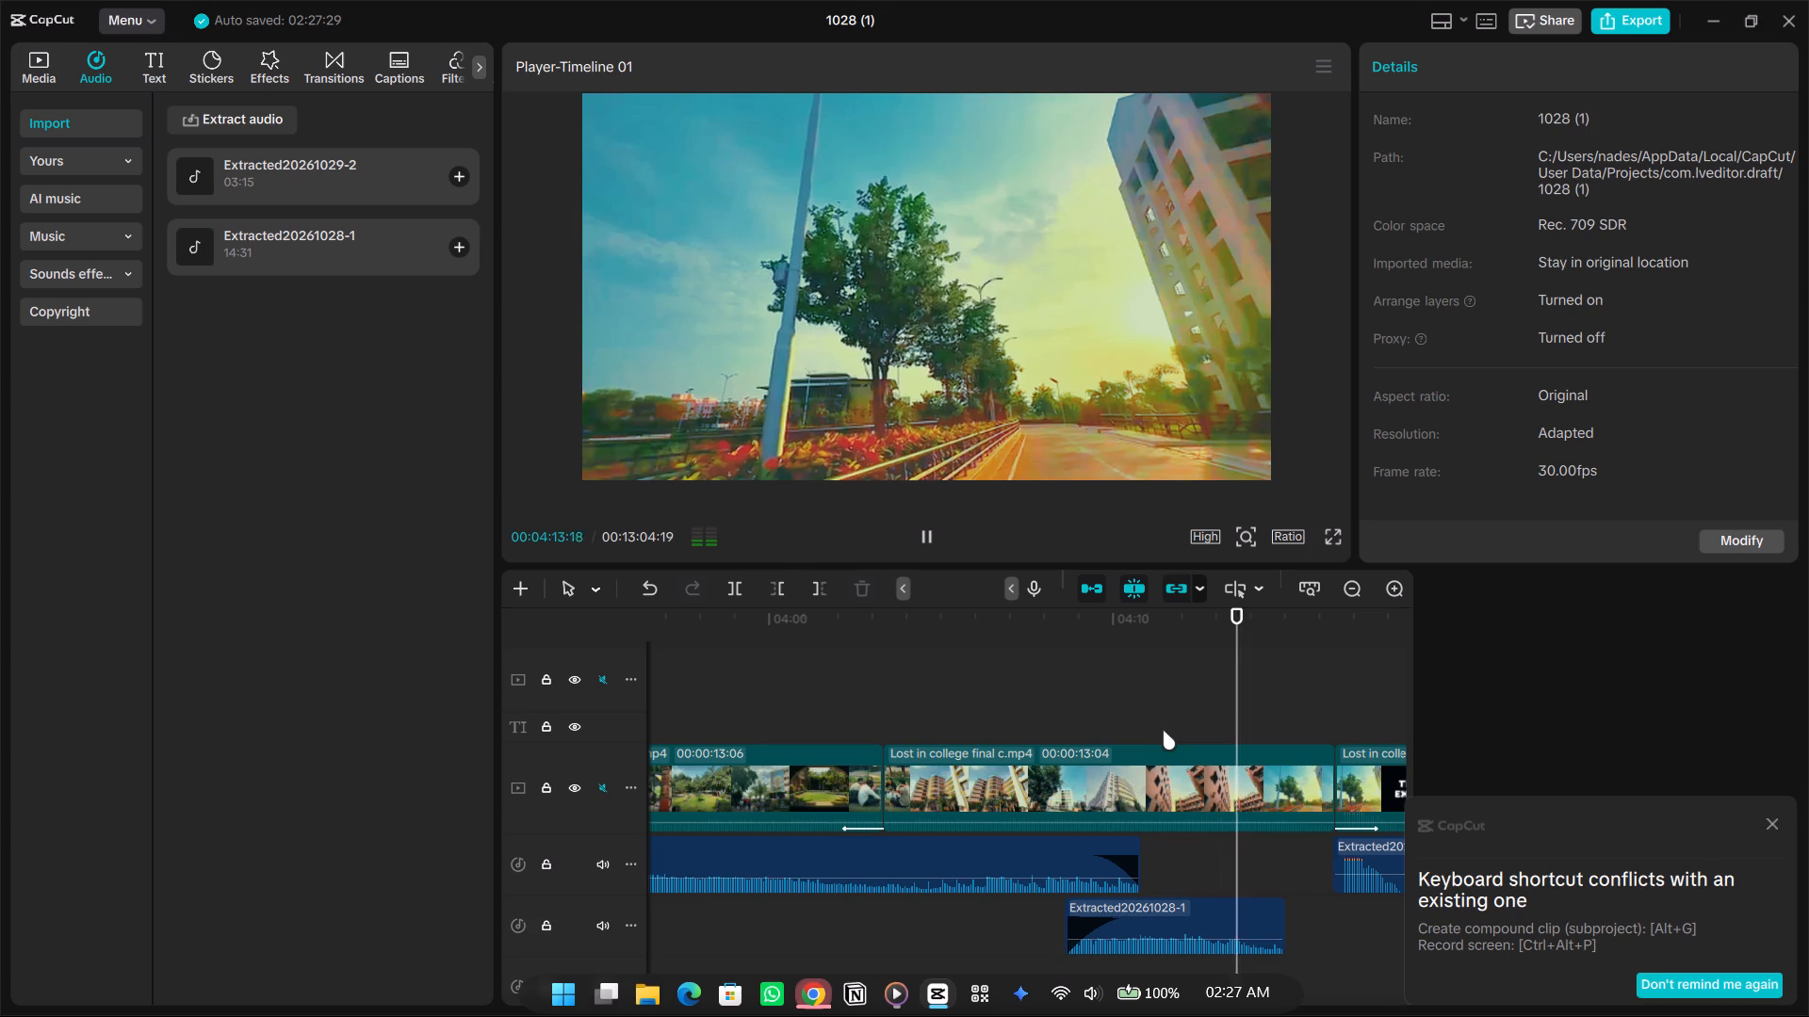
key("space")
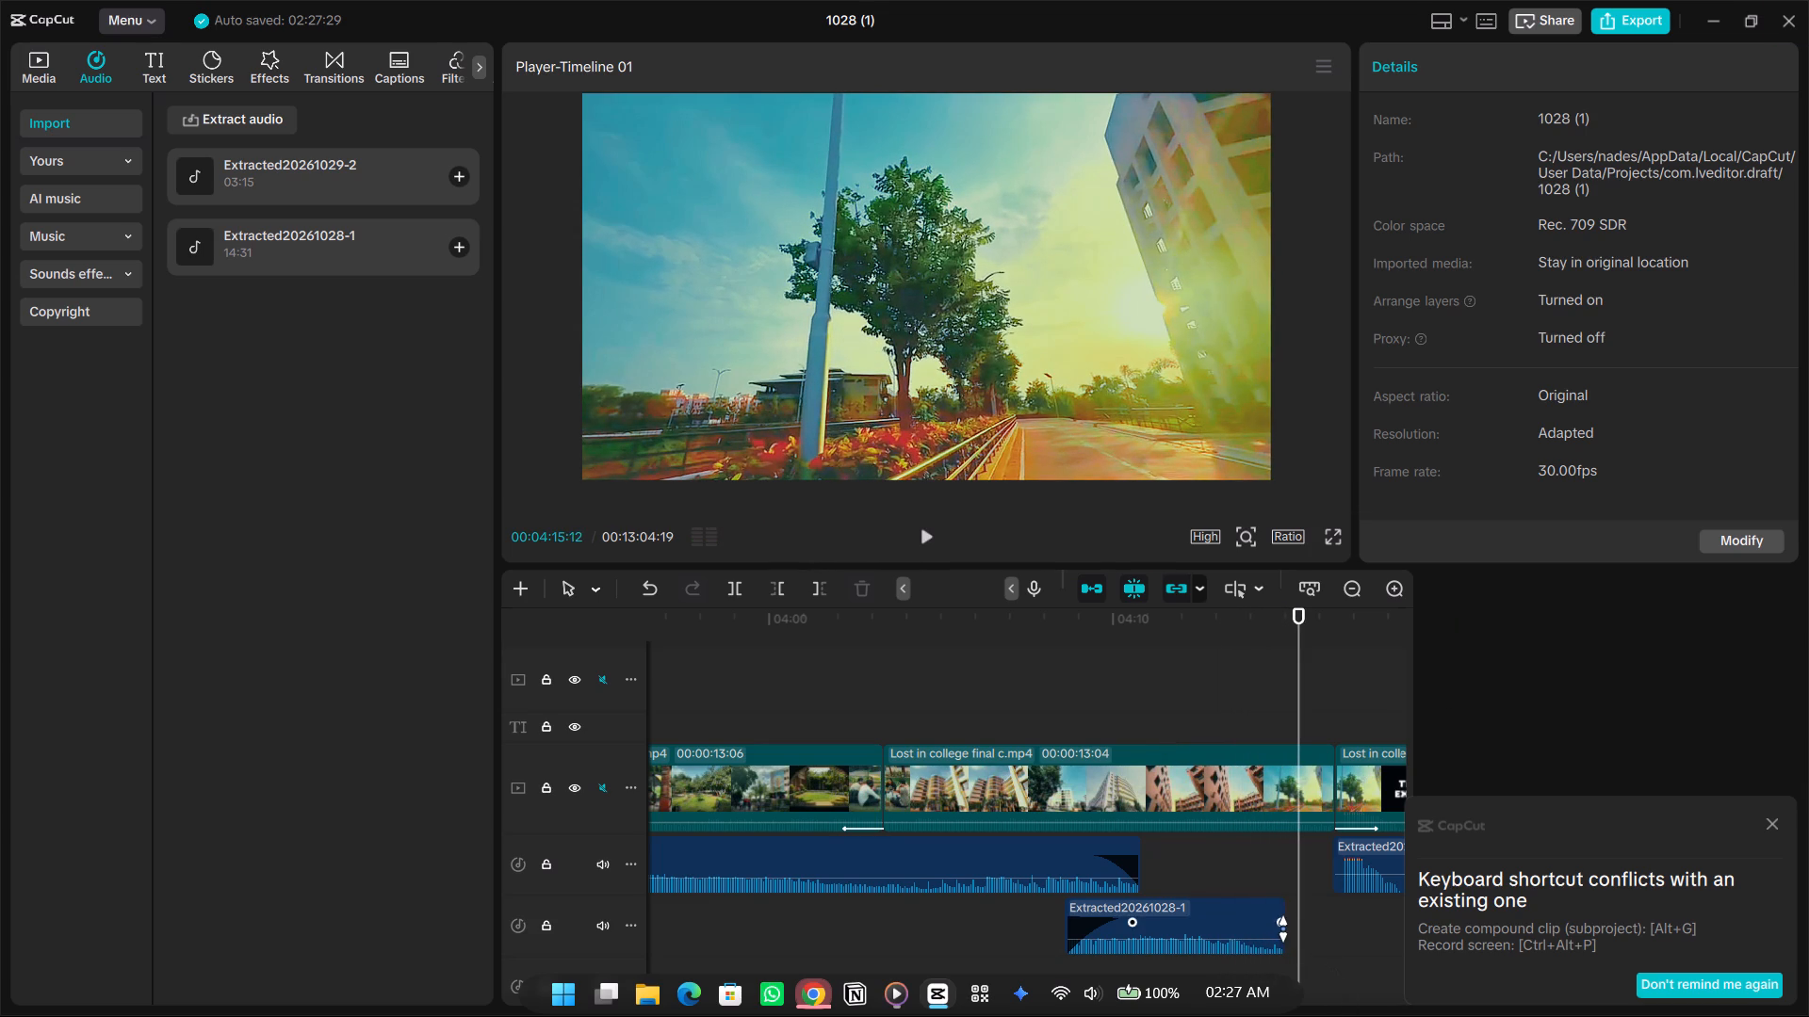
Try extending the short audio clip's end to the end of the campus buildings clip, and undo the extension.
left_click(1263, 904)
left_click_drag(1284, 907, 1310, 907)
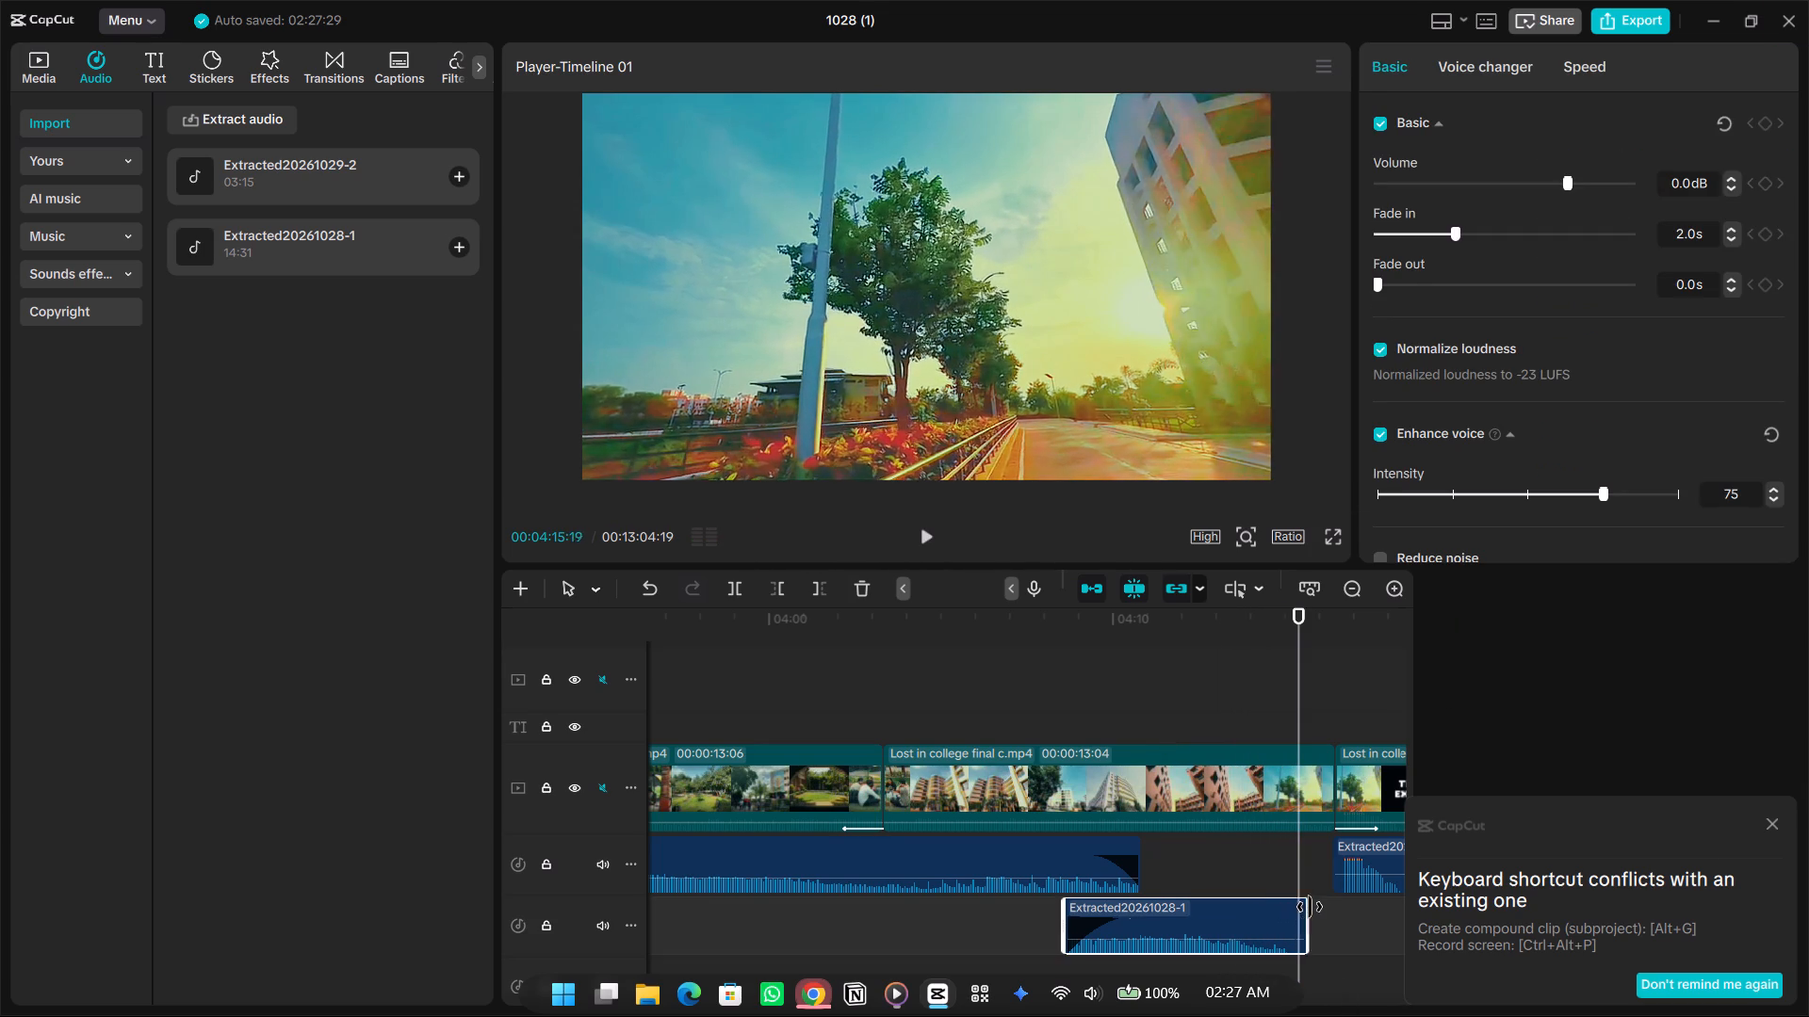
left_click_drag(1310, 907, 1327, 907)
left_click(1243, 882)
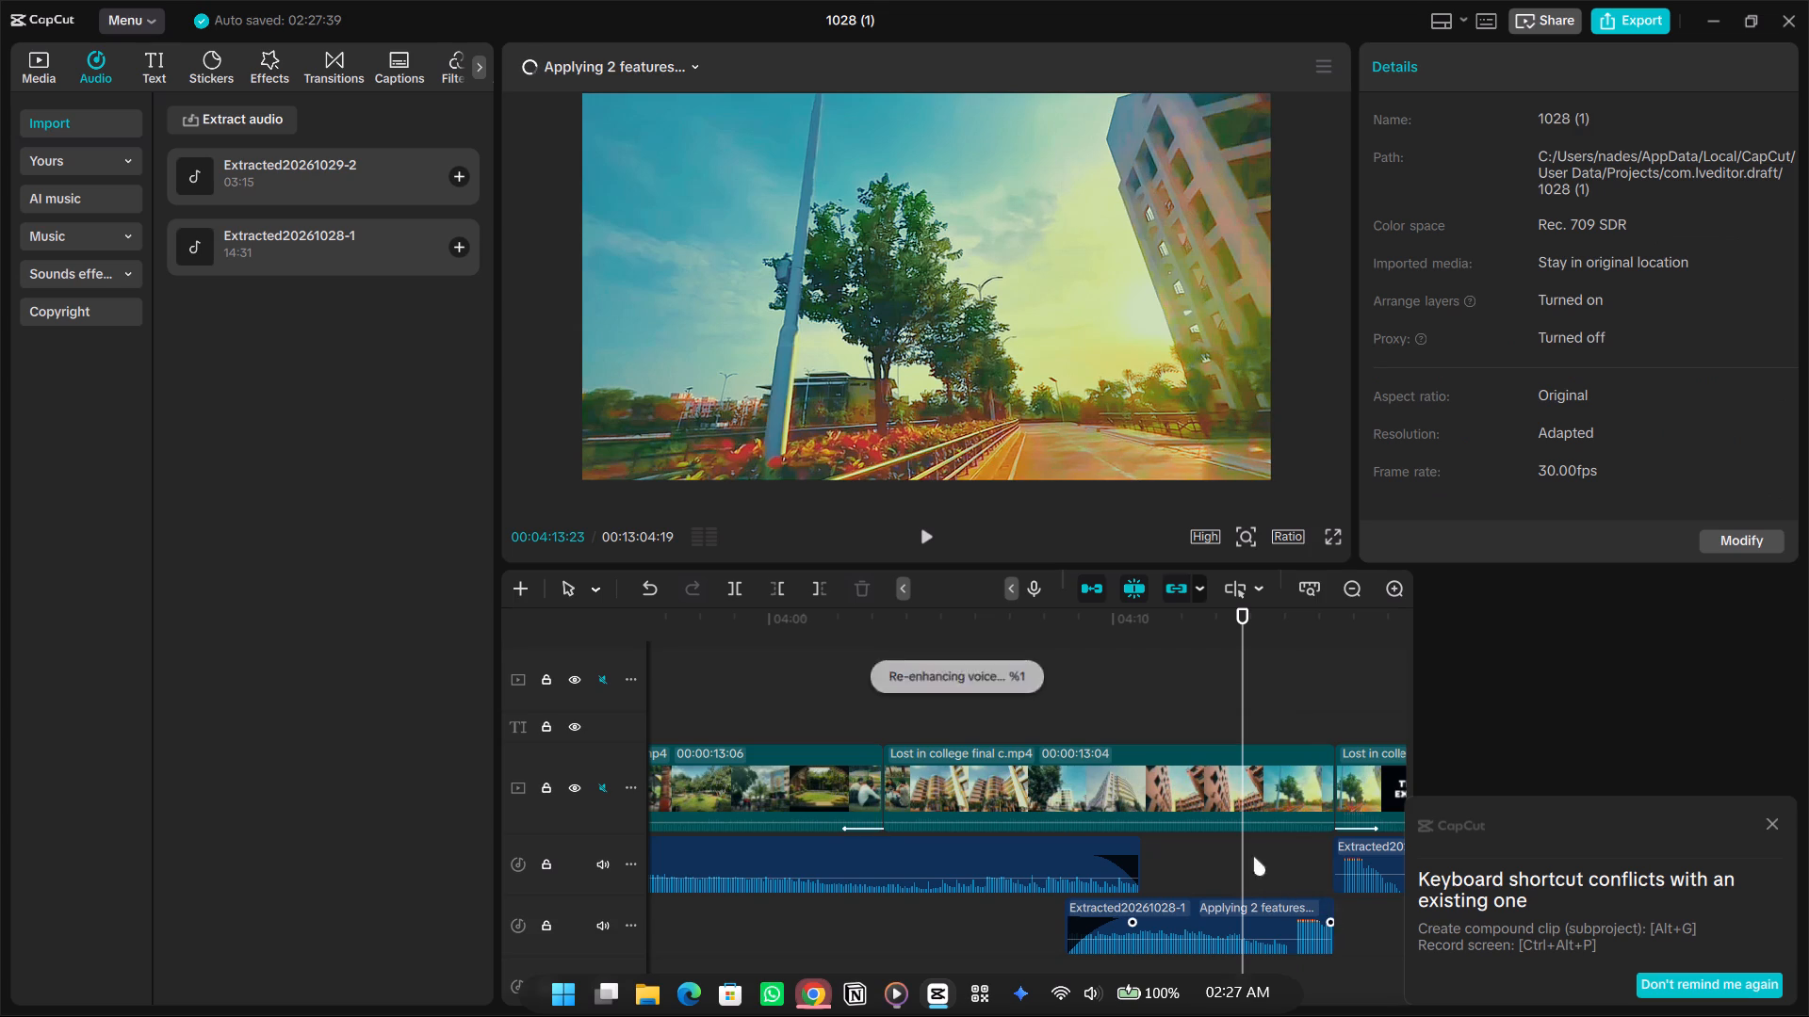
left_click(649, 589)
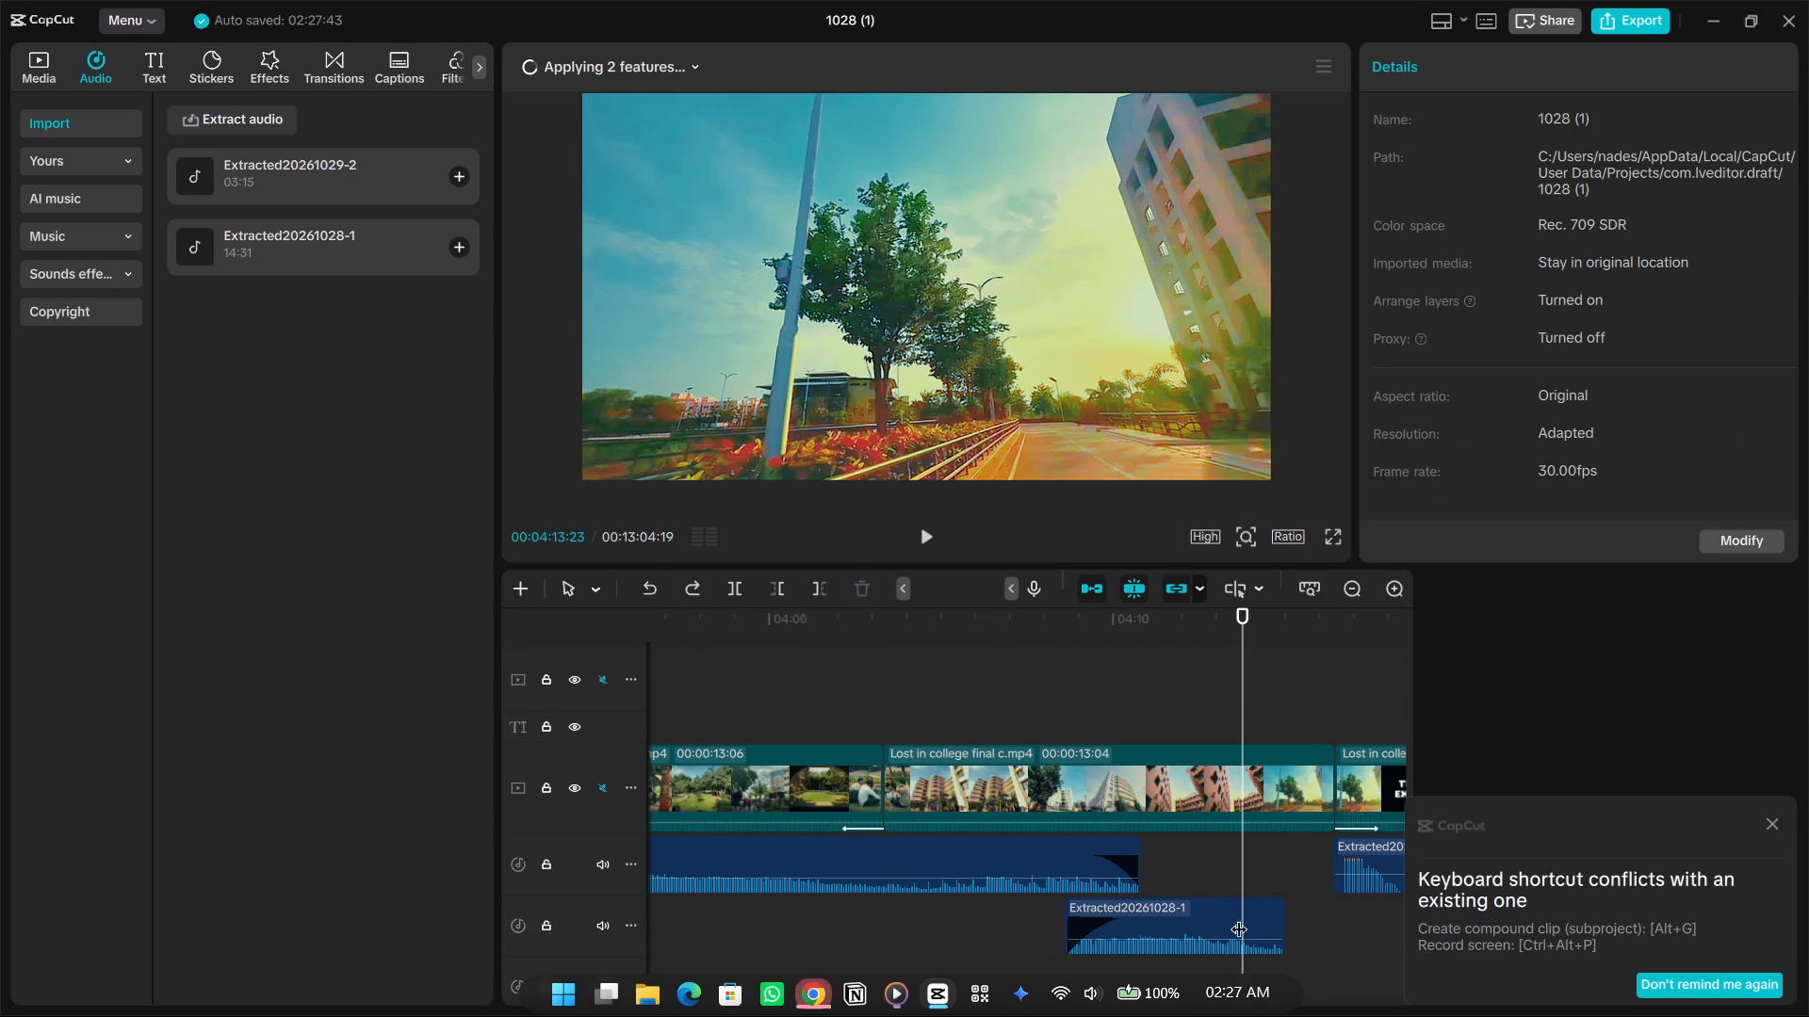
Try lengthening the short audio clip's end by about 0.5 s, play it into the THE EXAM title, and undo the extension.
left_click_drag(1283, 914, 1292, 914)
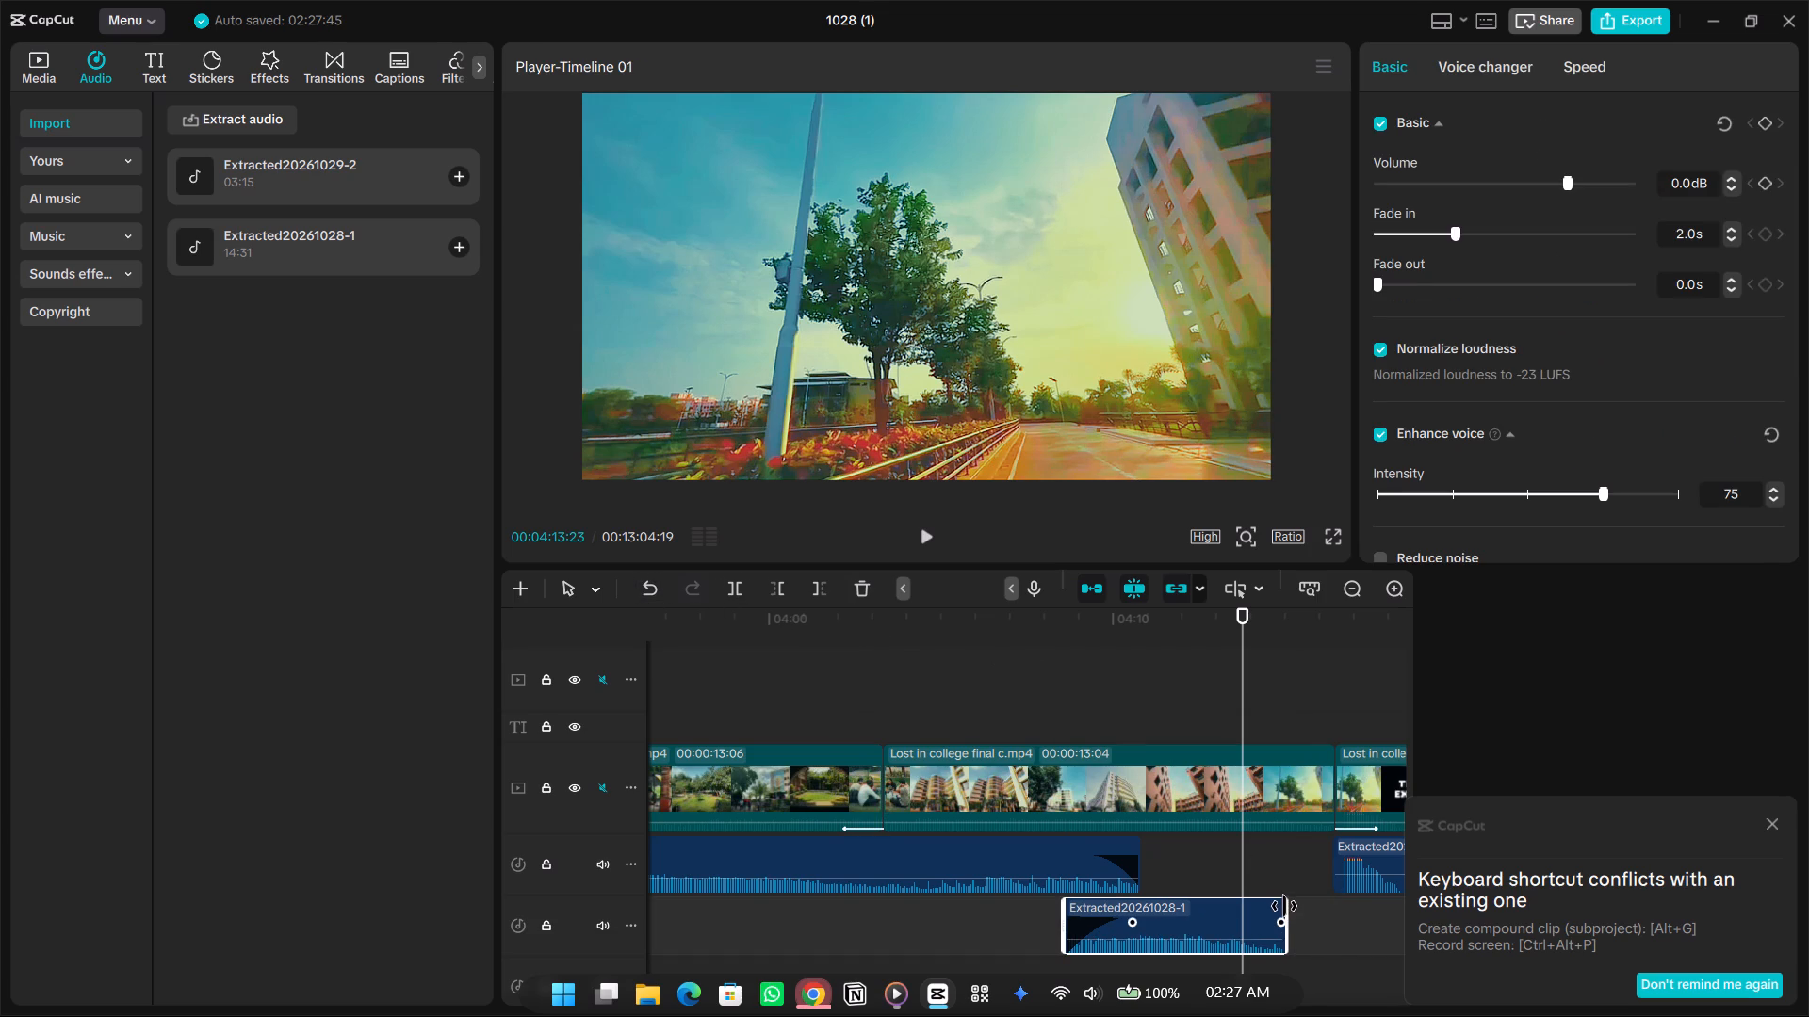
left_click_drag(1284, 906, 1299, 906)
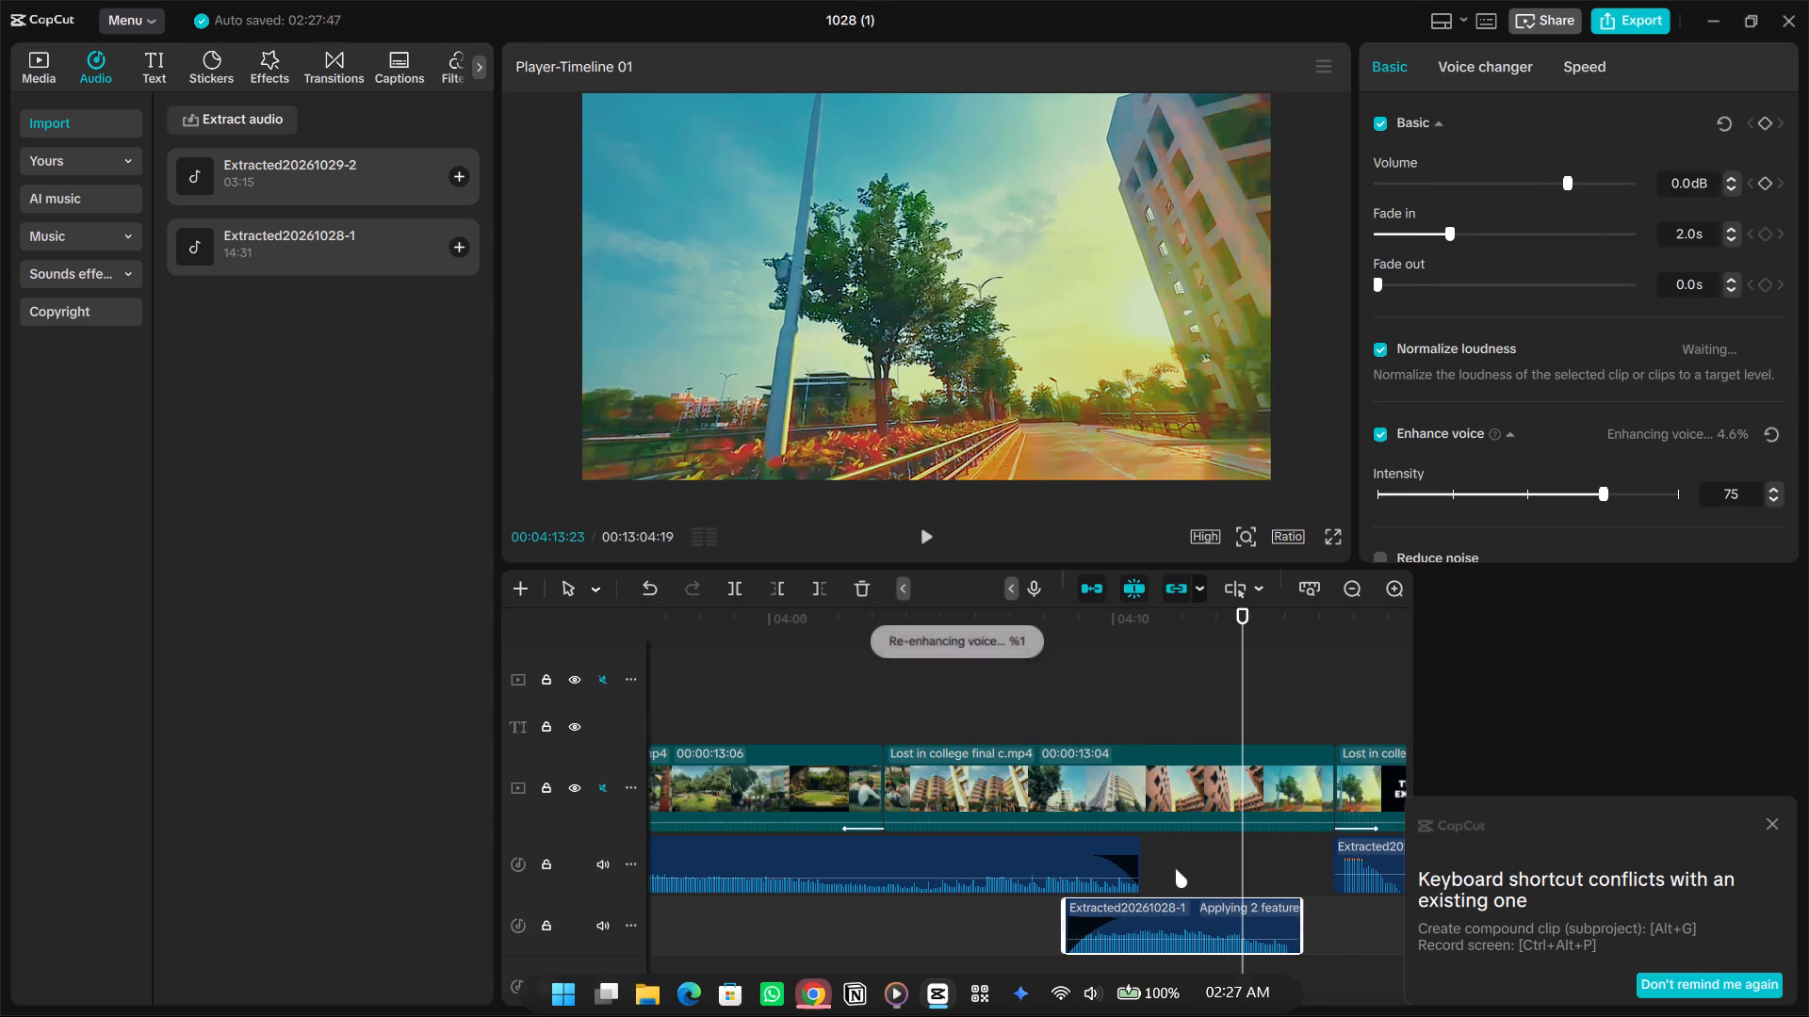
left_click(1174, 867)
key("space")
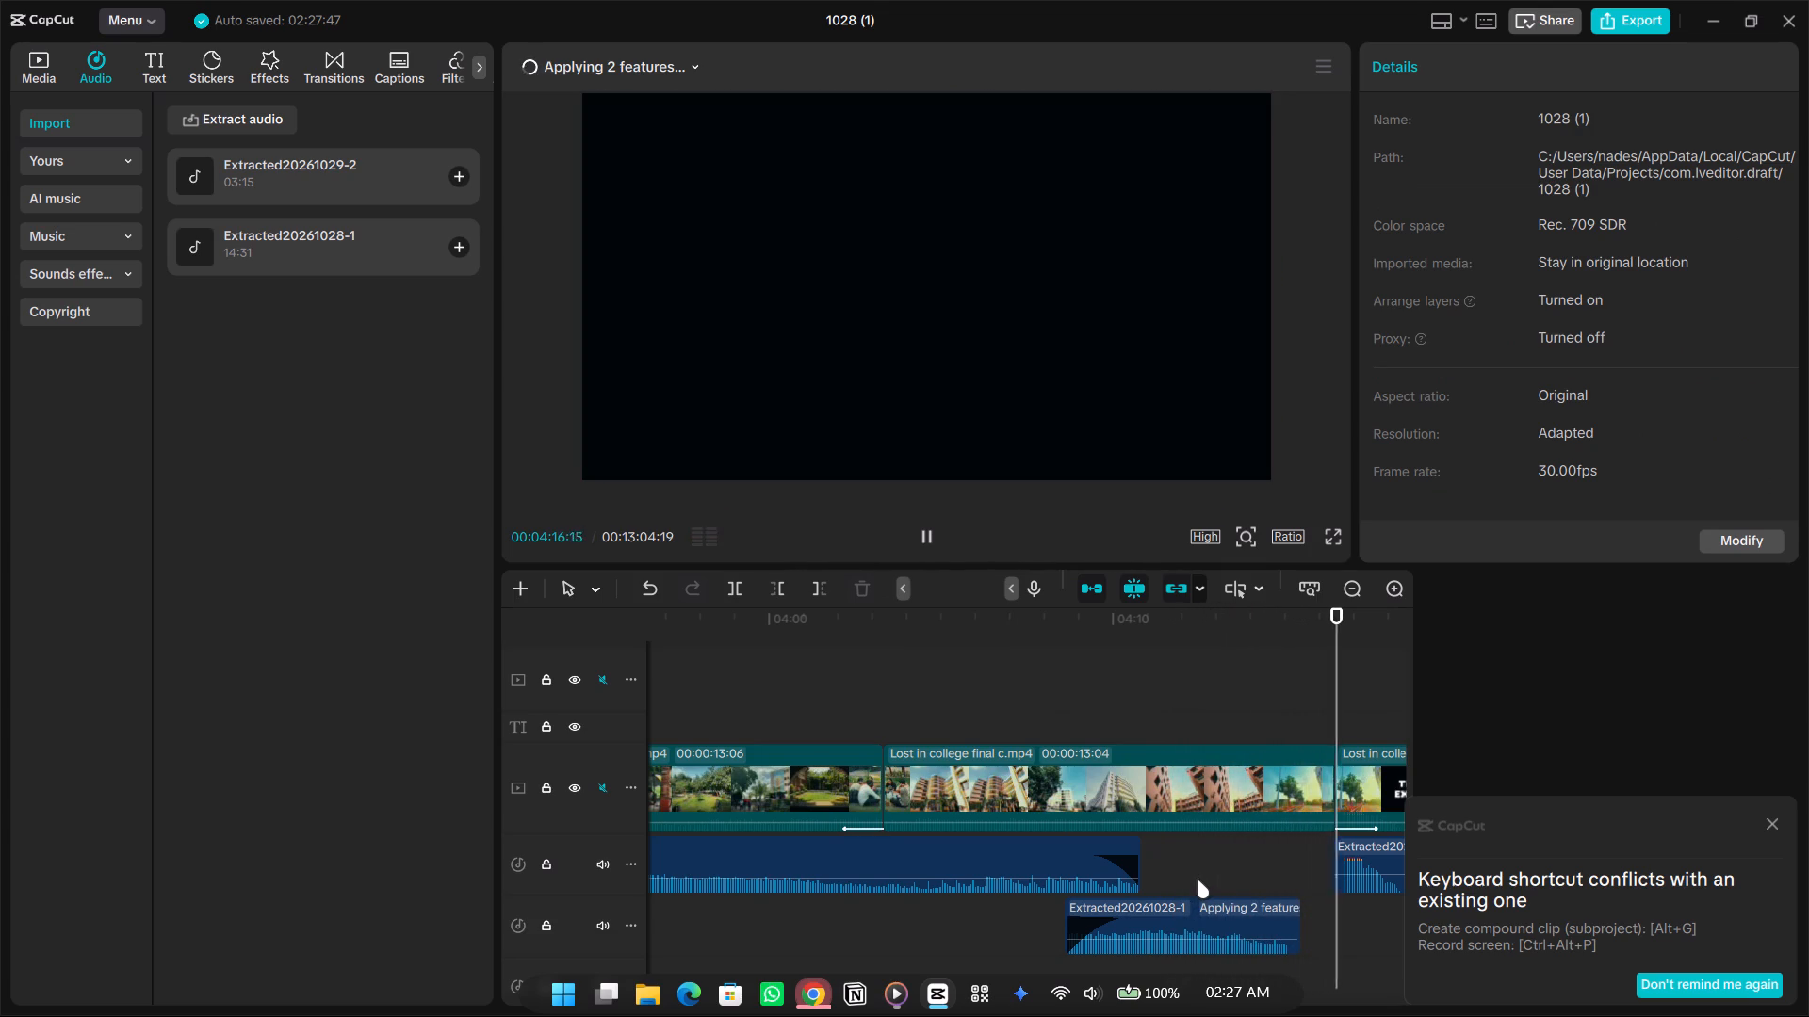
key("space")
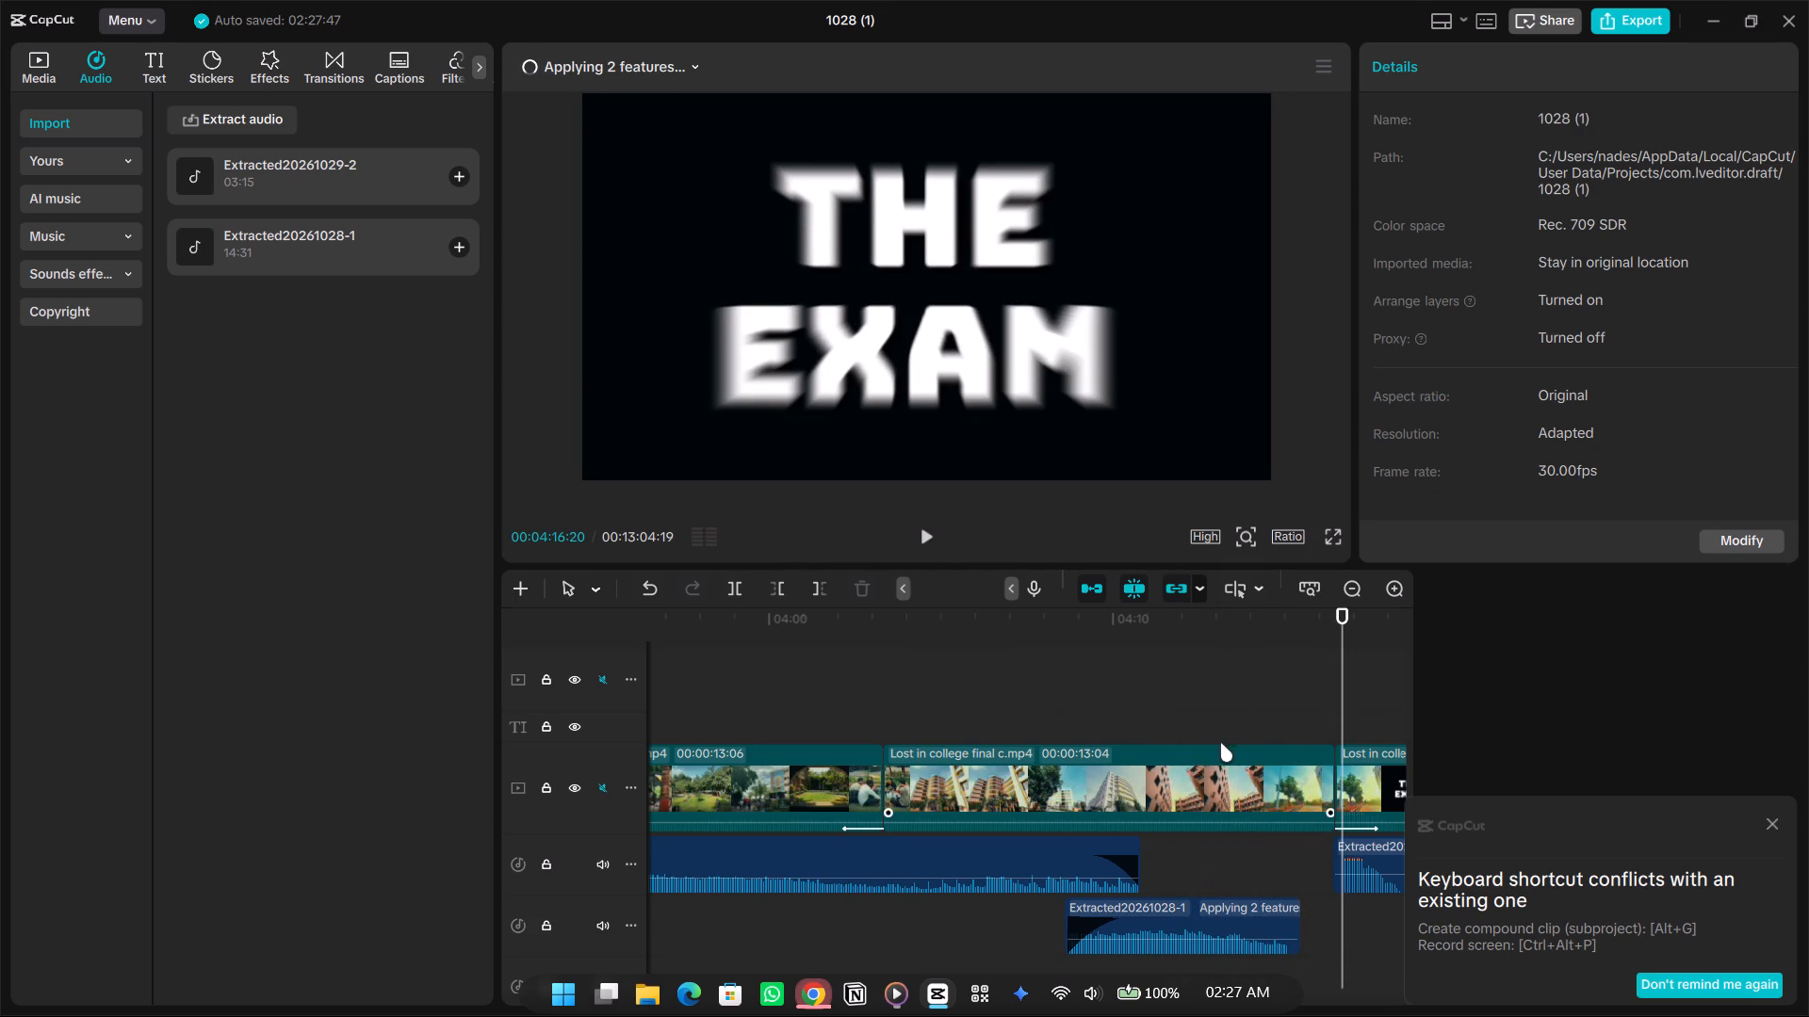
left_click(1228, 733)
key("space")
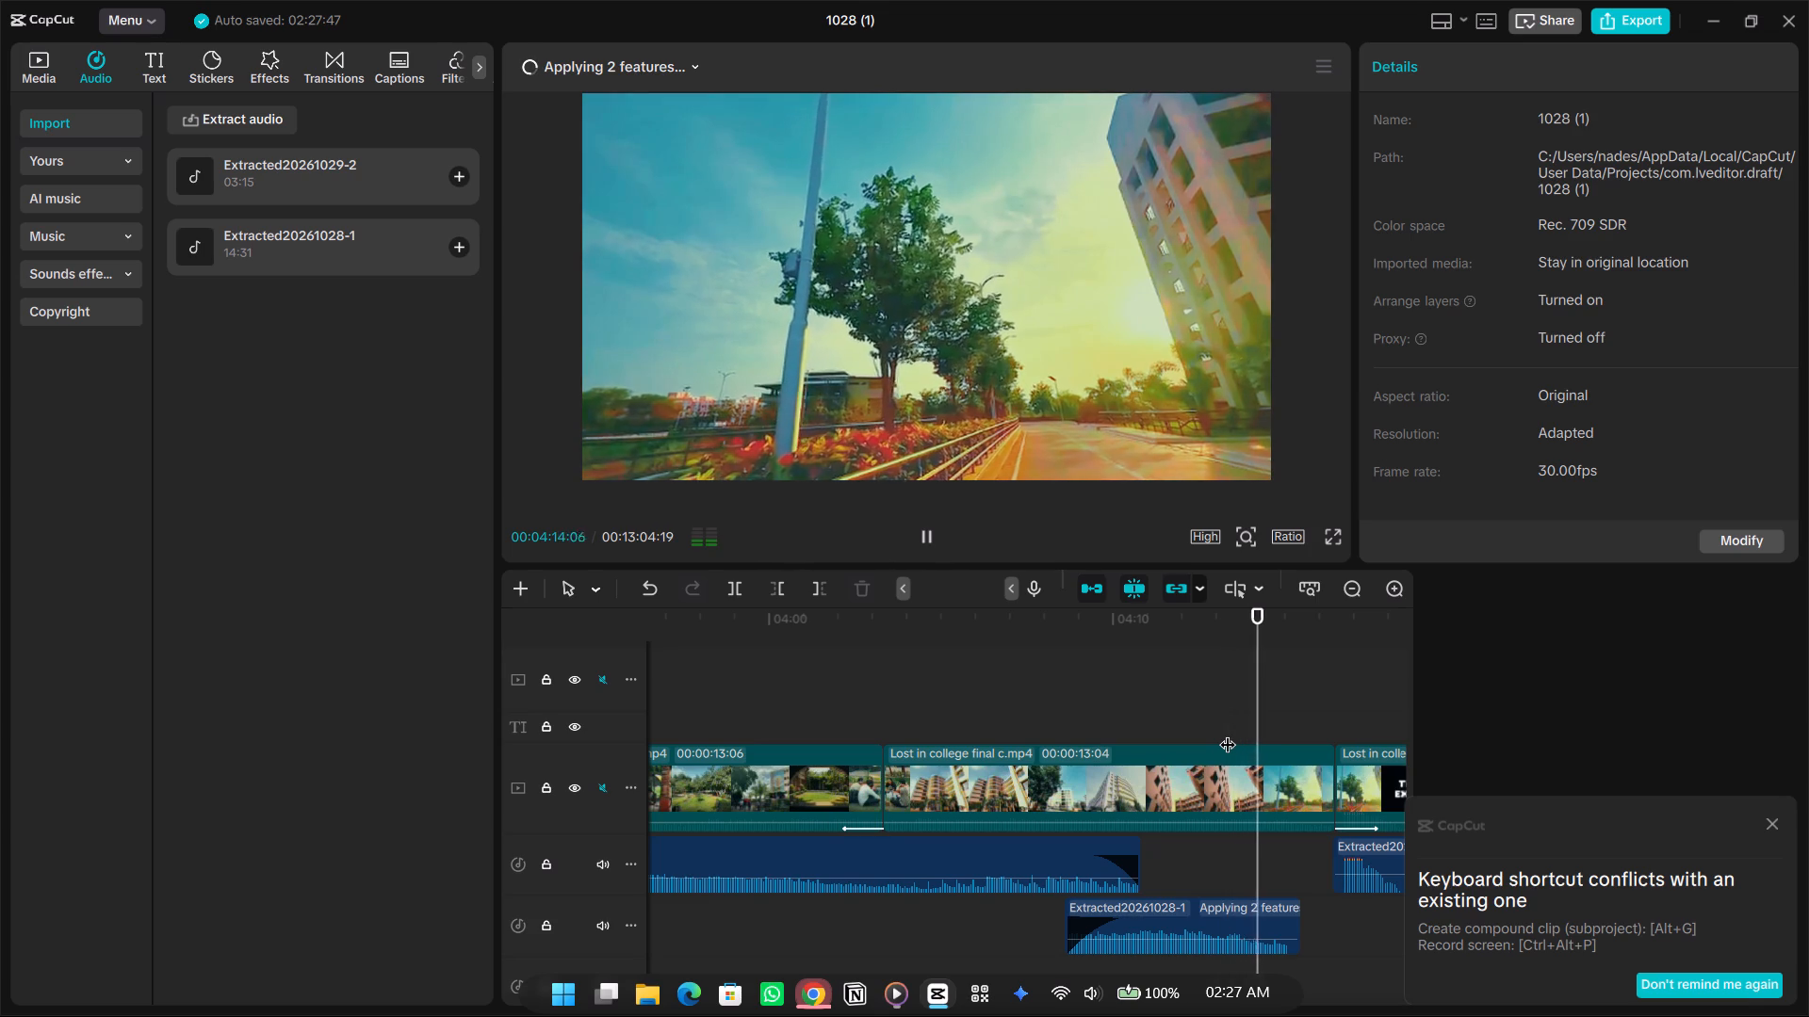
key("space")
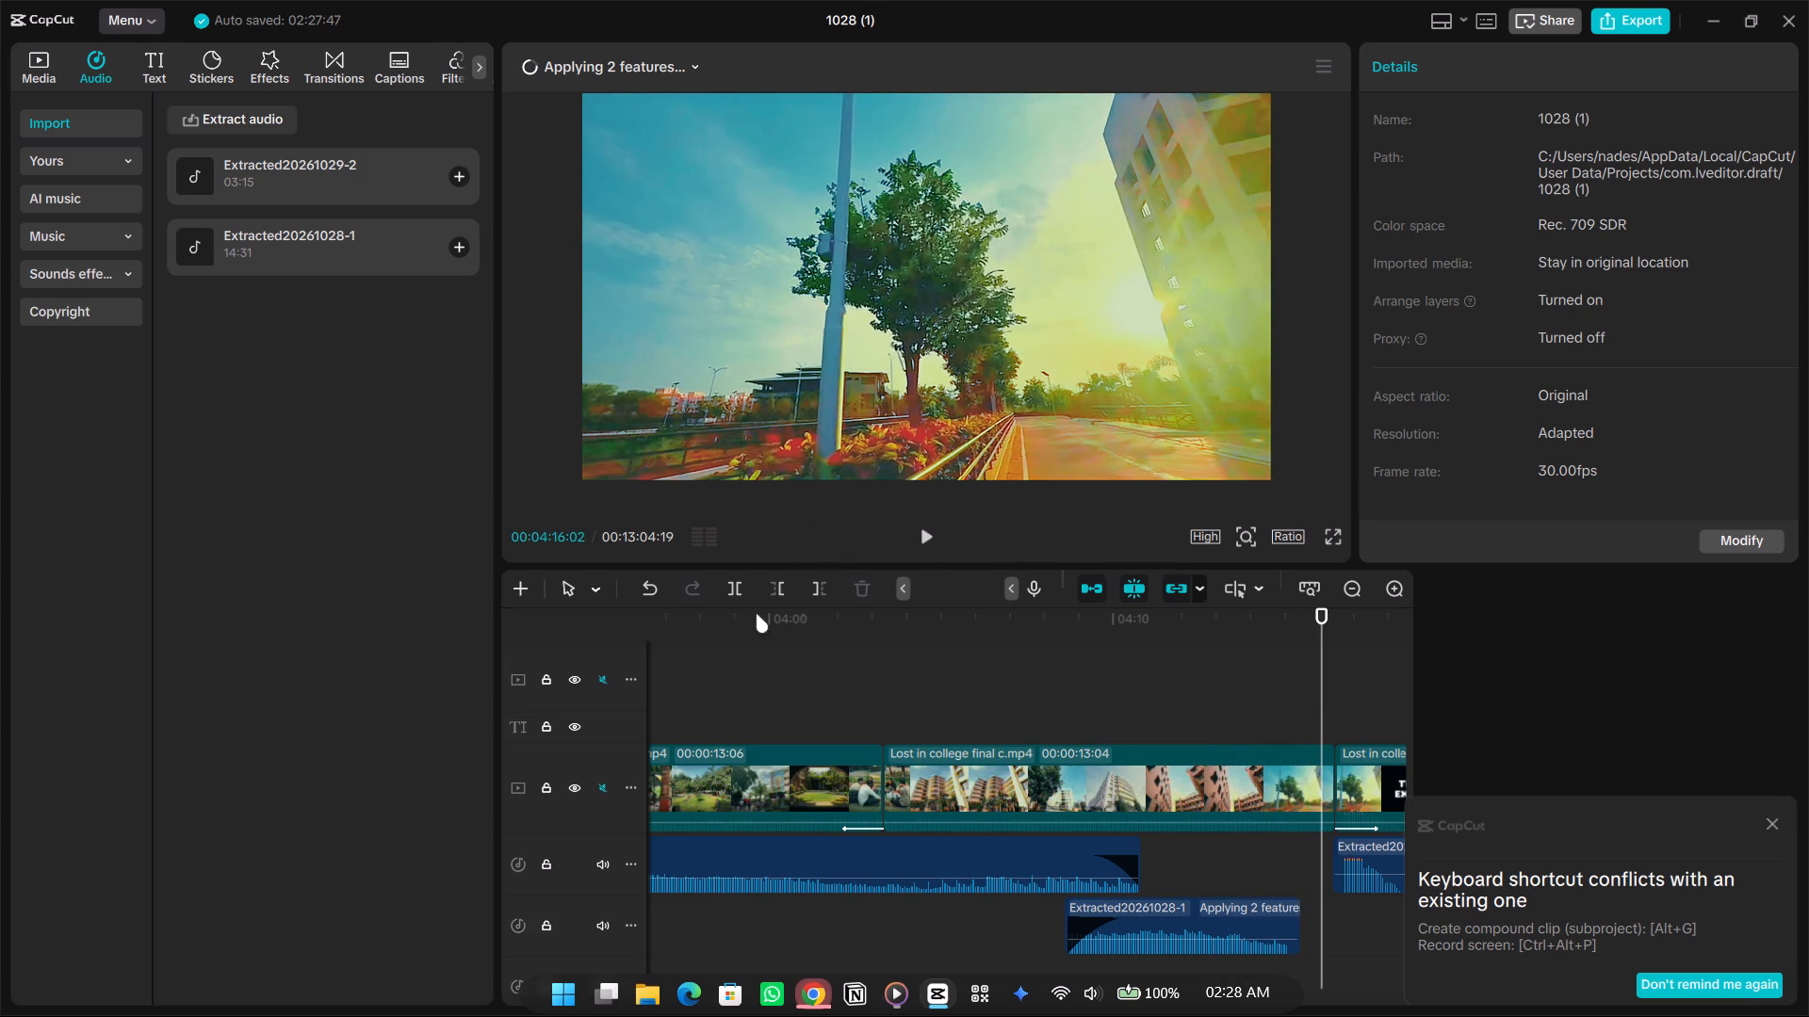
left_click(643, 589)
Play the cut into the THE EXAM title and move the short audio clip beneath the campus buildings about 1 s later.
left_click(1220, 851)
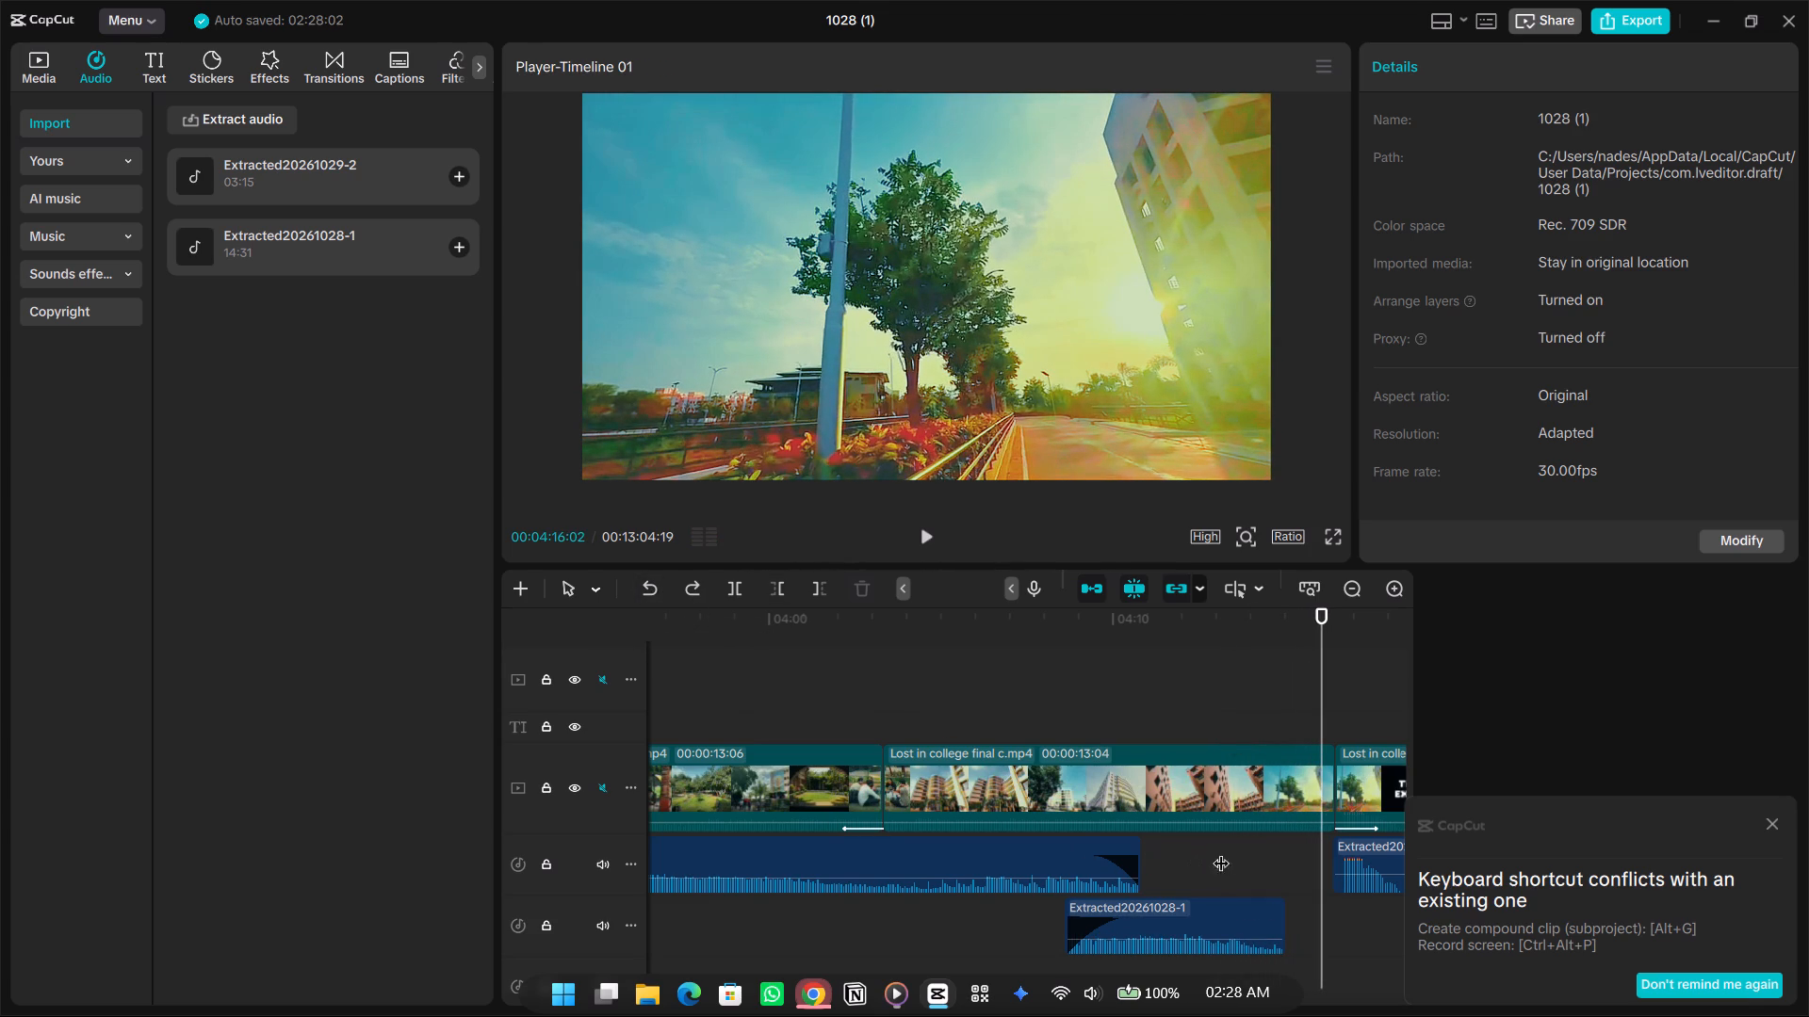
key("space")
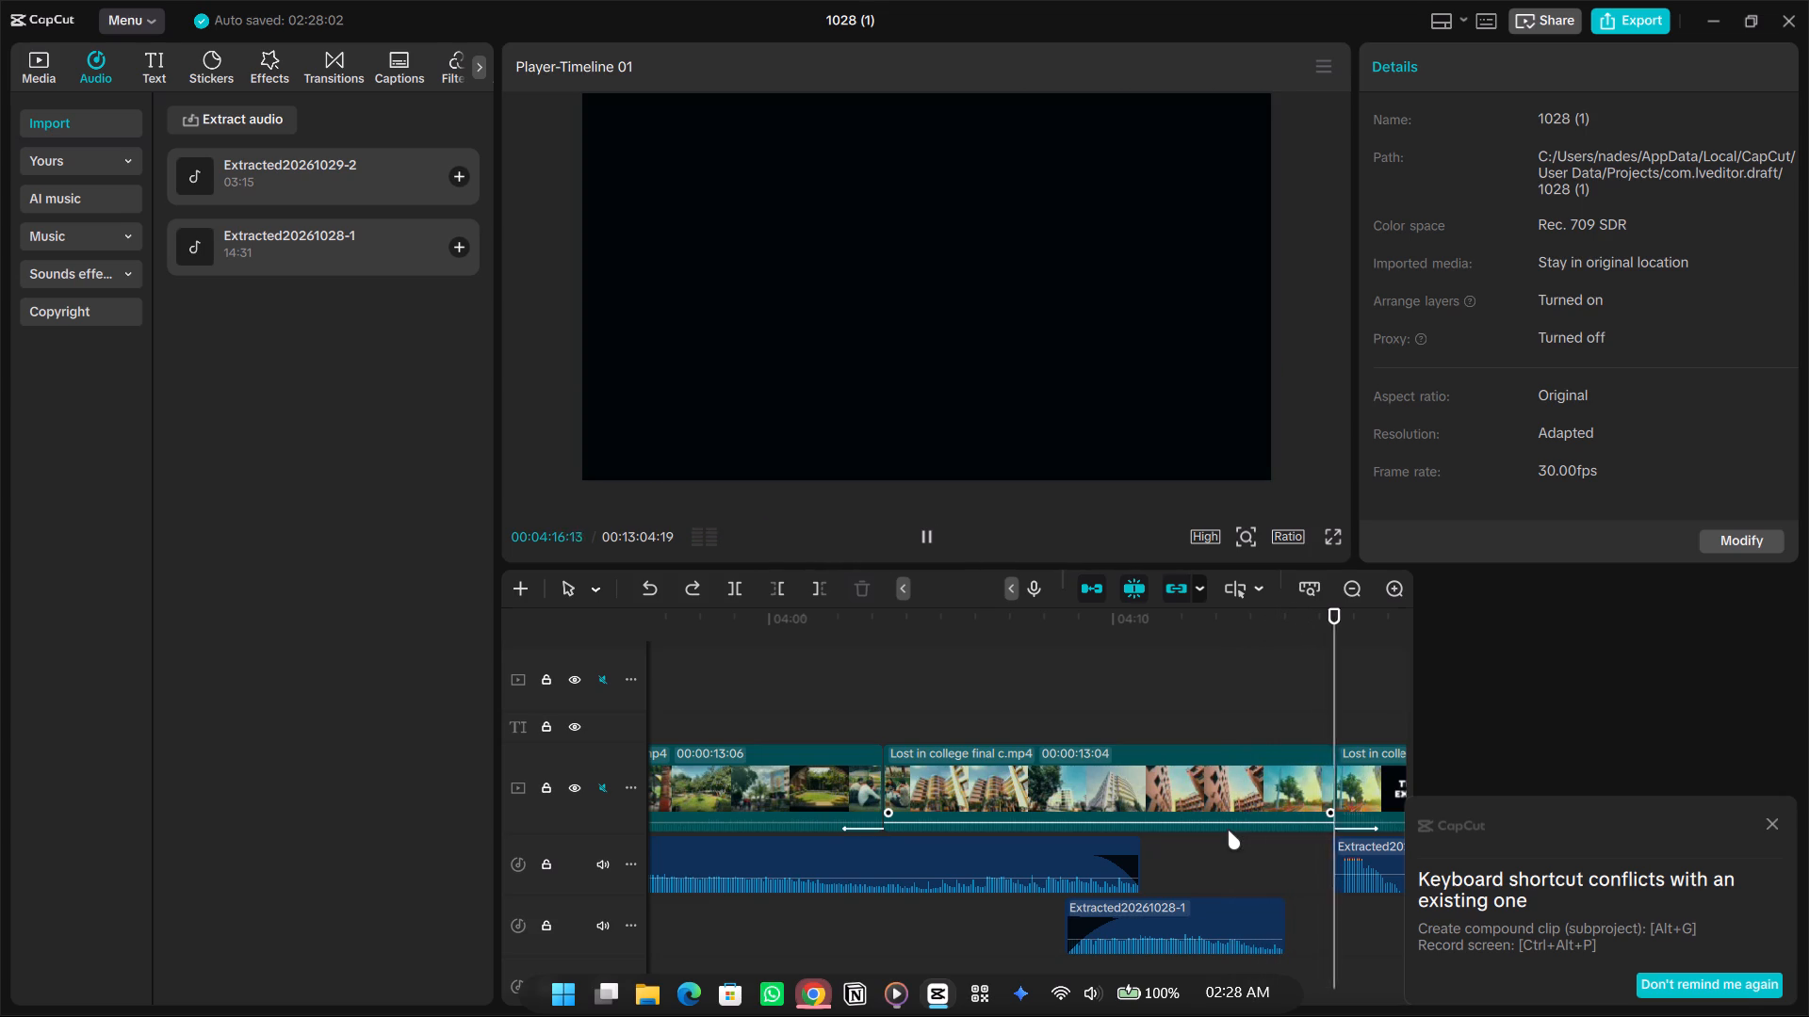
key("space")
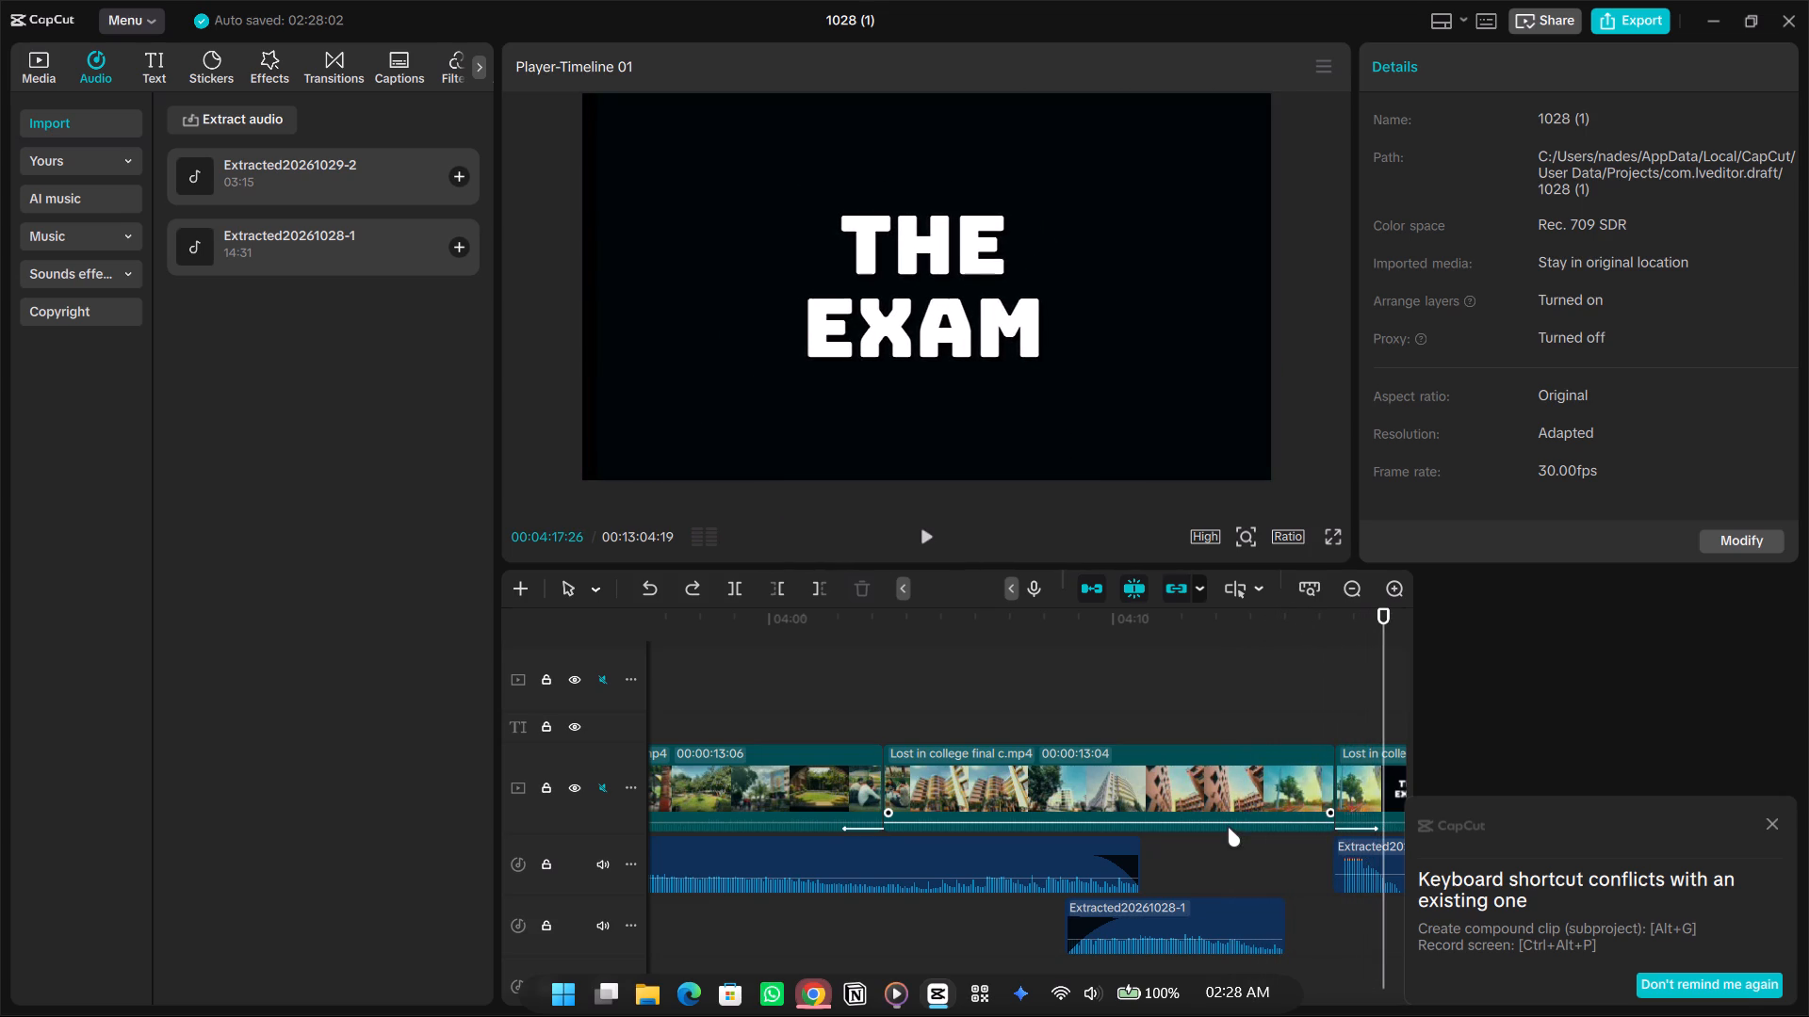
left_click_drag(1151, 918, 1173, 918)
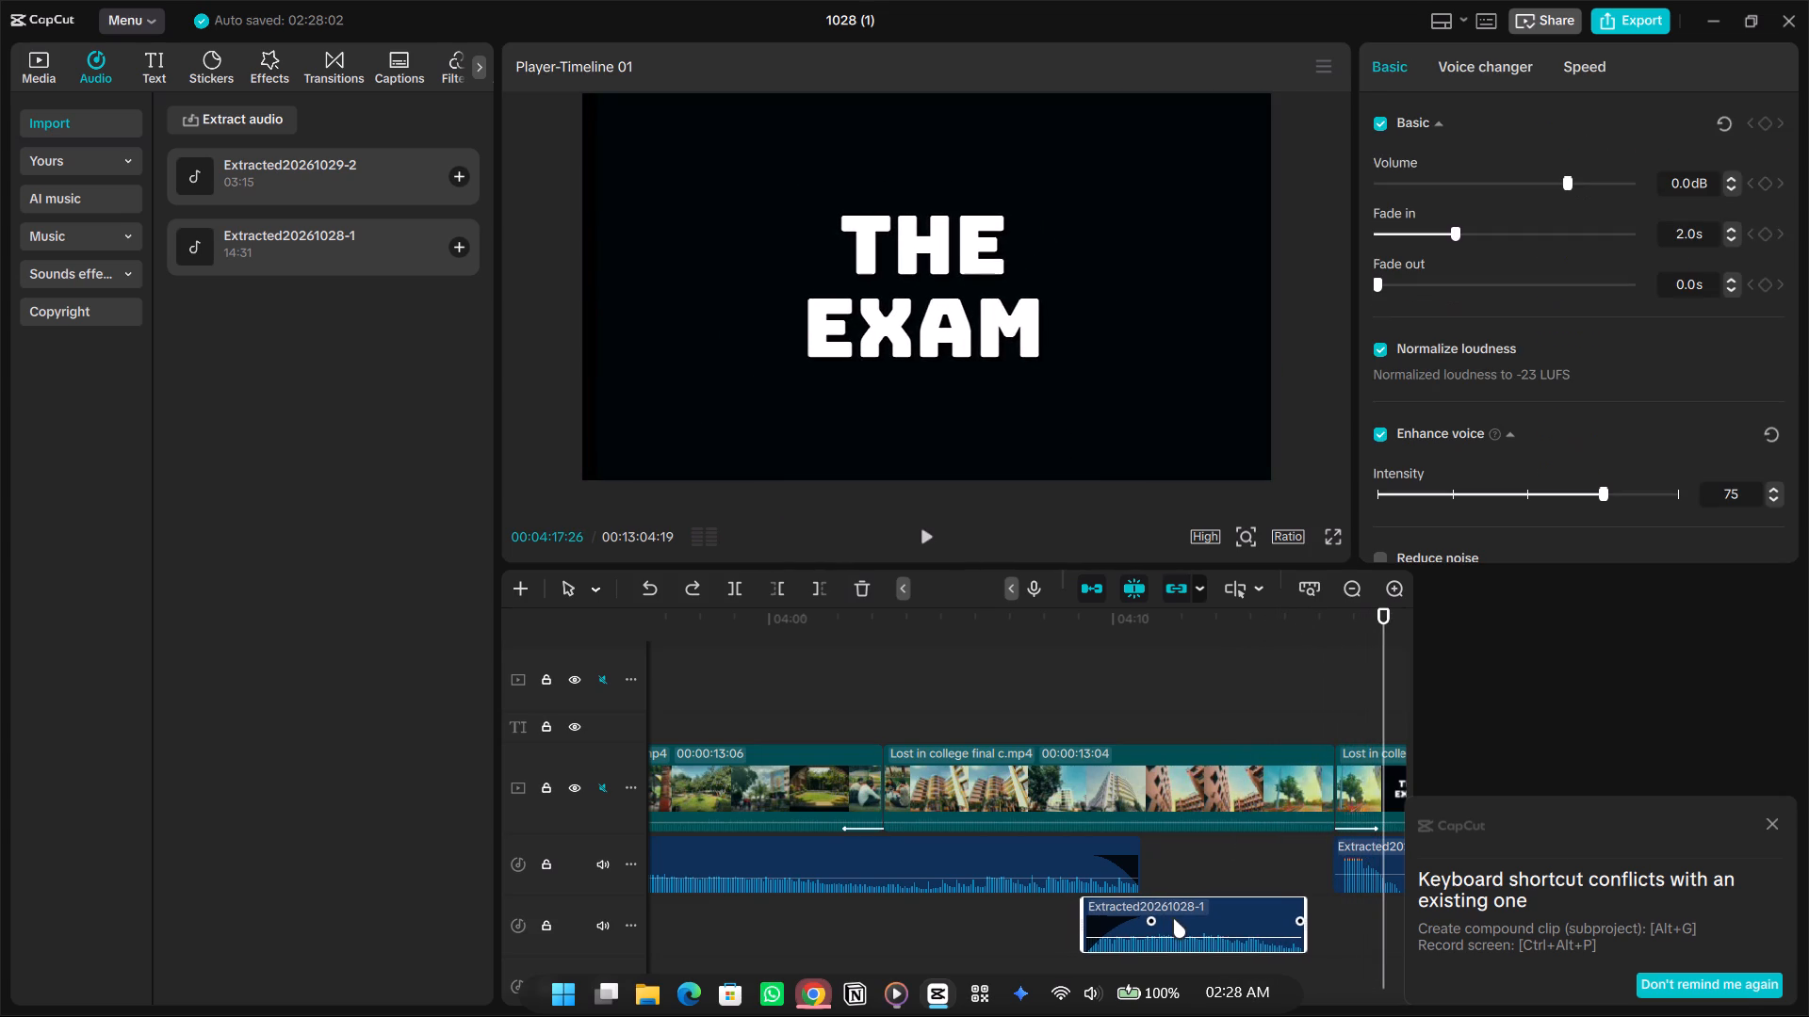
left_click_drag(1173, 918, 1186, 929)
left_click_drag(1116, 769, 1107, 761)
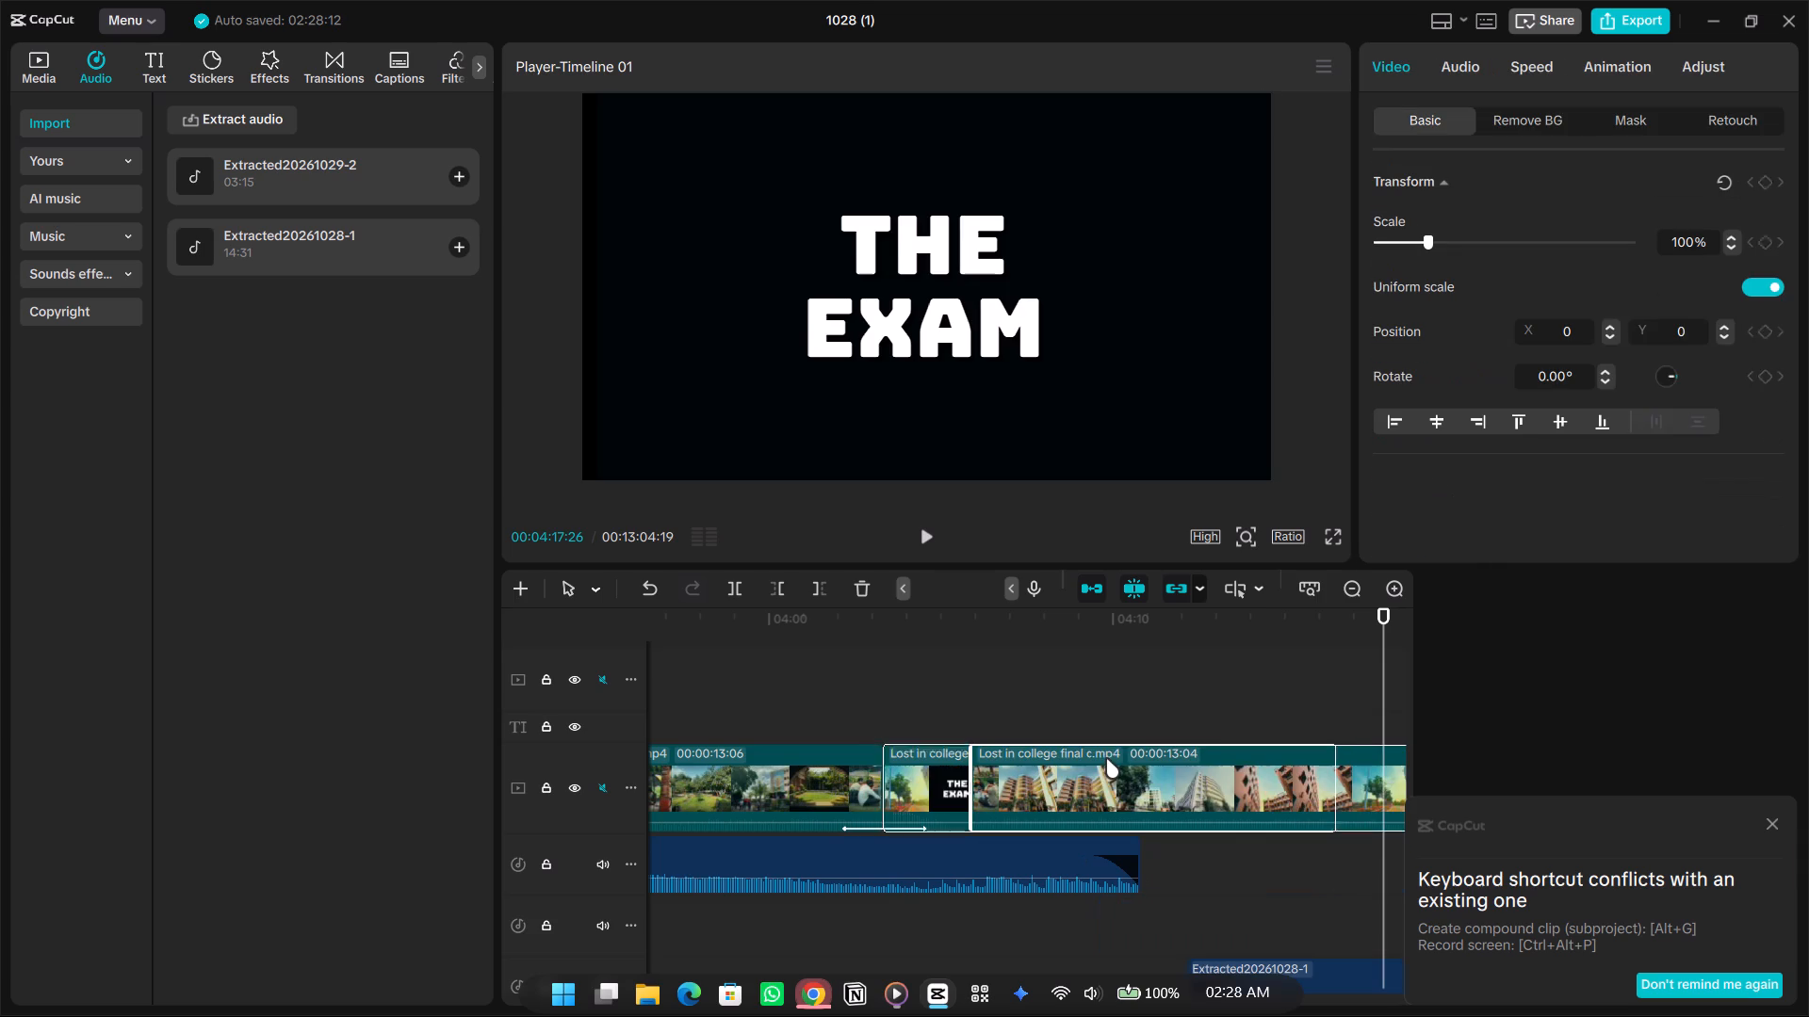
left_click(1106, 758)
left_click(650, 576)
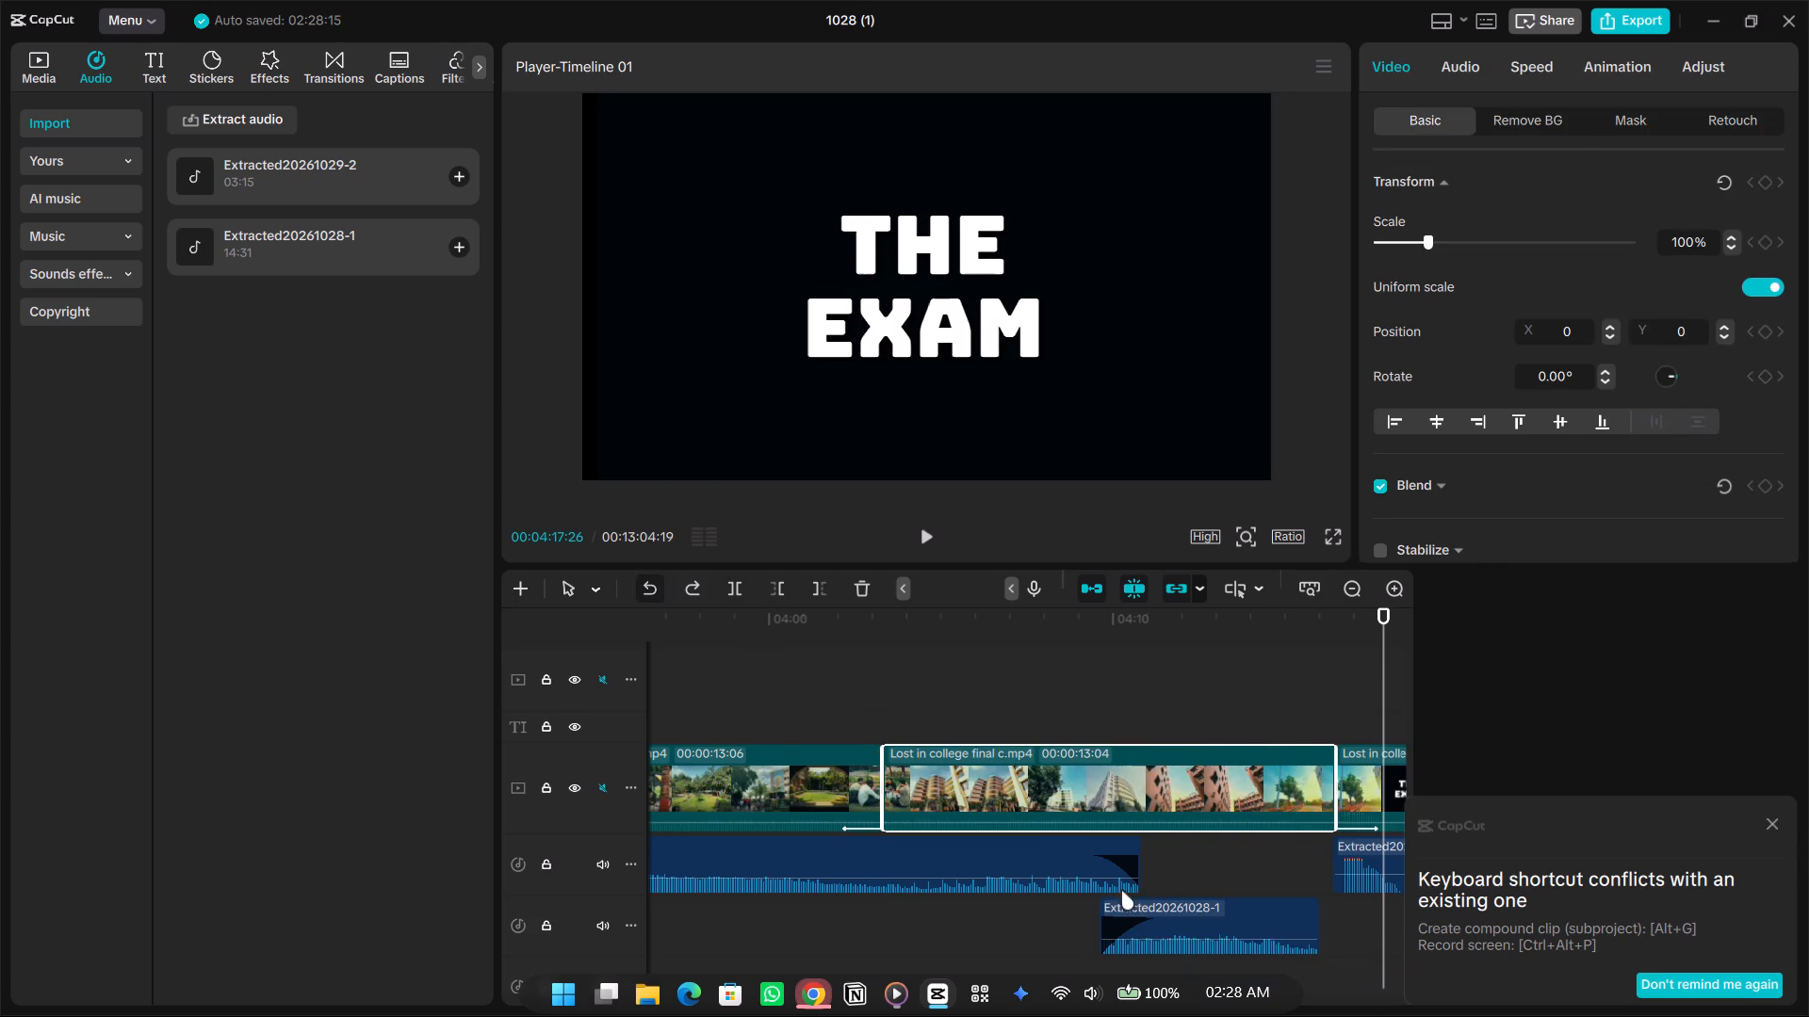
Replay the audio crossfade under the middle of the campus buildings clip.
scroll(1229, 959, "down", 1)
left_click(1054, 934)
key("space")
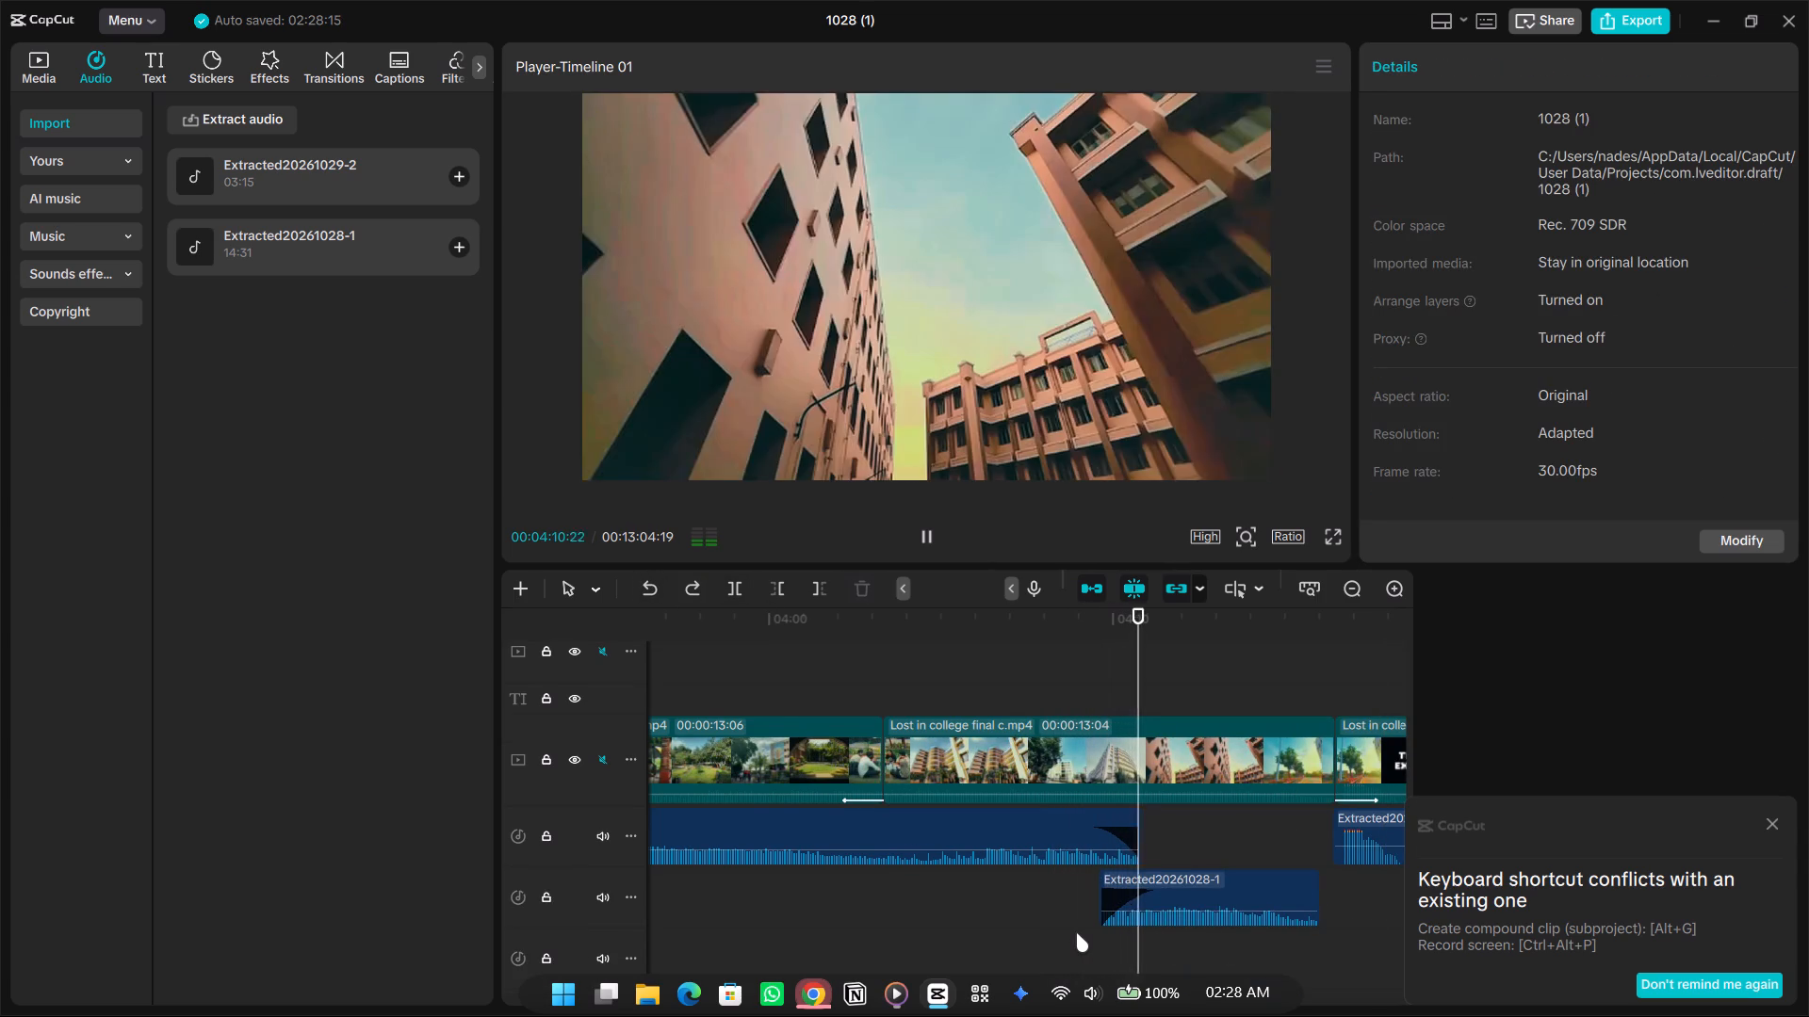
key("space")
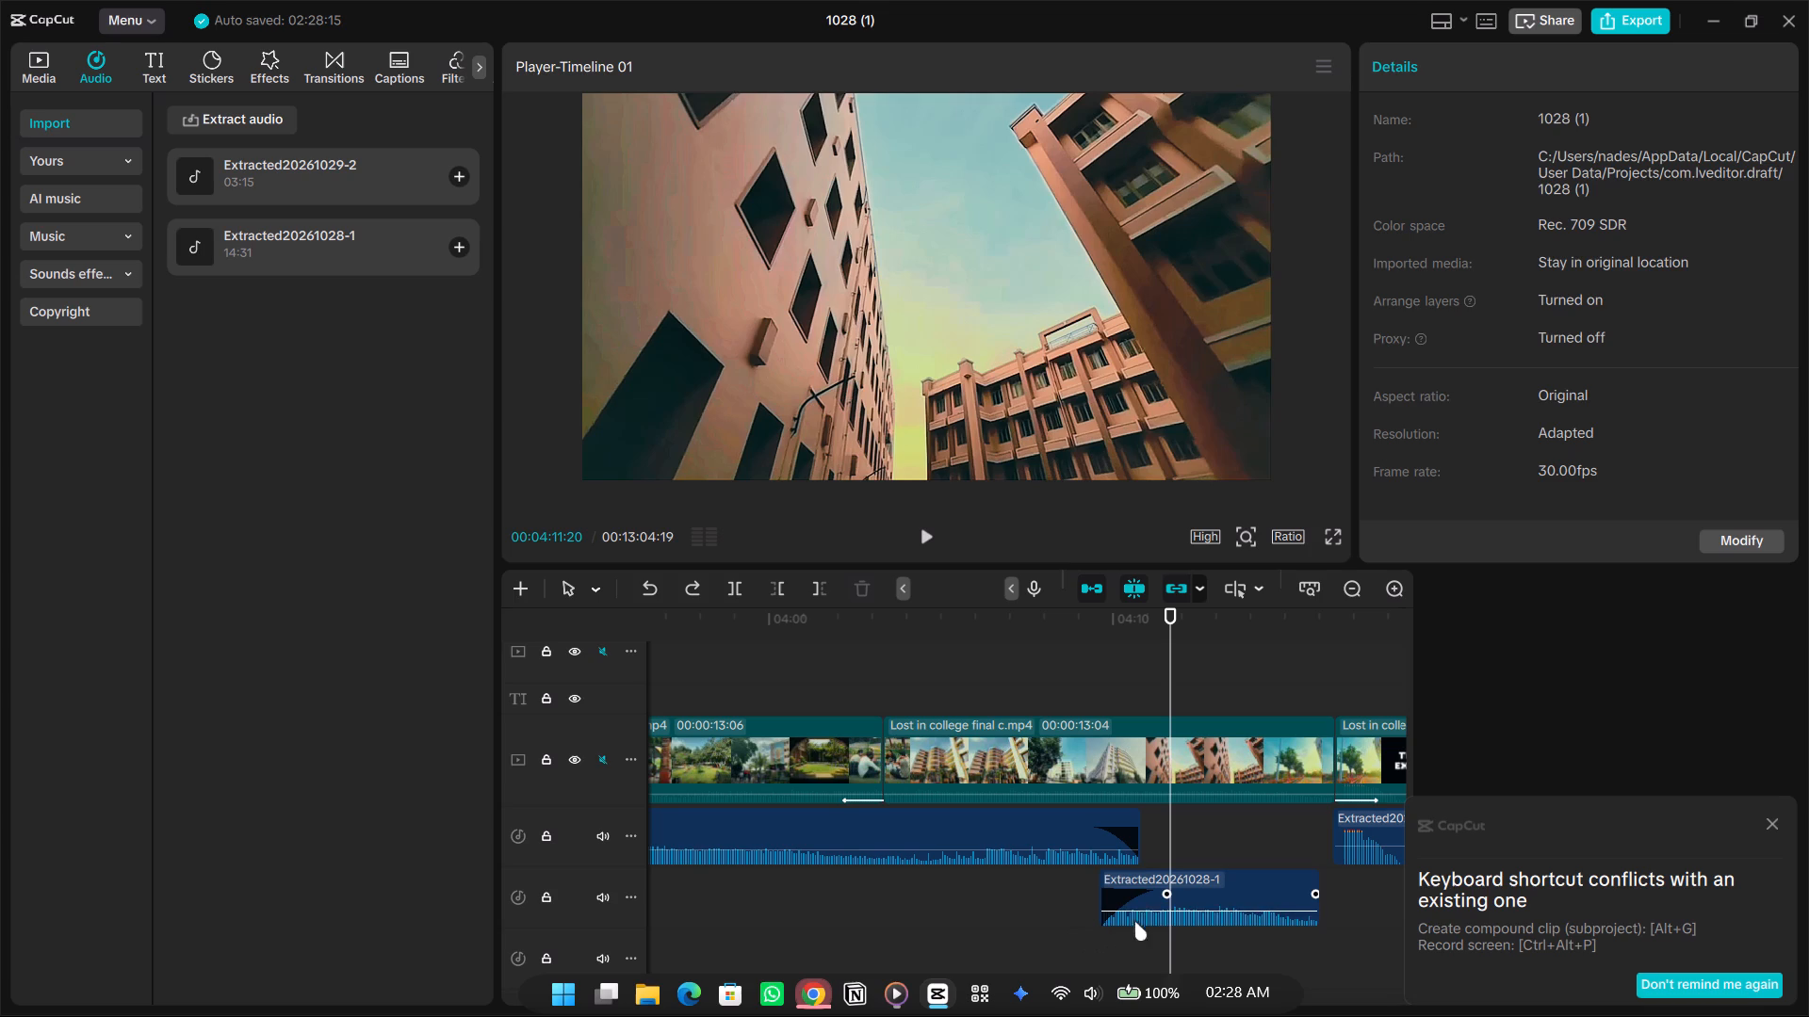
Move the short audio clip beneath the campus buildings about 0.4 s earlier and play it back.
left_click_drag(1156, 908, 1142, 907)
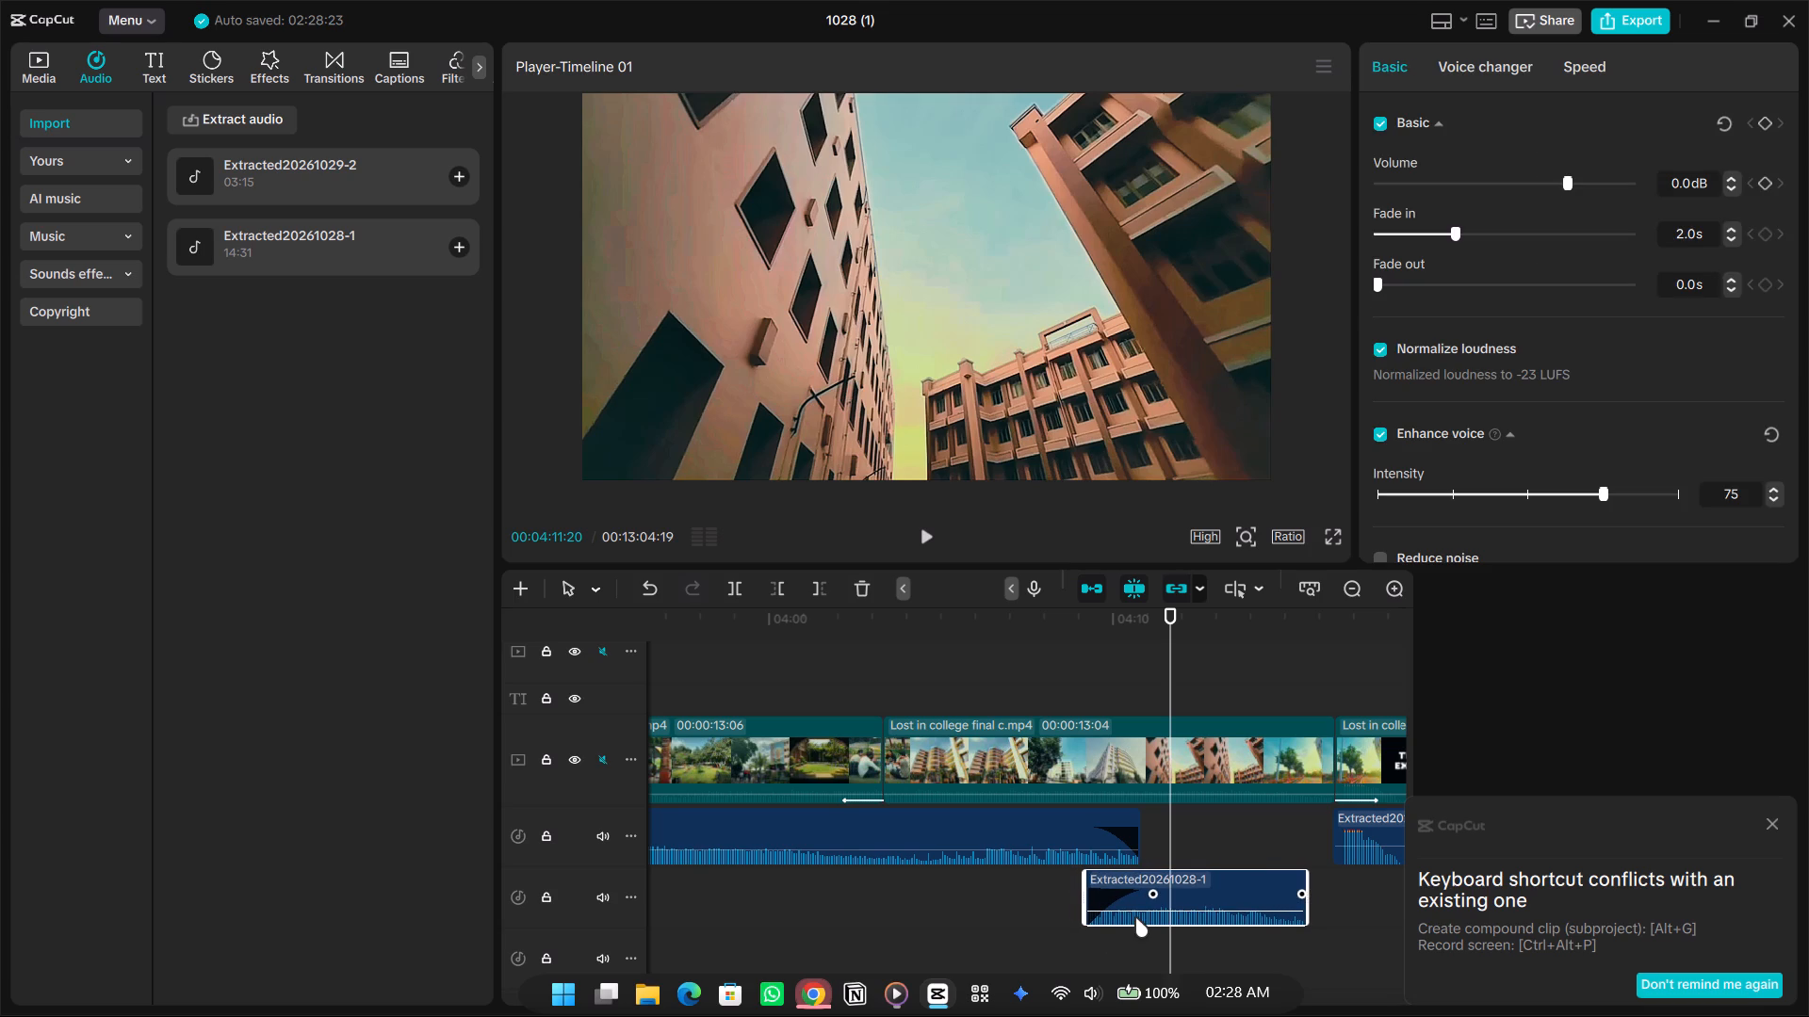
key("space")
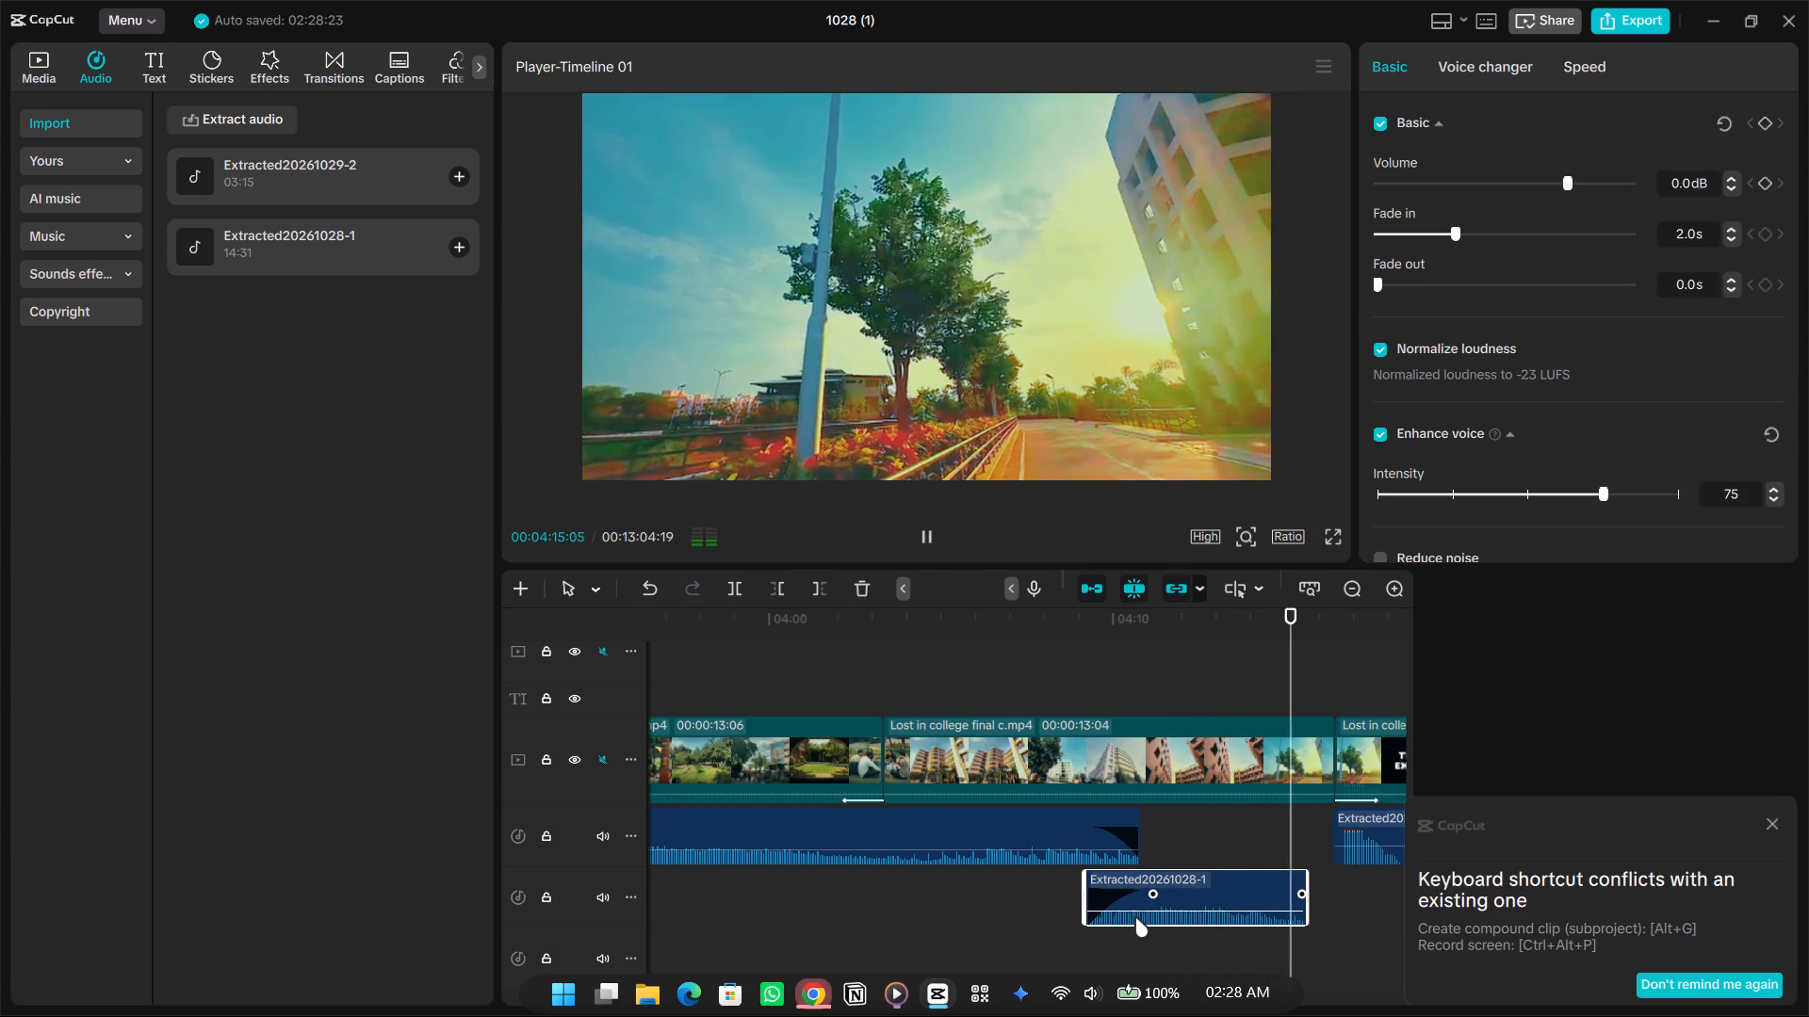
key("space")
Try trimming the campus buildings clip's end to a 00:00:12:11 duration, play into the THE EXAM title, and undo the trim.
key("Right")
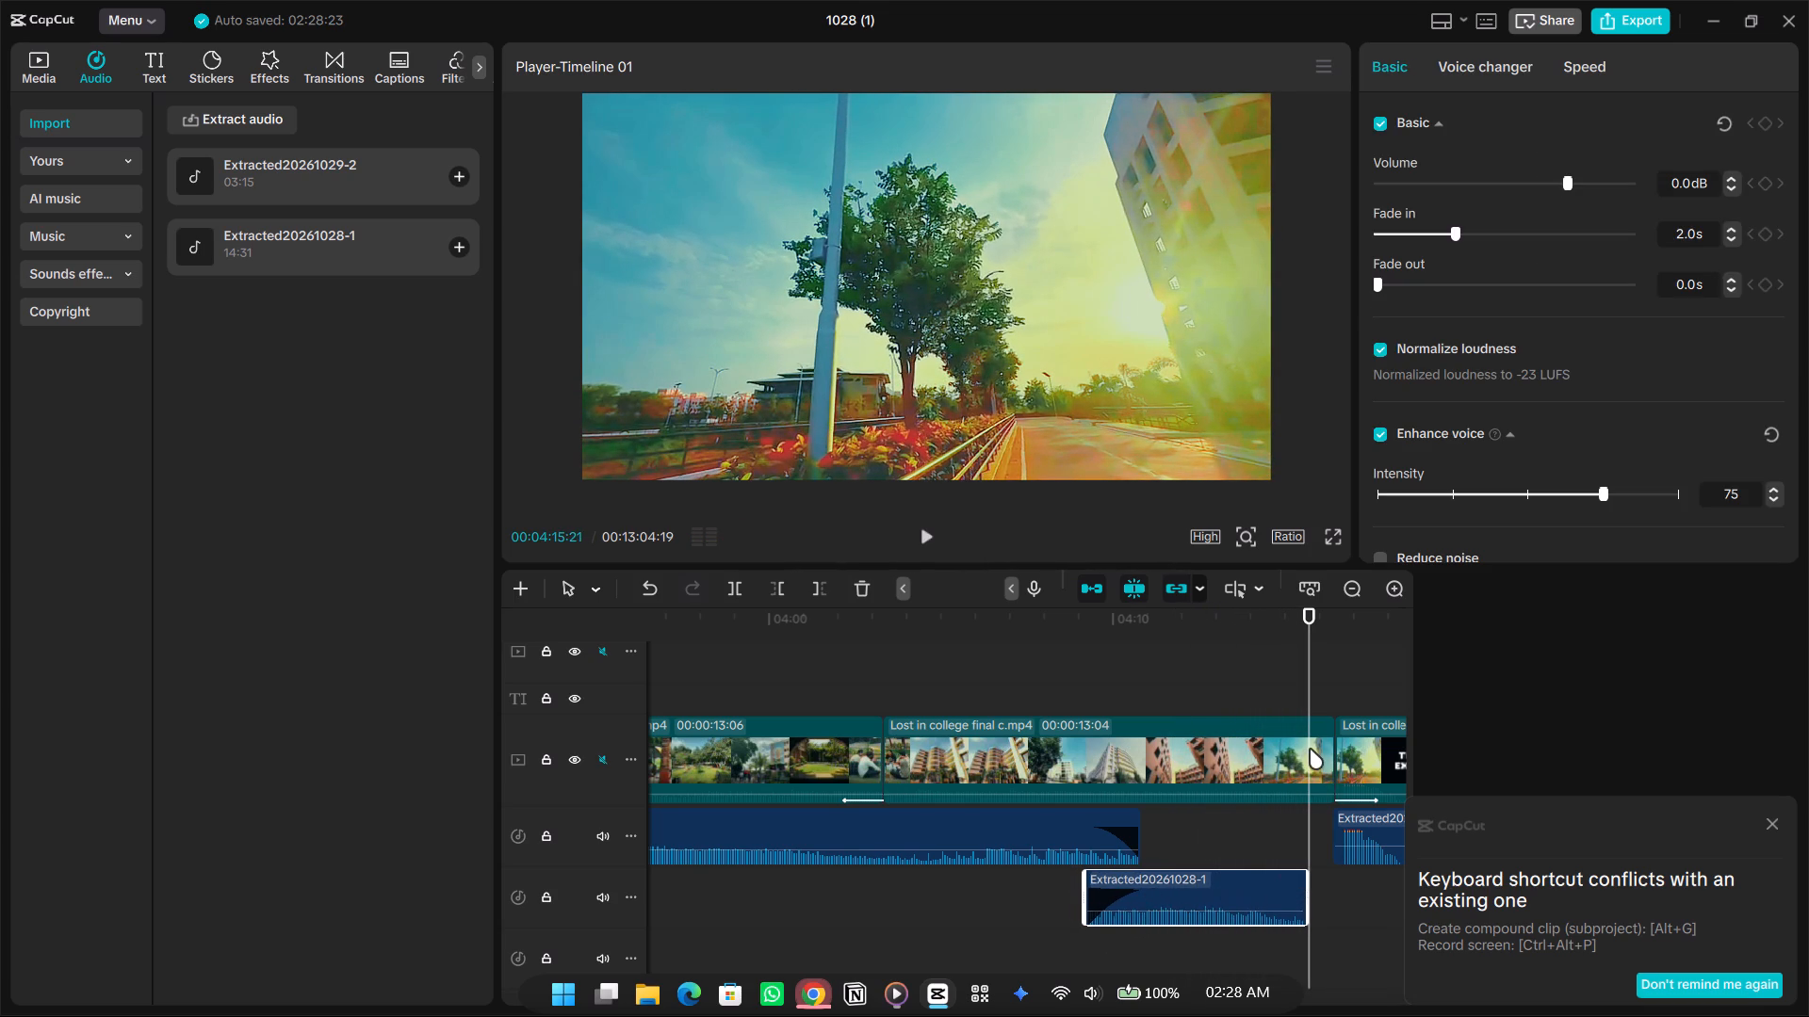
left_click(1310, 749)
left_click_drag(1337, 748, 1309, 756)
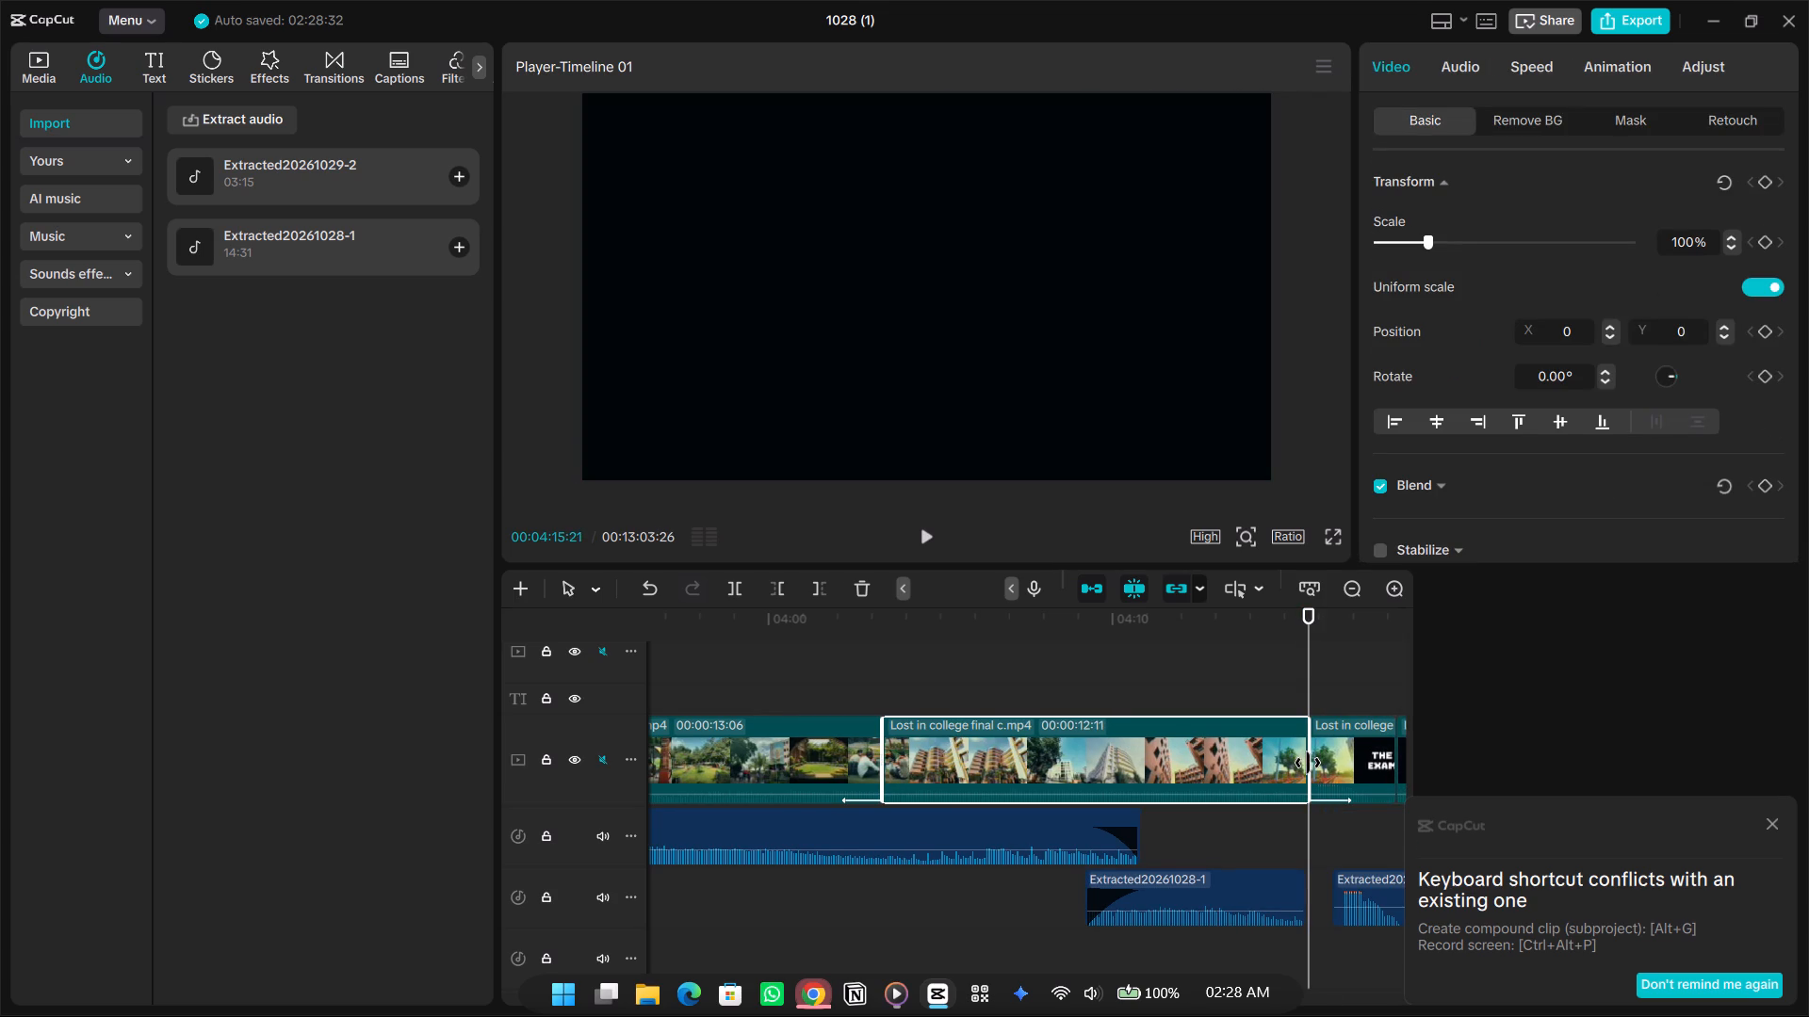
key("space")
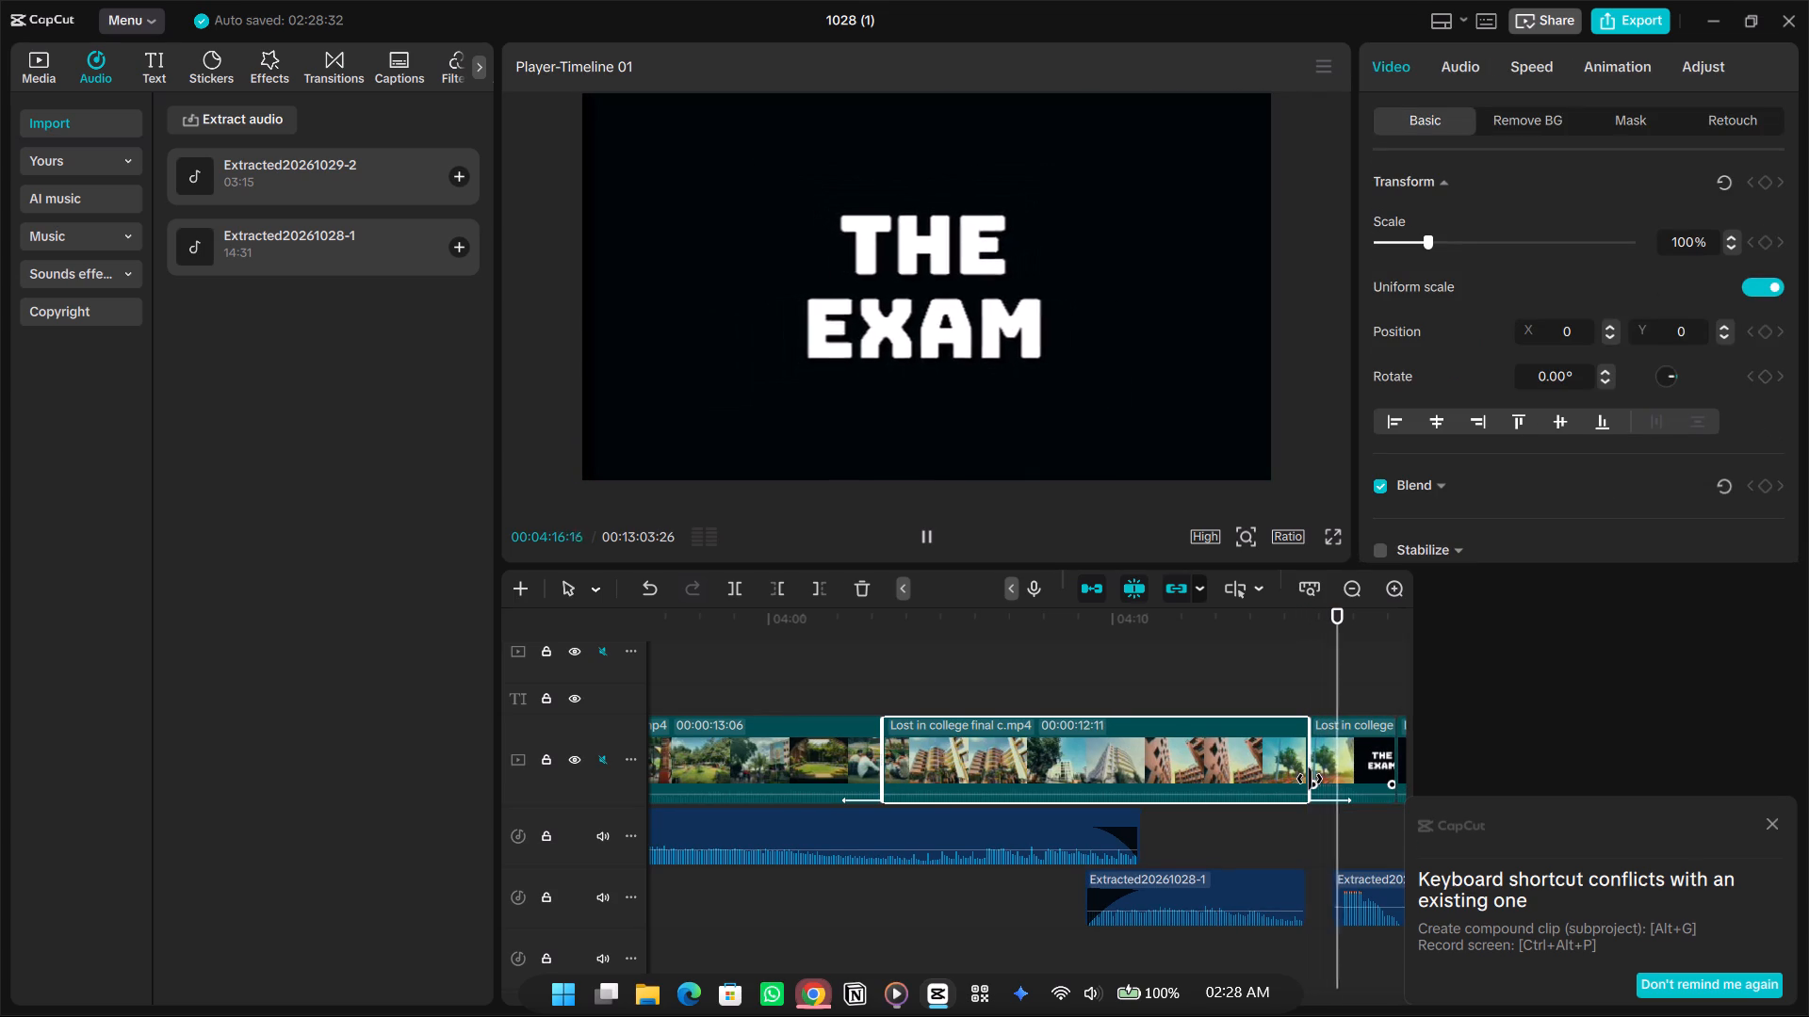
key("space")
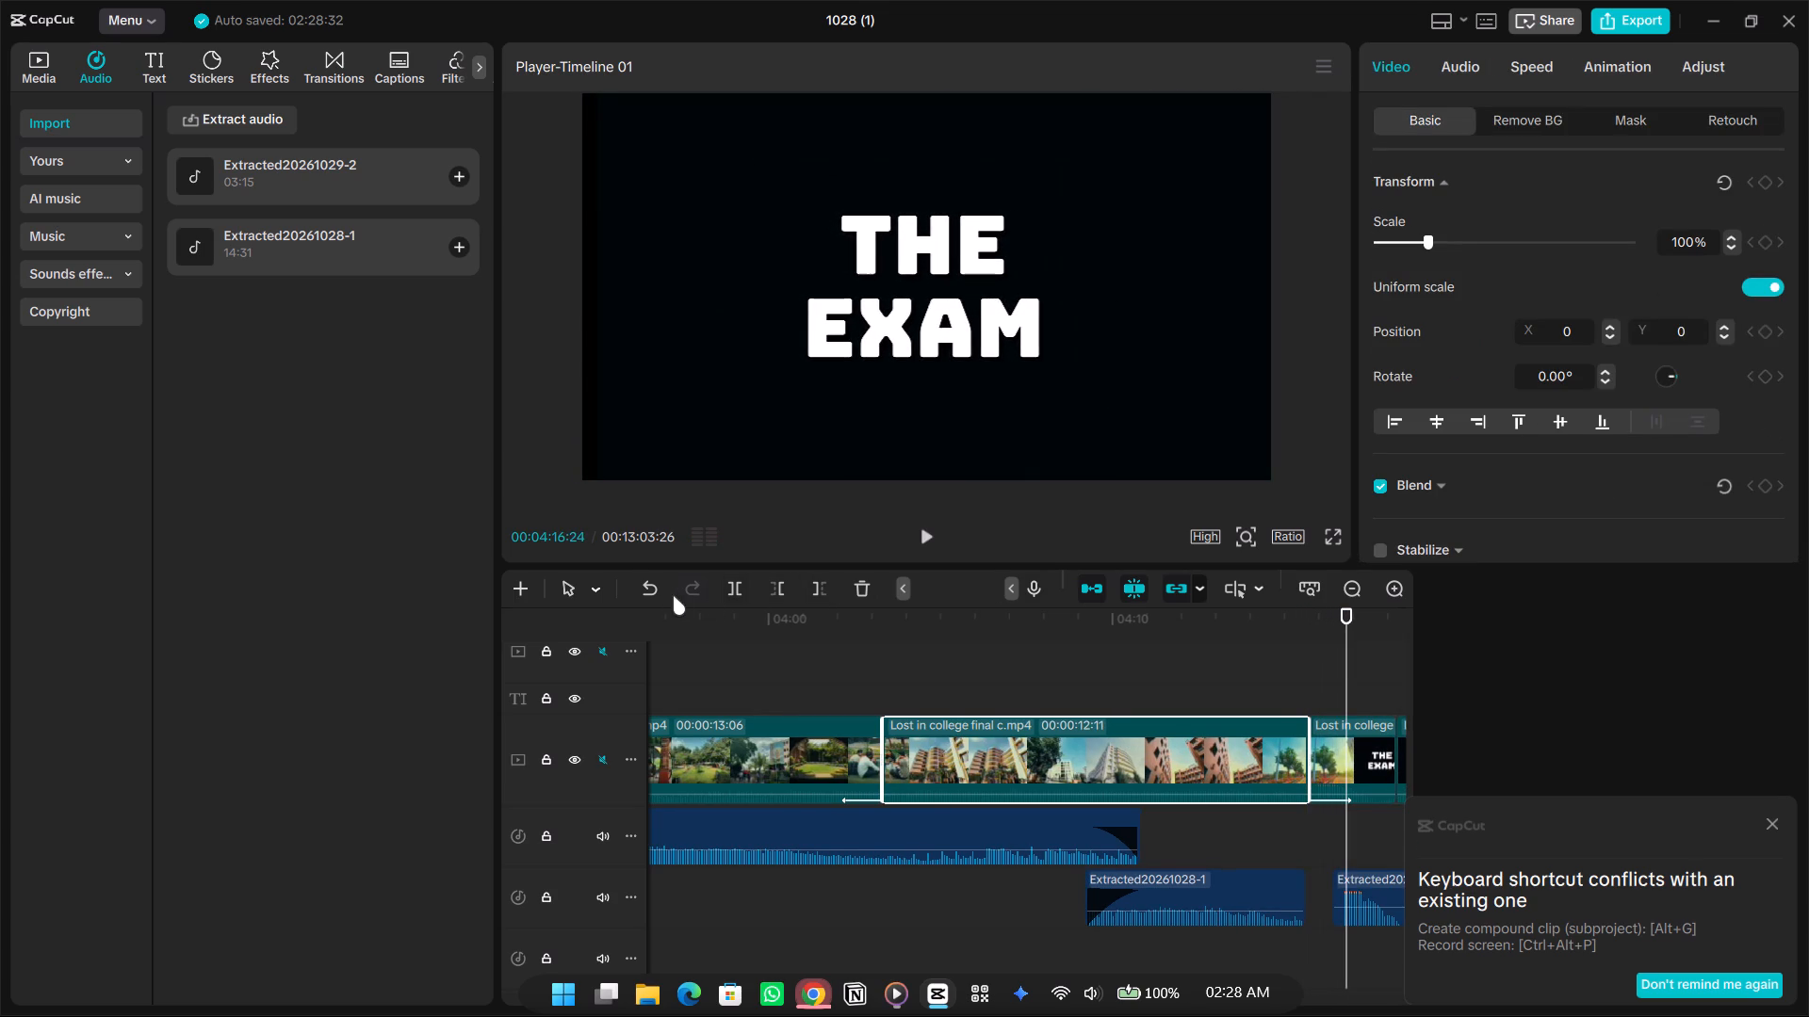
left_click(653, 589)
Split the campus buildings clip at 00:04:15:29, just before the THE EXAM title clip.
left_click(1320, 922)
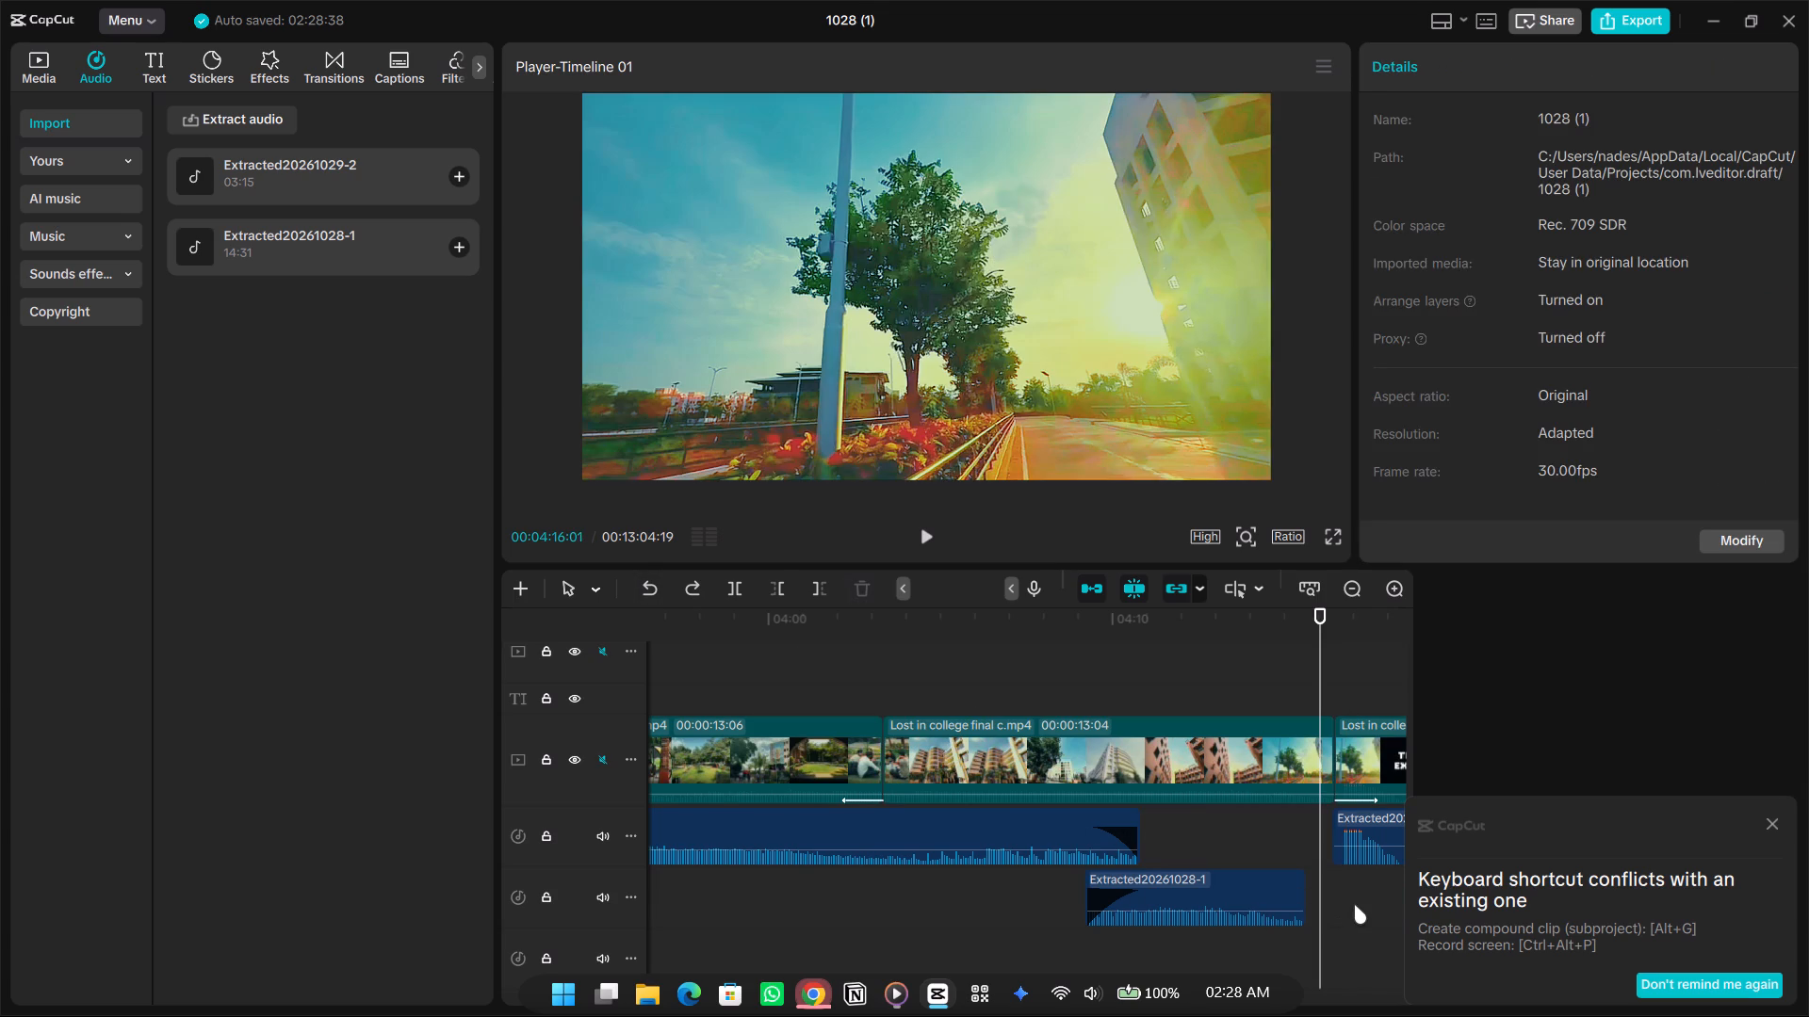
left_click_drag(1354, 904, 1355, 728)
left_click(1349, 686)
left_click(1317, 695)
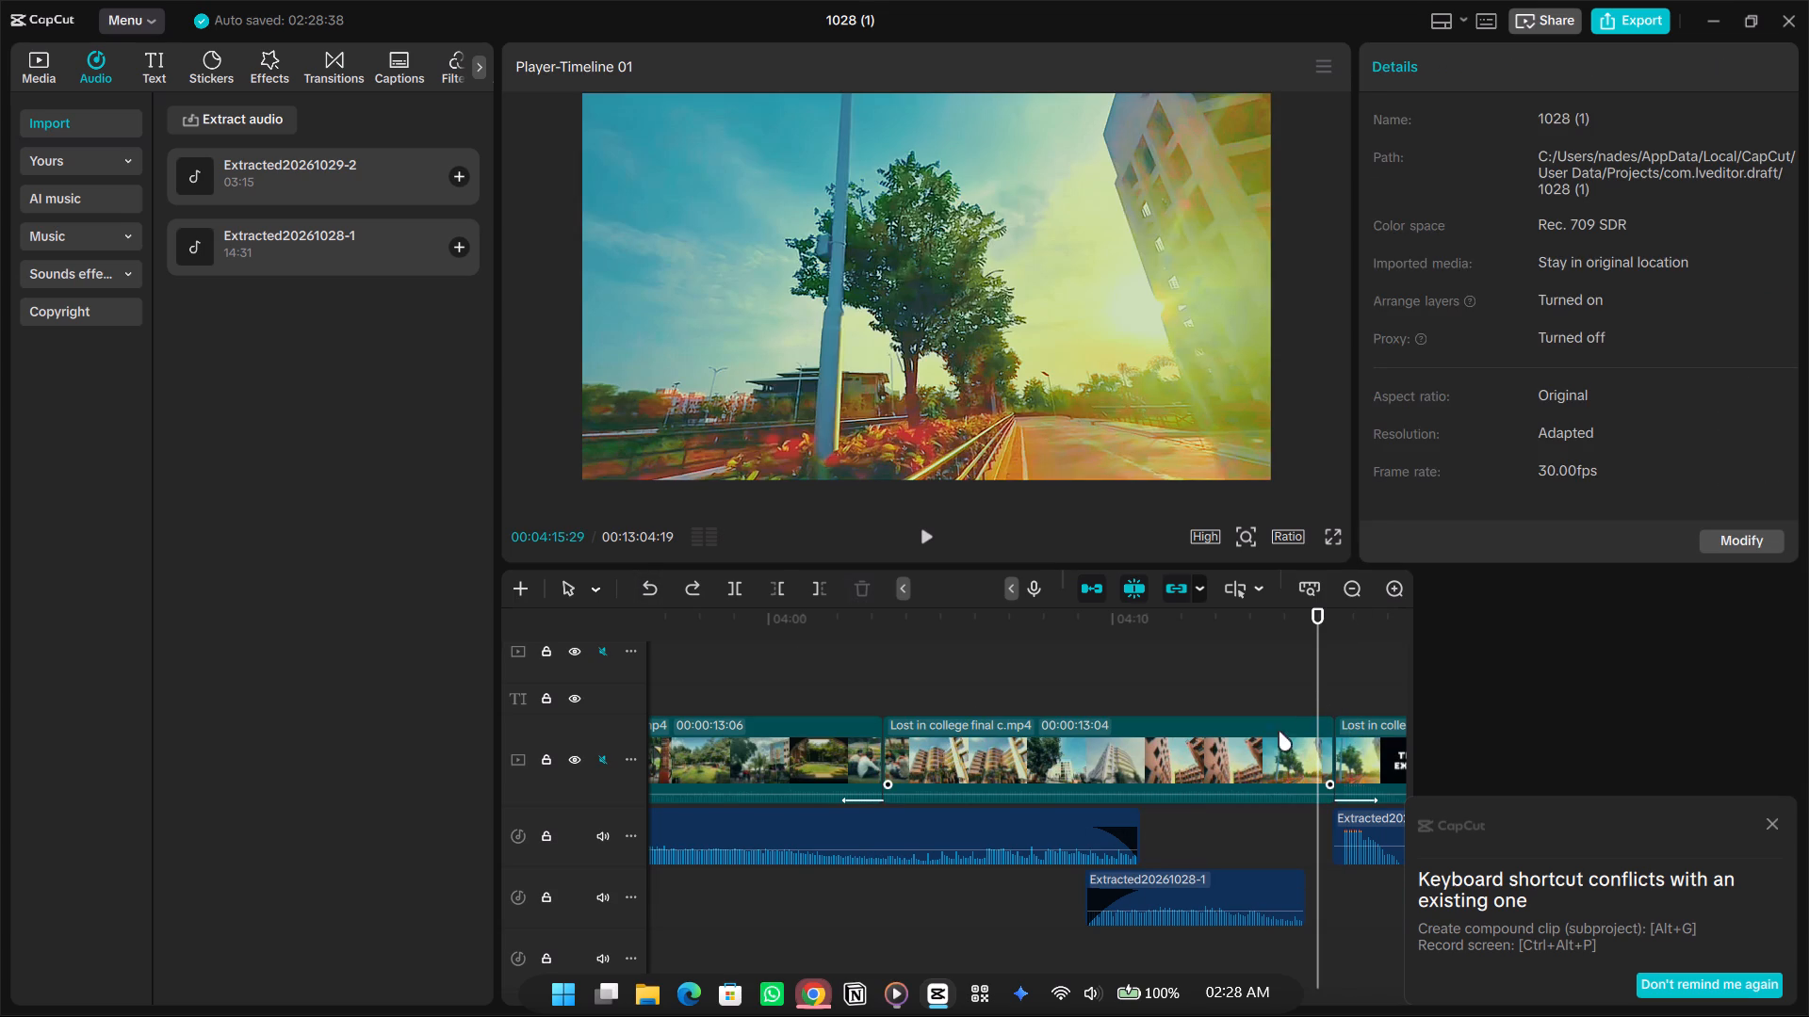
left_click(729, 590)
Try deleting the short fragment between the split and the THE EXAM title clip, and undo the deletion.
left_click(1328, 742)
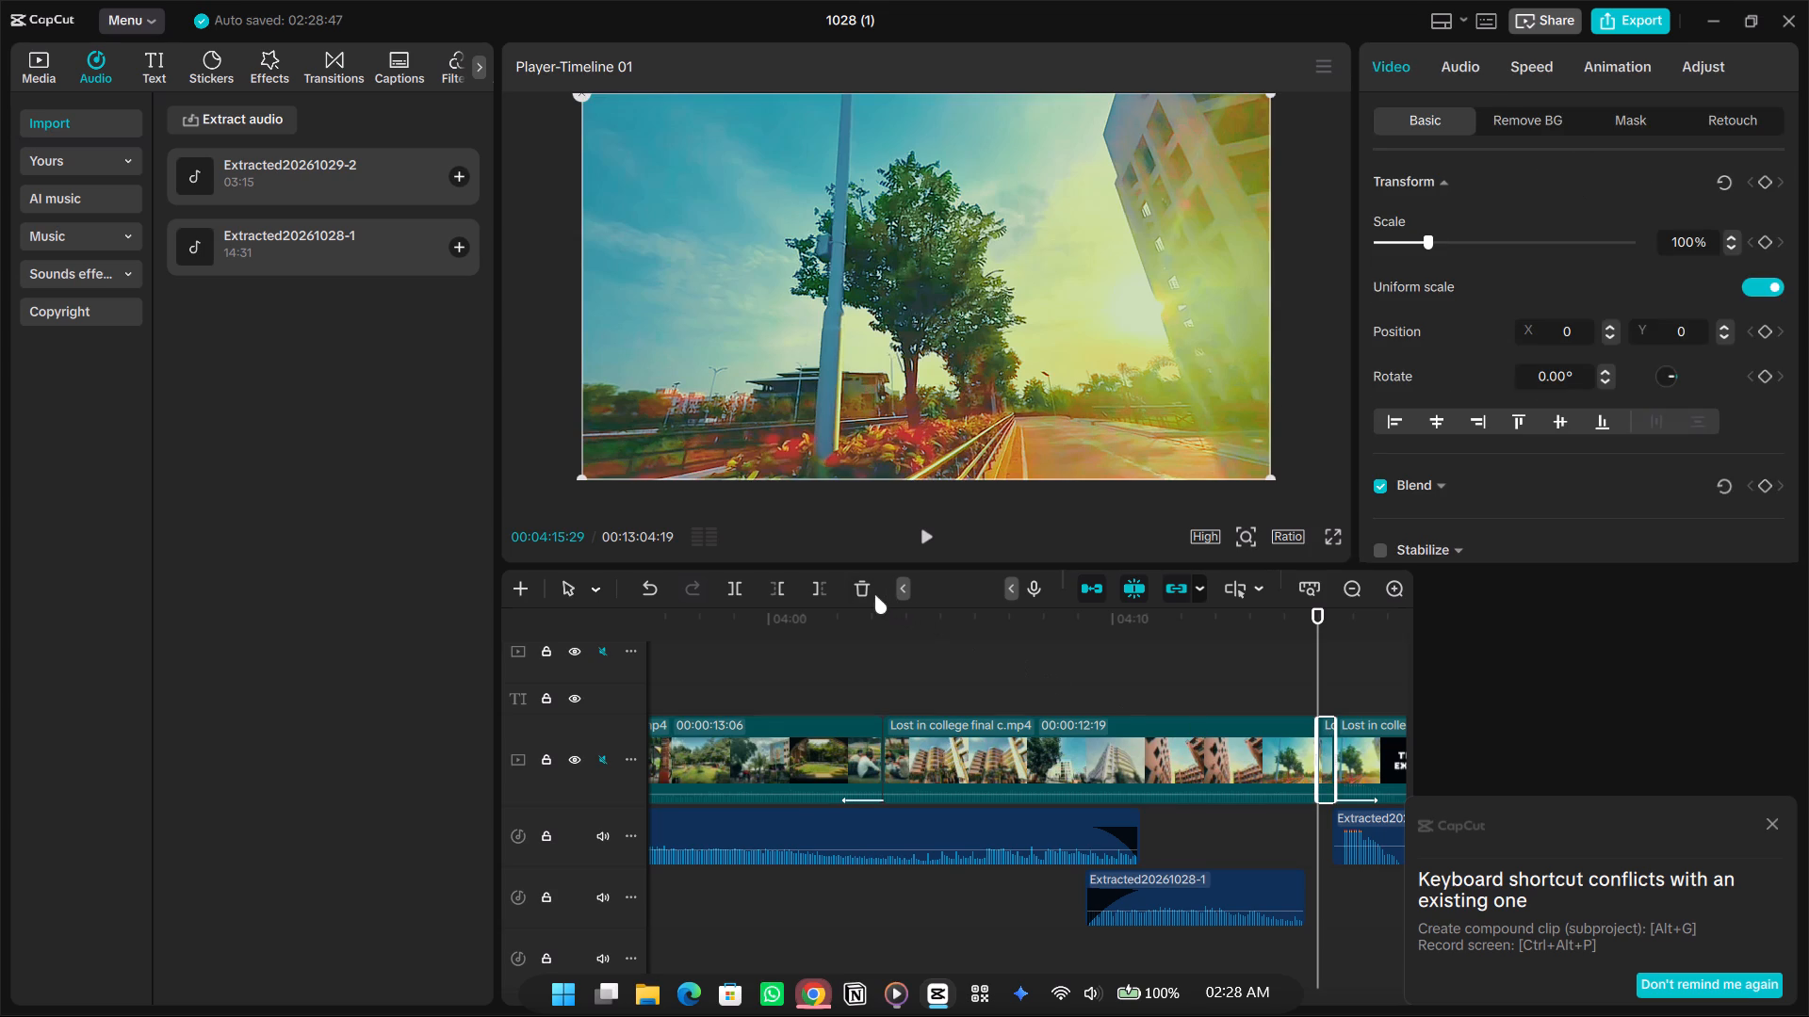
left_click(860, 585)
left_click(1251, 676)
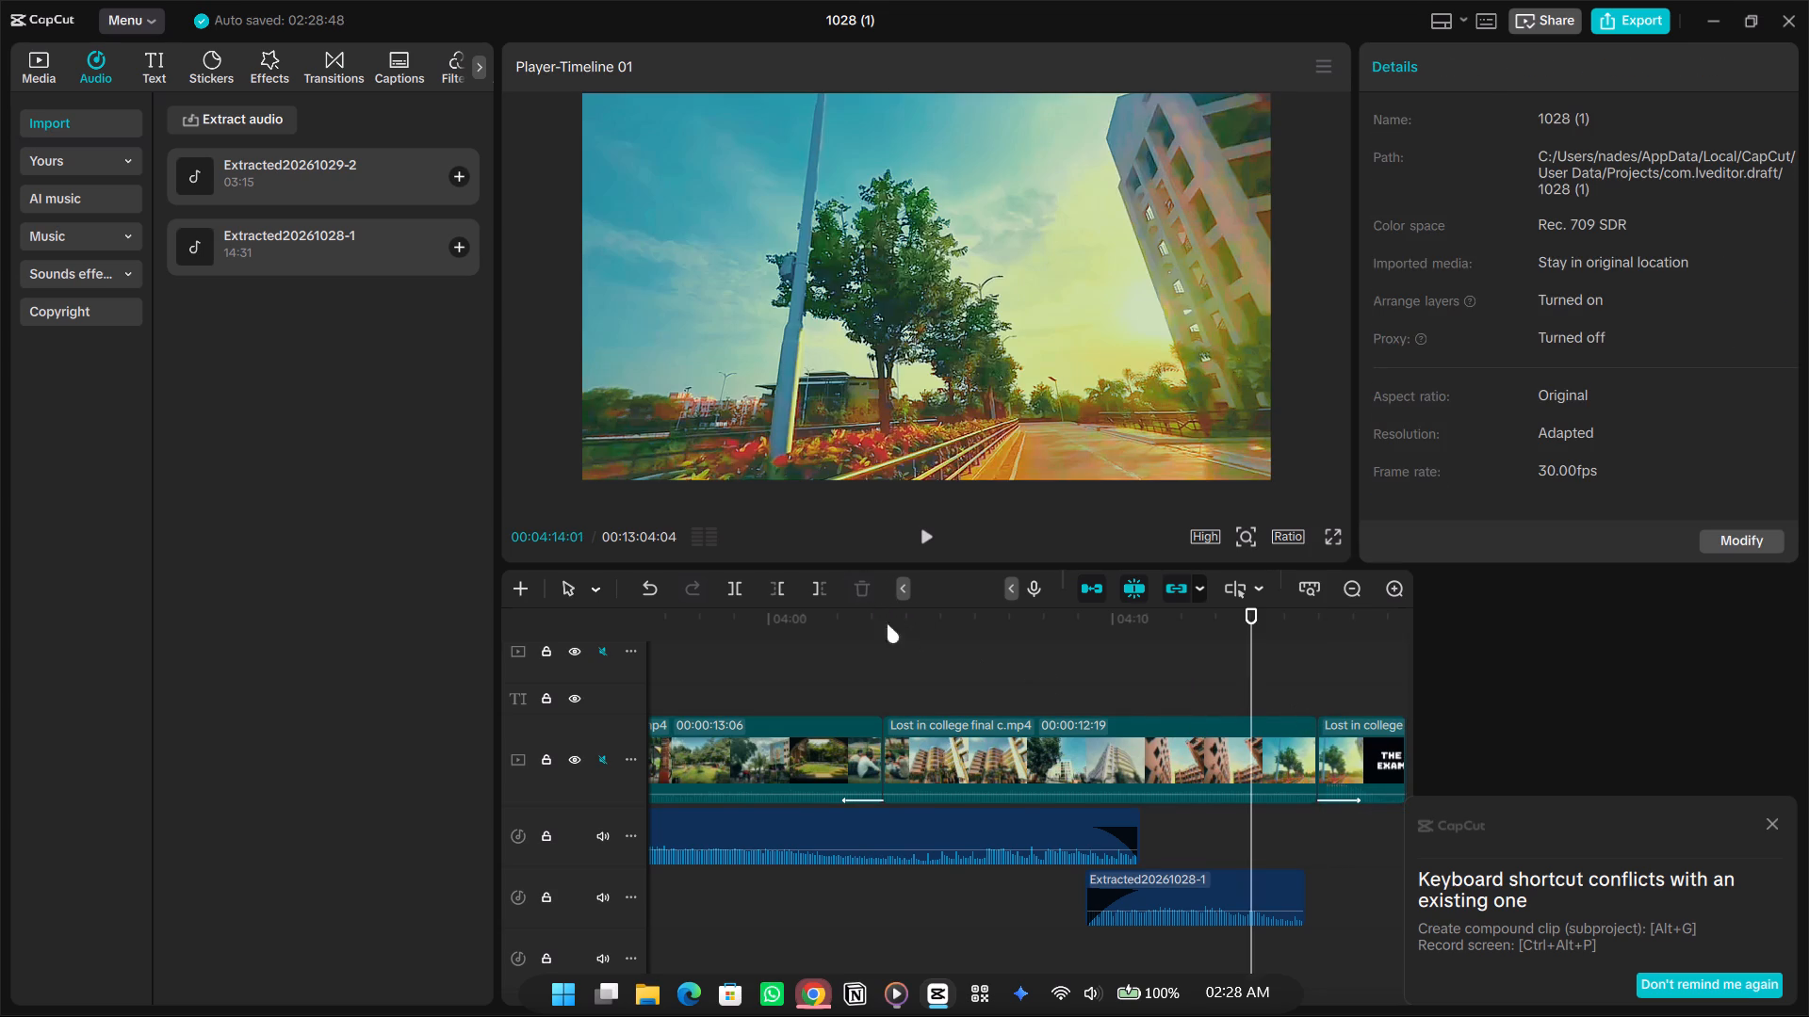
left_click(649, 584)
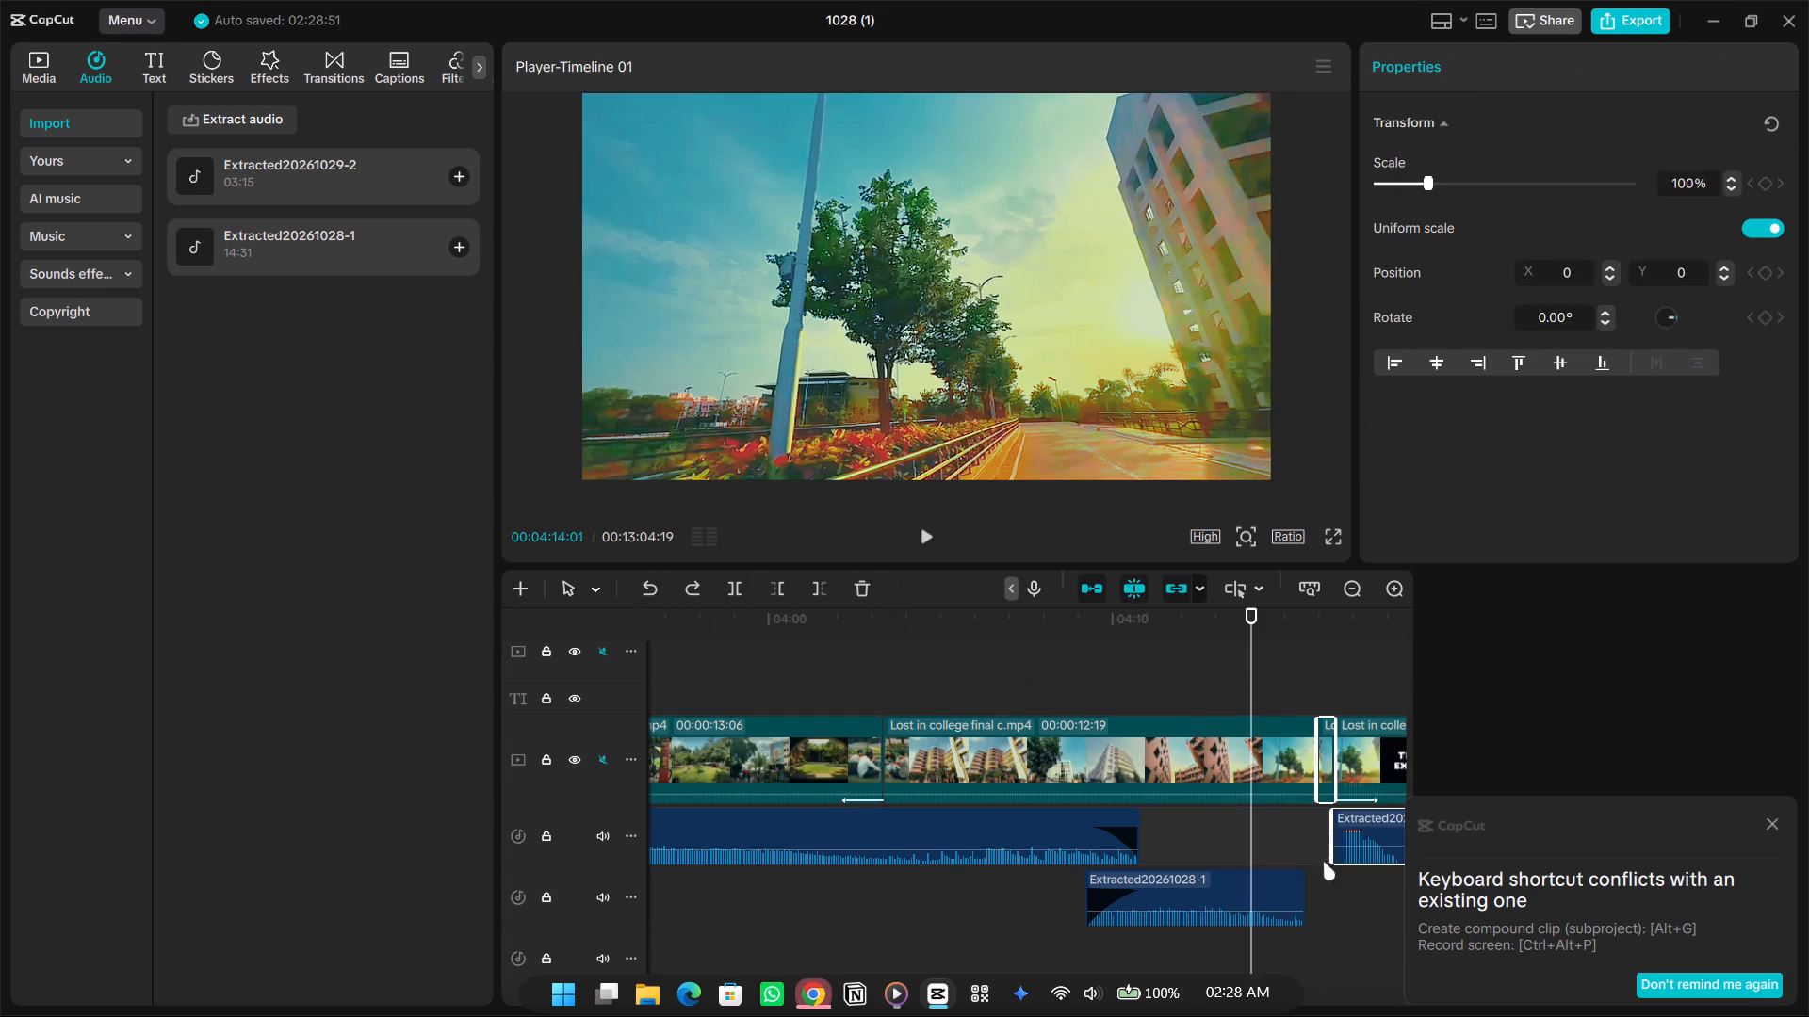
Move the audio clip beneath the THE EXAM title down to the audio track holding the short audio clip.
left_click(1335, 899)
left_click(1358, 833)
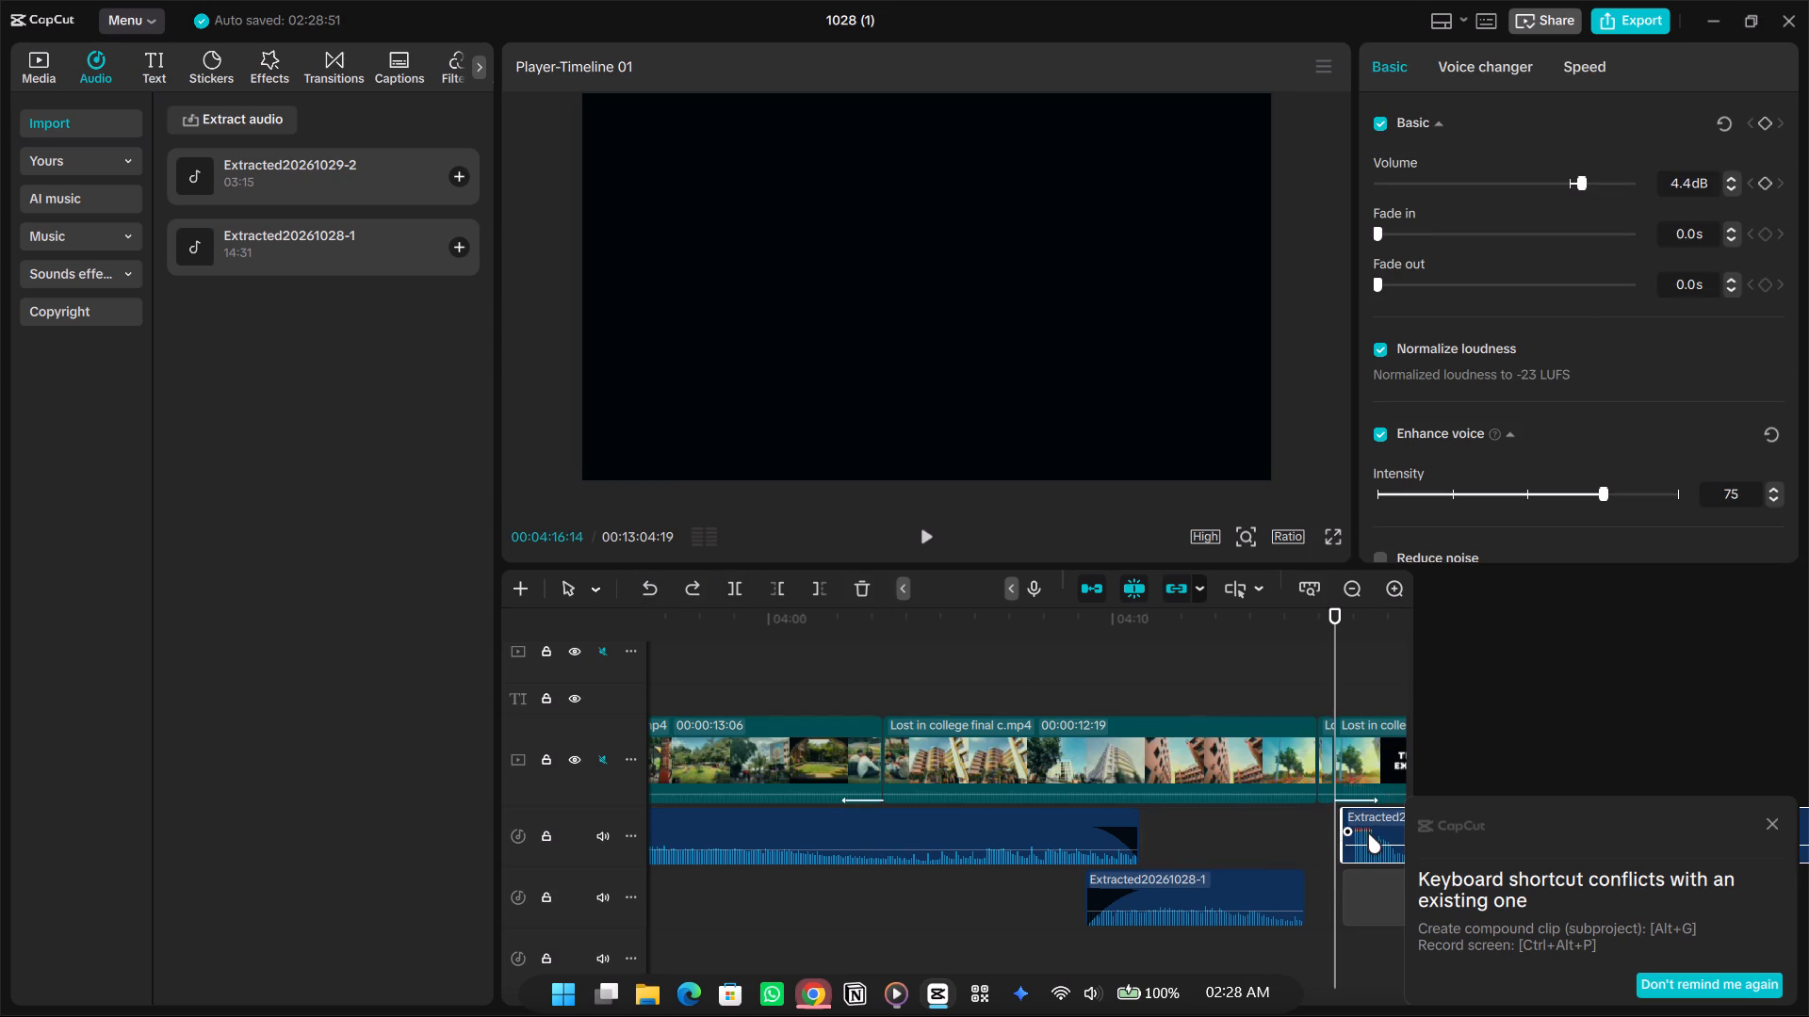
left_click(1331, 757)
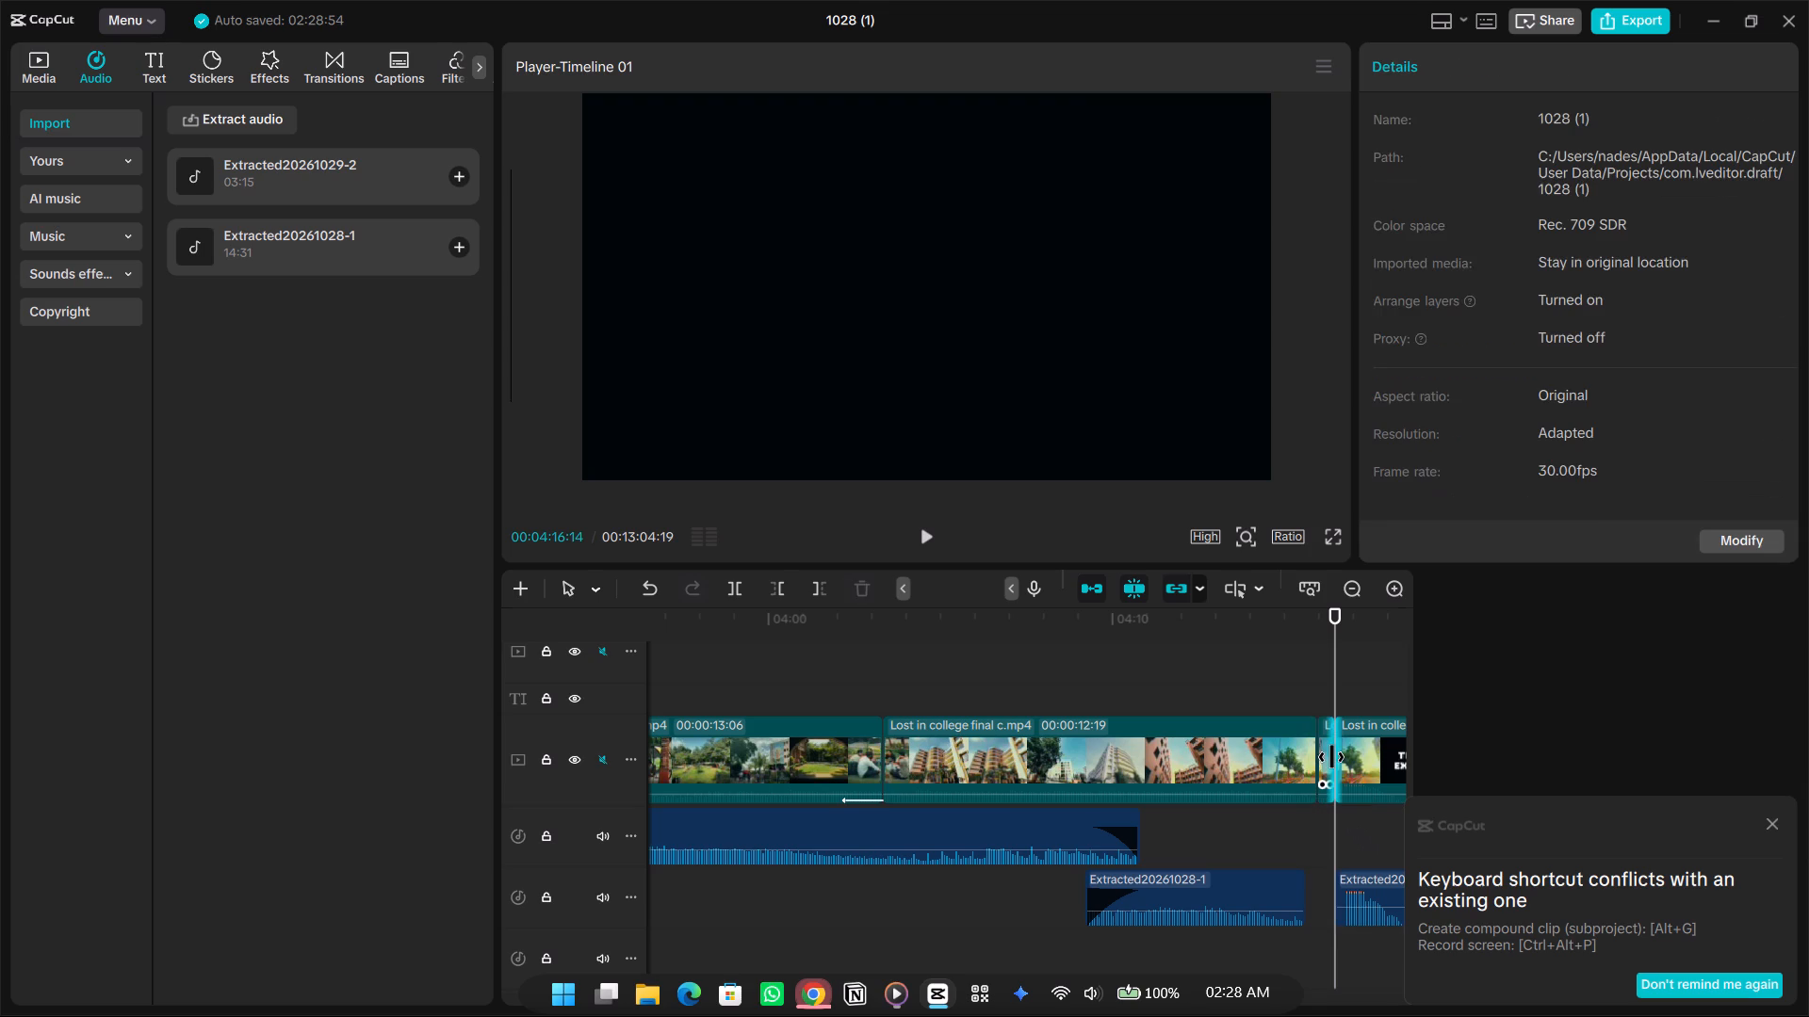
Delete the short leftover fragment between the campus buildings clip and the THE EXAM title clip.
left_click(1327, 748)
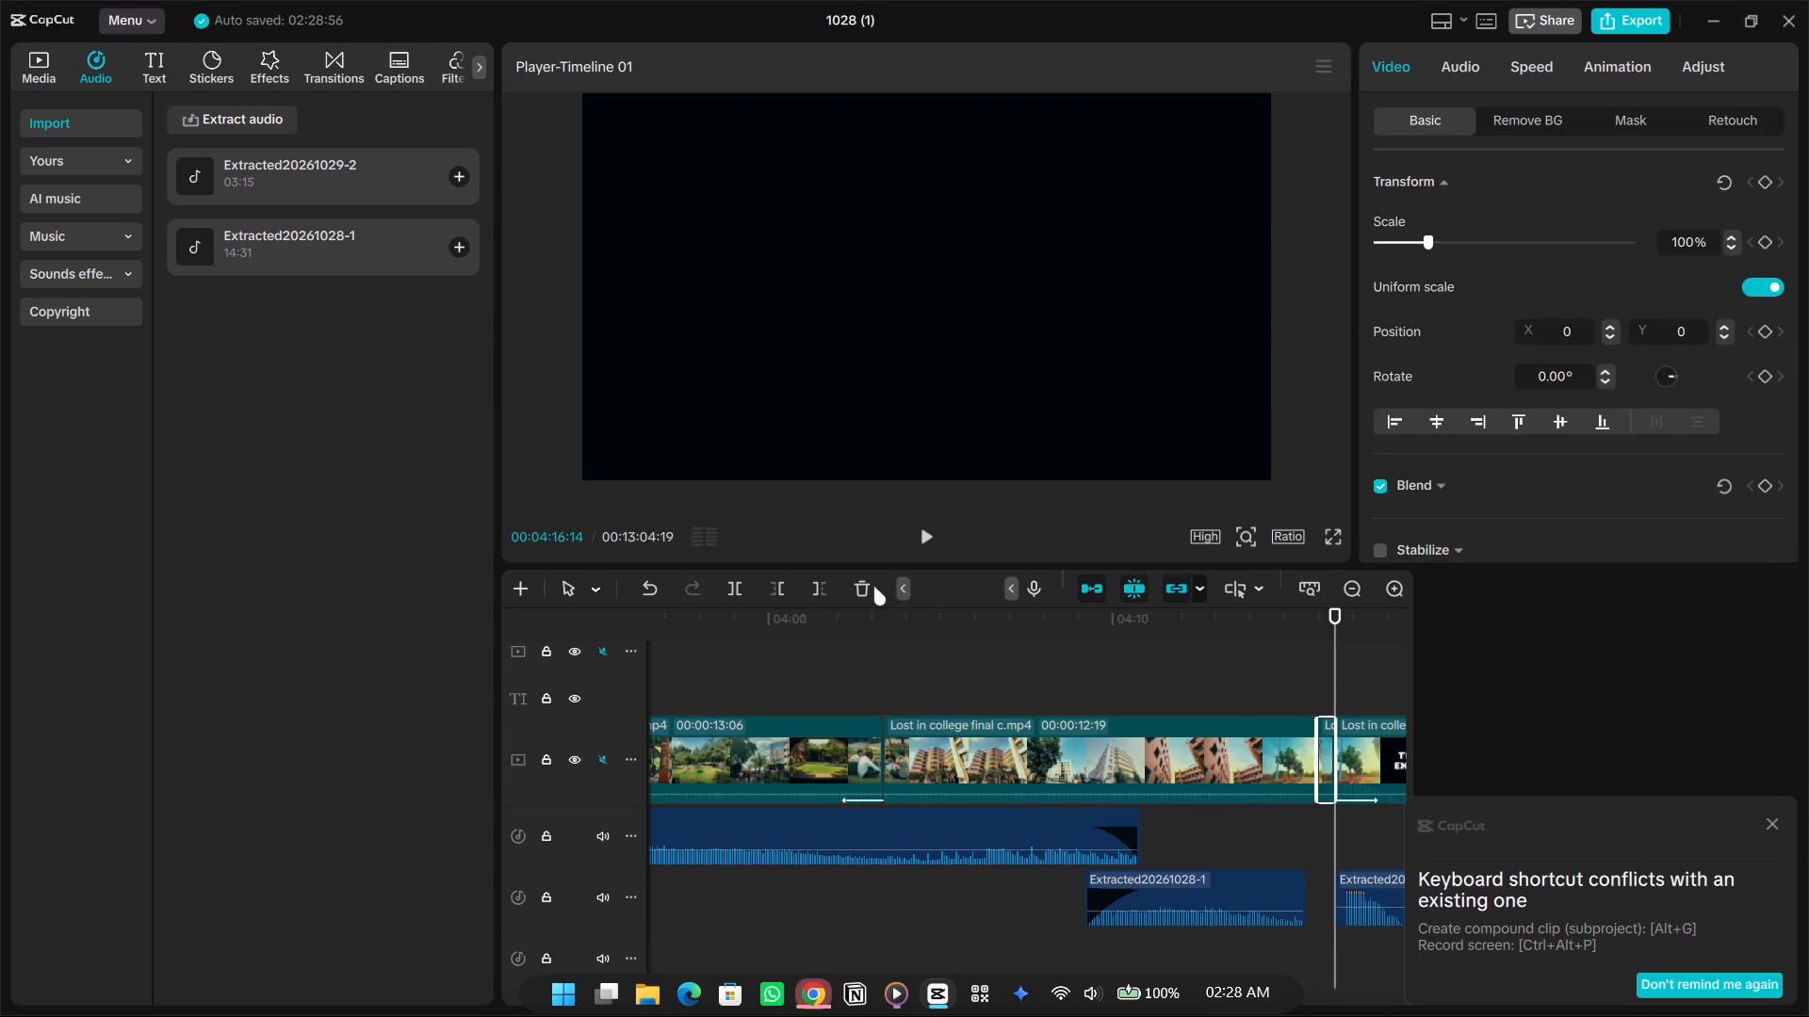
left_click(862, 586)
Play back the cut from the campus buildings through the THE EXAM title into the studying clip to check its picture and audio.
left_click(1307, 686)
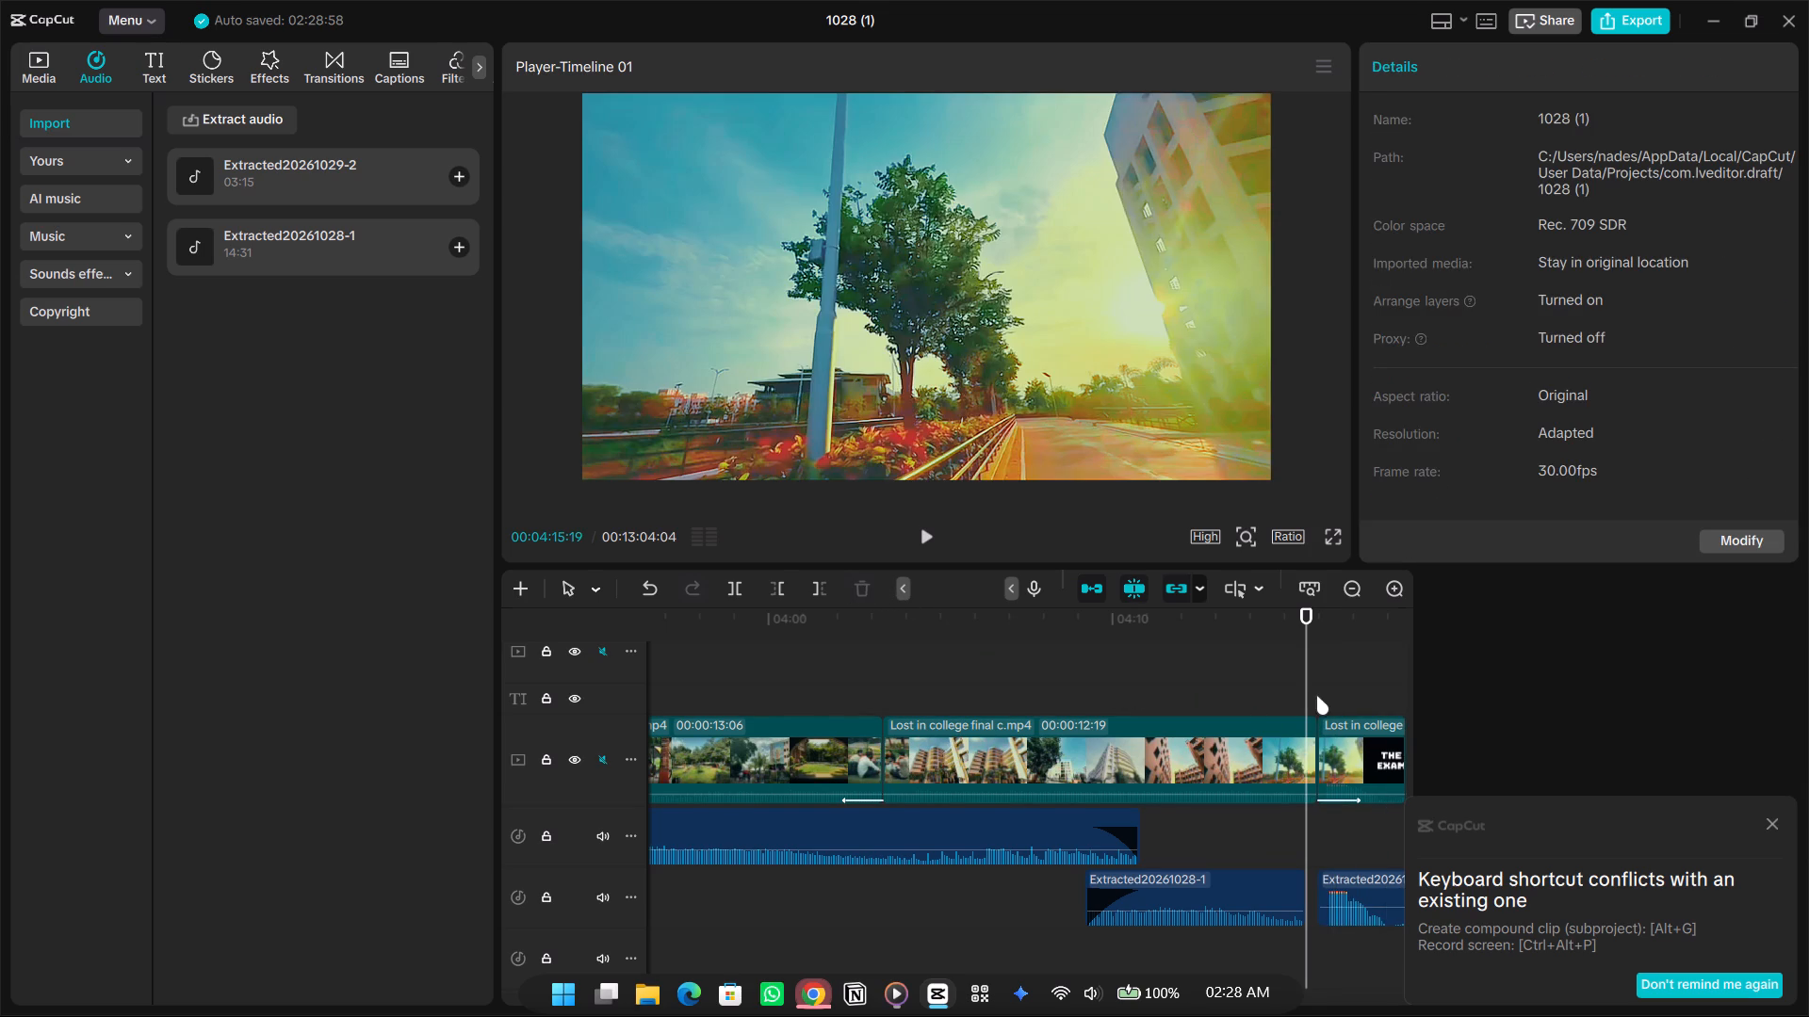
key("space")
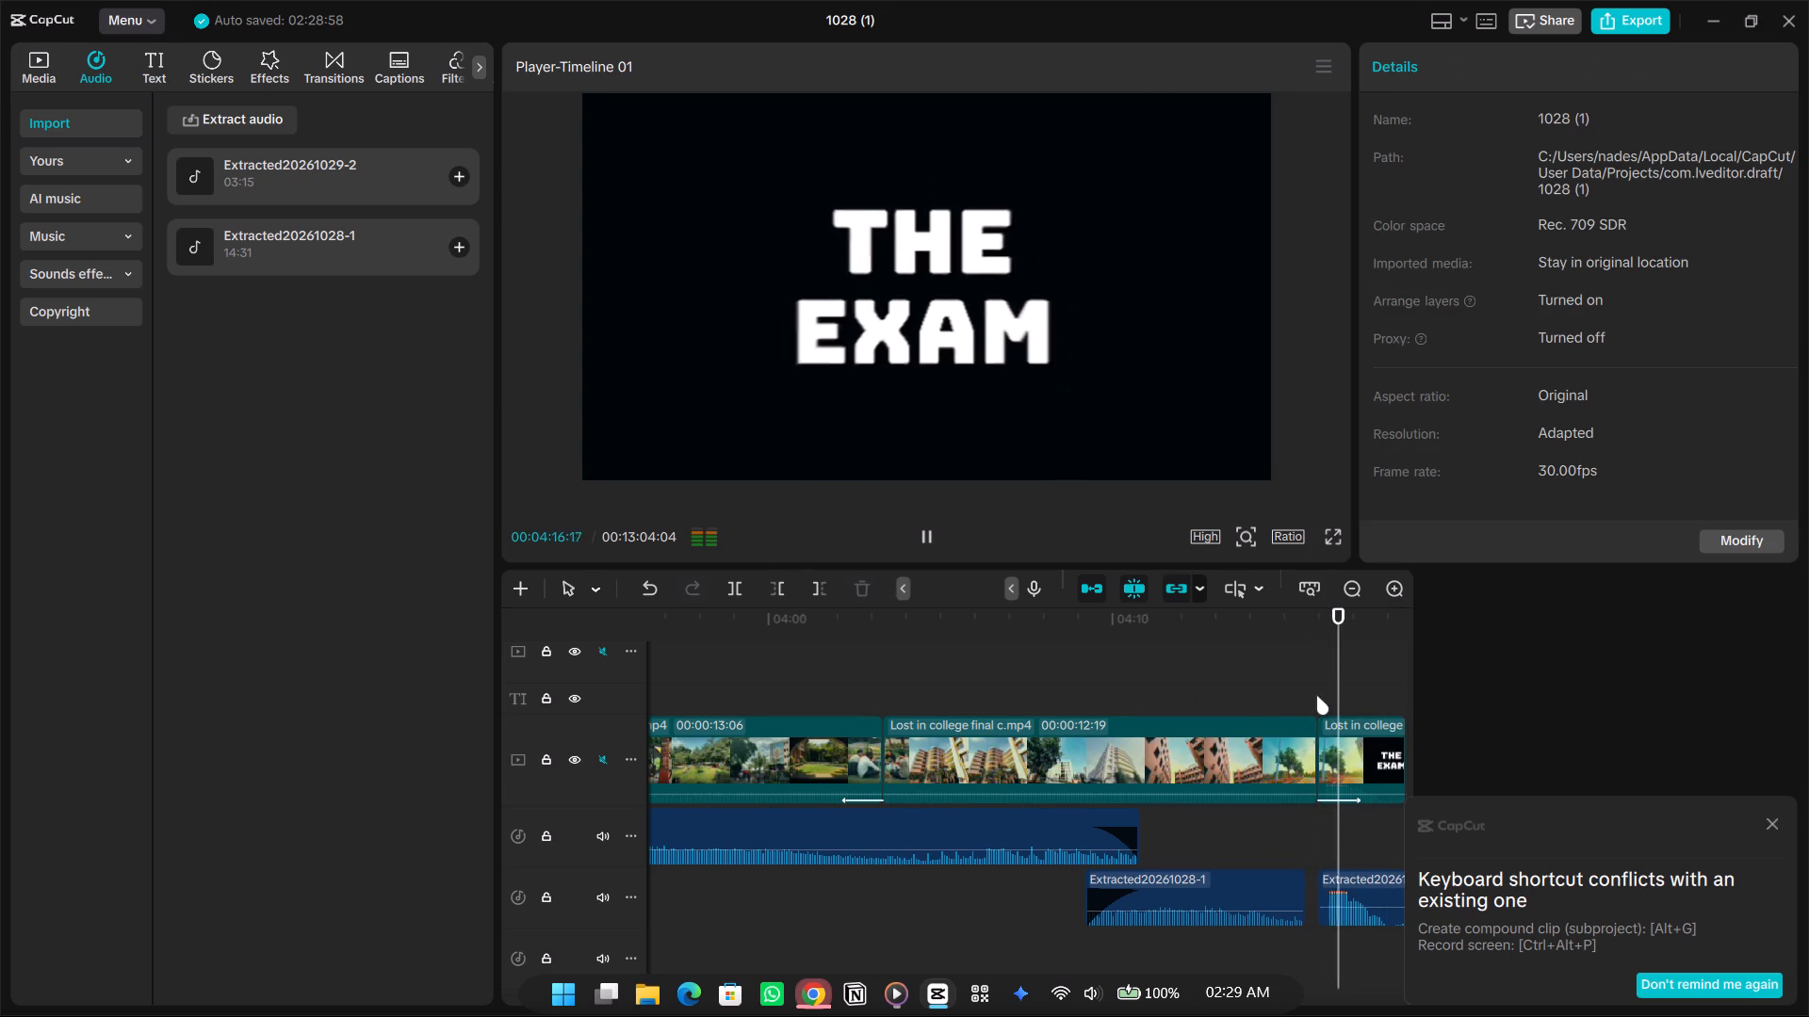
key("space")
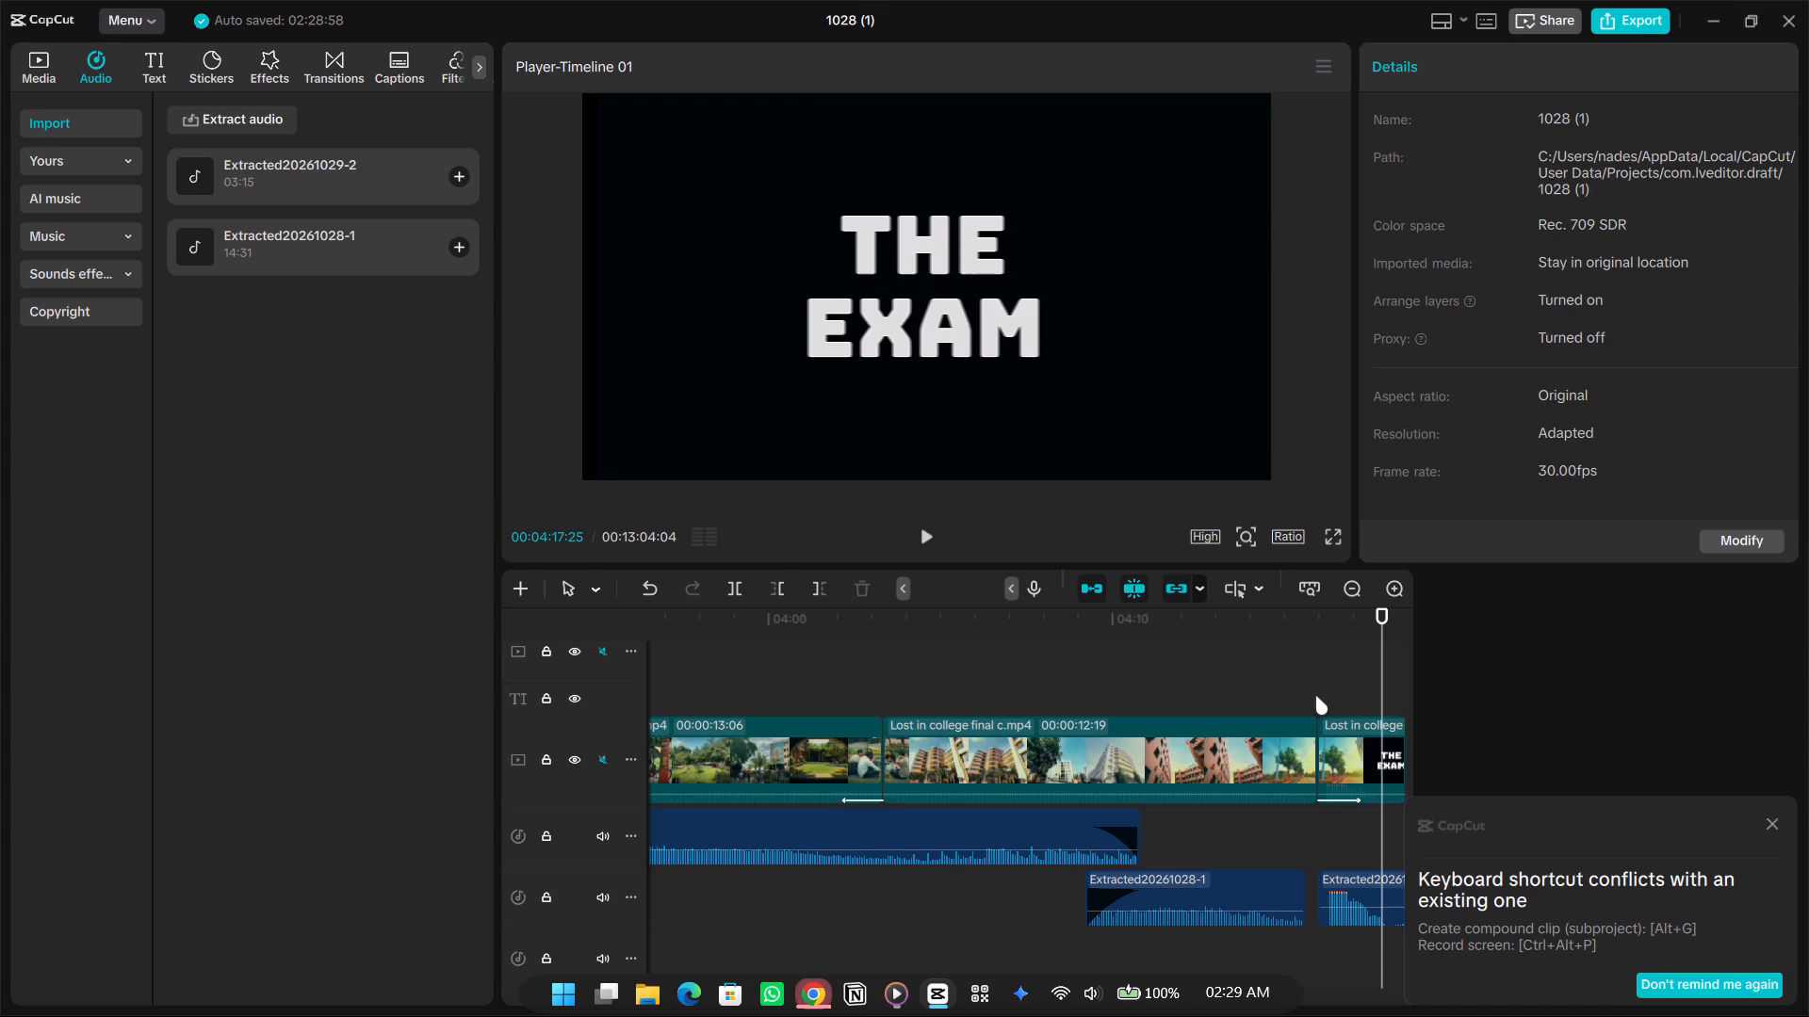
left_click(1168, 696)
key("space")
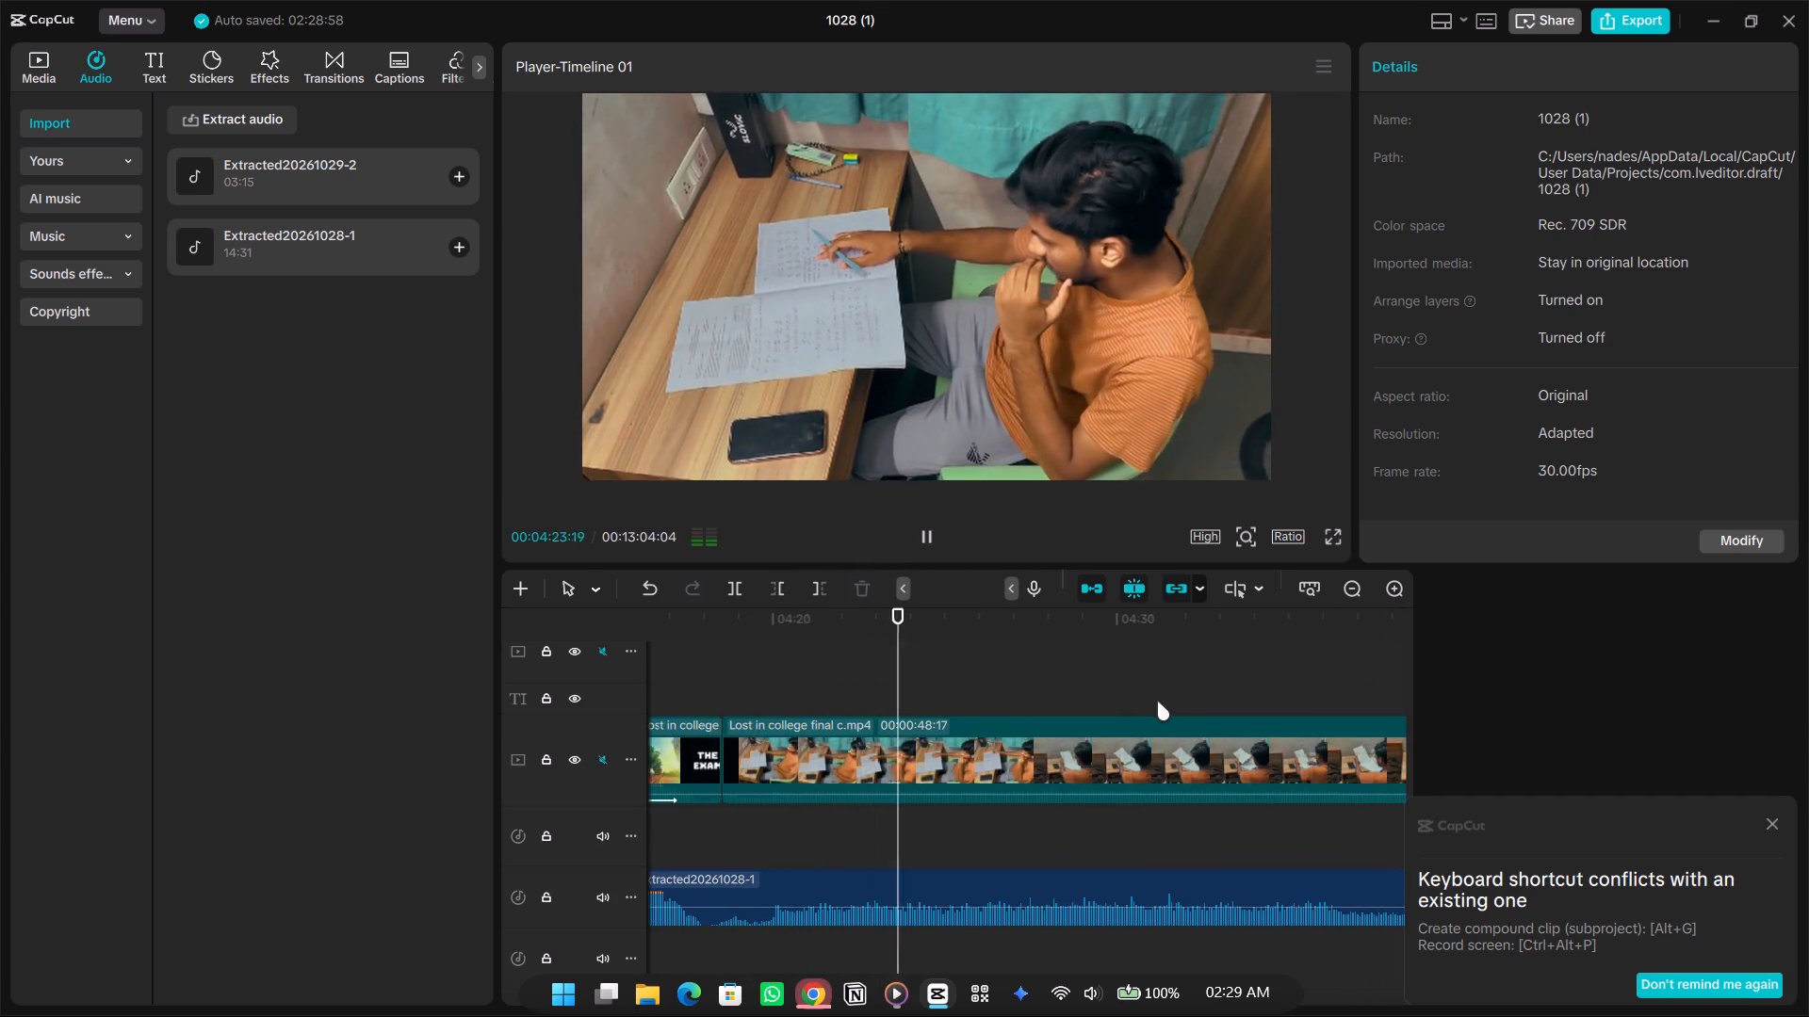
left_click(682, 688)
key("space")
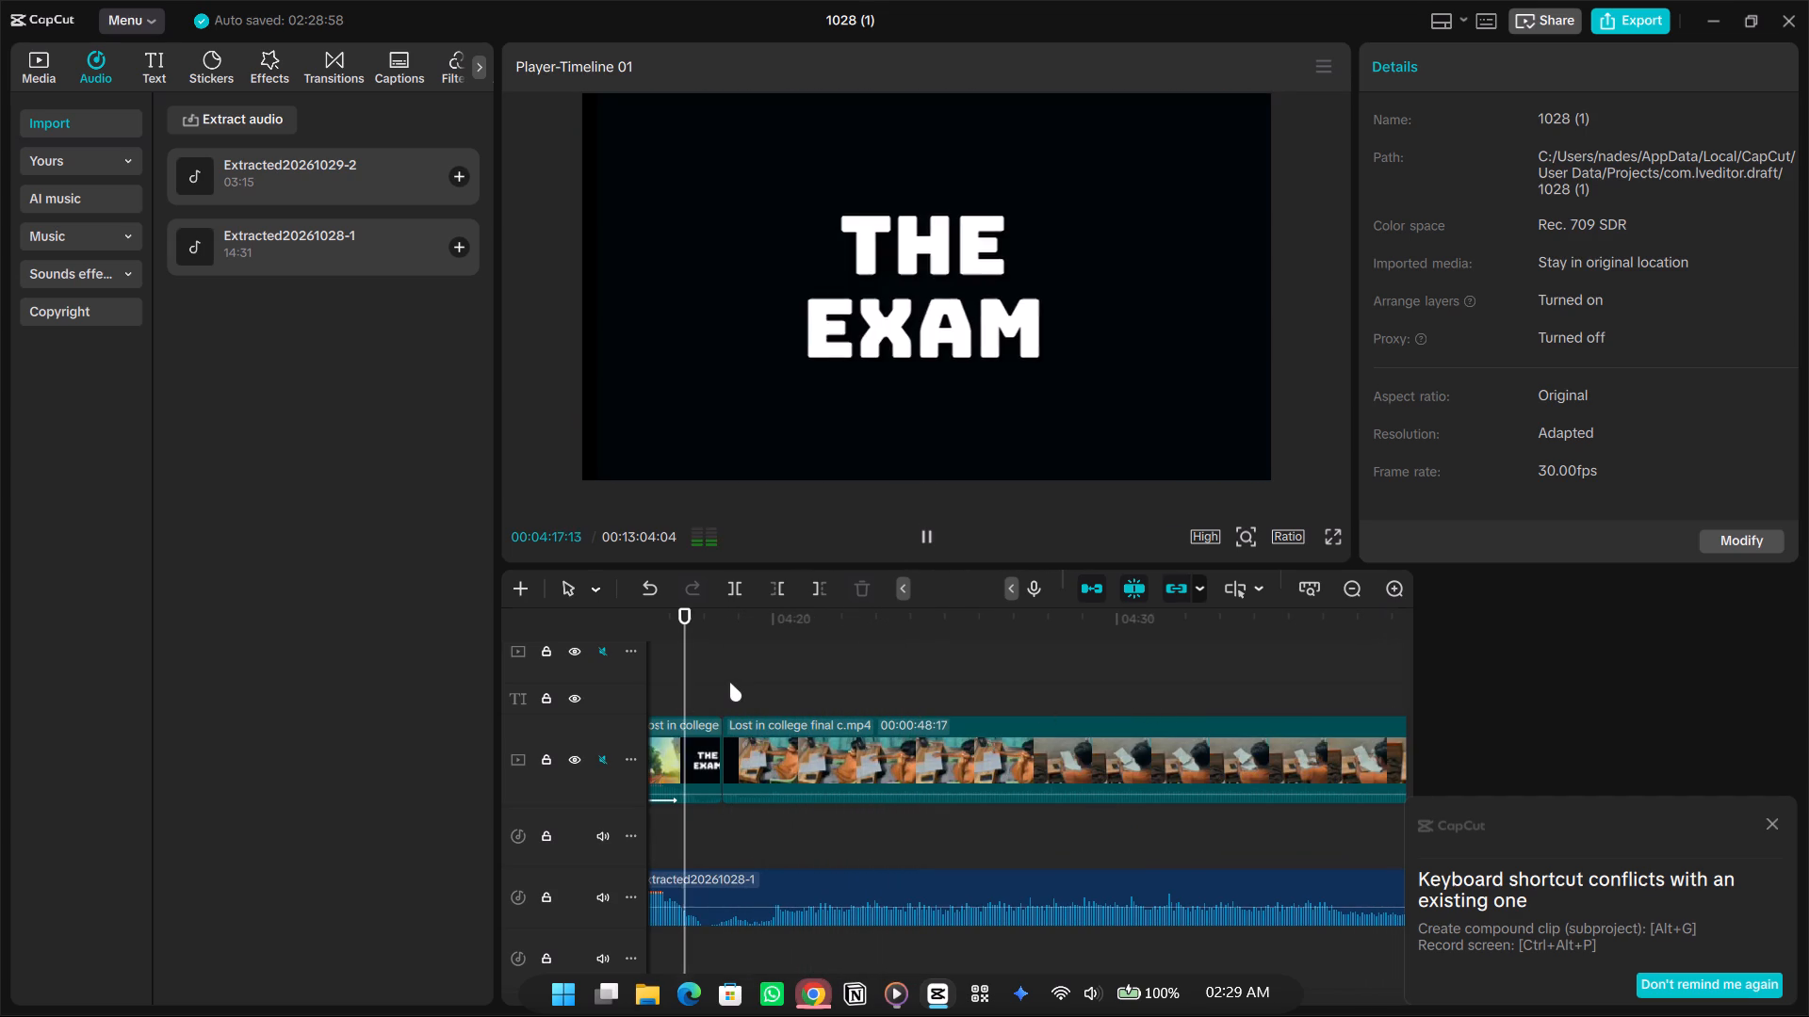
key("space")
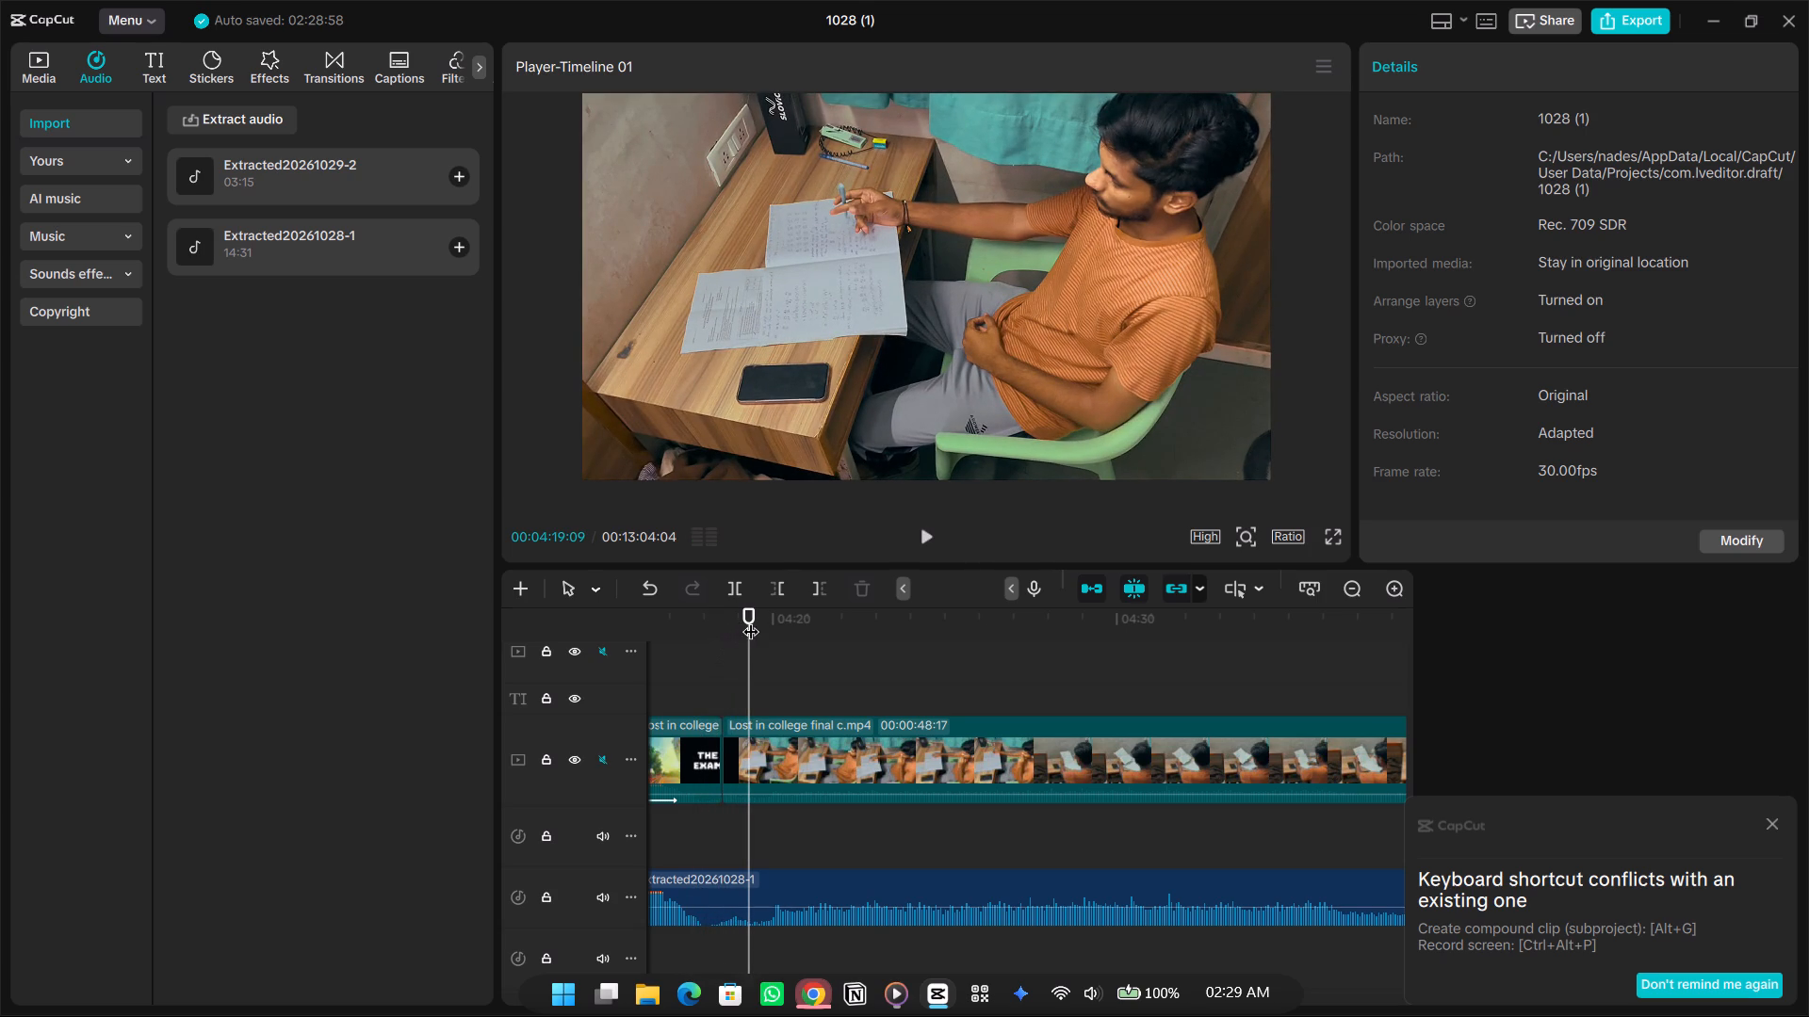
left_click_drag(751, 620, 924, 691)
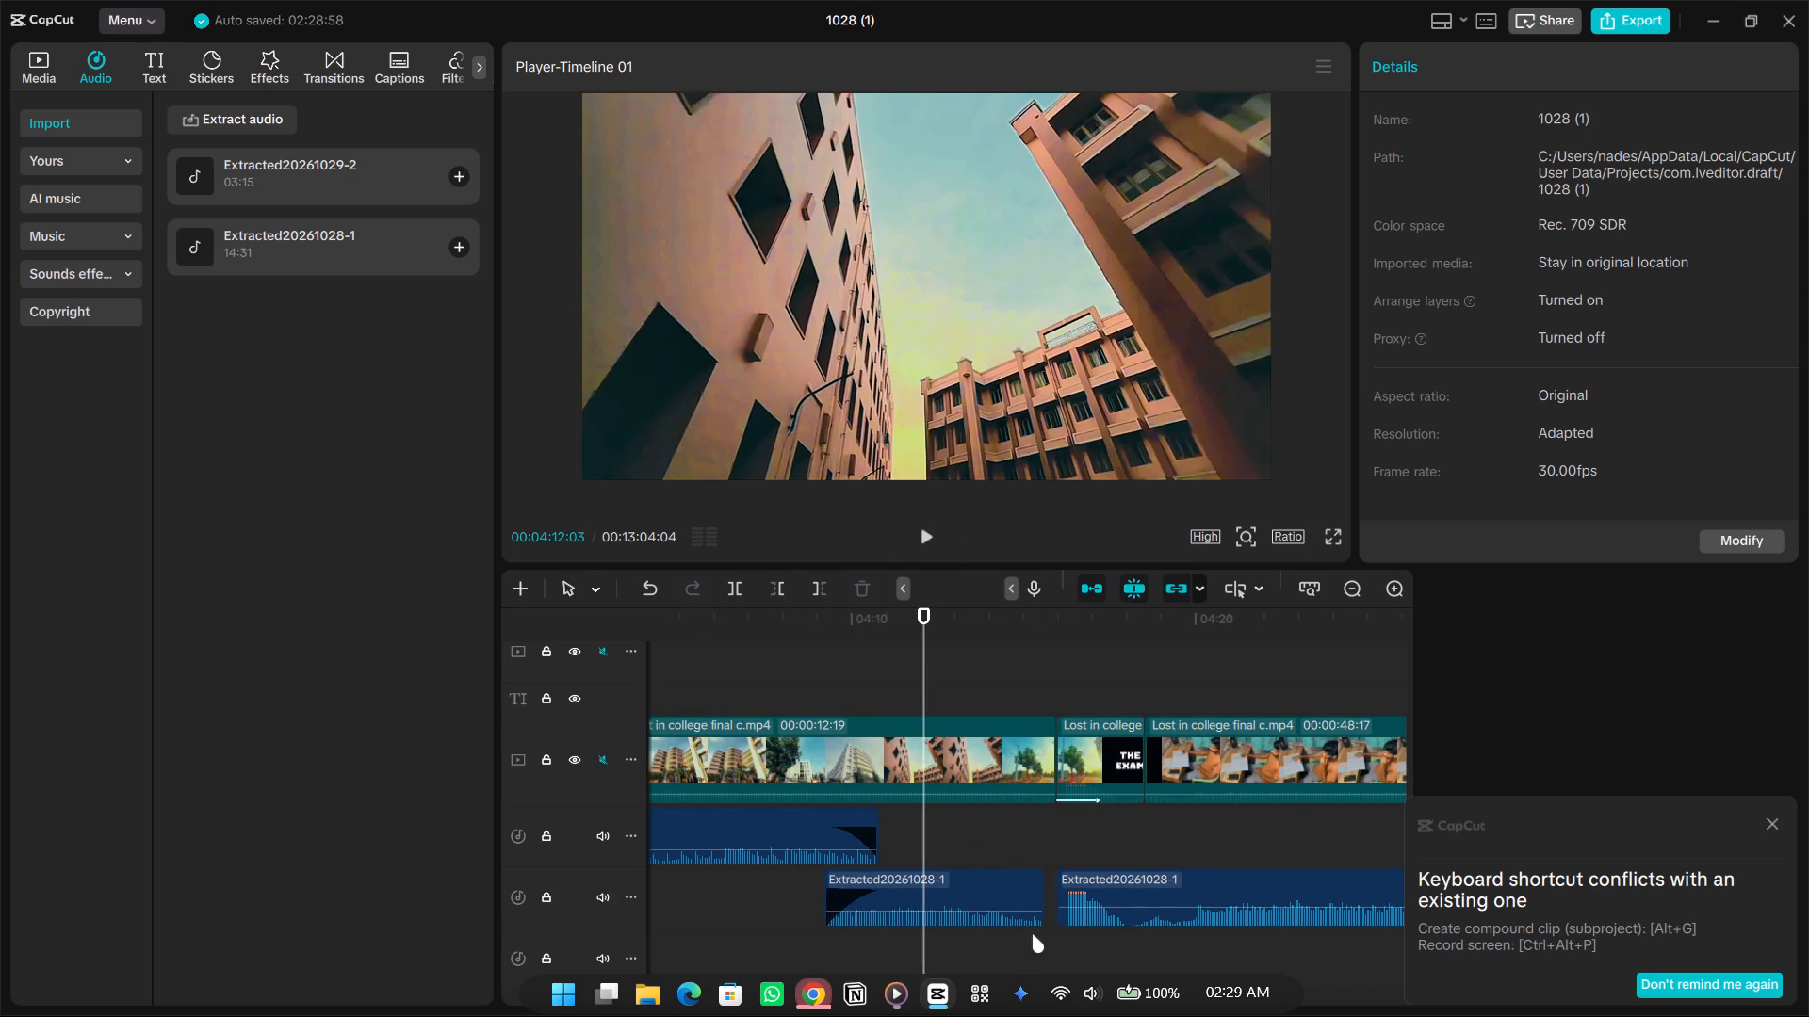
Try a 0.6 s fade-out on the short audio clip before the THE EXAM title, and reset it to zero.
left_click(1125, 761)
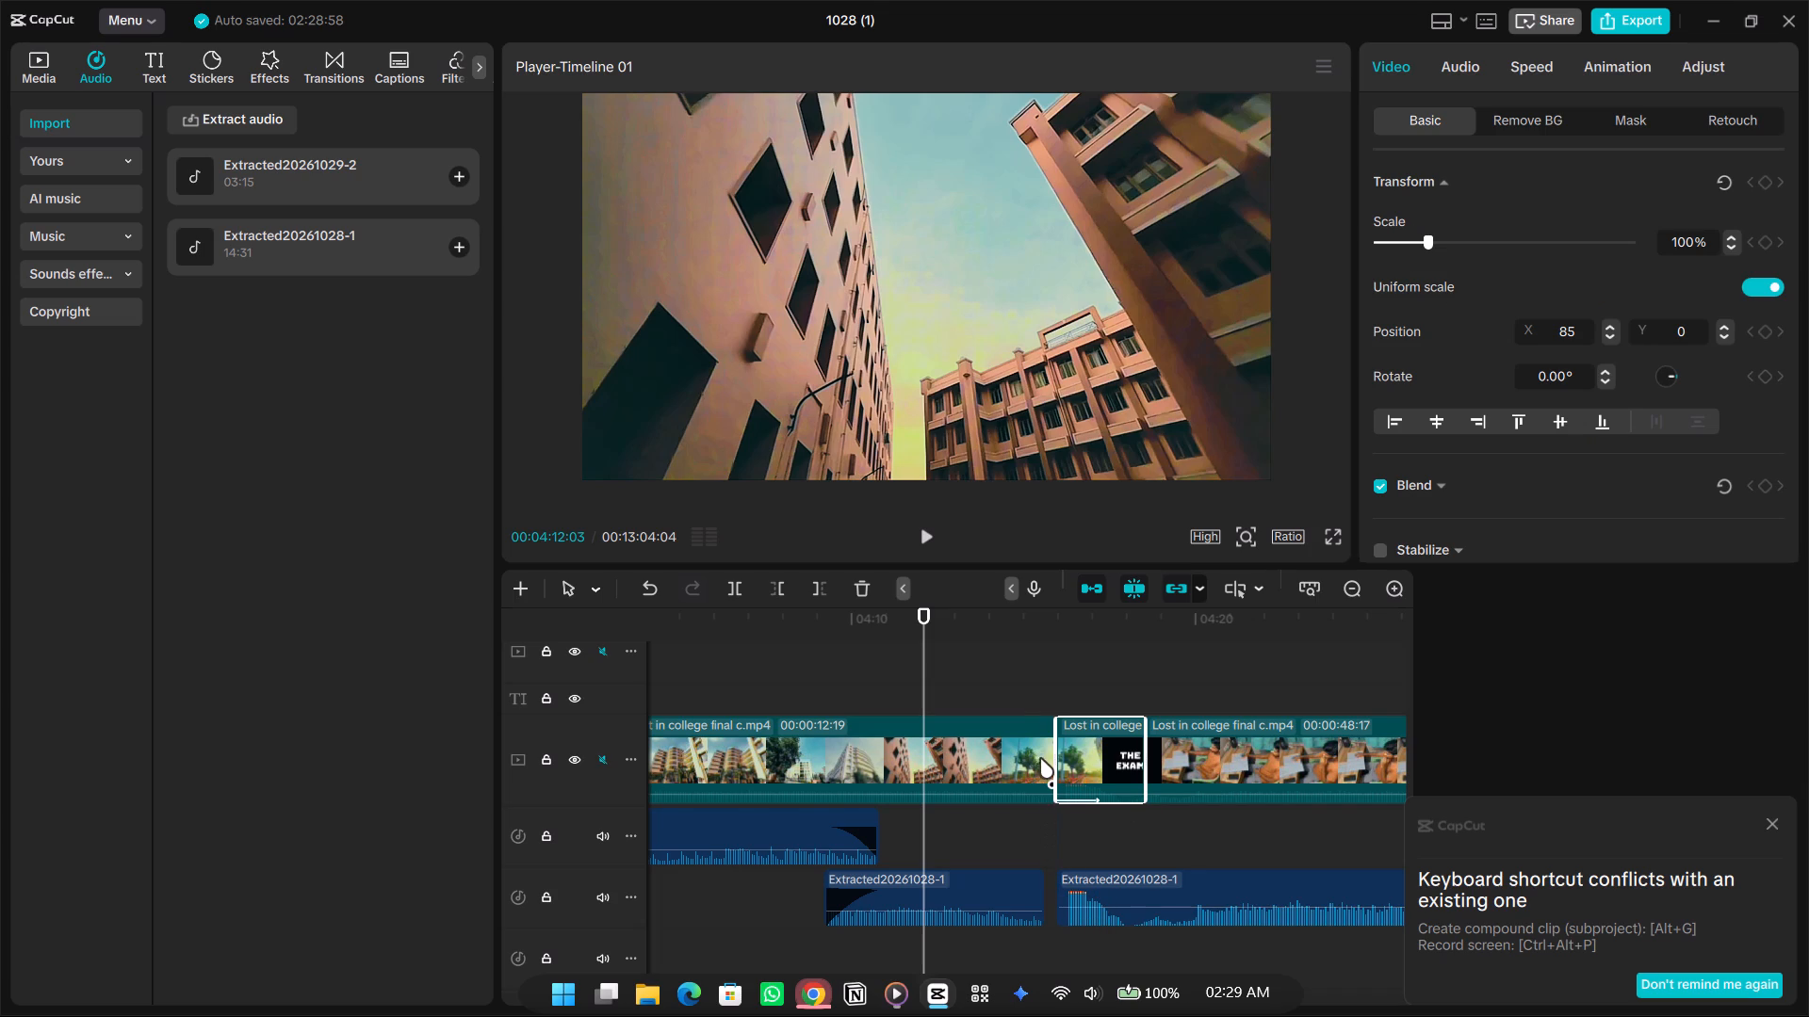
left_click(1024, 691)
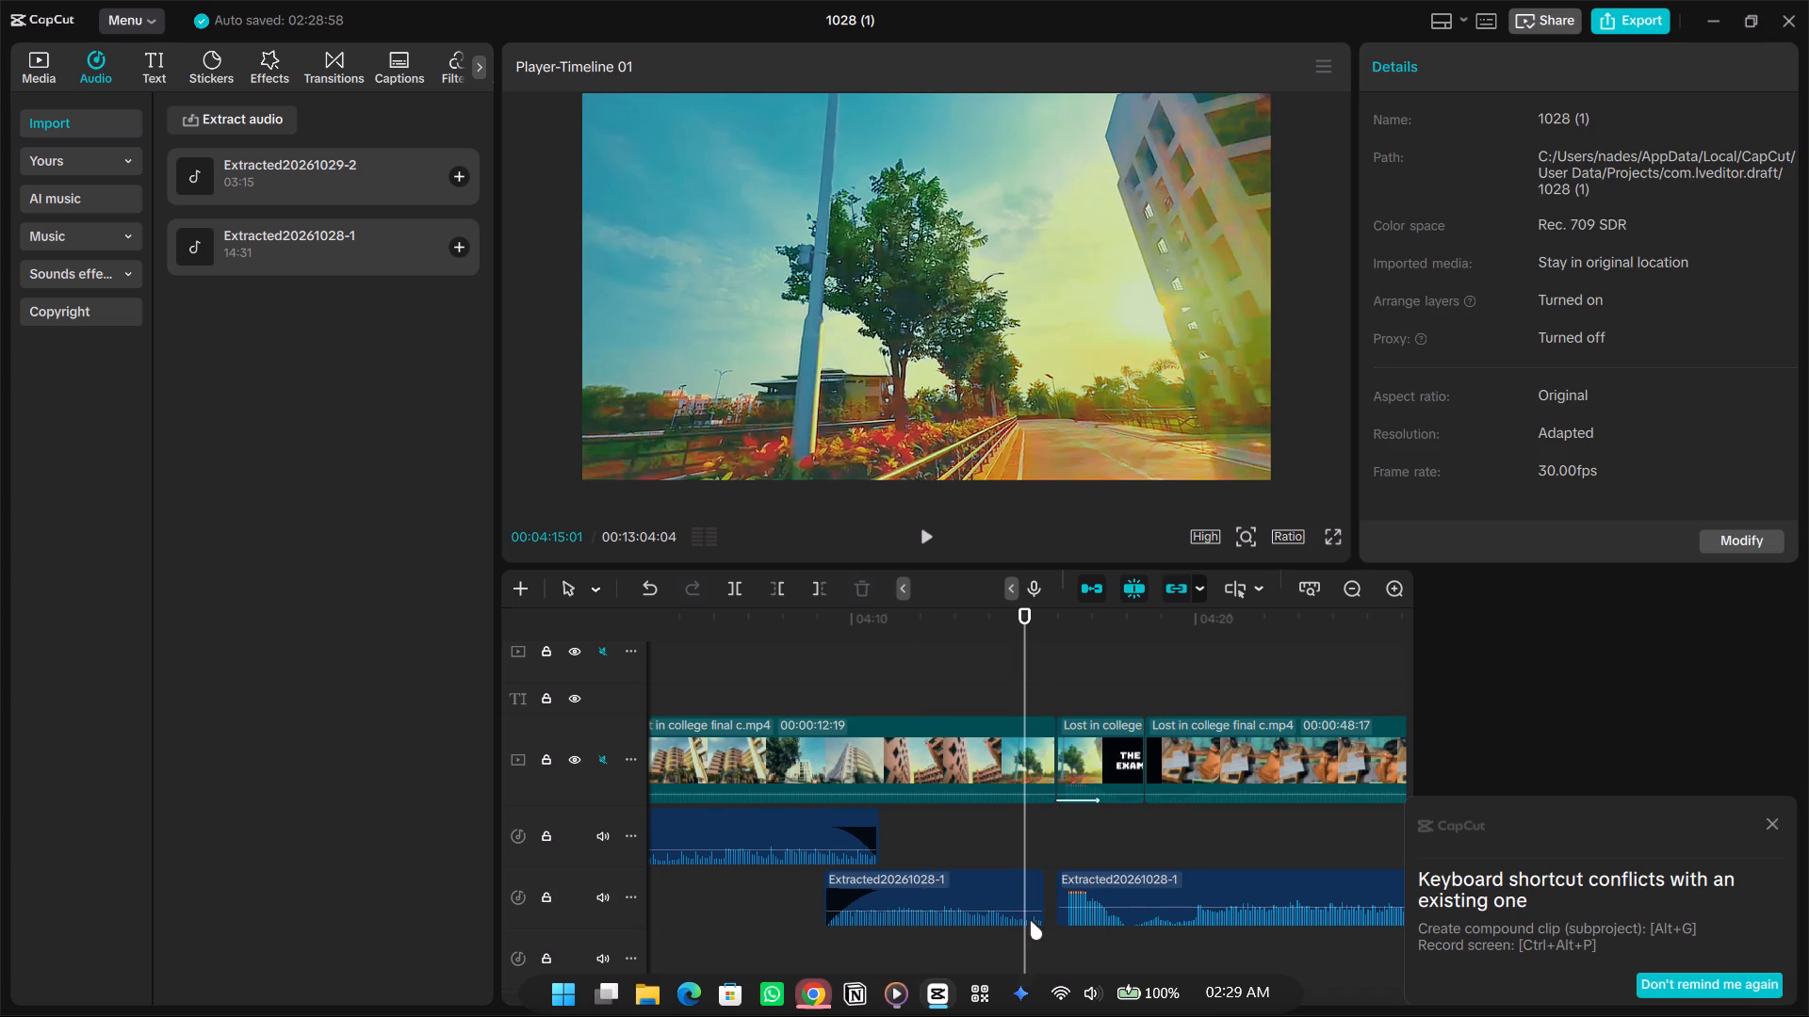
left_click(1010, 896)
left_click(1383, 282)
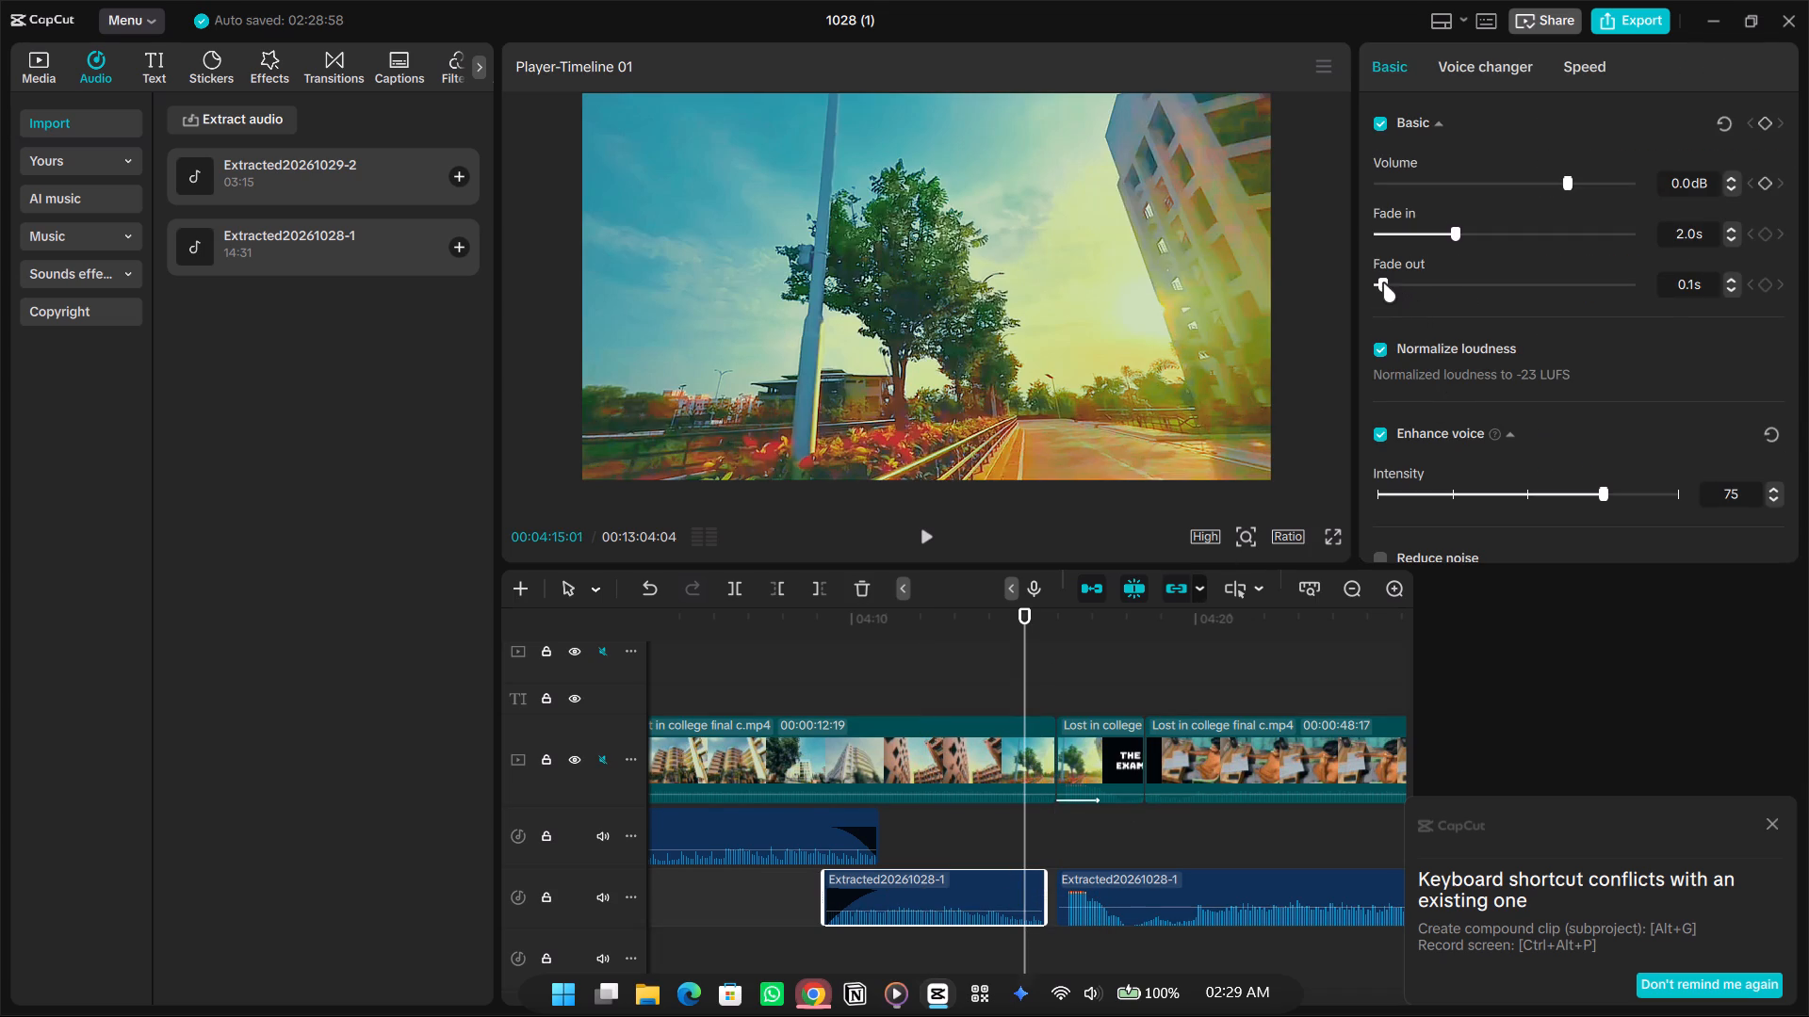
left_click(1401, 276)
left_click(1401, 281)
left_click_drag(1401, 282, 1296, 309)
Apply a 0.9 s Fade Out animation to the campus buildings clip and play the cut into the THE EXAM title.
left_click(1002, 760)
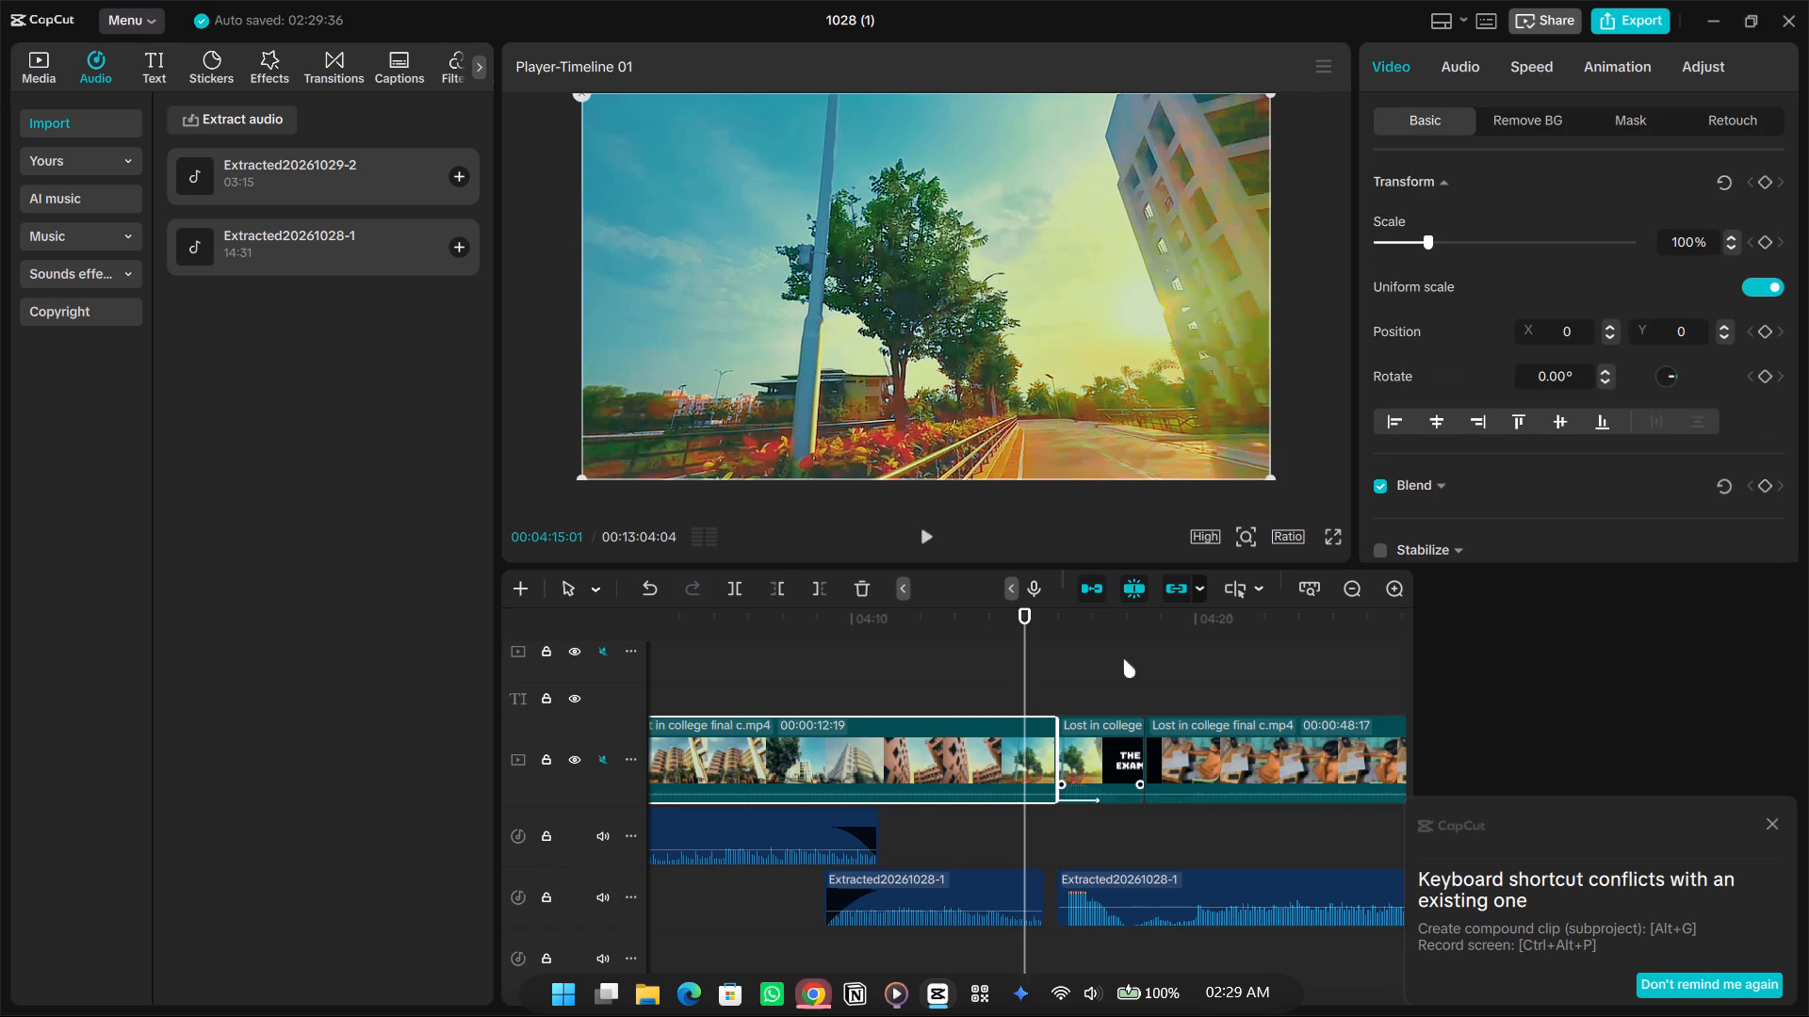
left_click(1554, 52)
left_click(1601, 73)
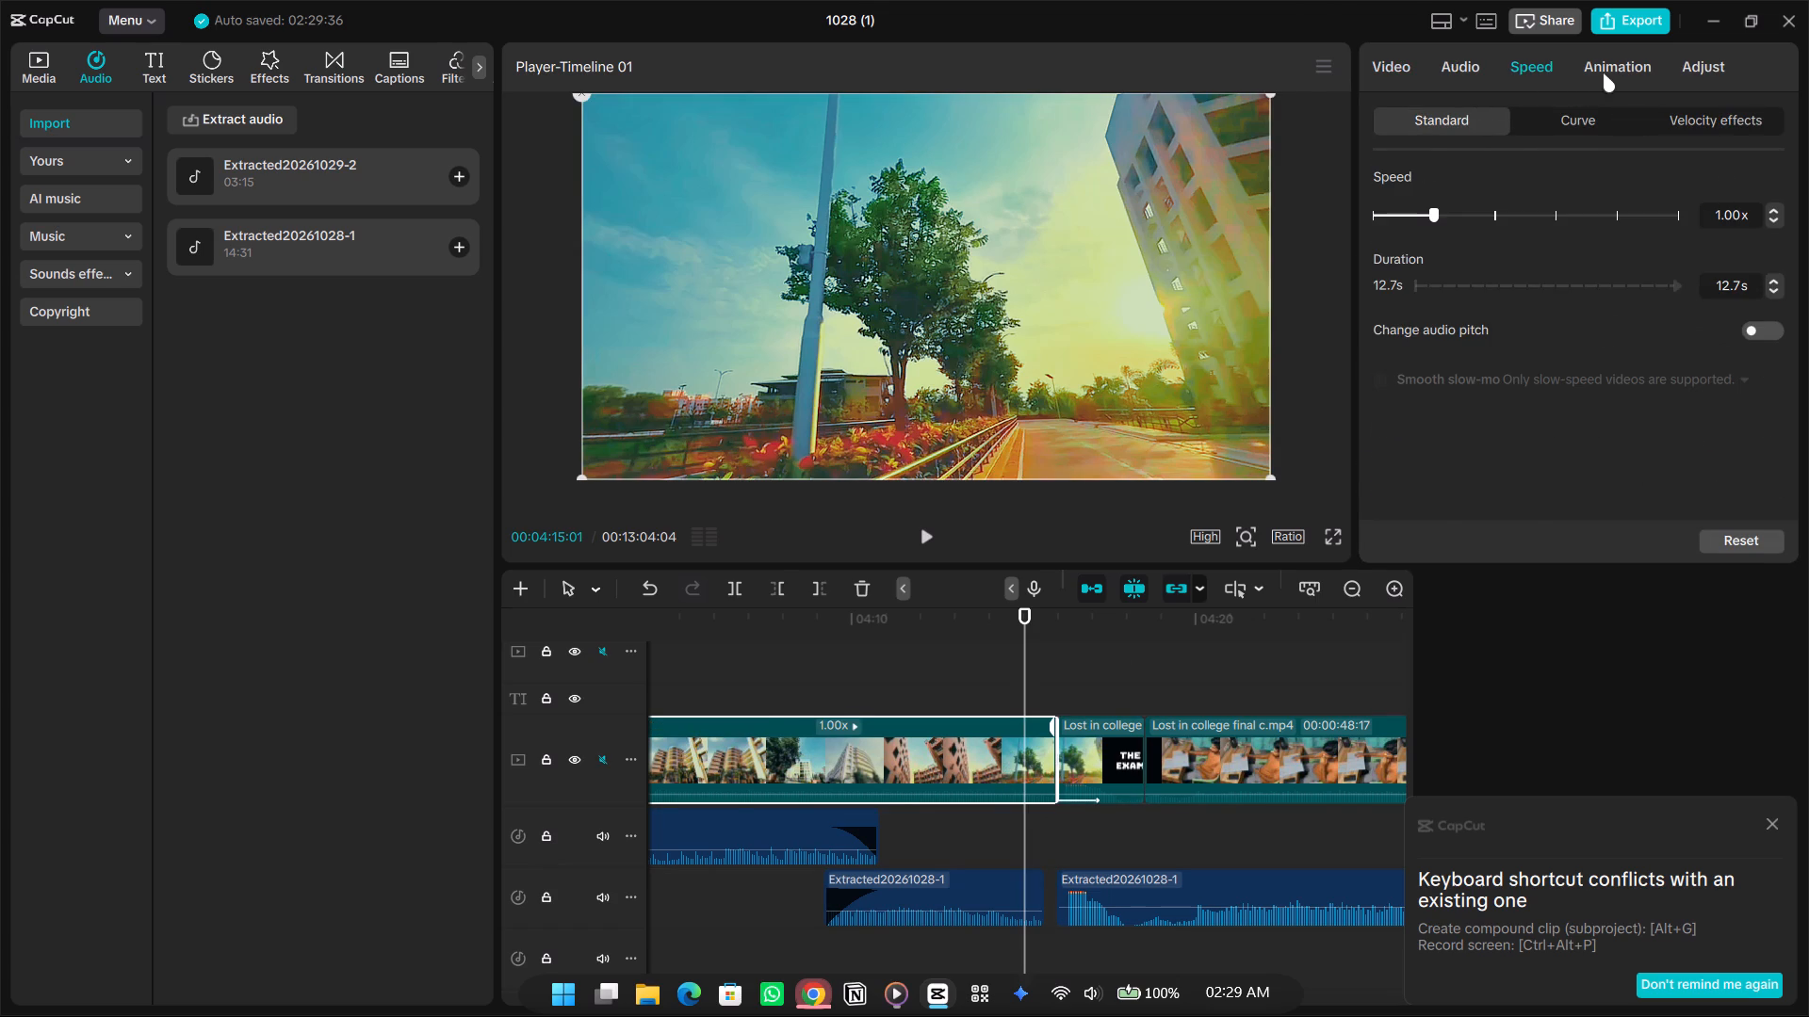
left_click(1481, 278)
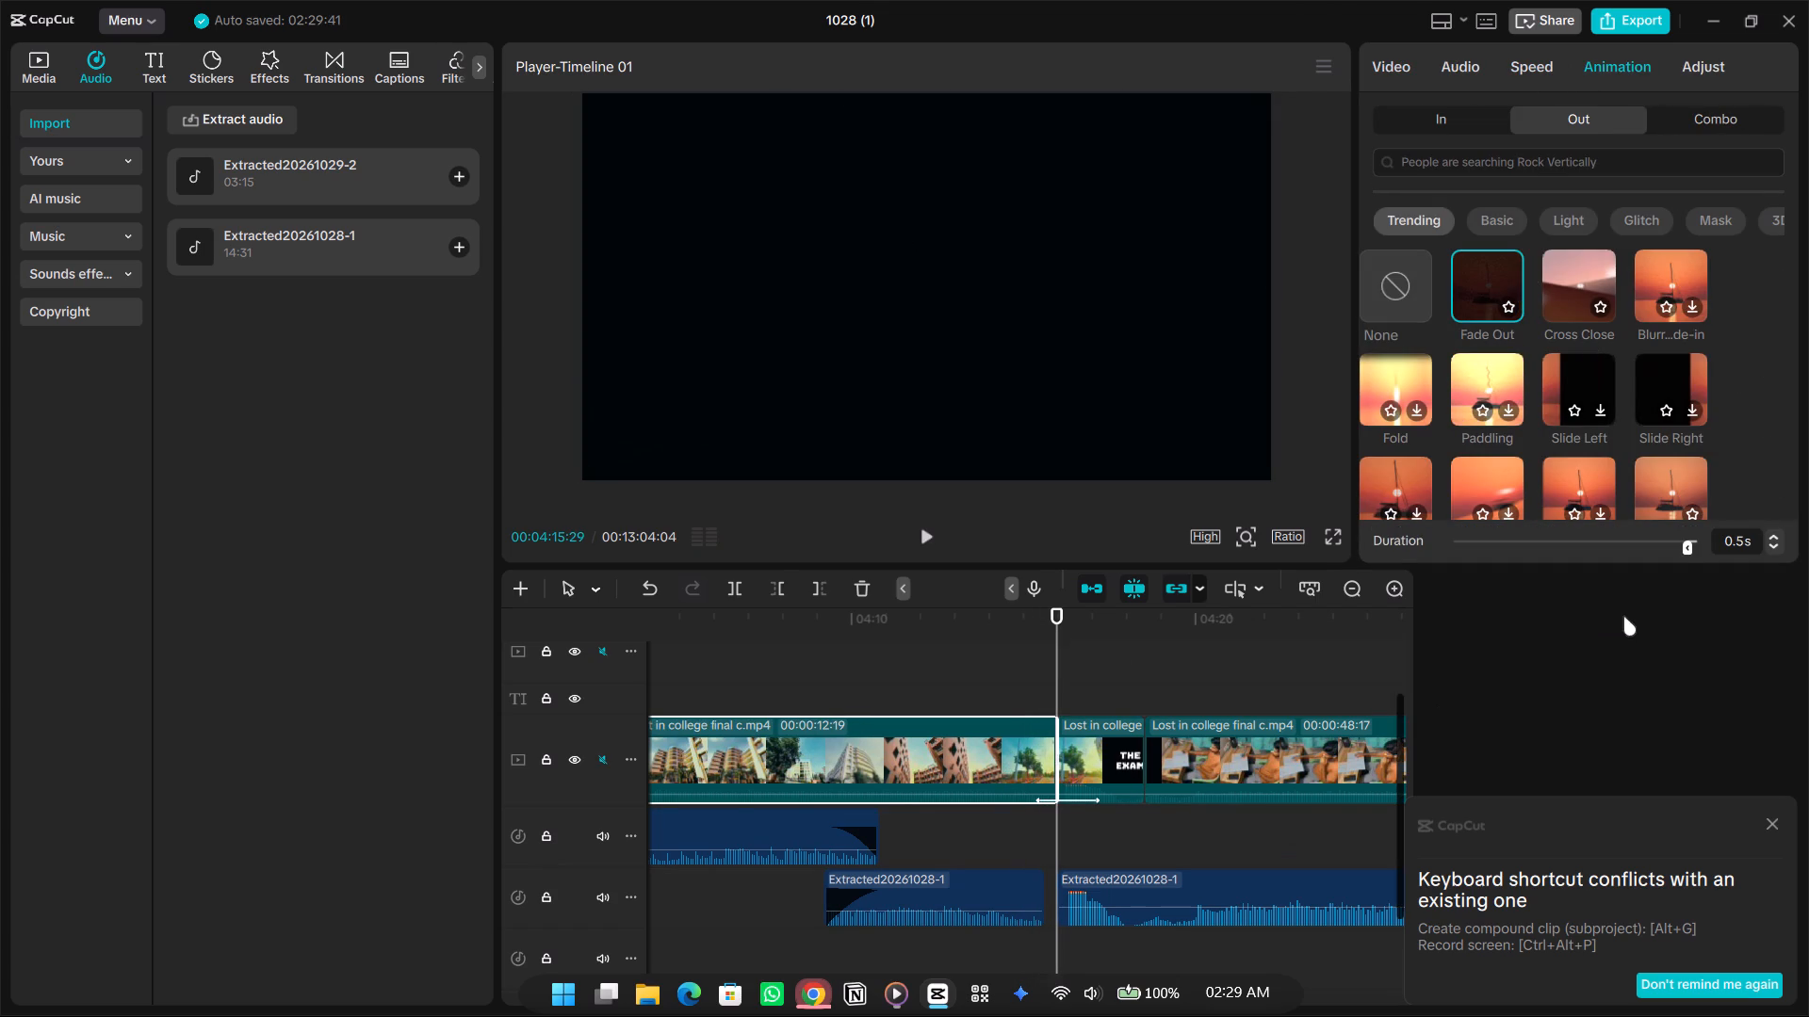
left_click(1670, 542)
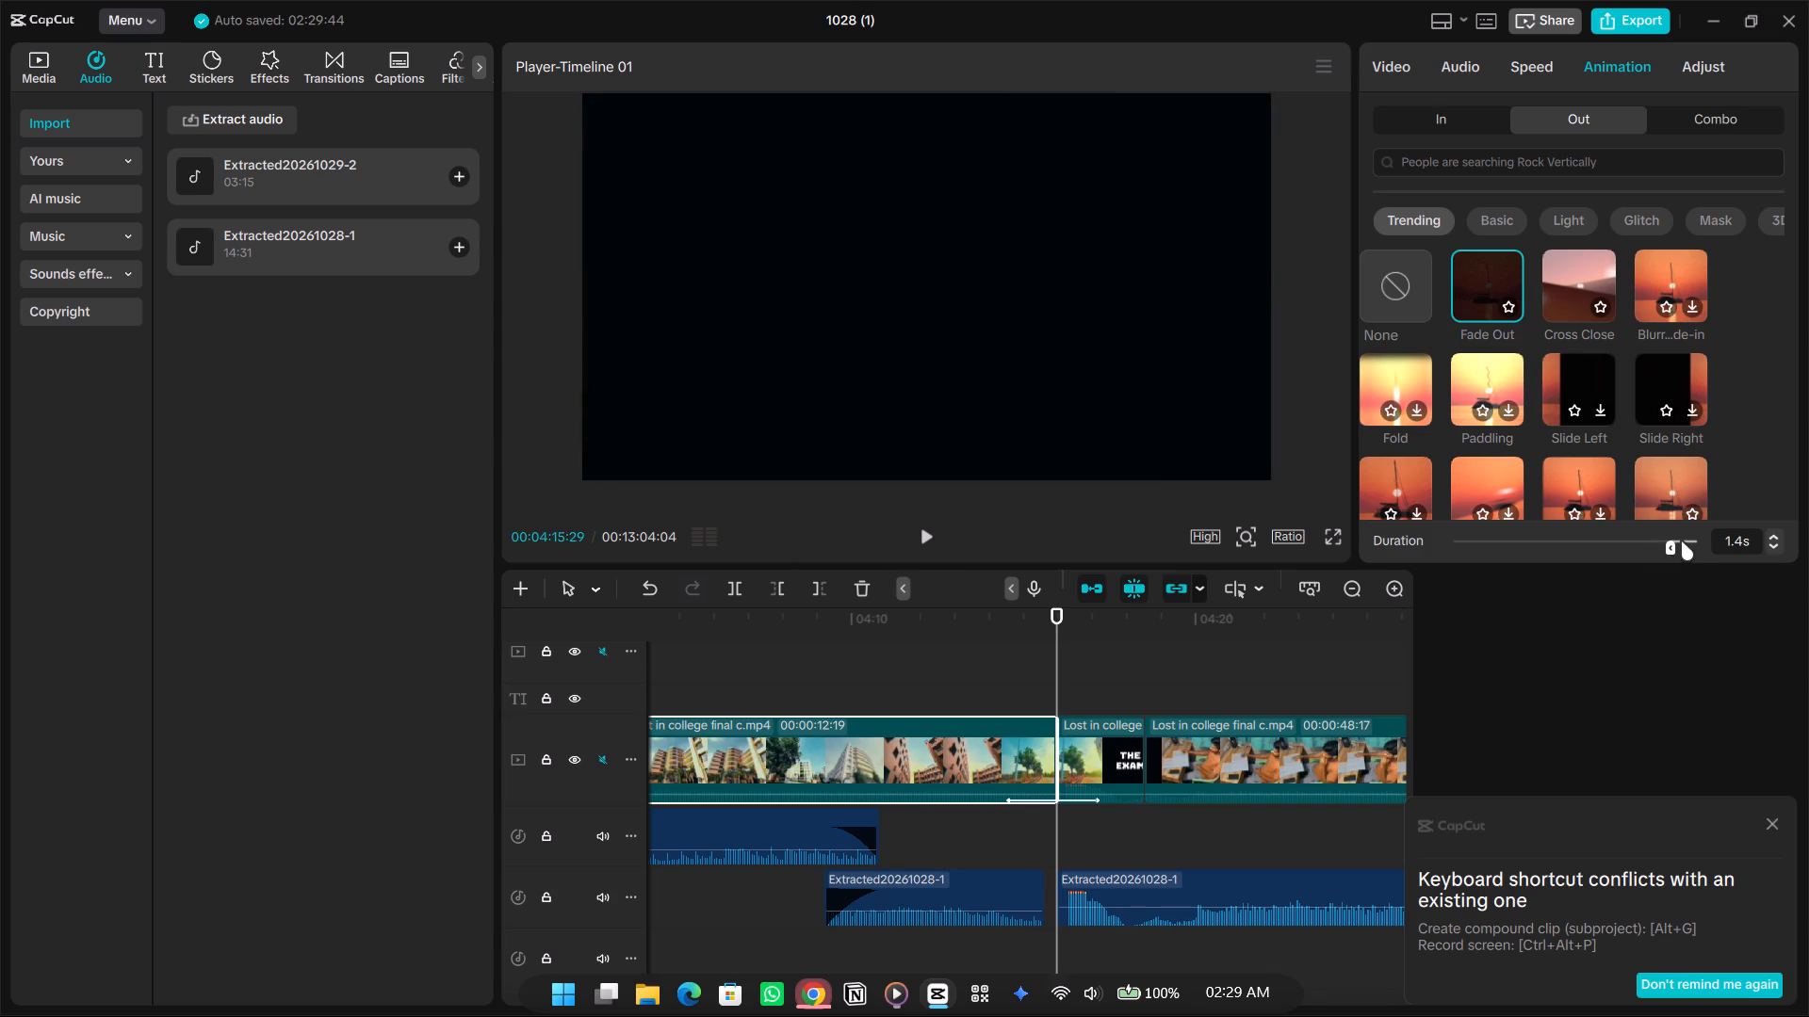
left_click(1680, 539)
left_click(970, 705)
key("space")
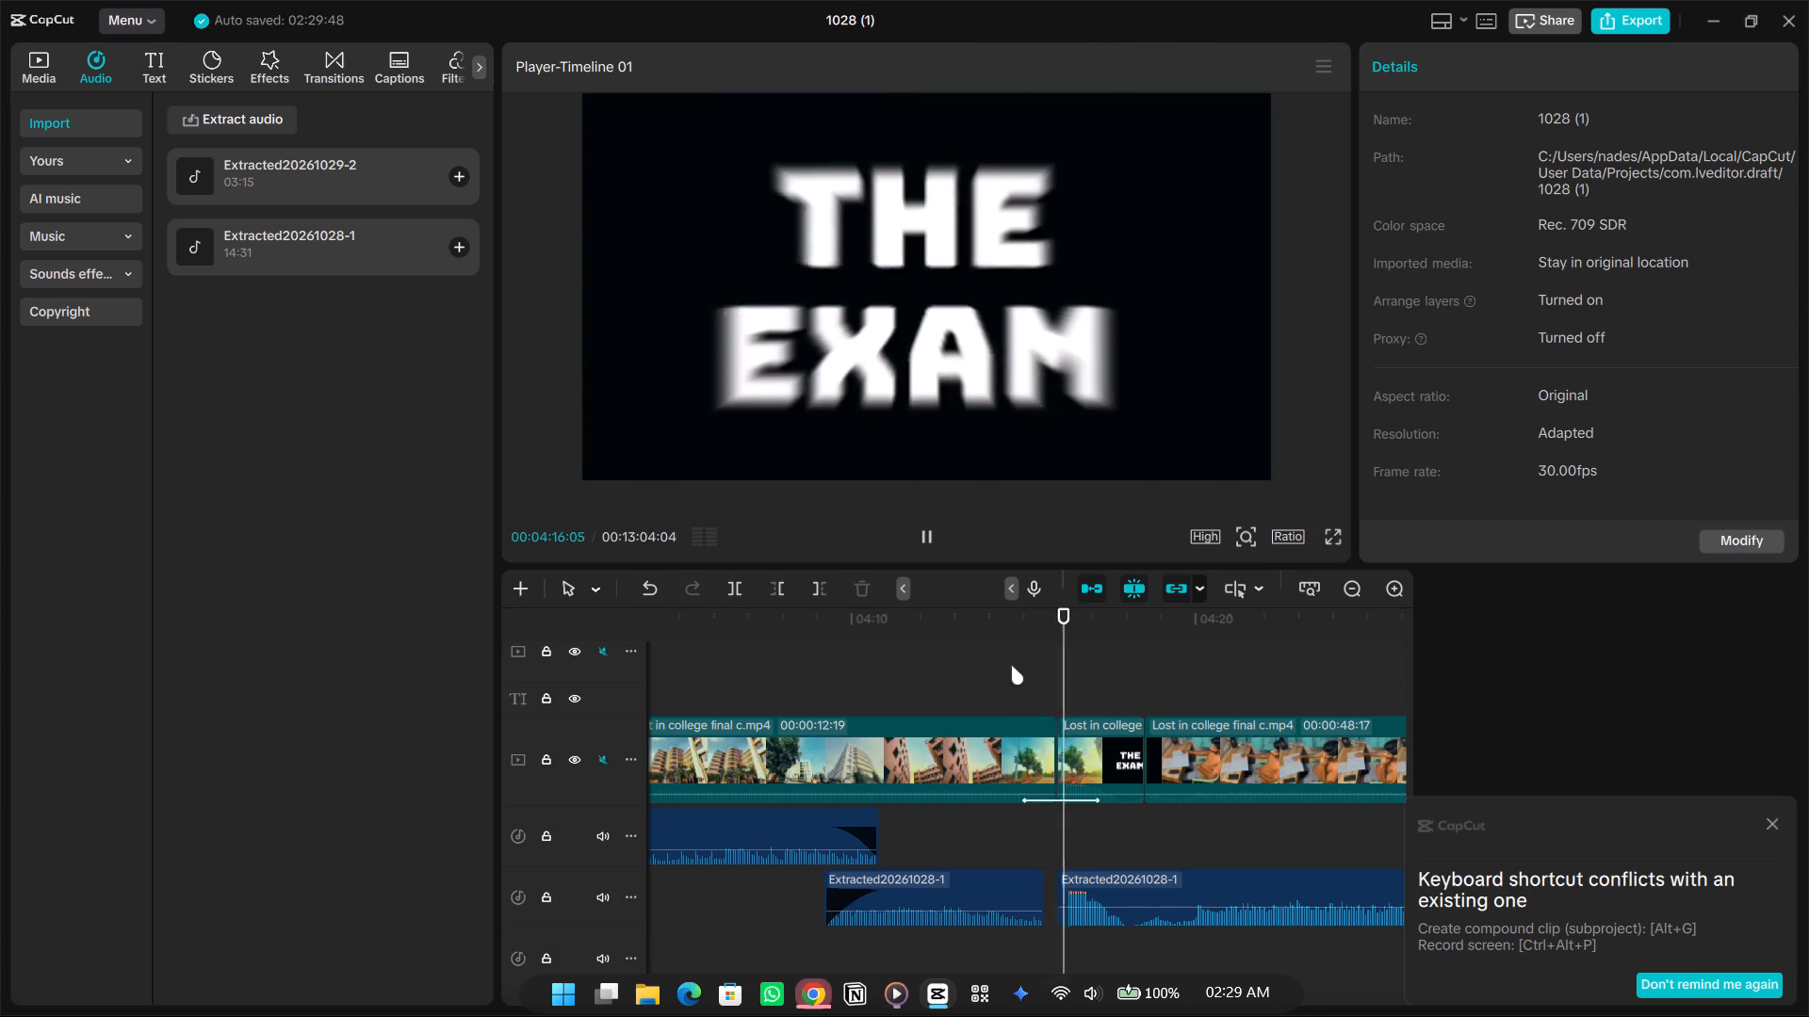
key("space")
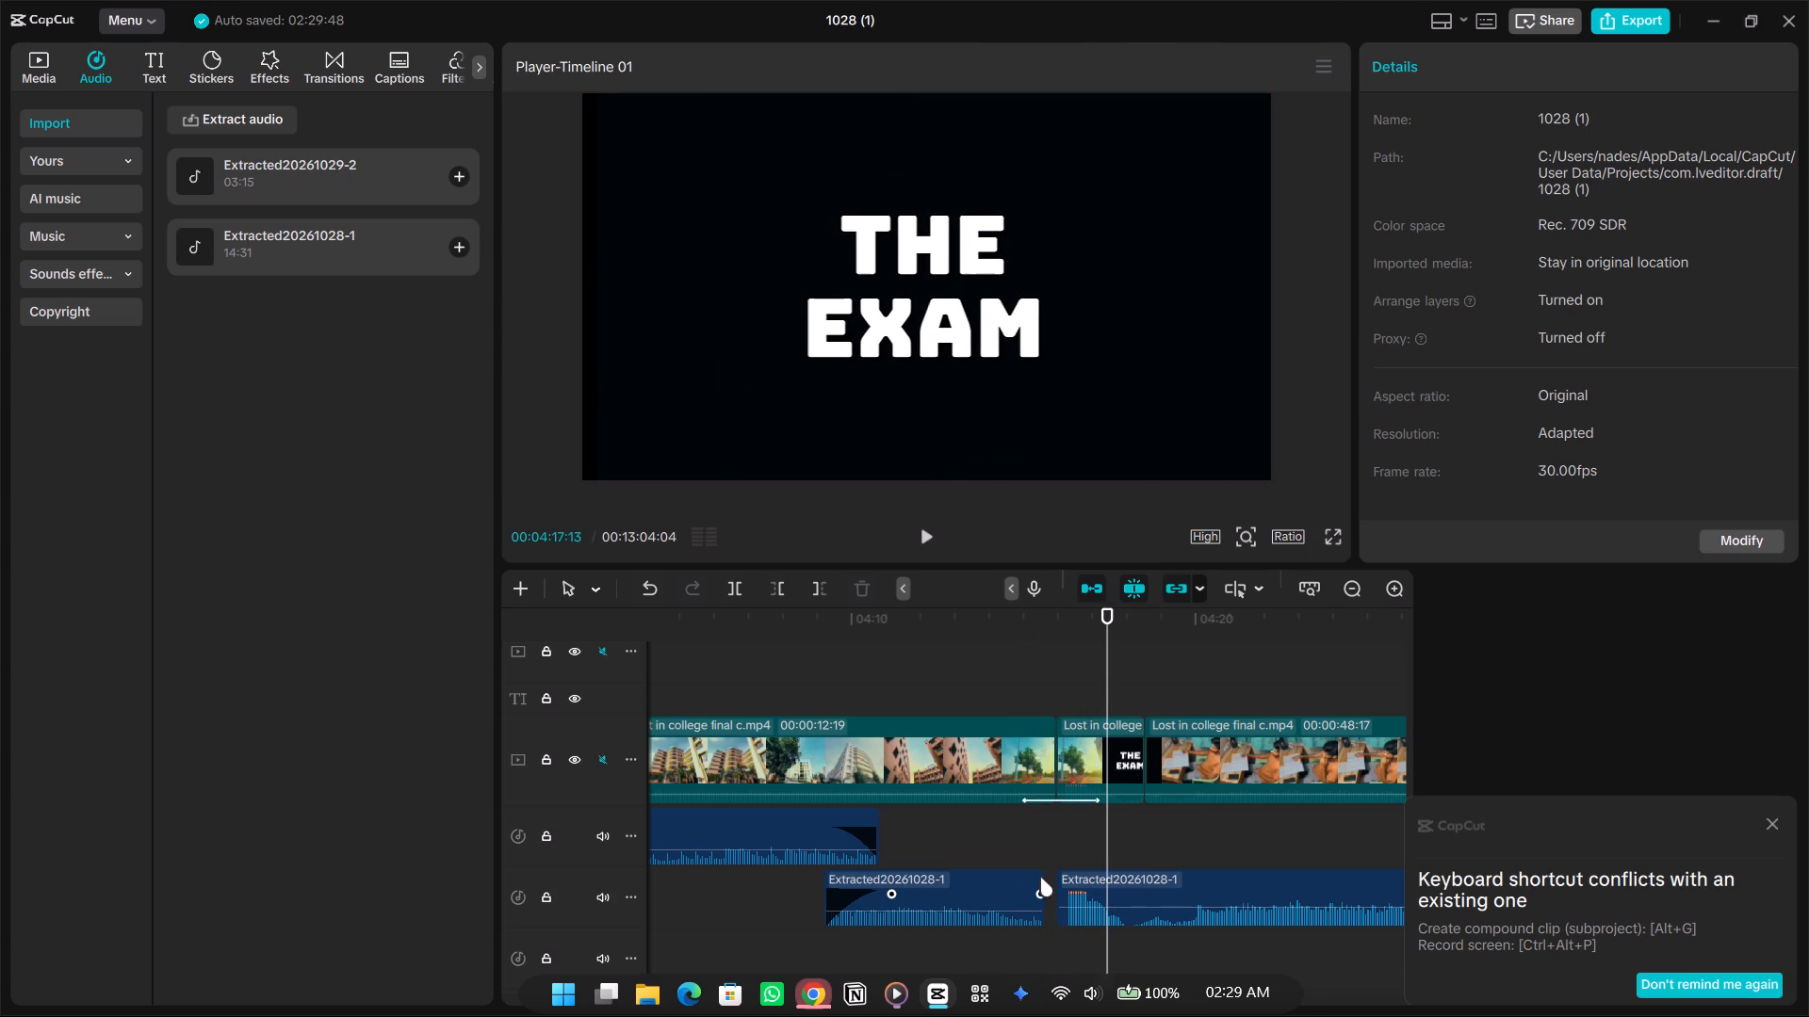
Extend the short audio clip's end to the start of the THE EXAM audio clip and play across the join.
left_click_drag(1043, 877, 1065, 877)
left_click(1009, 858)
key("space")
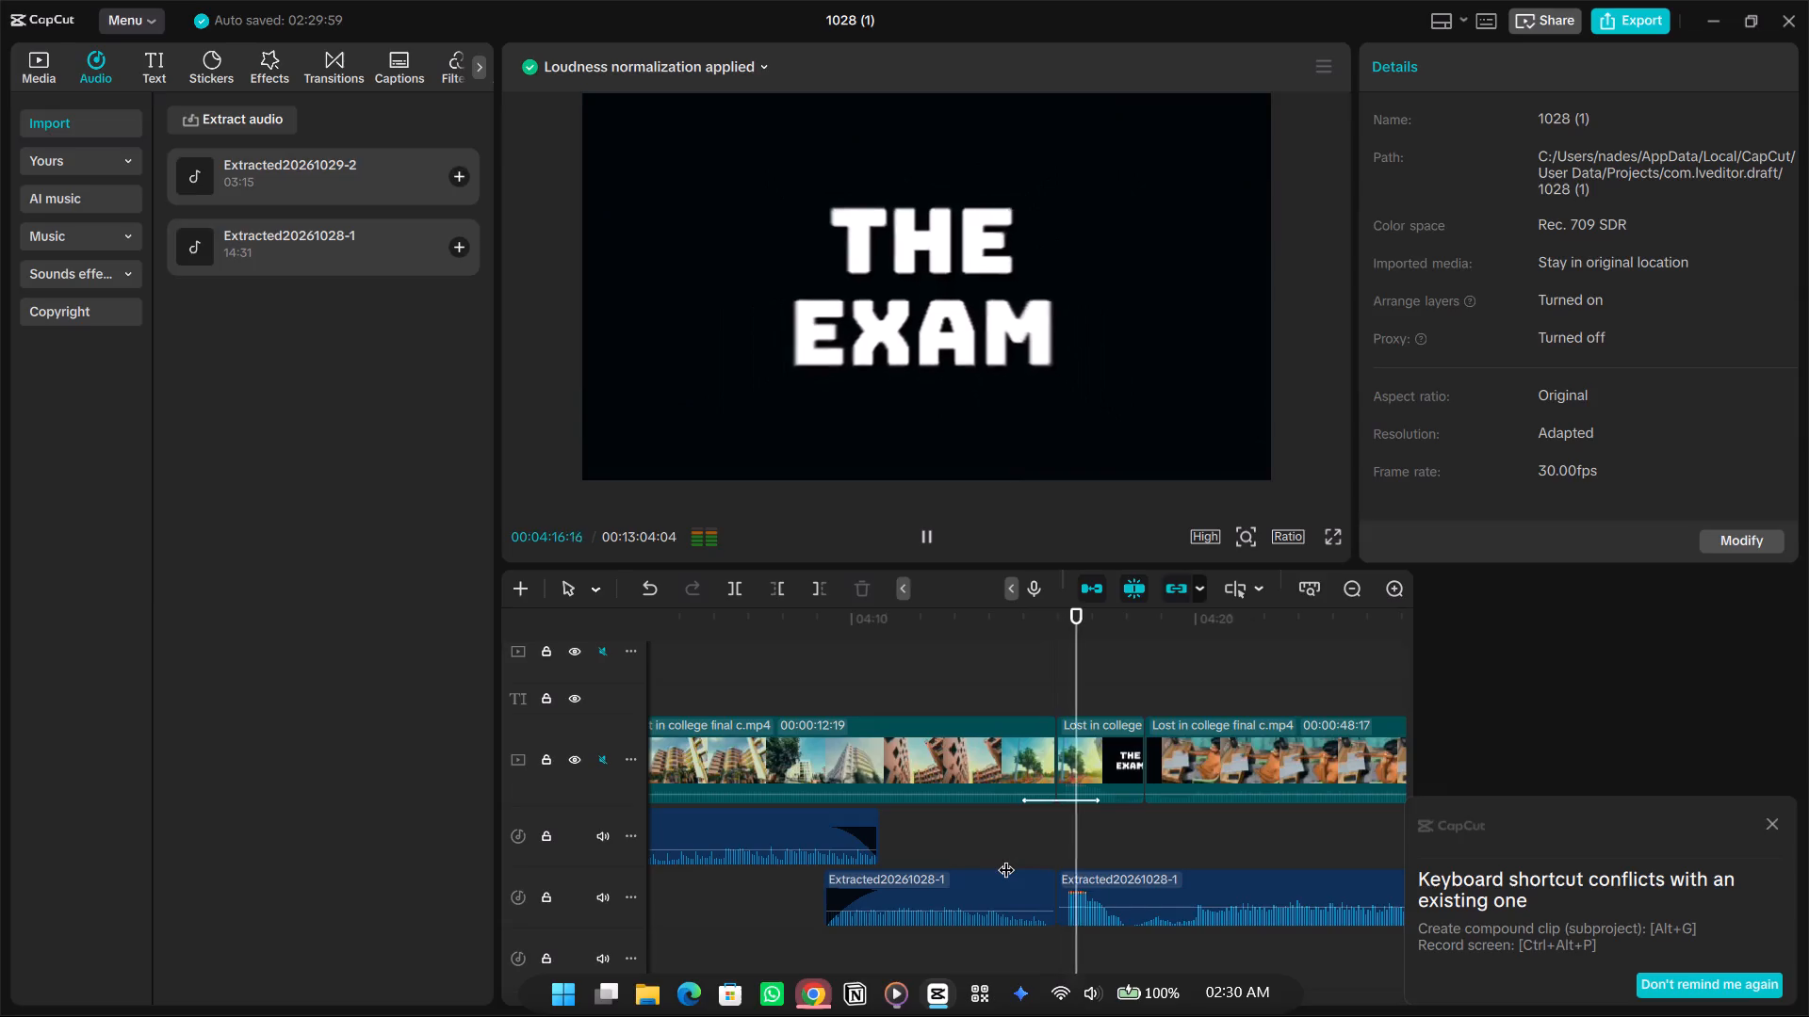
key("space")
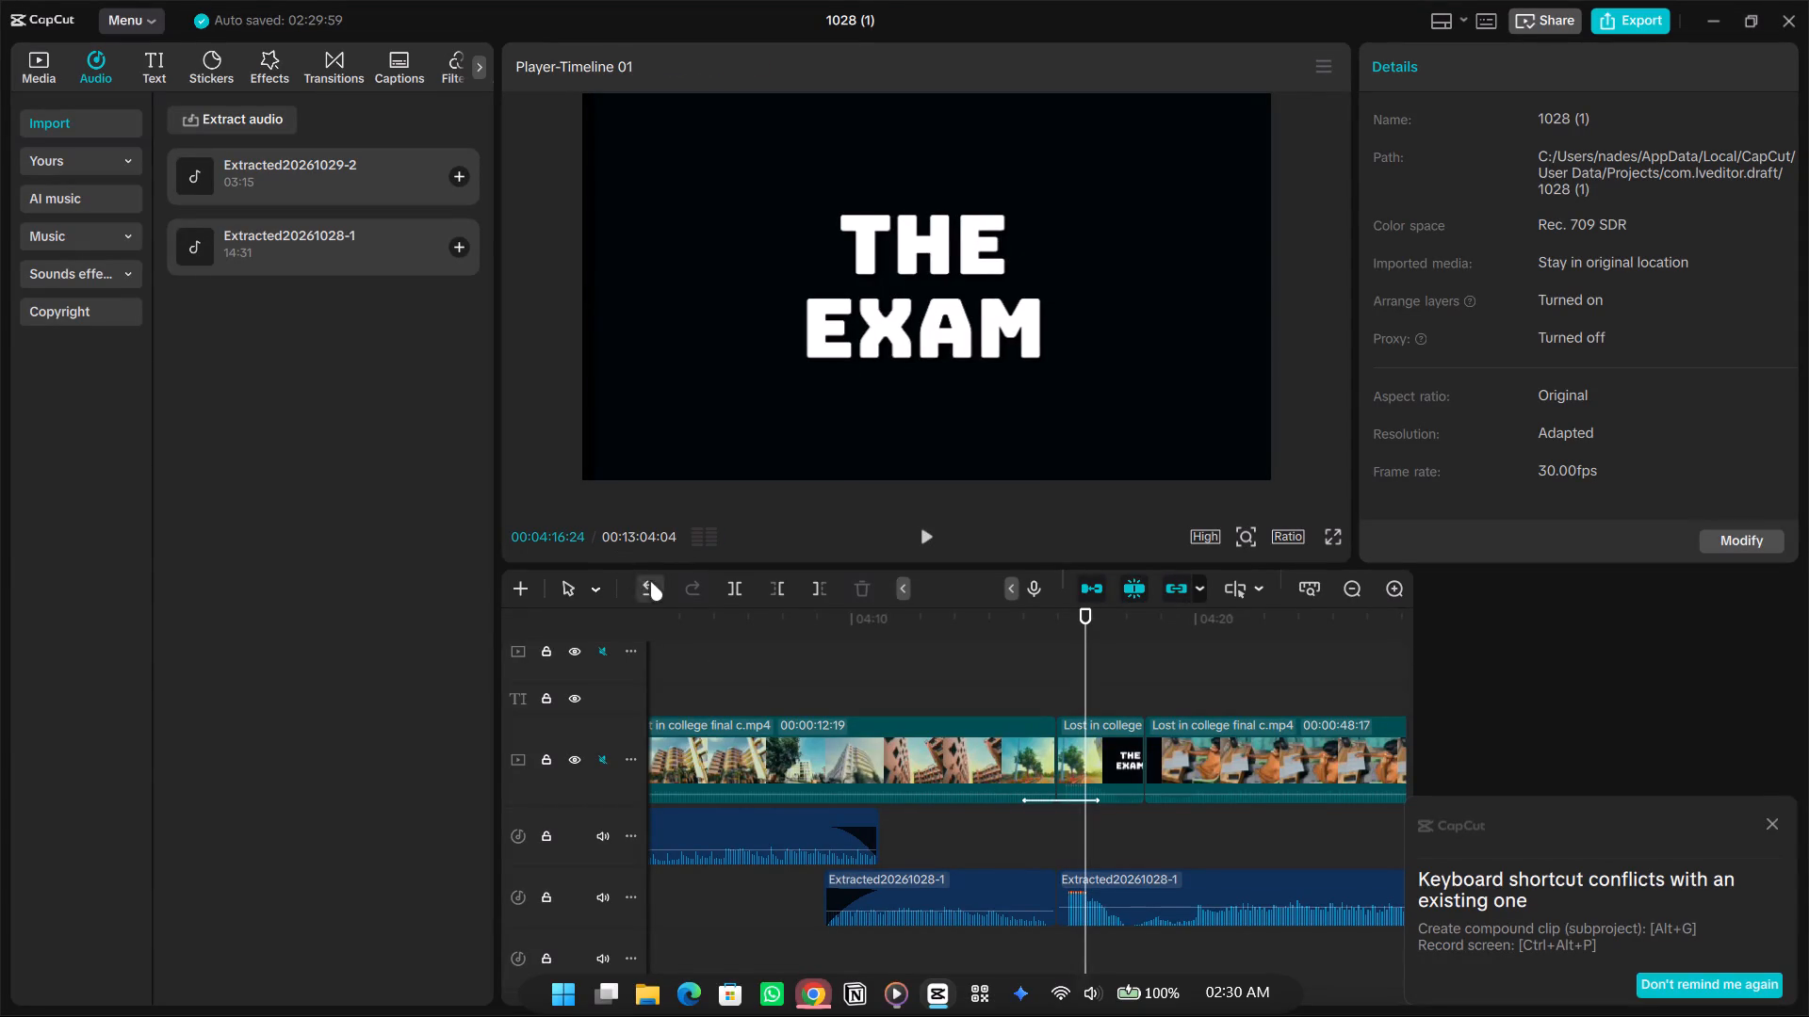
Undo the short audio clip's end extension, instead move the clip against the start of the THE EXAM audio clip, and play across the join.
left_click(650, 581)
left_click_drag(928, 886, 940, 888)
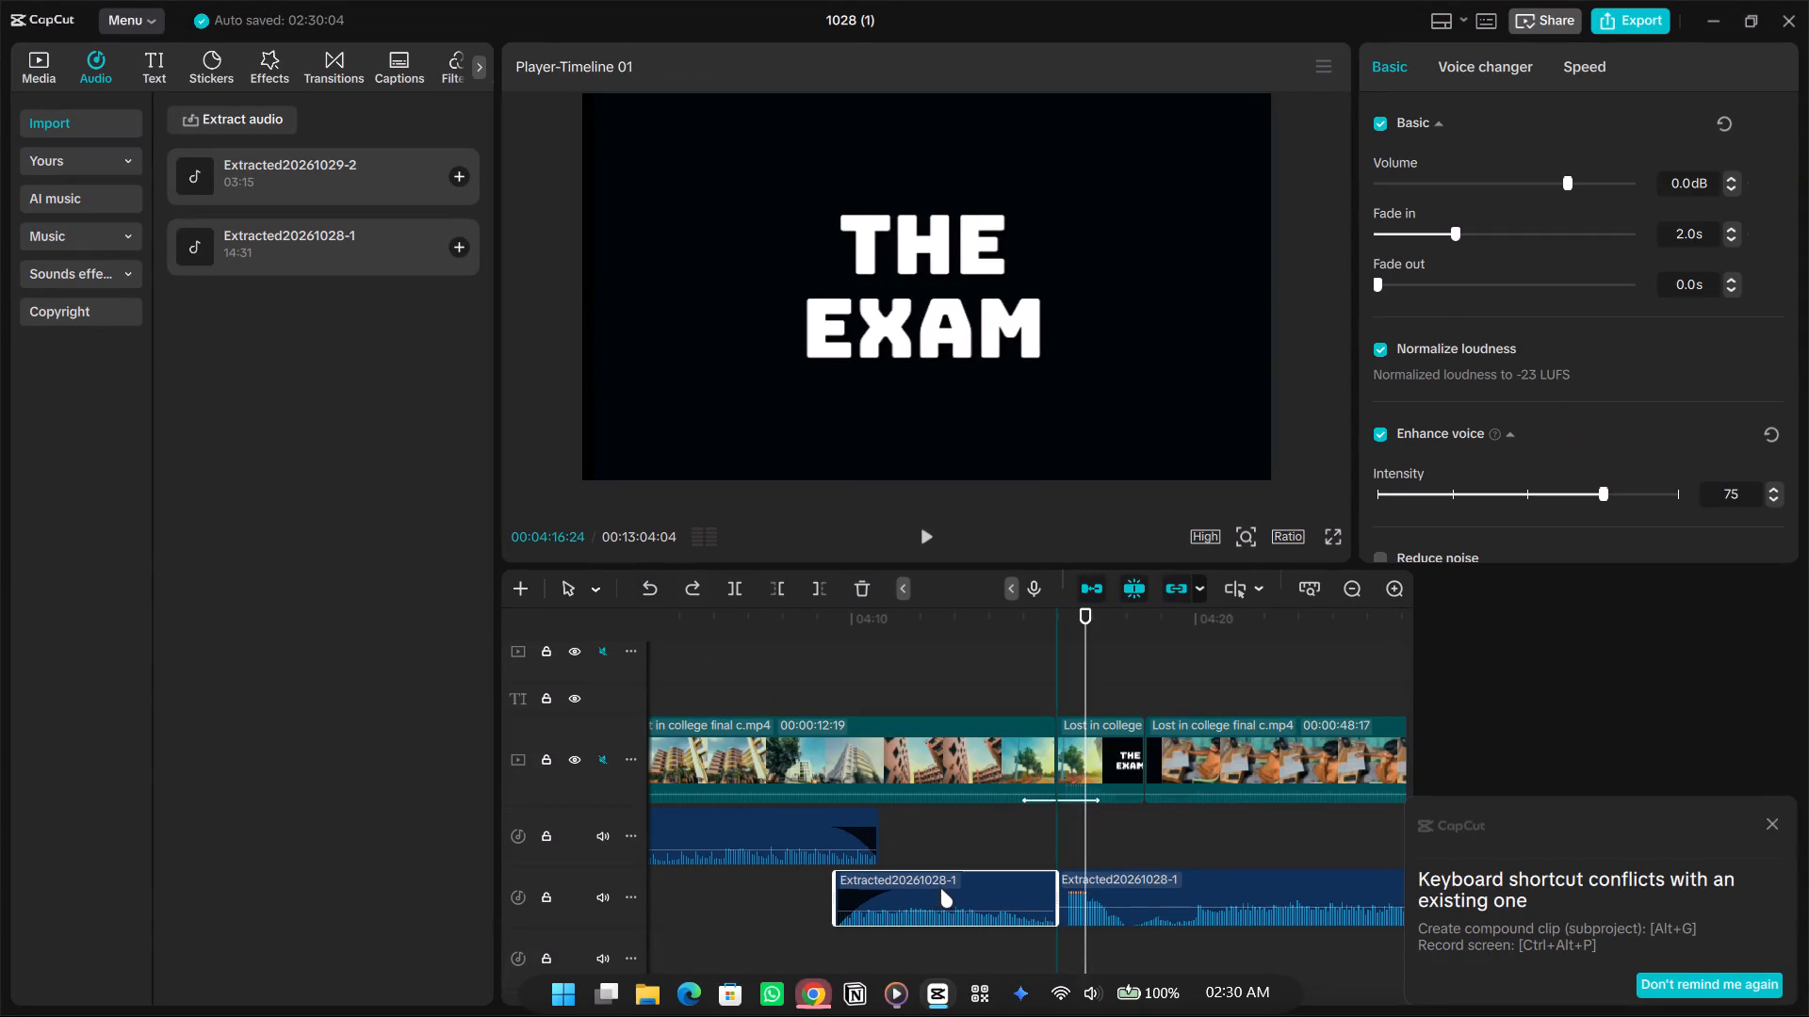
left_click_drag(940, 888, 943, 888)
left_click(892, 832)
key("space")
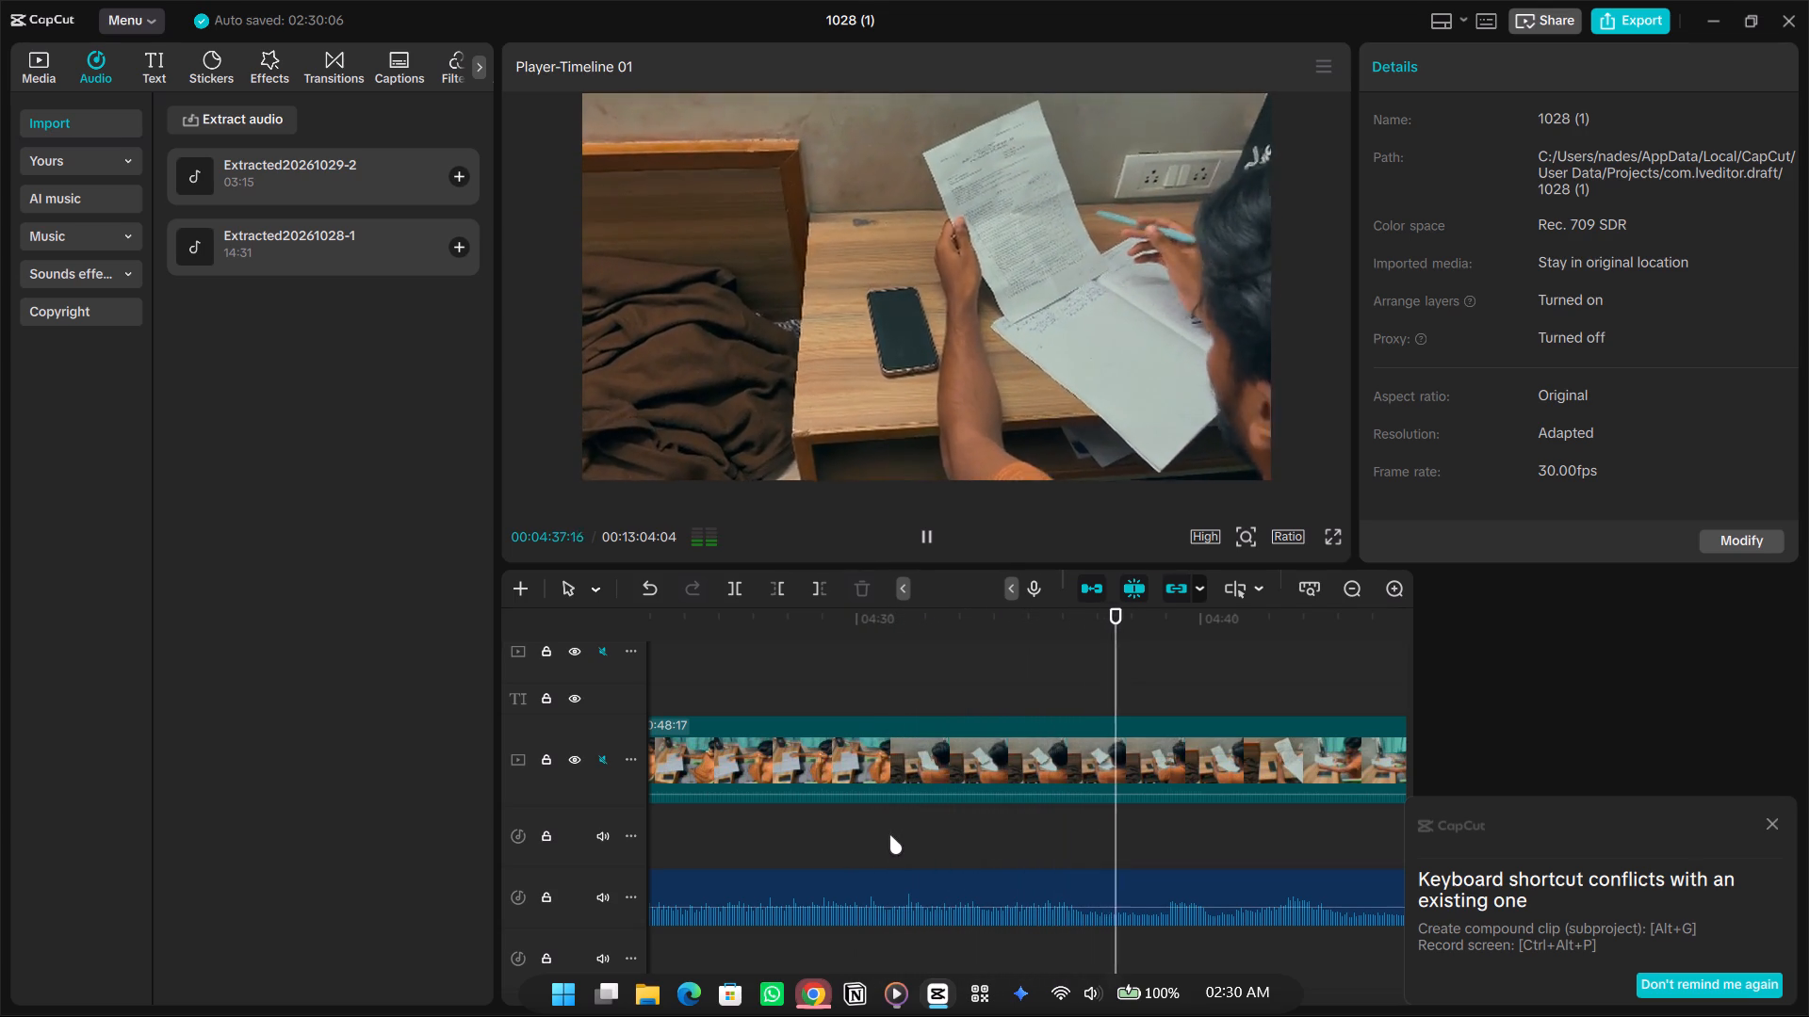
Switch the player to full screen and jump back to the Editing-Screenplay-Direction credit.
left_click(1334, 527)
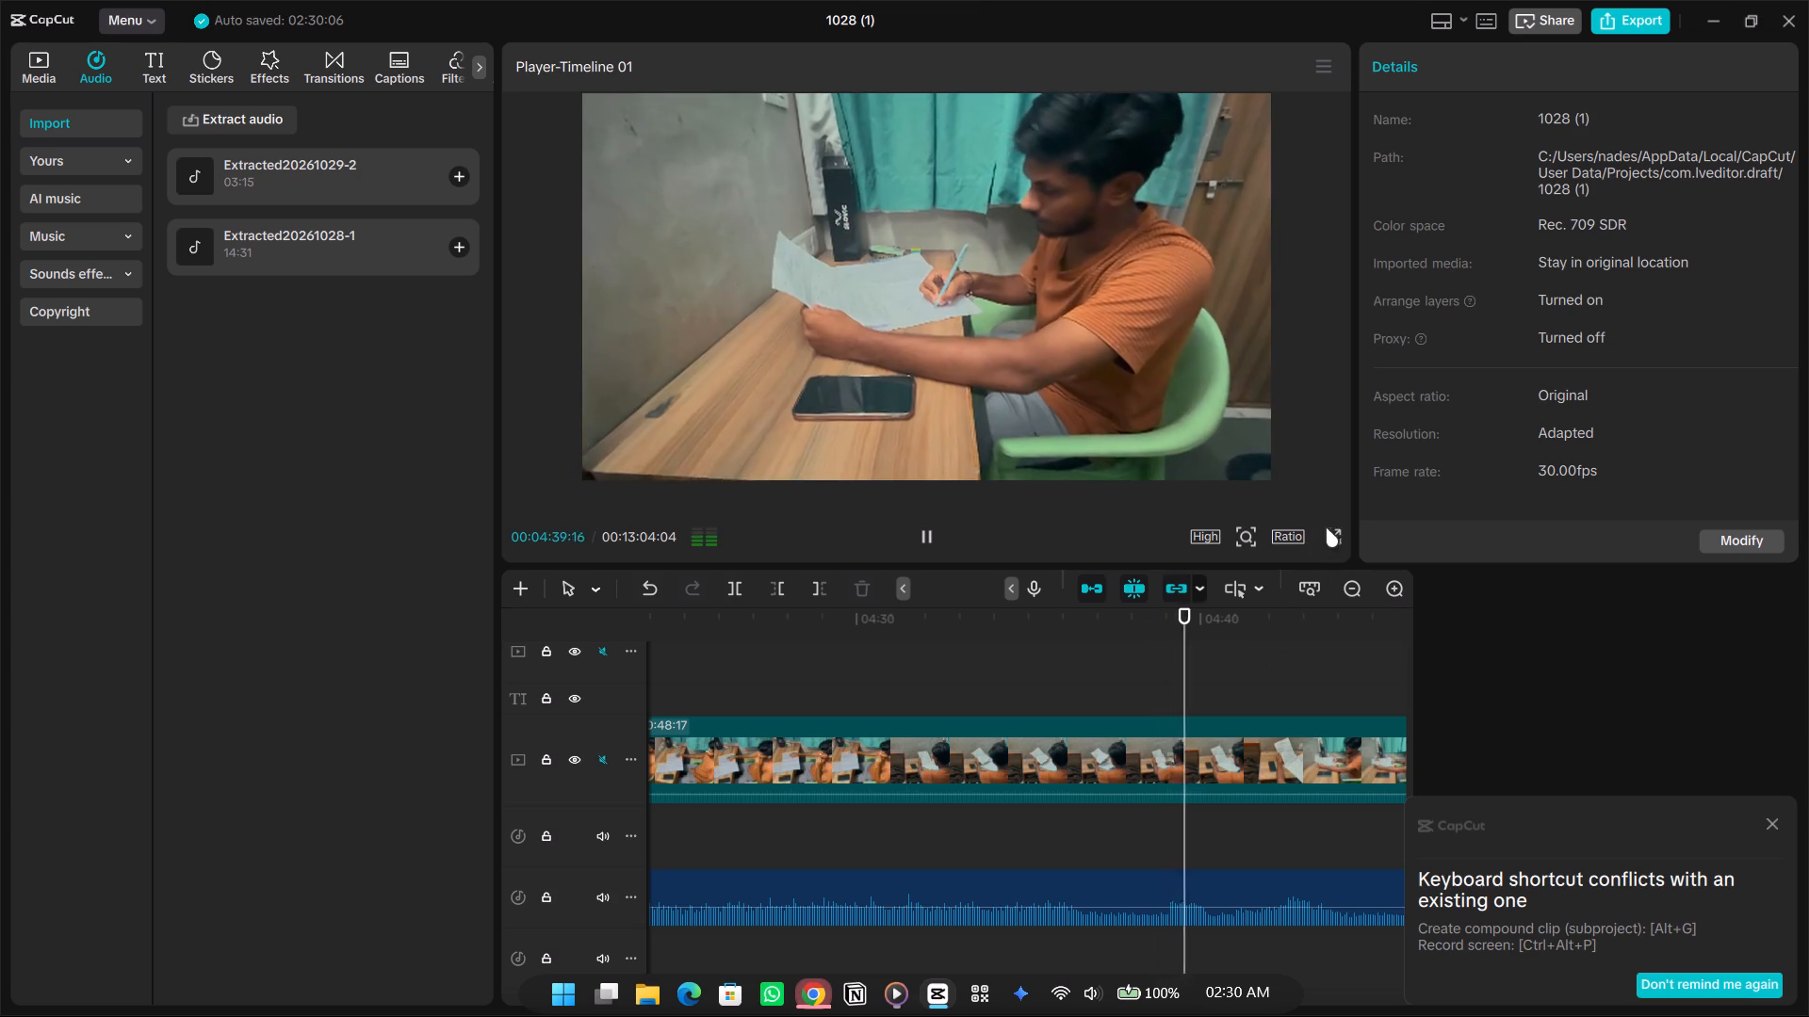
left_click(1322, 531)
left_click(1325, 531)
left_click(1334, 541)
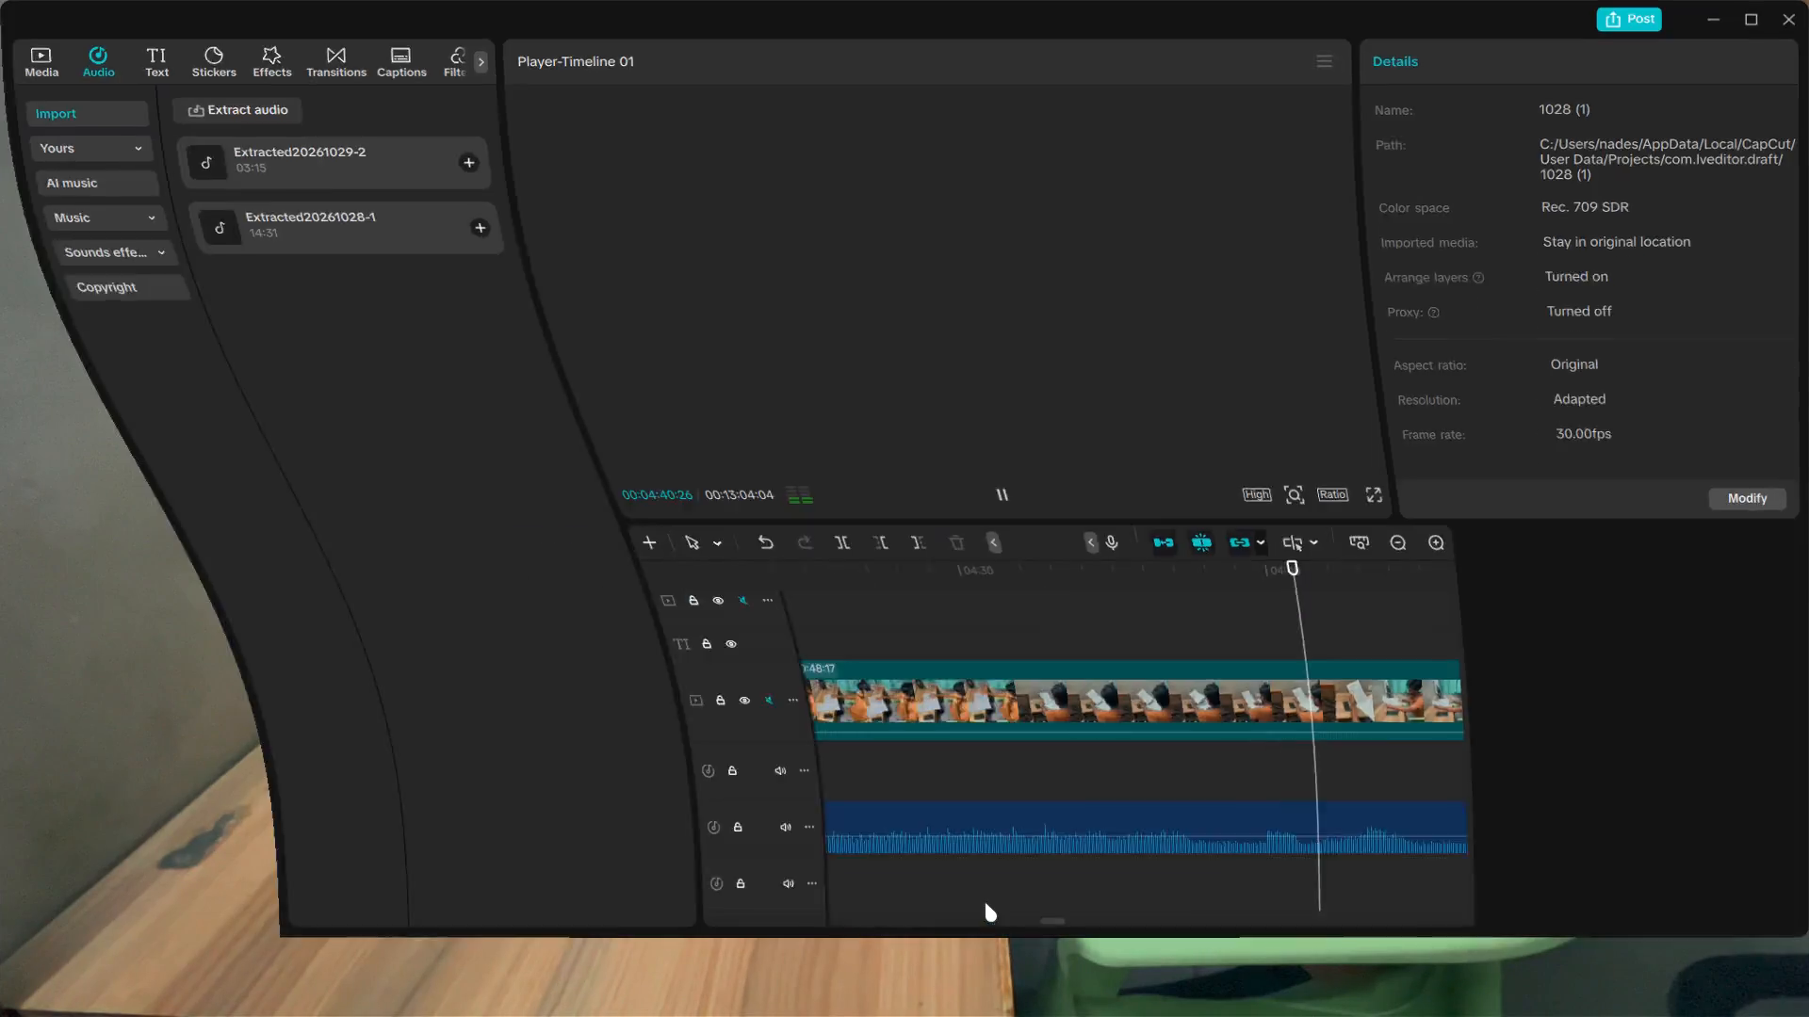
left_click(921, 912)
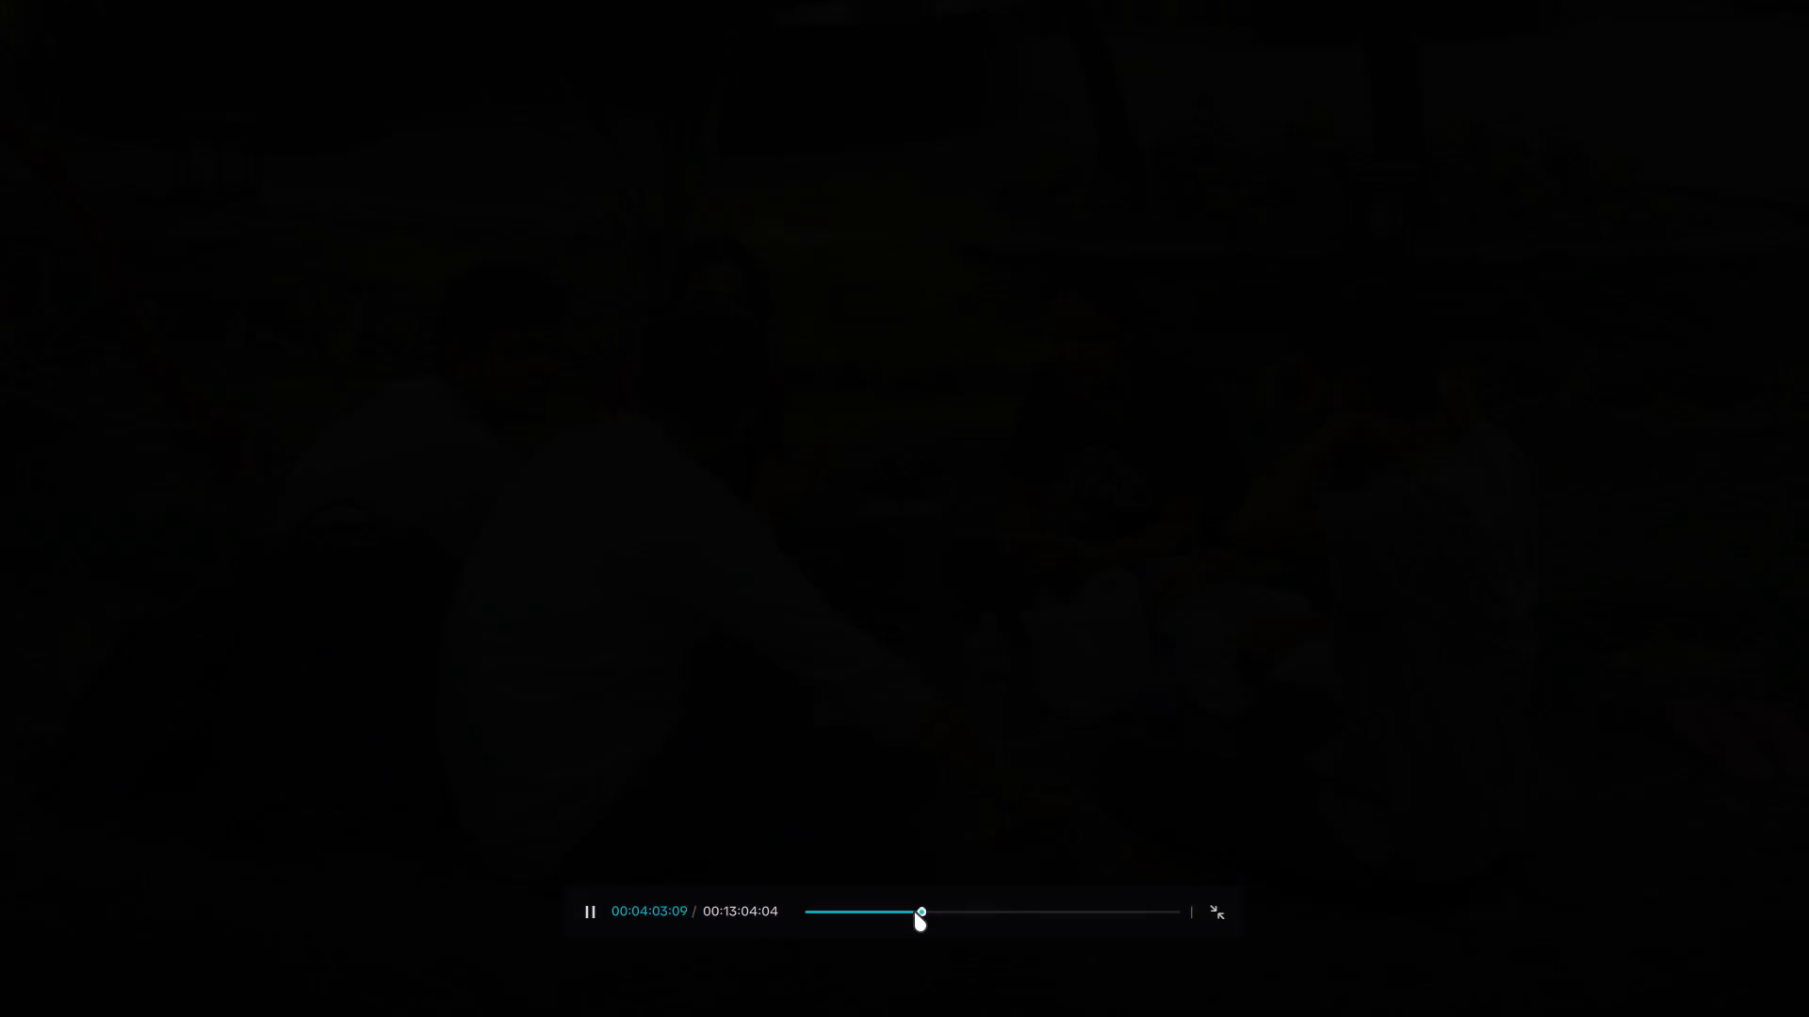
left_click(905, 912)
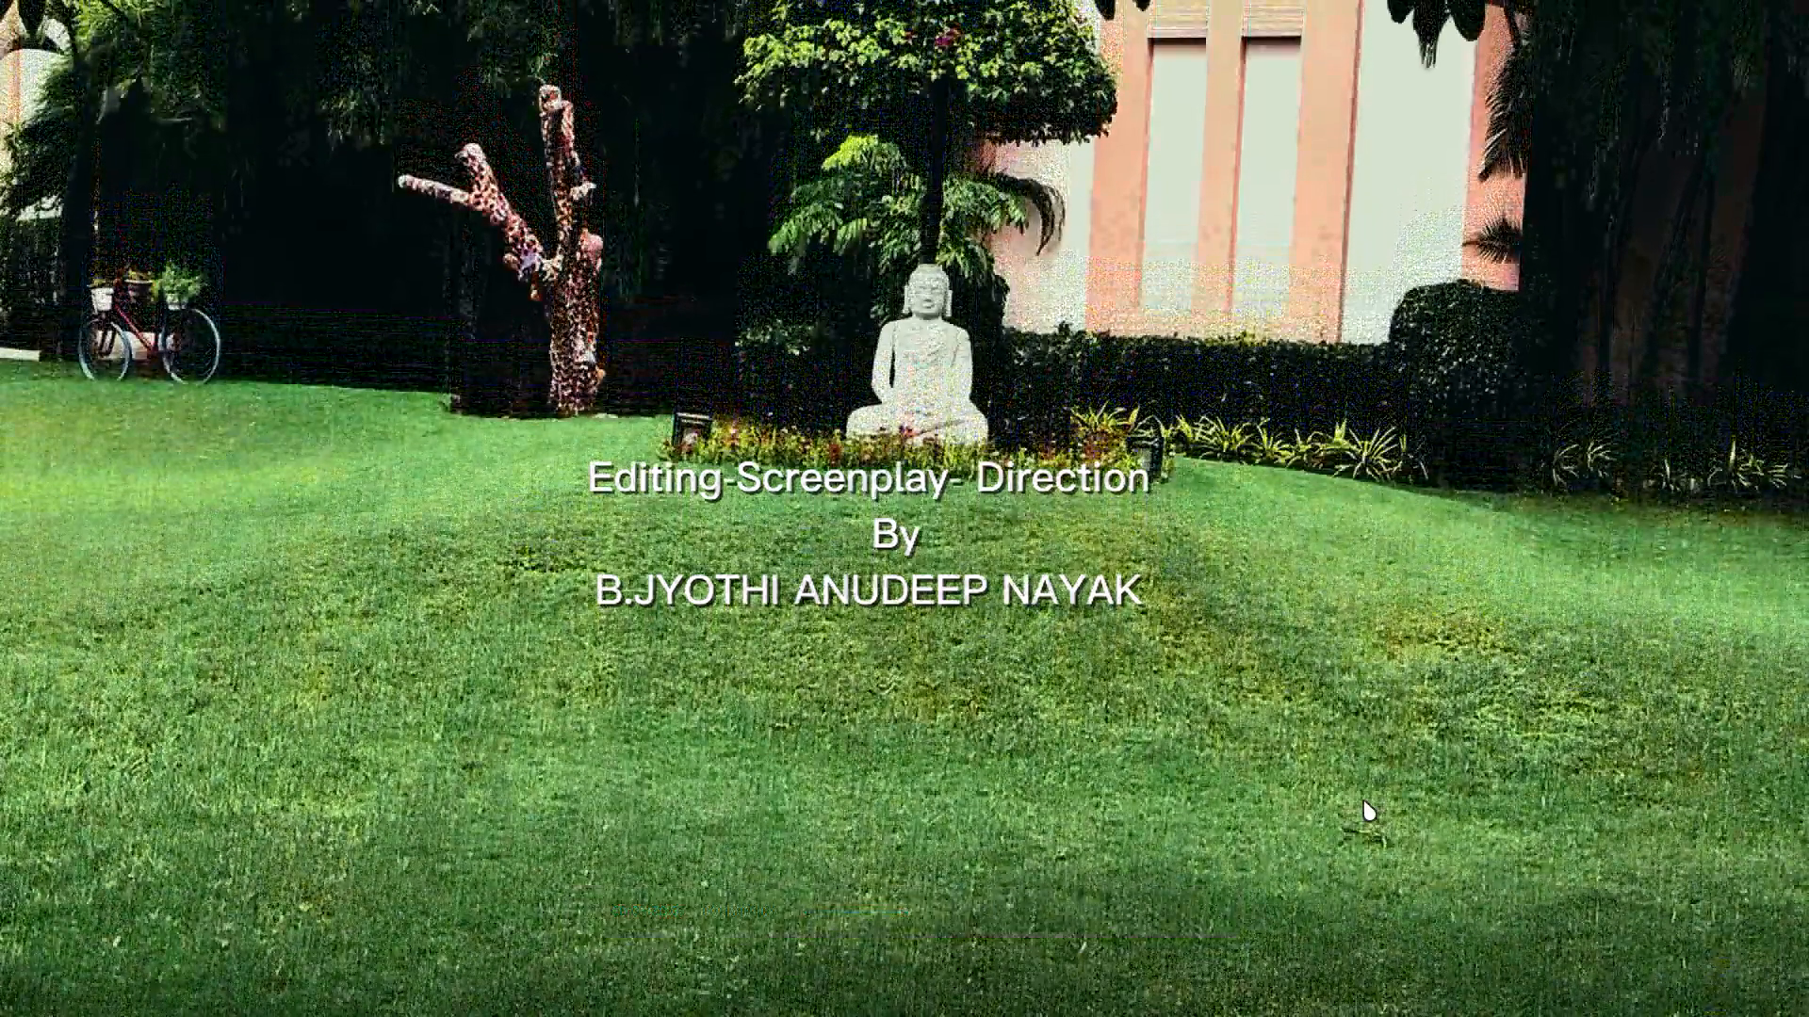
Step forward frame by frame through the opening credits to the special thanks titles, and resume playback.
key("Right")
key("Right")
key("Right")
key("Right")
key("Right")
key("Right")
key("Right")
key("Right")
key("Right")
key("Right")
key("Right")
key("Right")
key("Right")
key("Right")
key("Right")
key("Right")
key("Right")
key("Right")
key("Right")
key("Right")
key("Right")
key("Right")
key("Right")
key("Right")
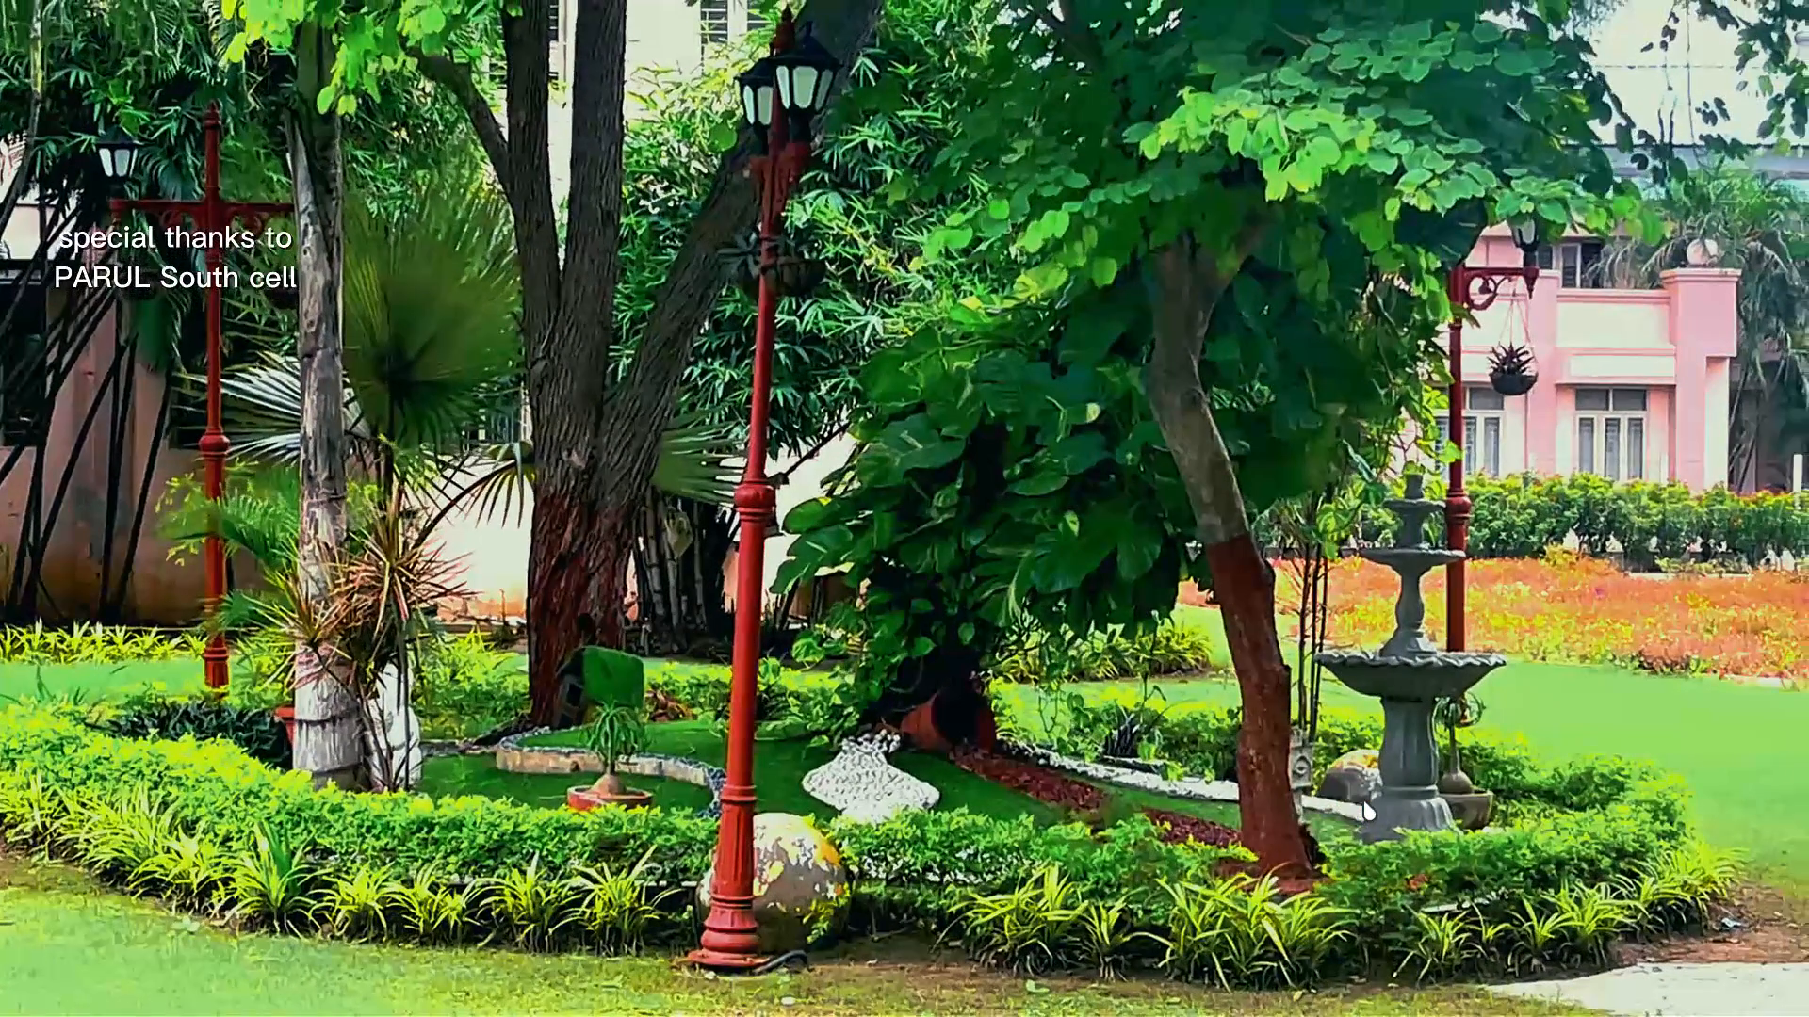
key("space")
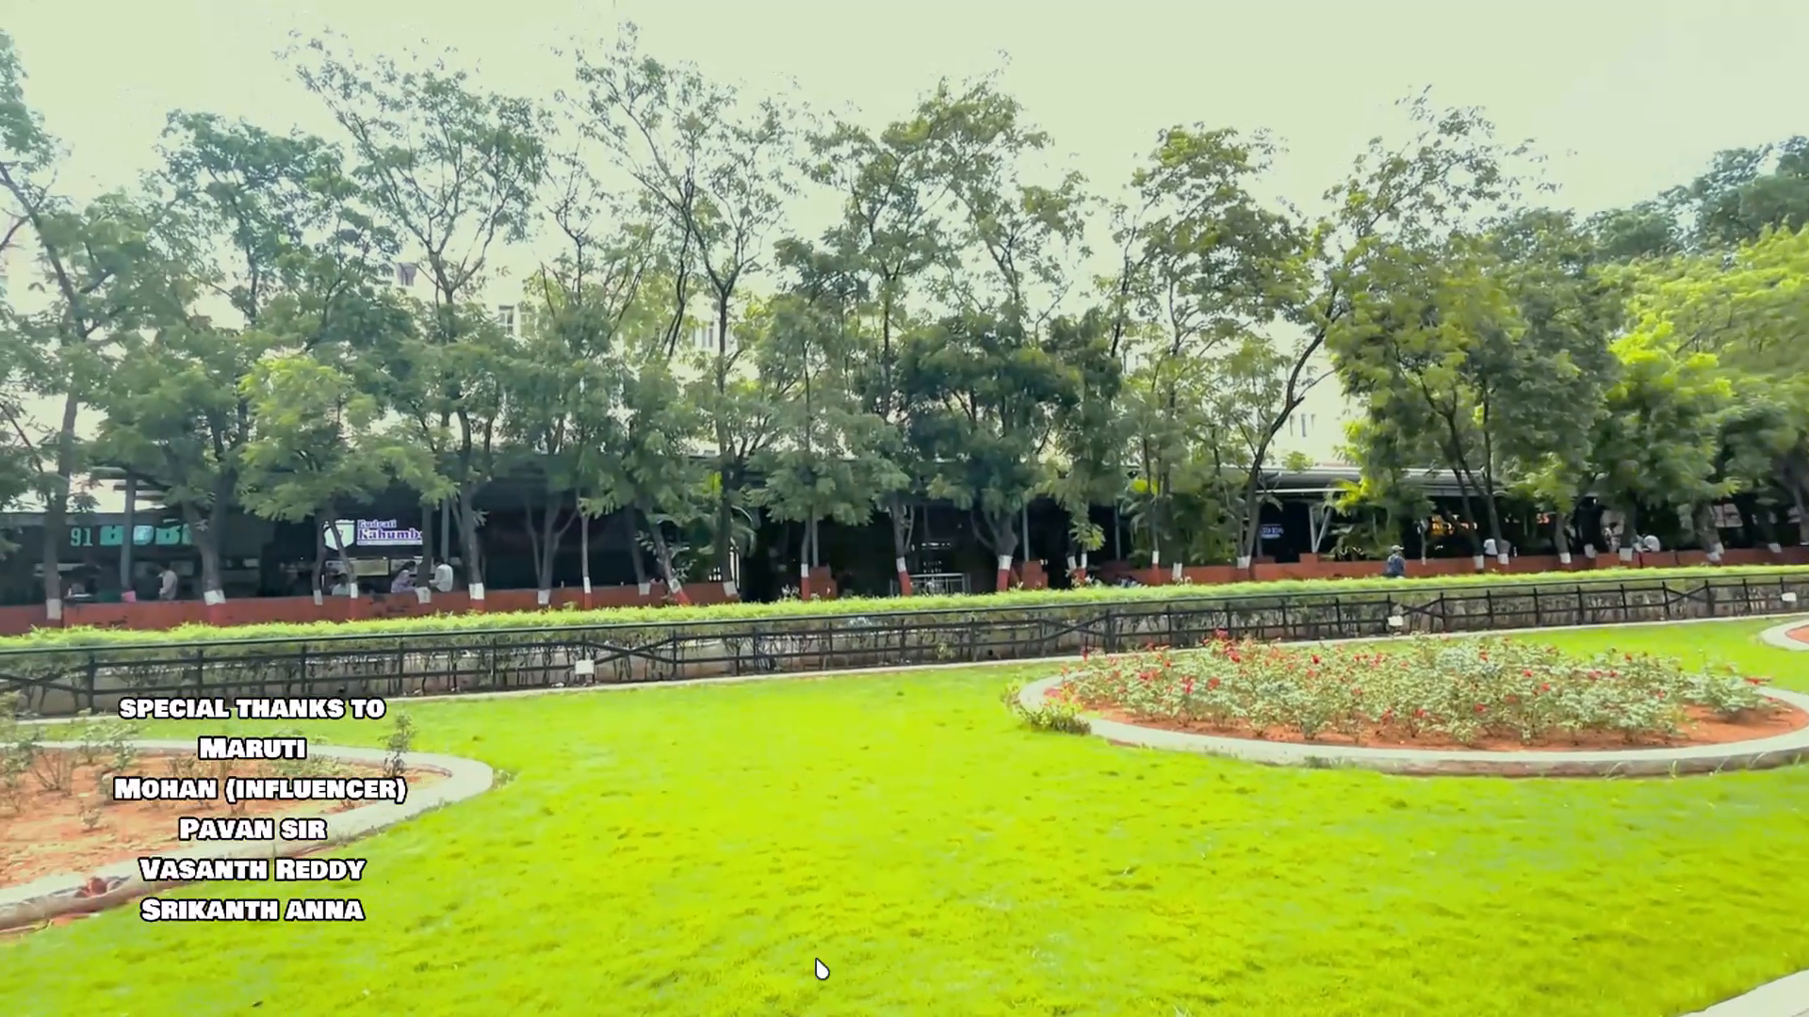
Jump ahead from the special thanks credits to the campus buildings footage and review it in full screen.
left_click(782, 860)
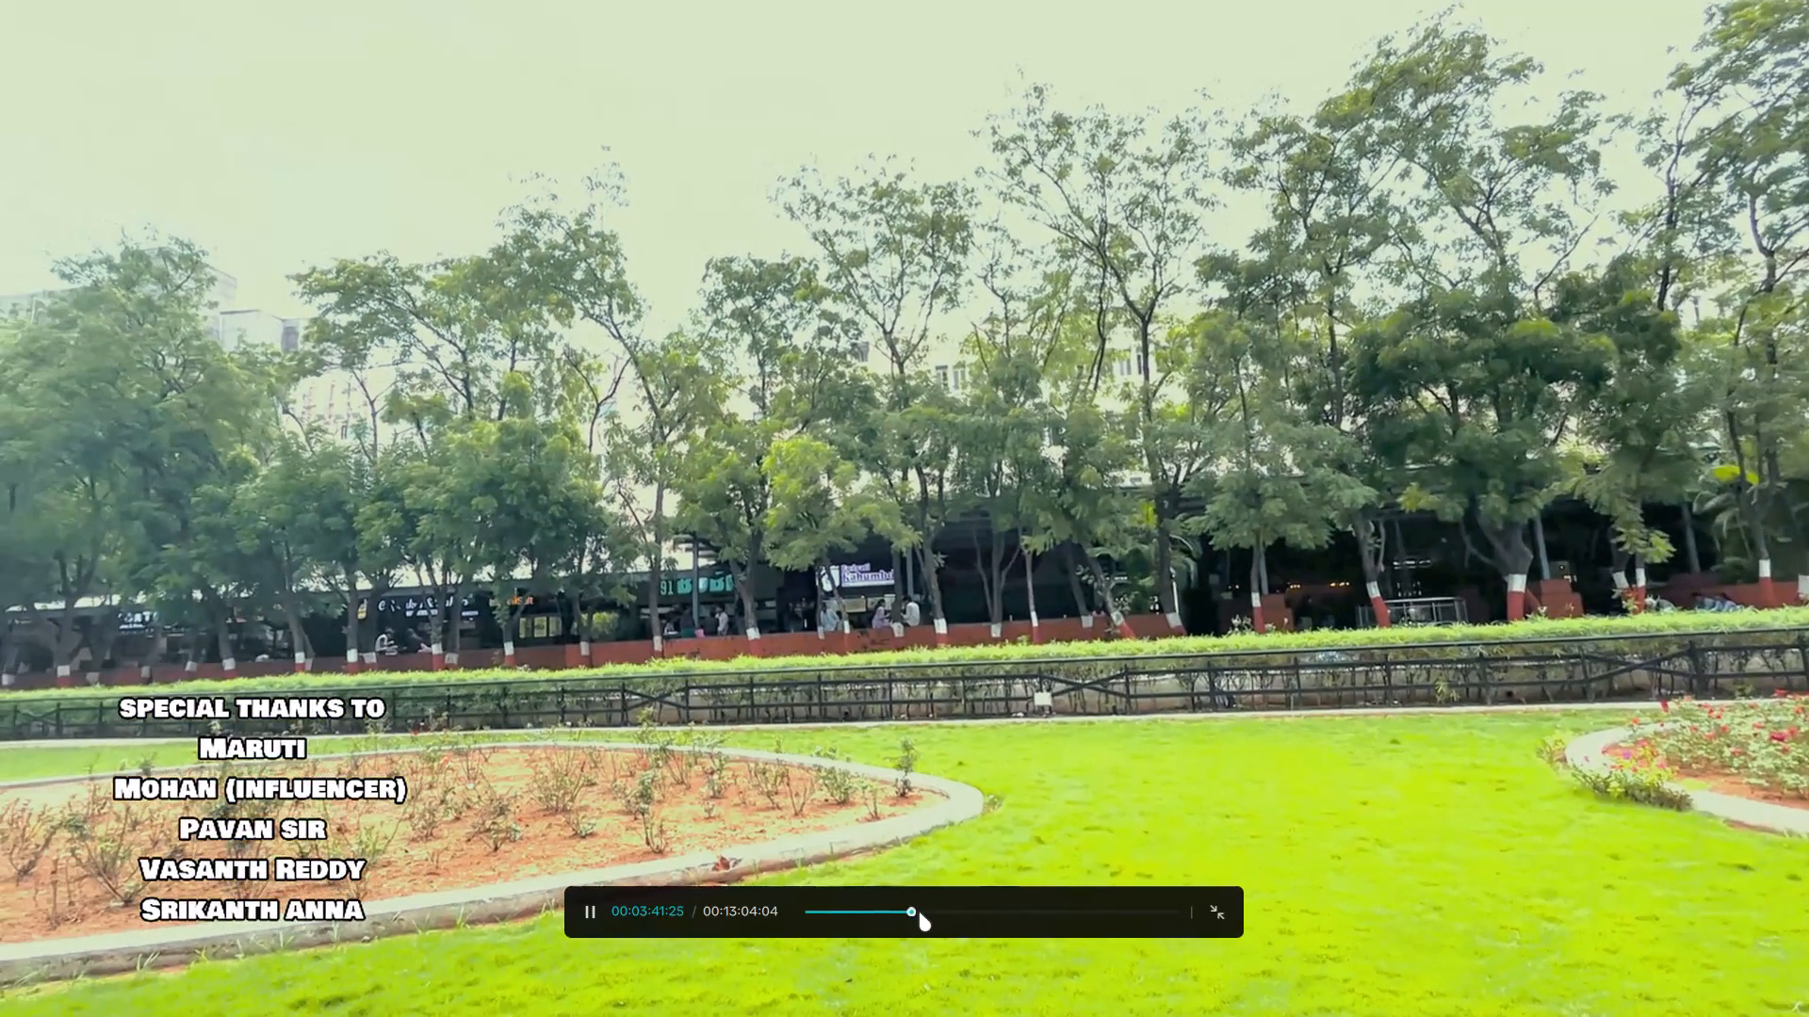
left_click(919, 912)
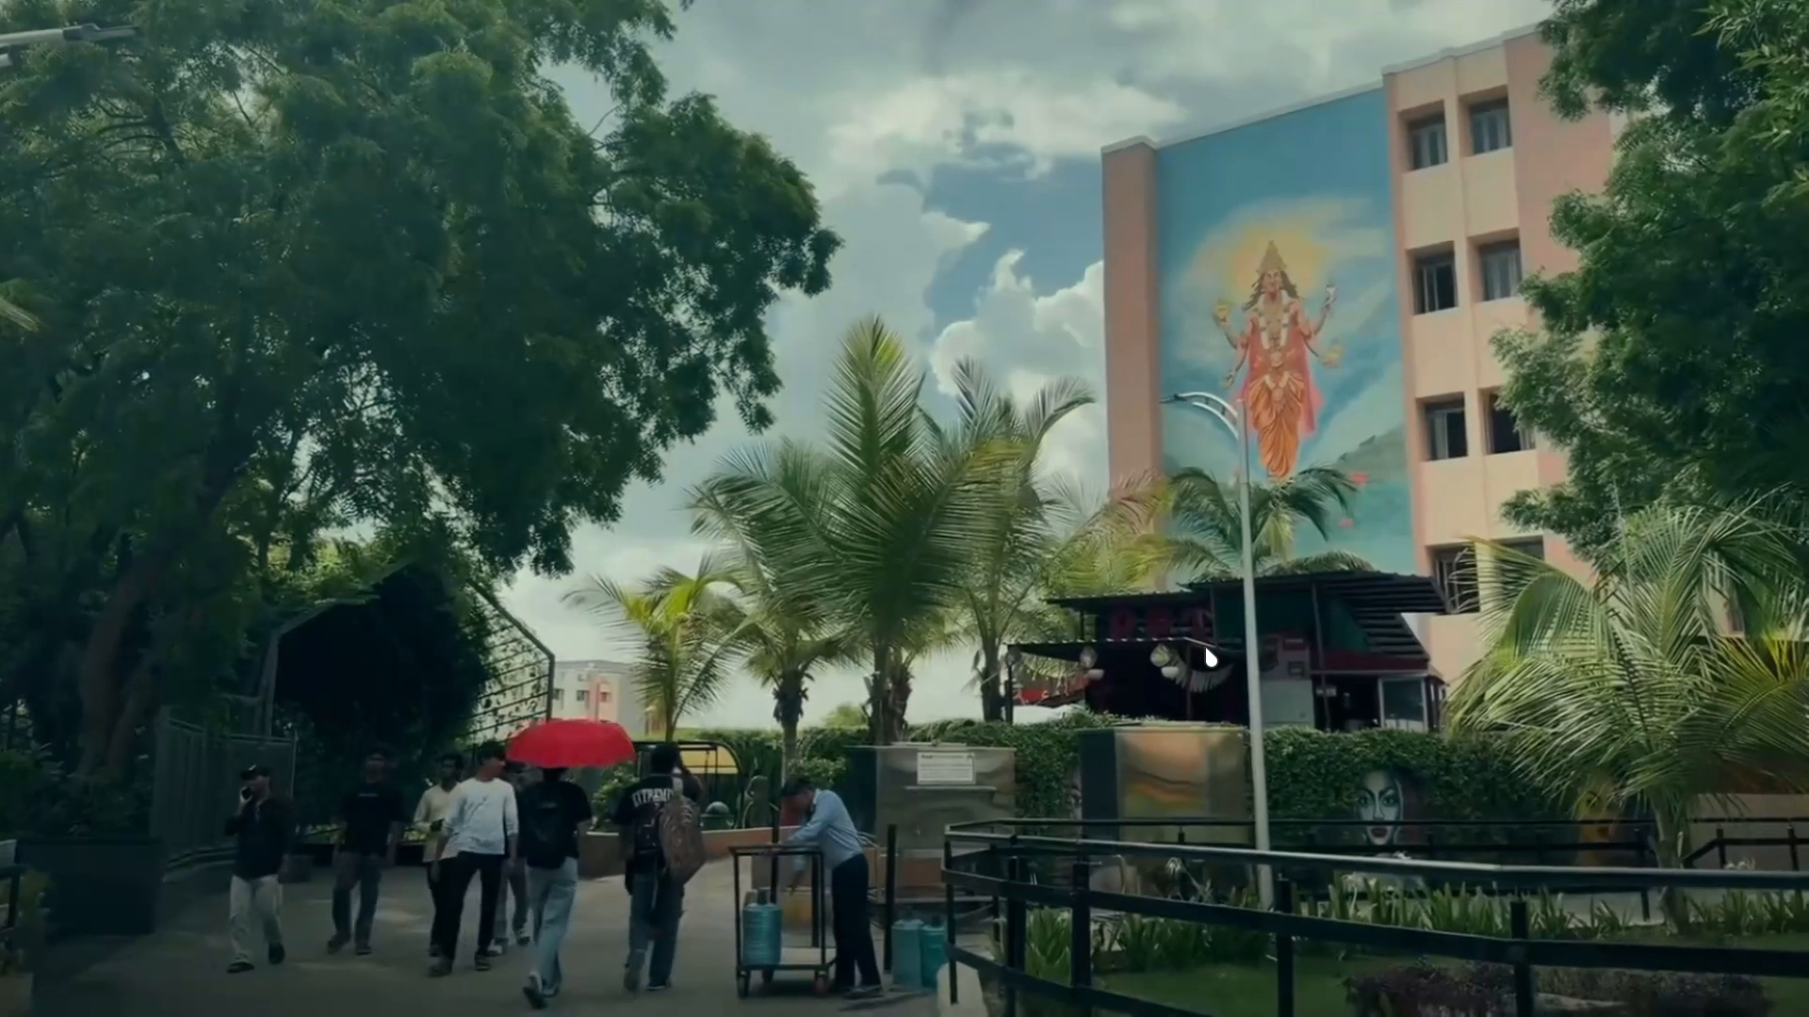
key("space")
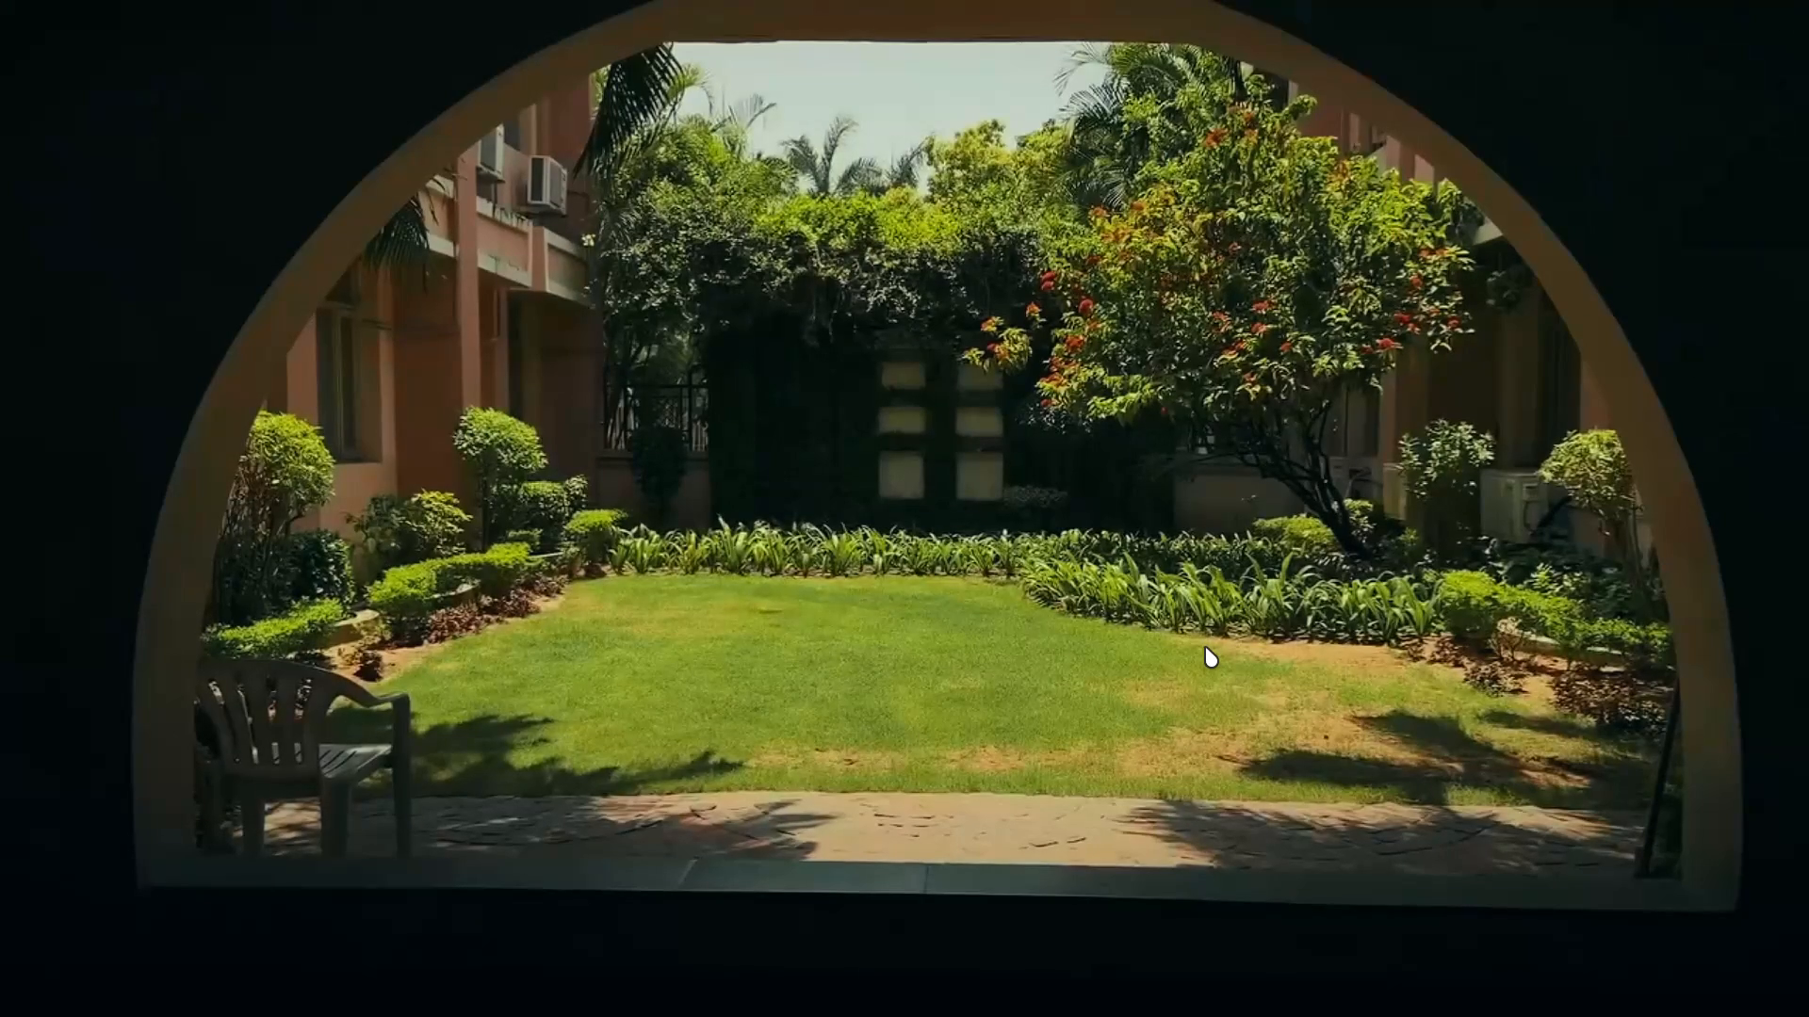
key("space")
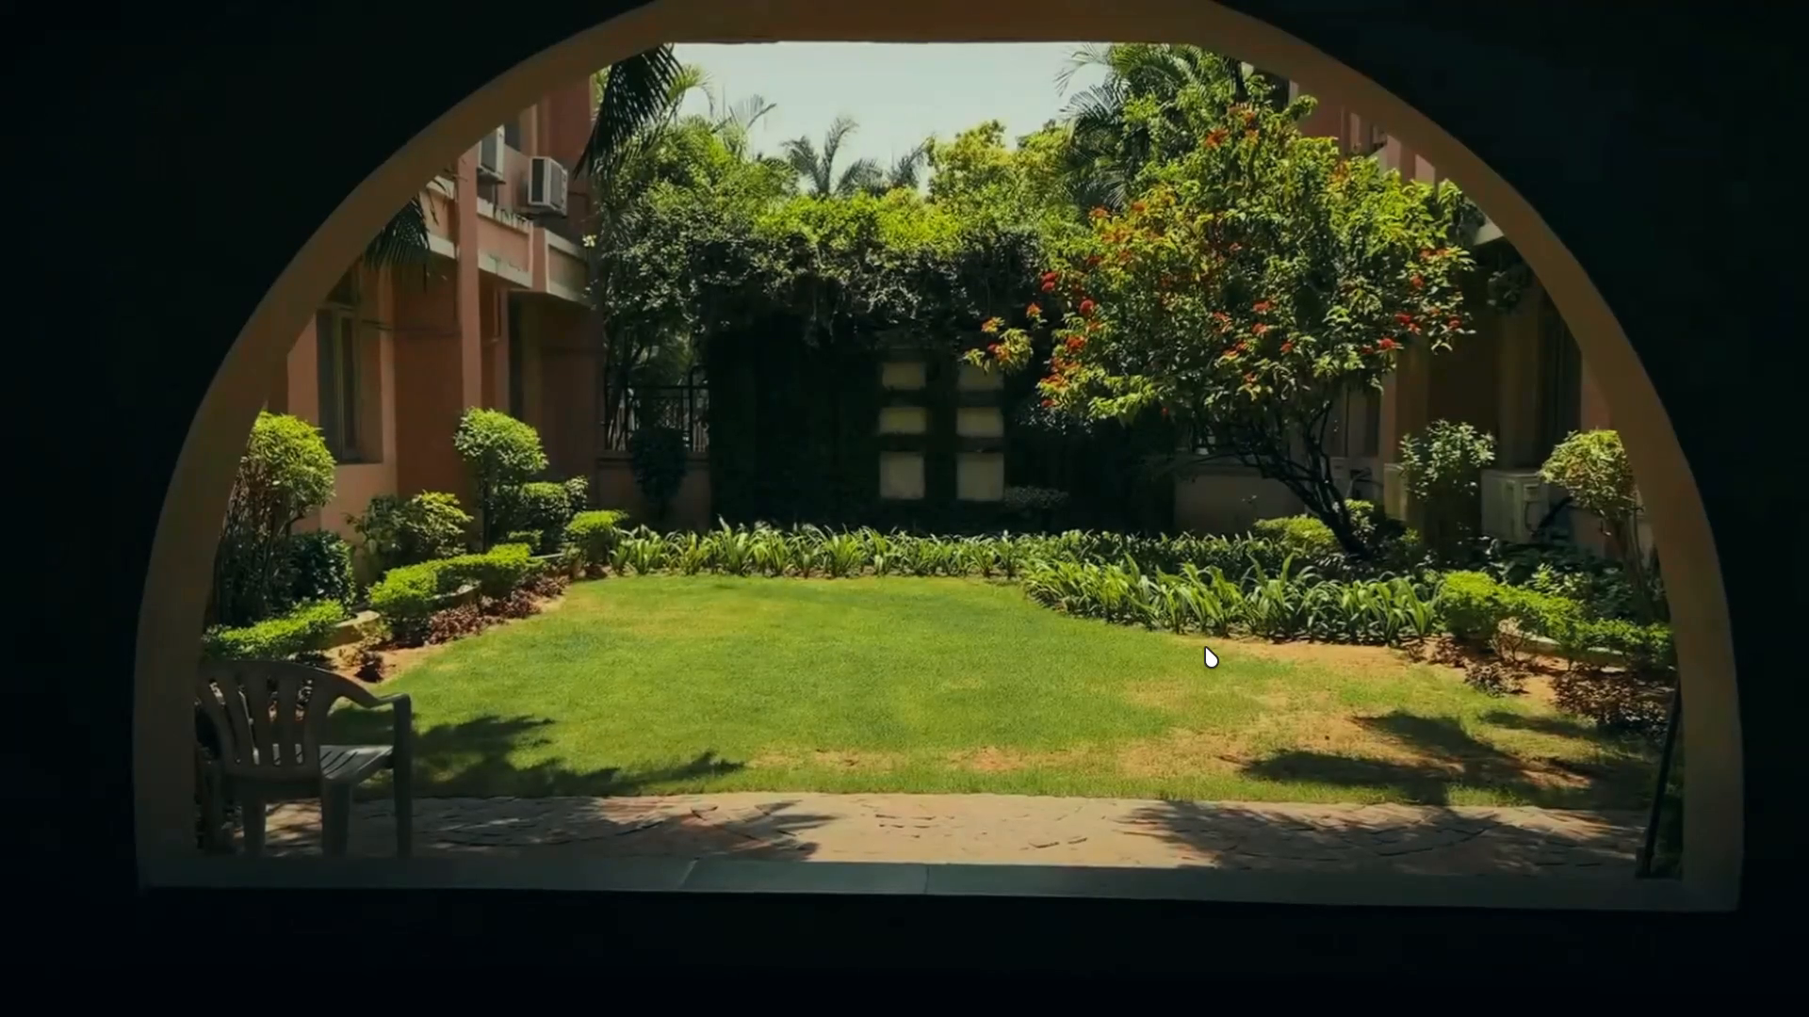
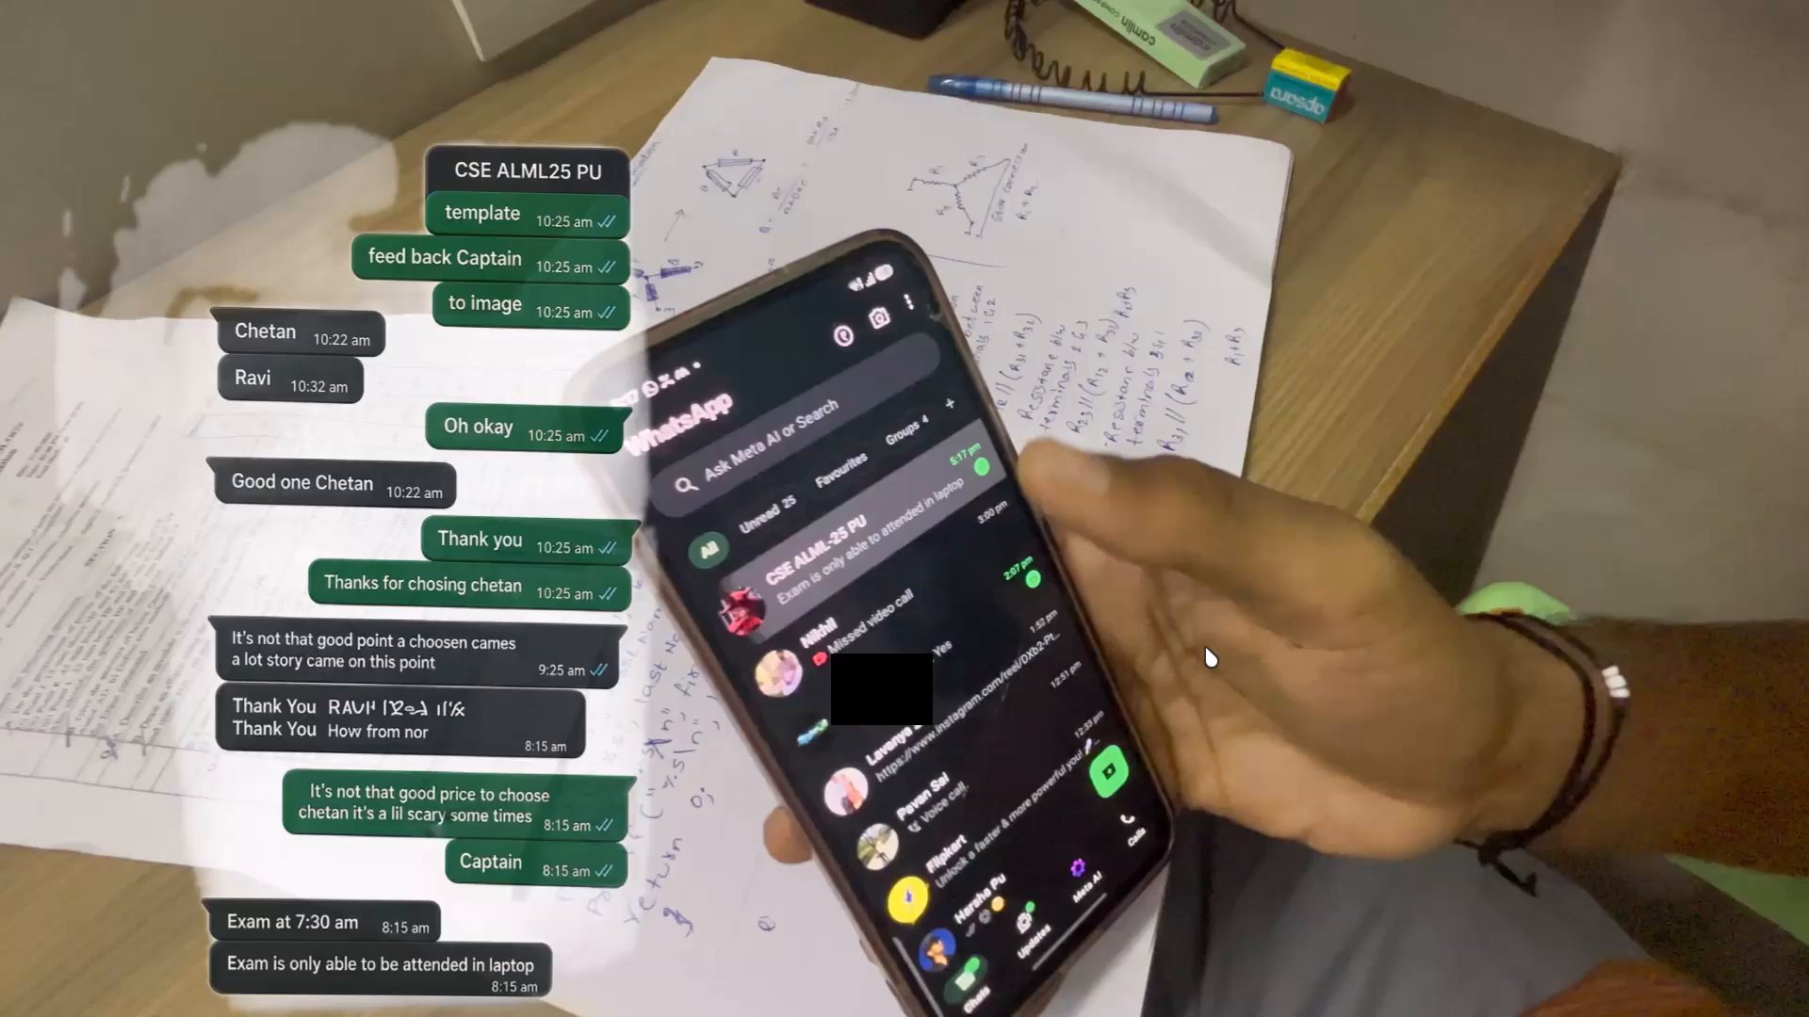
Pause the full-screen playback at the phone scene with the CSE ALML25 PU chat messages.
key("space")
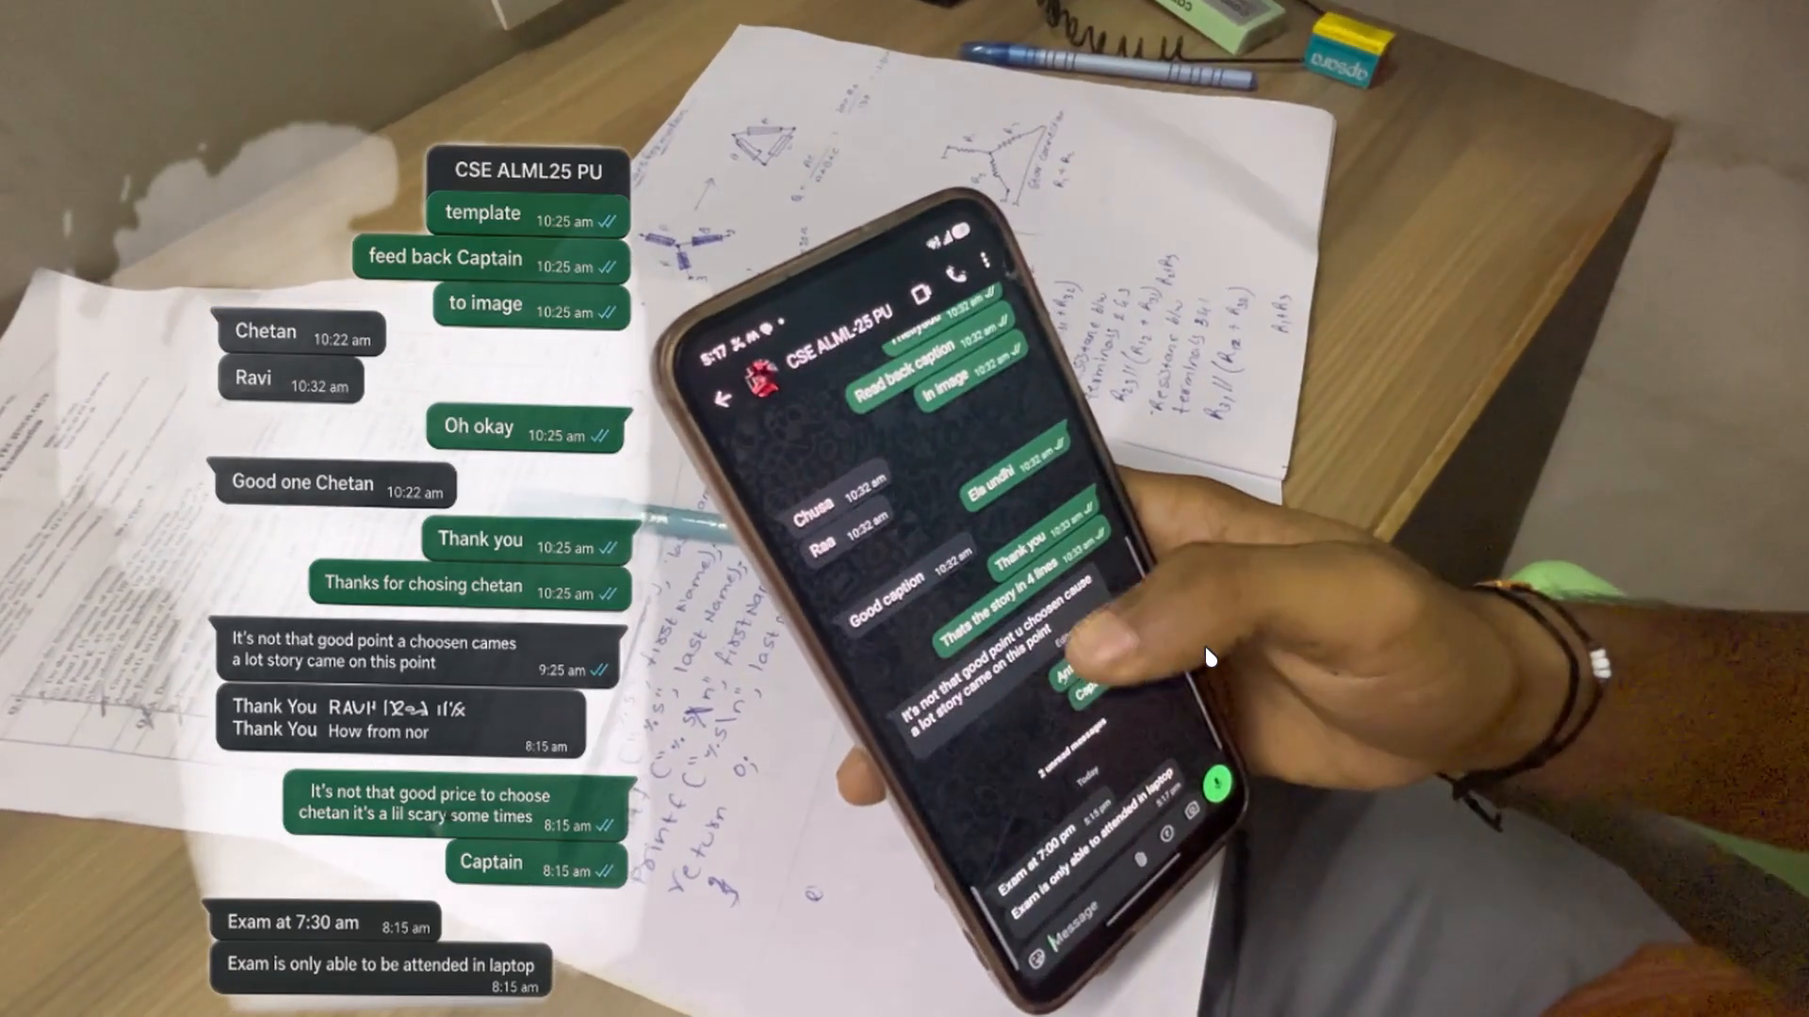
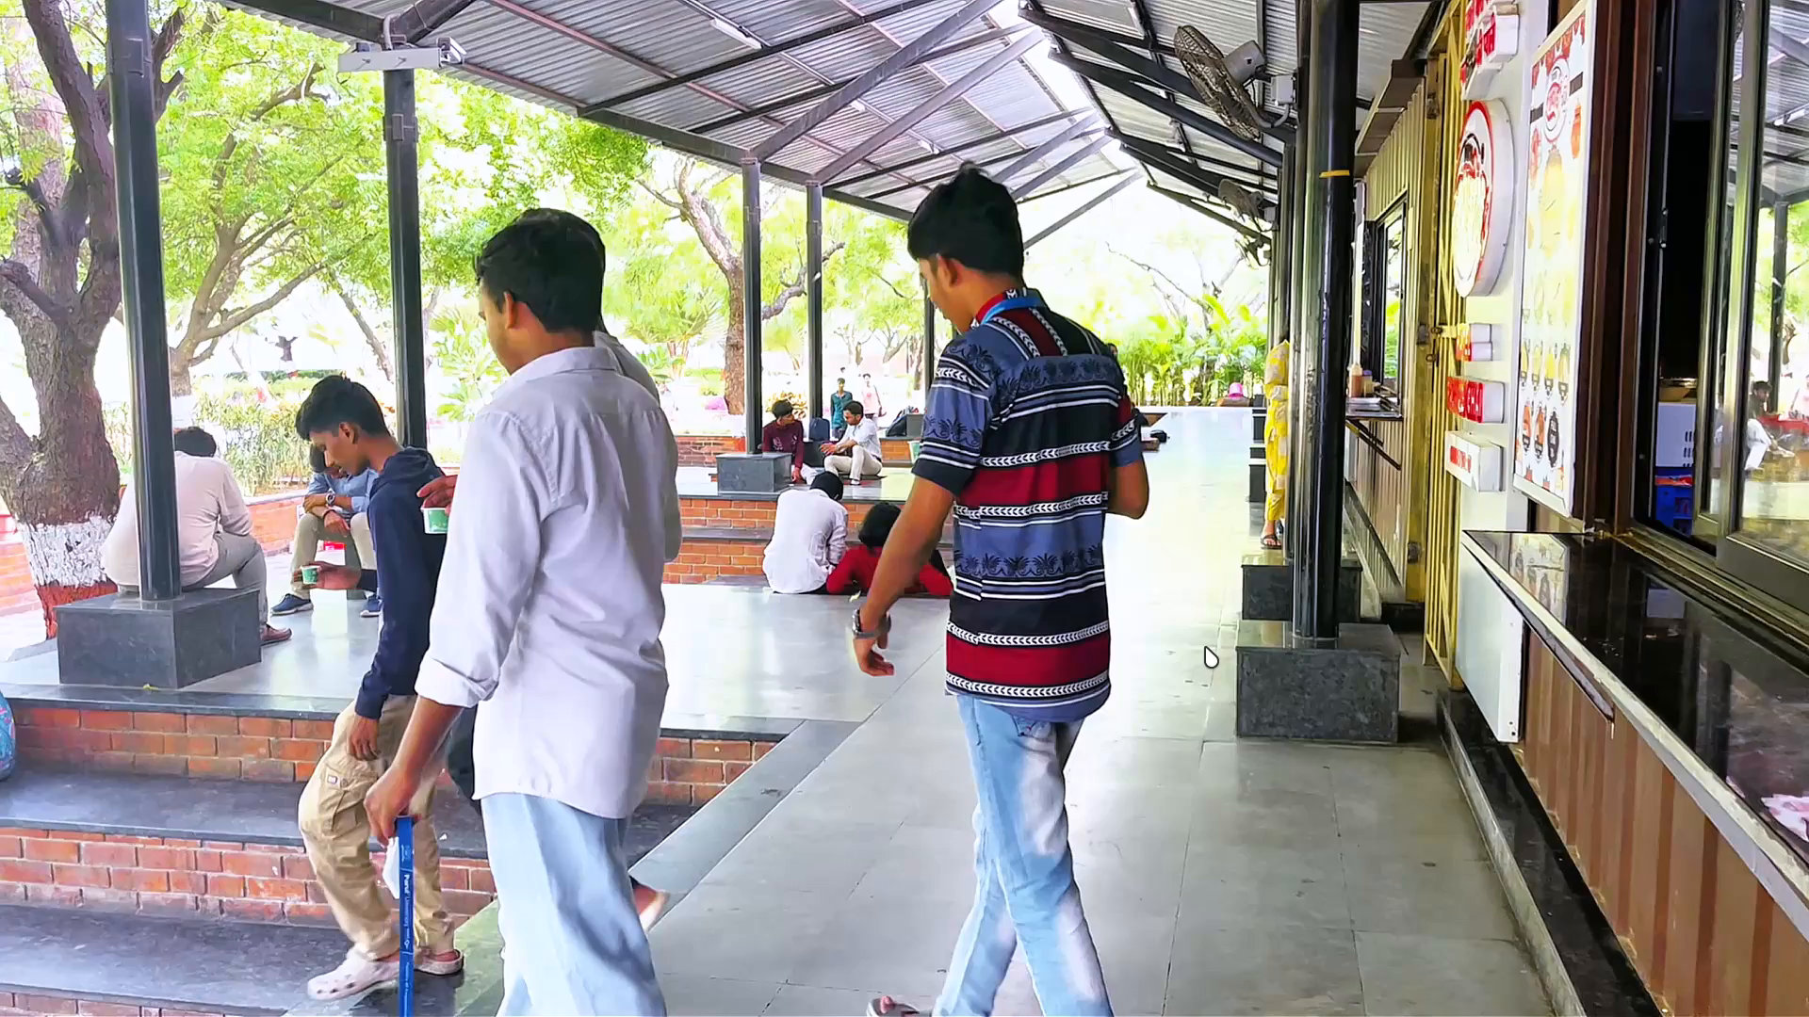
Review the shot of the students walking from the canteen walkway down into the tree-lined courtyard, pausing and resuming playback along the way.
key("space")
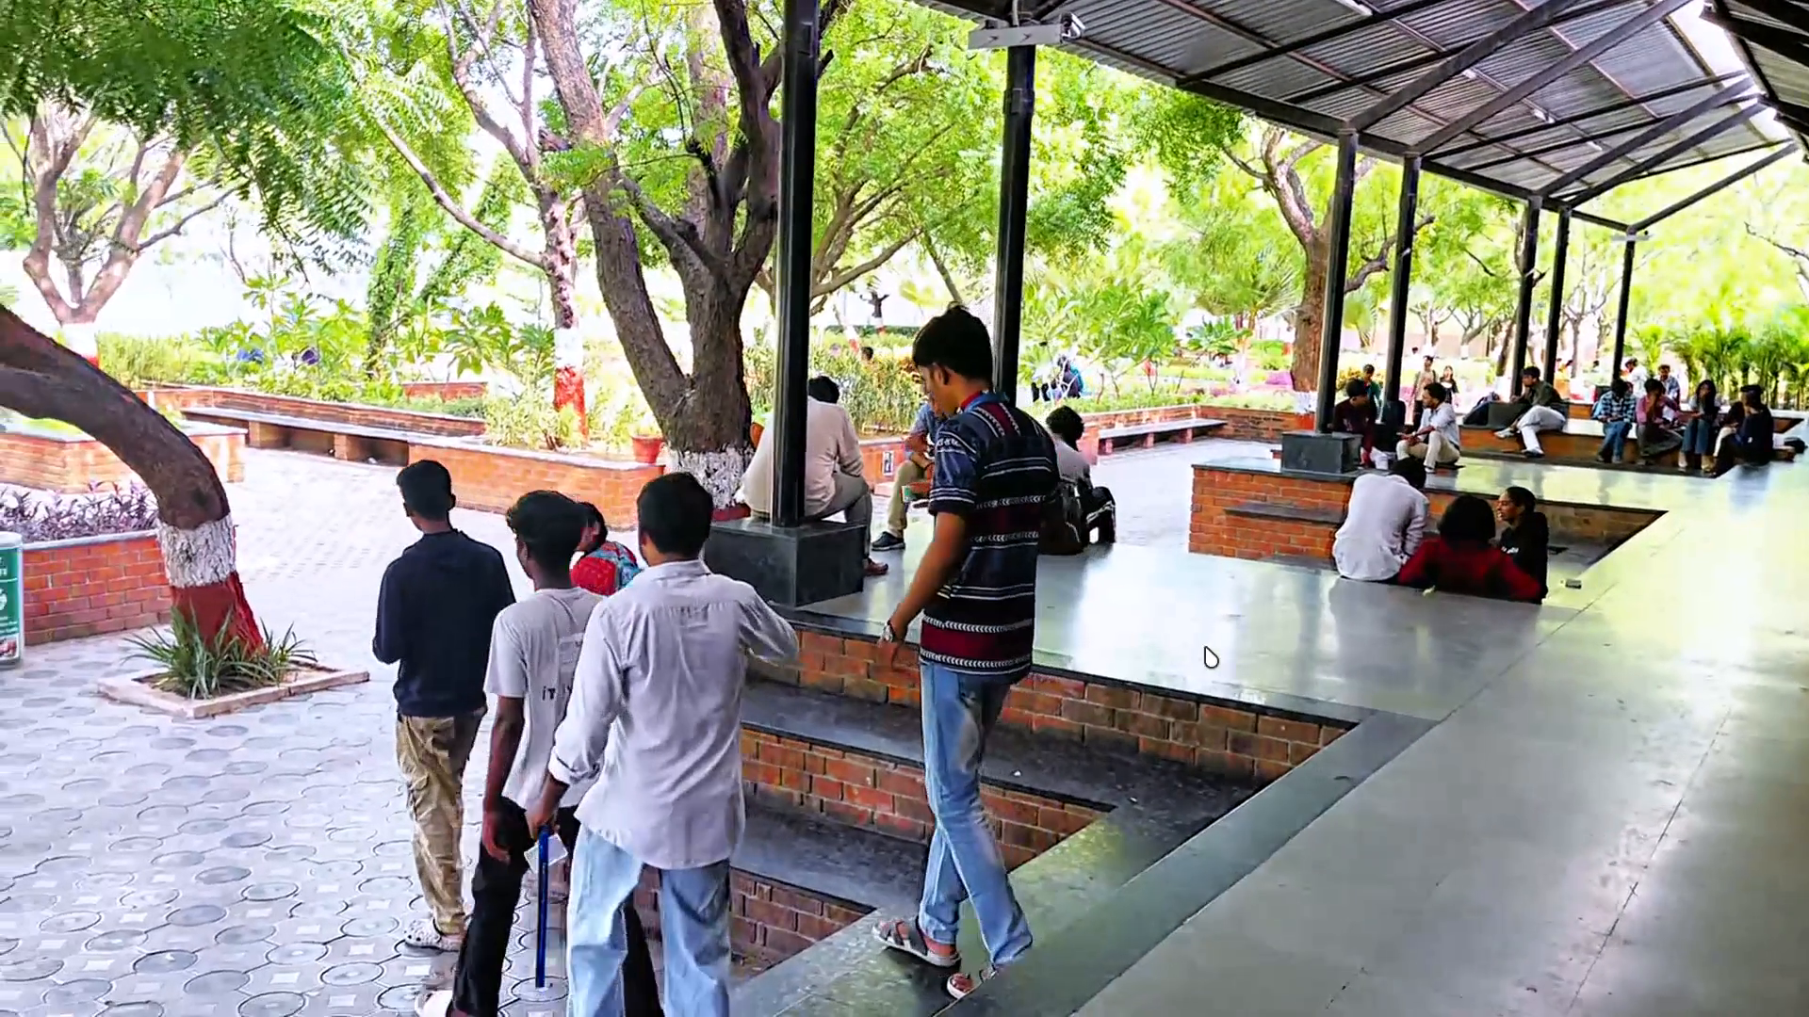
key("space")
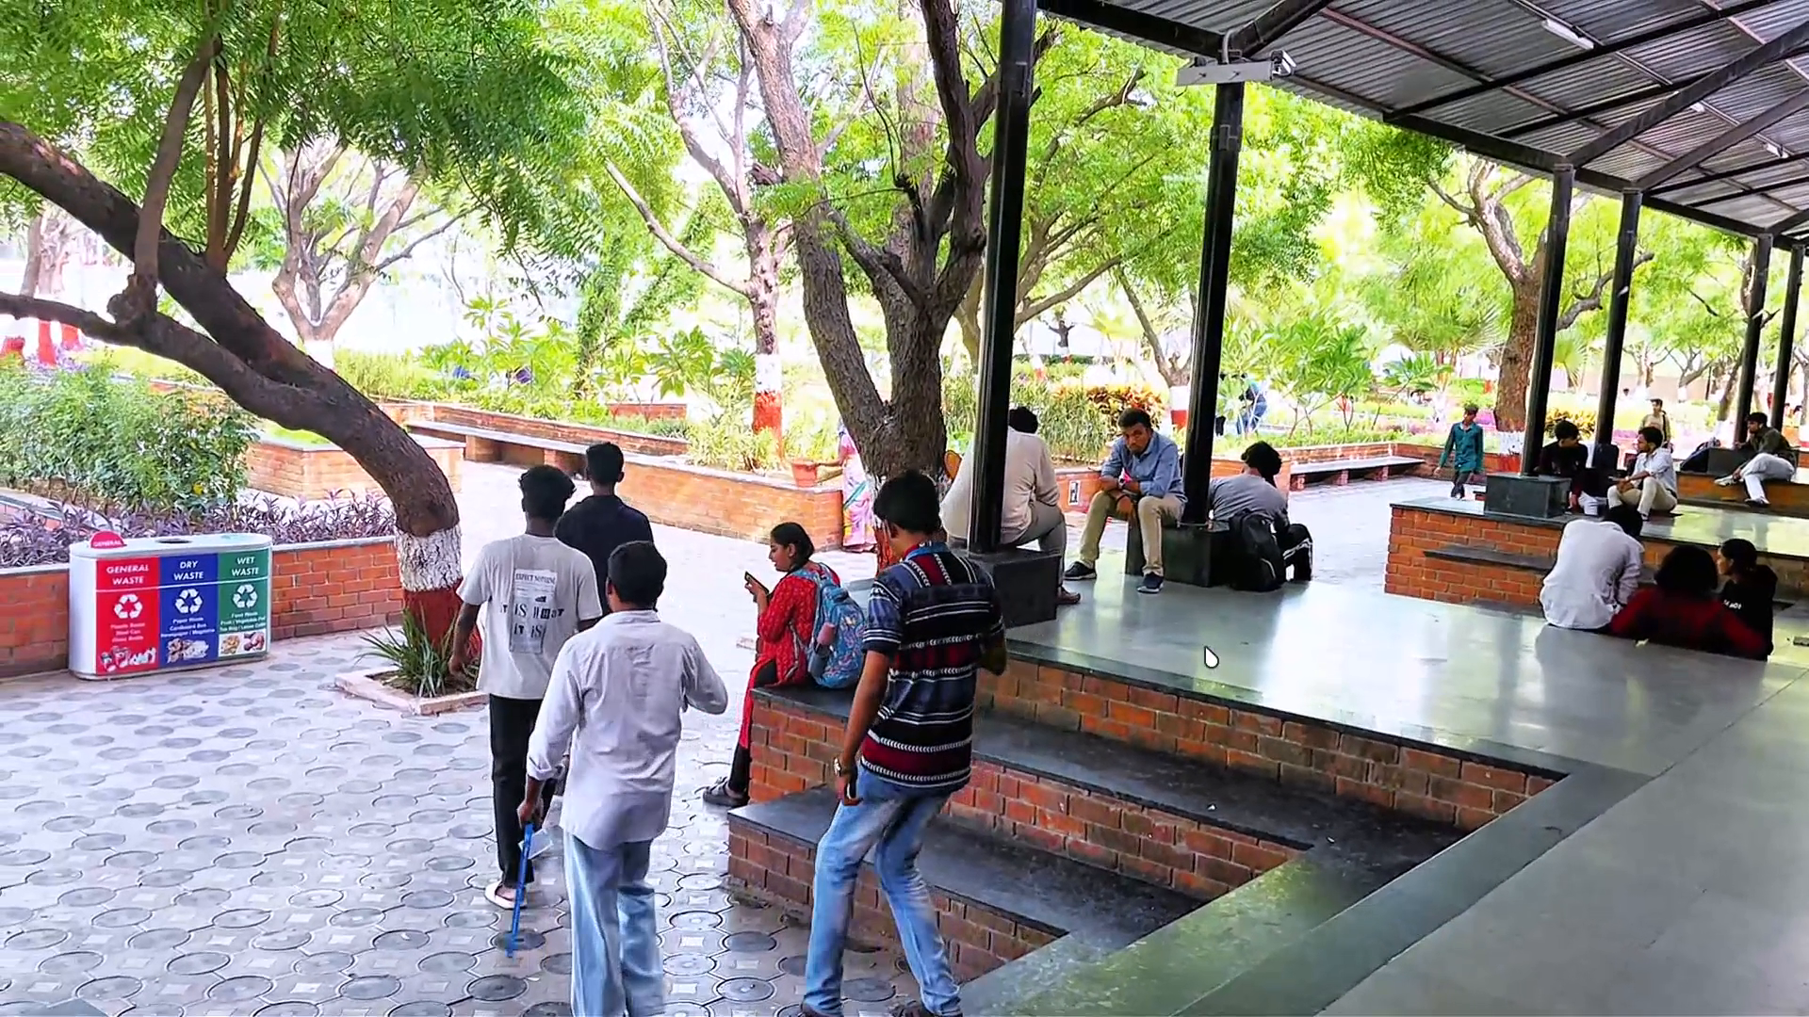
key("space")
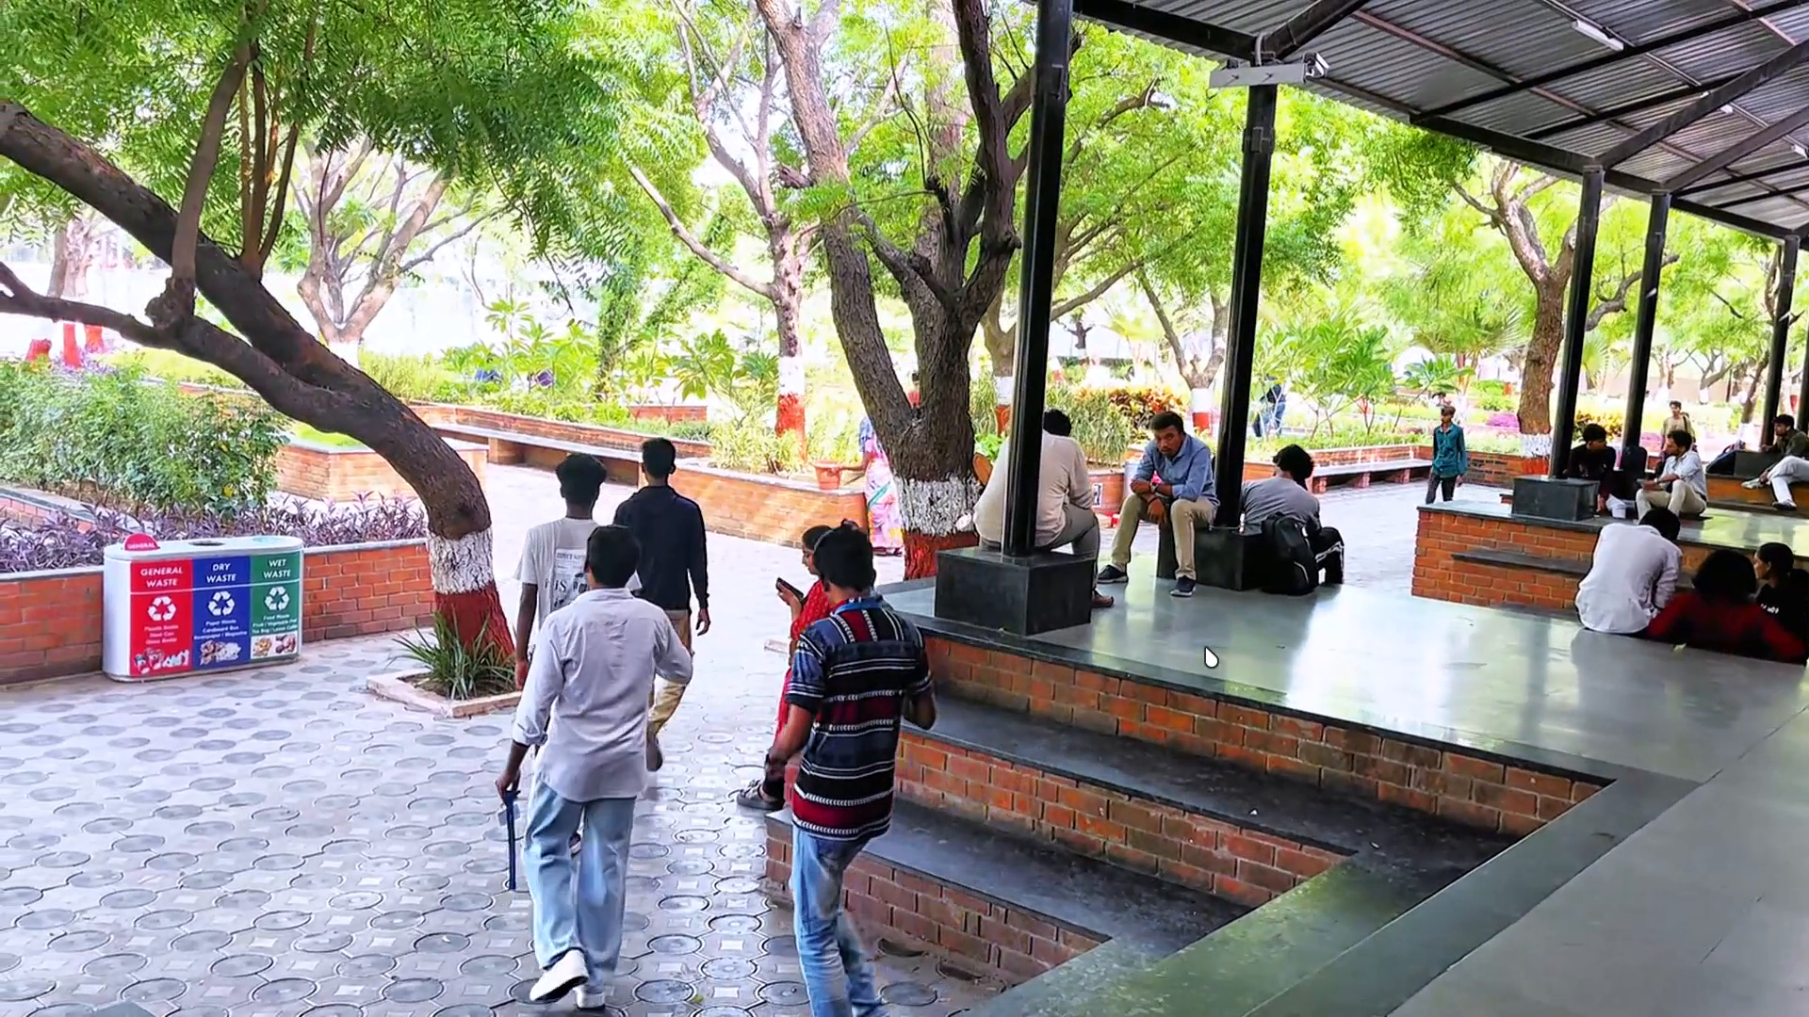
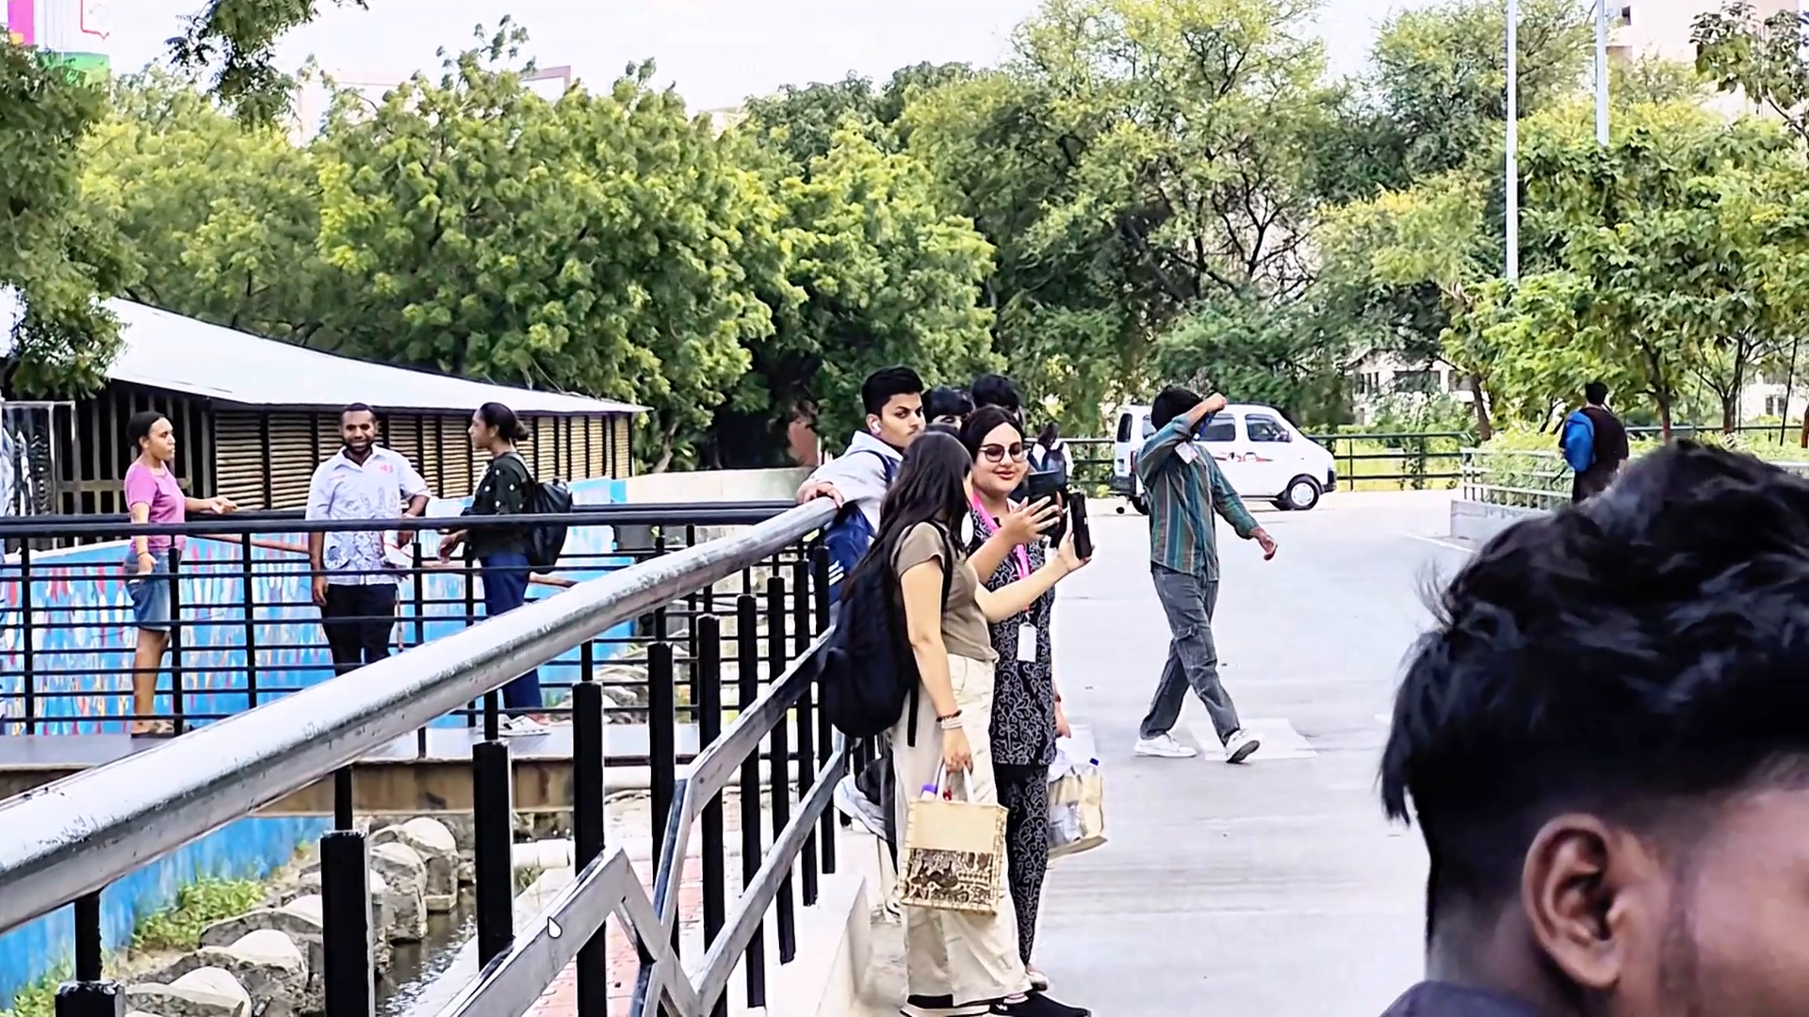
Review the courtyard conversation from about 07:15 through the farewell wave just after 08:00, skipping ahead between passages.
left_click_drag(1031, 958, 1040, 966)
left_click(1229, 919)
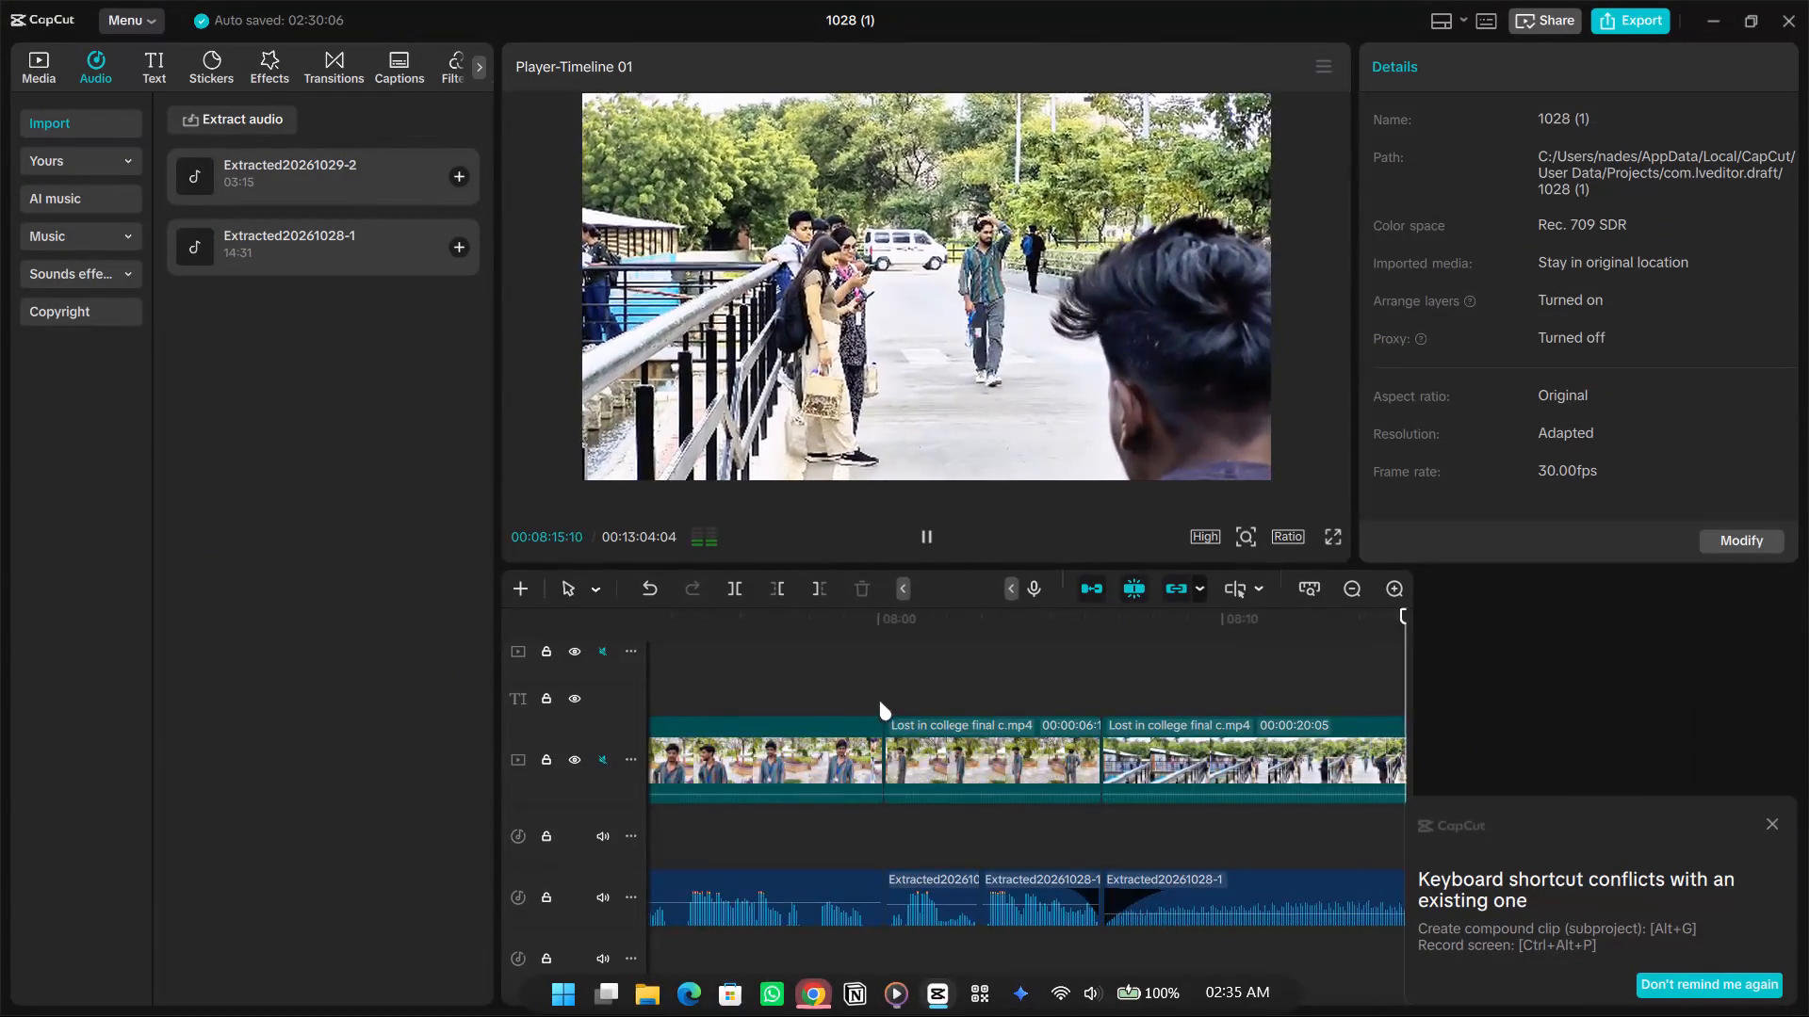
left_click(879, 698)
left_click_drag(888, 649, 641, 712)
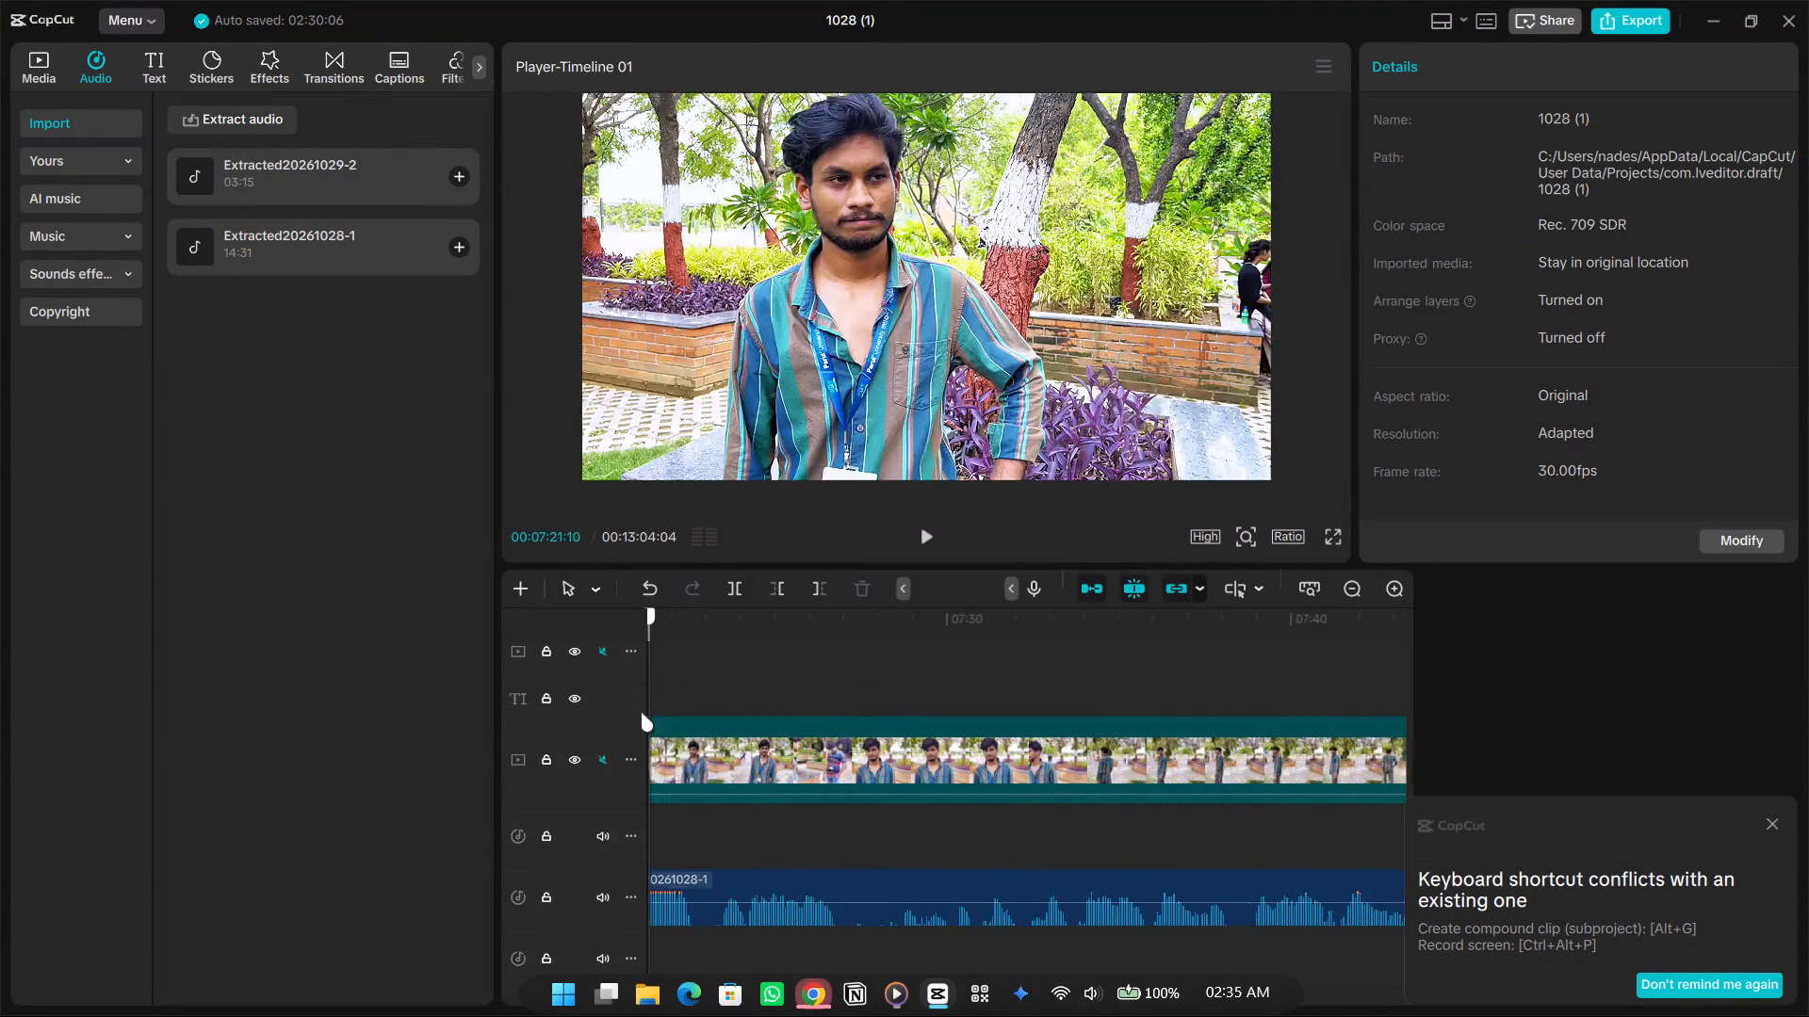
left_click_drag(641, 712, 828, 673)
key("space")
left_click(1099, 653)
key("space")
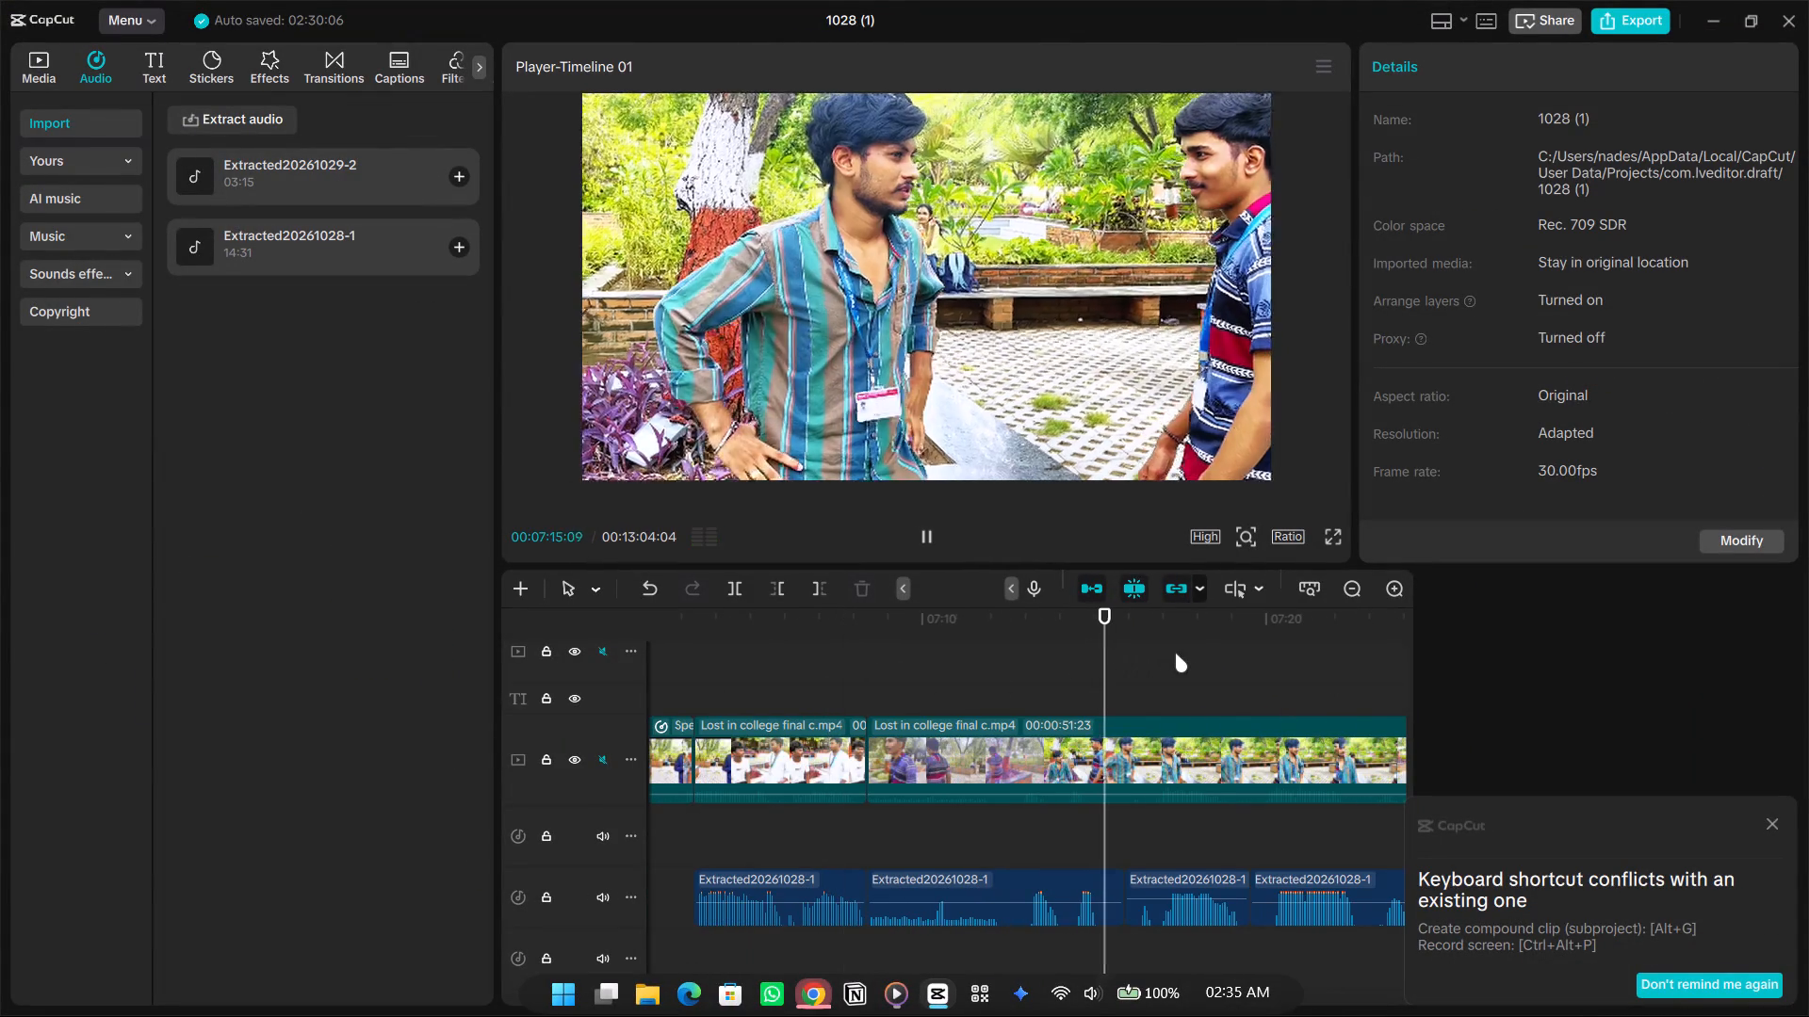
left_click(1214, 659)
key("space")
left_click_drag(1258, 623, 1267, 620)
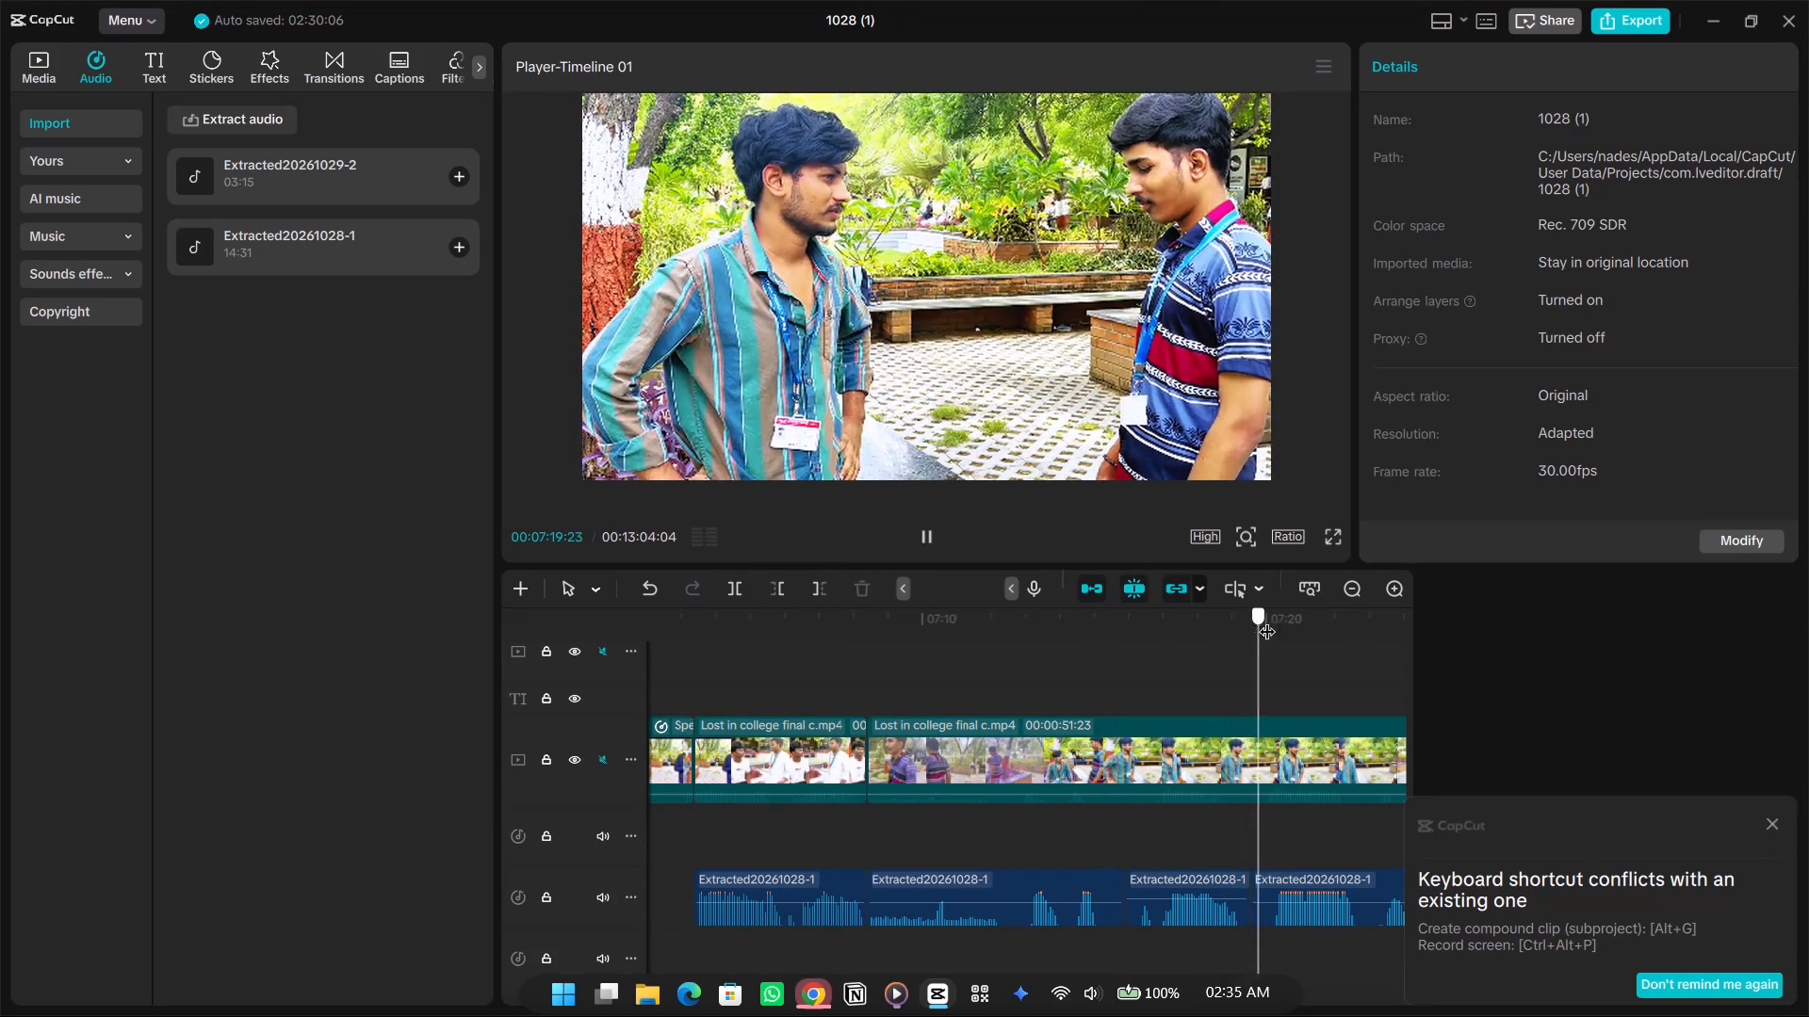
left_click_drag(1267, 620, 1357, 658)
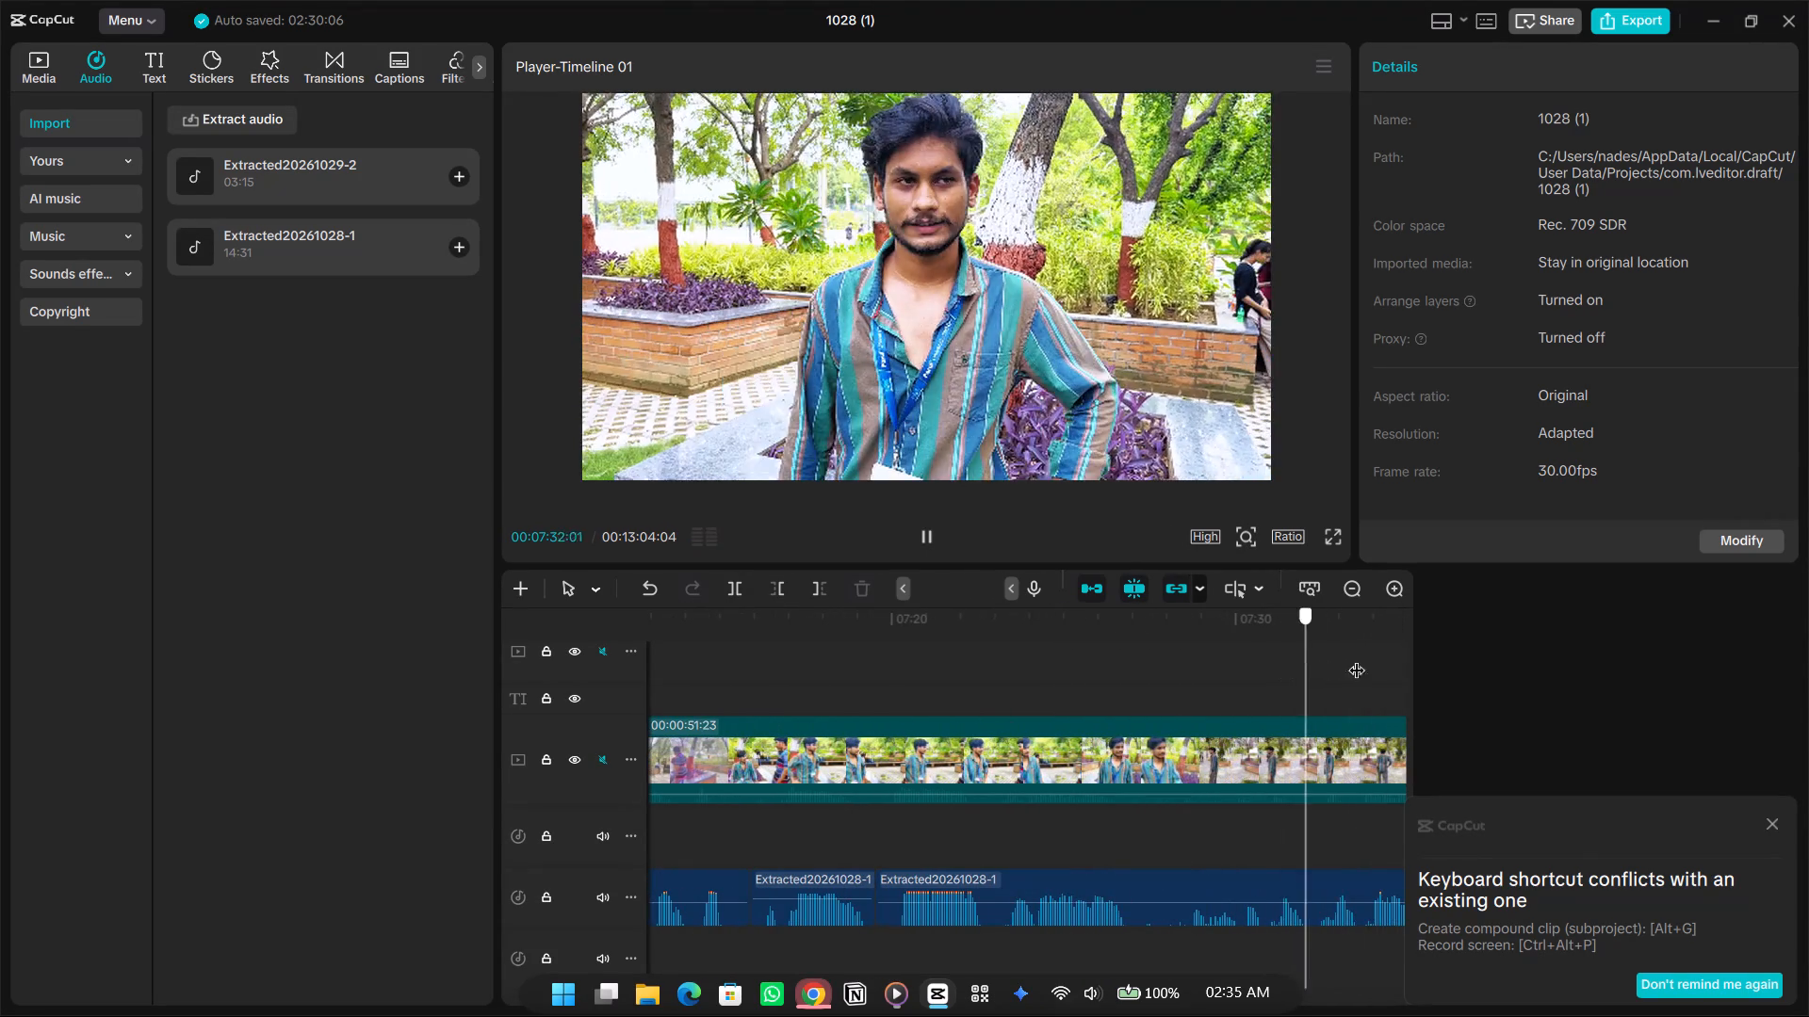
left_click_drag(1357, 658, 1350, 701)
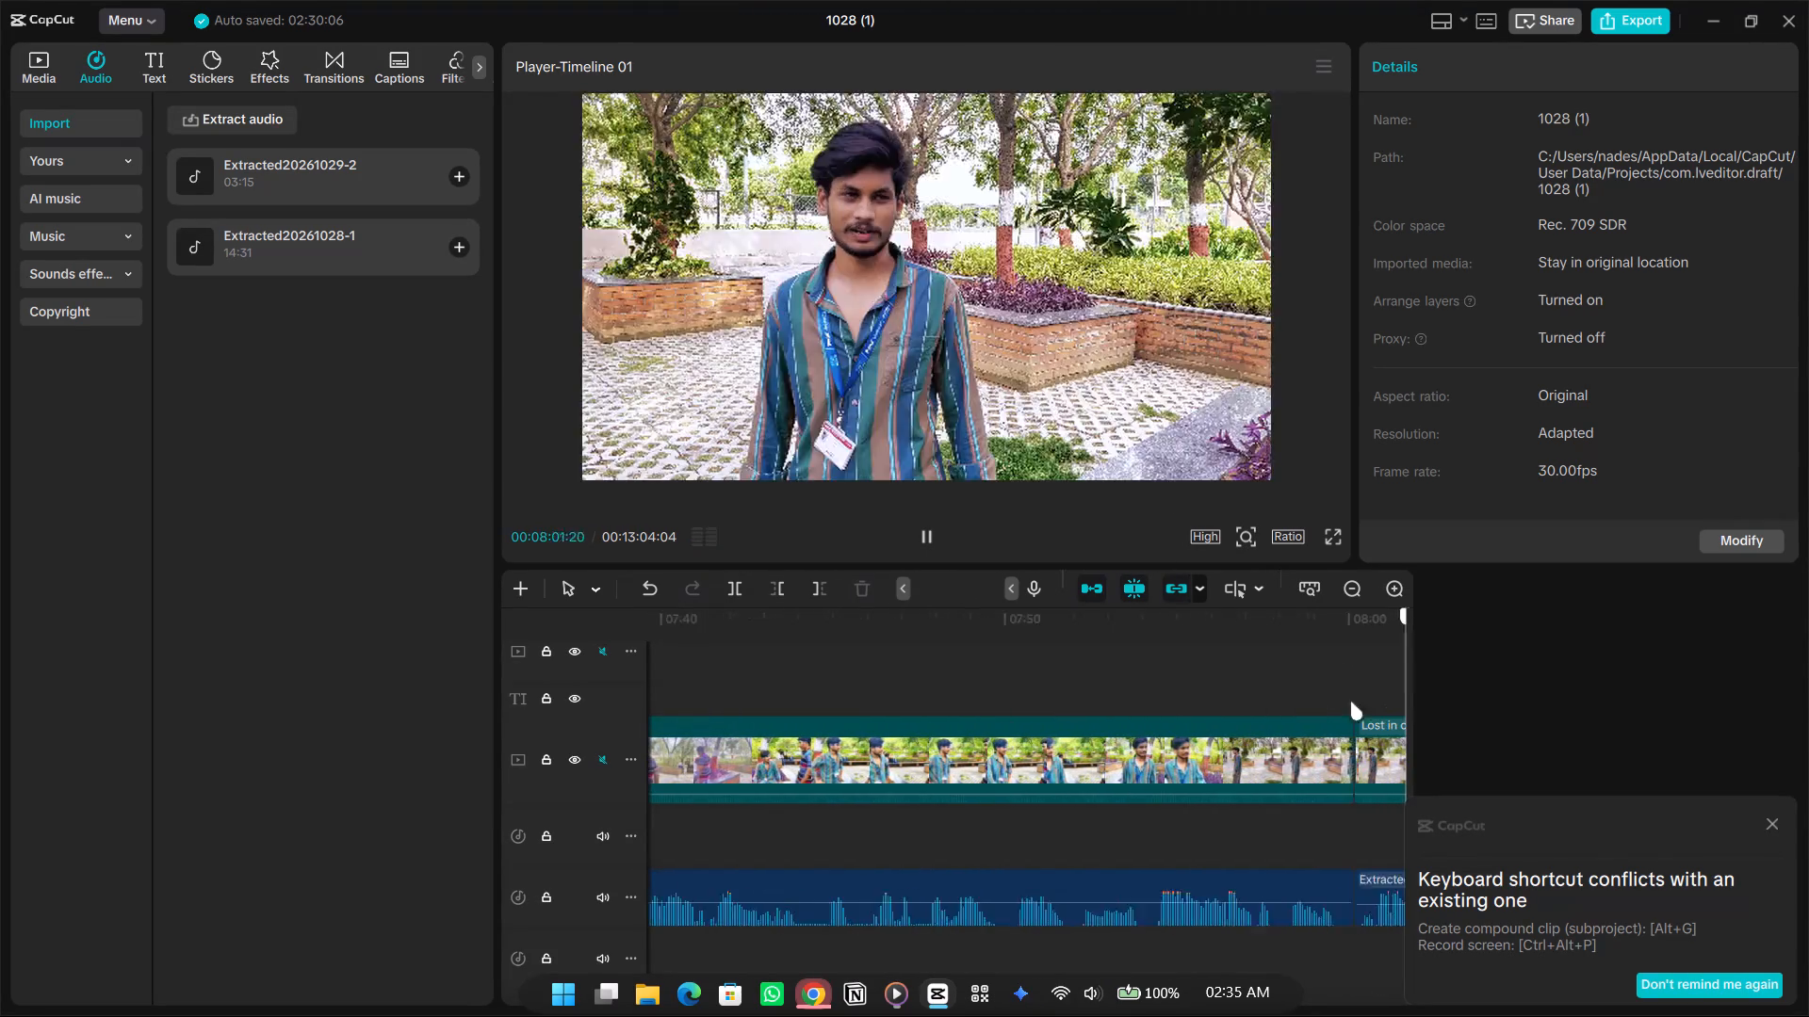
left_click_drag(1350, 701, 1017, 711)
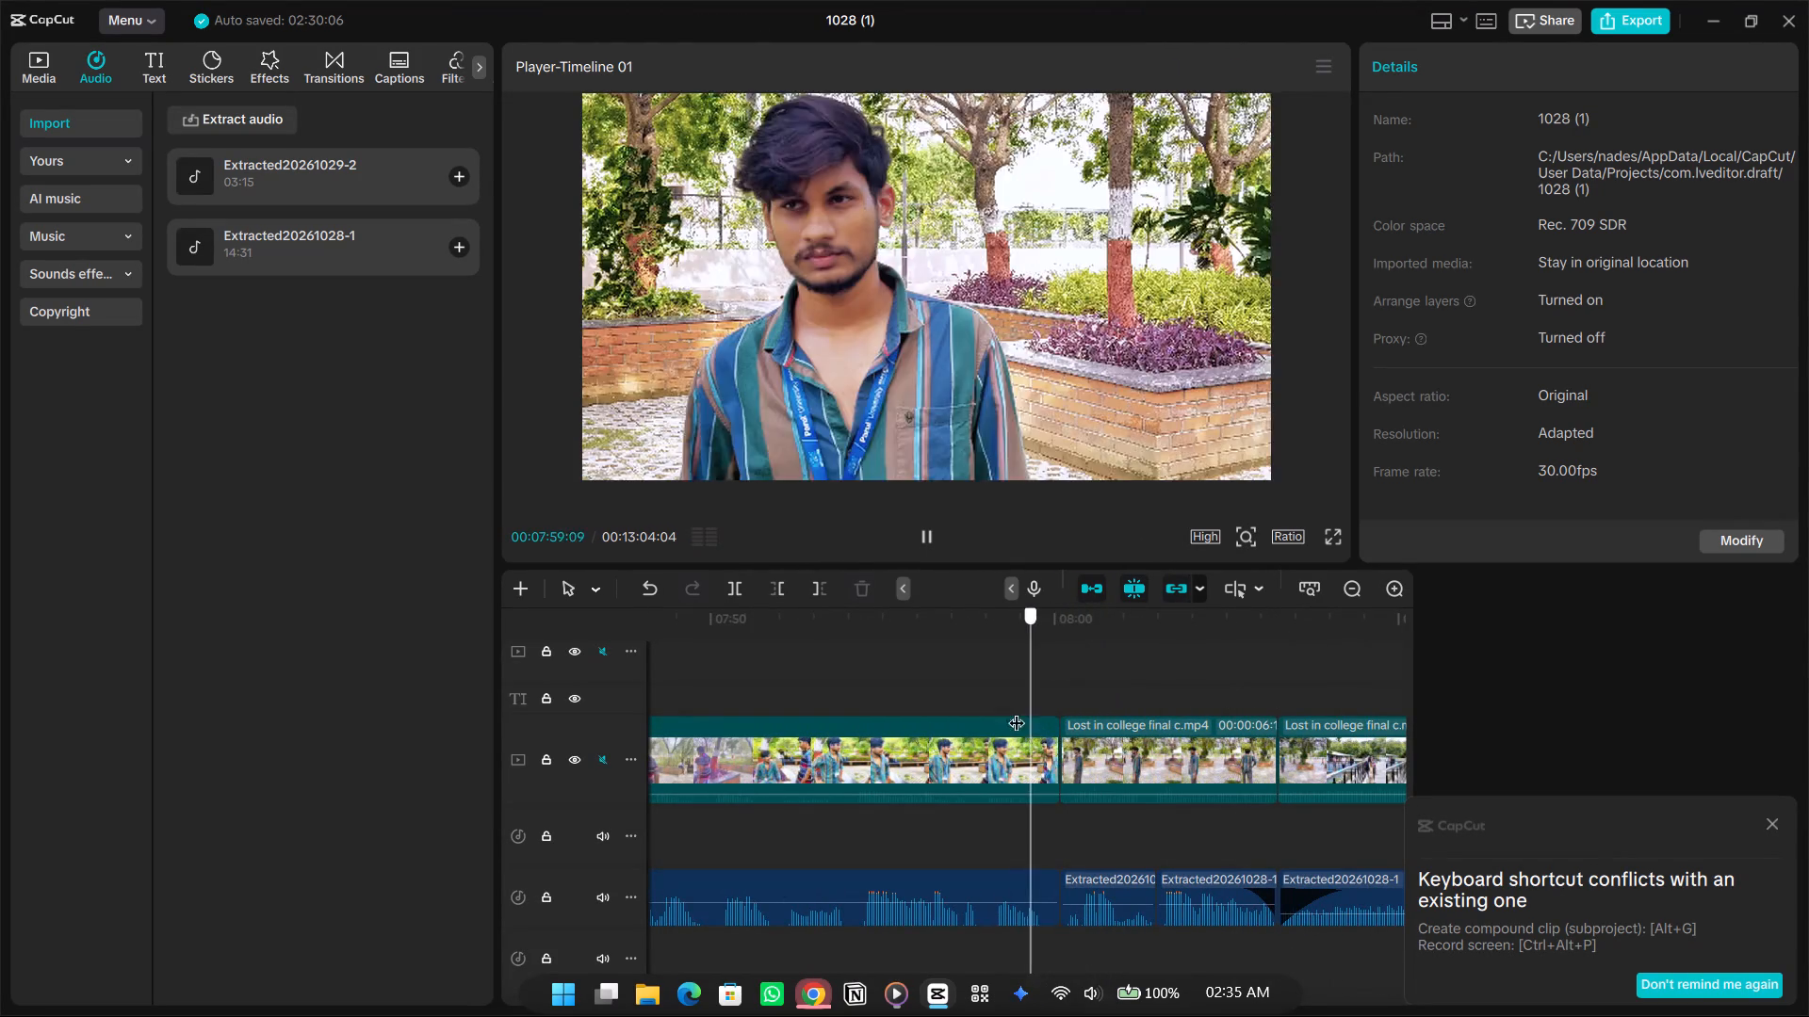
left_click_drag(1017, 711, 1015, 711)
key("space")
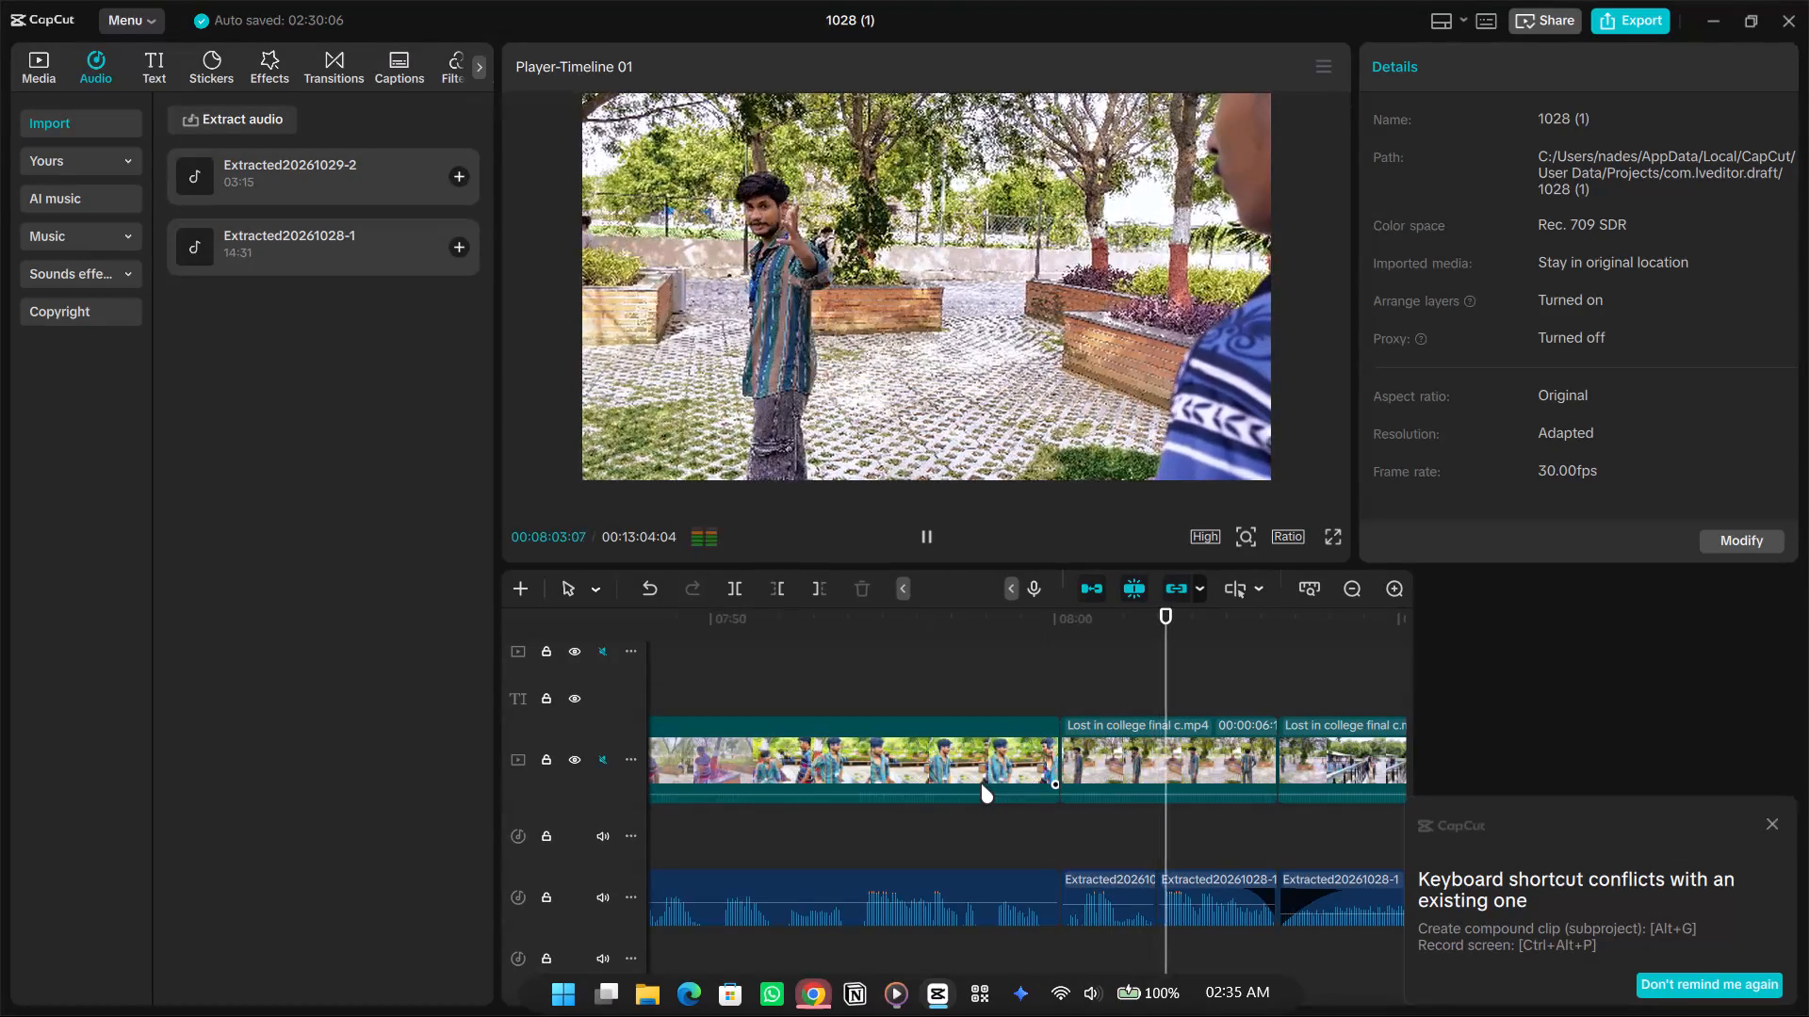
key("space")
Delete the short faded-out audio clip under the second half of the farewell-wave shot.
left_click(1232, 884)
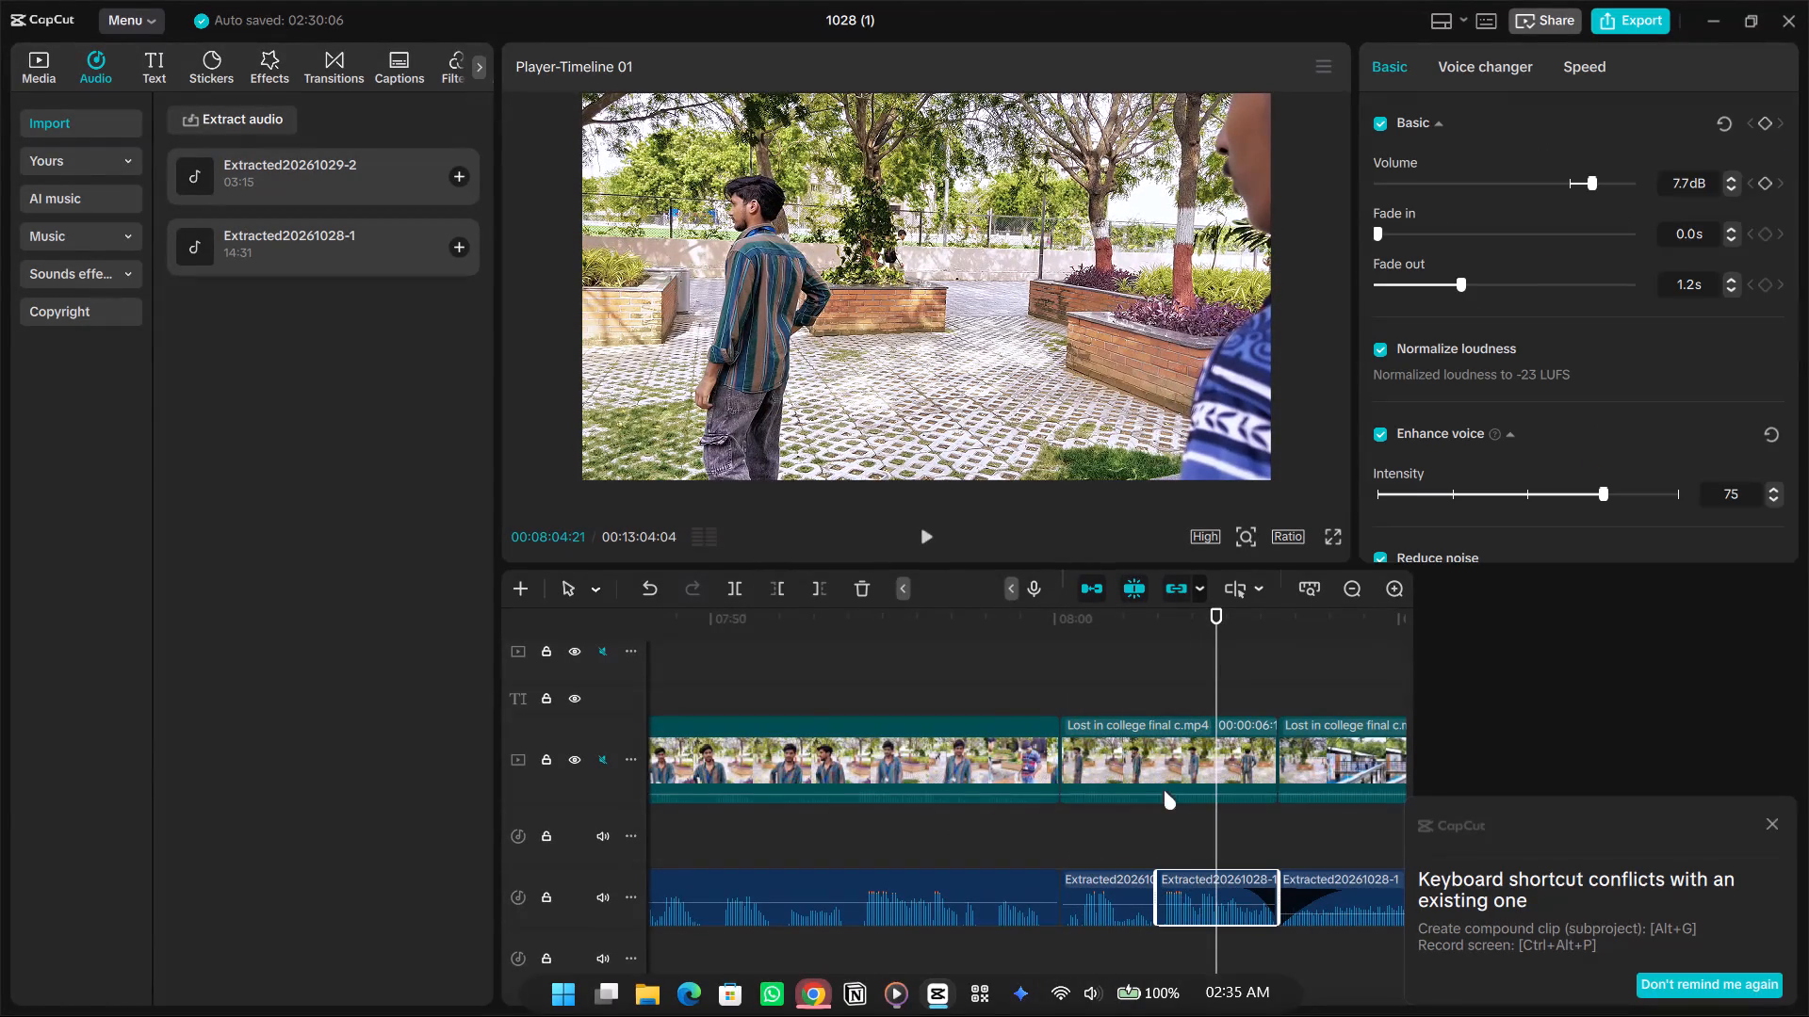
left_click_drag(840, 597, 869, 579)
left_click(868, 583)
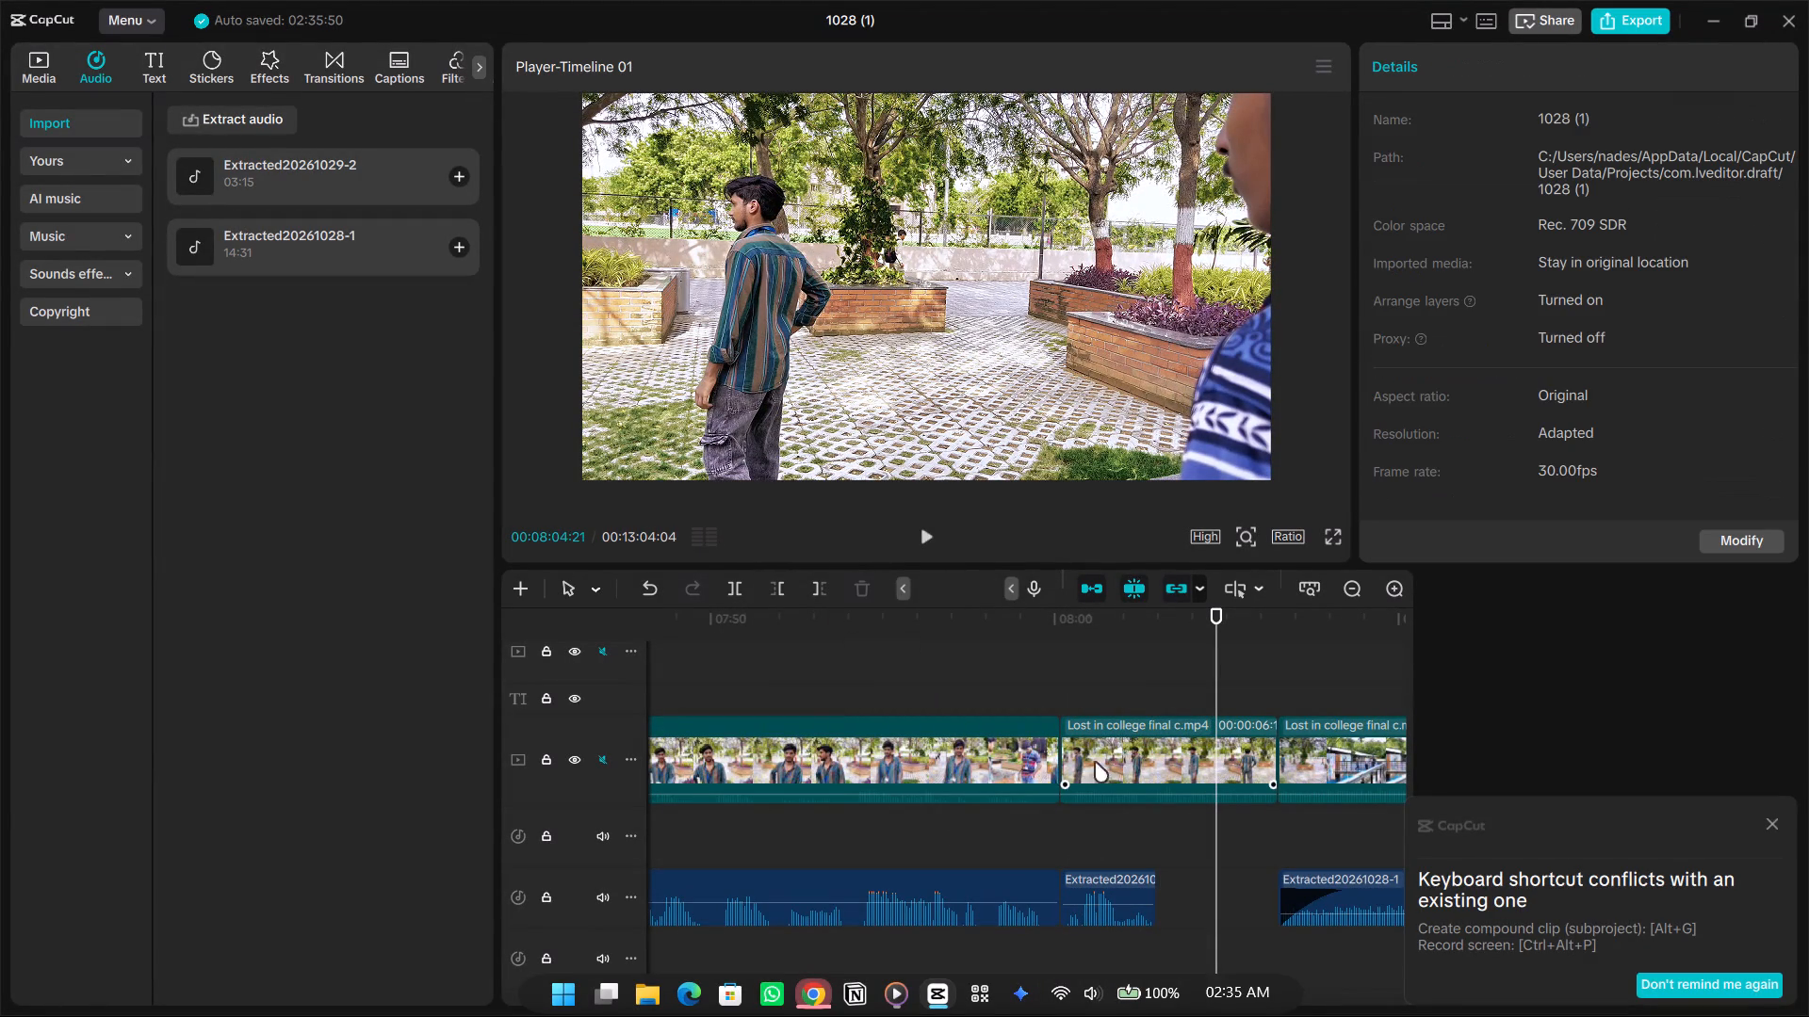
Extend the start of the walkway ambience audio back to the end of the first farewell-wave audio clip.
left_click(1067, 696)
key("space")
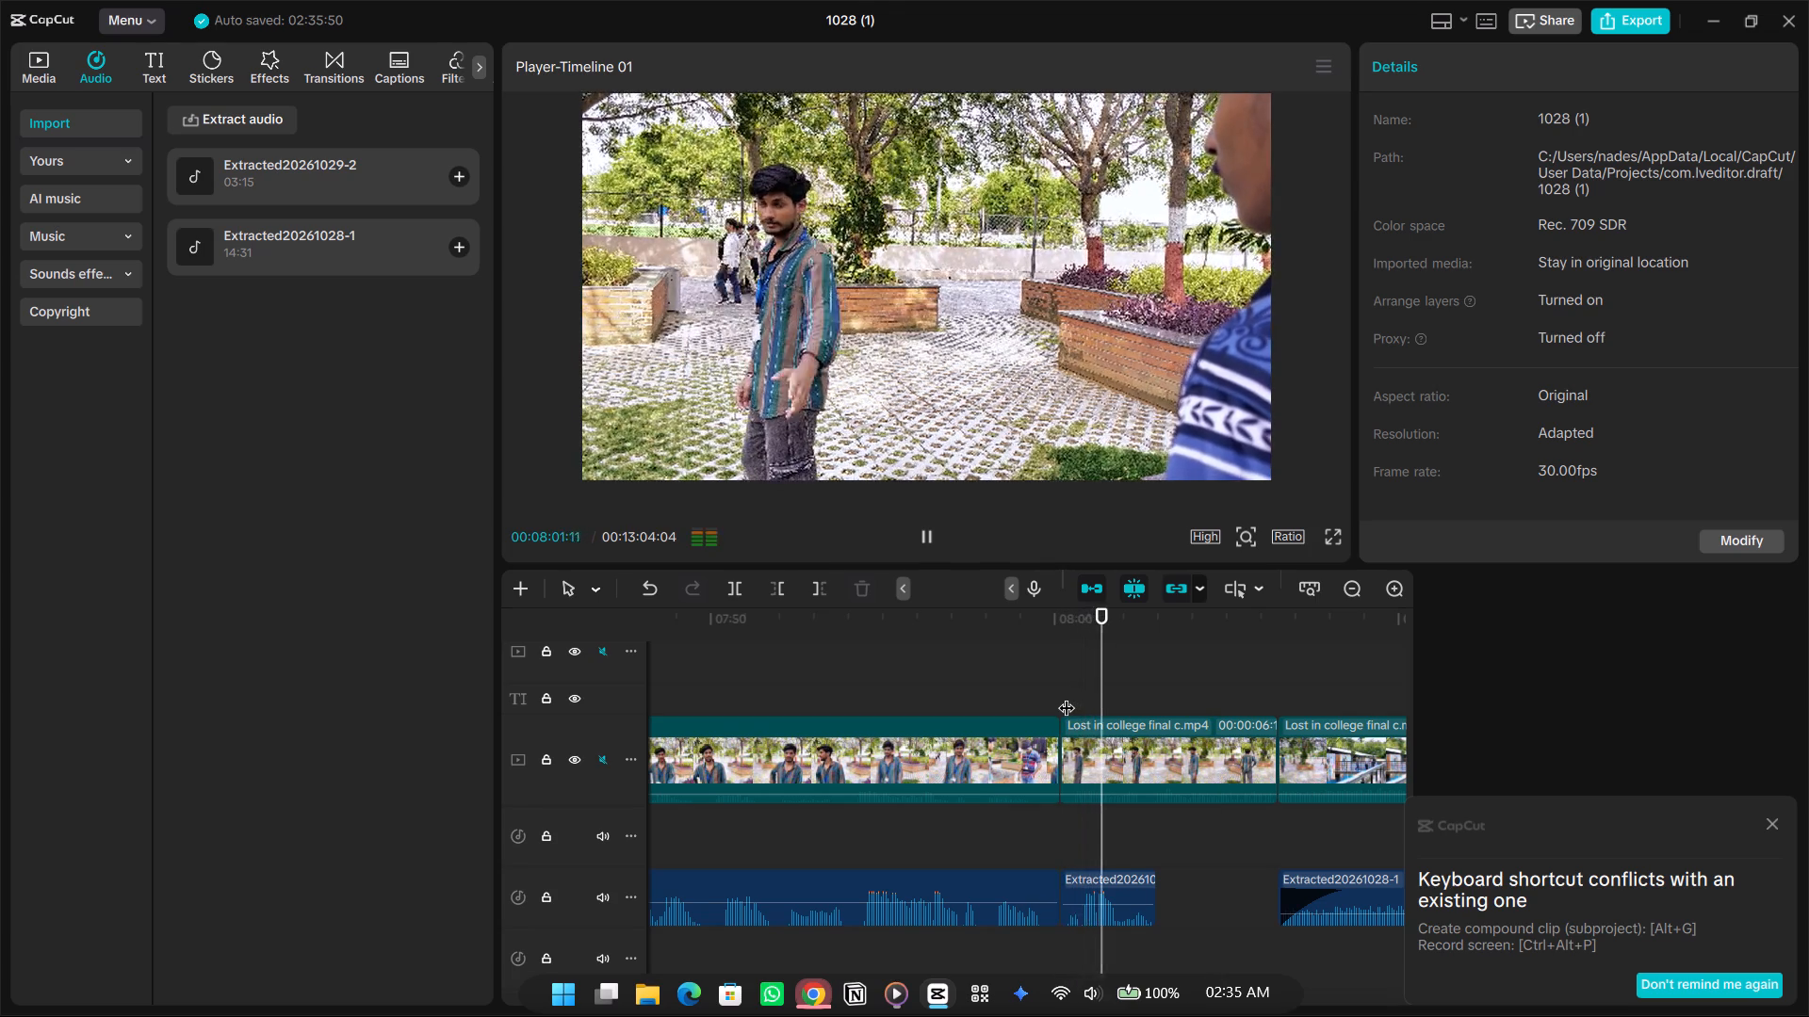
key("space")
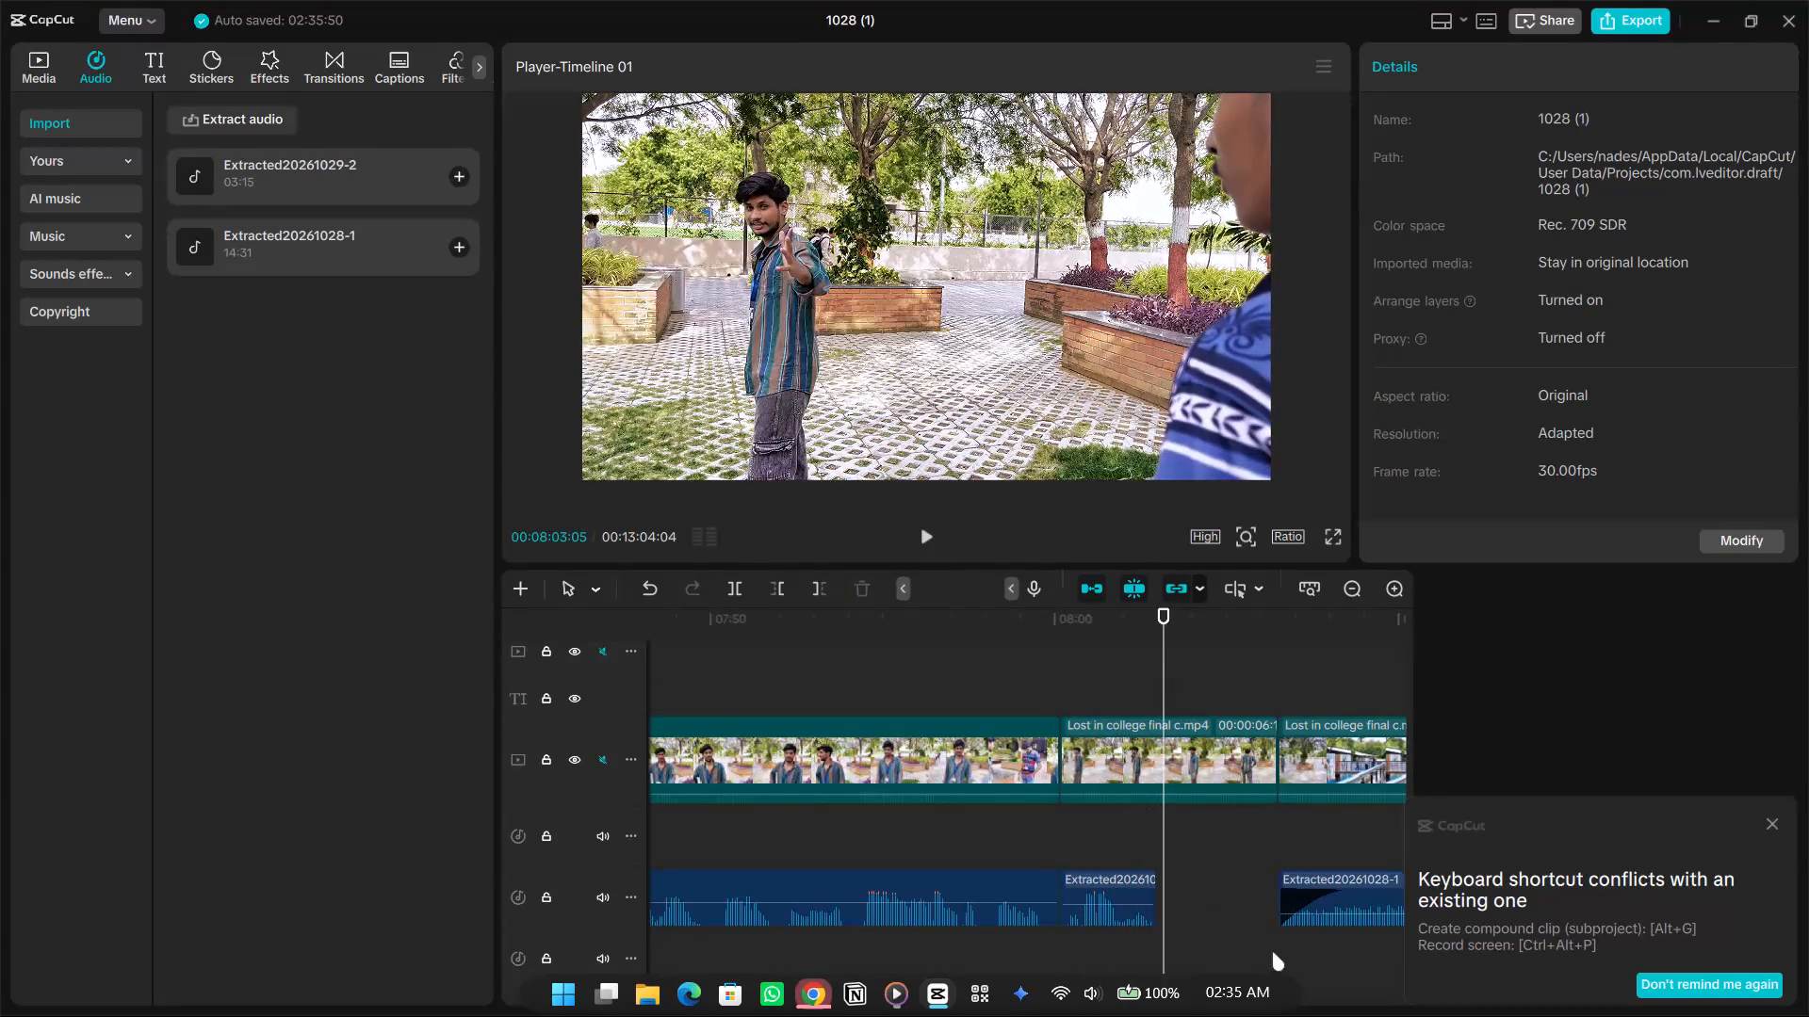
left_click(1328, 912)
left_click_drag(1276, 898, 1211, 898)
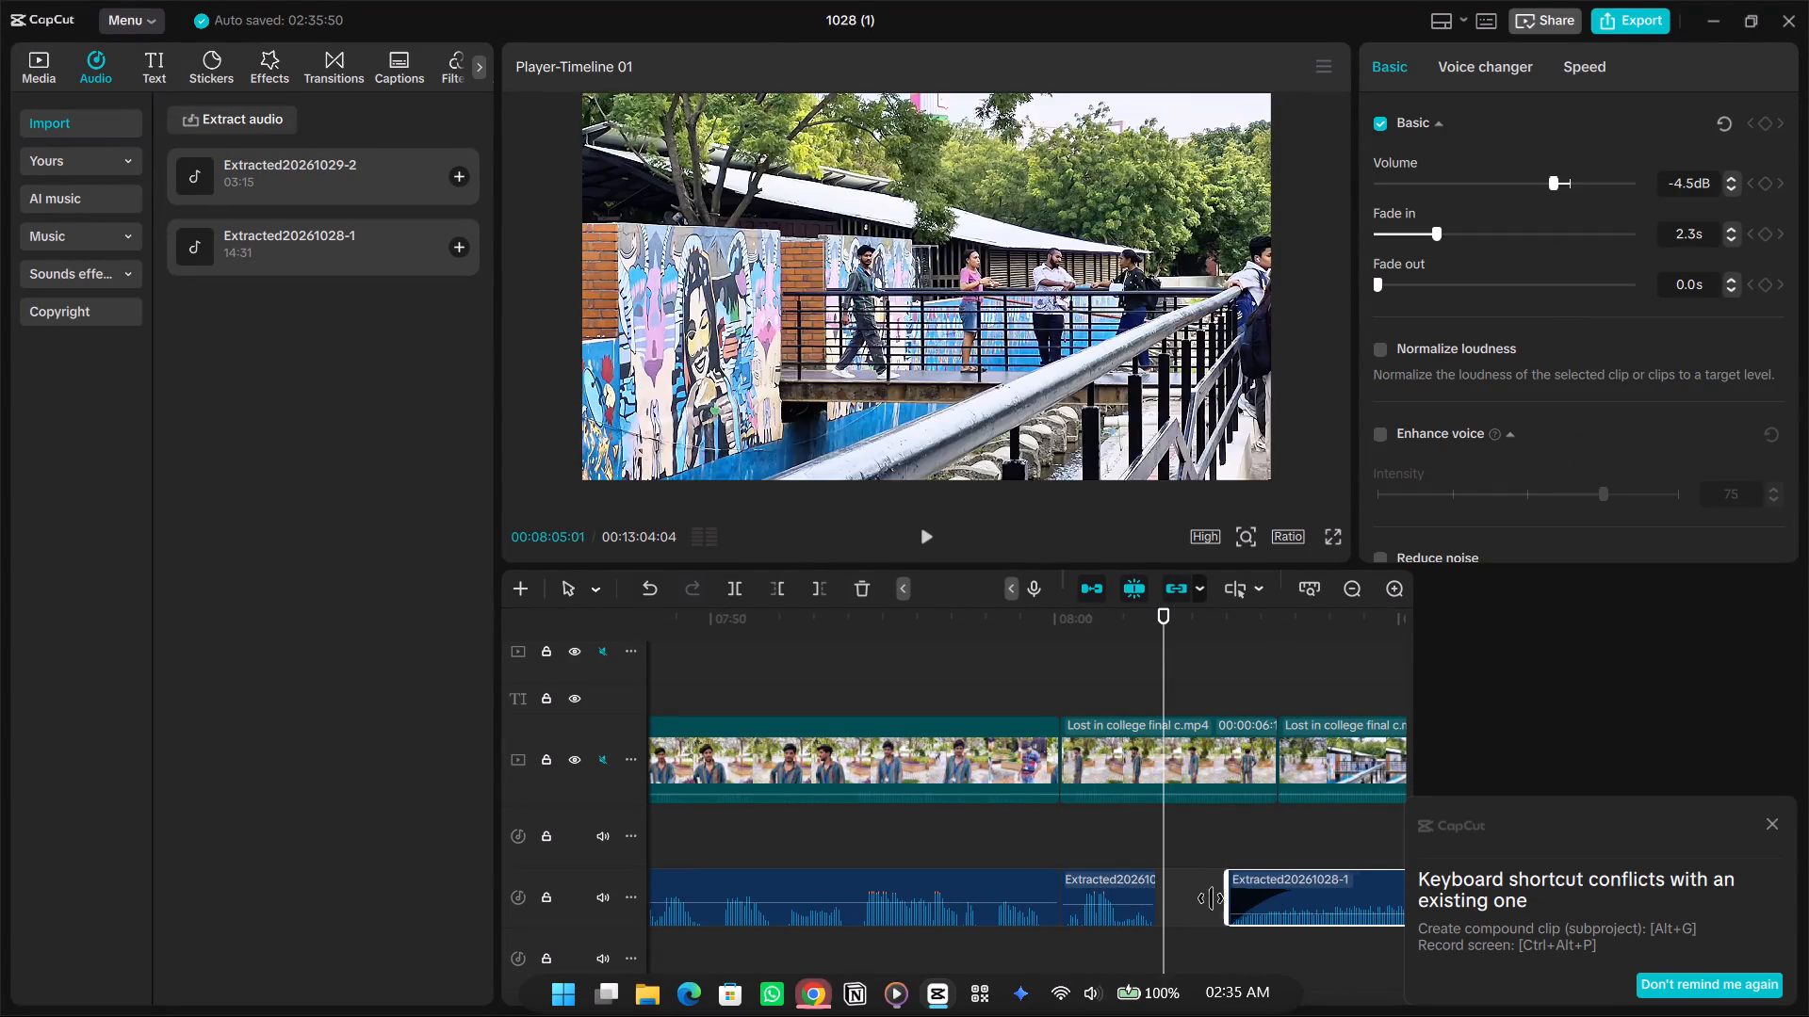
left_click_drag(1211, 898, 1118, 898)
Play back the farewell-wave shot into the walkway shot to check the audio join.
left_click(1129, 860)
key("space")
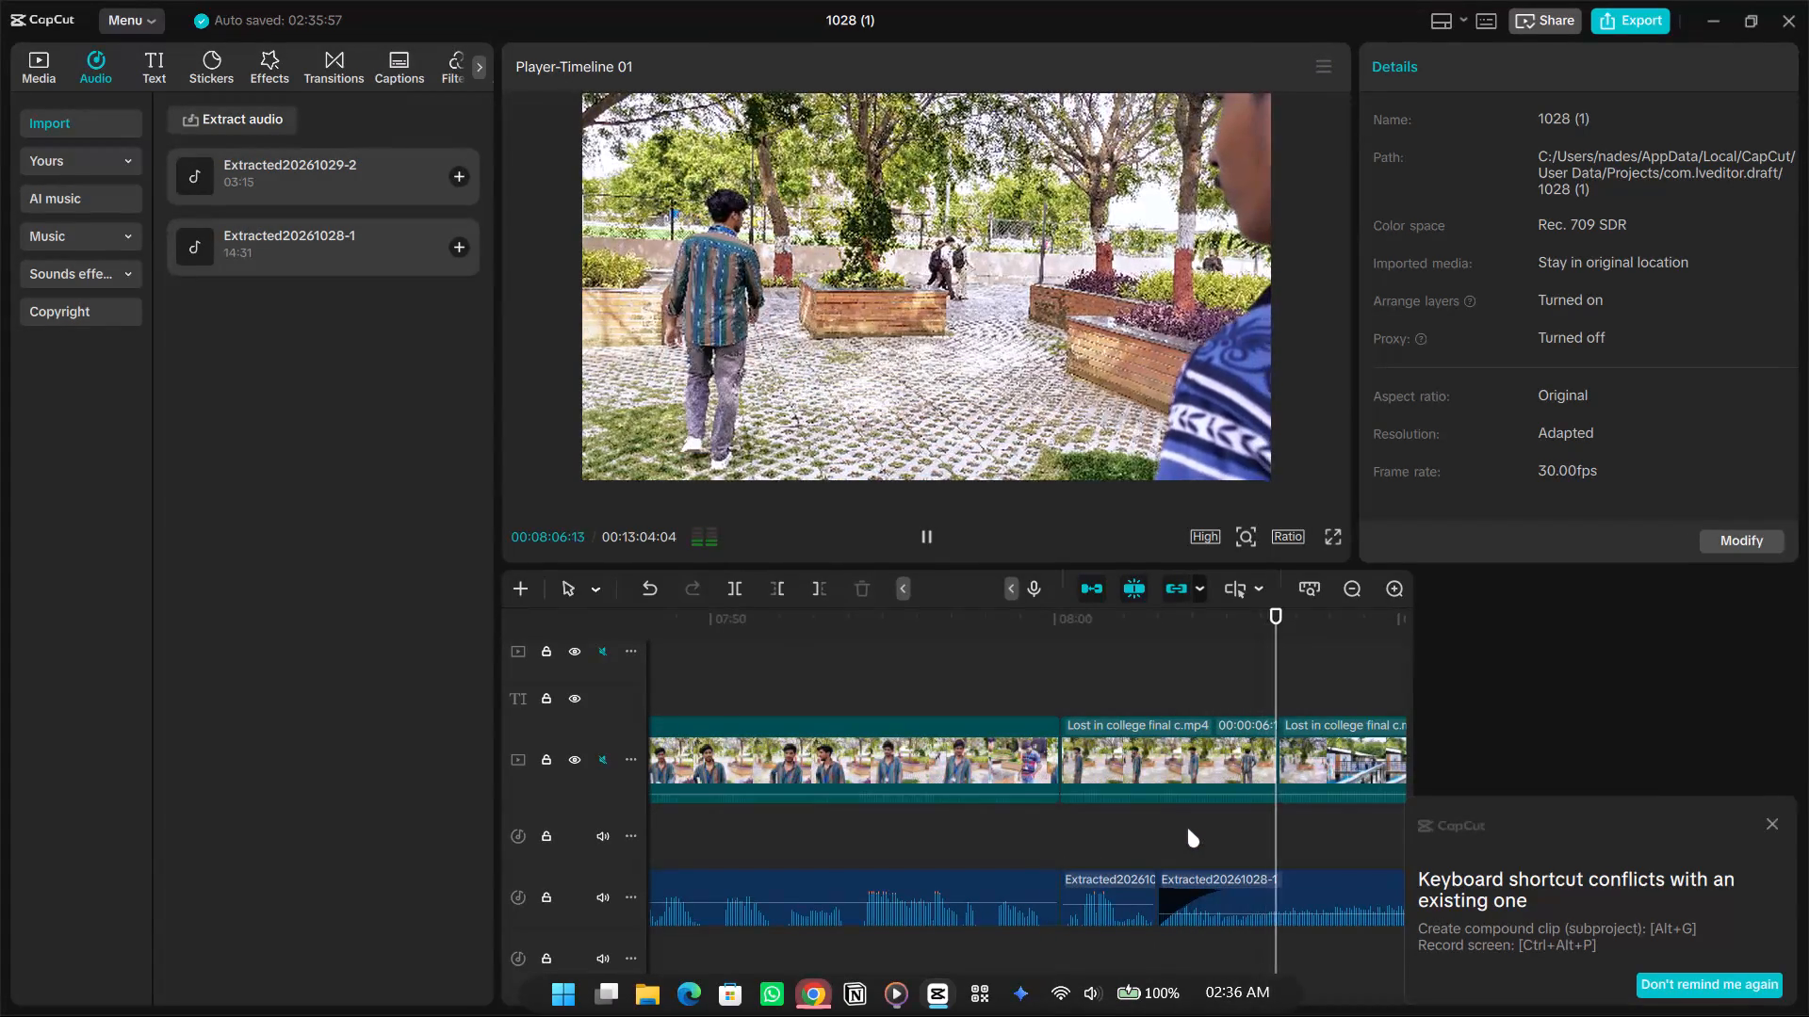
key("space")
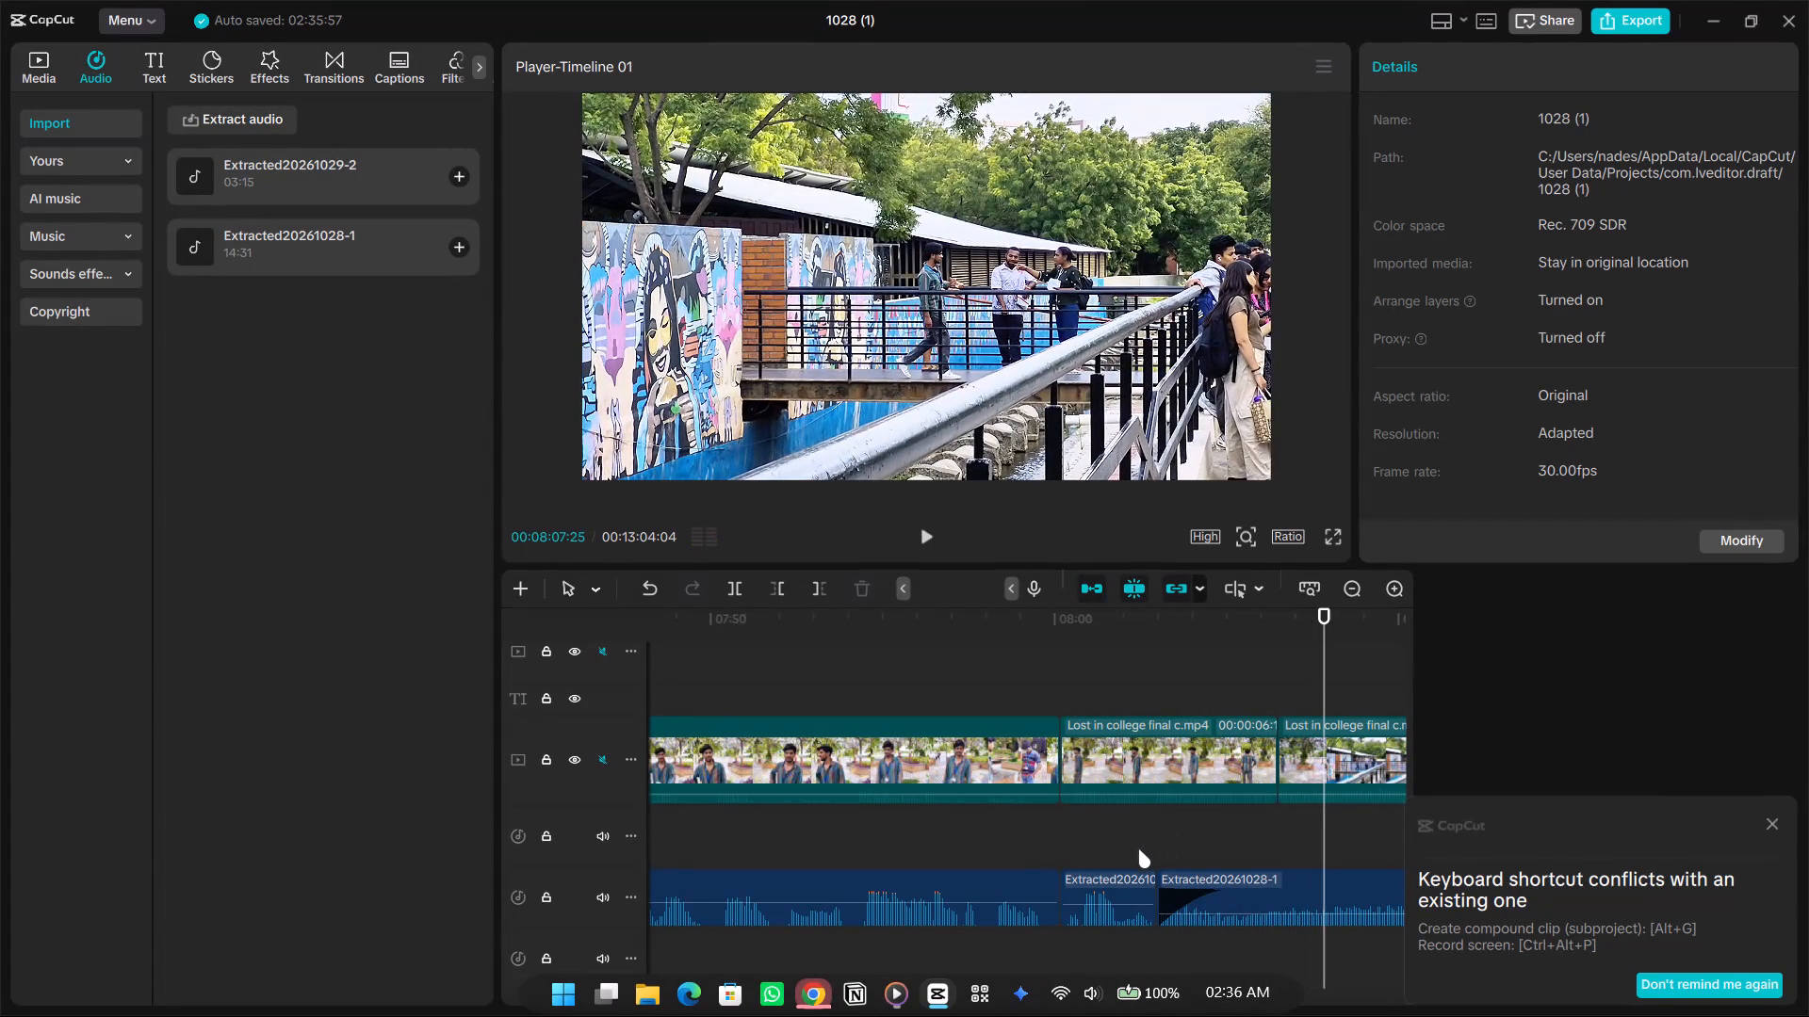
left_click(1053, 811)
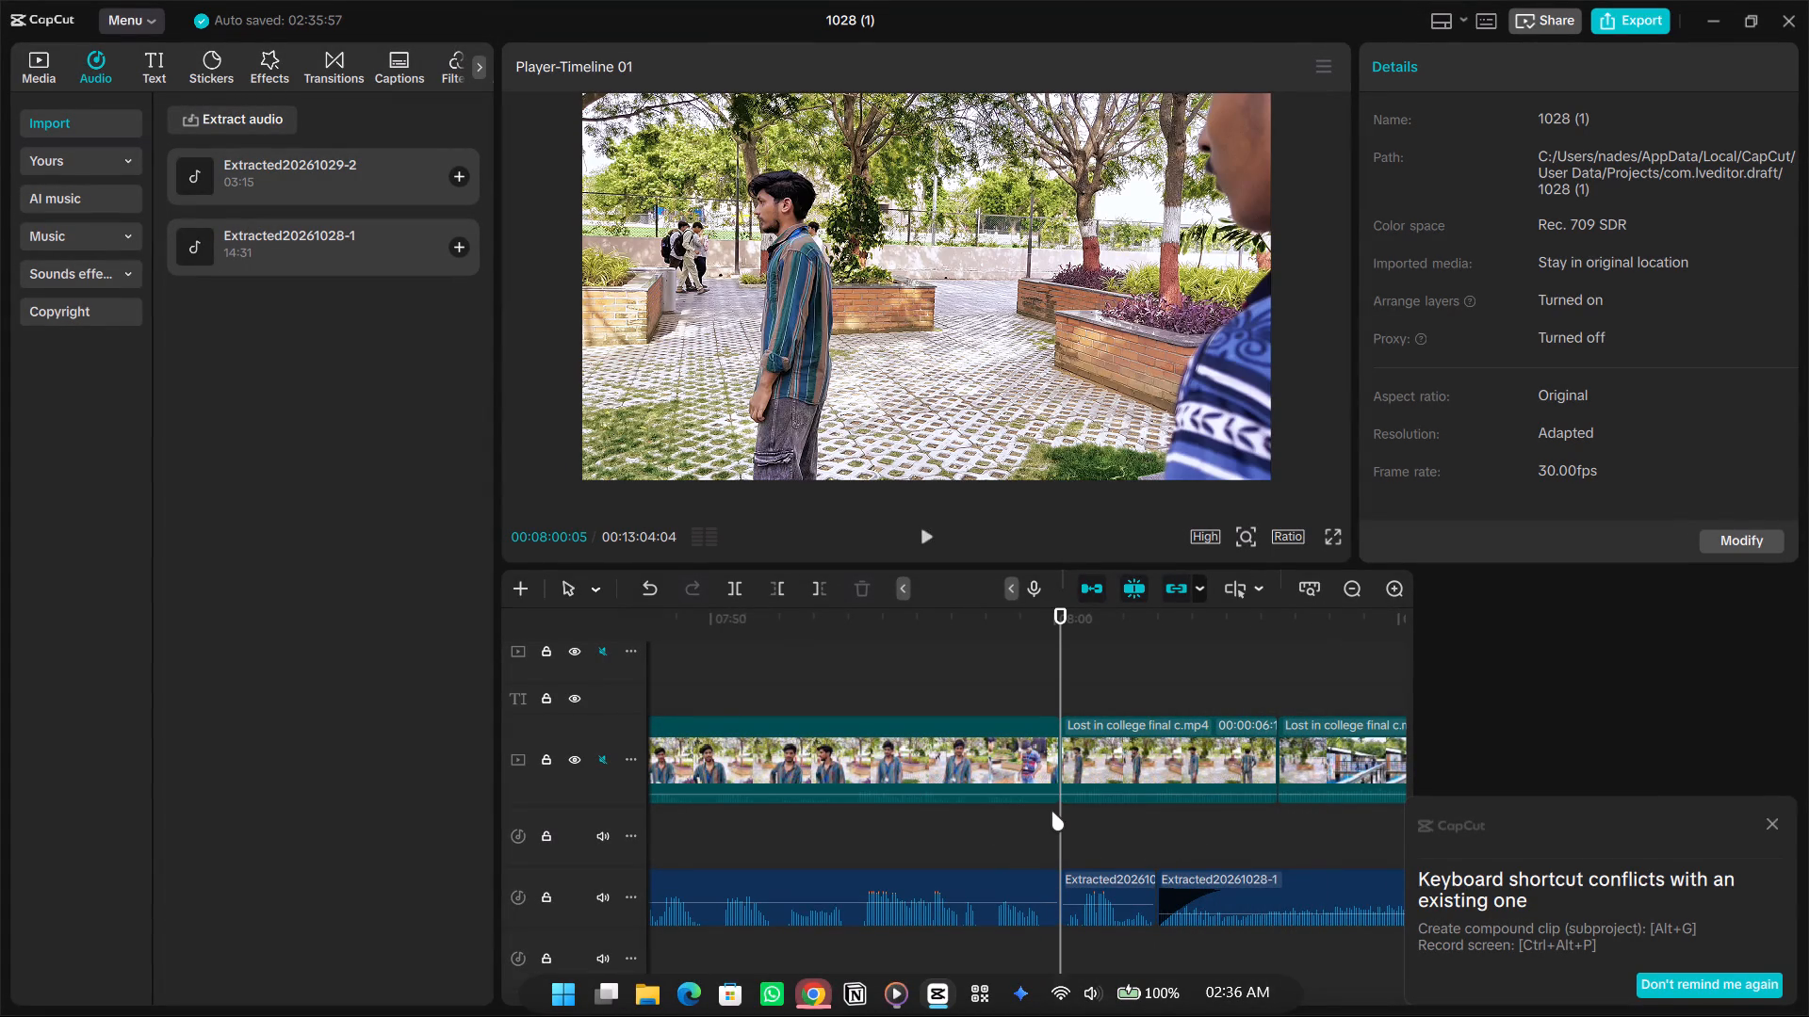
key("space")
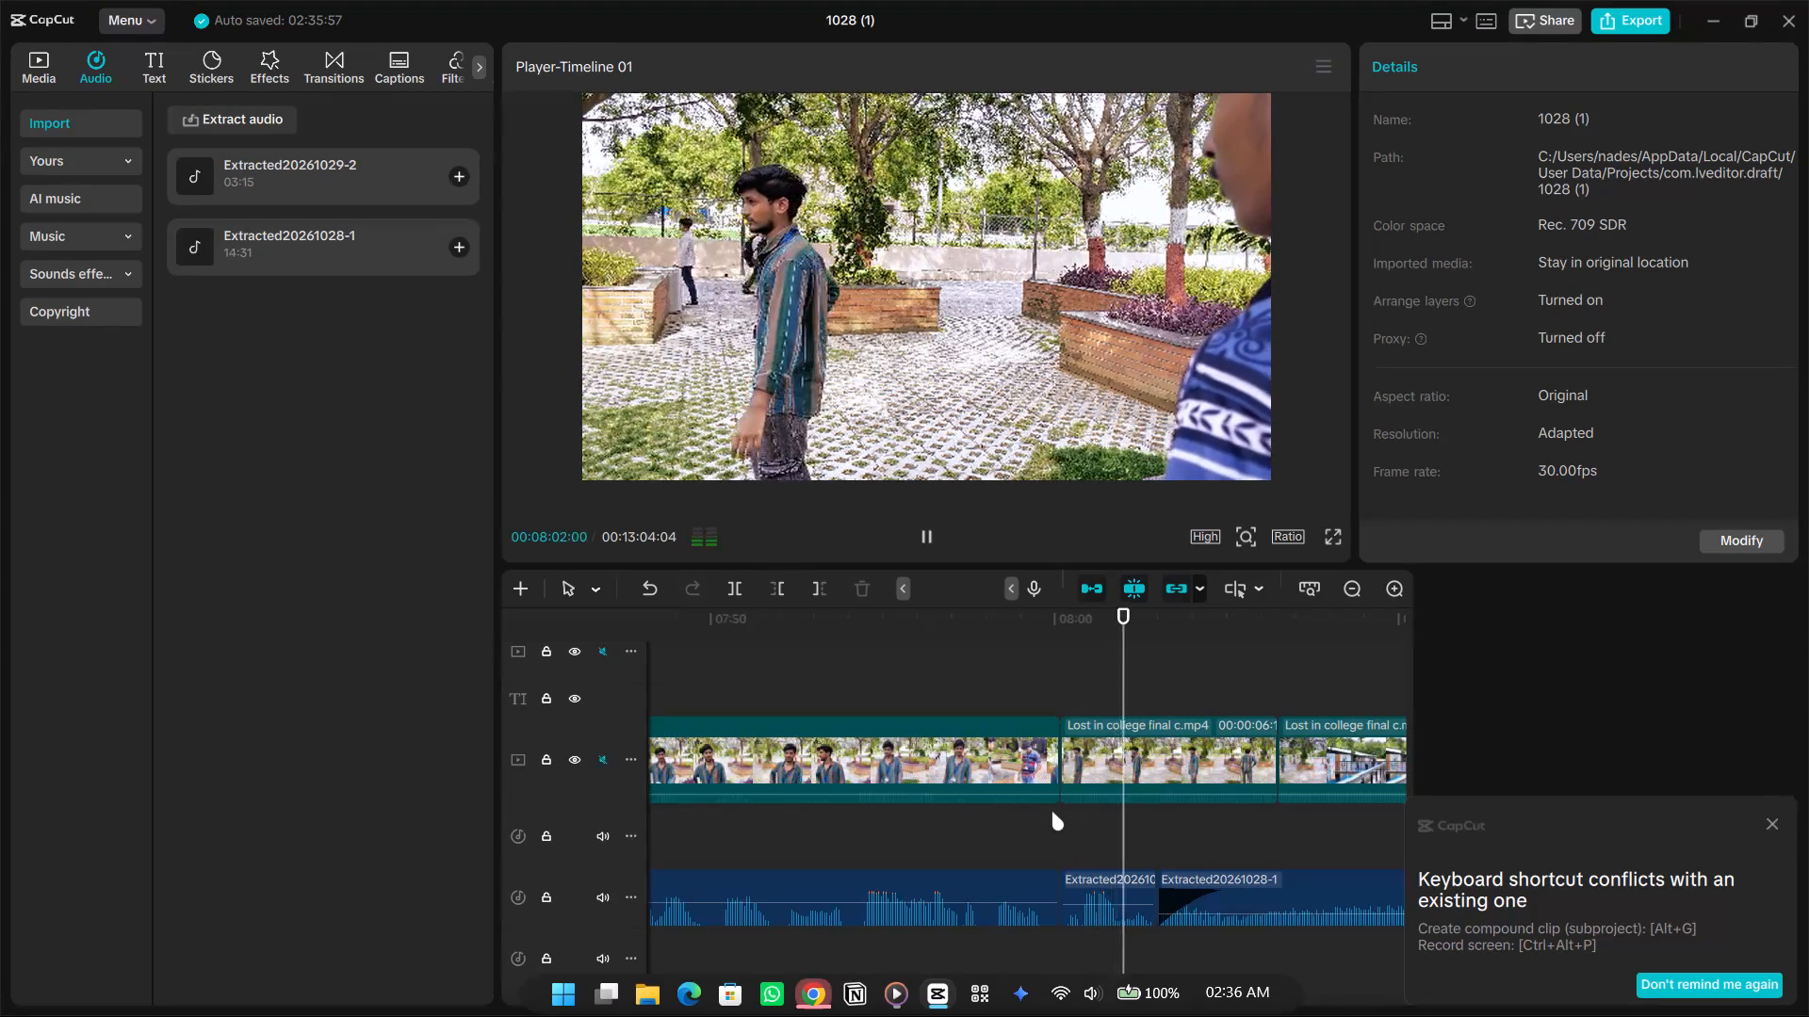
key("space")
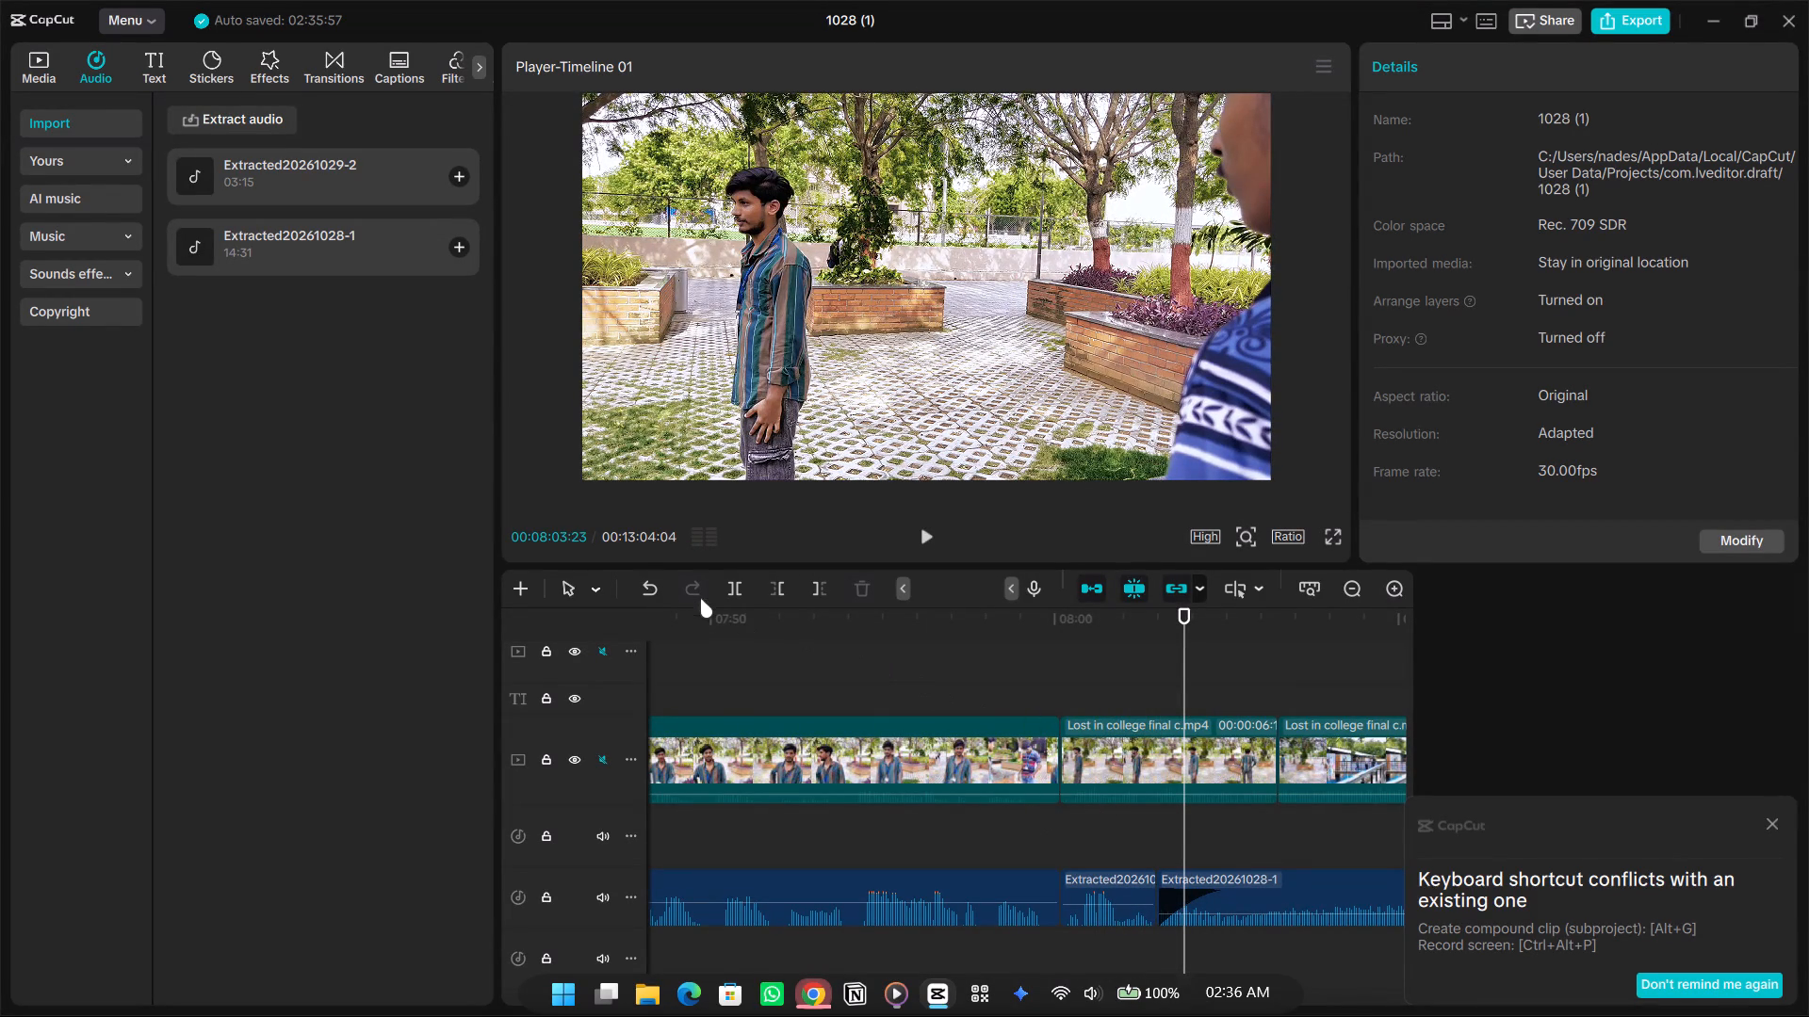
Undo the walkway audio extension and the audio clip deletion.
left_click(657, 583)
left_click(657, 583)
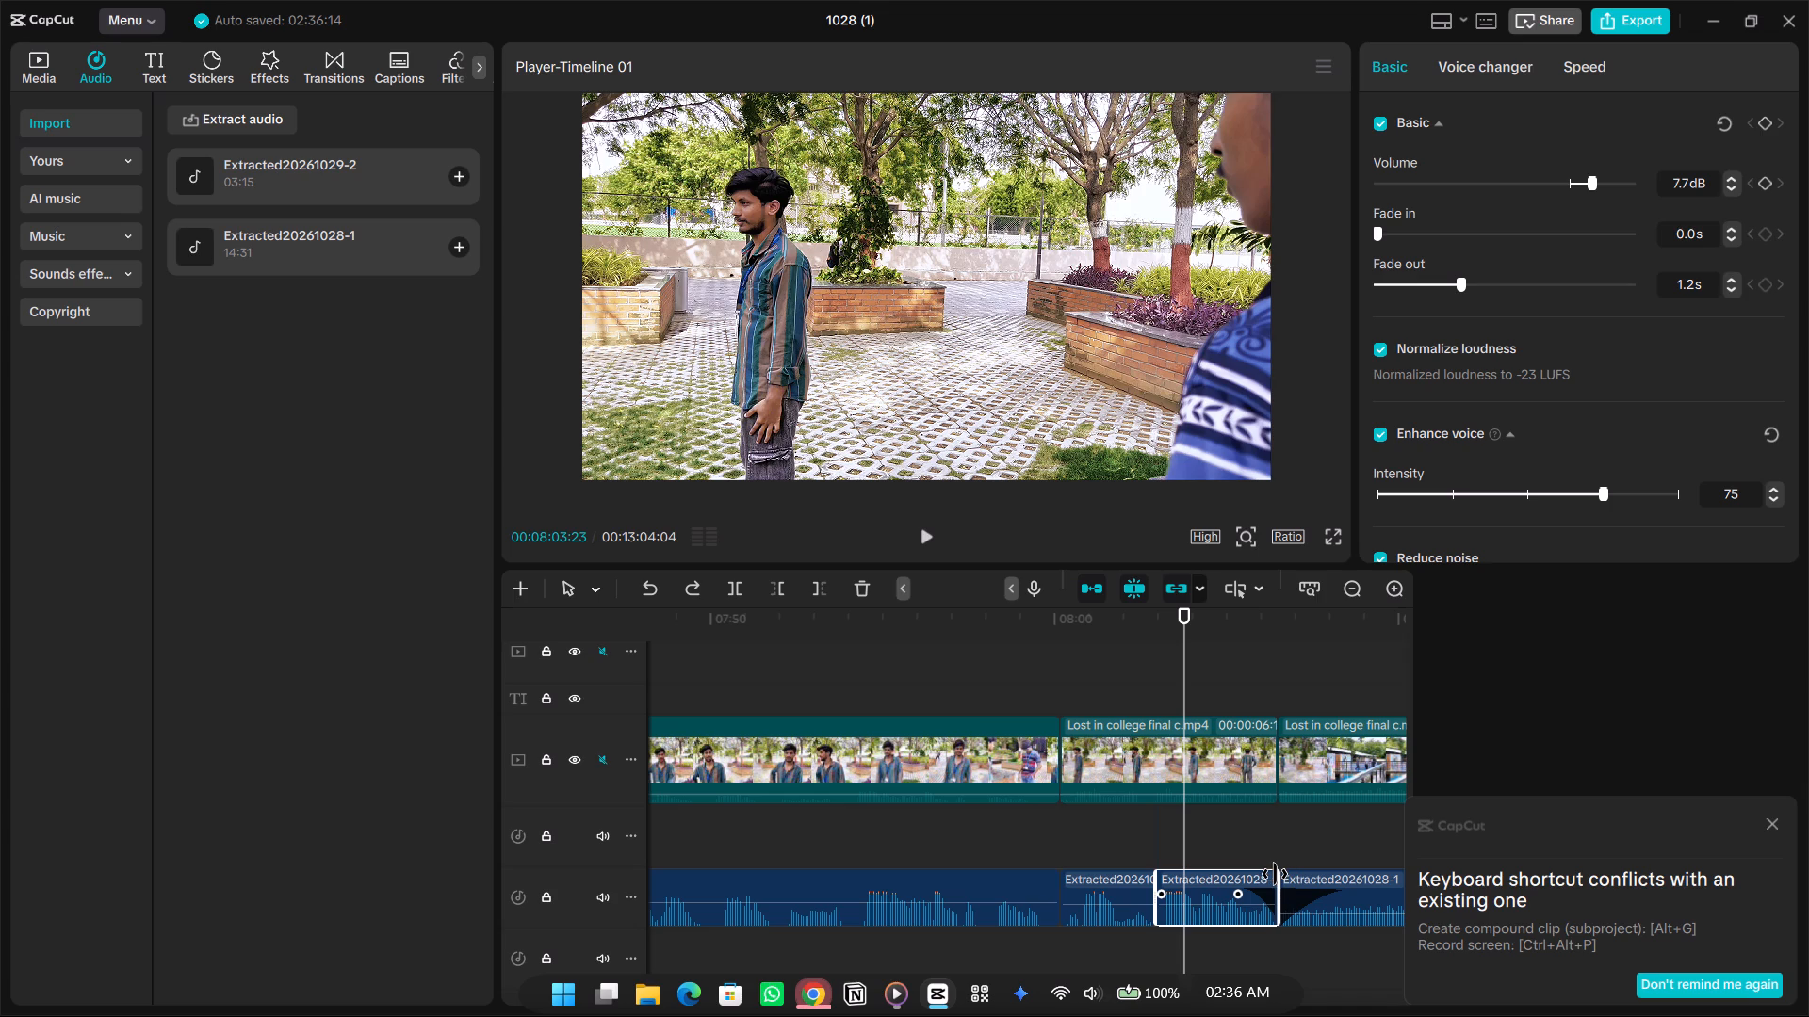
Move the audio join earlier by trimming the faded-out clip's end to about 00:08:04 and extending the walkway audio back to meet it.
left_click_drag(1275, 874, 1200, 888)
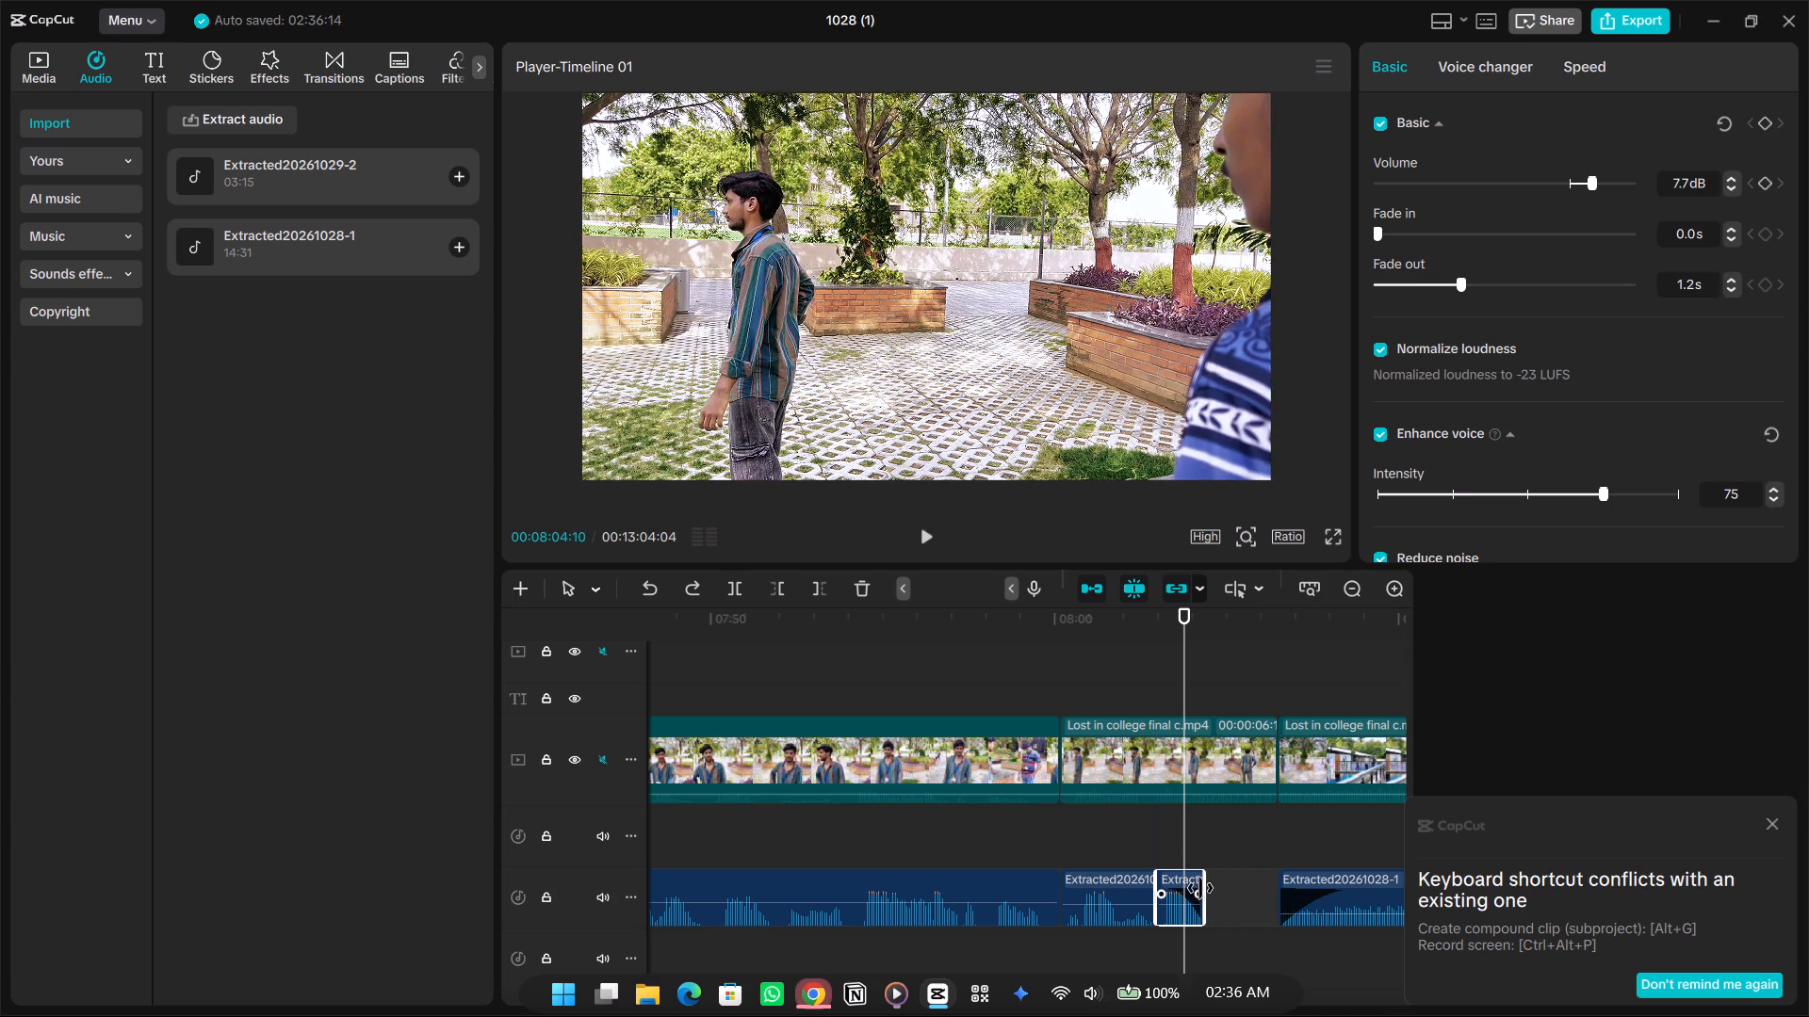
left_click_drag(1200, 888, 1190, 888)
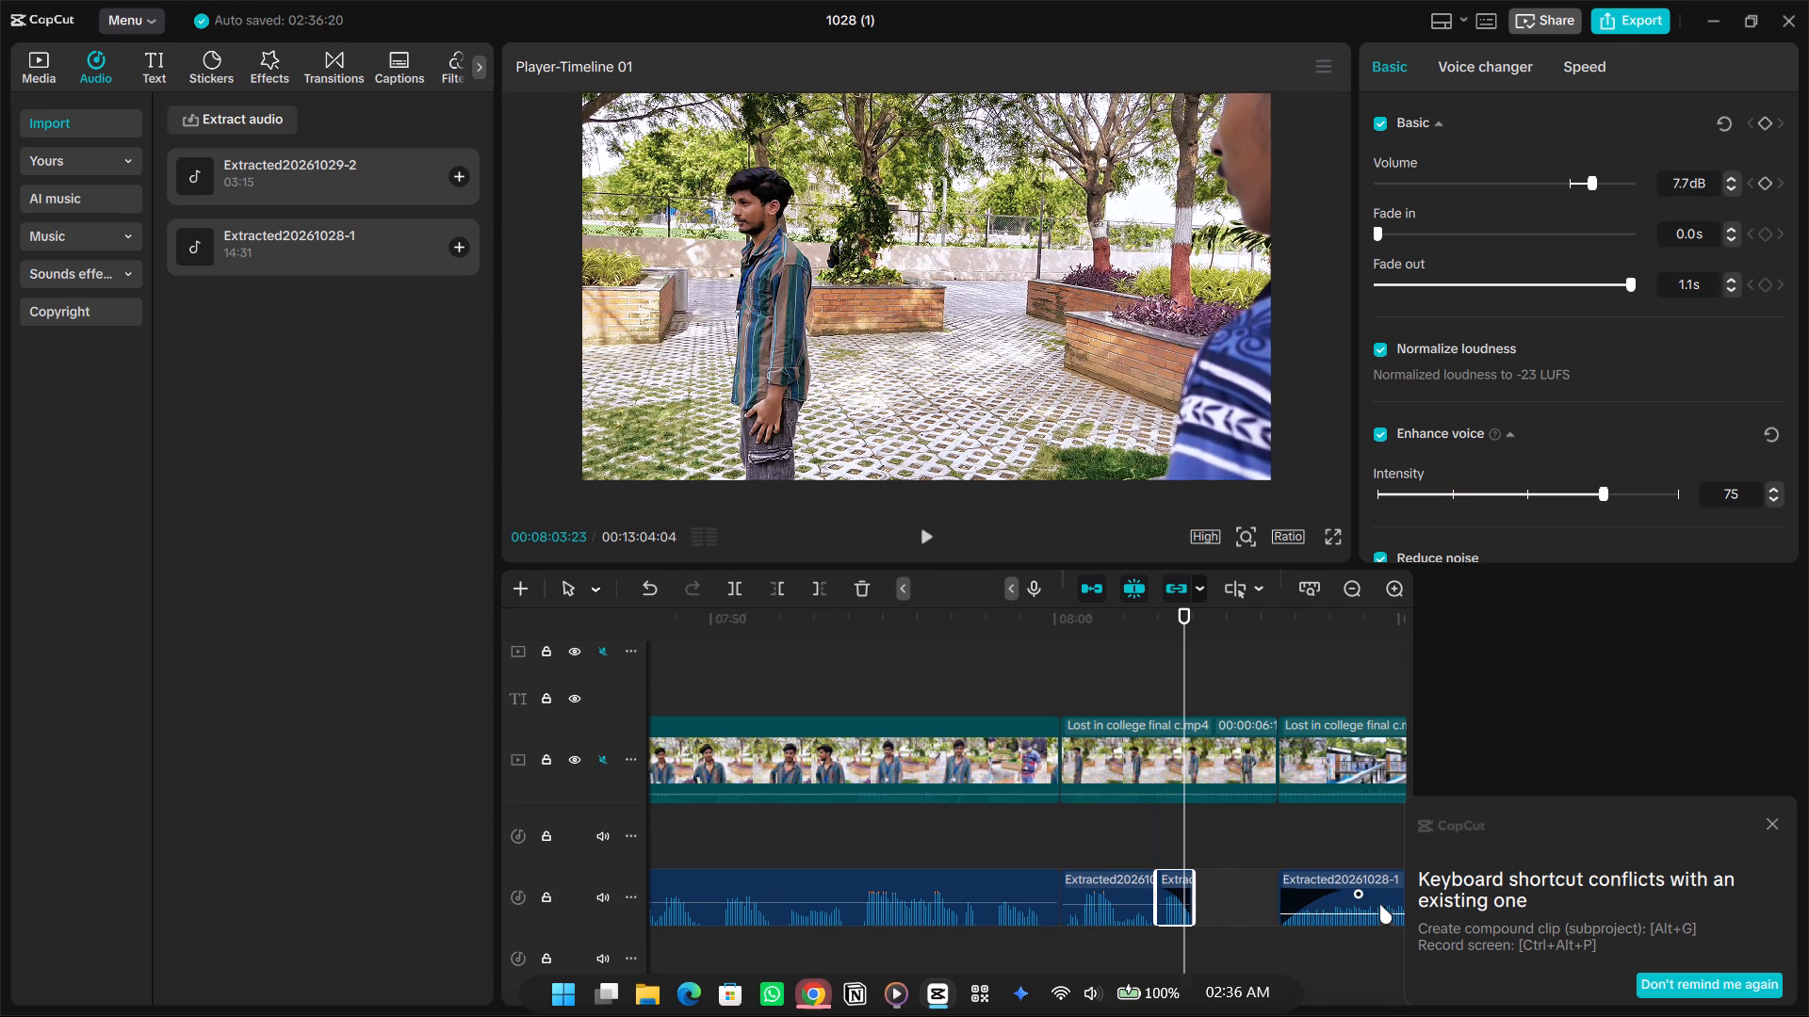
left_click_drag(1282, 885, 1152, 902)
Set the fade out of the short trimmed audio clip to 0.0s.
left_click(1139, 845)
key("space")
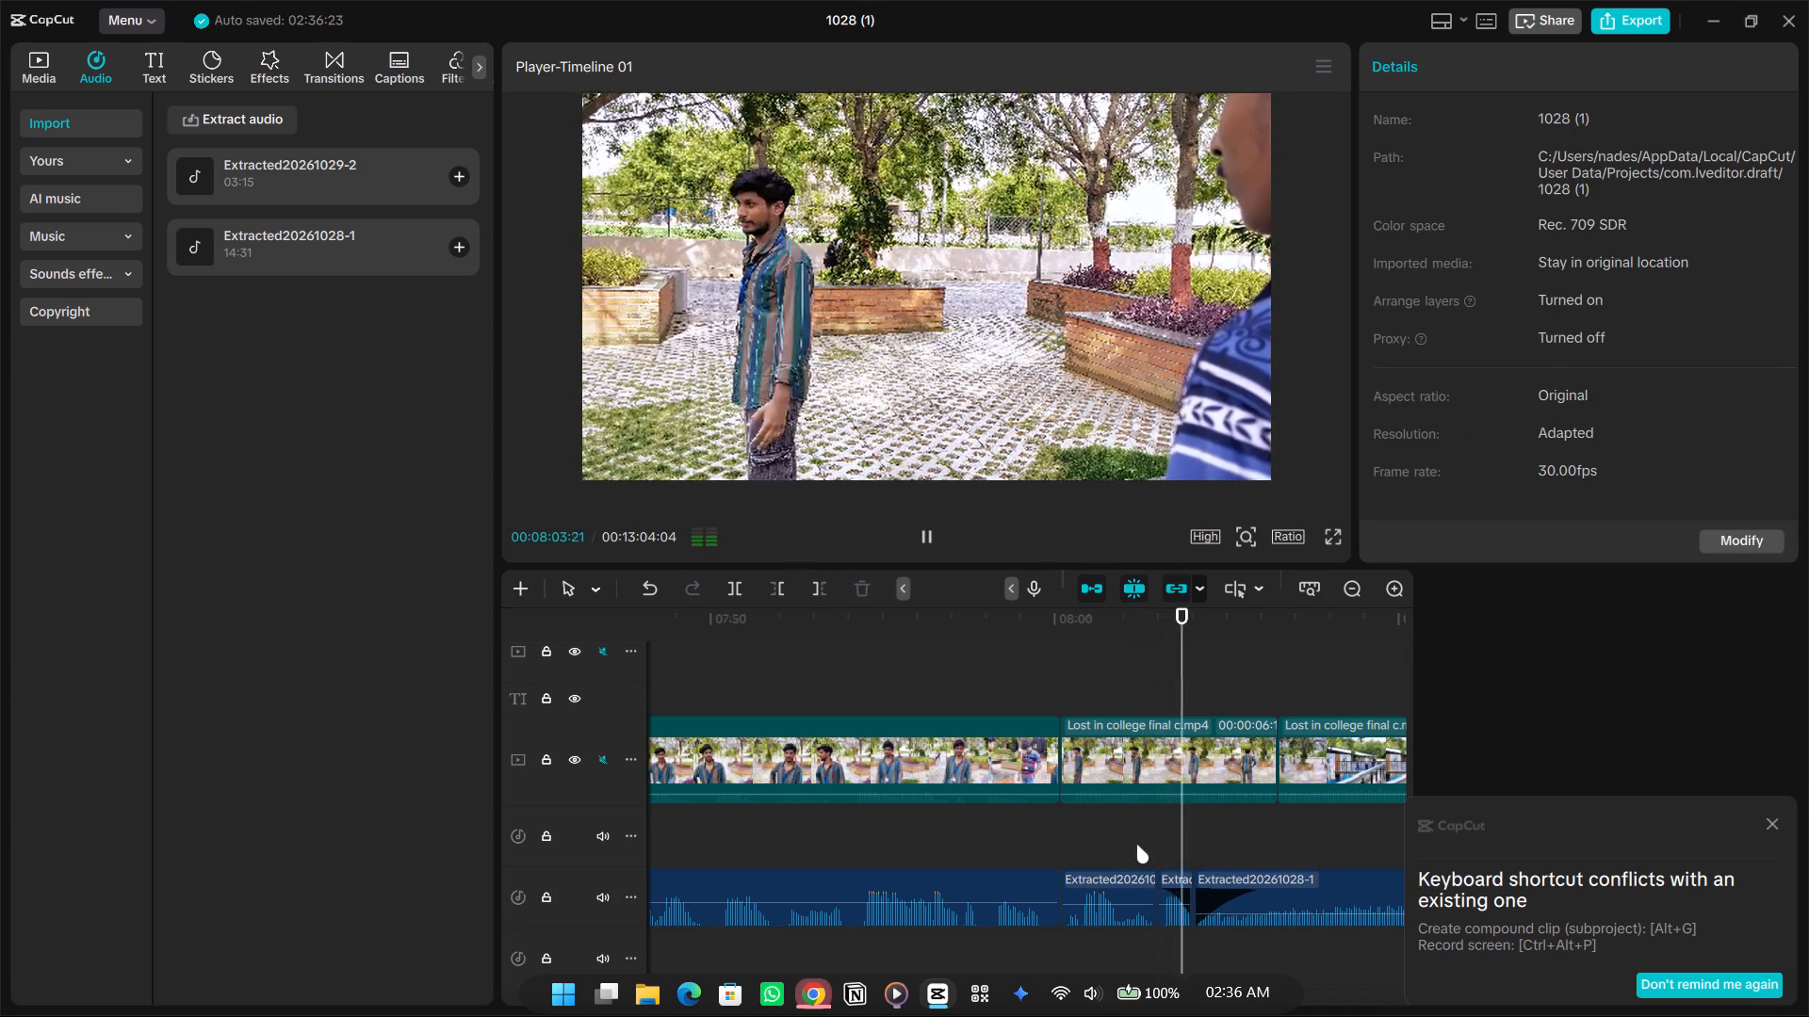
key("space")
left_click(1179, 894)
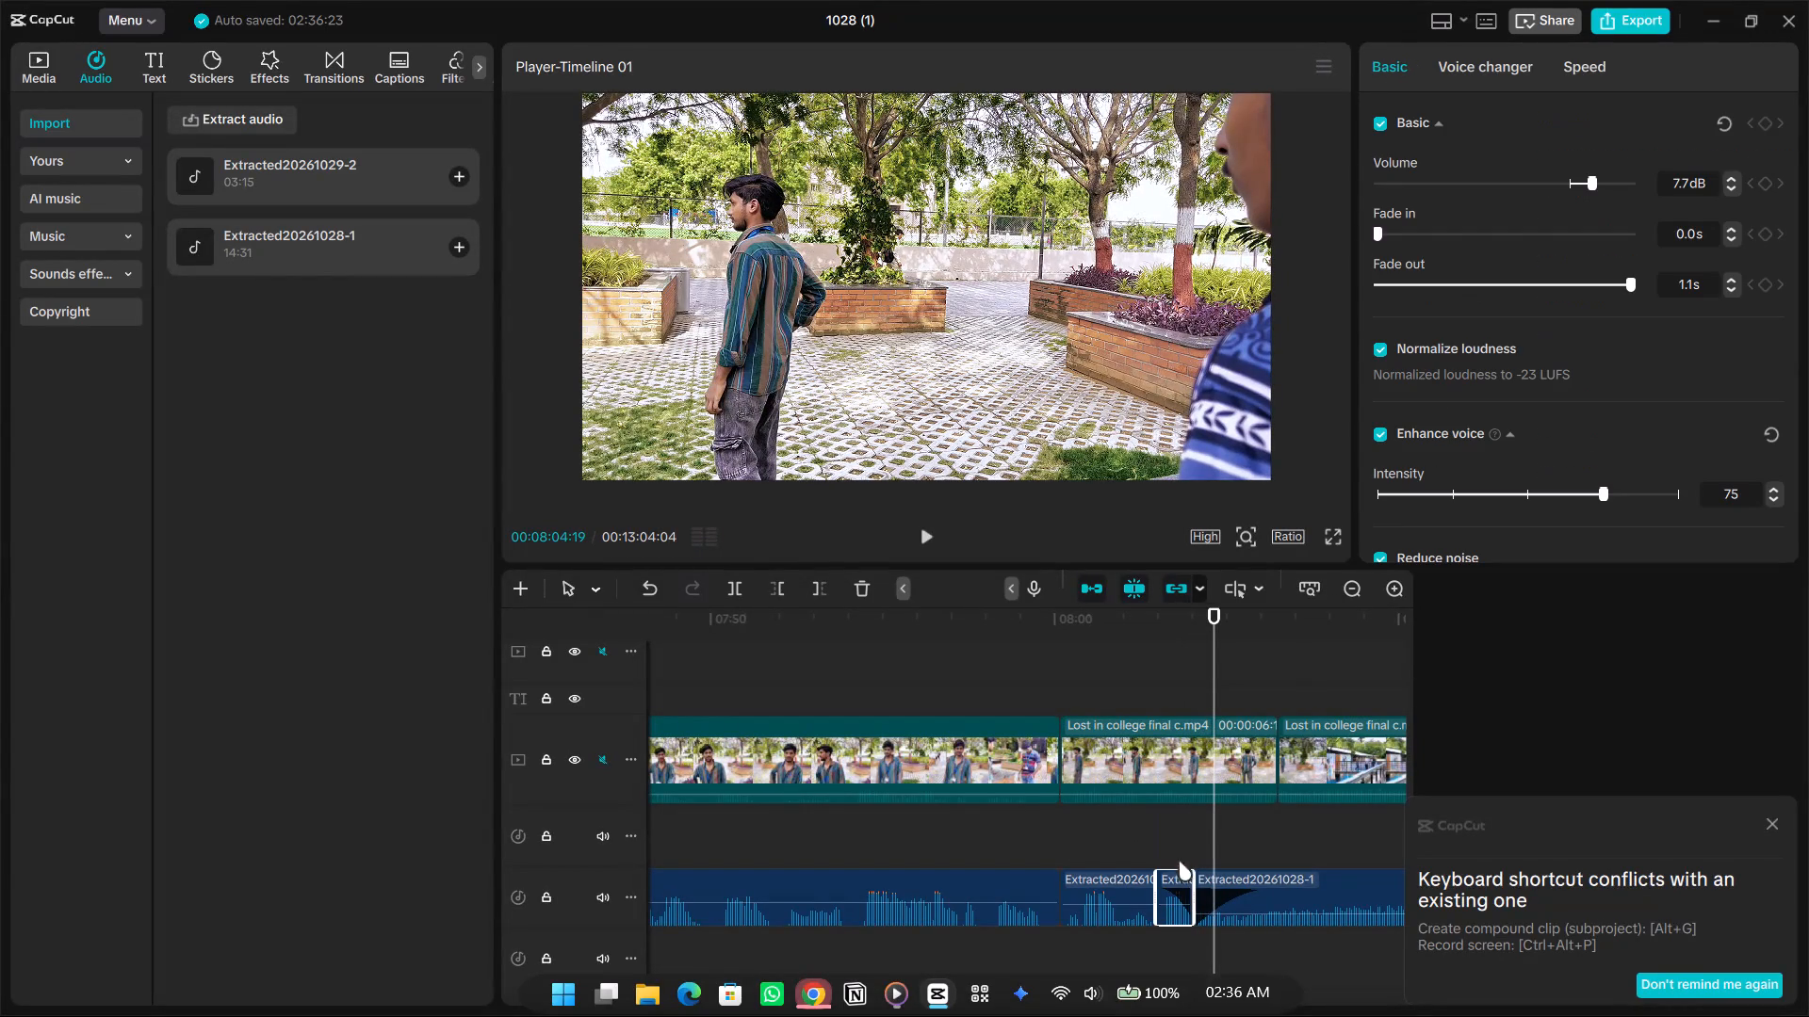
left_click_drag(1541, 290, 1262, 288)
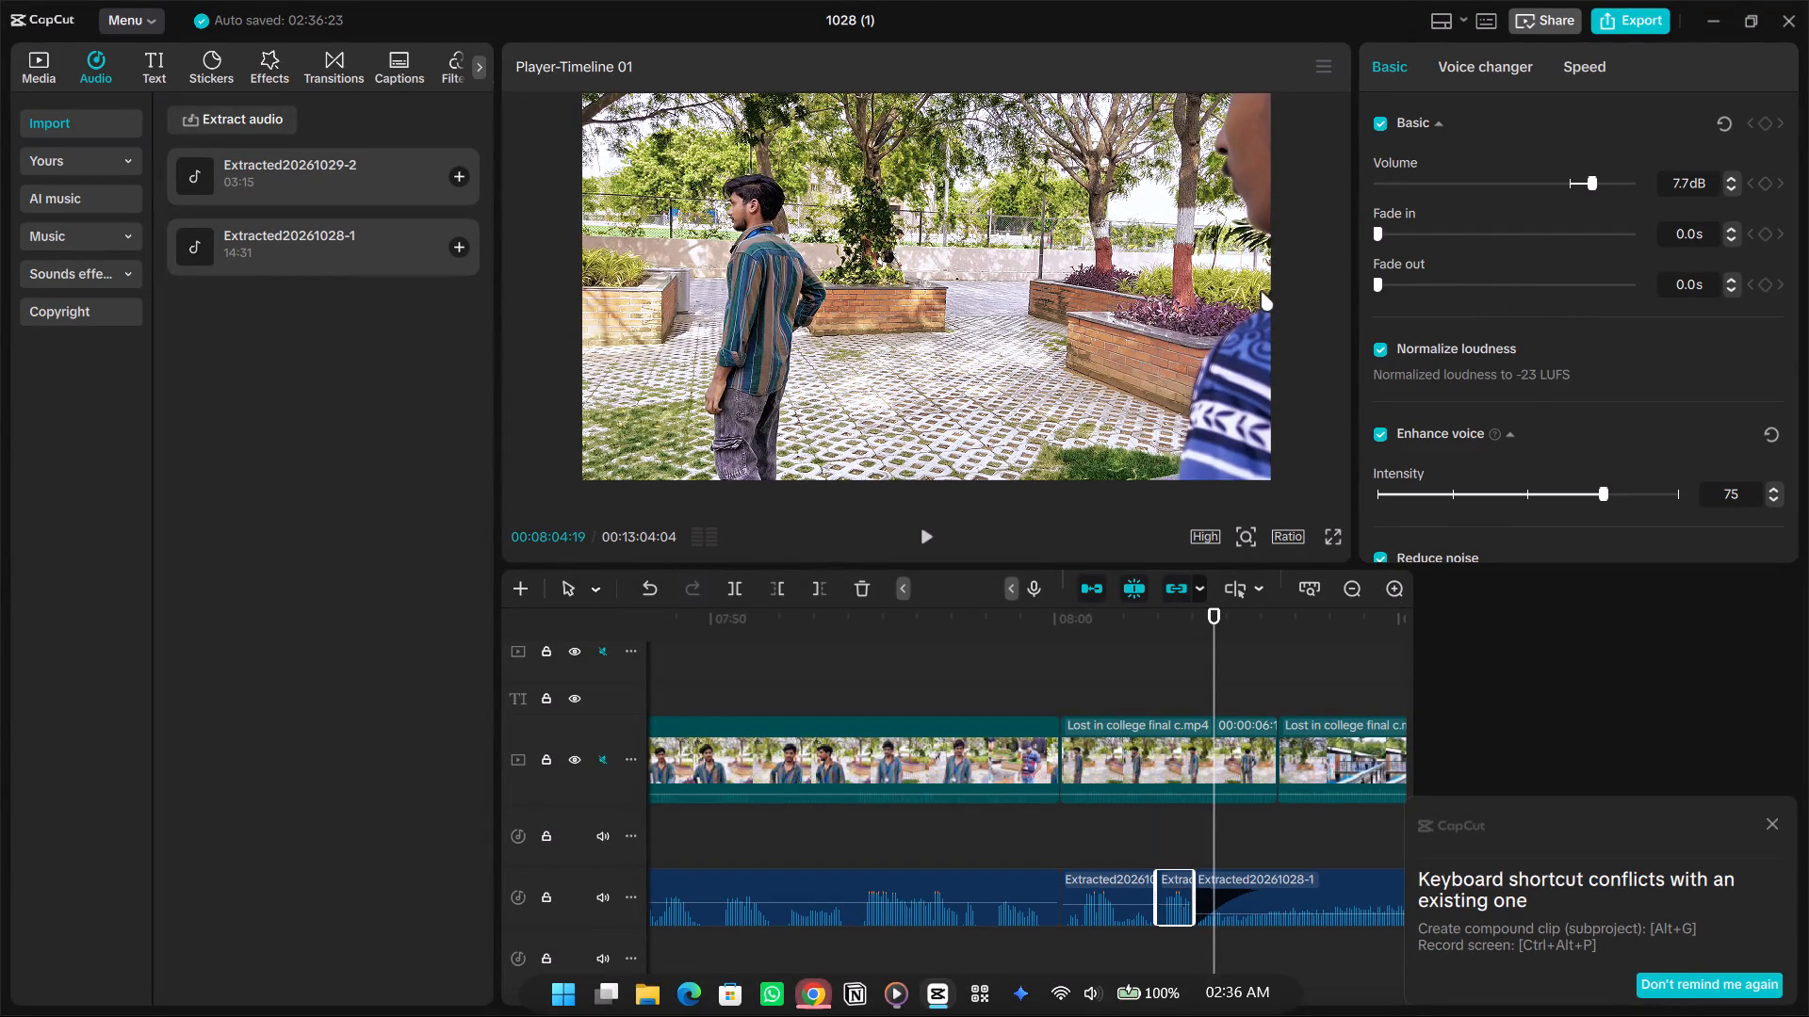
Play back the farewell-wave shot and its audio join repeatedly, pausing to find where the shot should end.
left_click(1165, 826)
key("space")
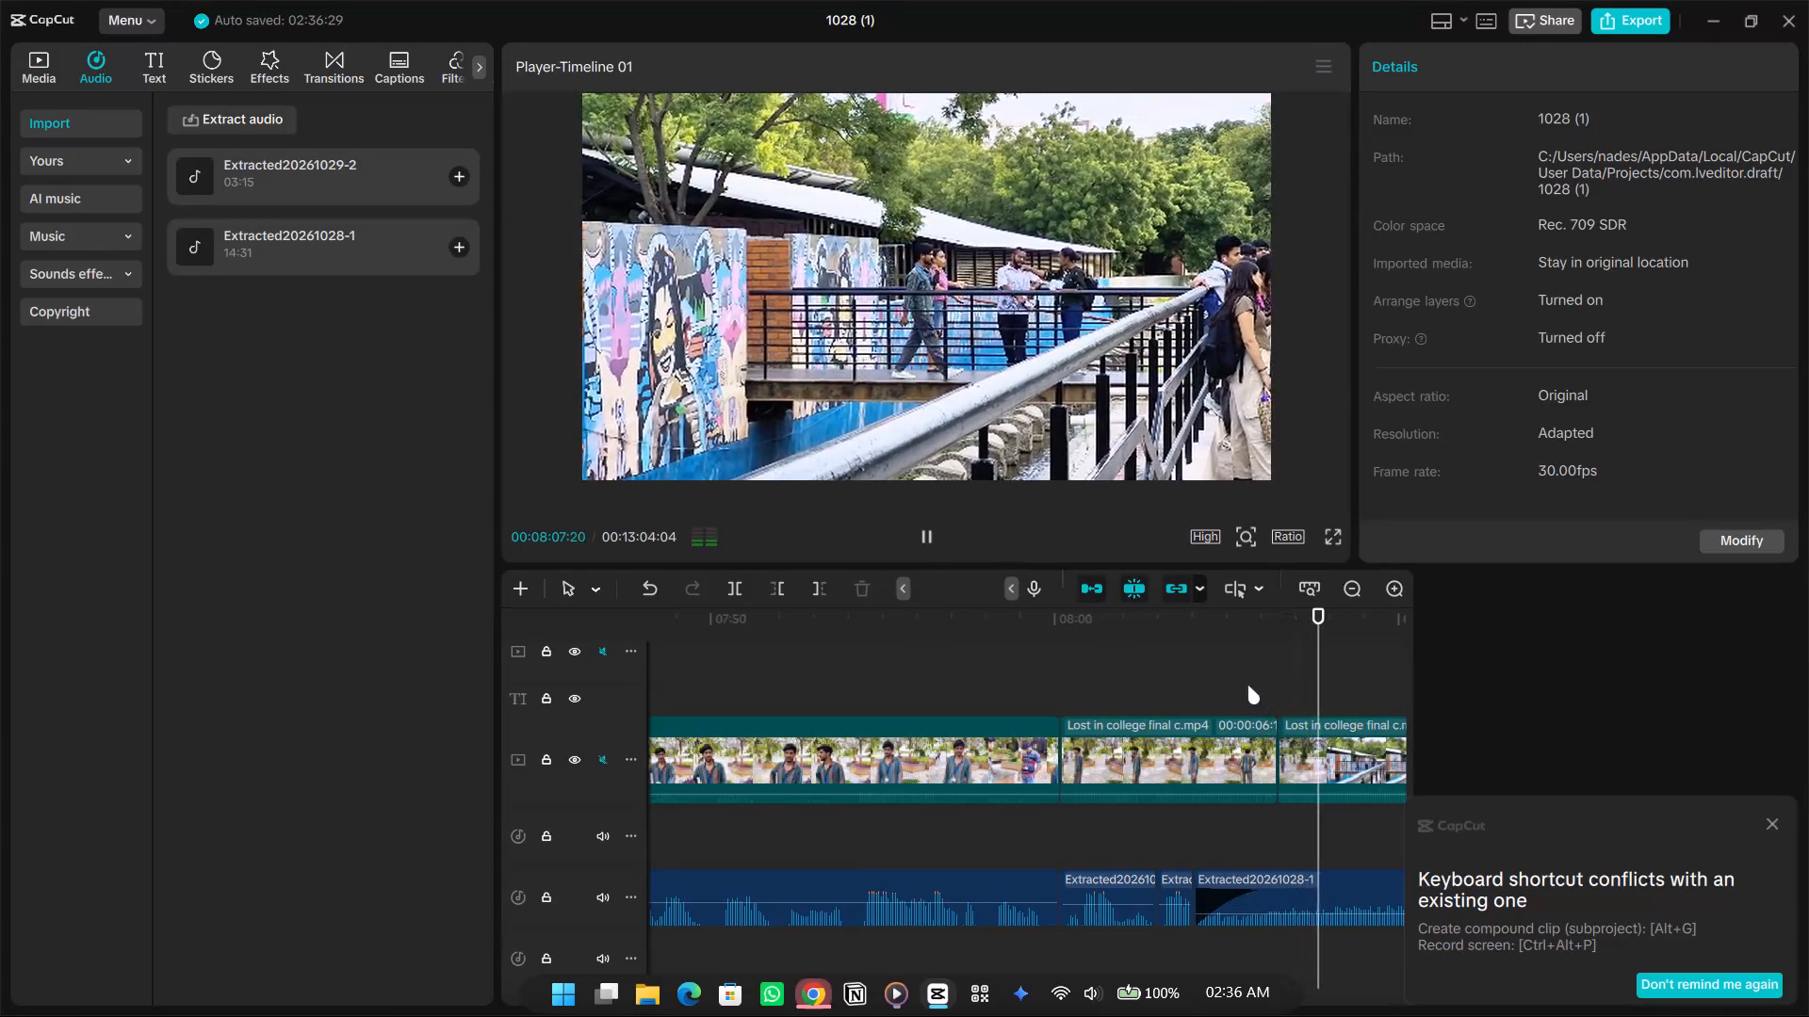
left_click(1121, 804)
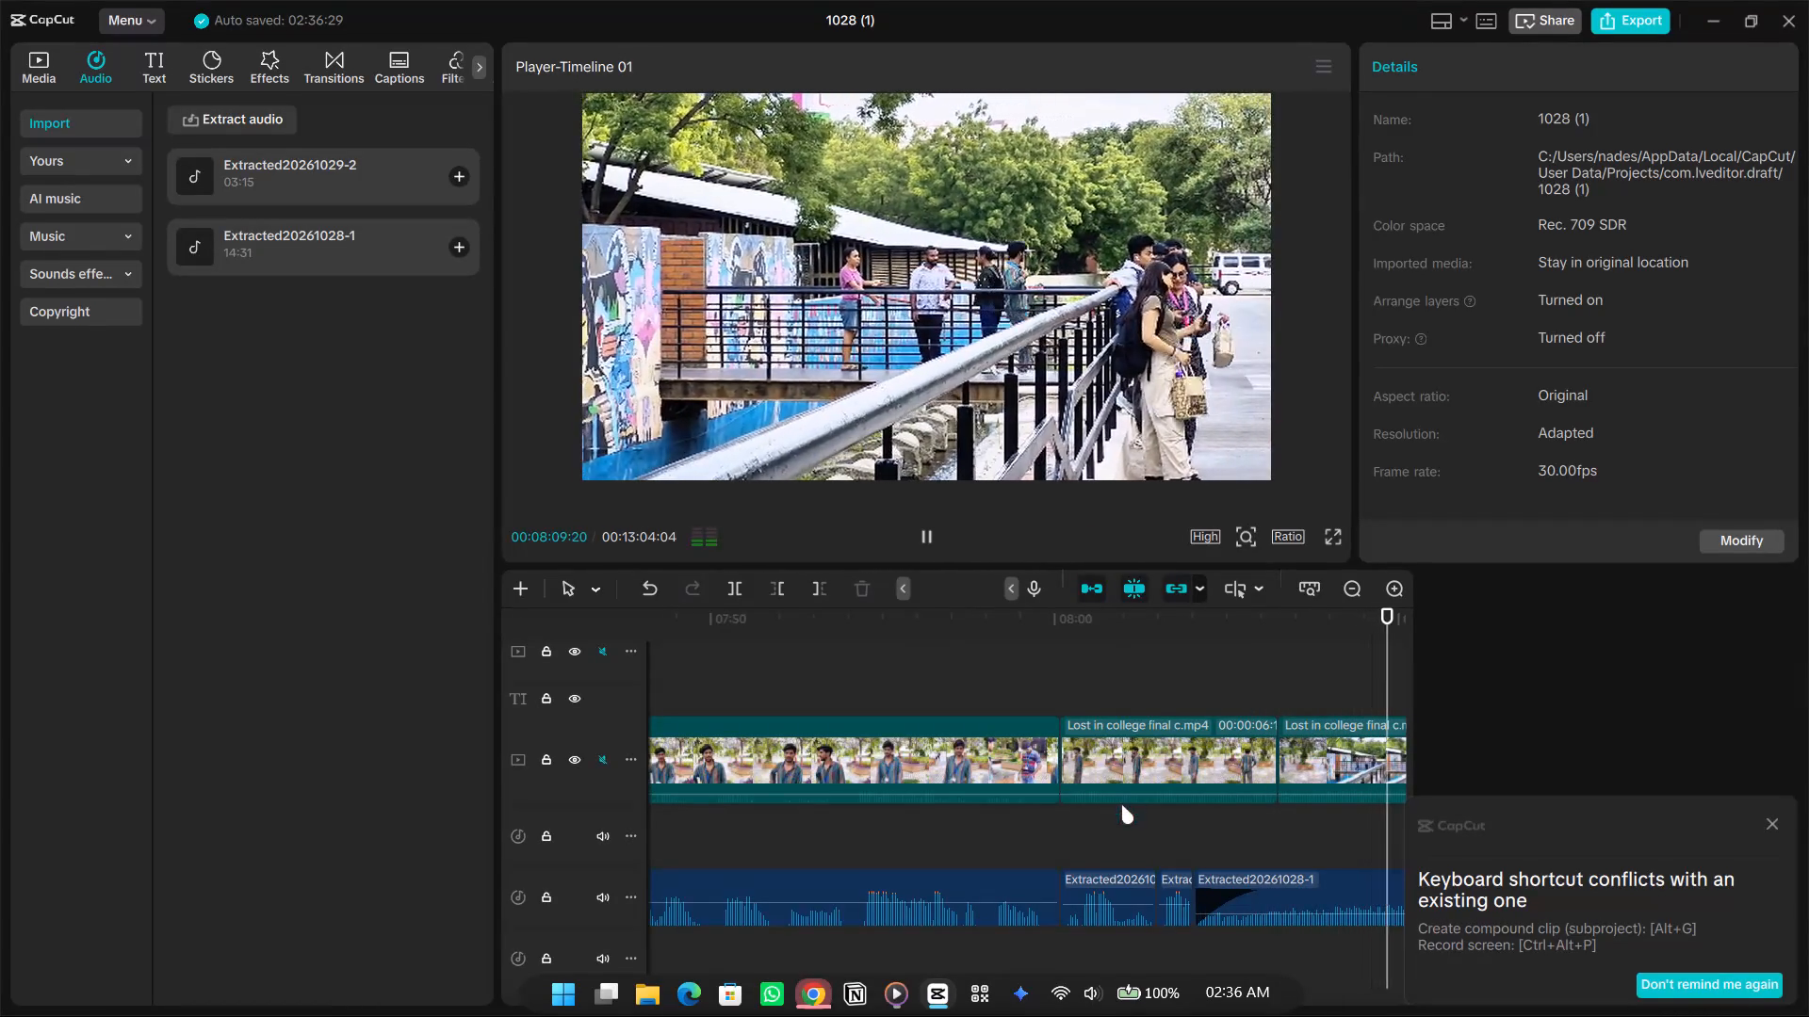
key("space")
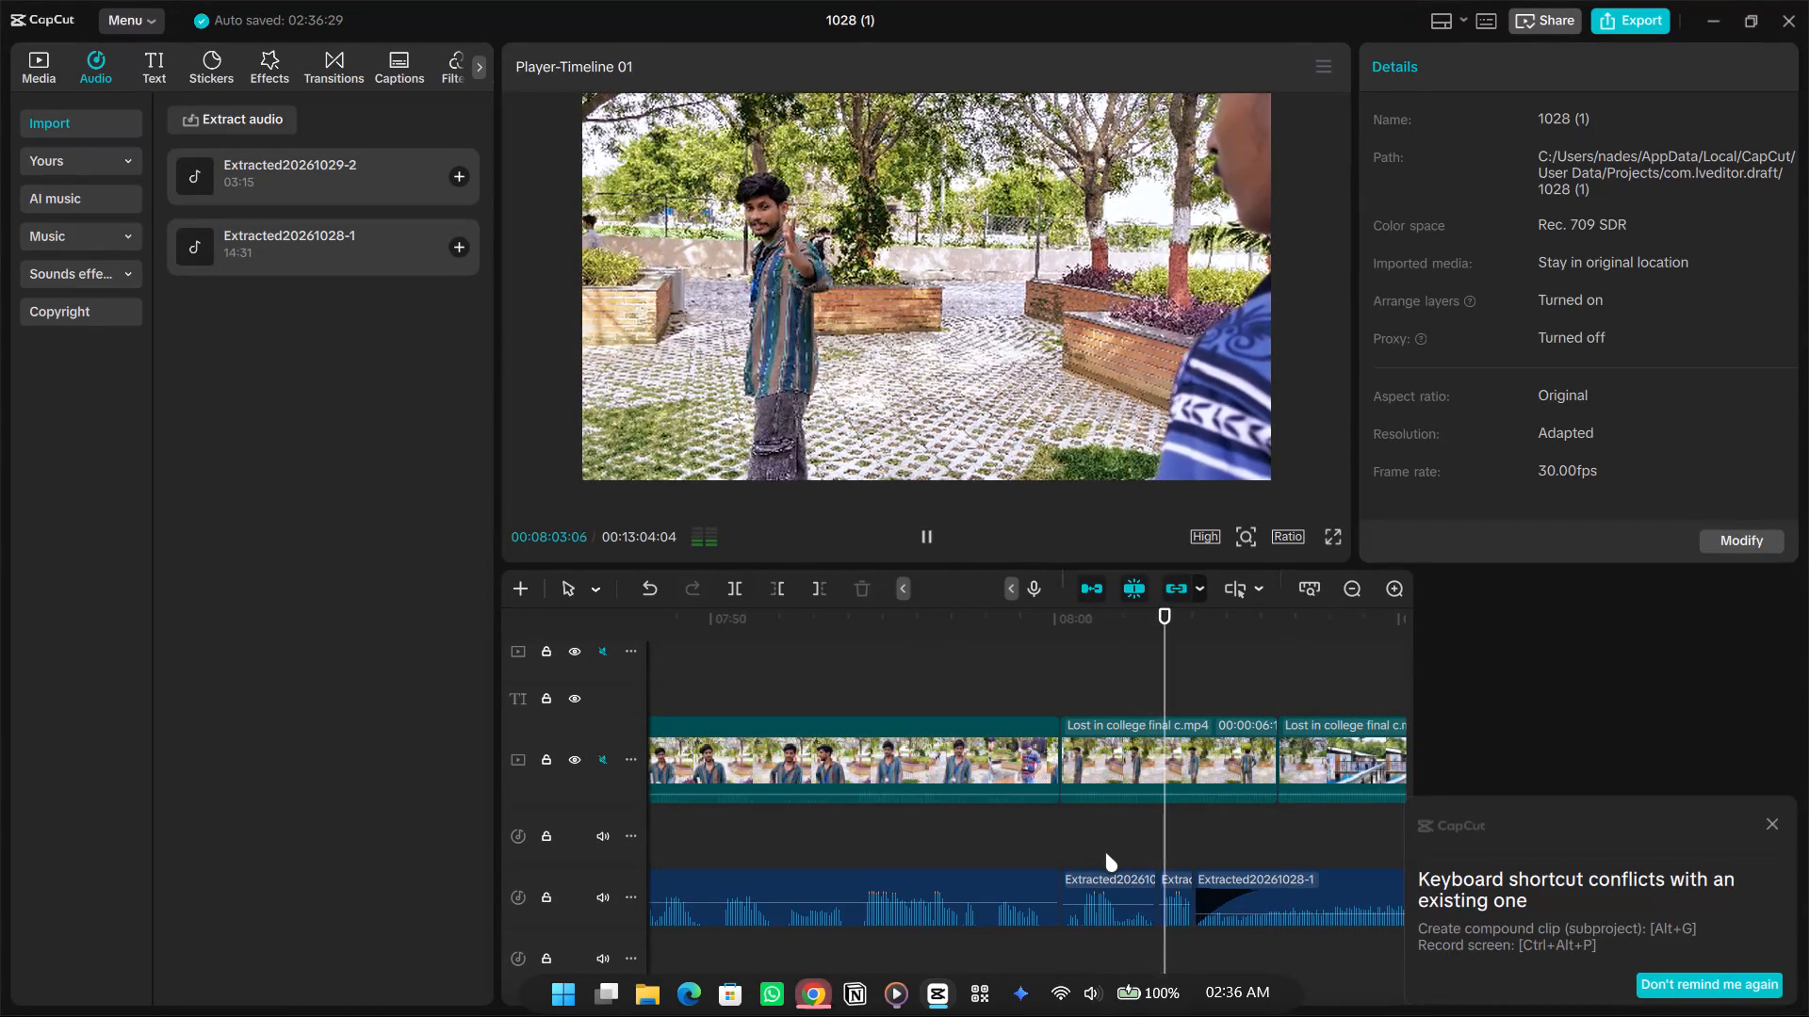
key("space")
key("space")
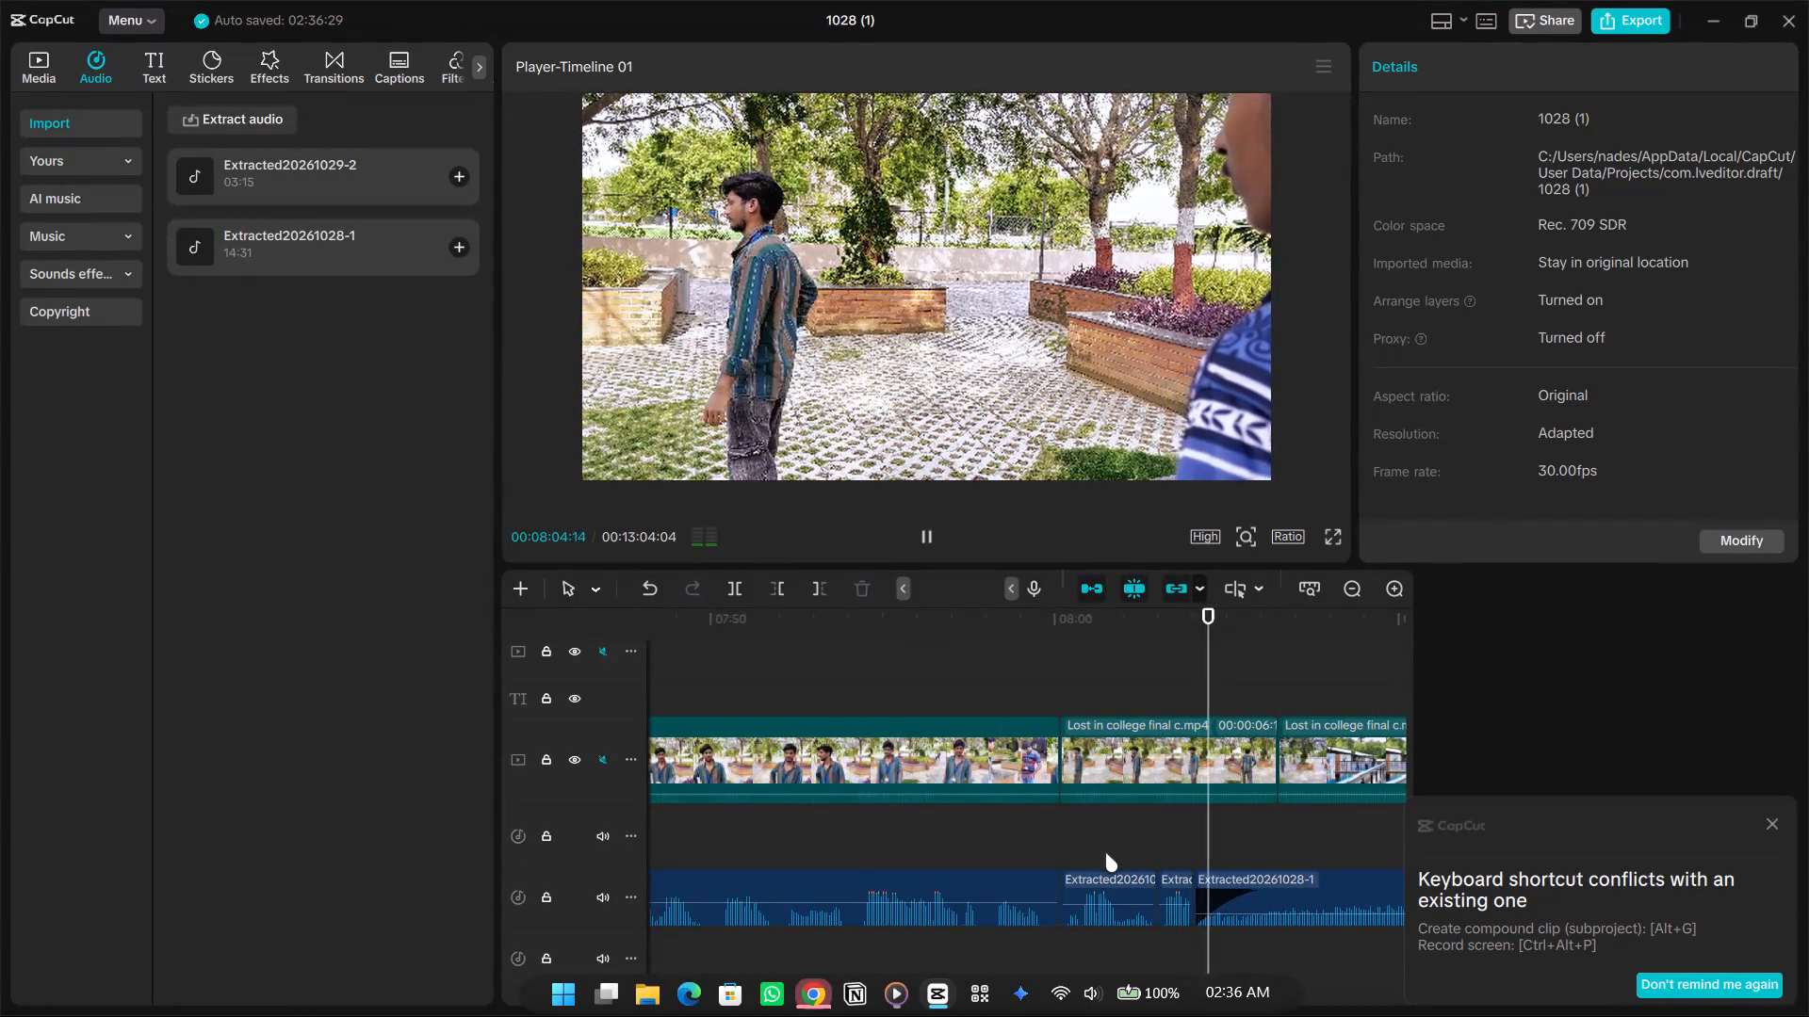
key("space")
key("space")
key("space")
key("space")
key("space")
key("space")
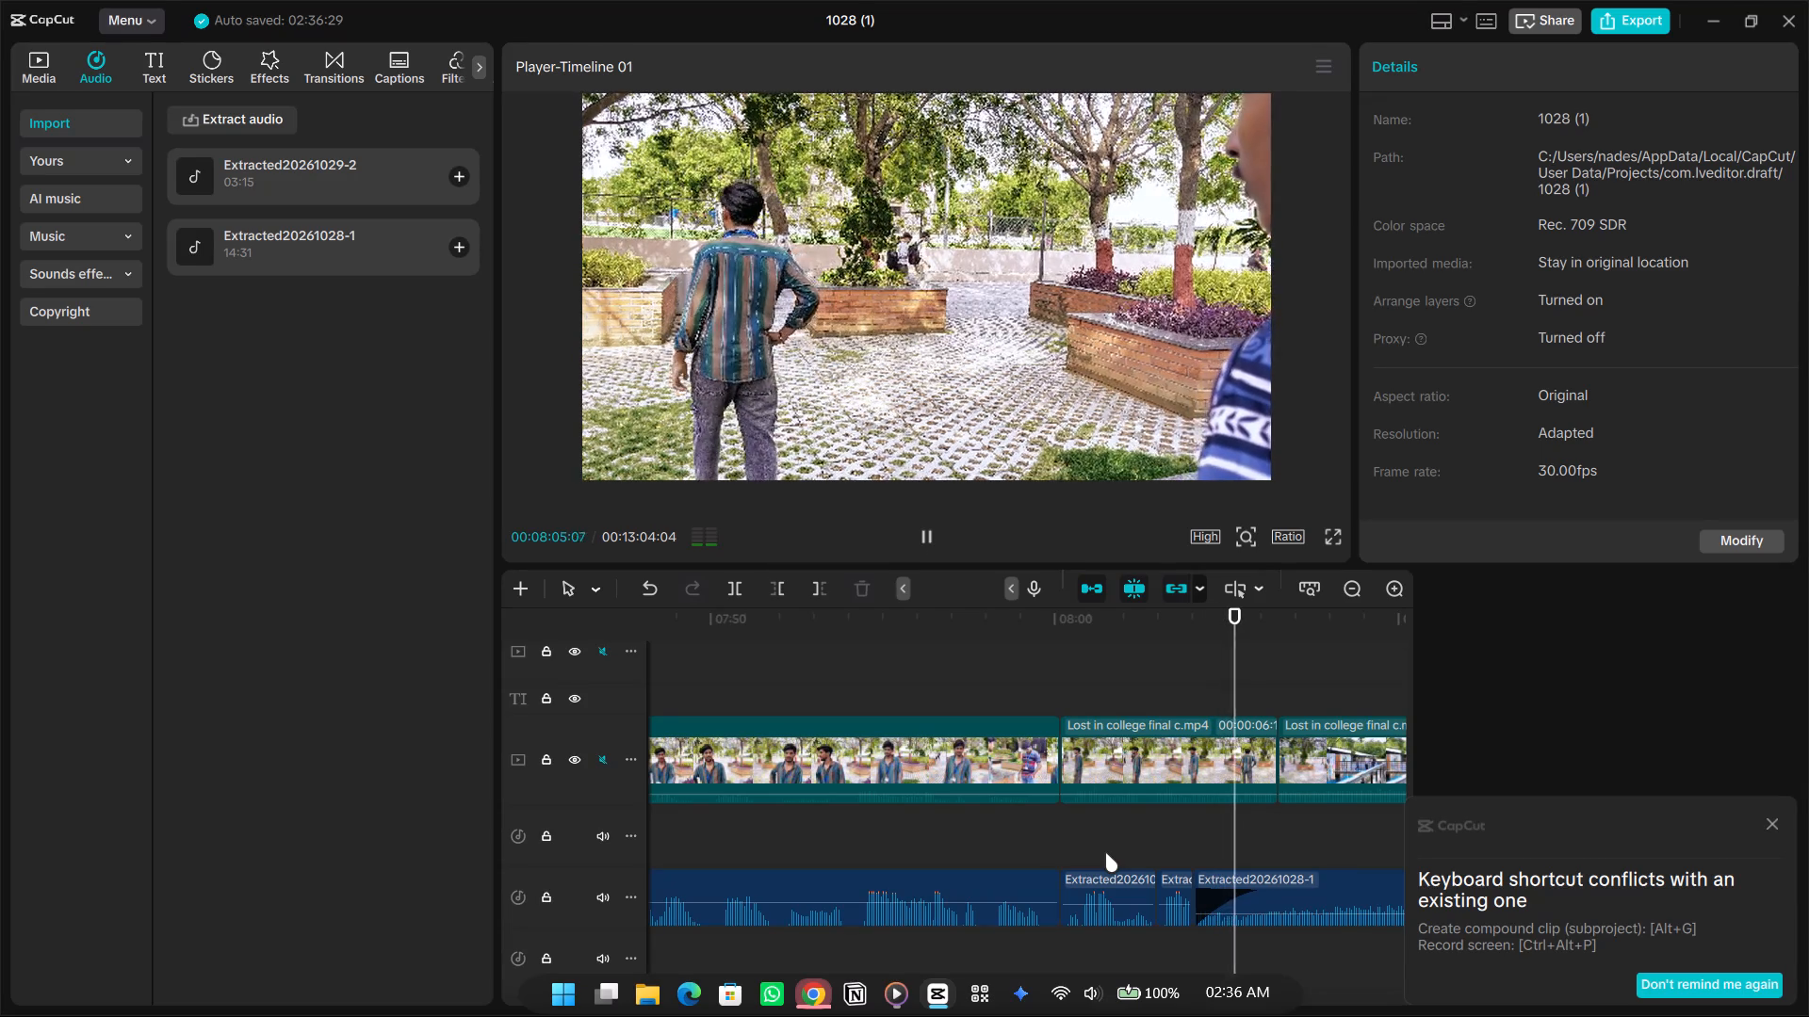
key("space")
key("space")
key("space")
Trim the end of the farewell-wave video clip back to the playhead at 00:08:05:18.
left_click(1203, 747)
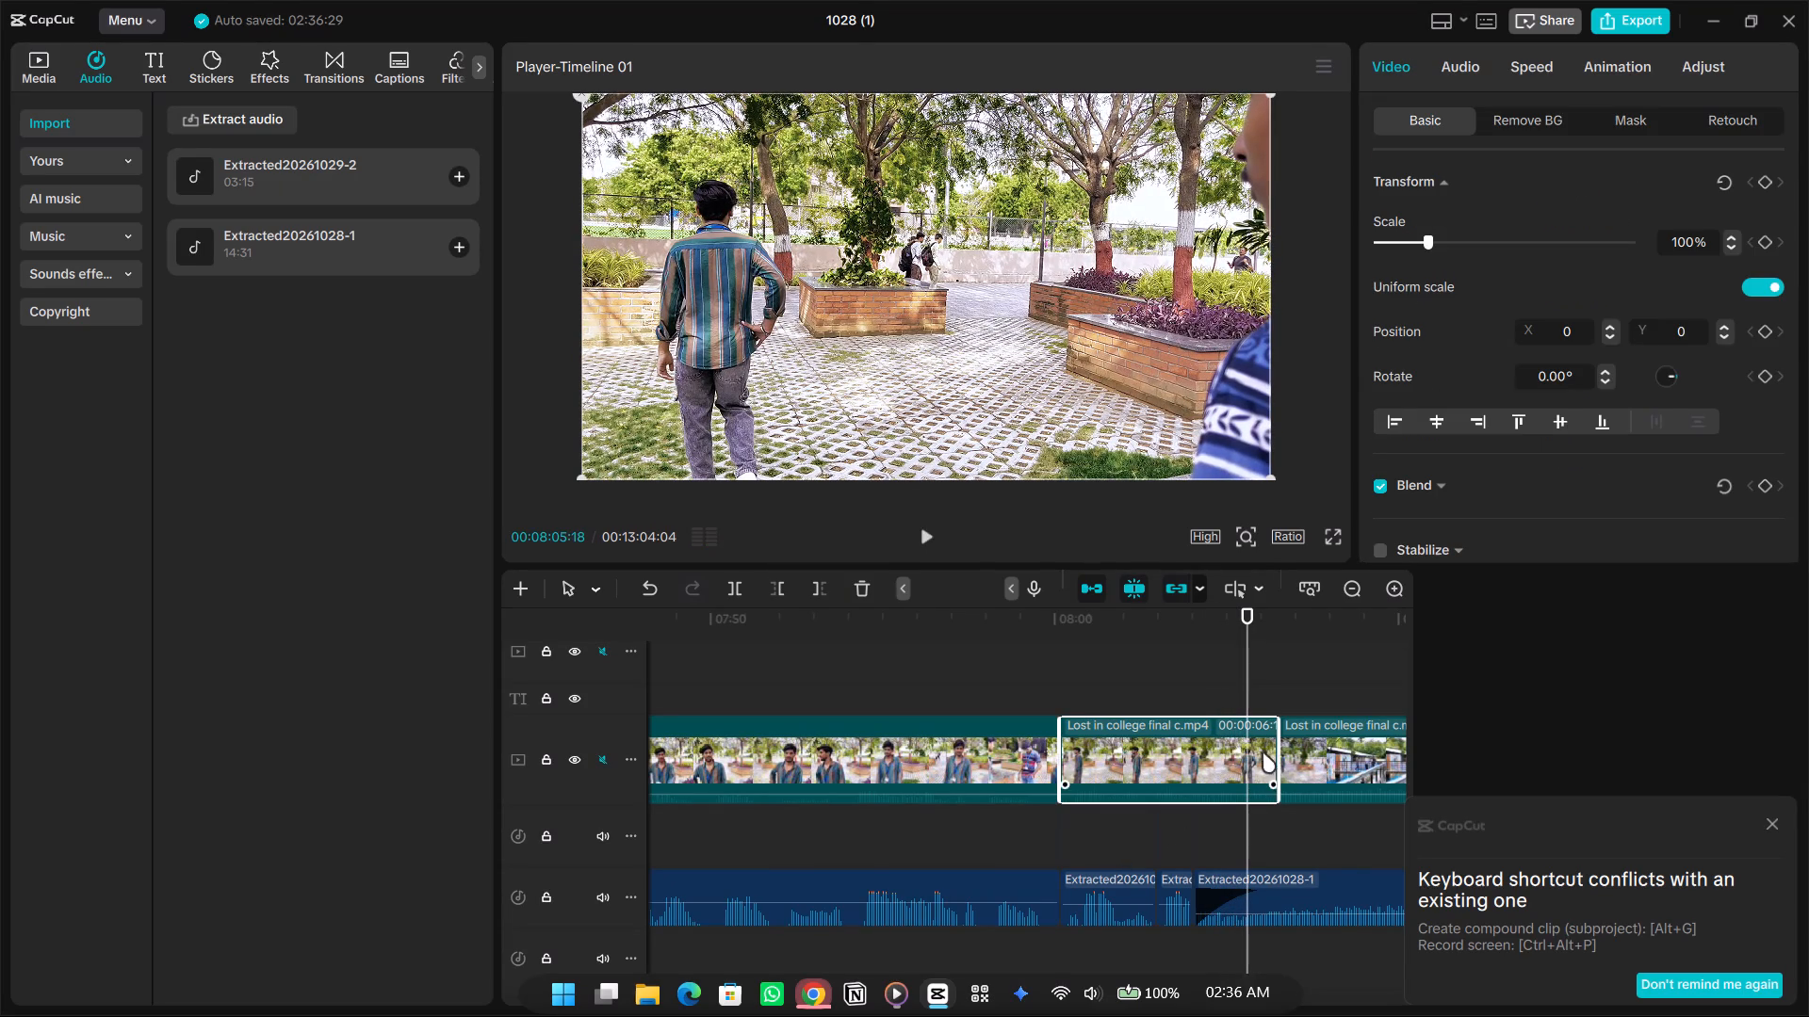
left_click_drag(1281, 742, 1238, 742)
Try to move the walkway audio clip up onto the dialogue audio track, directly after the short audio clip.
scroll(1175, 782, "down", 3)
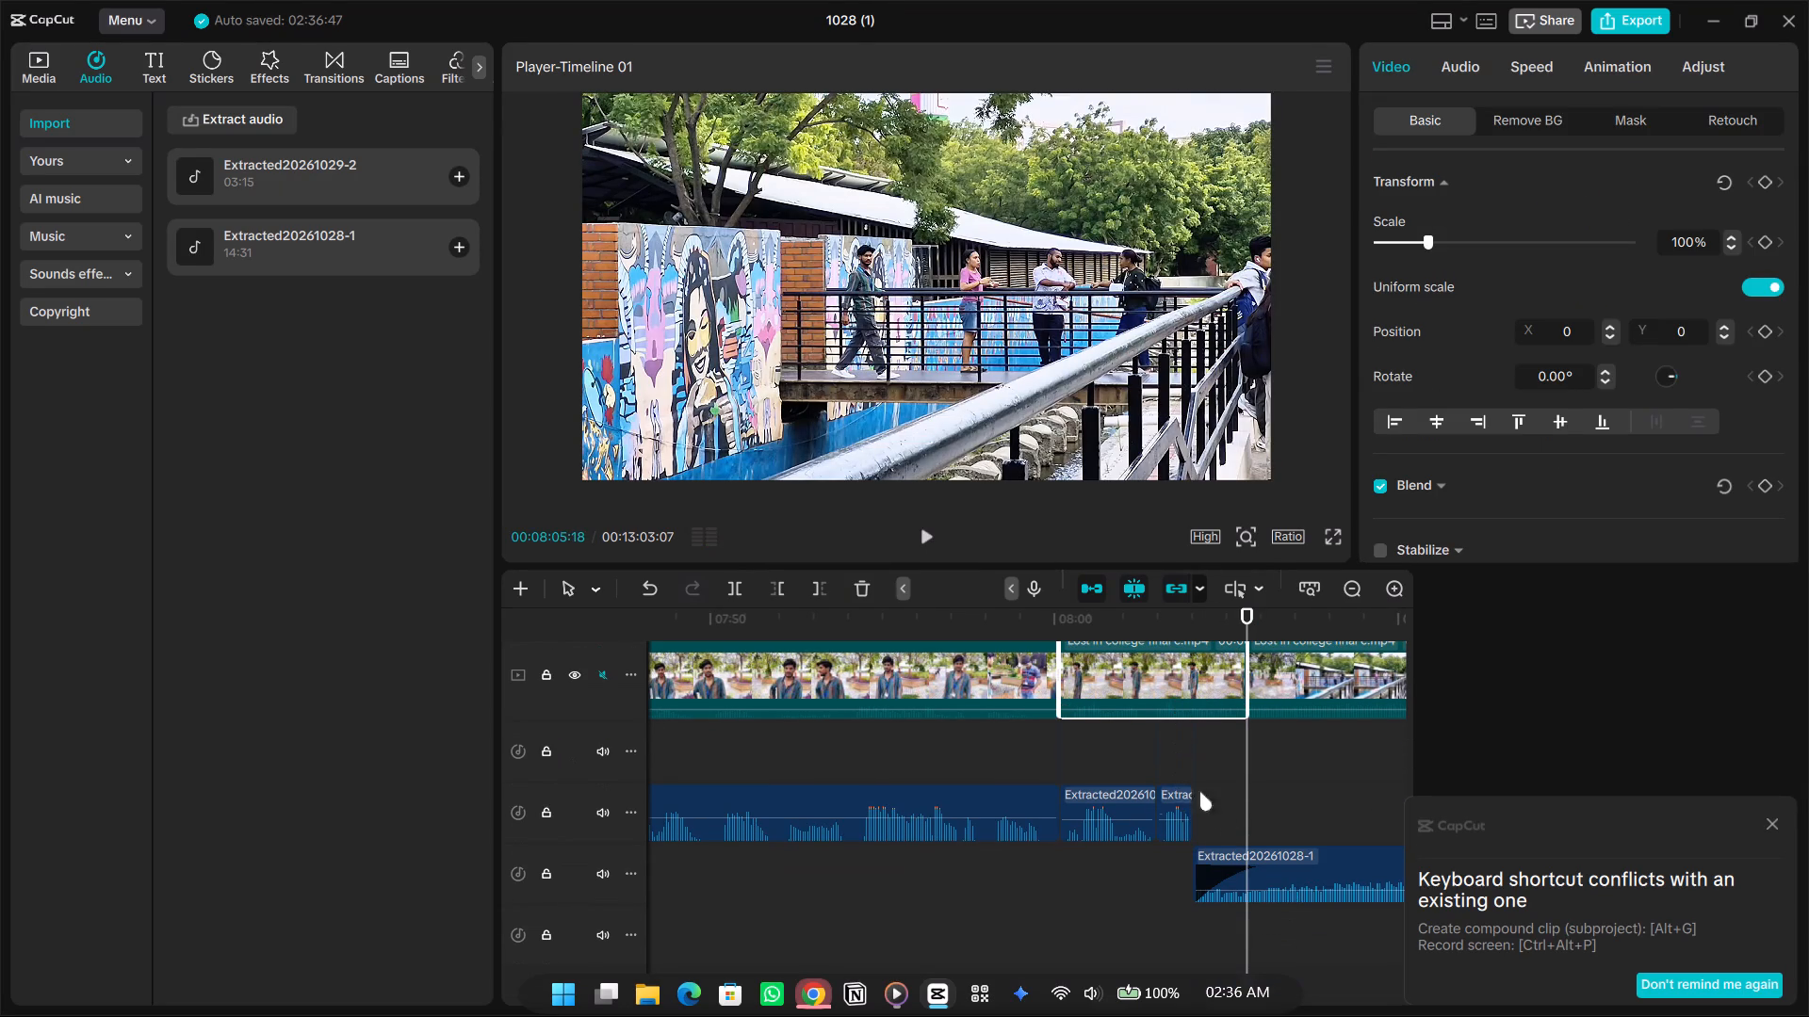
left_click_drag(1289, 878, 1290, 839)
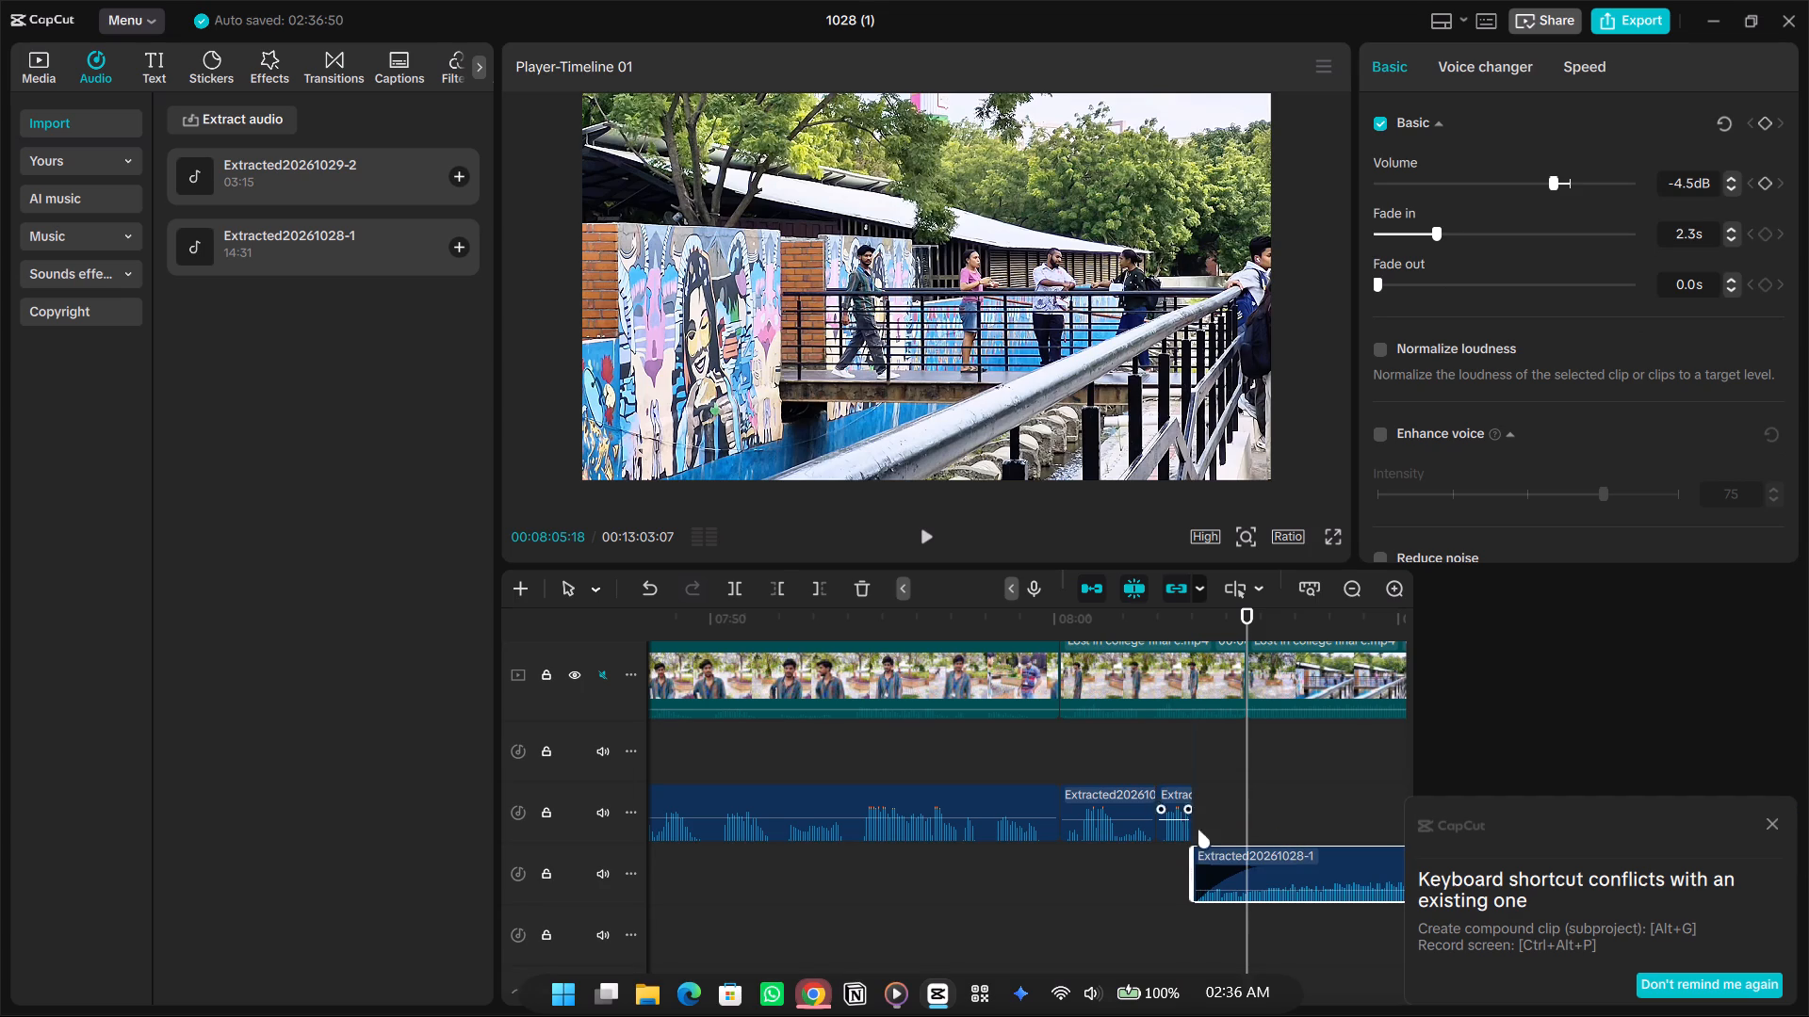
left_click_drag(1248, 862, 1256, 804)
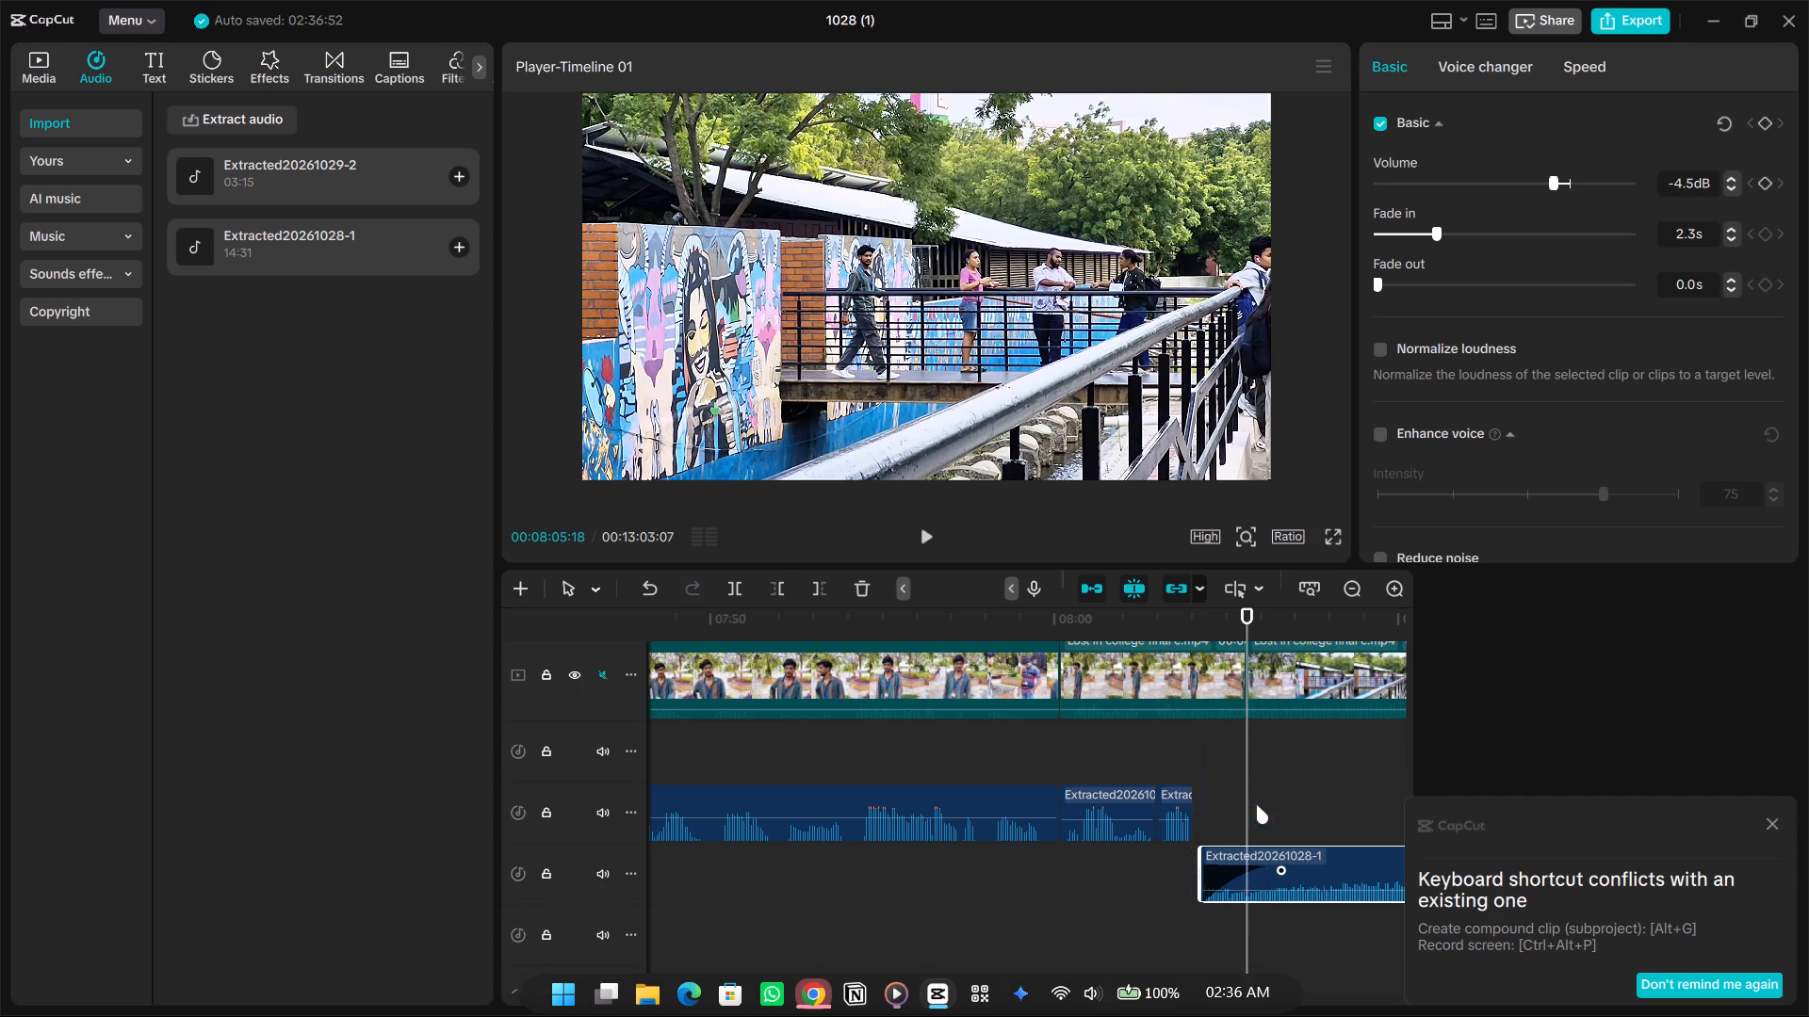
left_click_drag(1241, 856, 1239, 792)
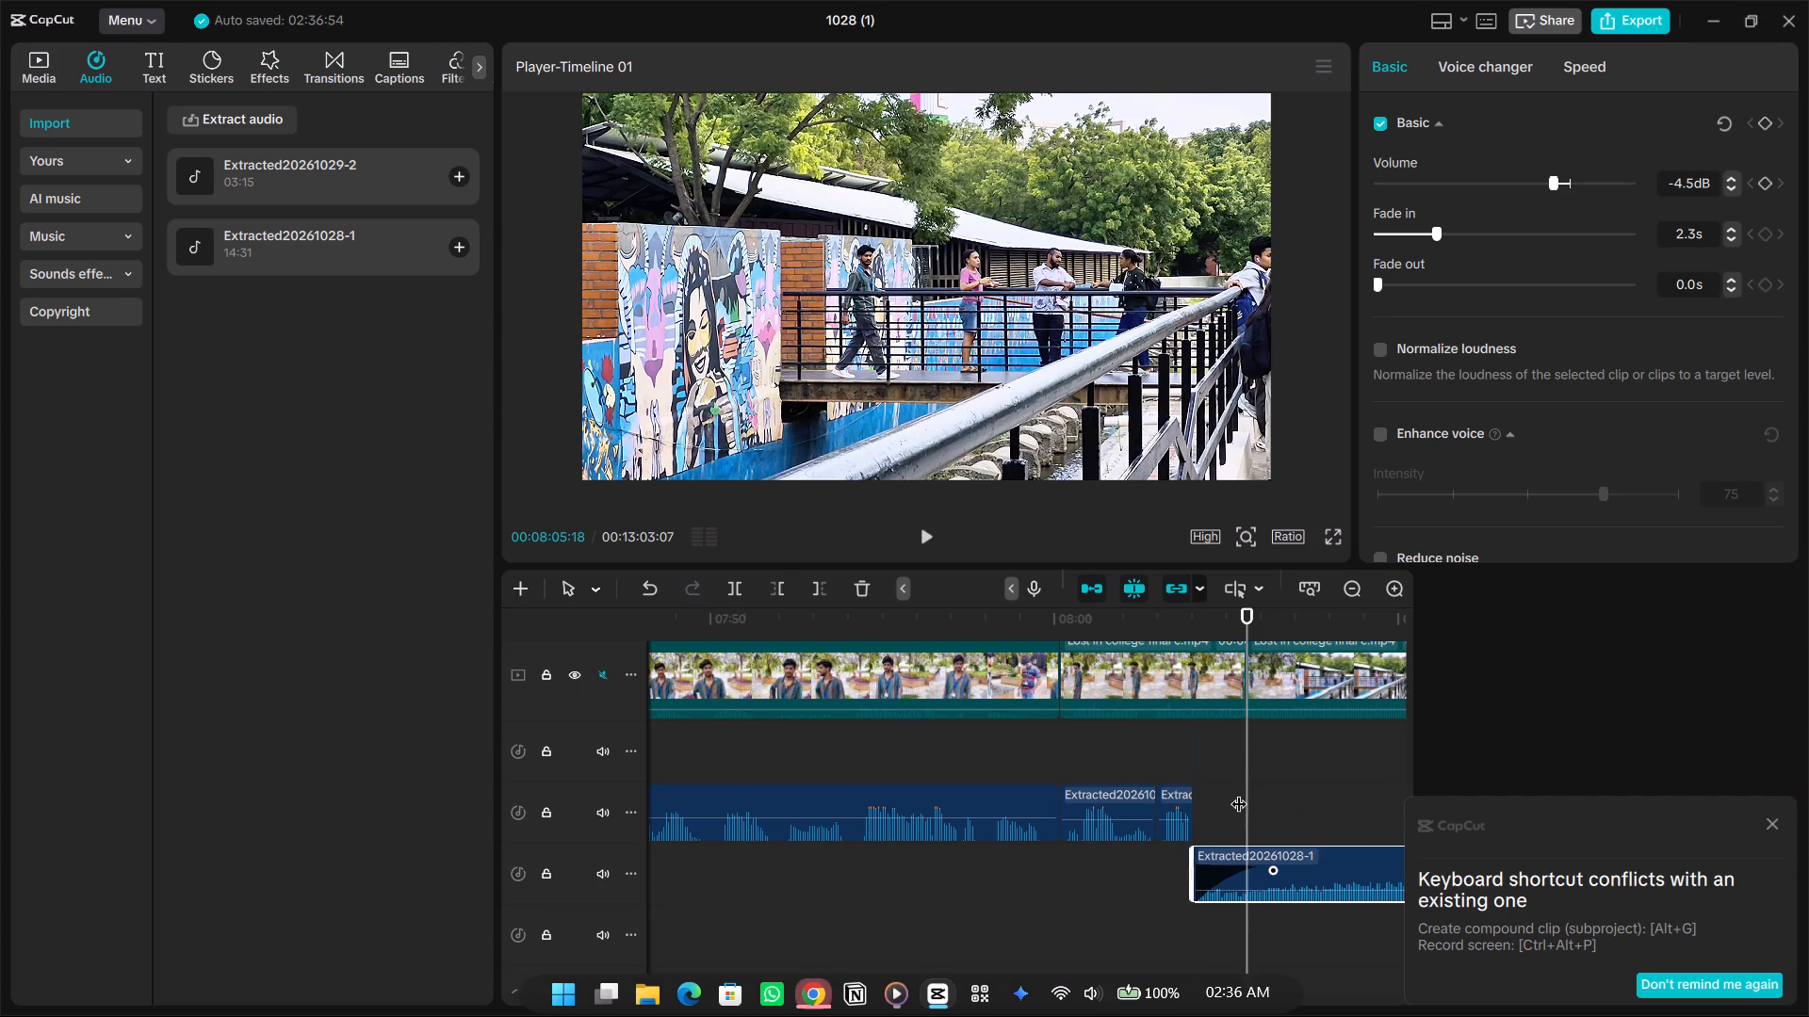
Play back the end of the farewell-wave shot into the walkway shot repeatedly to check the picture cut and audio join.
left_click(1109, 717)
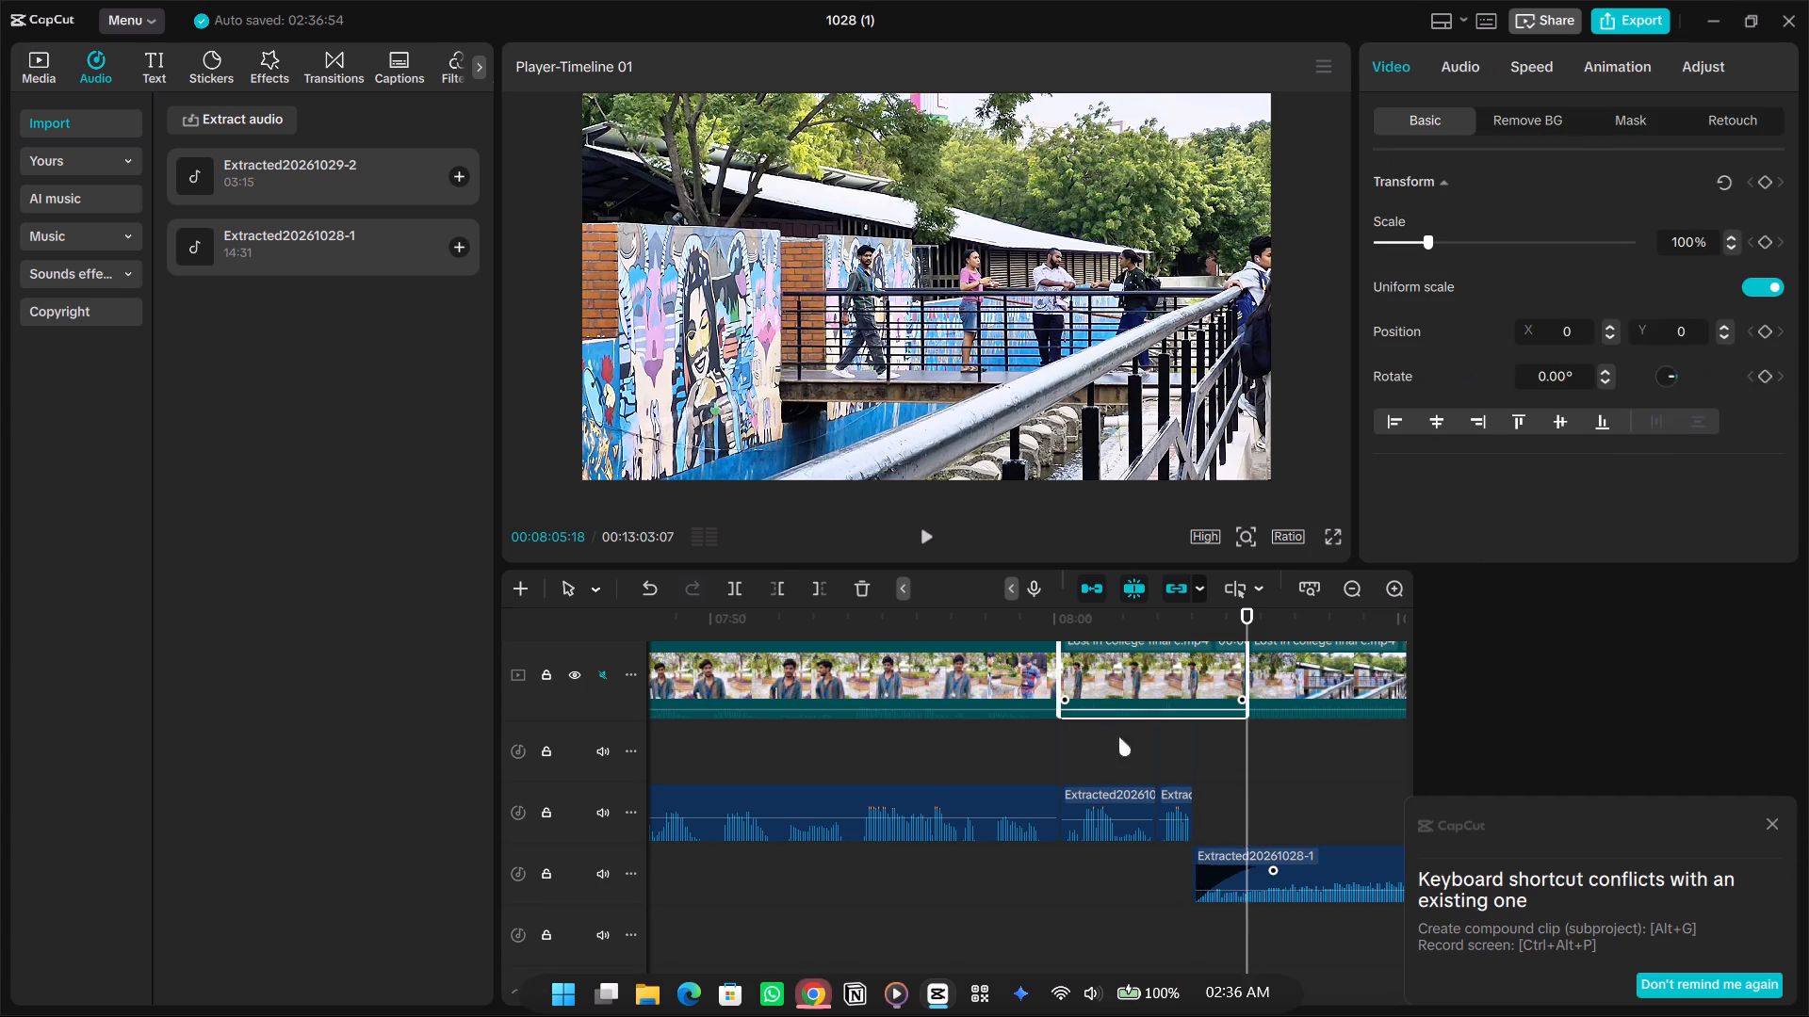
key("space")
left_click(1148, 761)
key("space")
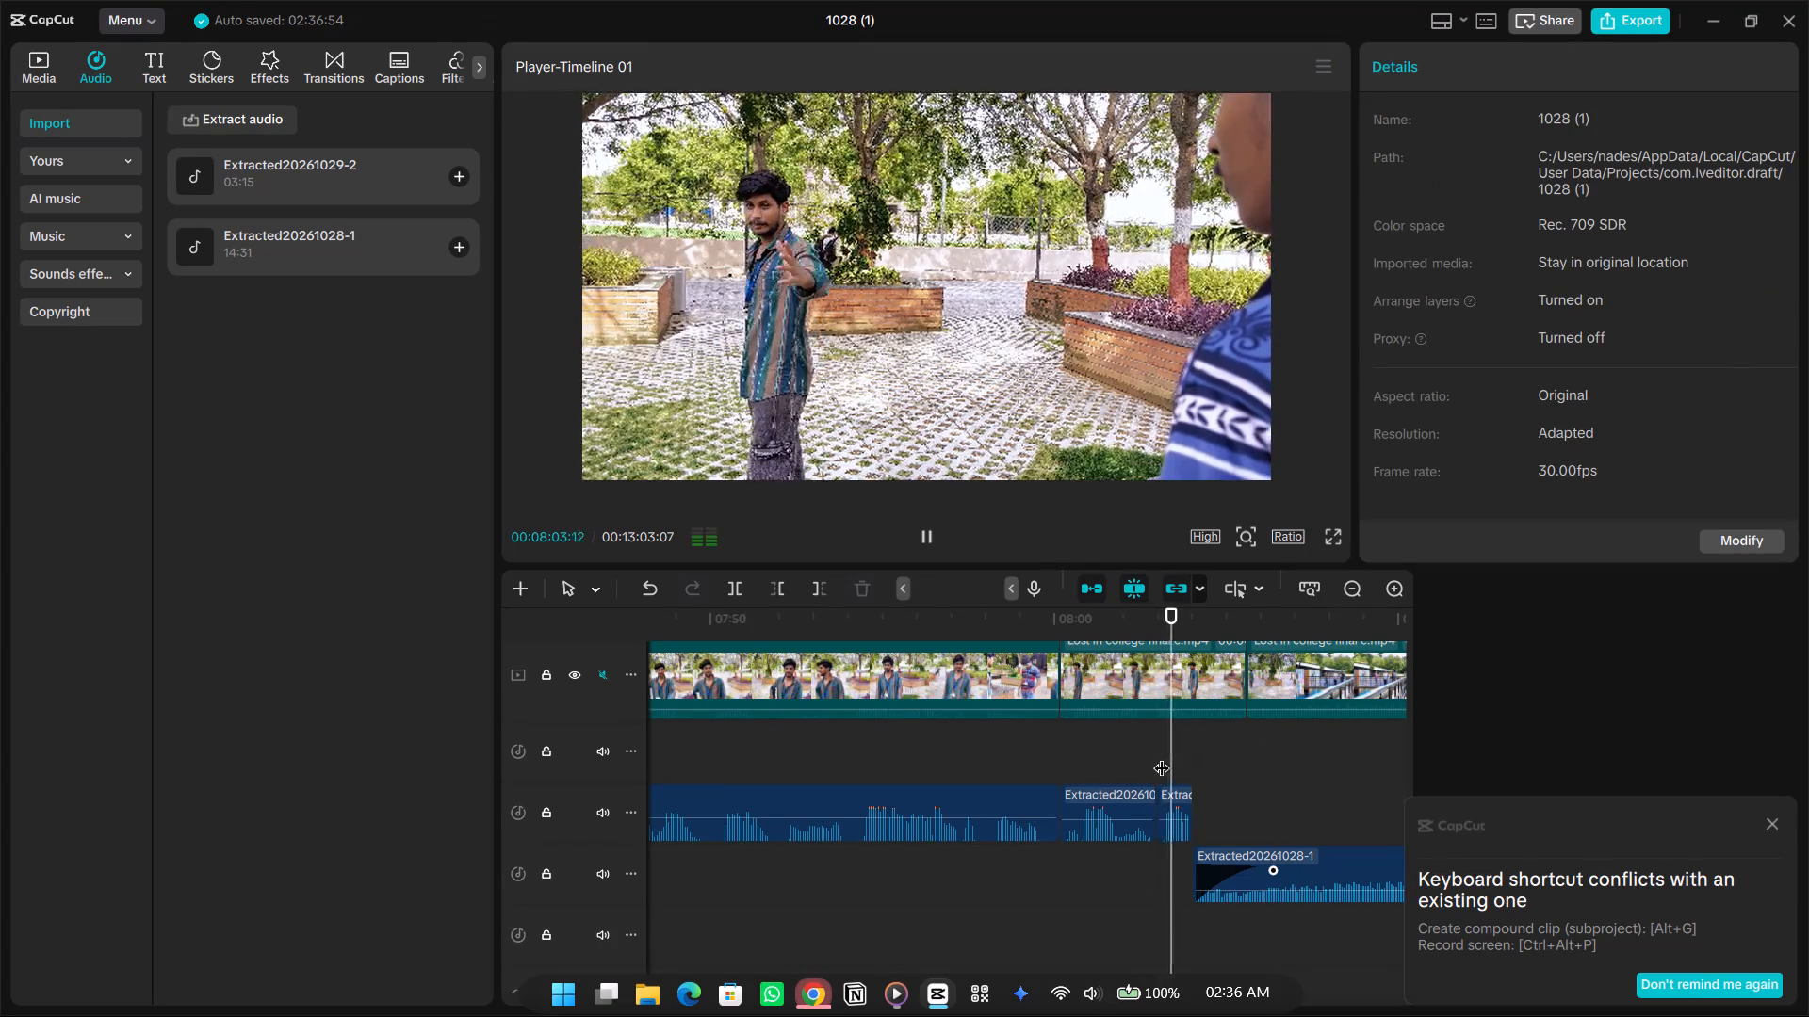
key("space")
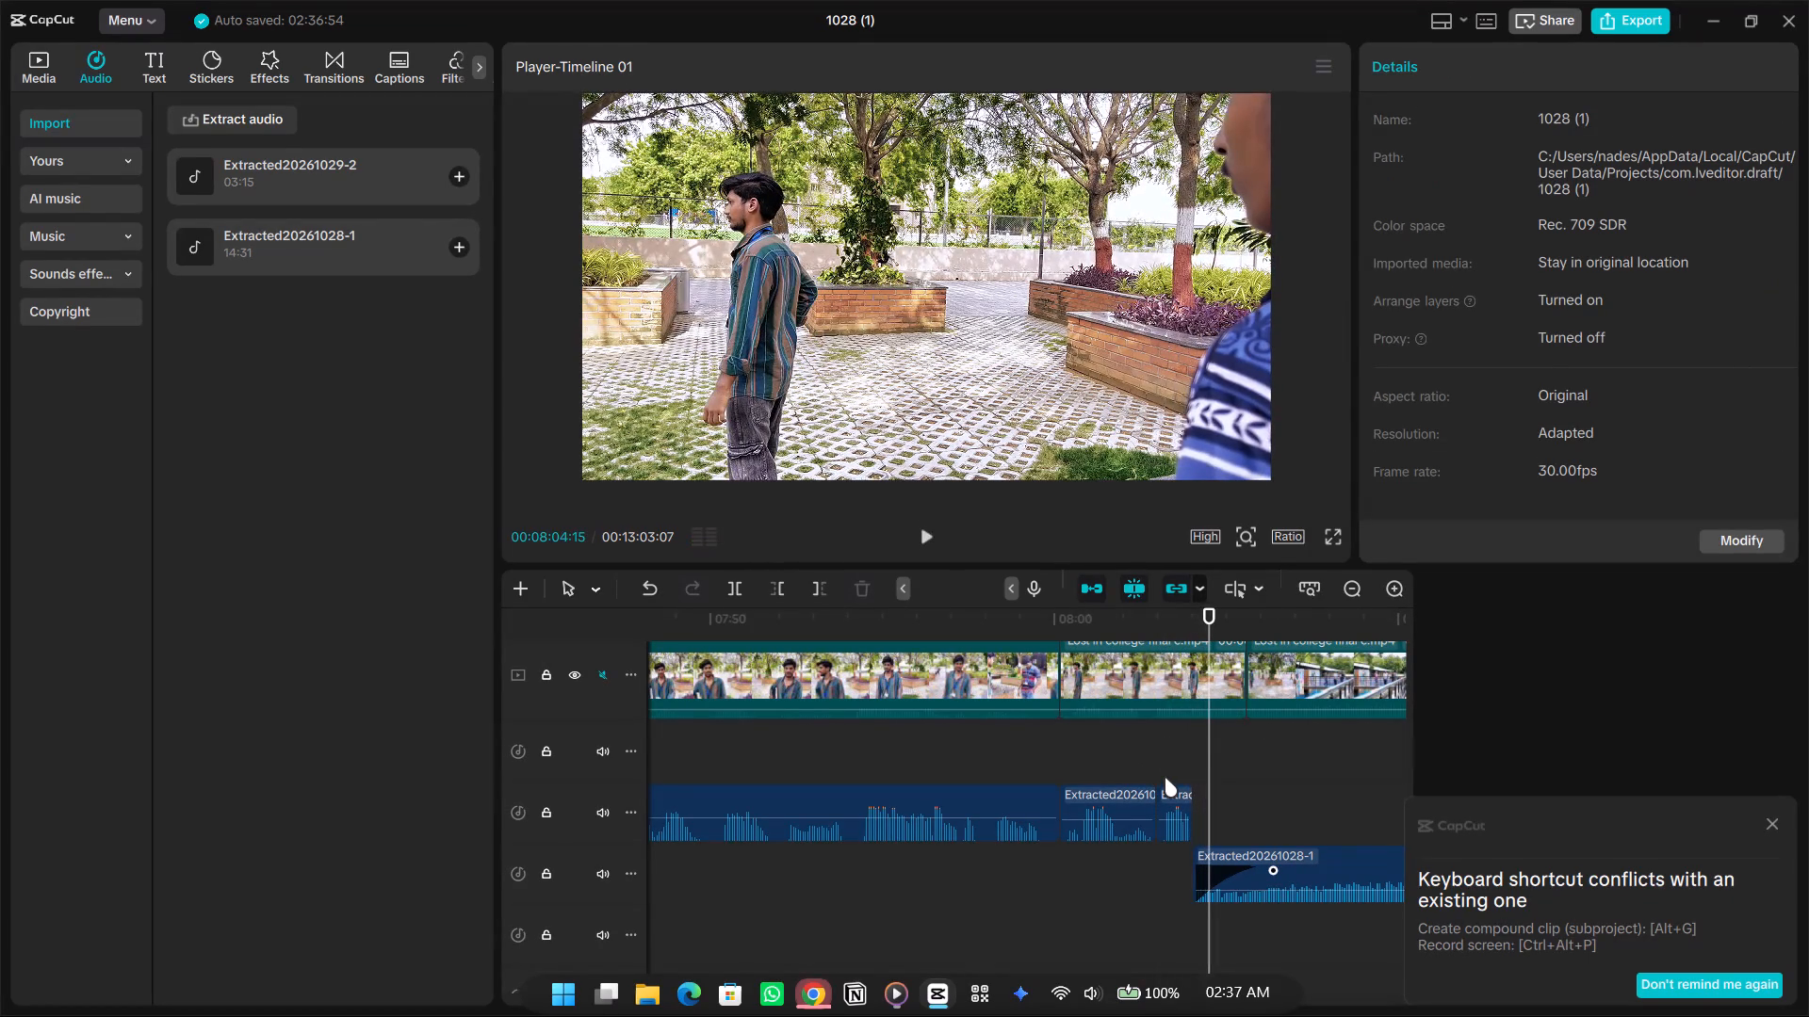
left_click(1154, 760)
key("space")
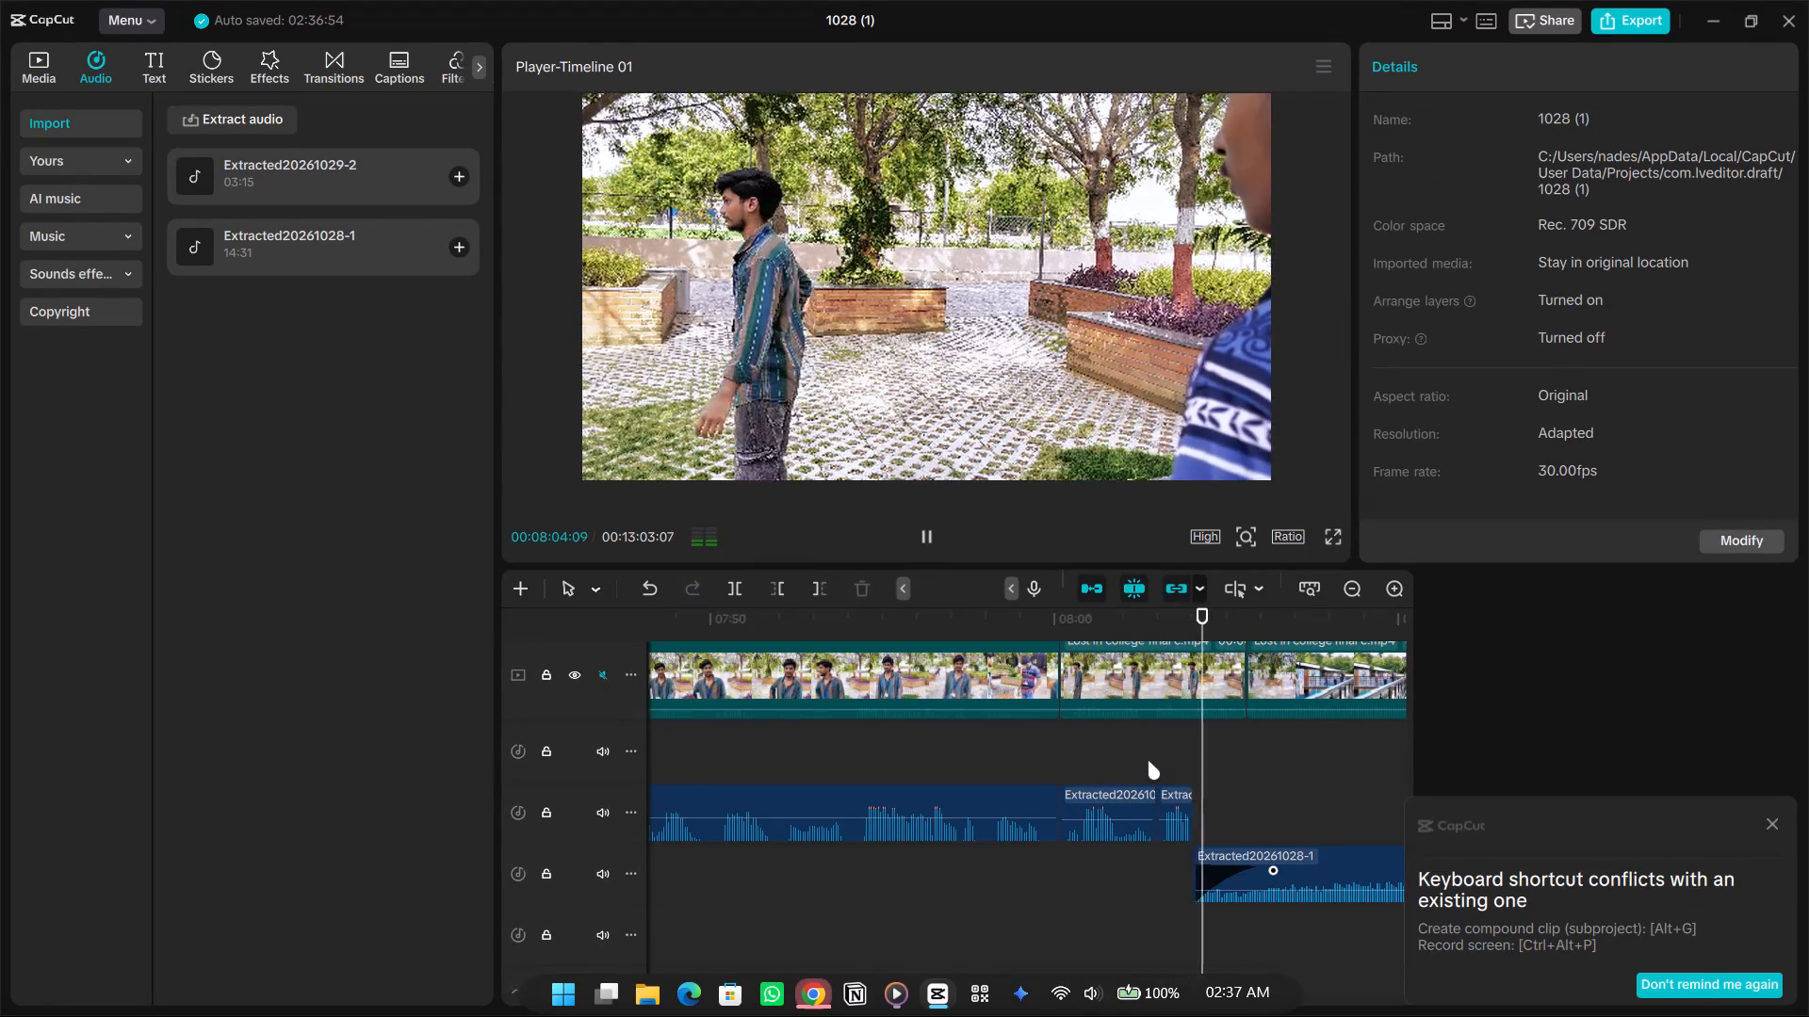
key("space")
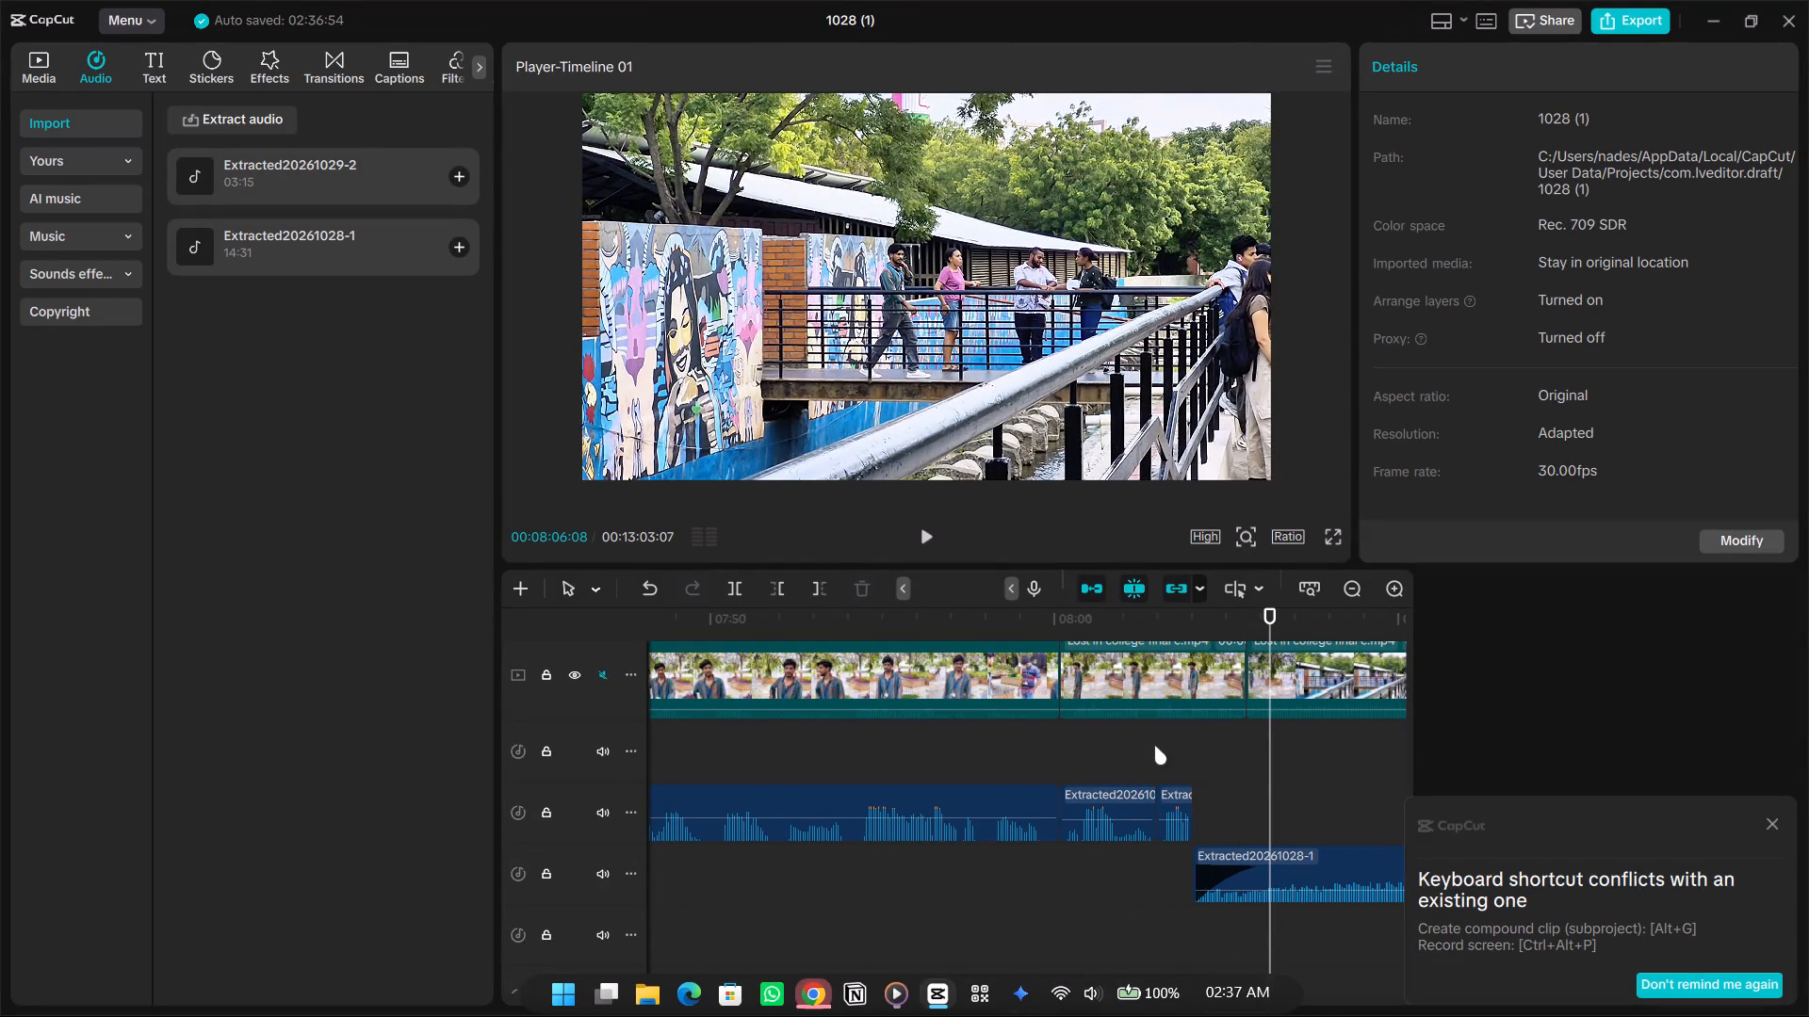
left_click(1151, 743)
key("space")
key("space")
key("space")
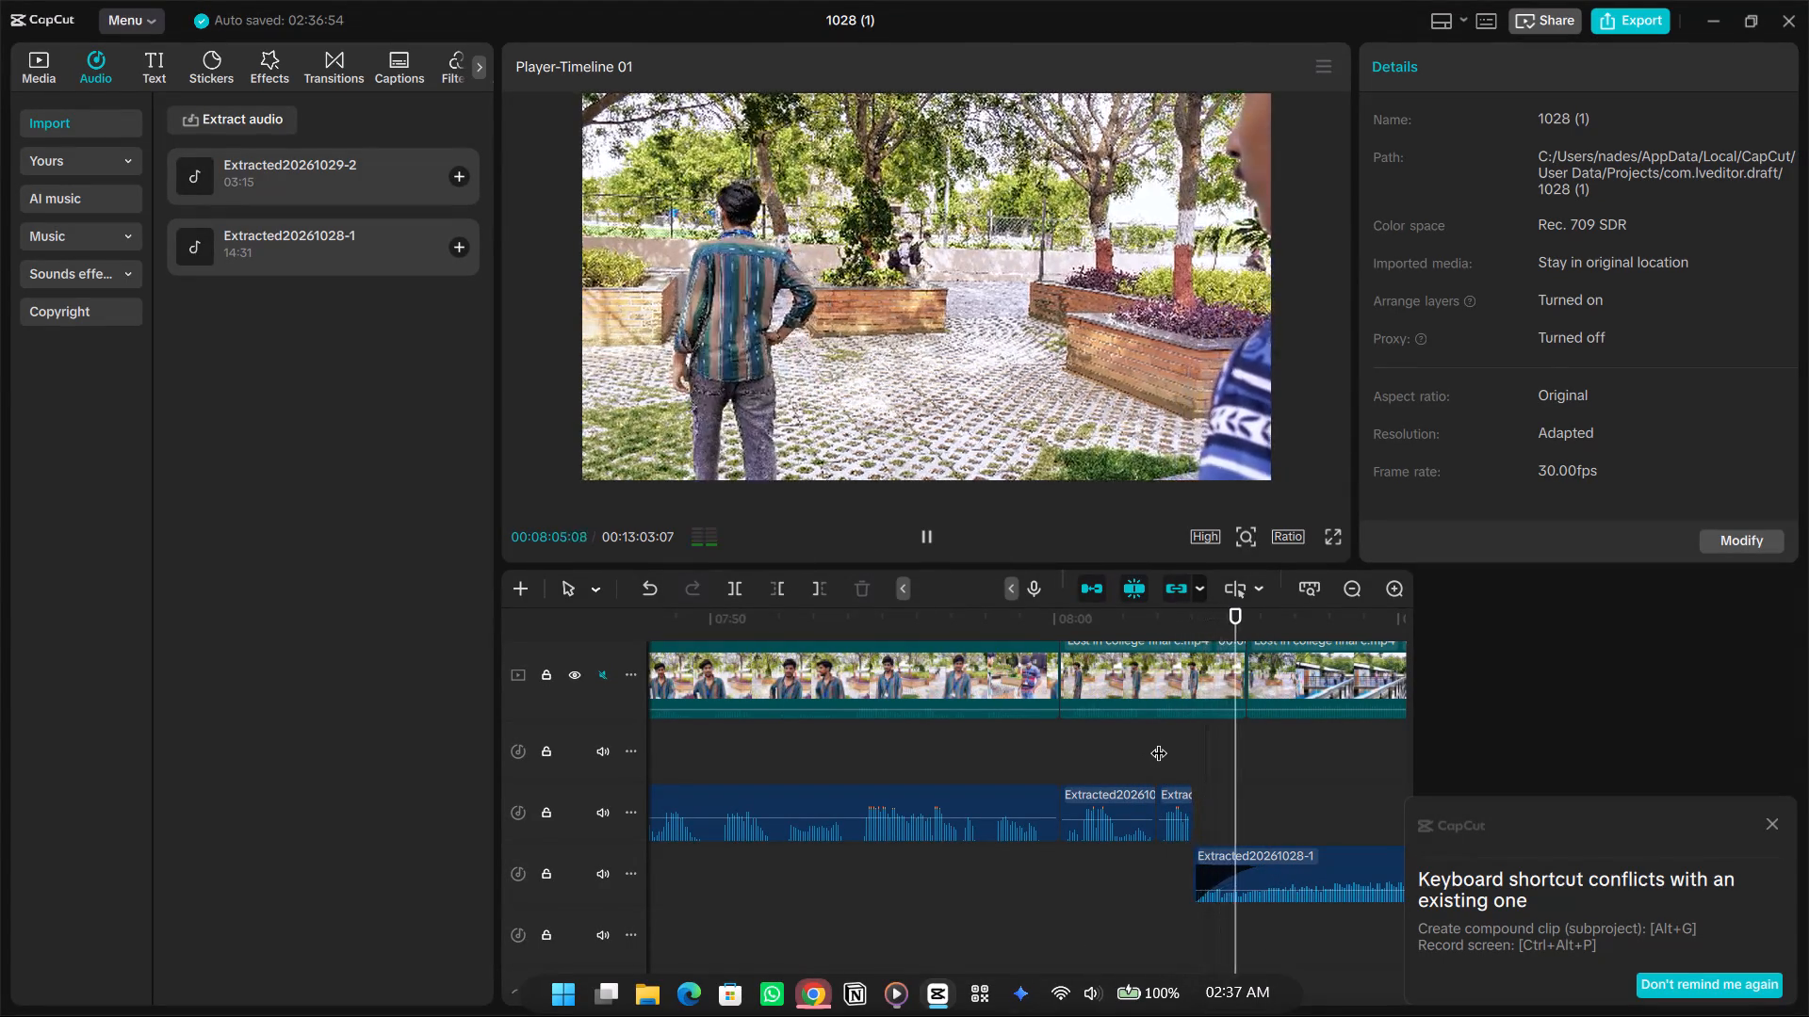
key("space")
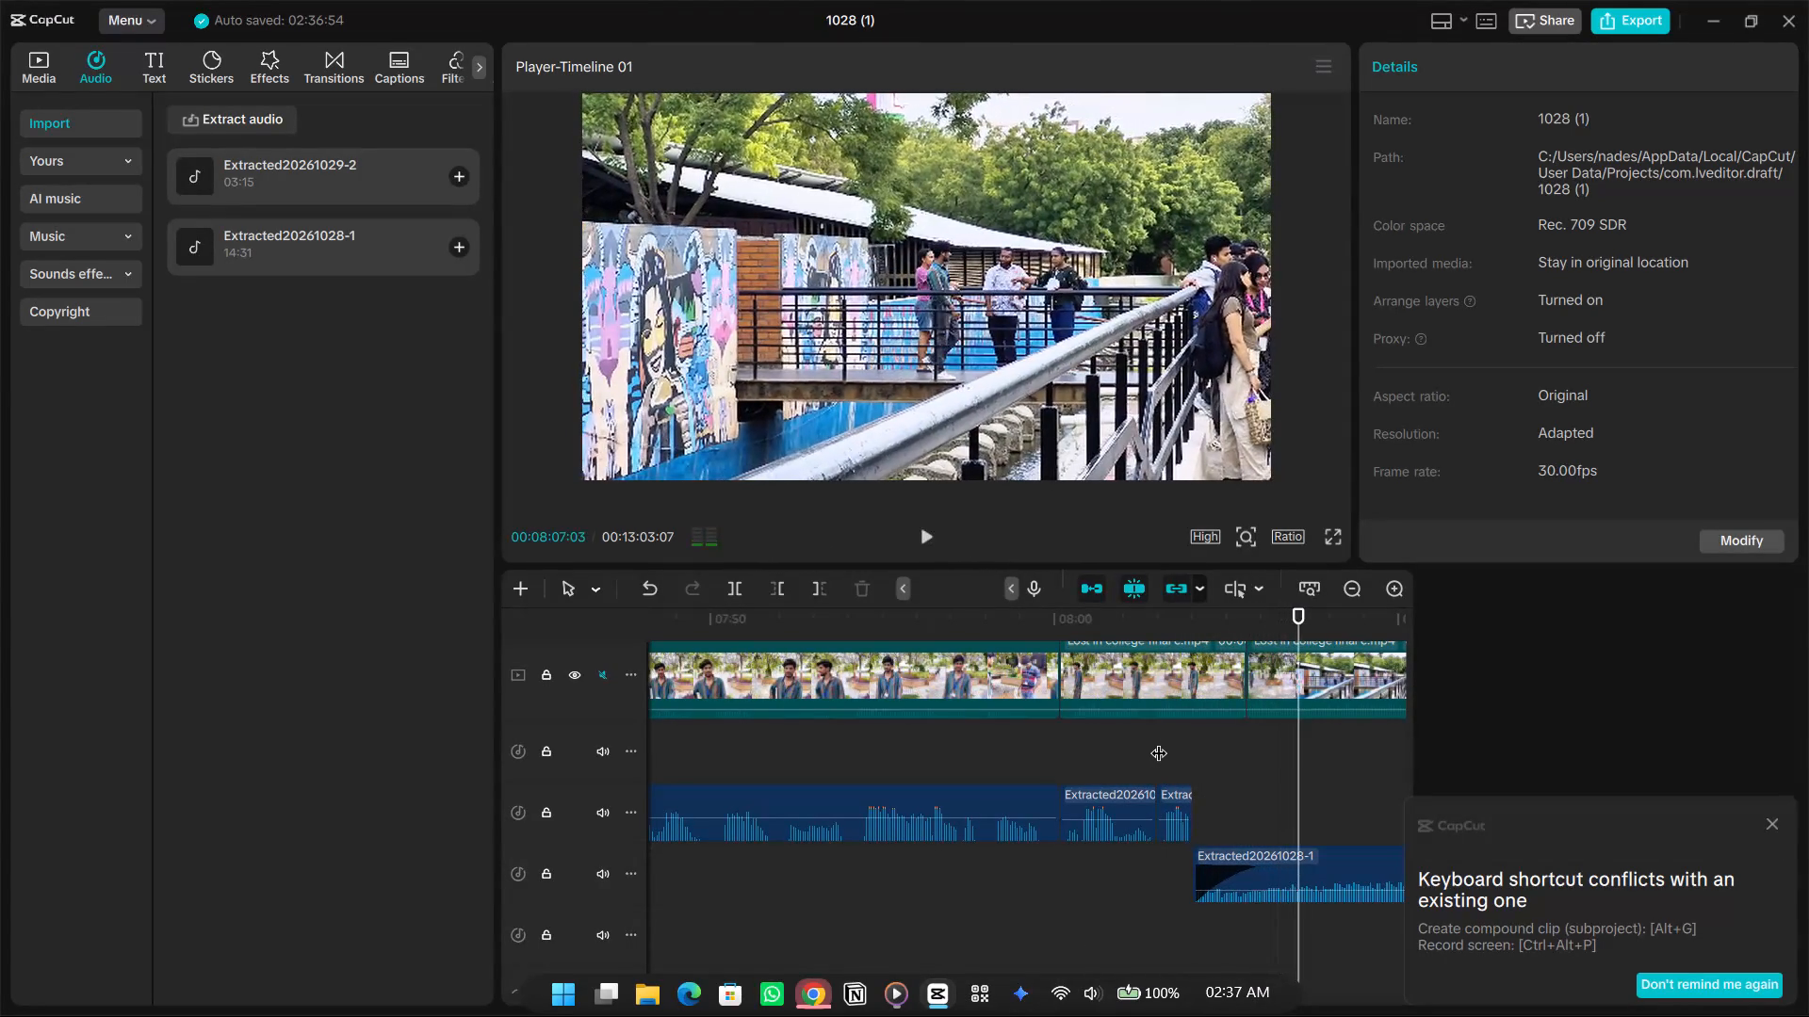
left_click(1172, 770)
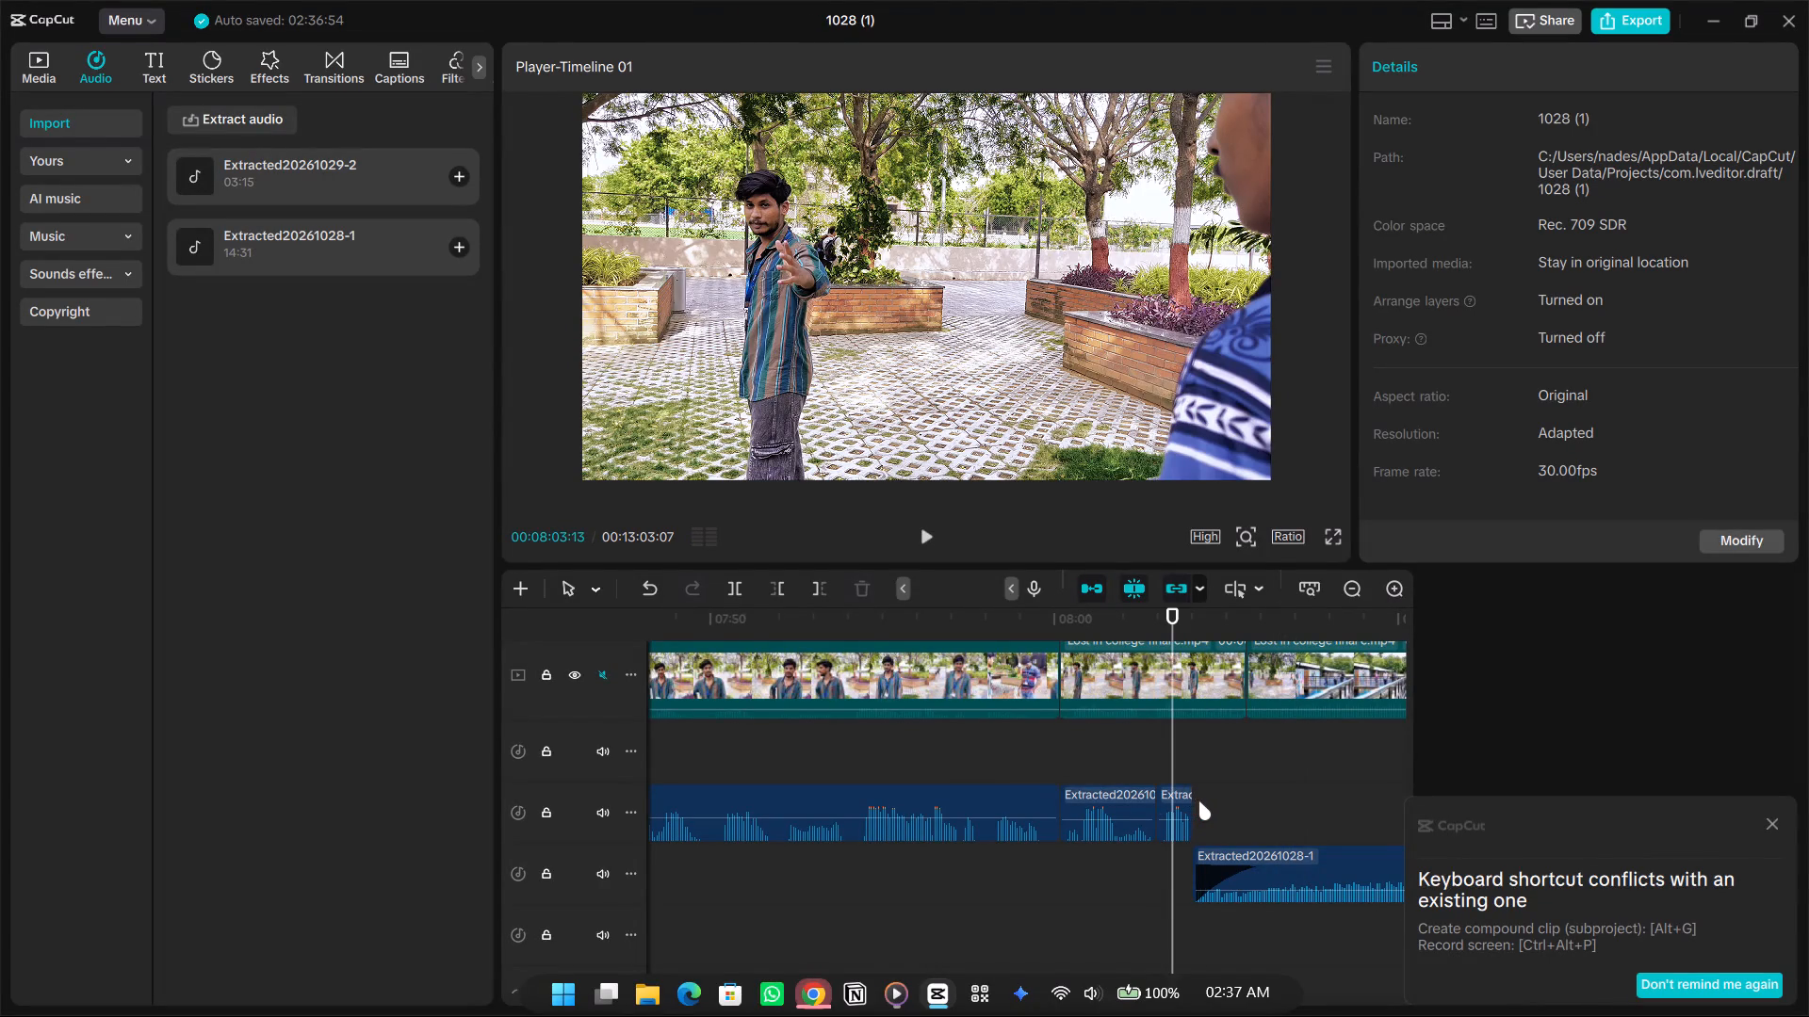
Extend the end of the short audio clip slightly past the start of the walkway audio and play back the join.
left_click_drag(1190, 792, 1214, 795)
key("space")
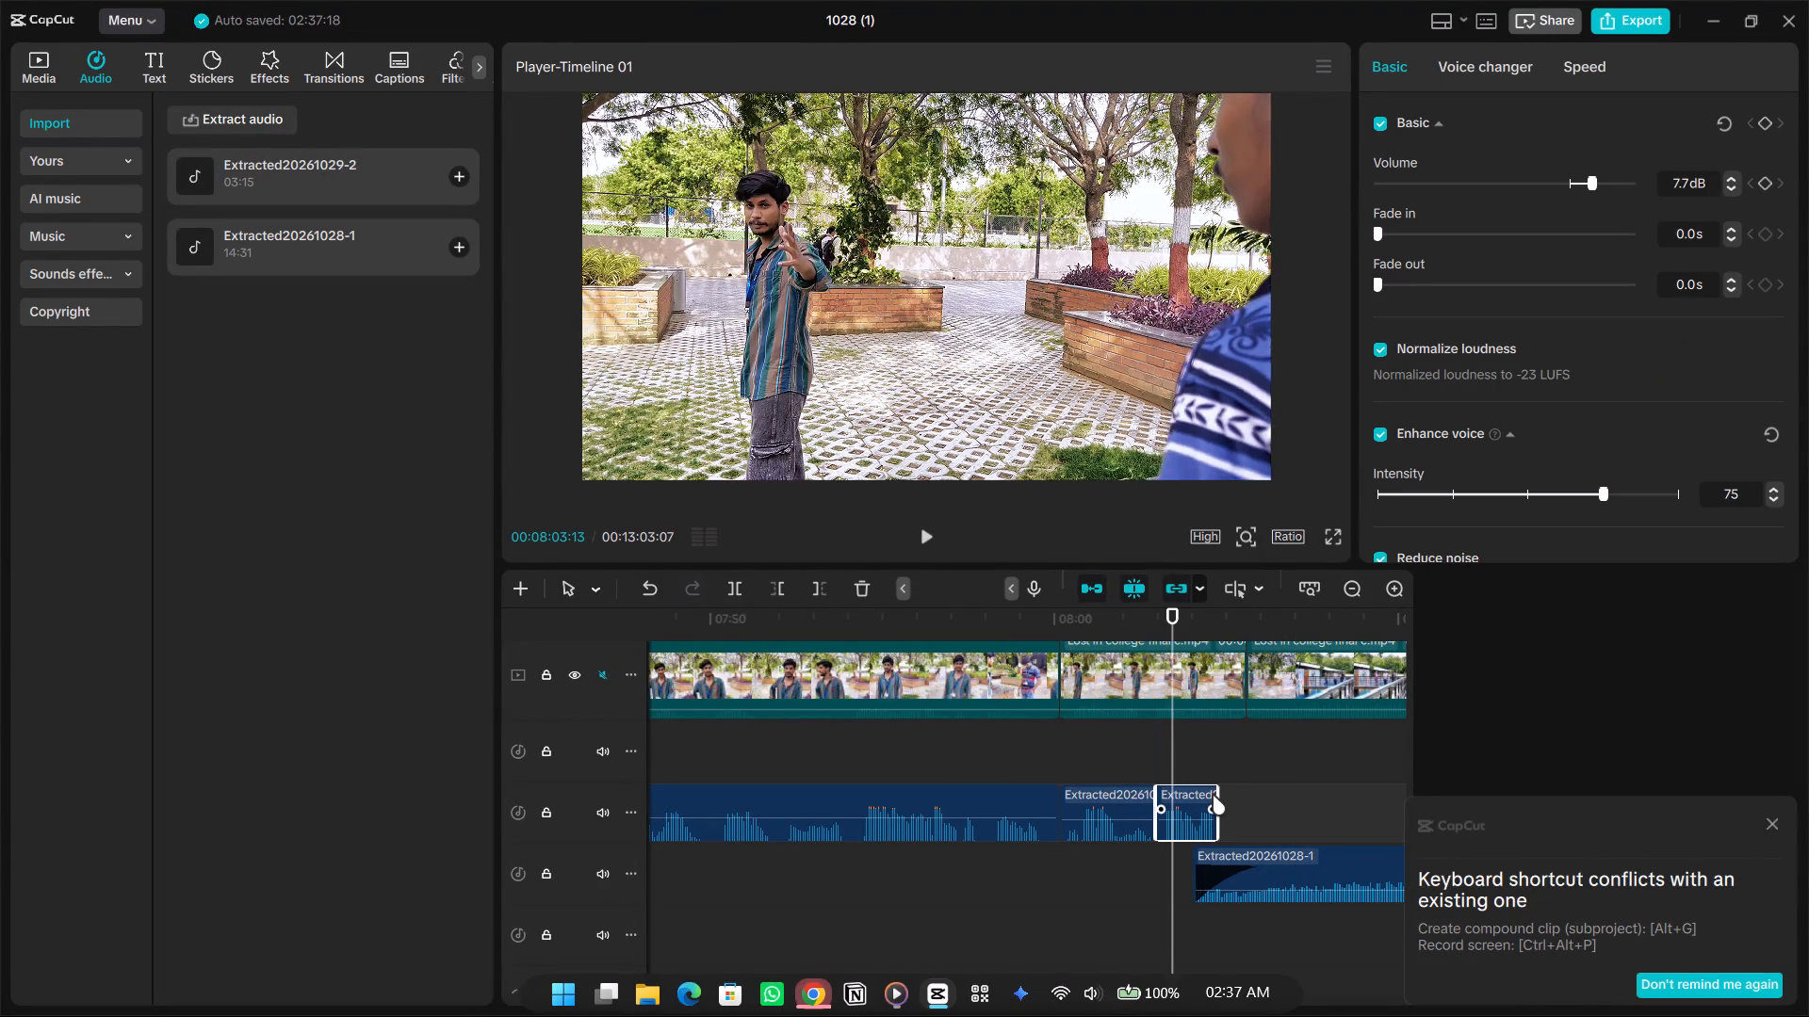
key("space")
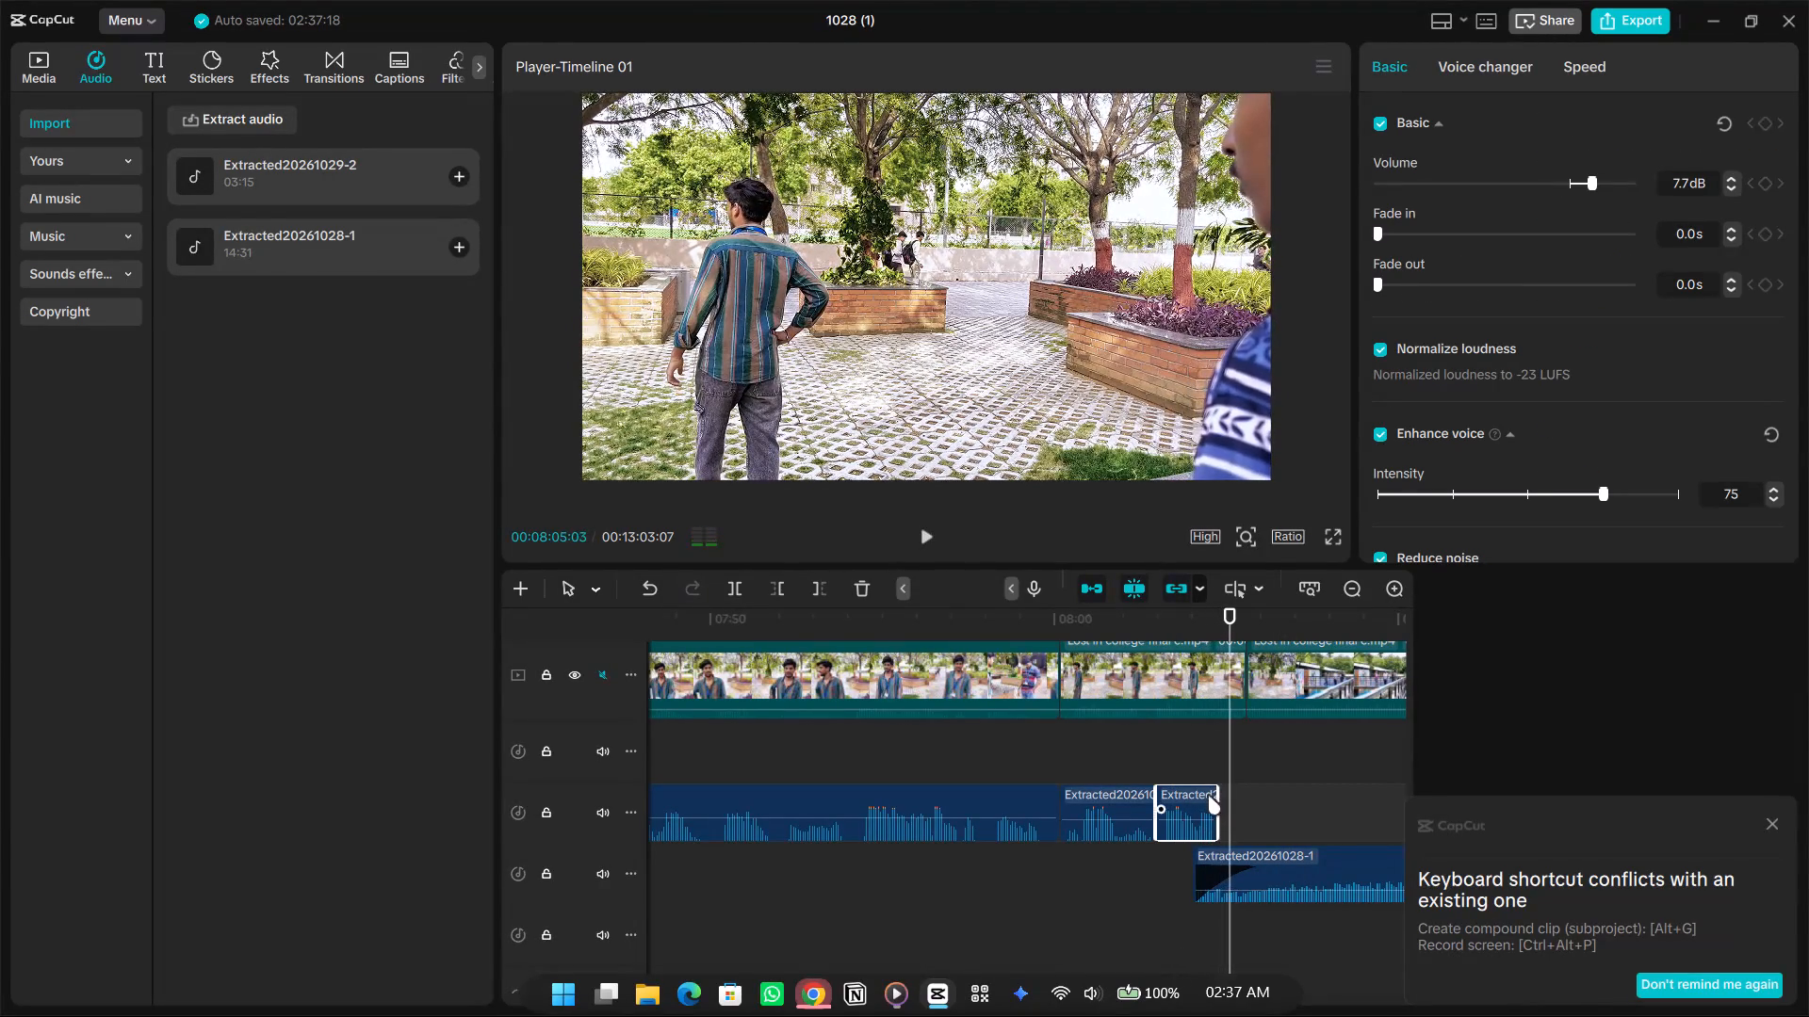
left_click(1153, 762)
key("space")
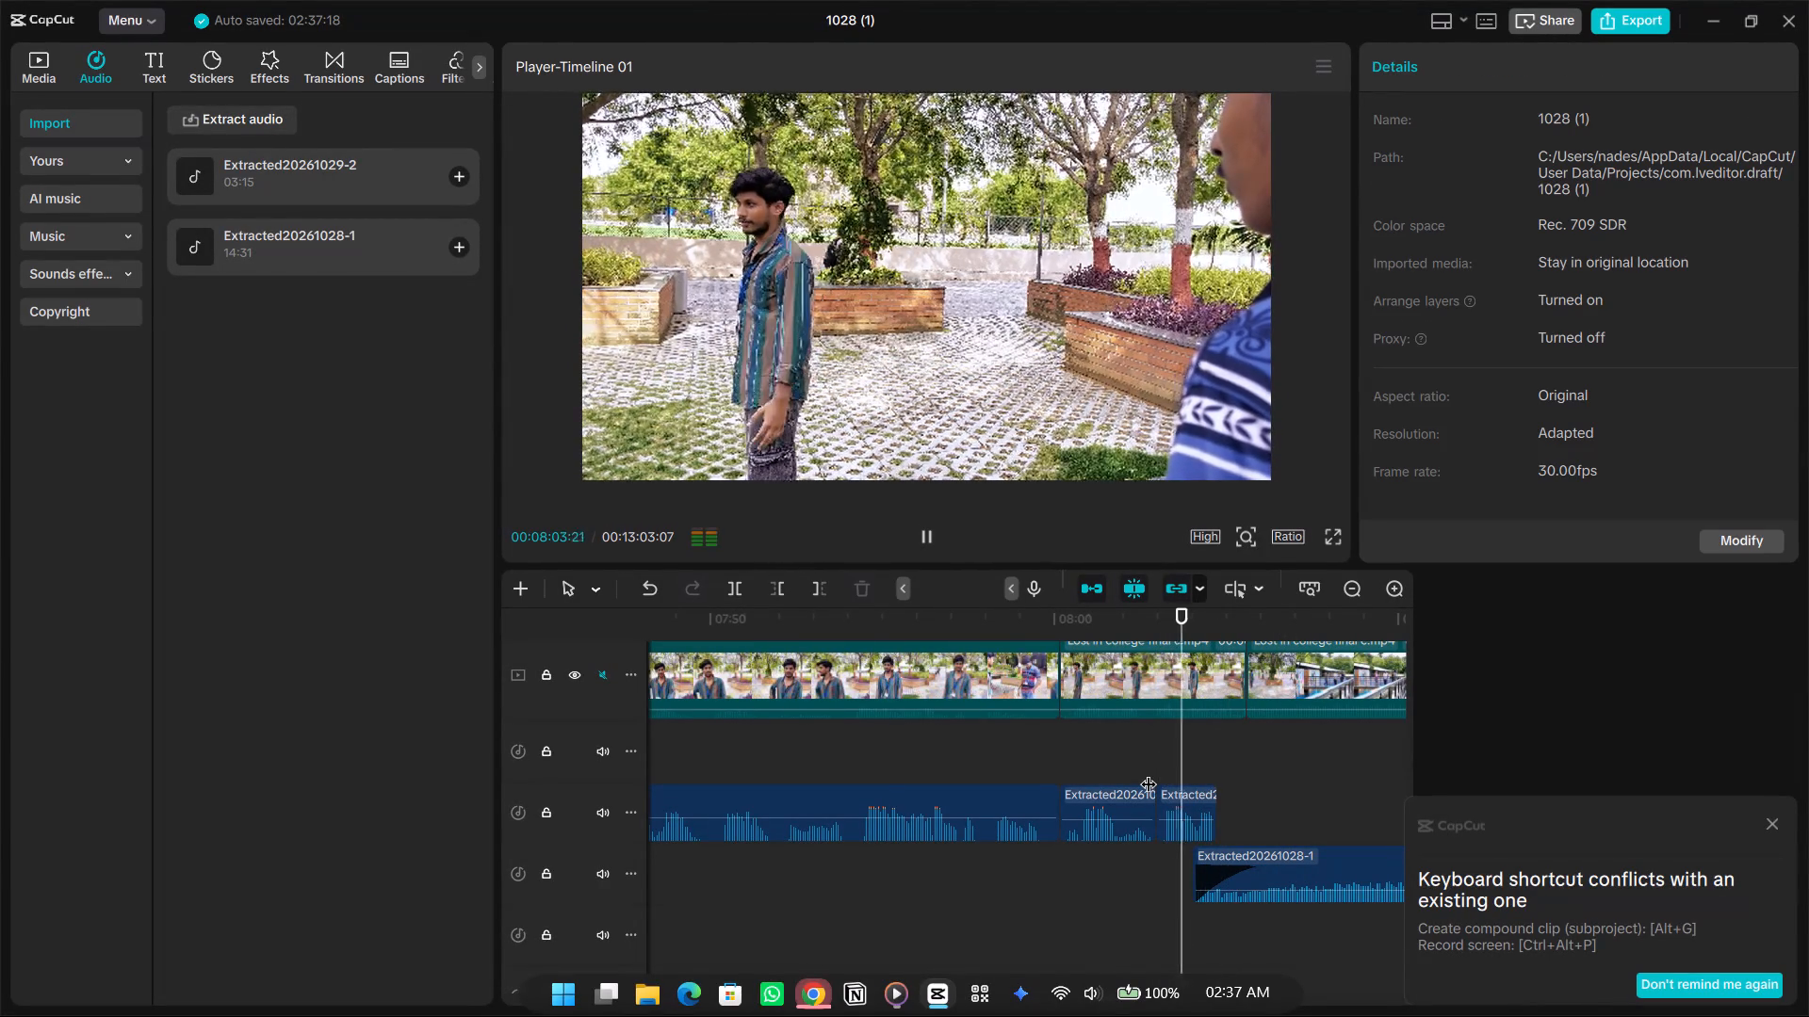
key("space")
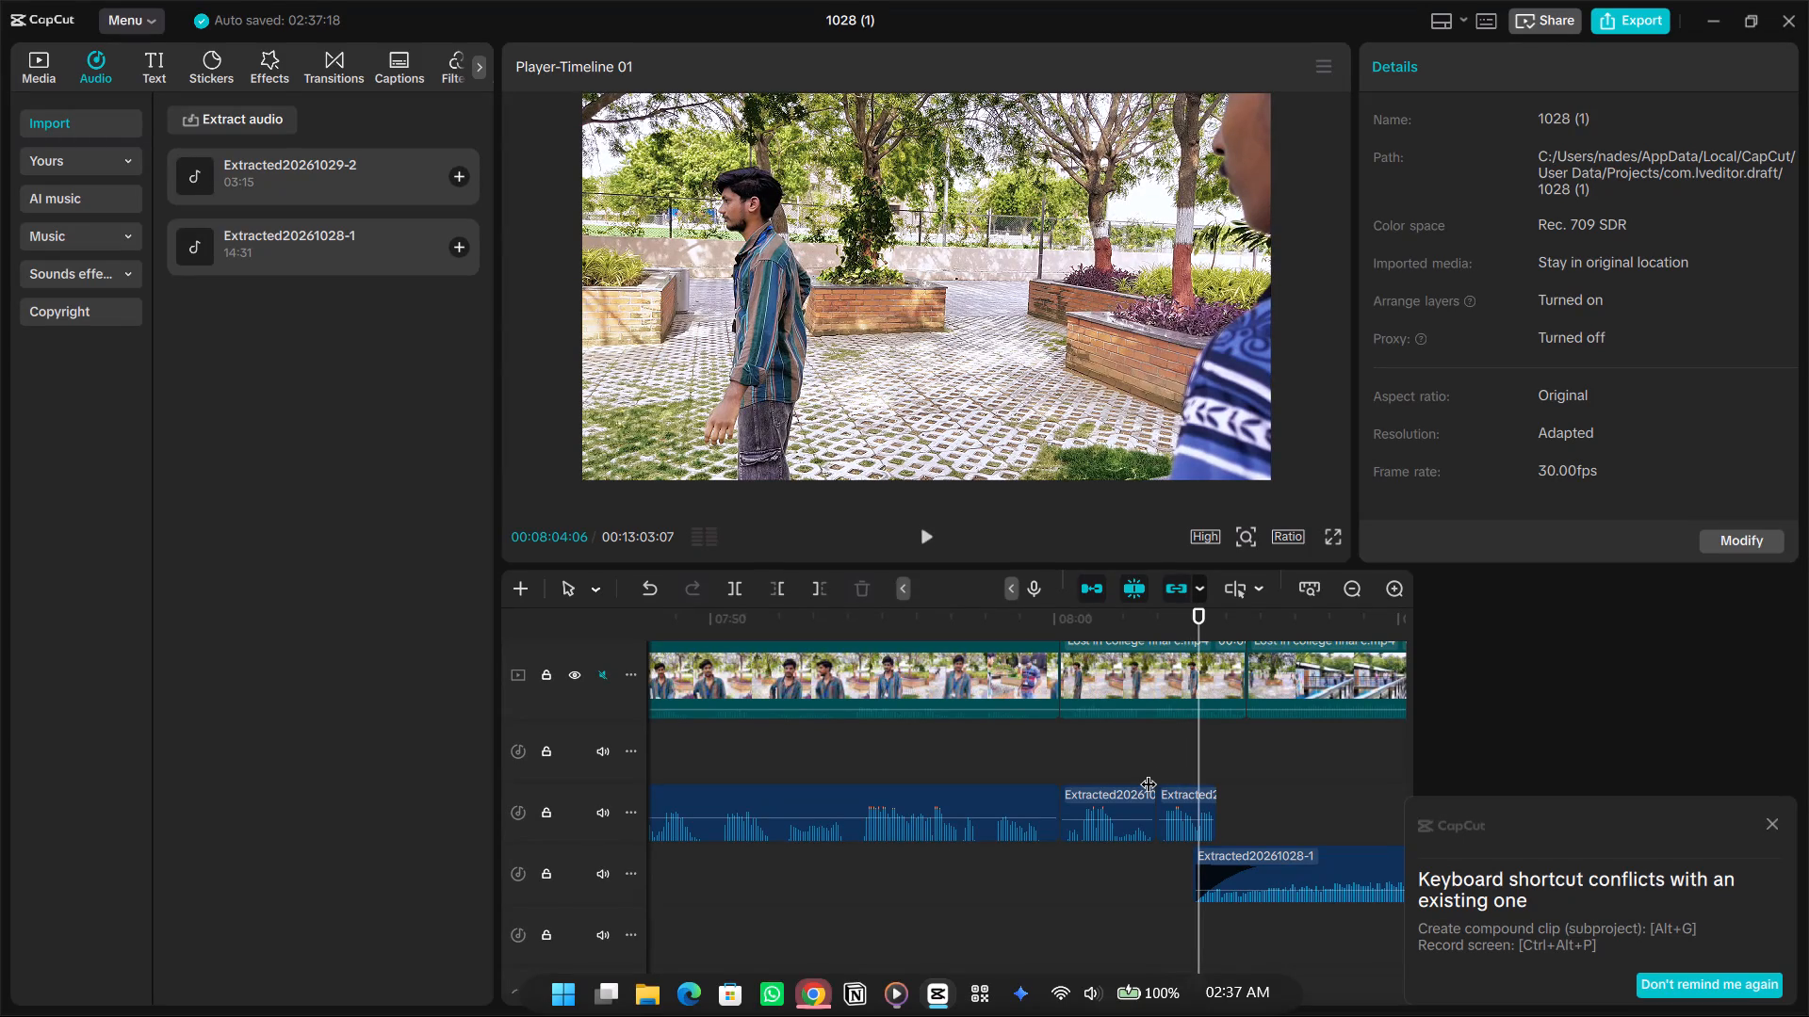
Split the farewell-wave video clip at 00:08:02:29, in line with the start of the short audio clip.
left_click(1198, 737)
left_click(1182, 720)
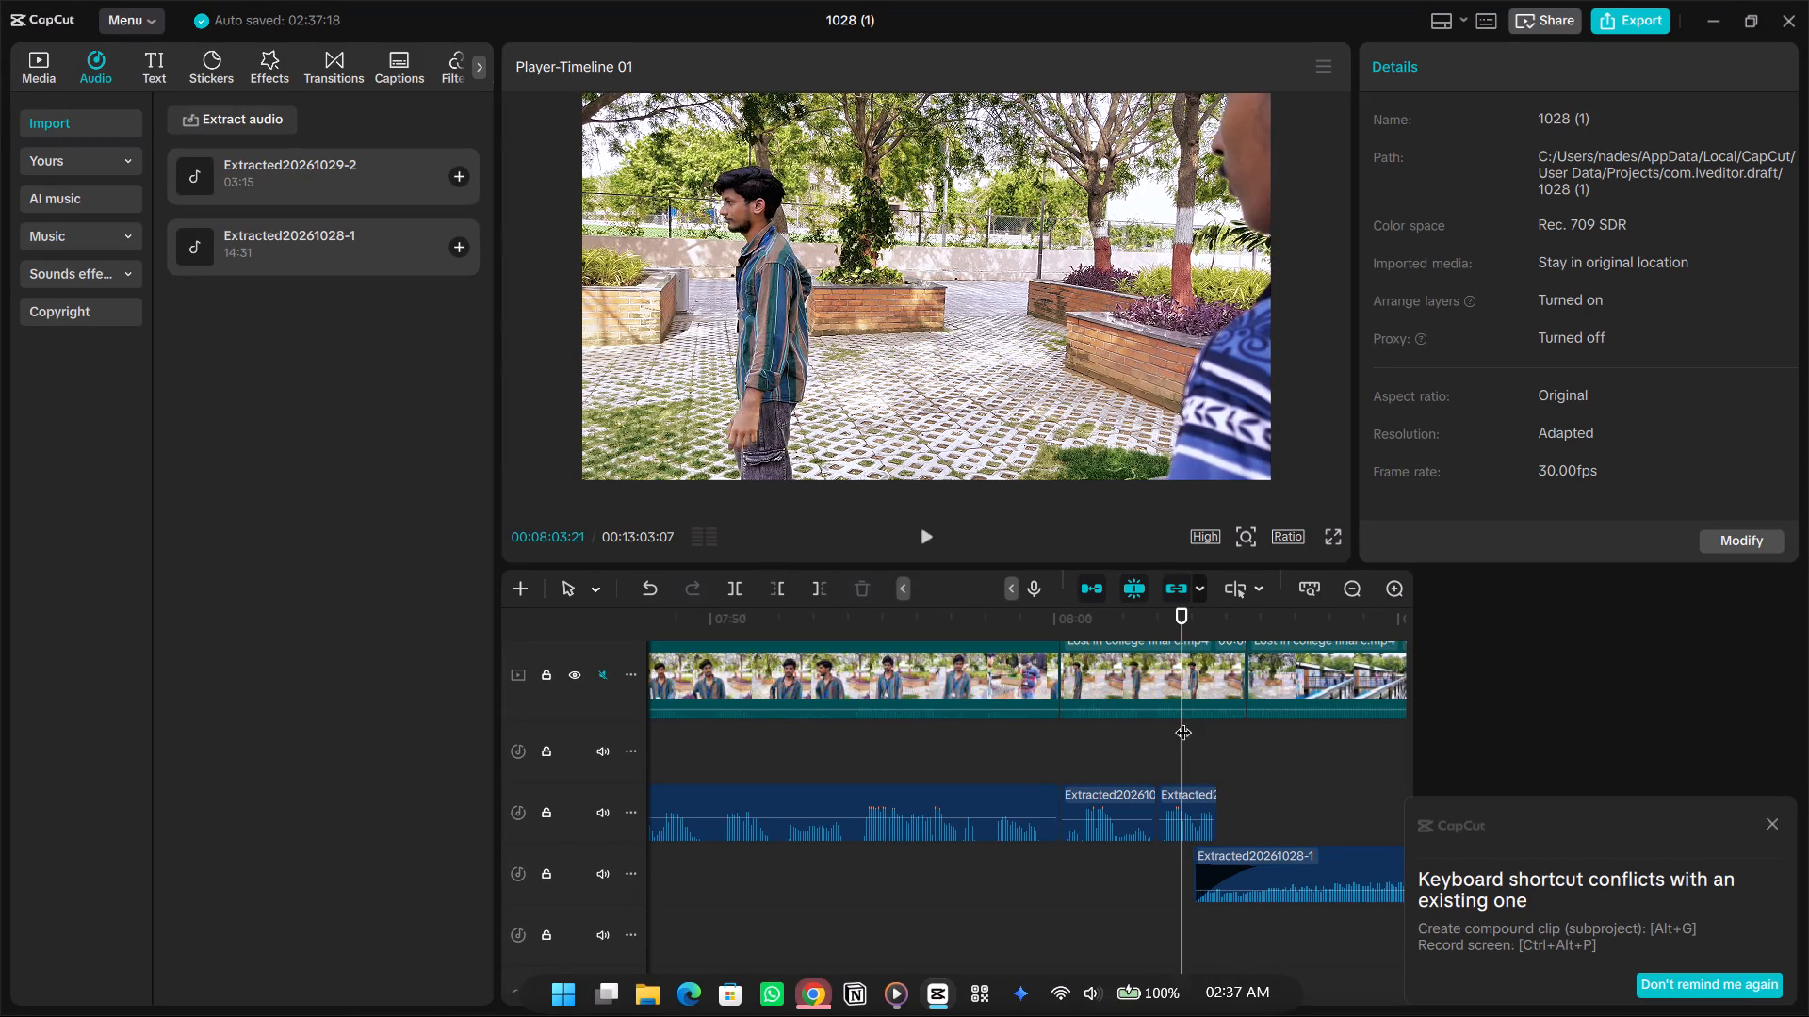
double_click(1144, 735)
left_click(1151, 734)
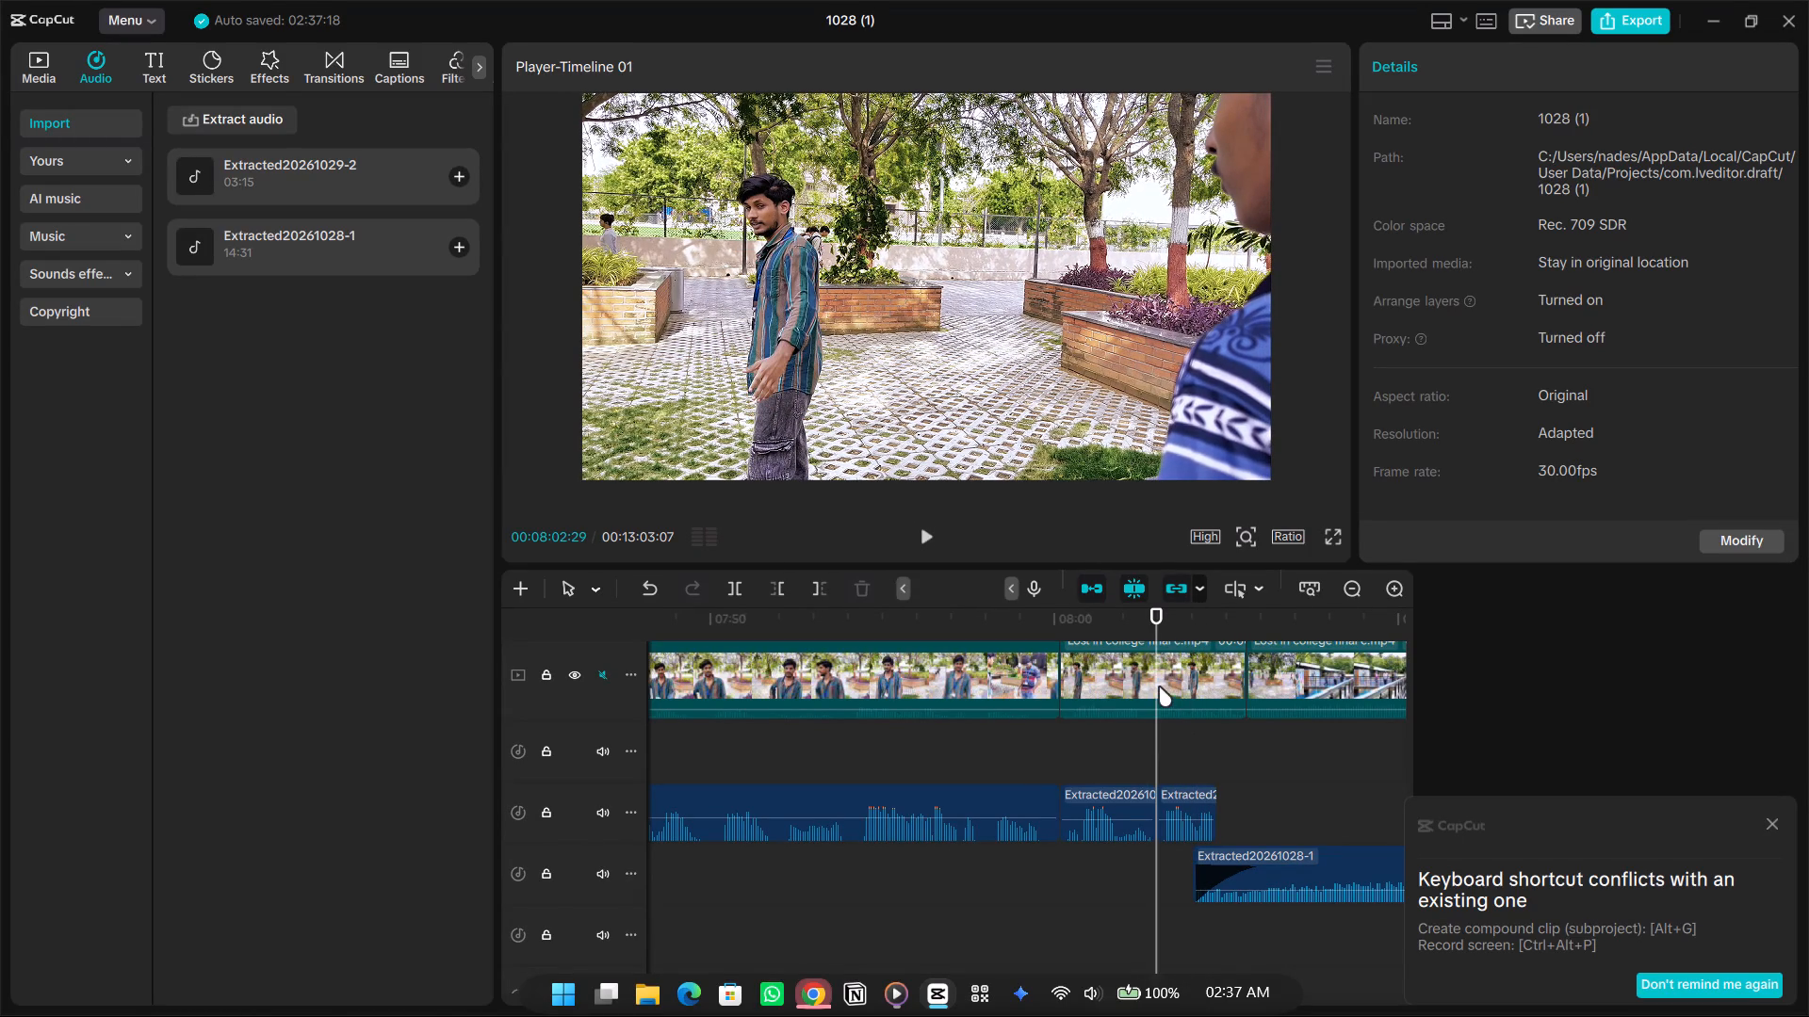
left_click(1159, 686)
left_click(730, 581)
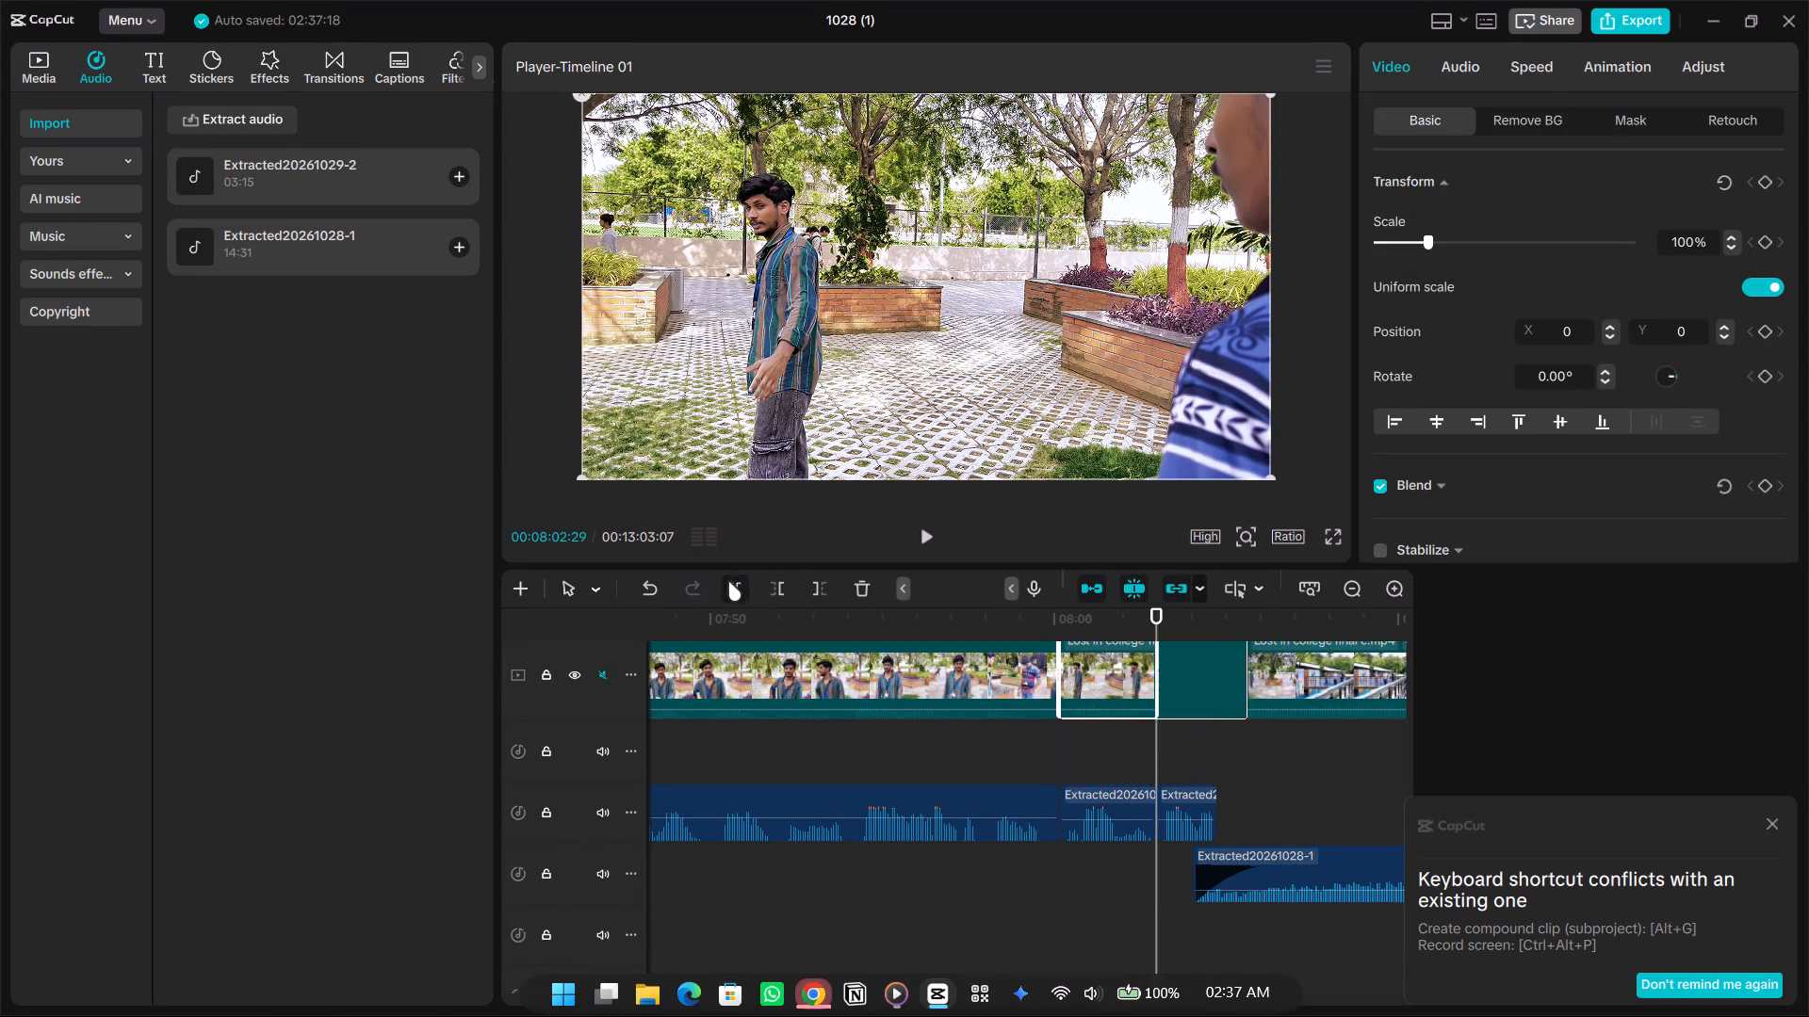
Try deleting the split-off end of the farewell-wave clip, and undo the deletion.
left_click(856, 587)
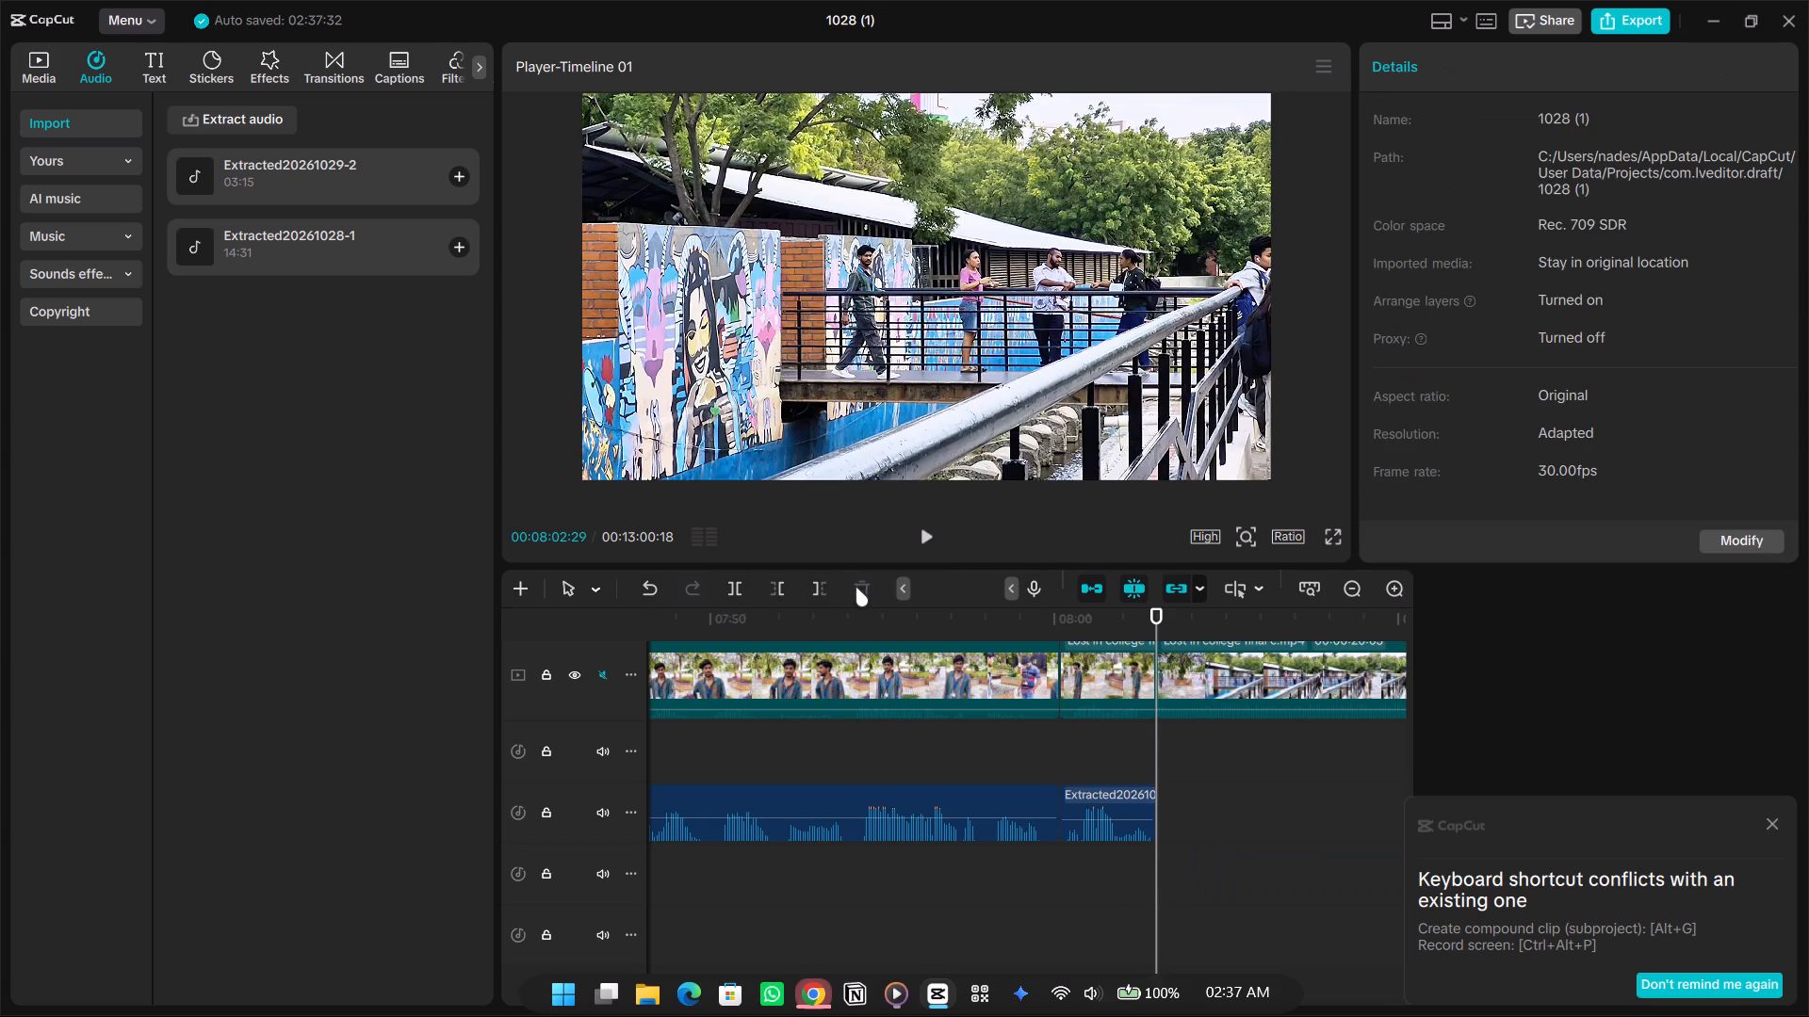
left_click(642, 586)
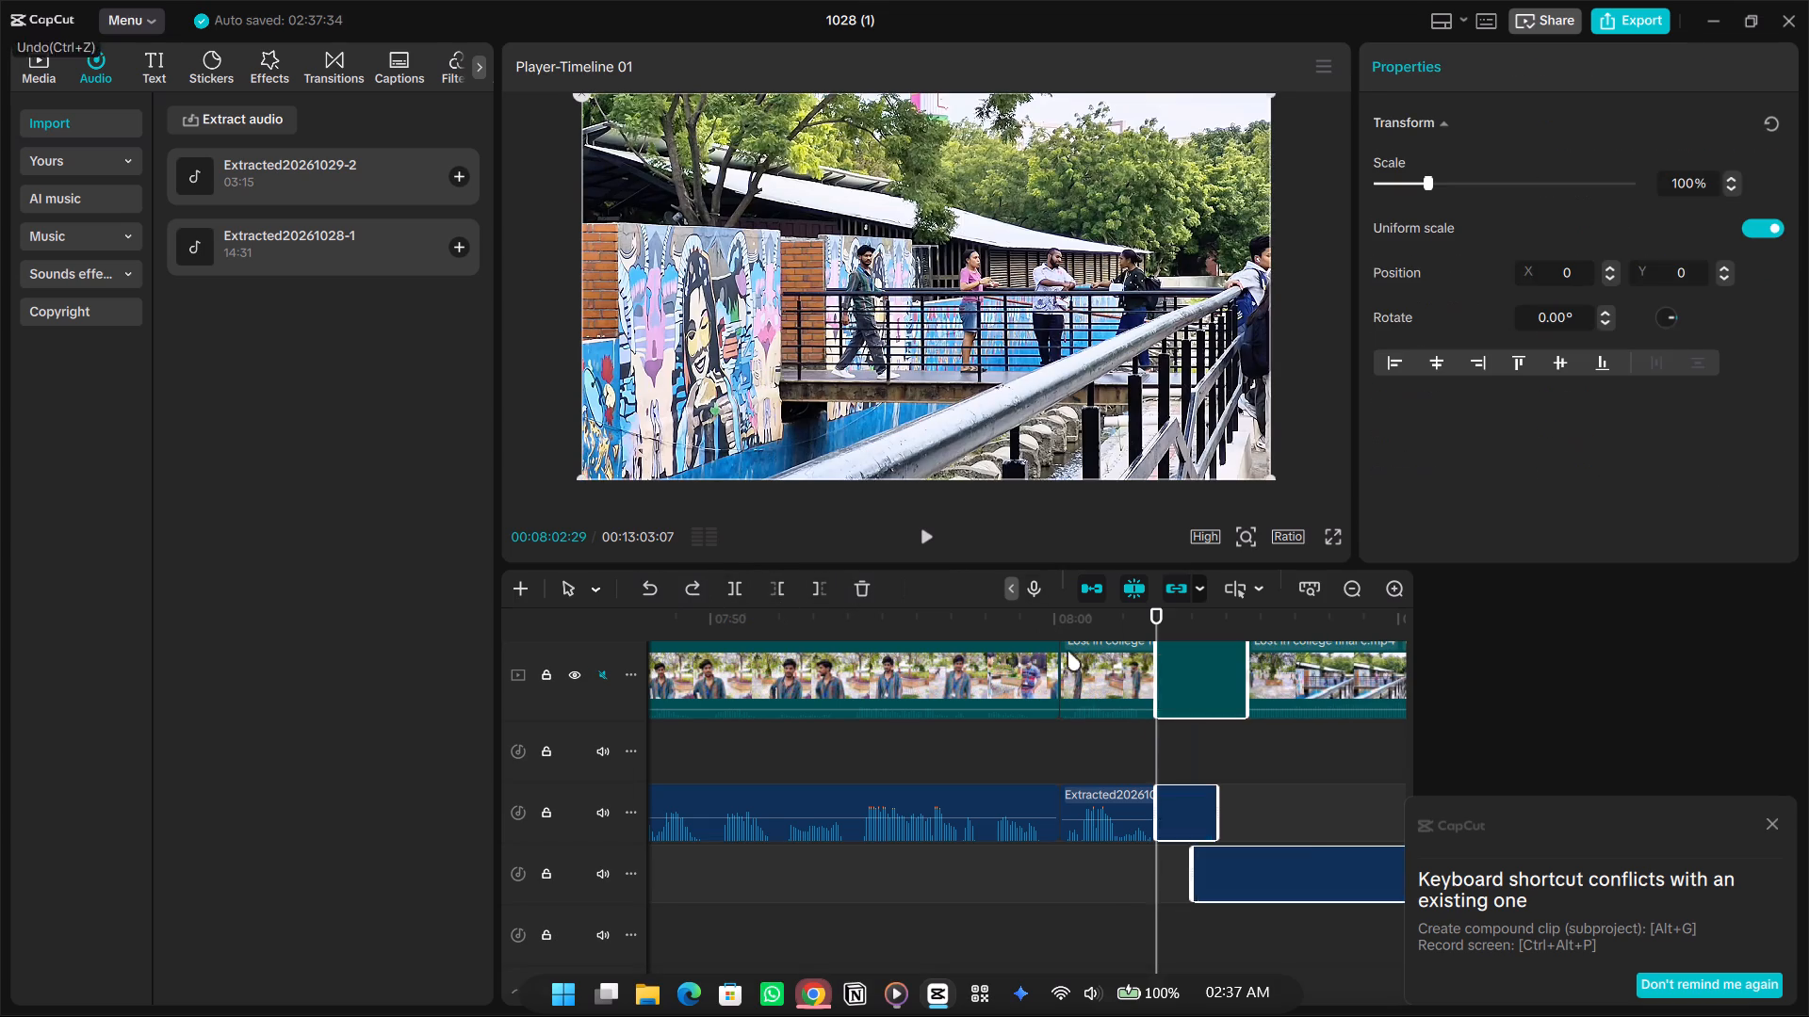
Lift the split-off end of the farewell-wave clip onto the track above, and delete the short audio clip past the cut.
left_click(1287, 864)
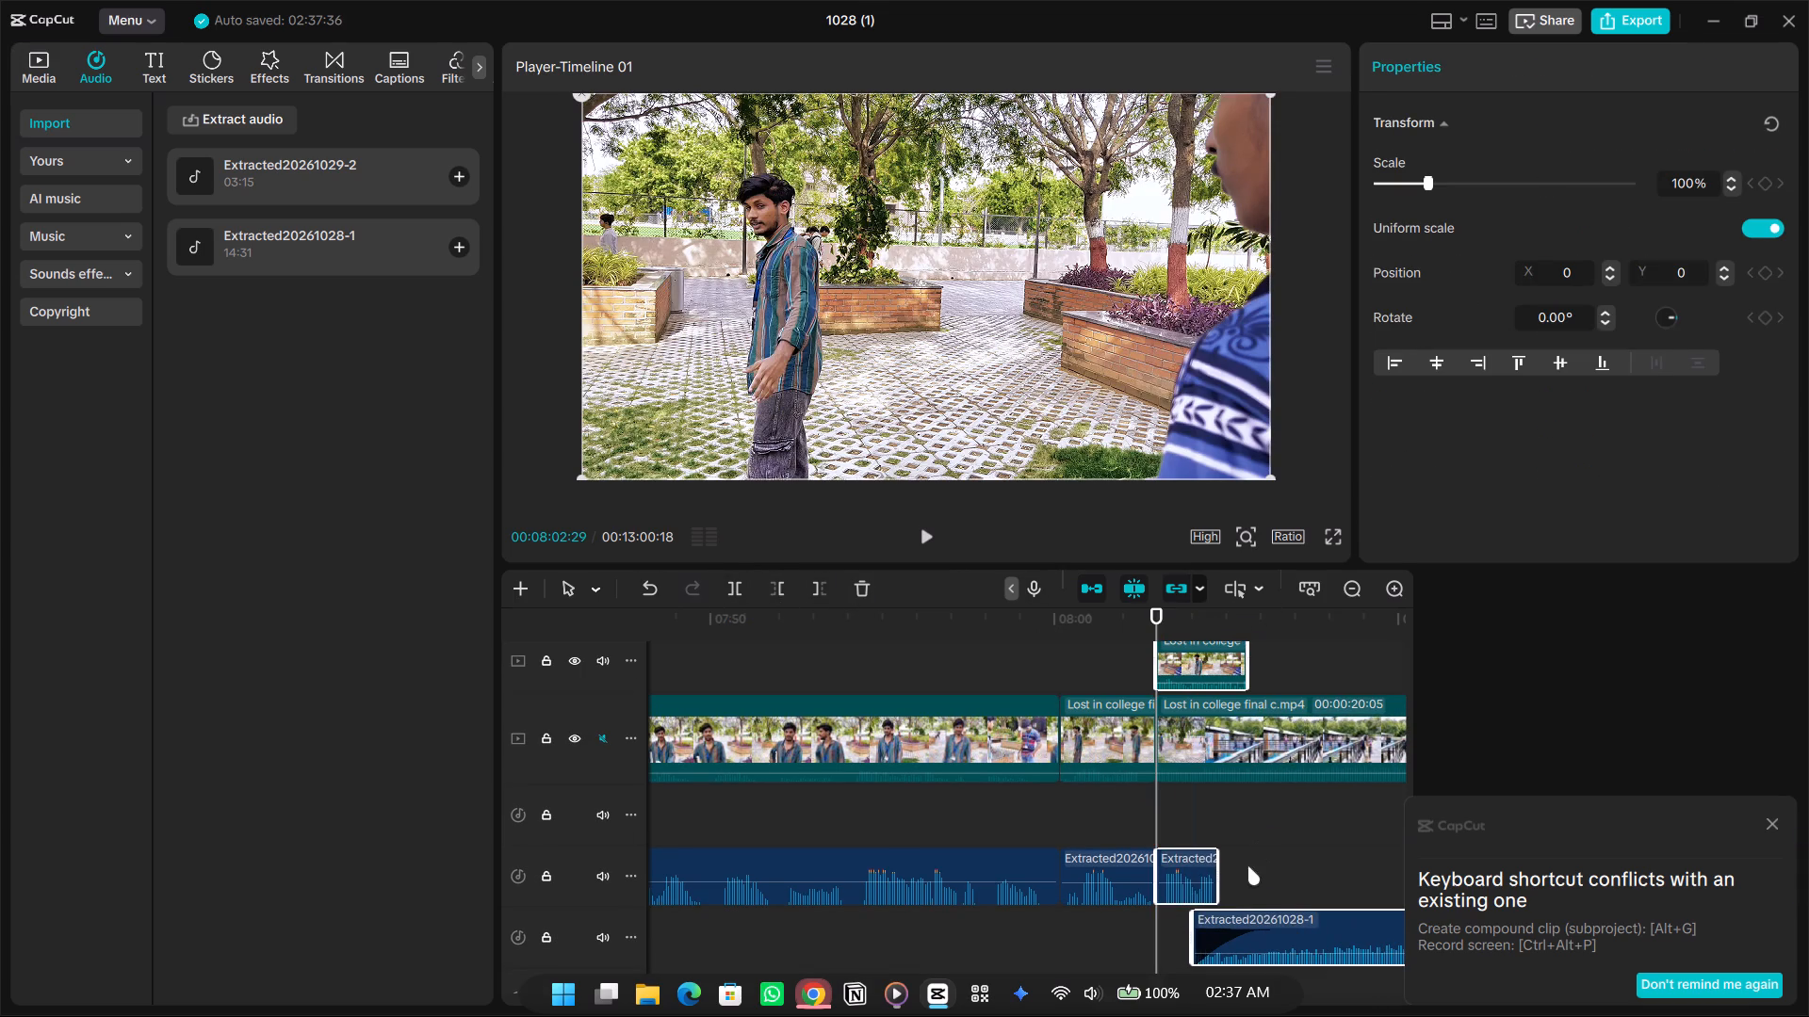
left_click(1275, 867)
left_click_drag(1263, 928, 1263, 916)
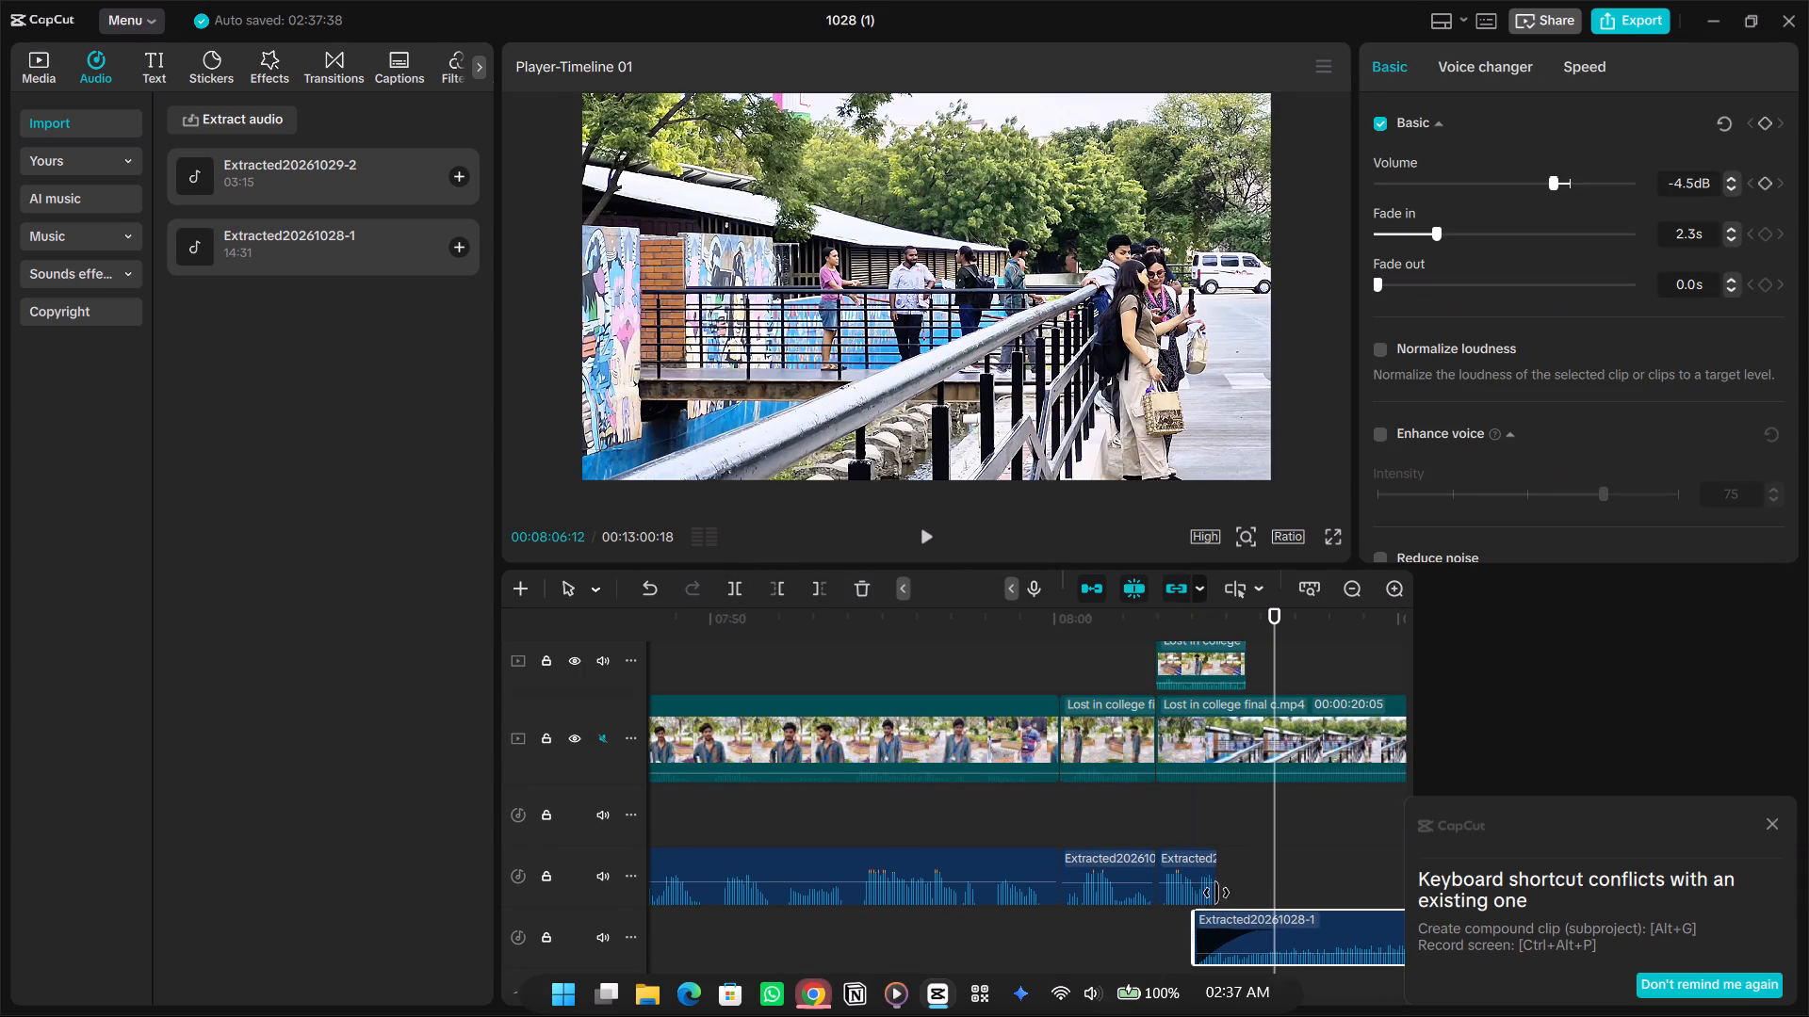
left_click_drag(1185, 886, 1181, 623)
scroll(1214, 779, "down", 3)
left_click_drag(1239, 896, 1201, 839)
left_click(1186, 731)
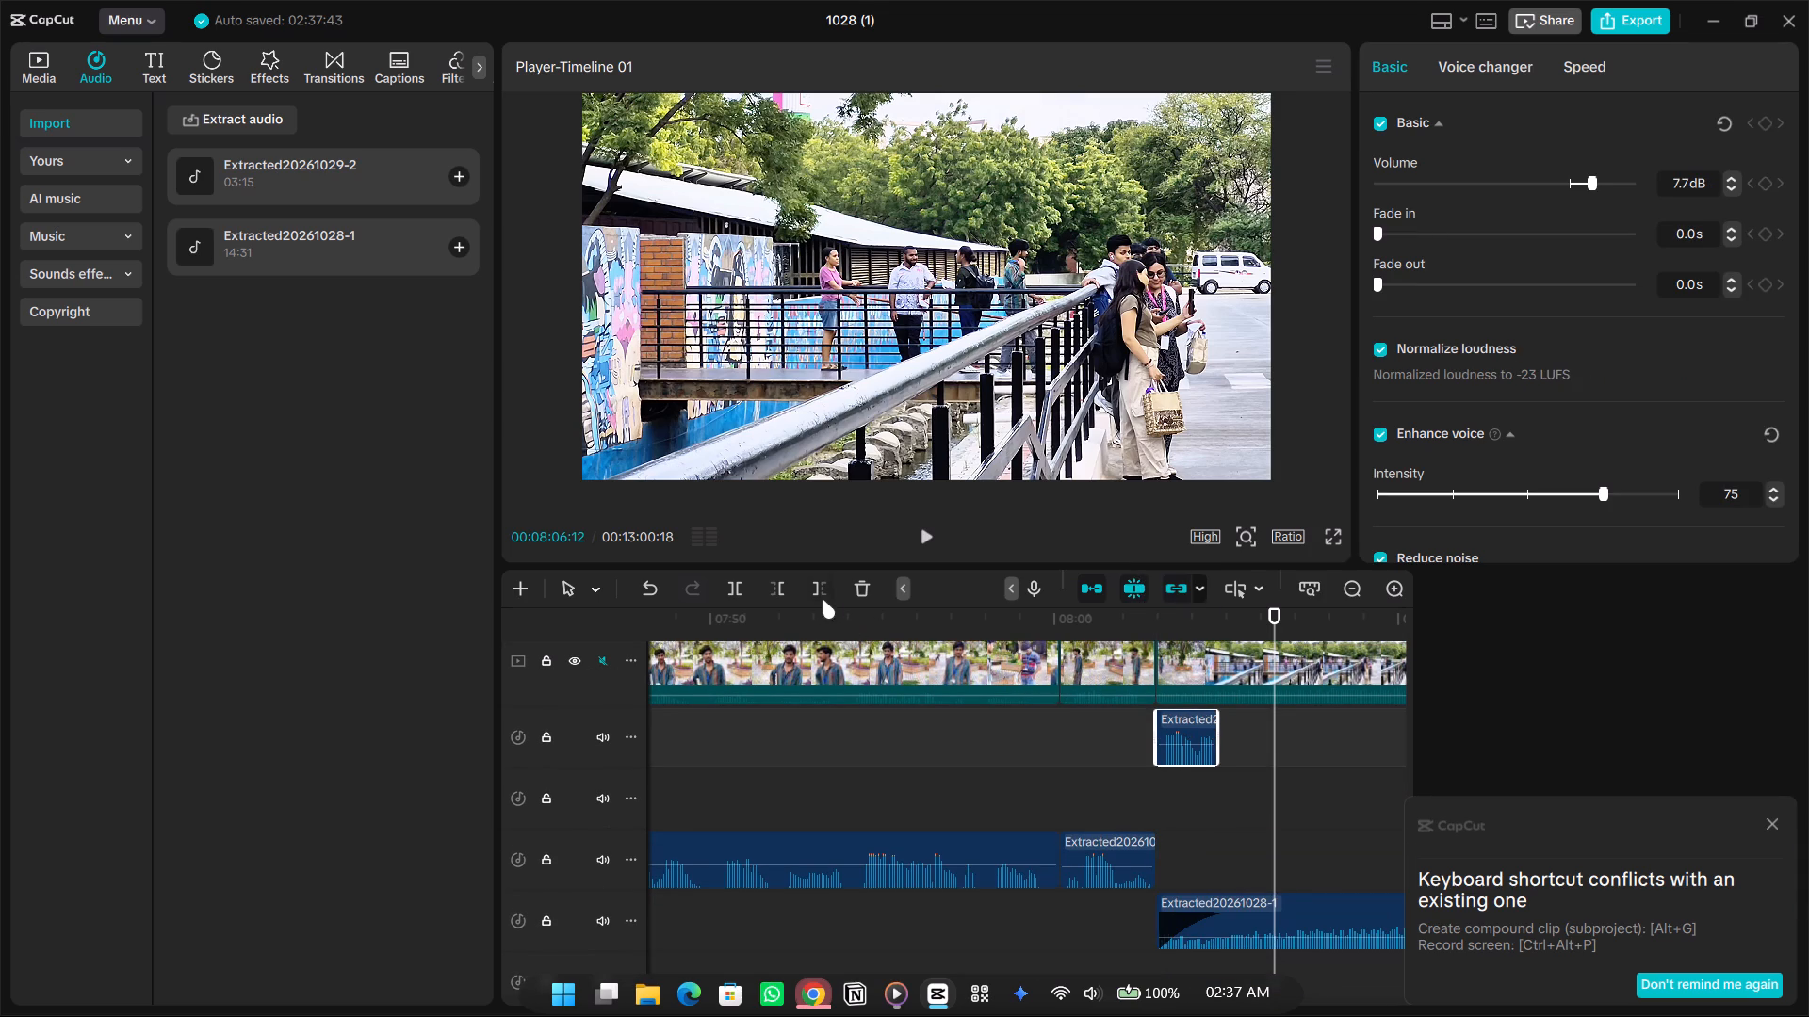
left_click(849, 595)
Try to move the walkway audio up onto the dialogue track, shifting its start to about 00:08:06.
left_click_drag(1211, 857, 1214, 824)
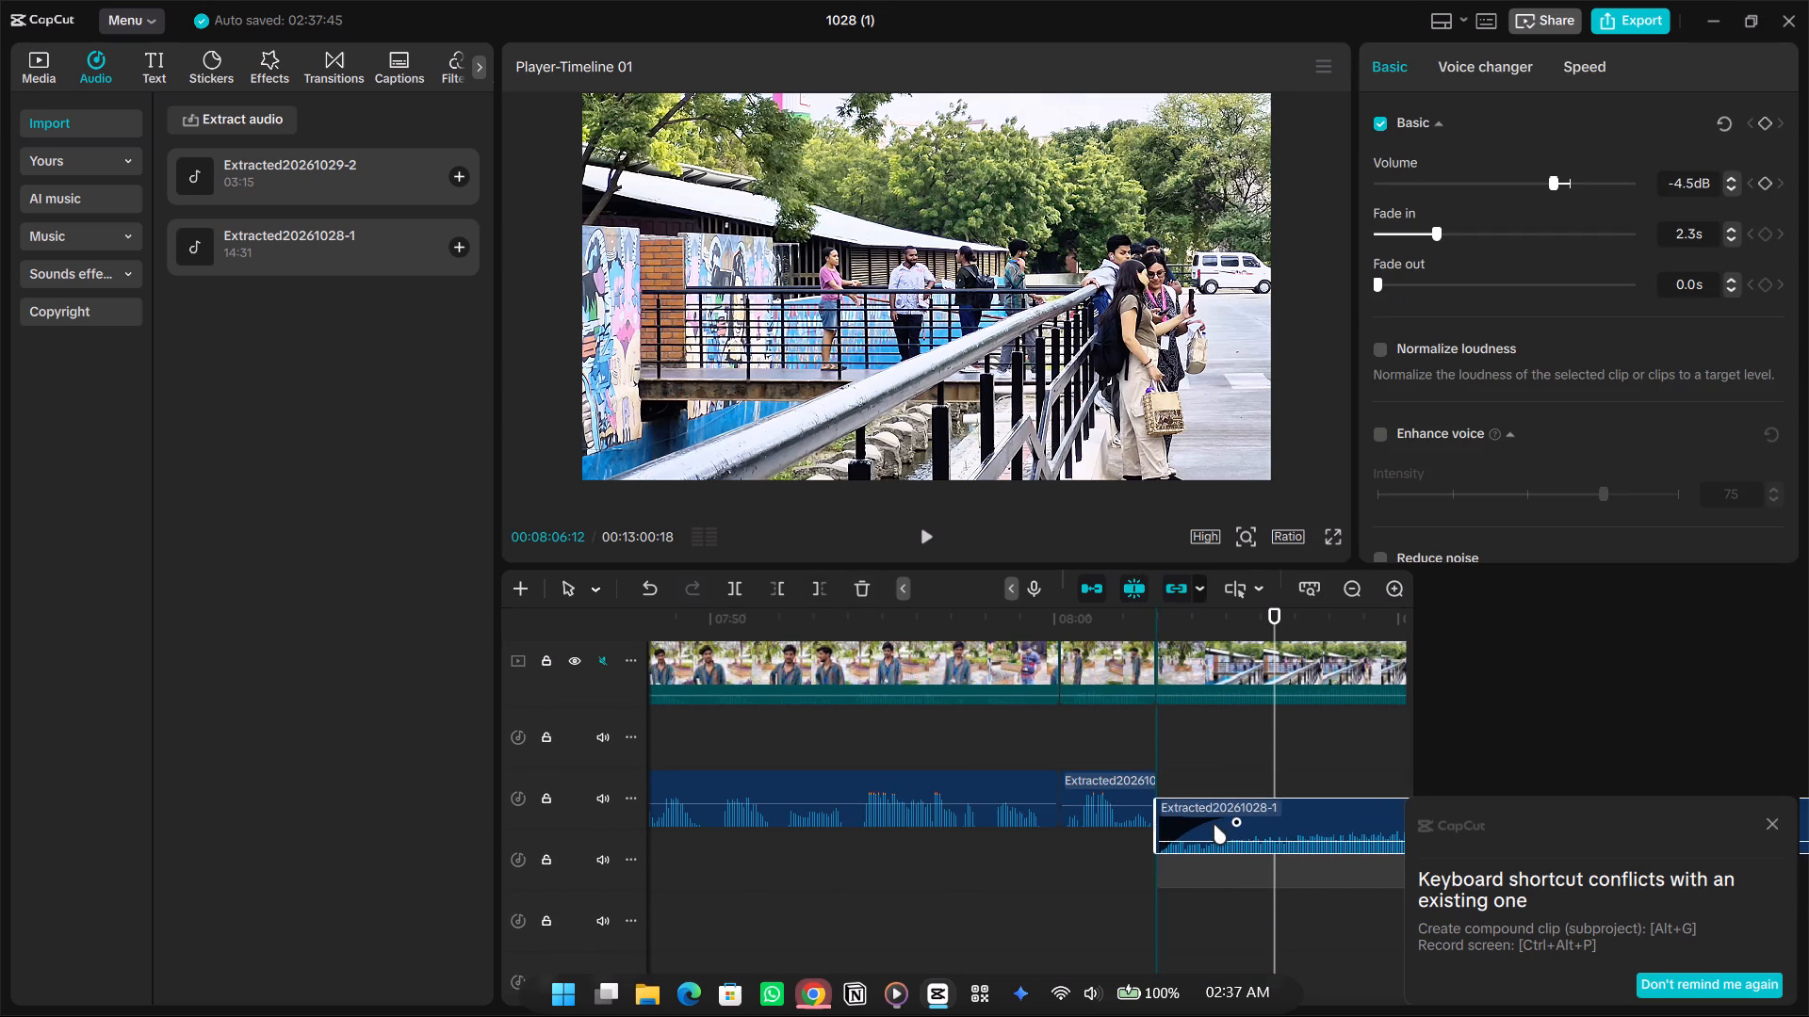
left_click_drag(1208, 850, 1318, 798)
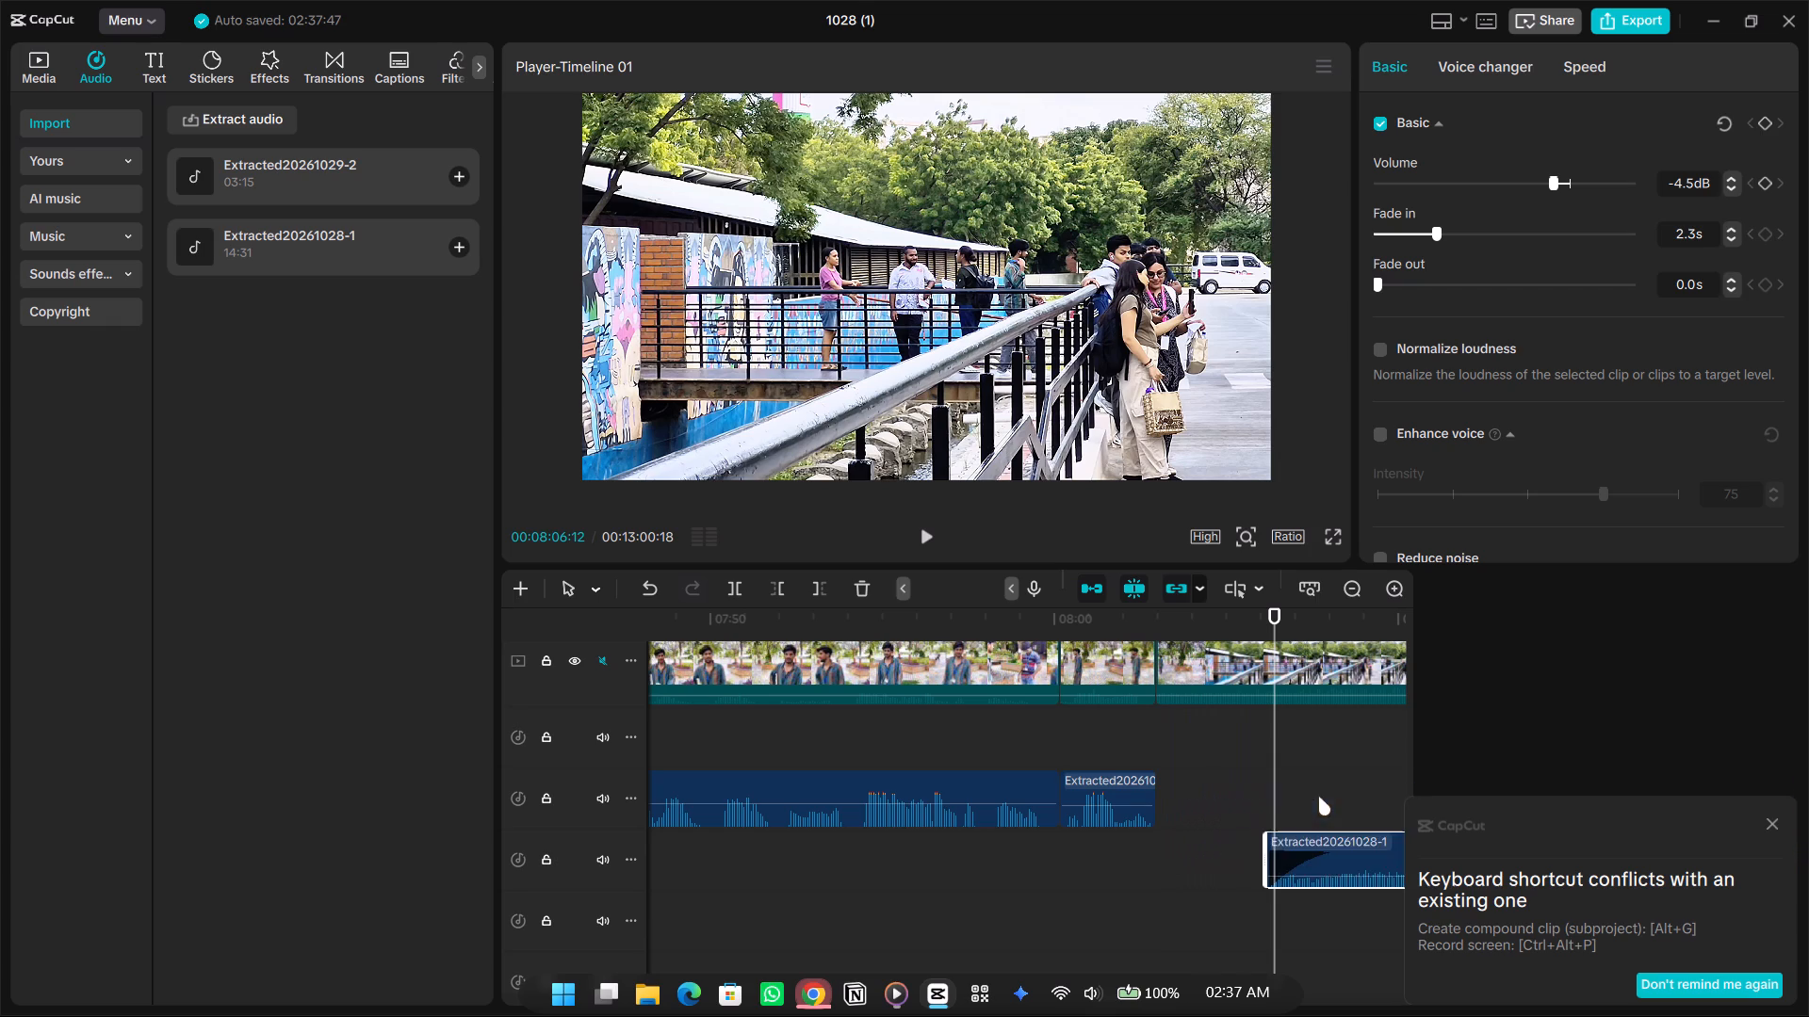
Delete the leftover farewell-wave video clip from the track above the main video.
scroll(1259, 796, "up", 4)
left_click(1199, 692)
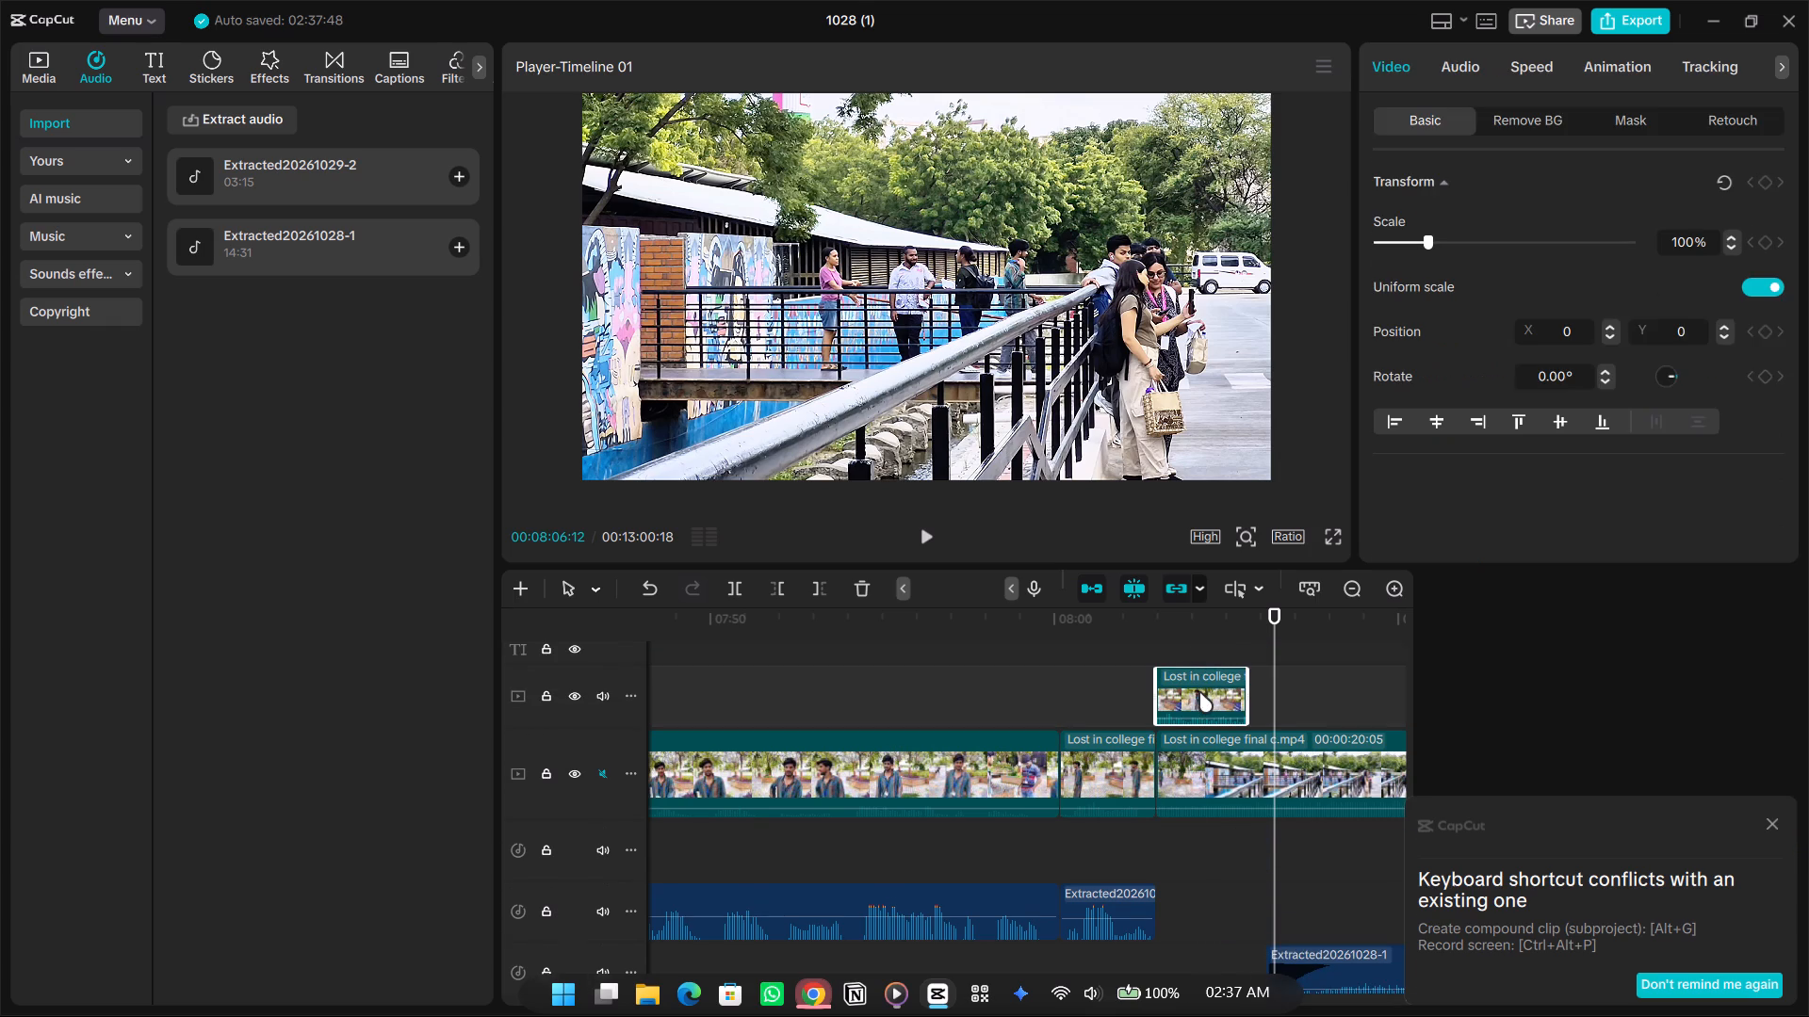
left_click(867, 589)
Move the walkway audio so it starts at the 00:08:02:29 cut, right where the dialogue audio ends.
scroll(1131, 747, "down", 1)
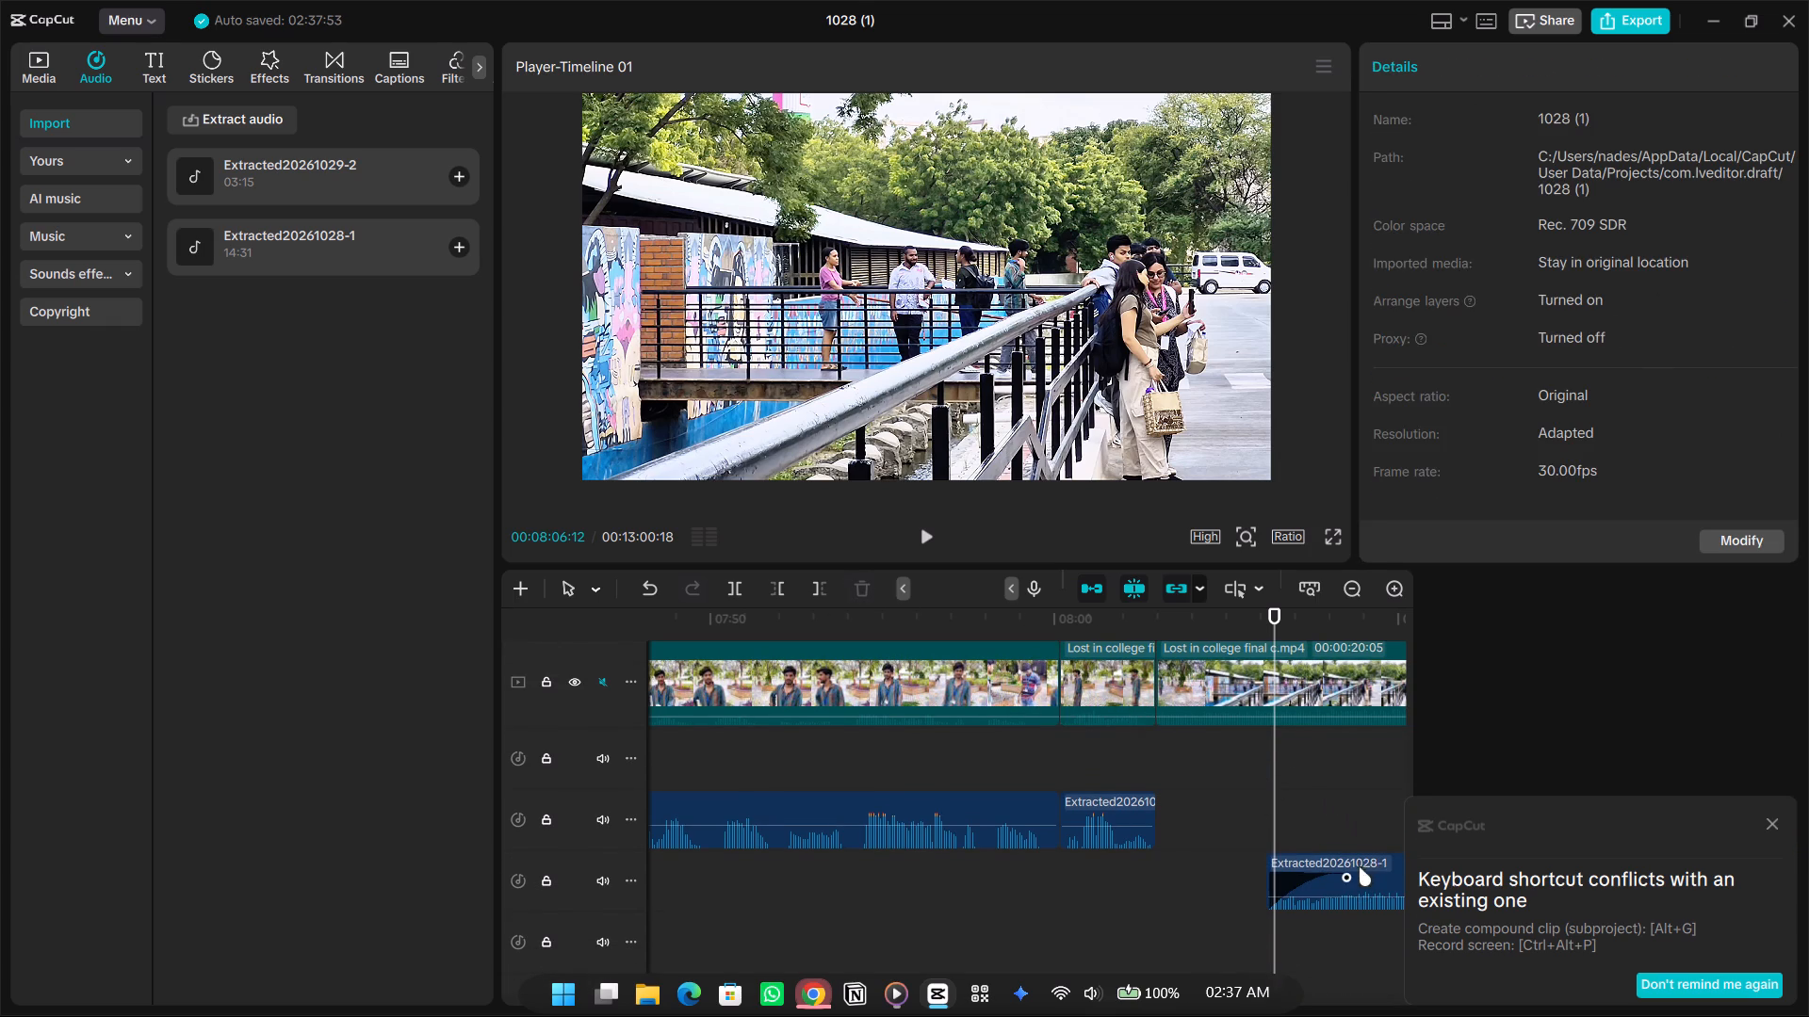
left_click_drag(1359, 866, 1254, 799)
left_click_drag(1205, 855, 1198, 827)
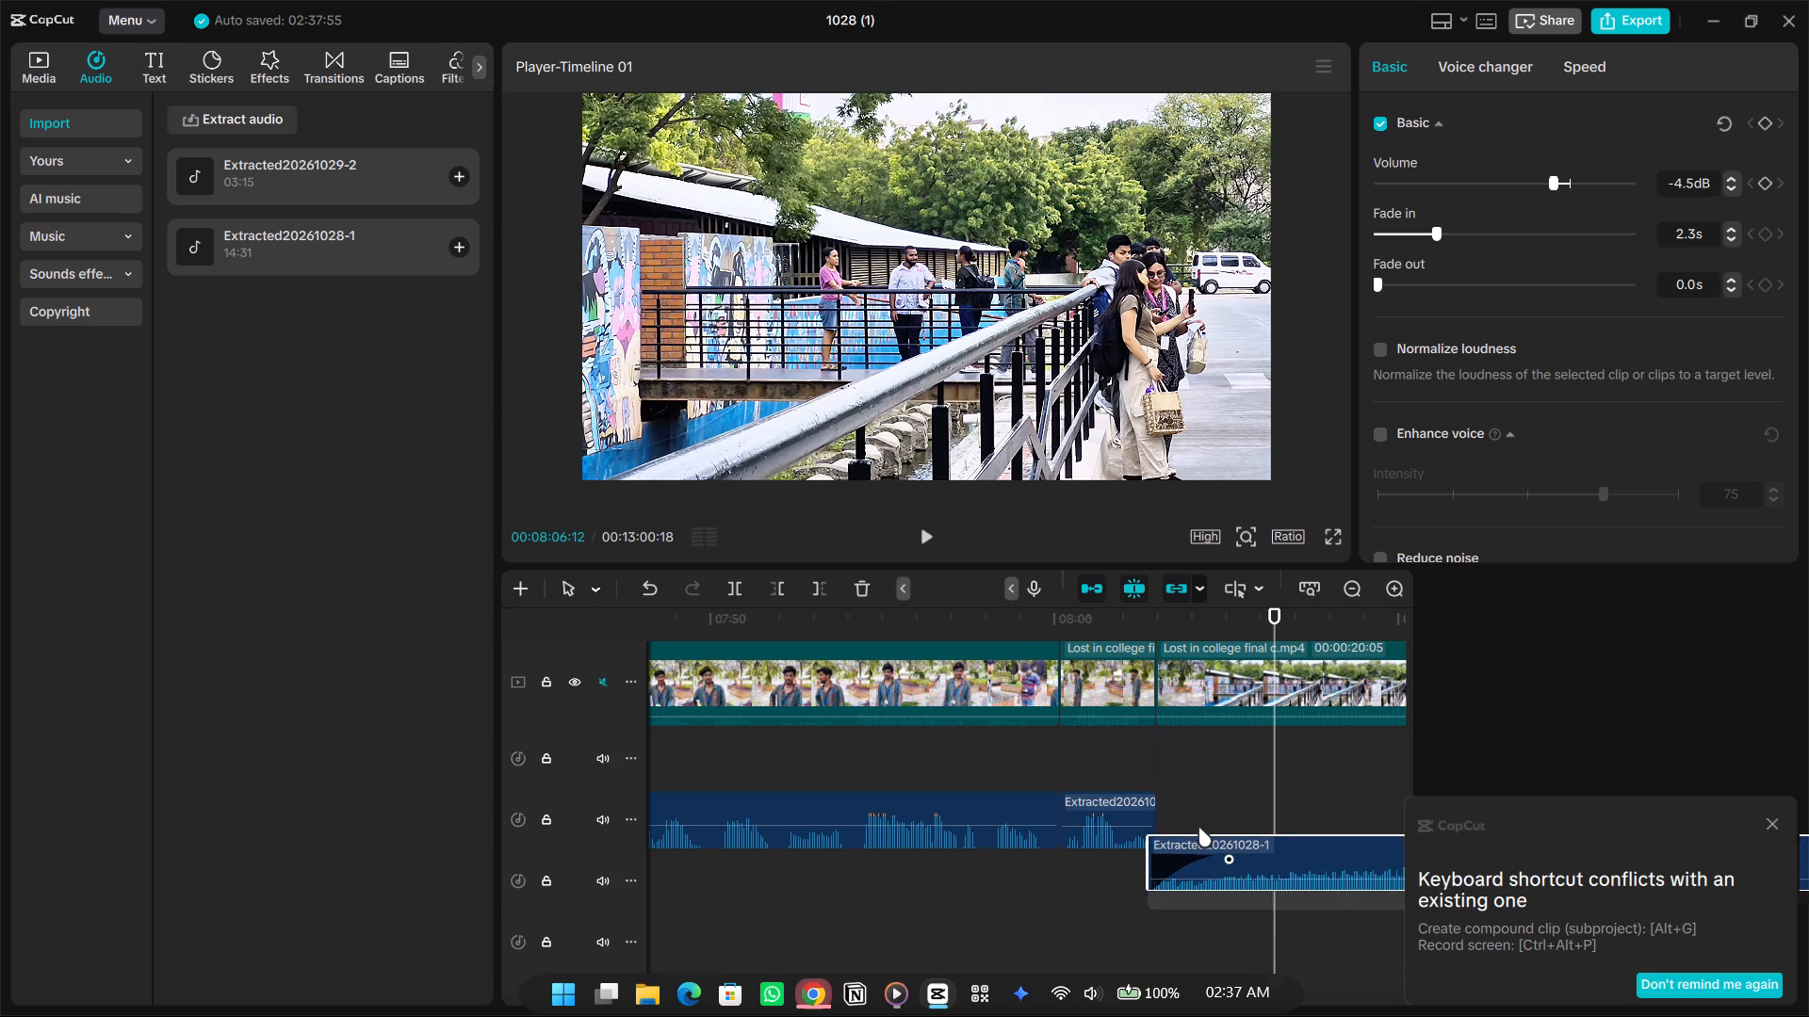
left_click_drag(1198, 827, 1206, 806)
Check the audio layout further along the timeline and play the join from the farewell-wave clip into the walkway shot.
scroll(1276, 845, "right", 1)
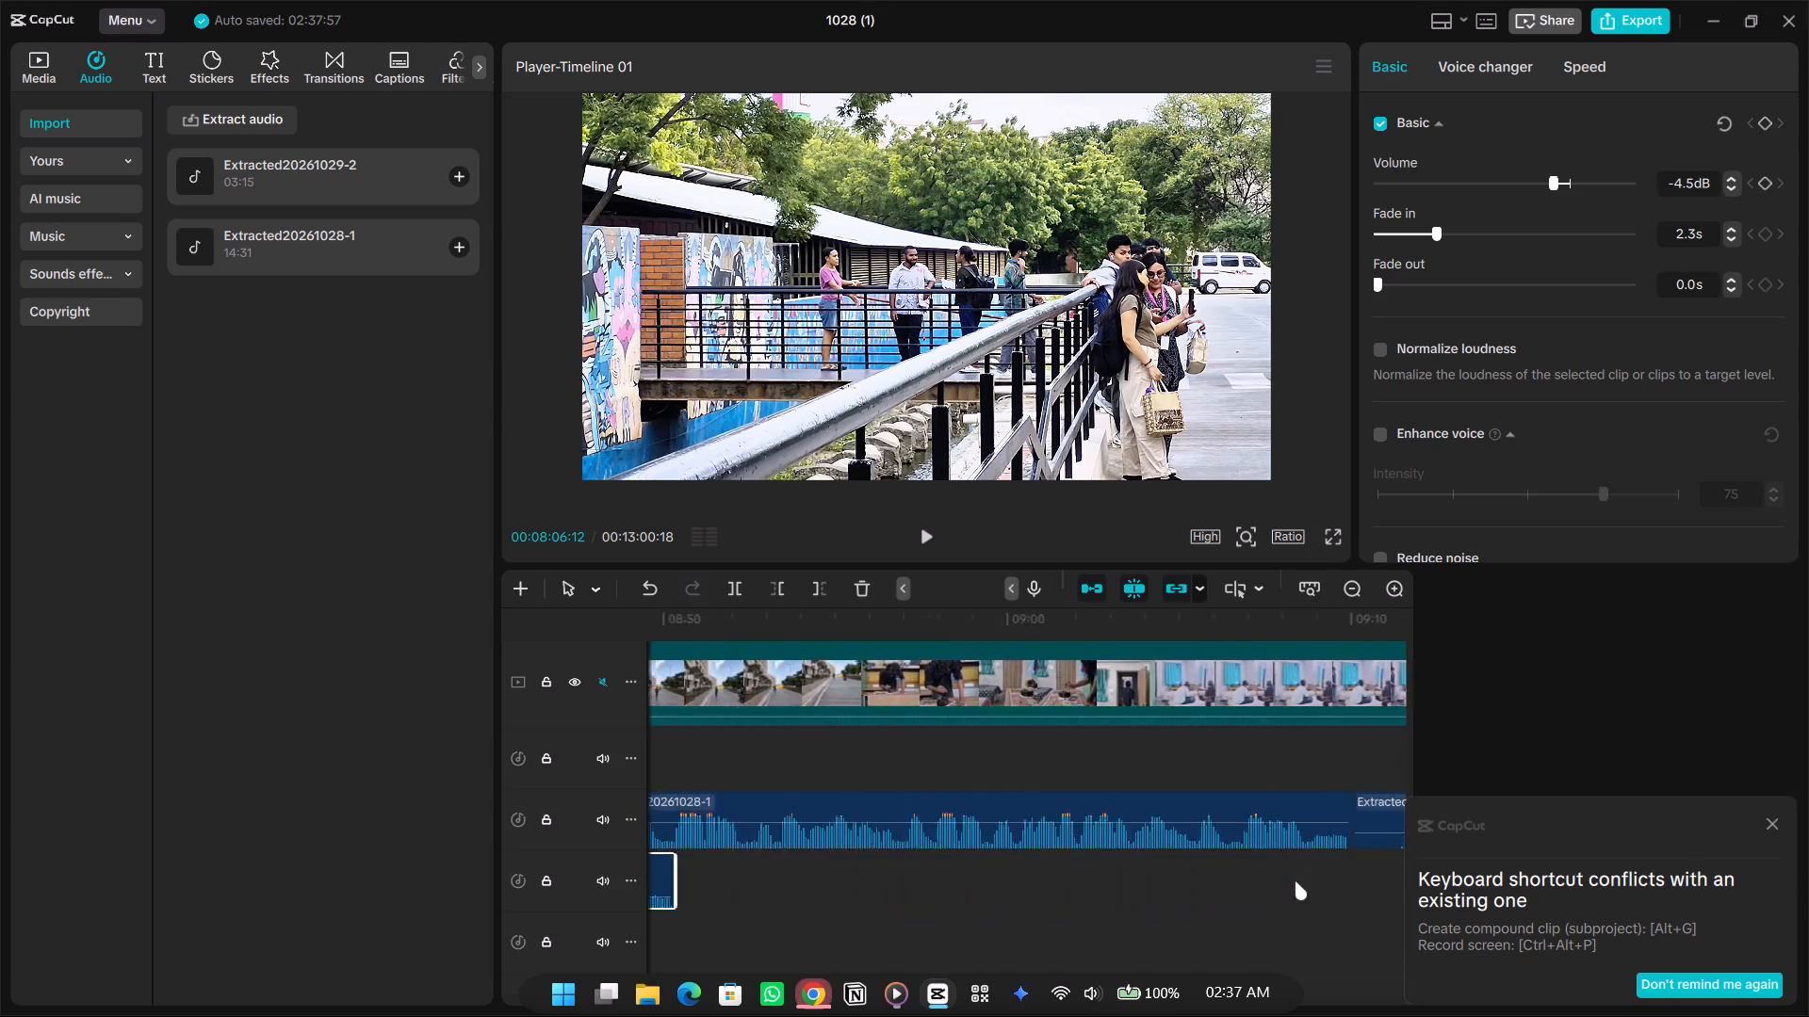
scroll(1295, 880, "right", 1)
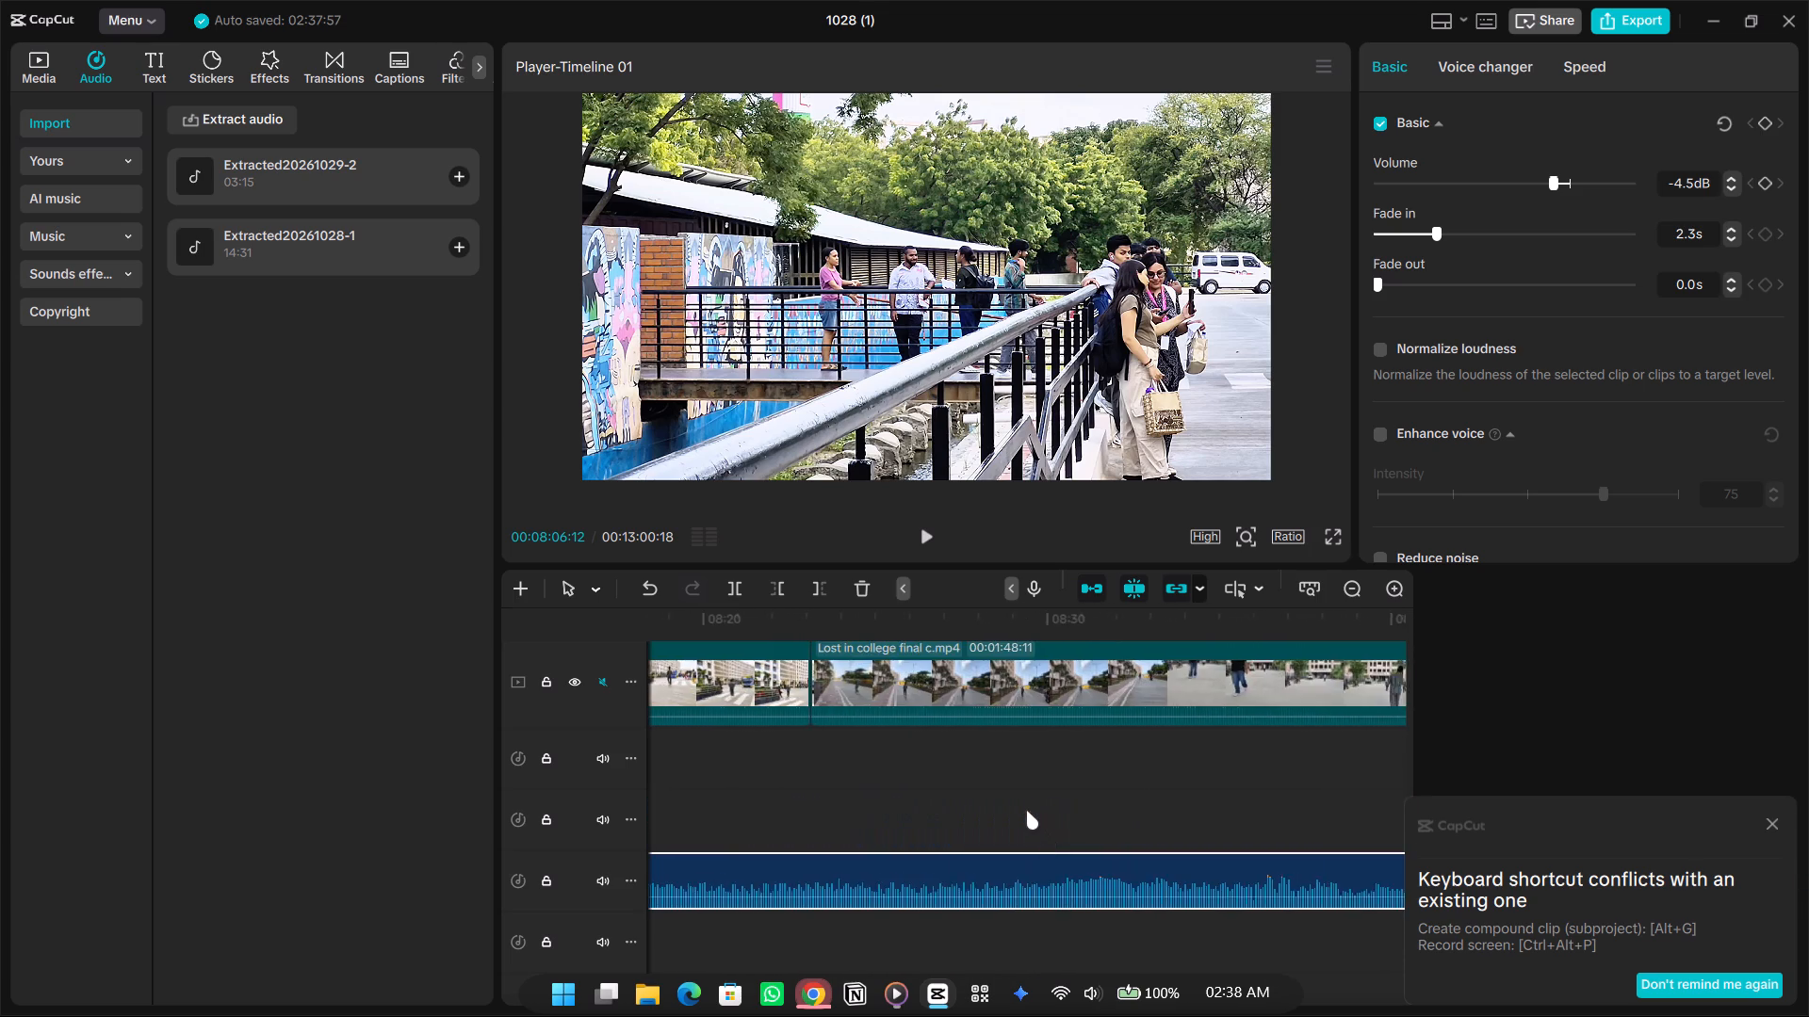
scroll(1026, 810, "right", 1)
left_click(960, 740)
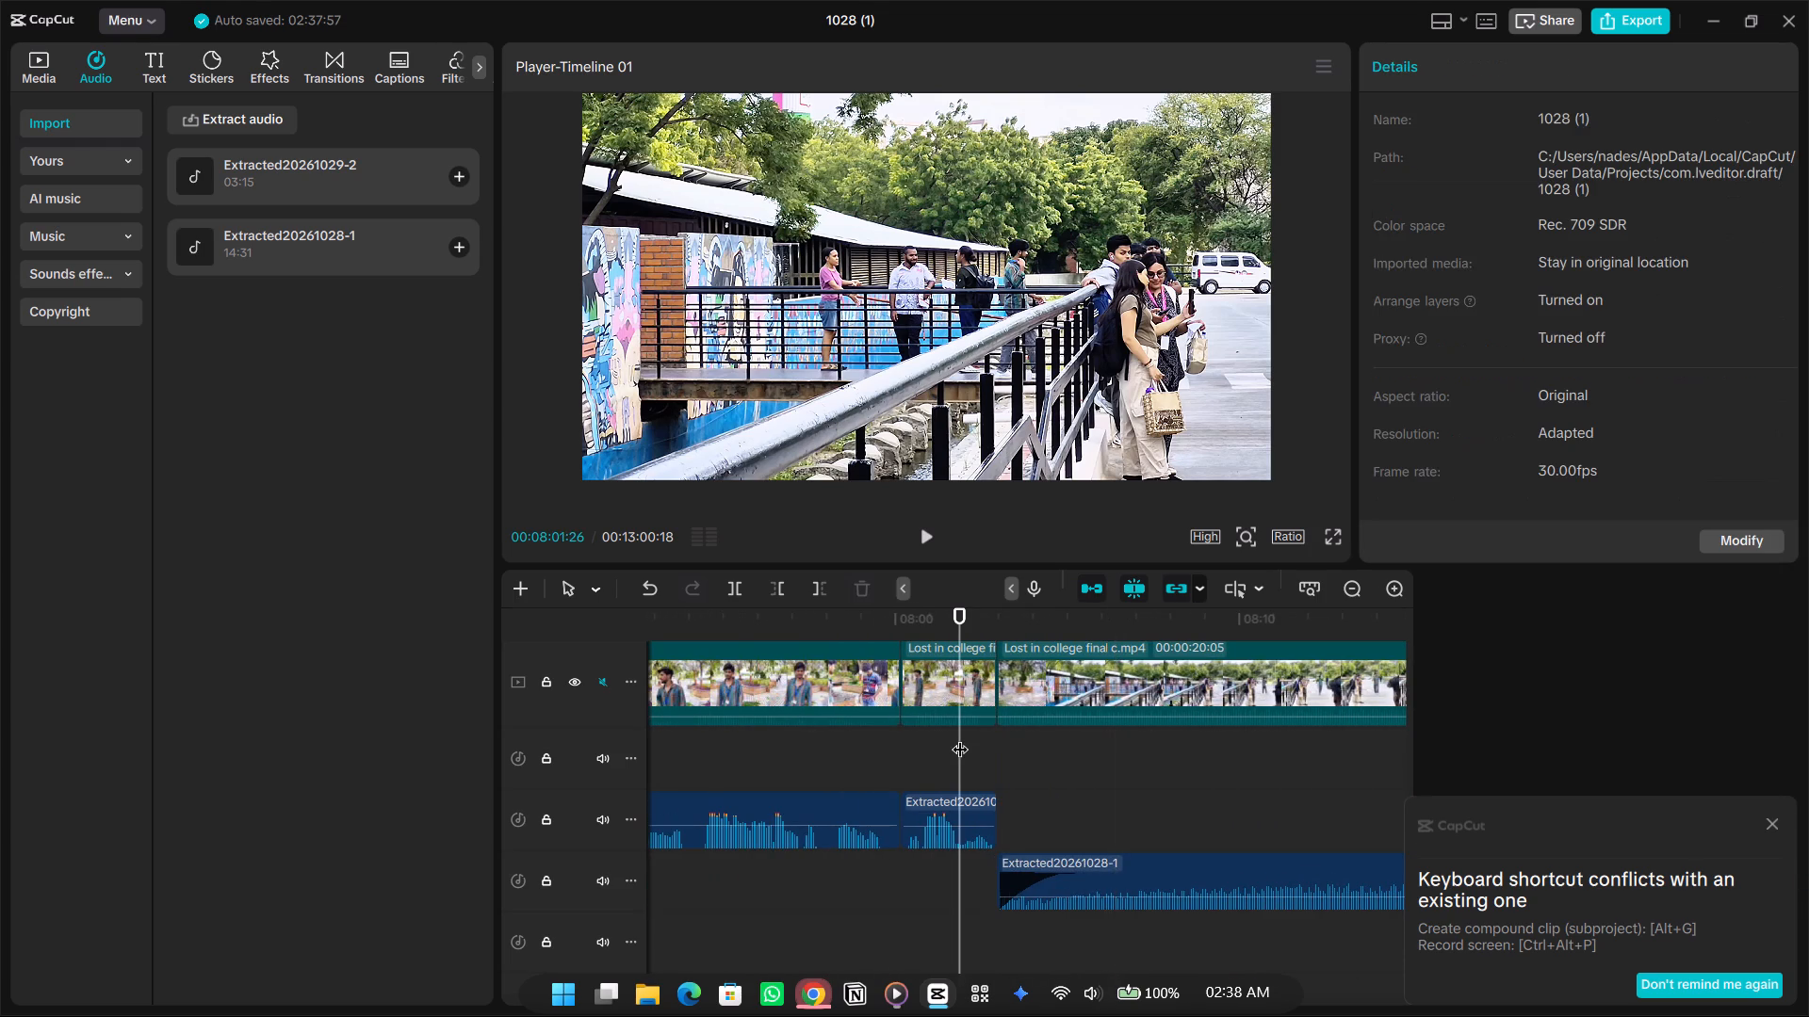
key("space")
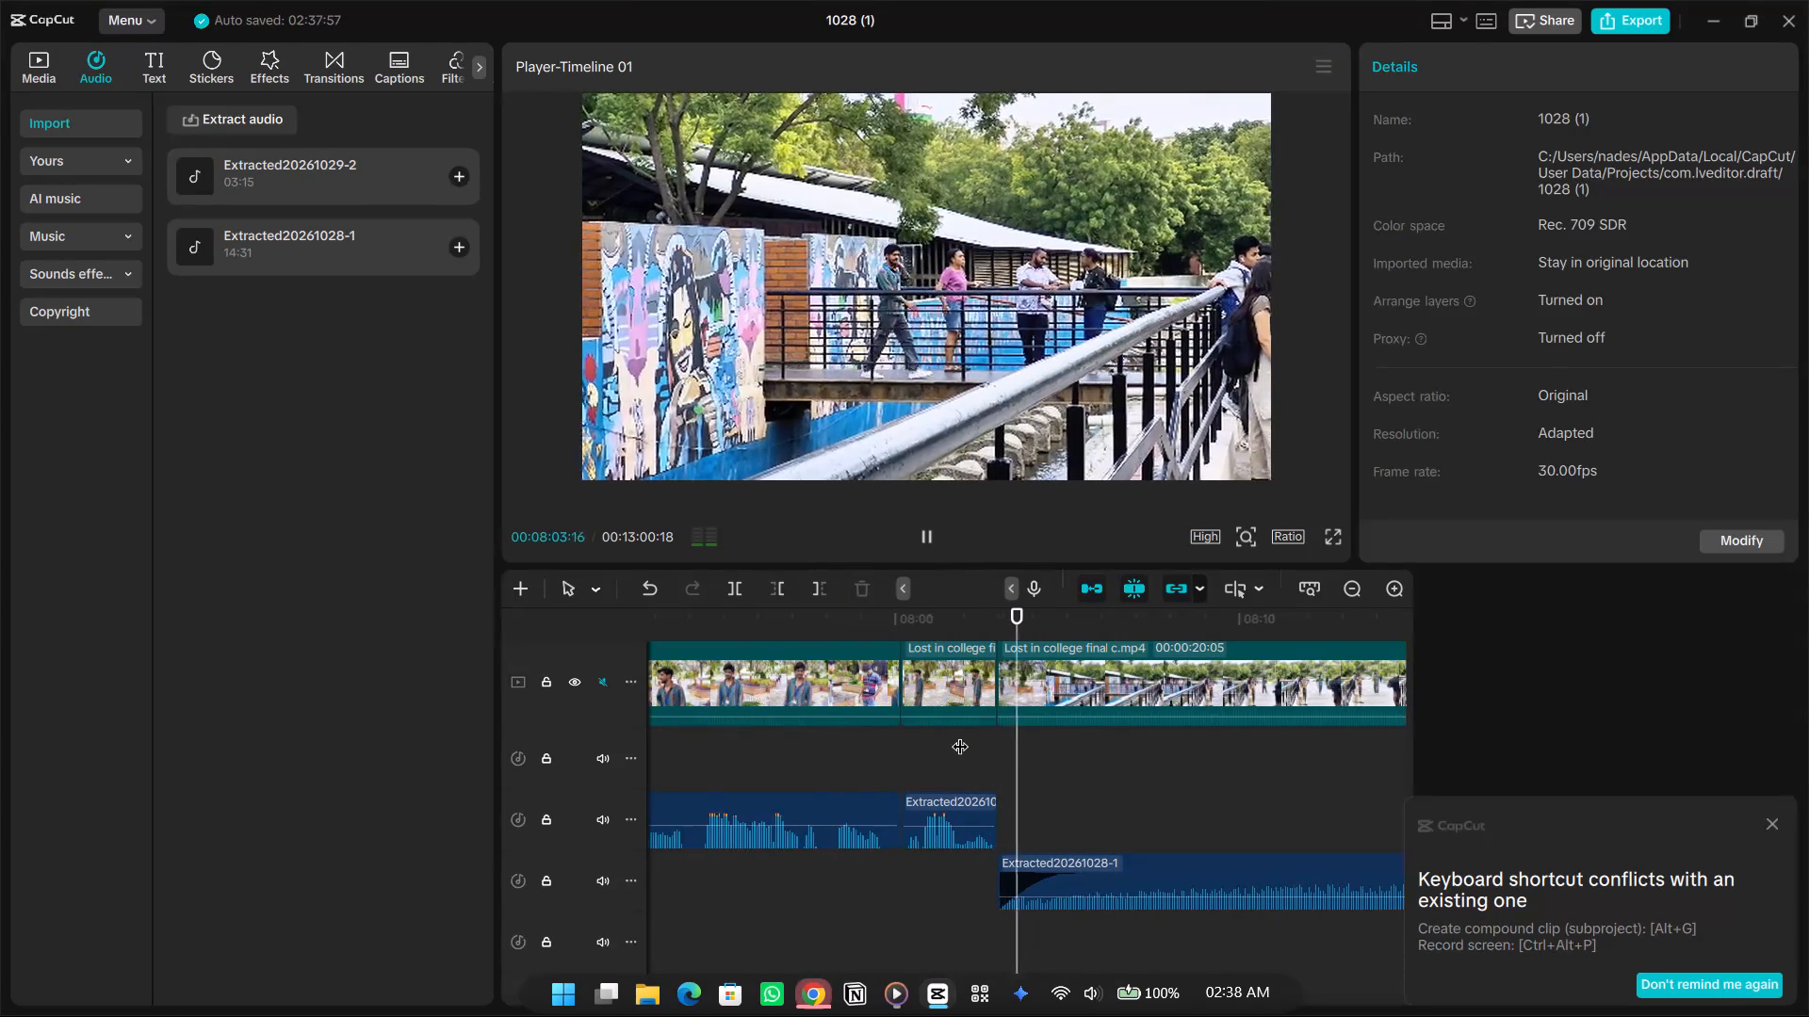
left_click(916, 749)
key("space")
key("space")
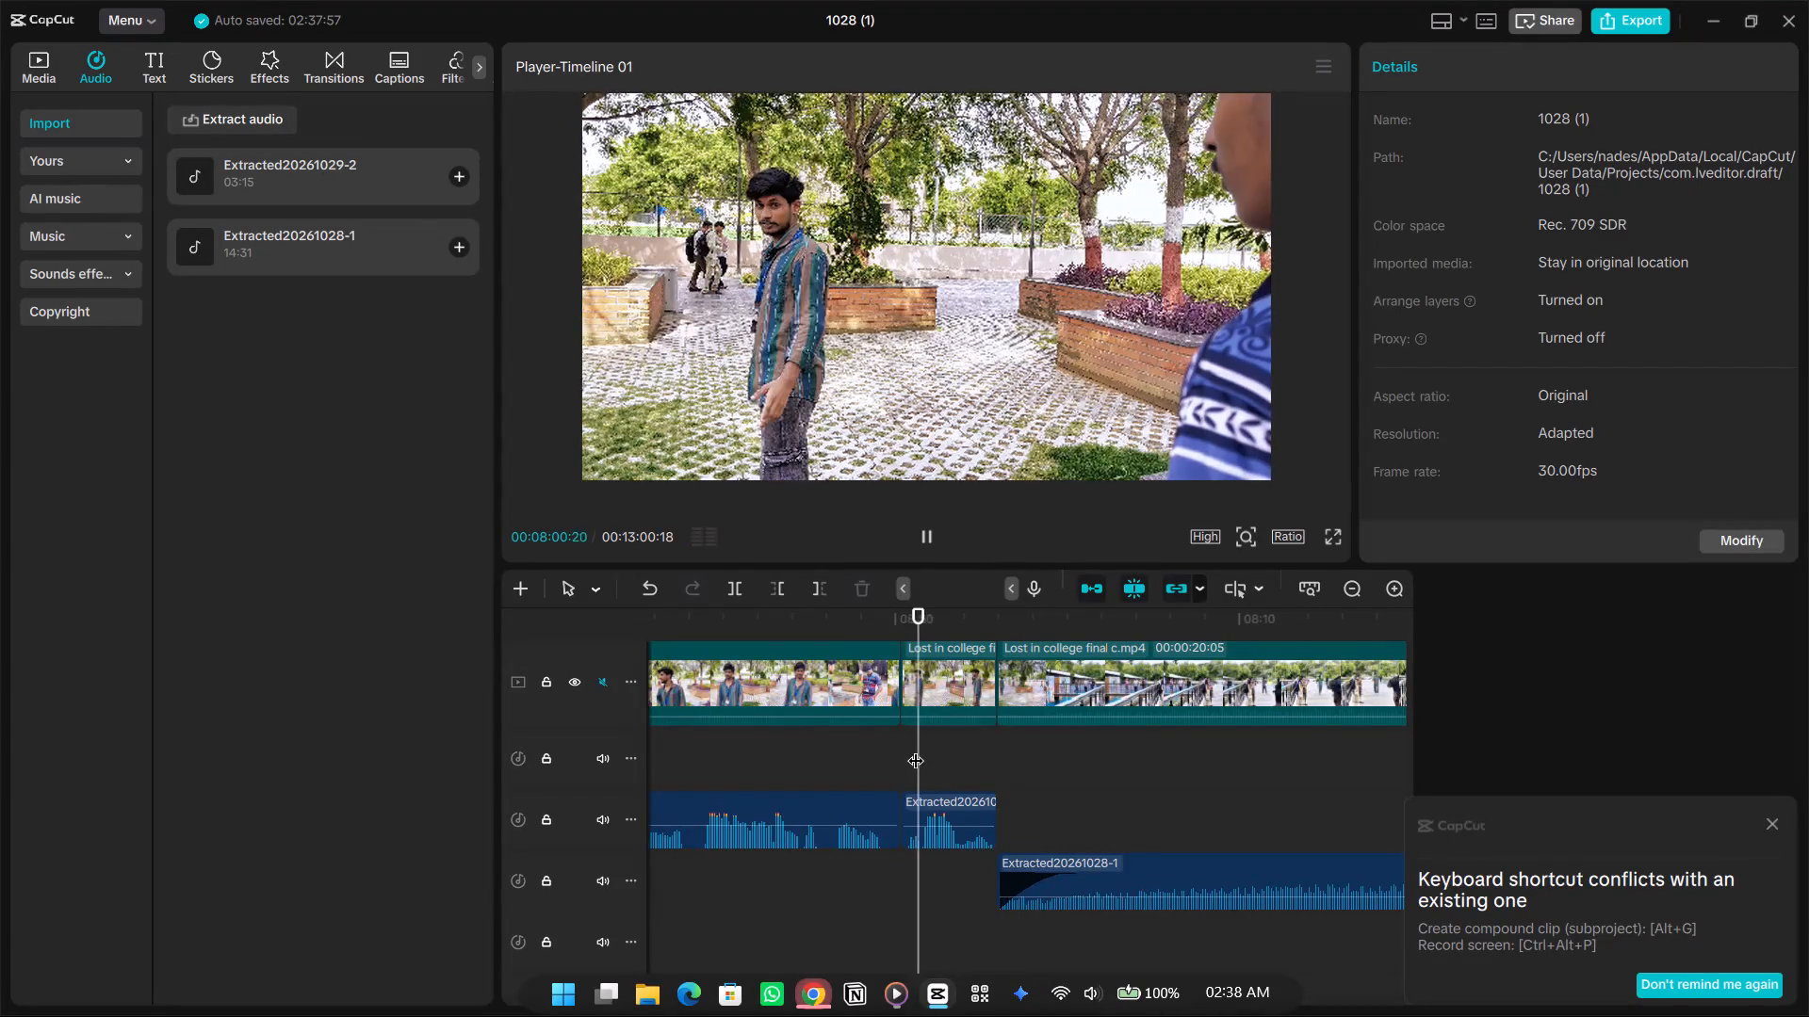
key("space")
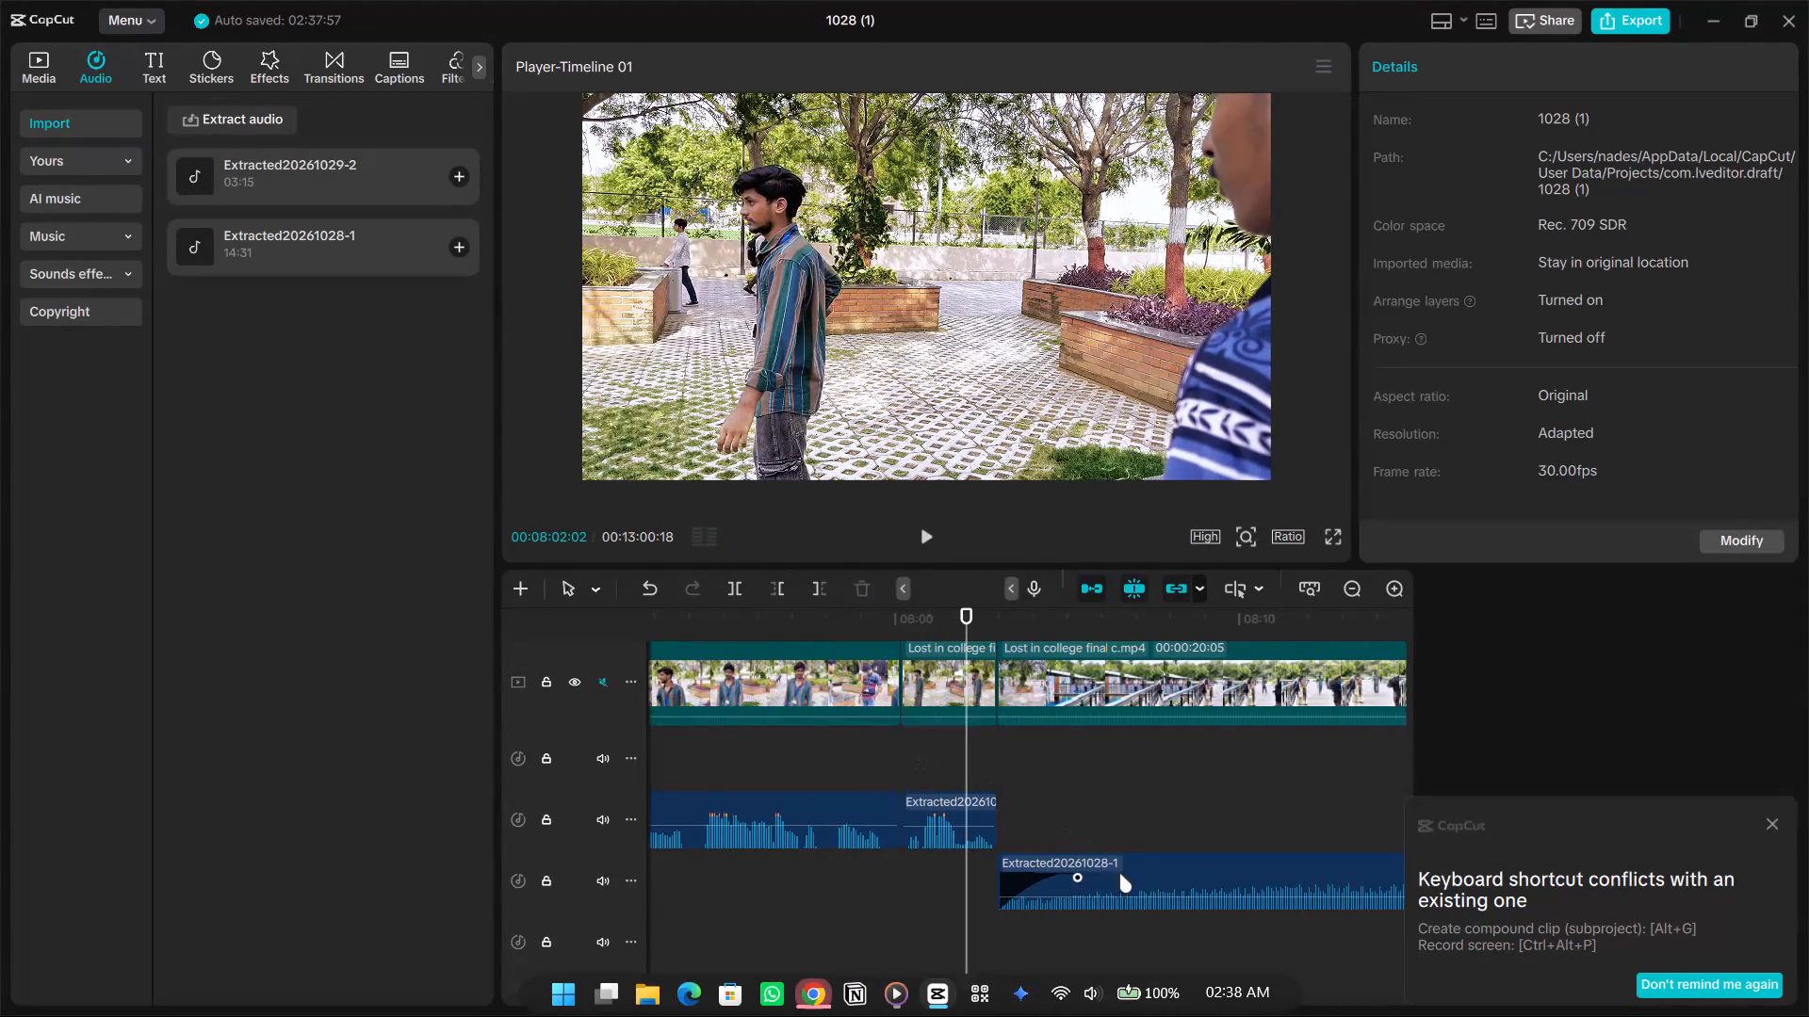
Trim the end of the farewell-wave video clip back to 00:08:02:24 so the walkway shot starts there.
left_click(966, 710)
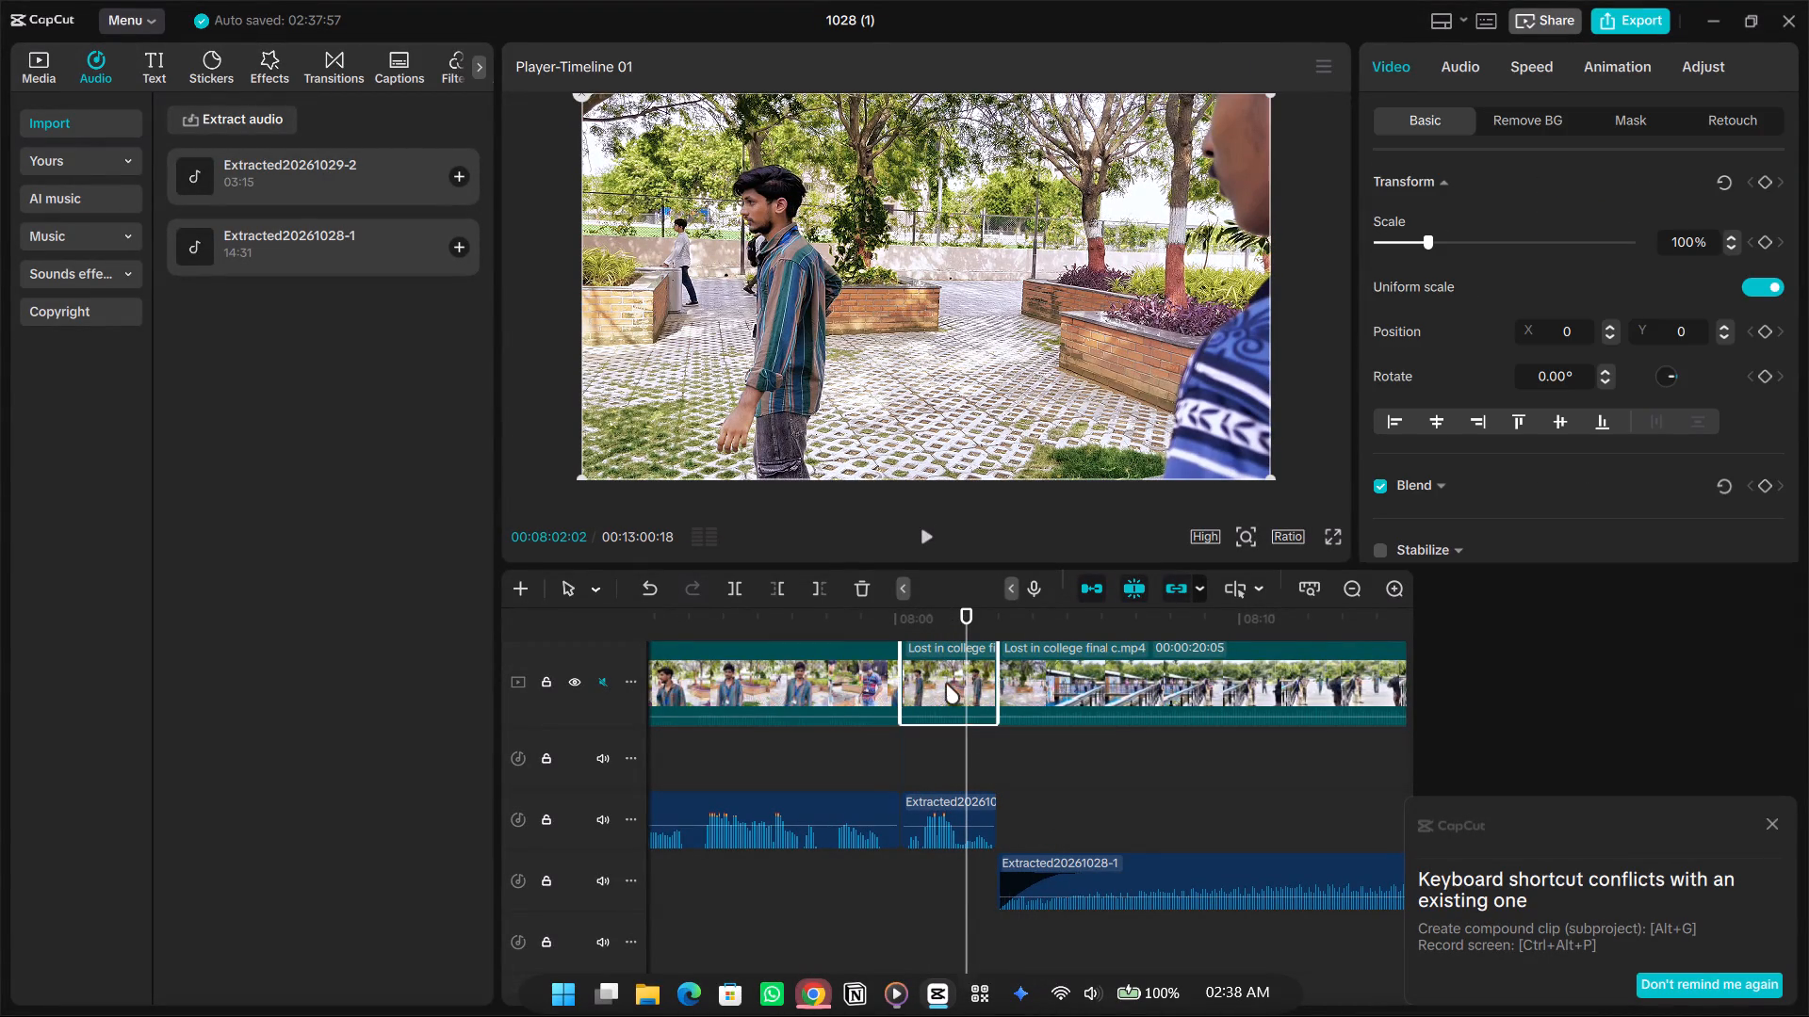
key("space")
key("space")
key("space")
key("space")
key("space")
key("space")
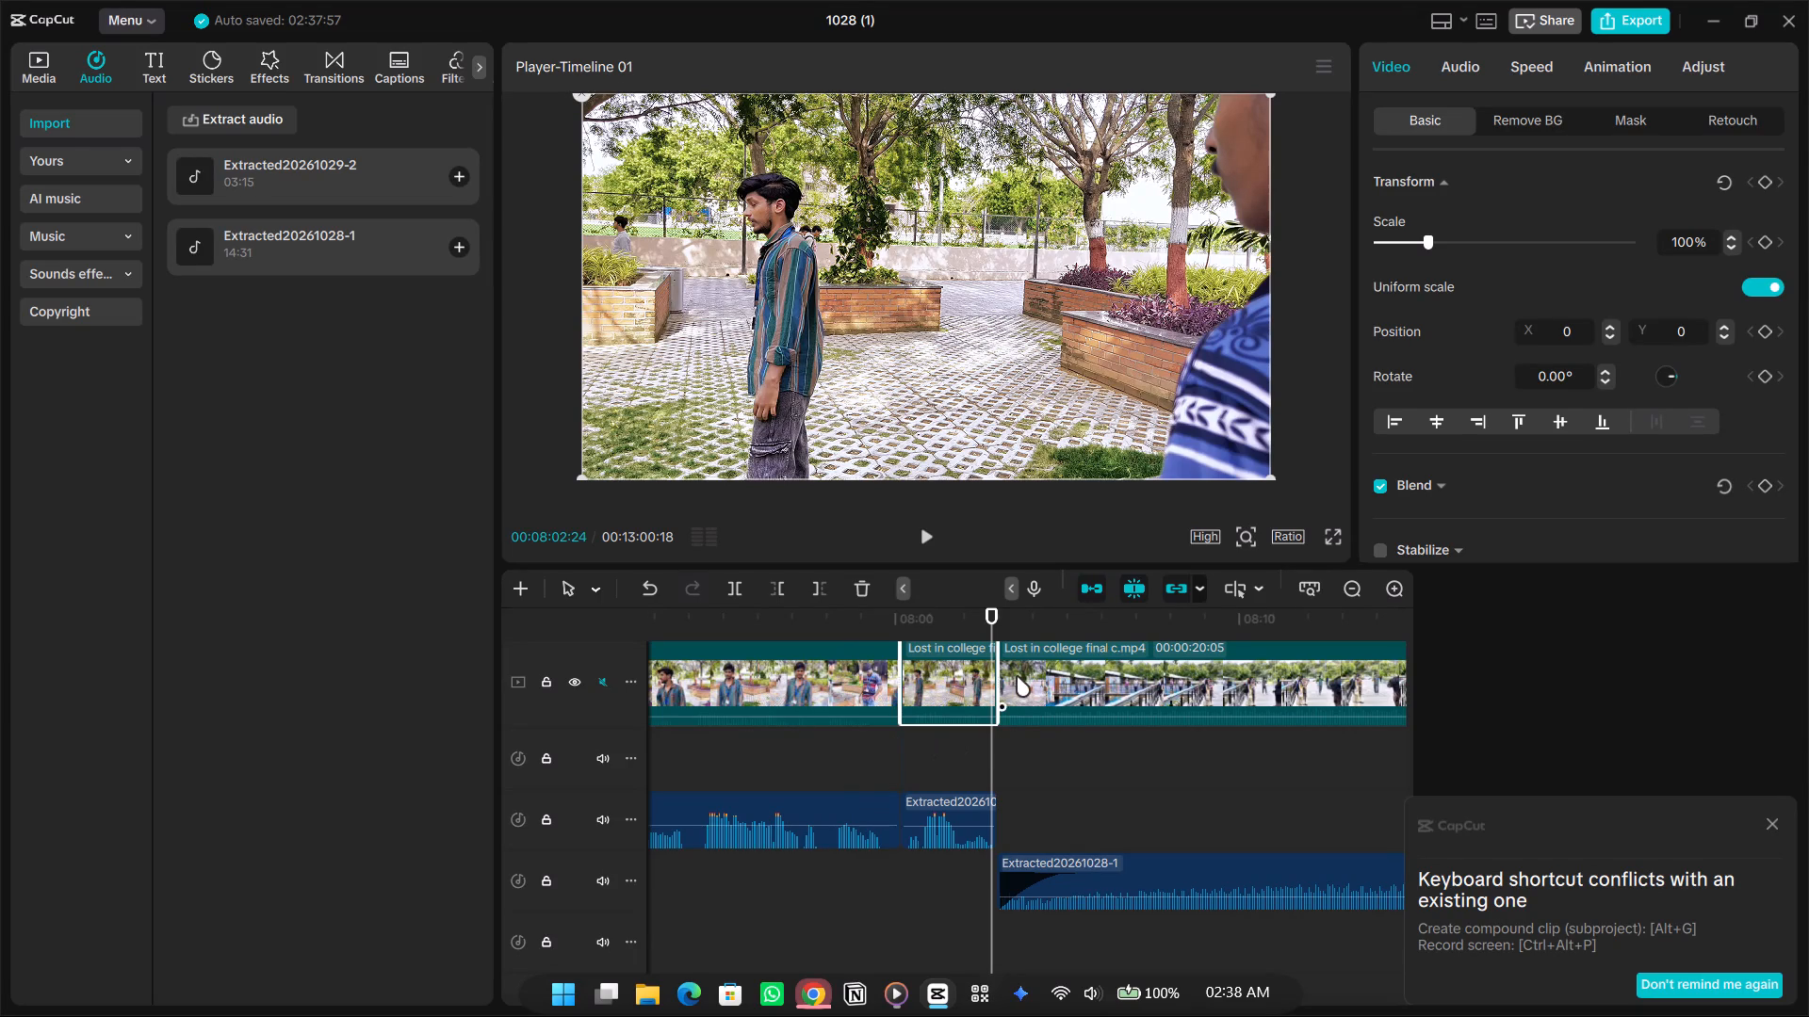
left_click_drag(992, 656, 974, 658)
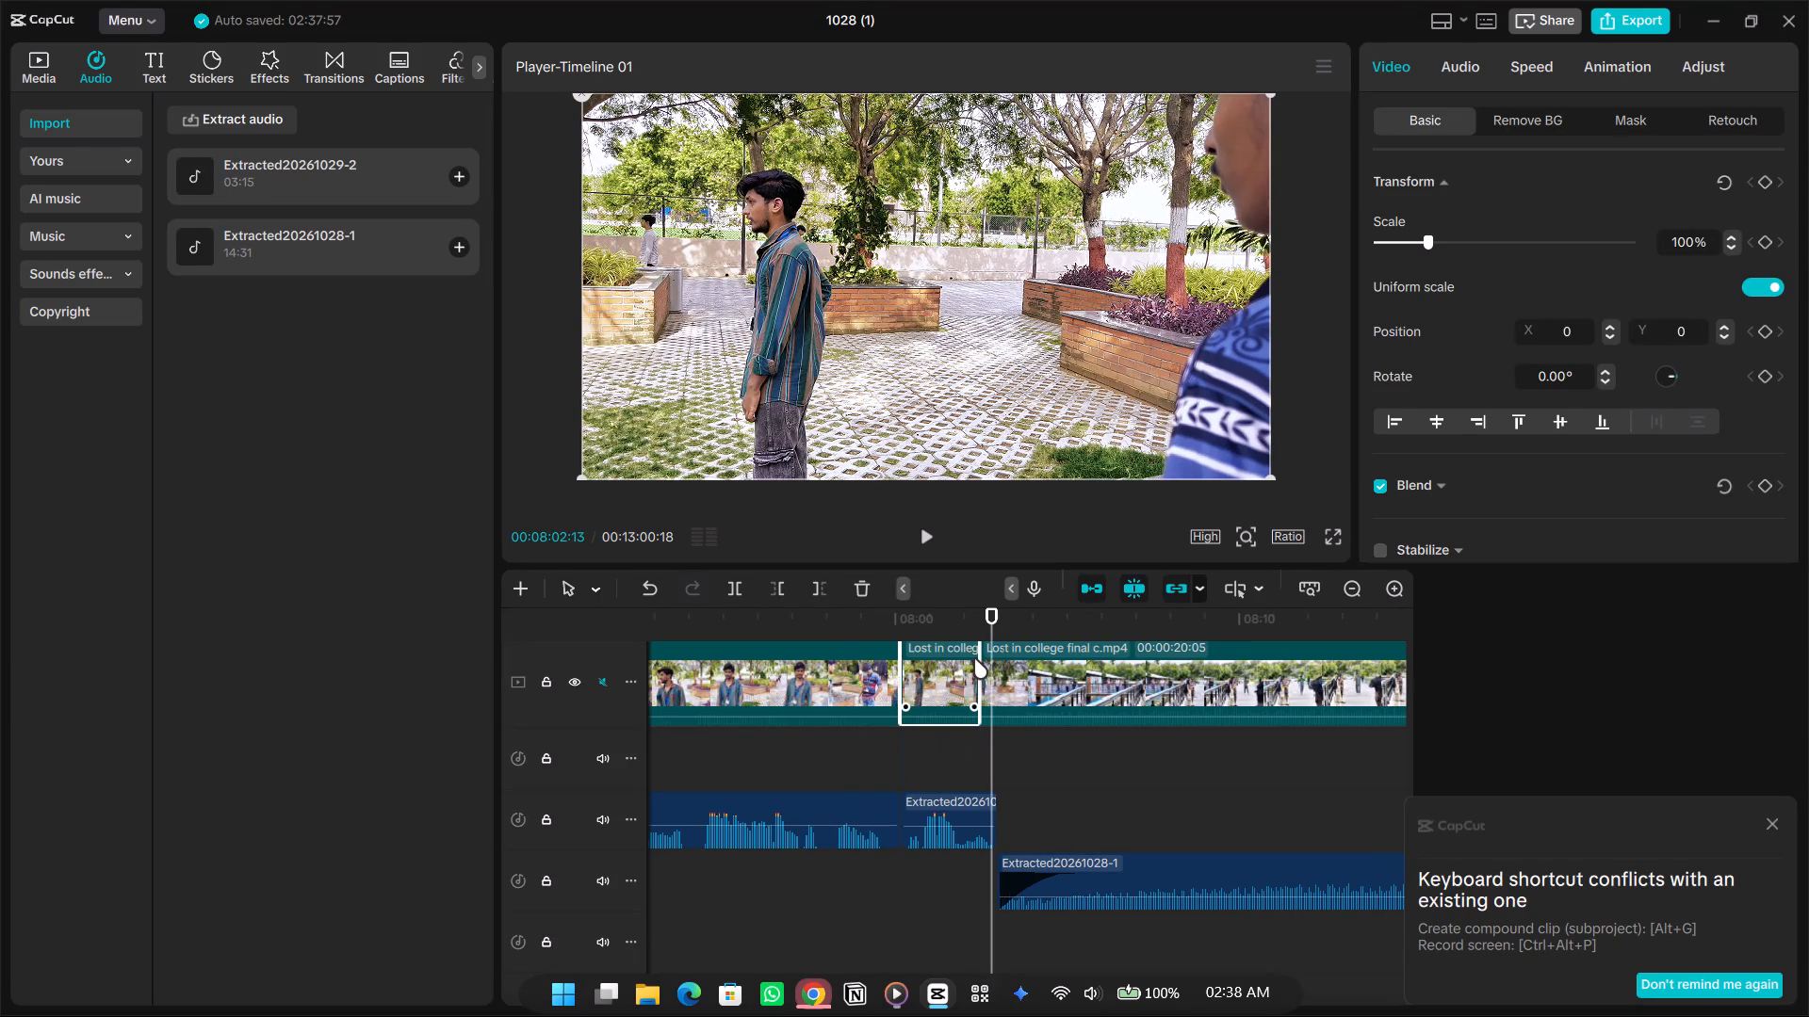
left_click_drag(974, 658, 980, 658)
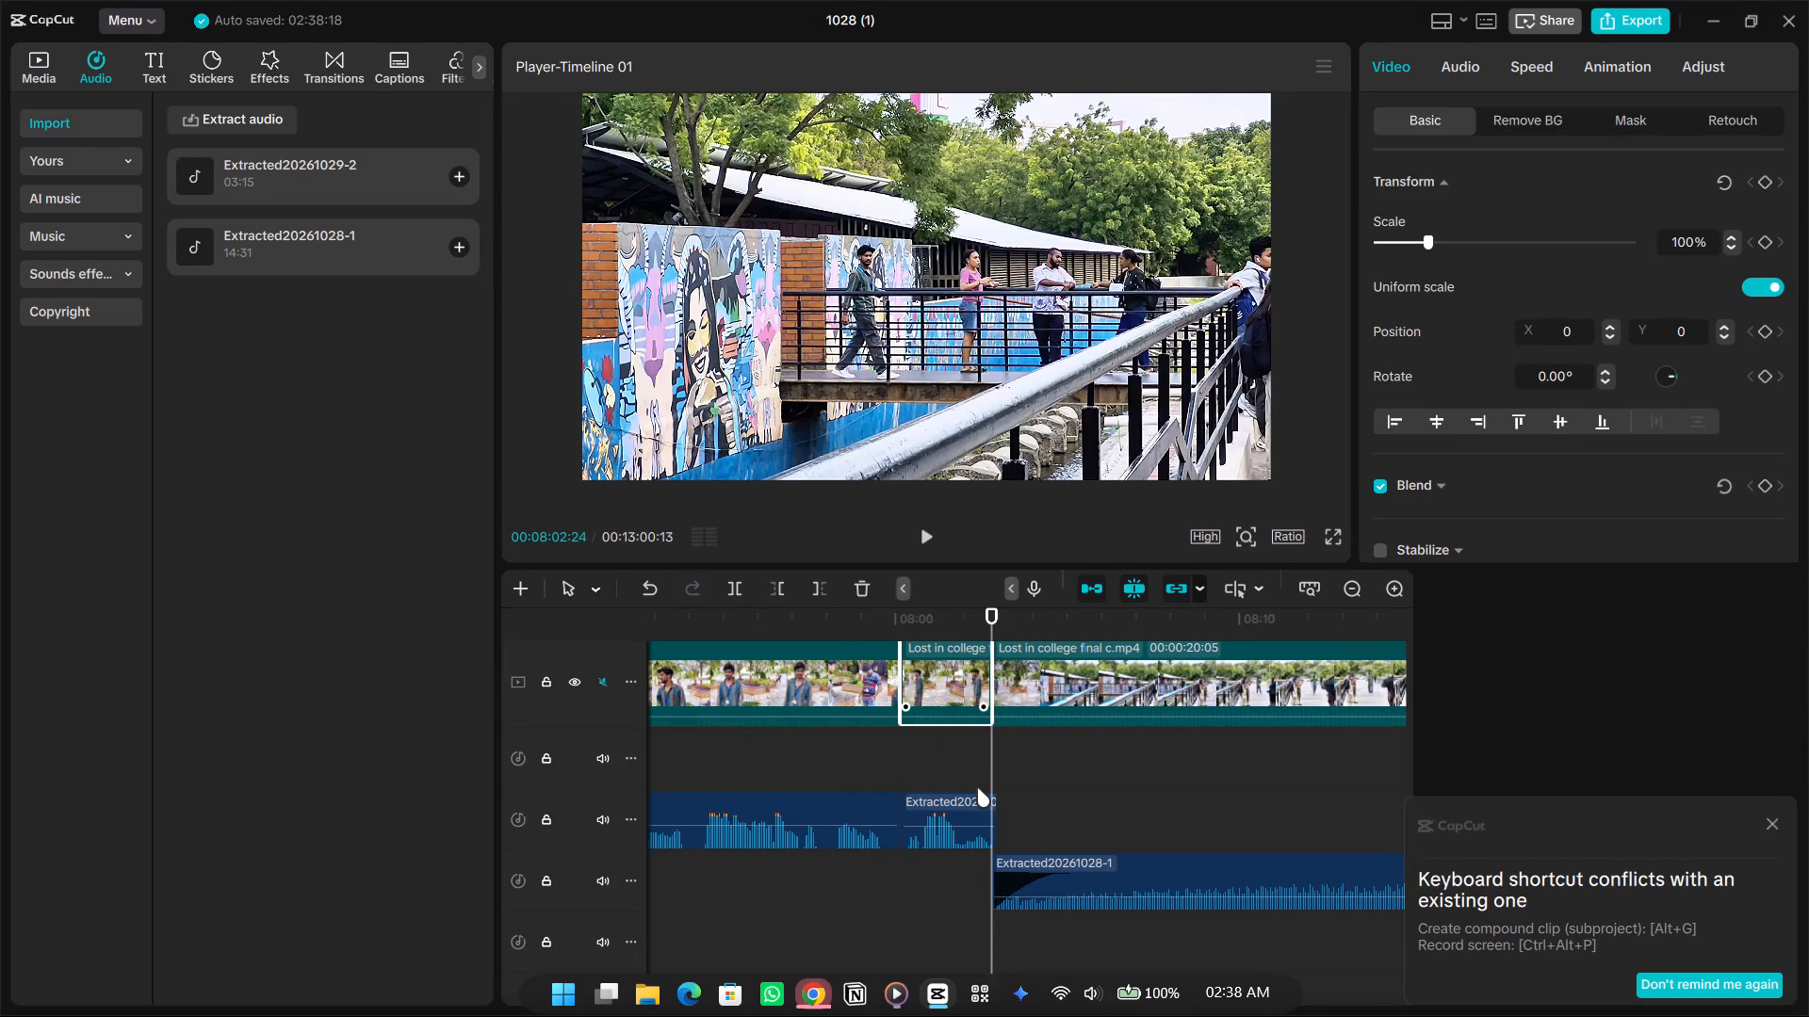
Trim the end of the farewell dialogue audio to line up with the 00:08:02:24 video cut.
left_click(977, 786)
left_click(994, 800)
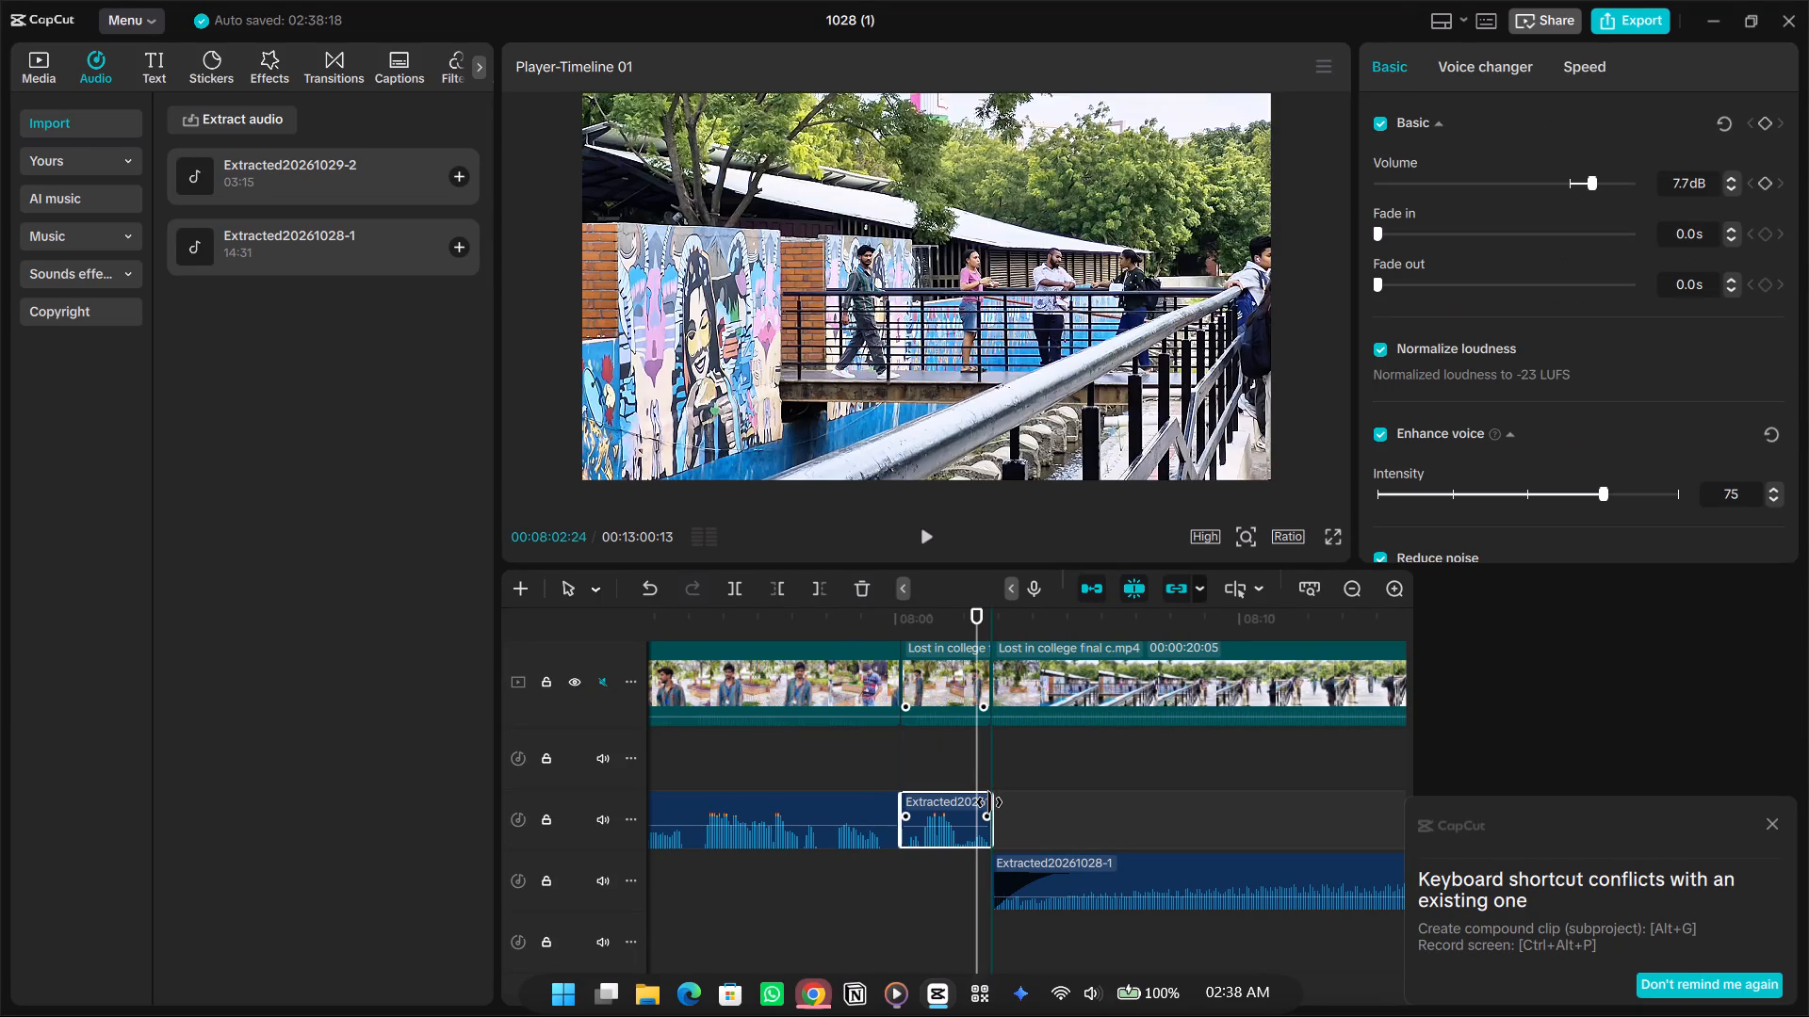
Play the shortened farewell clip through the cut into the walkway shot, checking picture and audio up to about 00:08:11.
key("space")
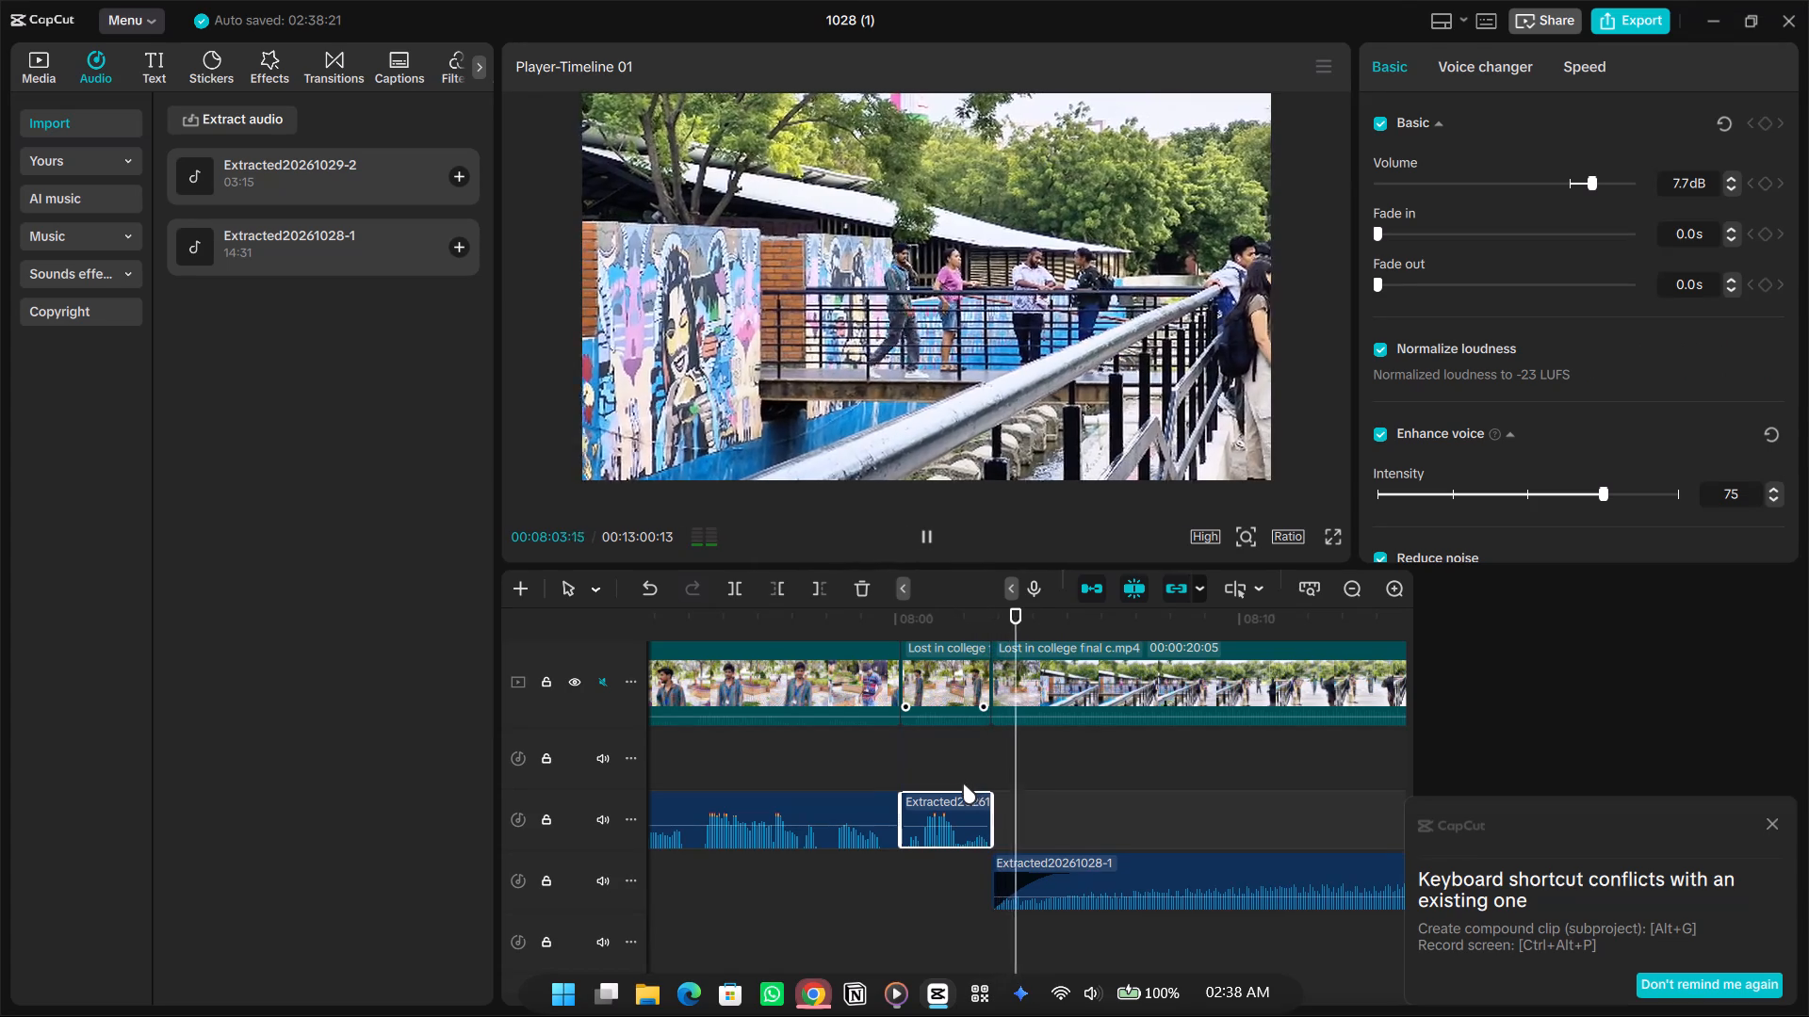
left_click(904, 760)
key("space")
key("space")
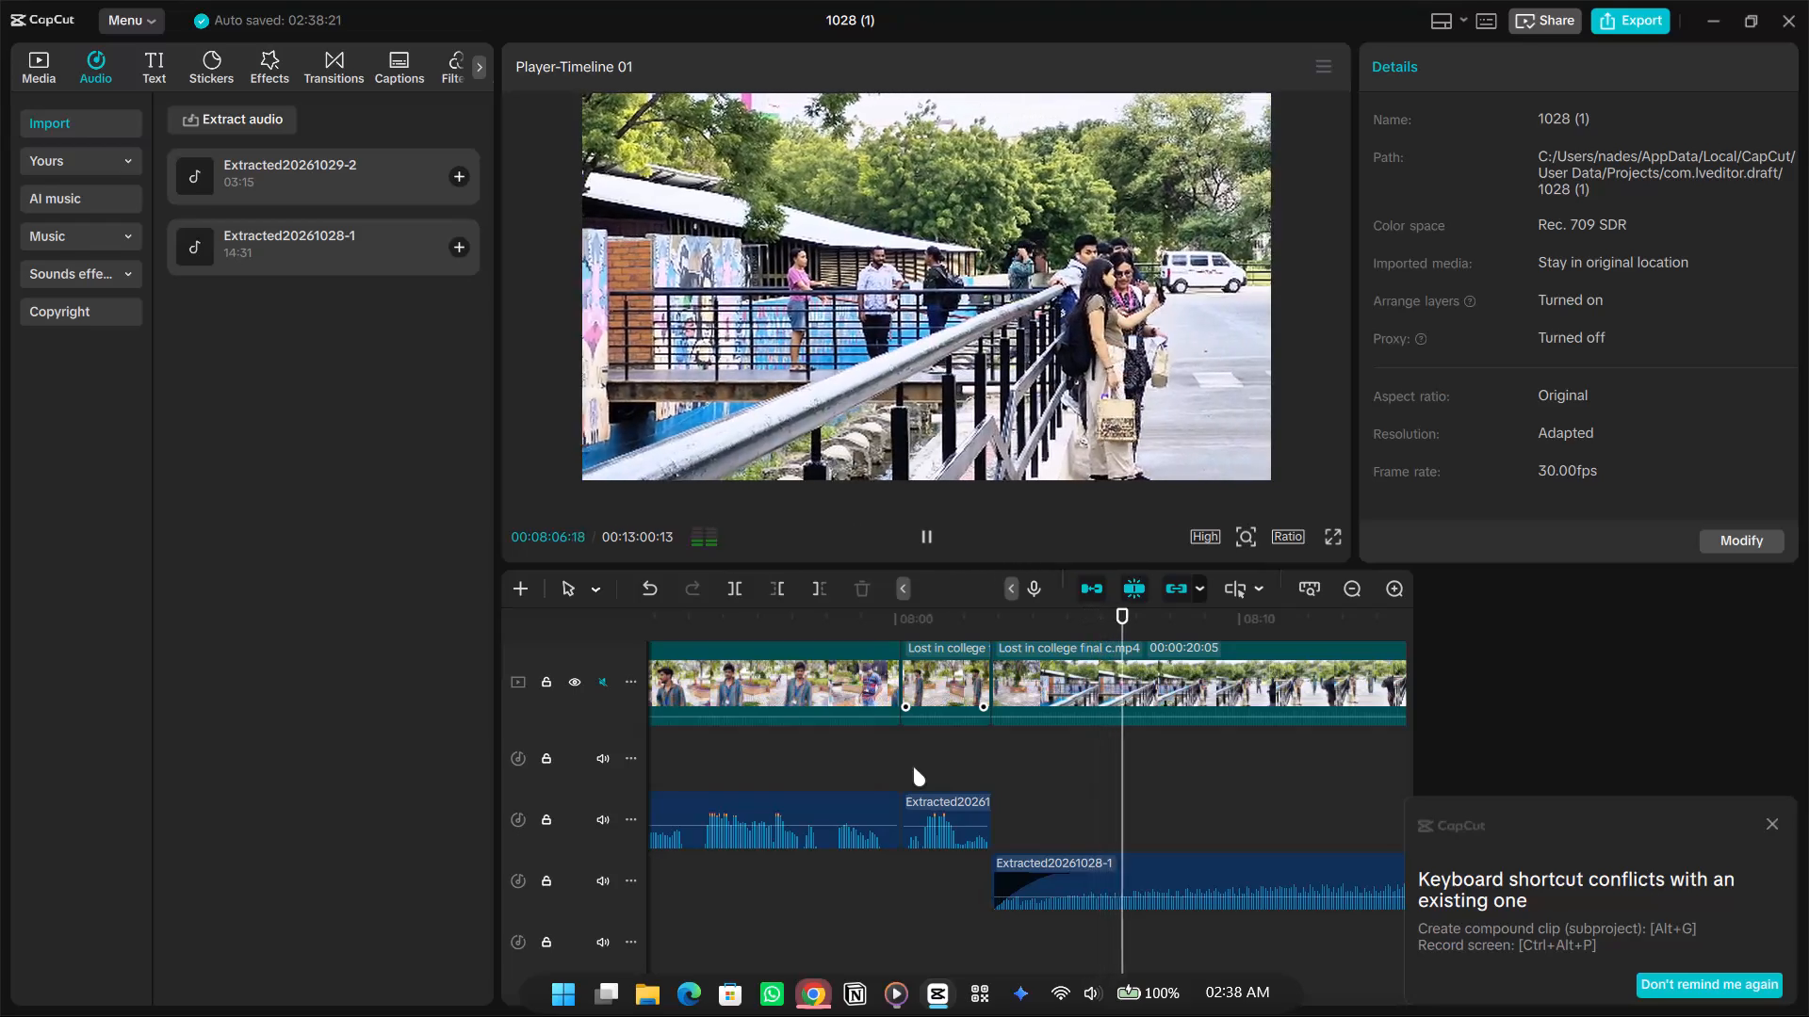
key("space")
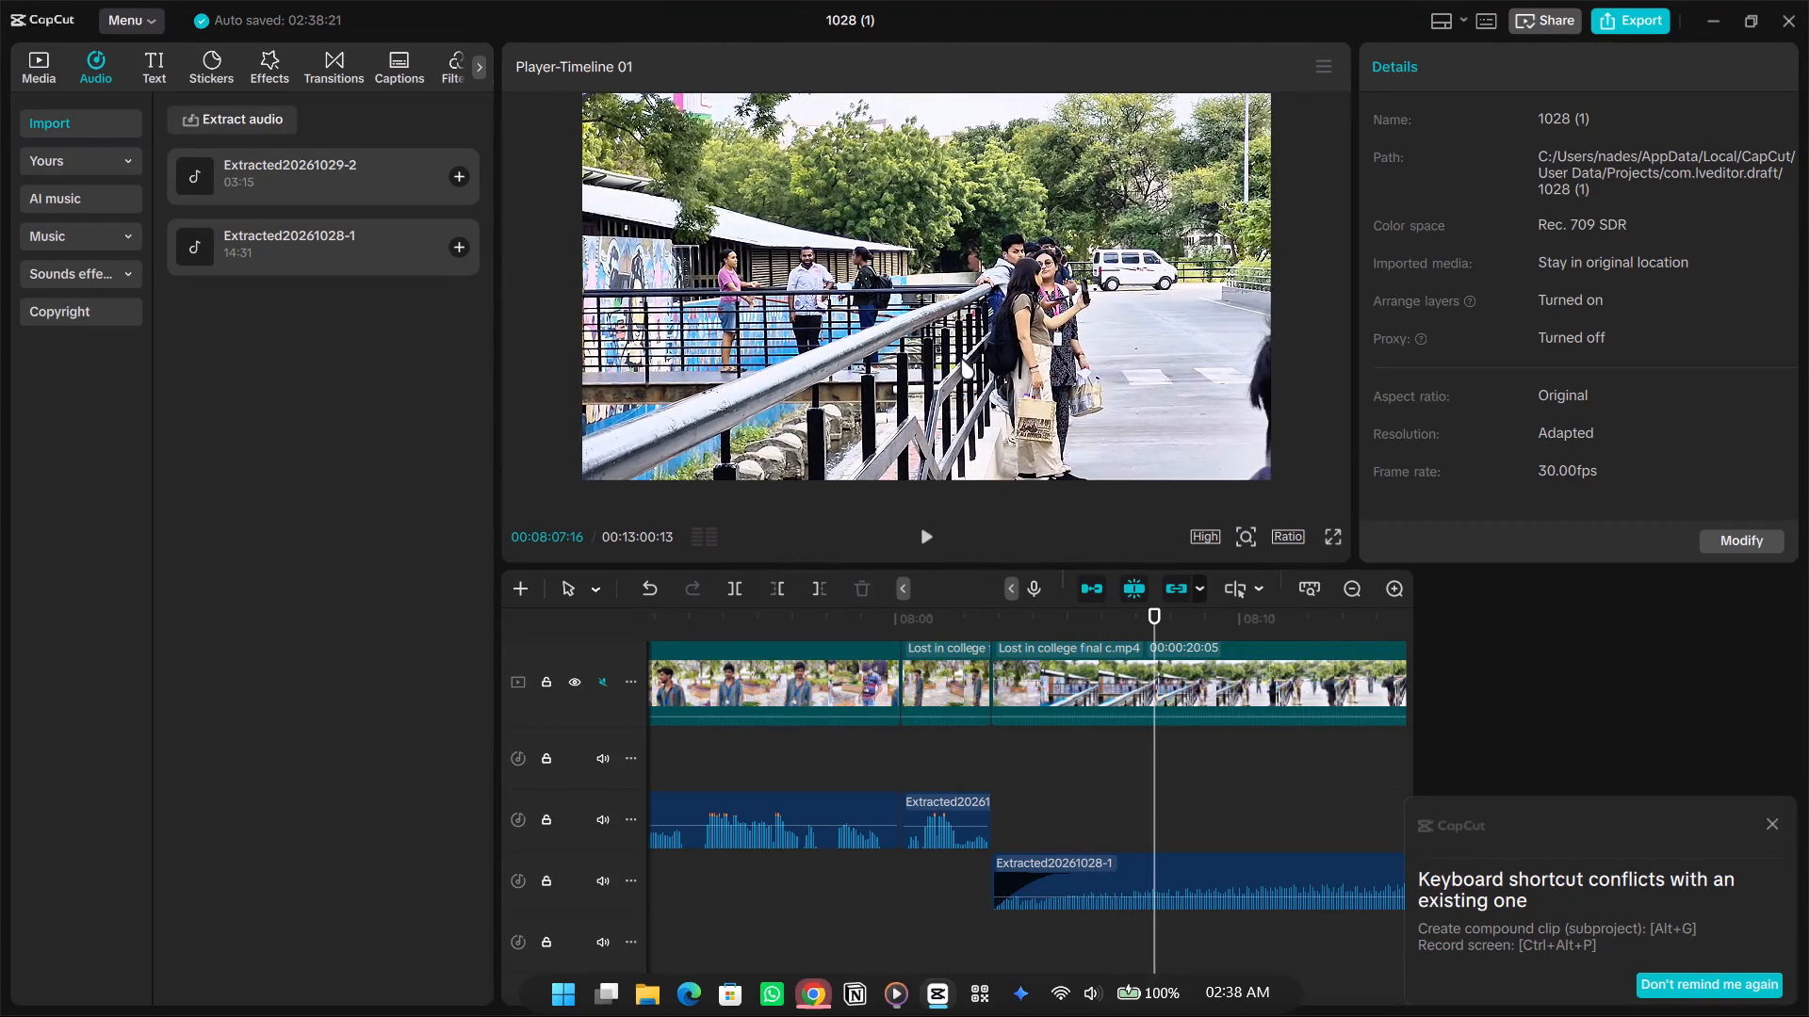
key("space")
key("space")
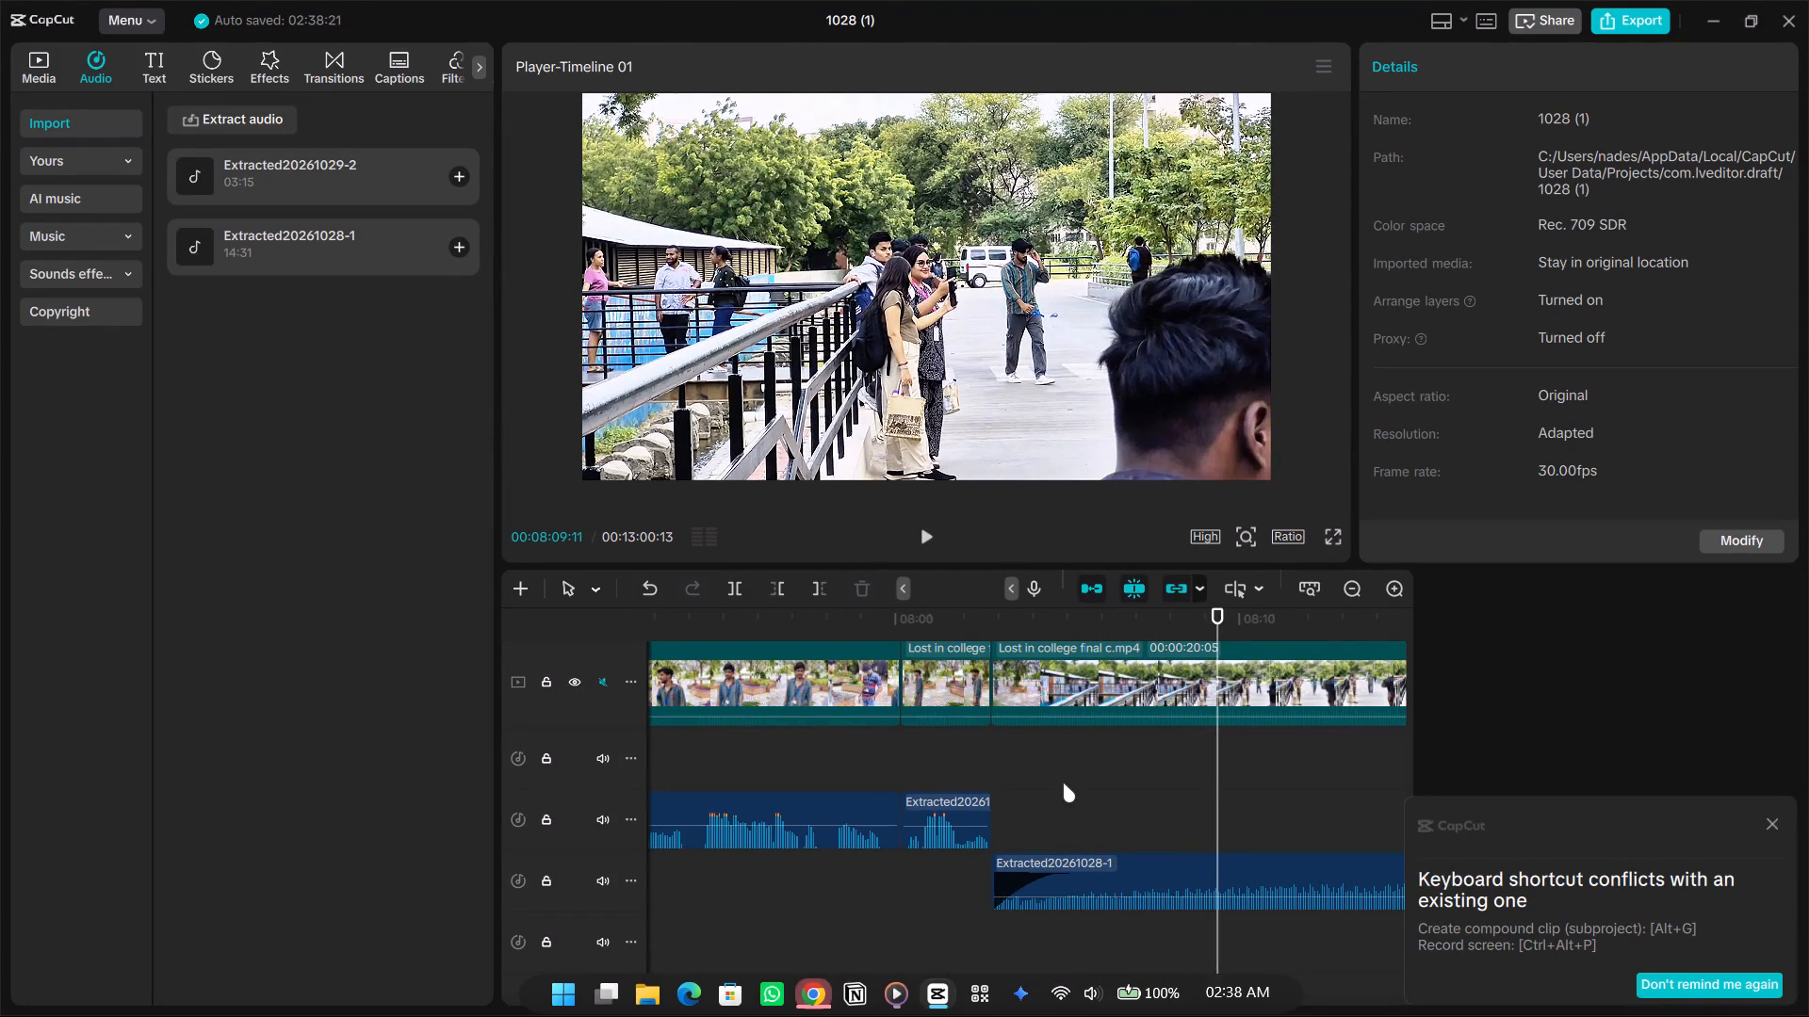
key("space")
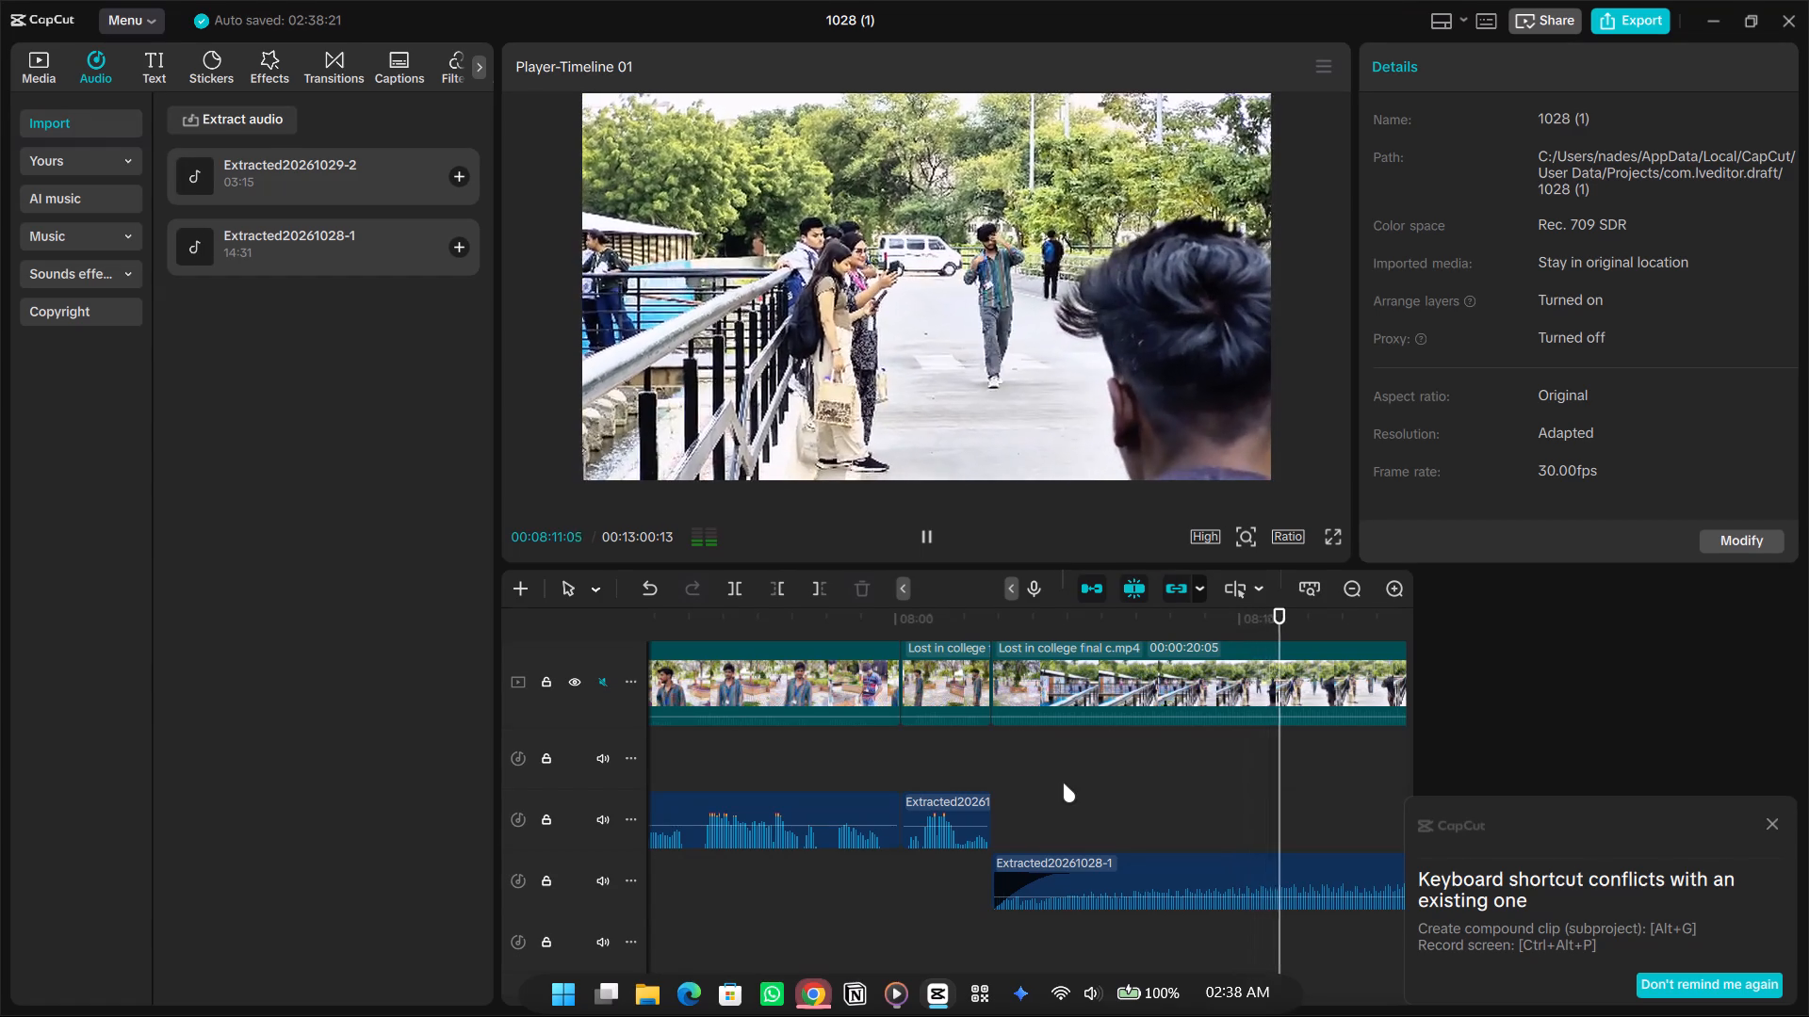
key("space")
Add a Transform keyframe to the walkway video clip at 00:08:06:11.
left_click(1084, 795)
key("space")
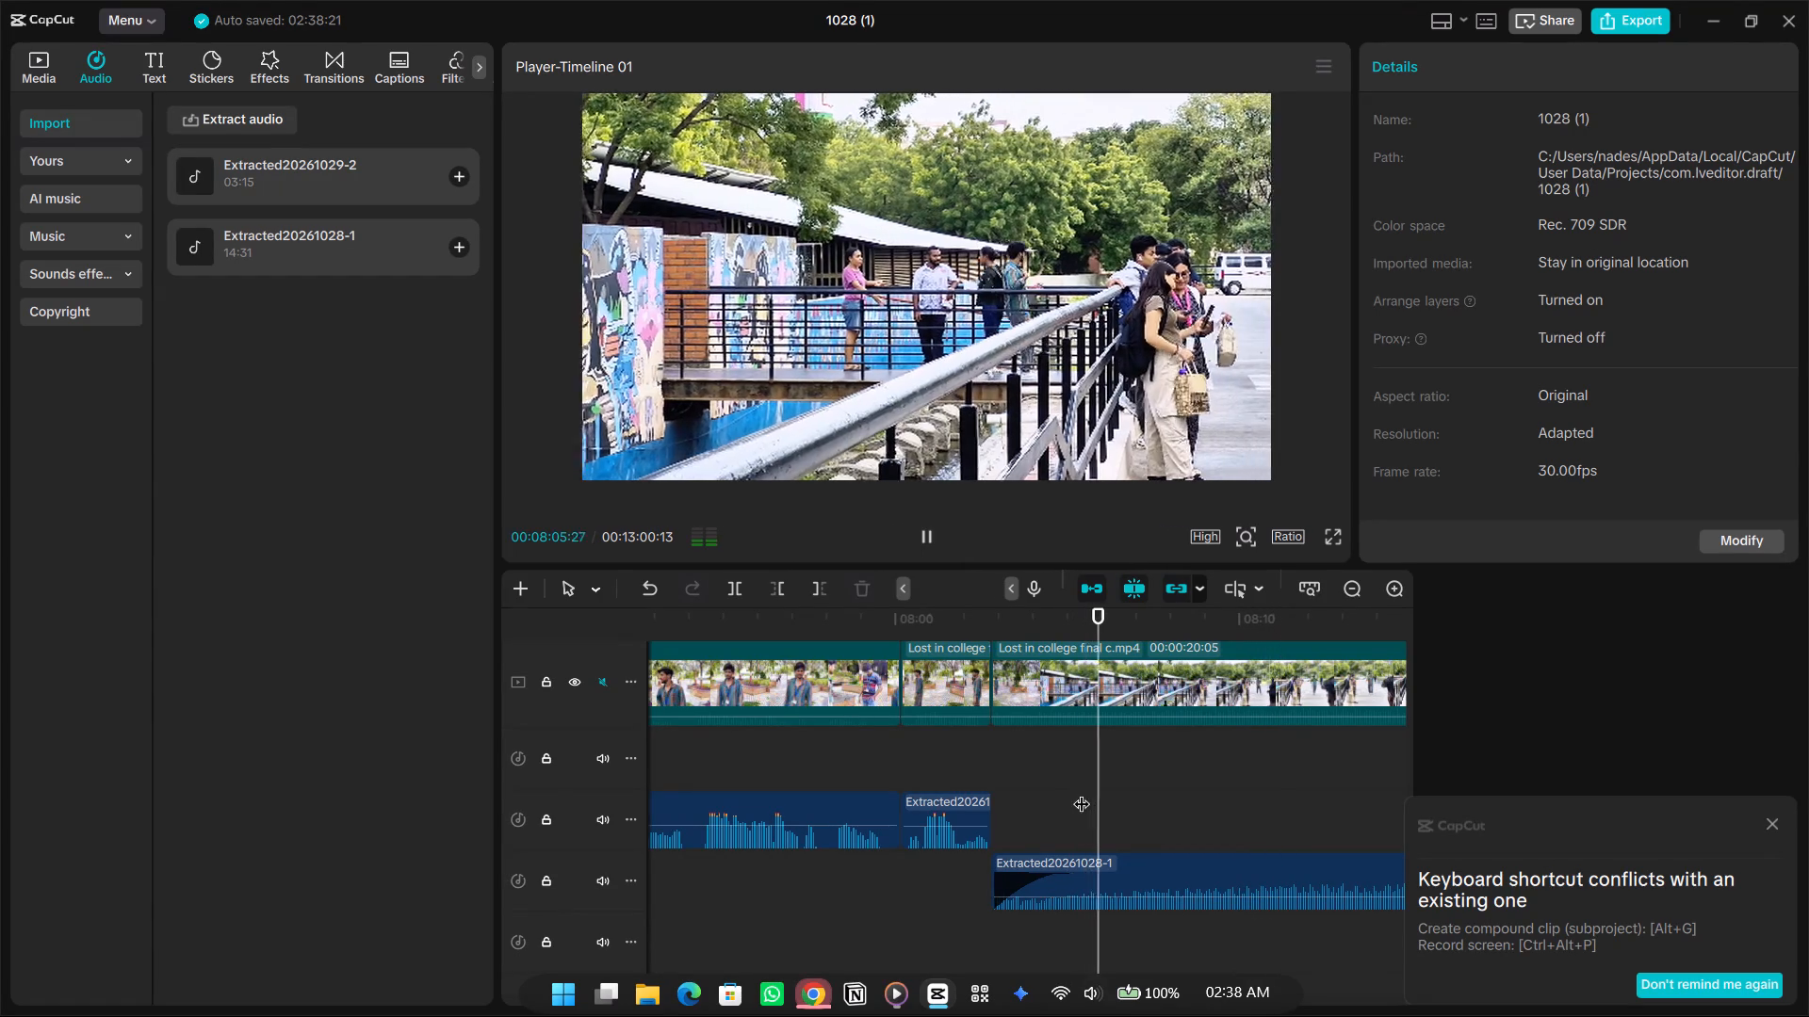
key("space")
key("space")
key("space")
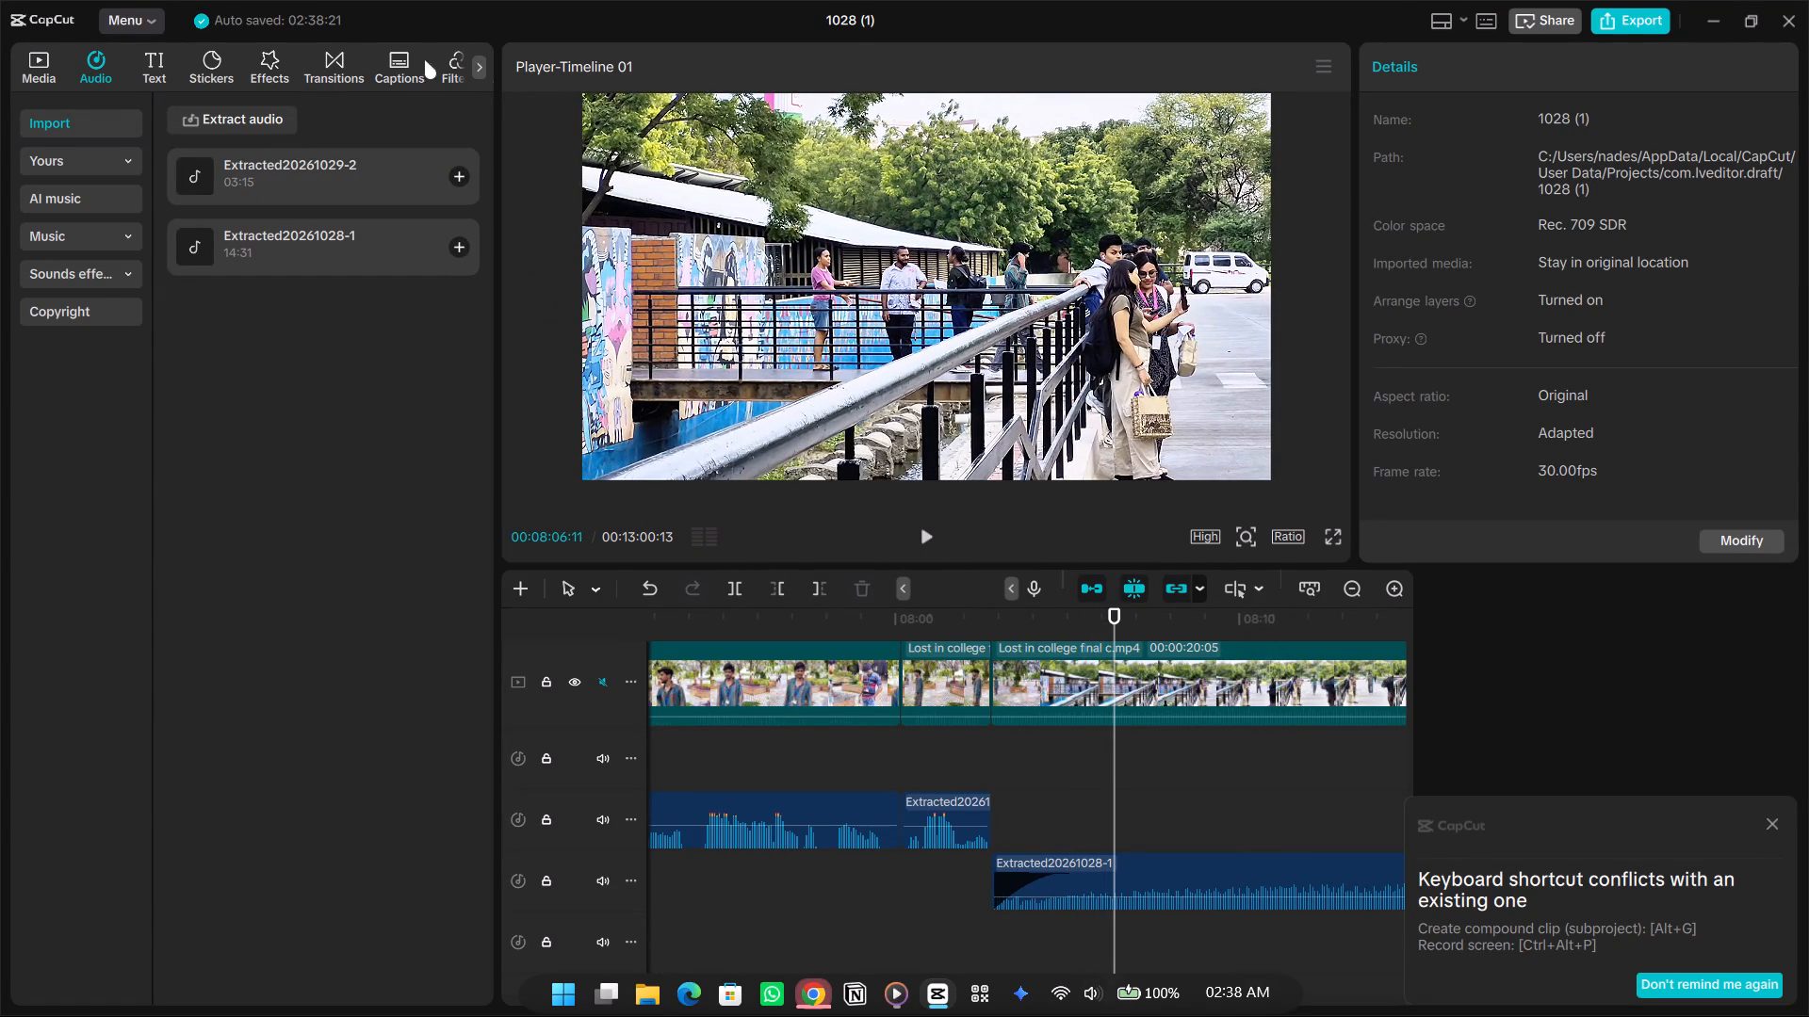
left_click(478, 67)
left_click(1149, 672)
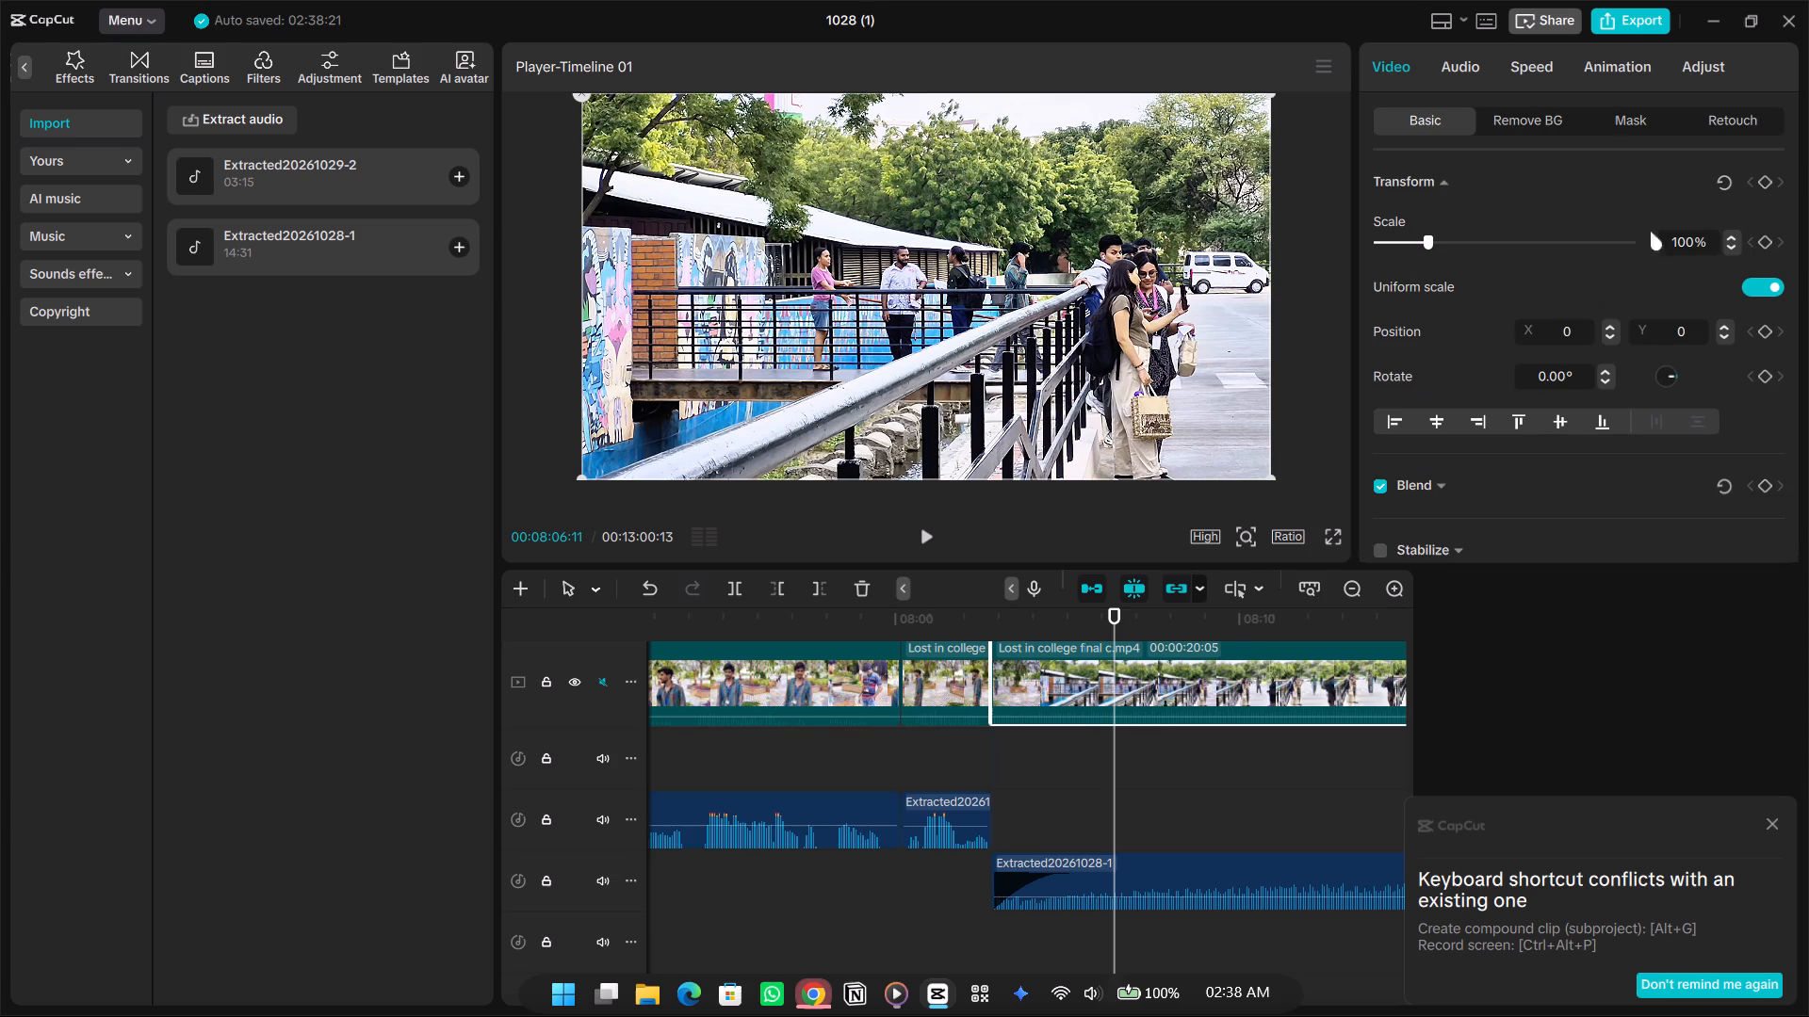
left_click(1765, 174)
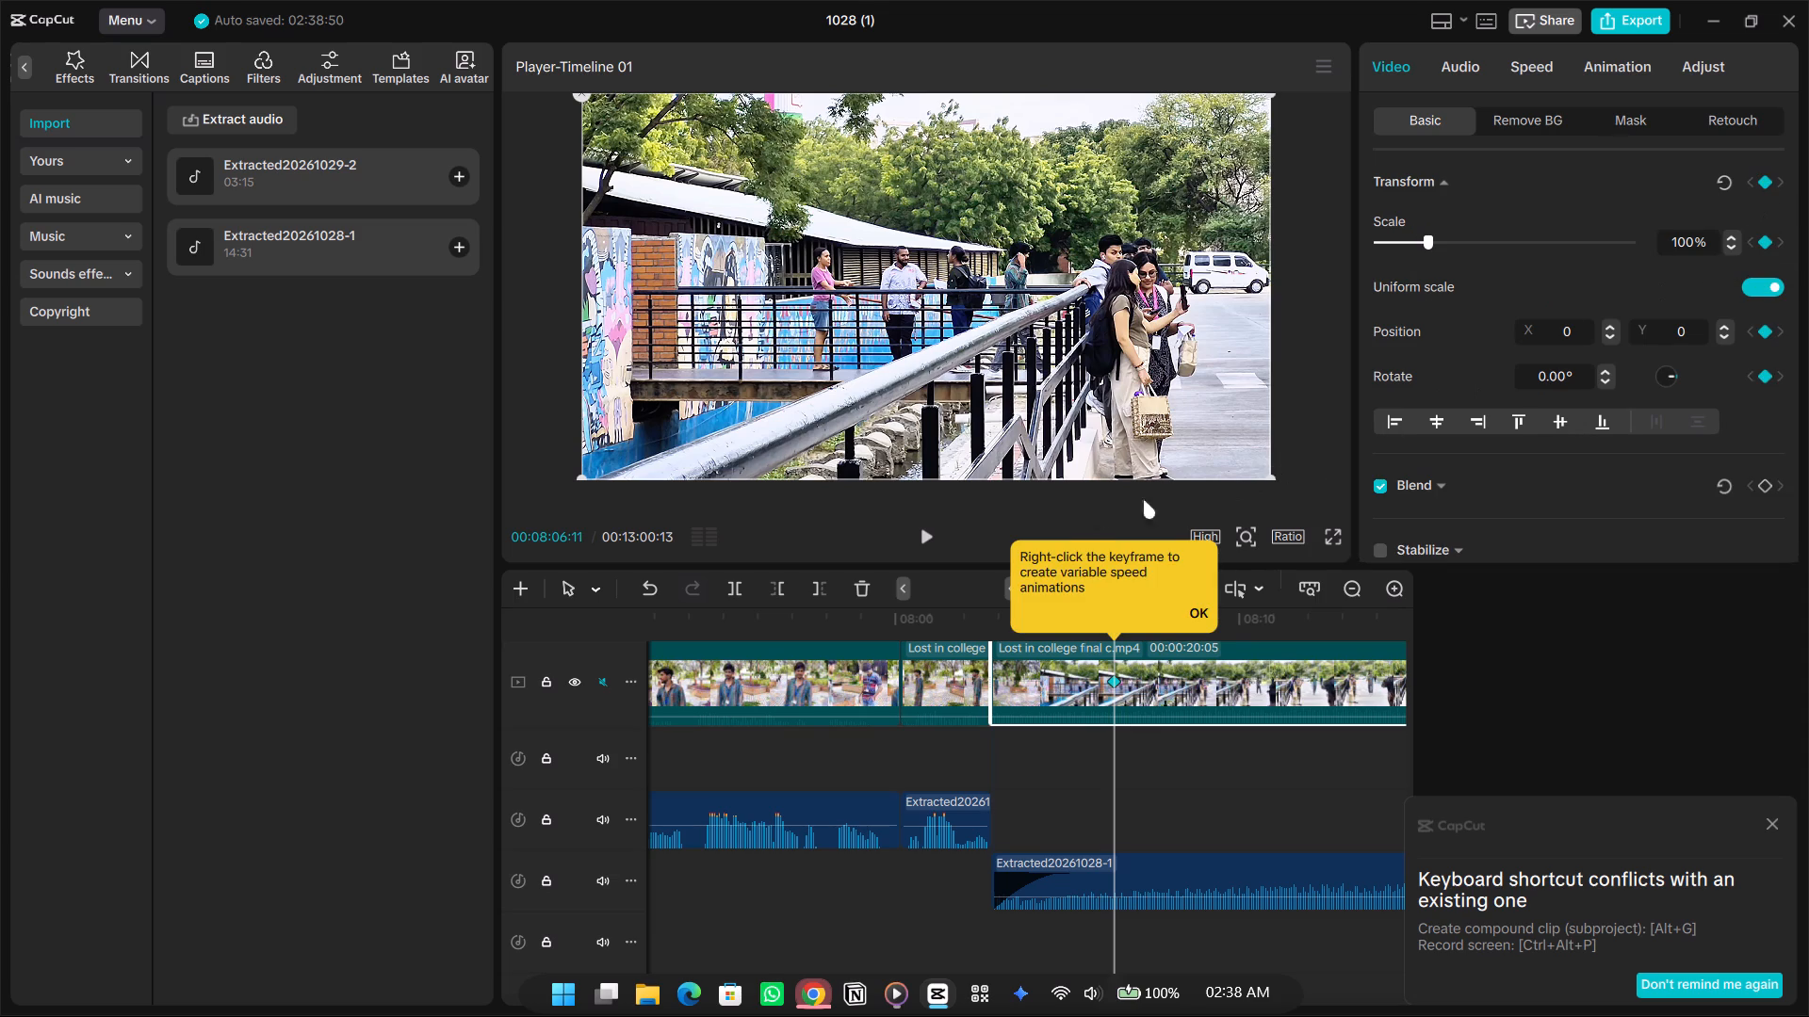
Add a Scale keyframe to the walkway video clip at 00:08:08:01, keeping the scale at 100%.
scroll(871, 315, "up", 3)
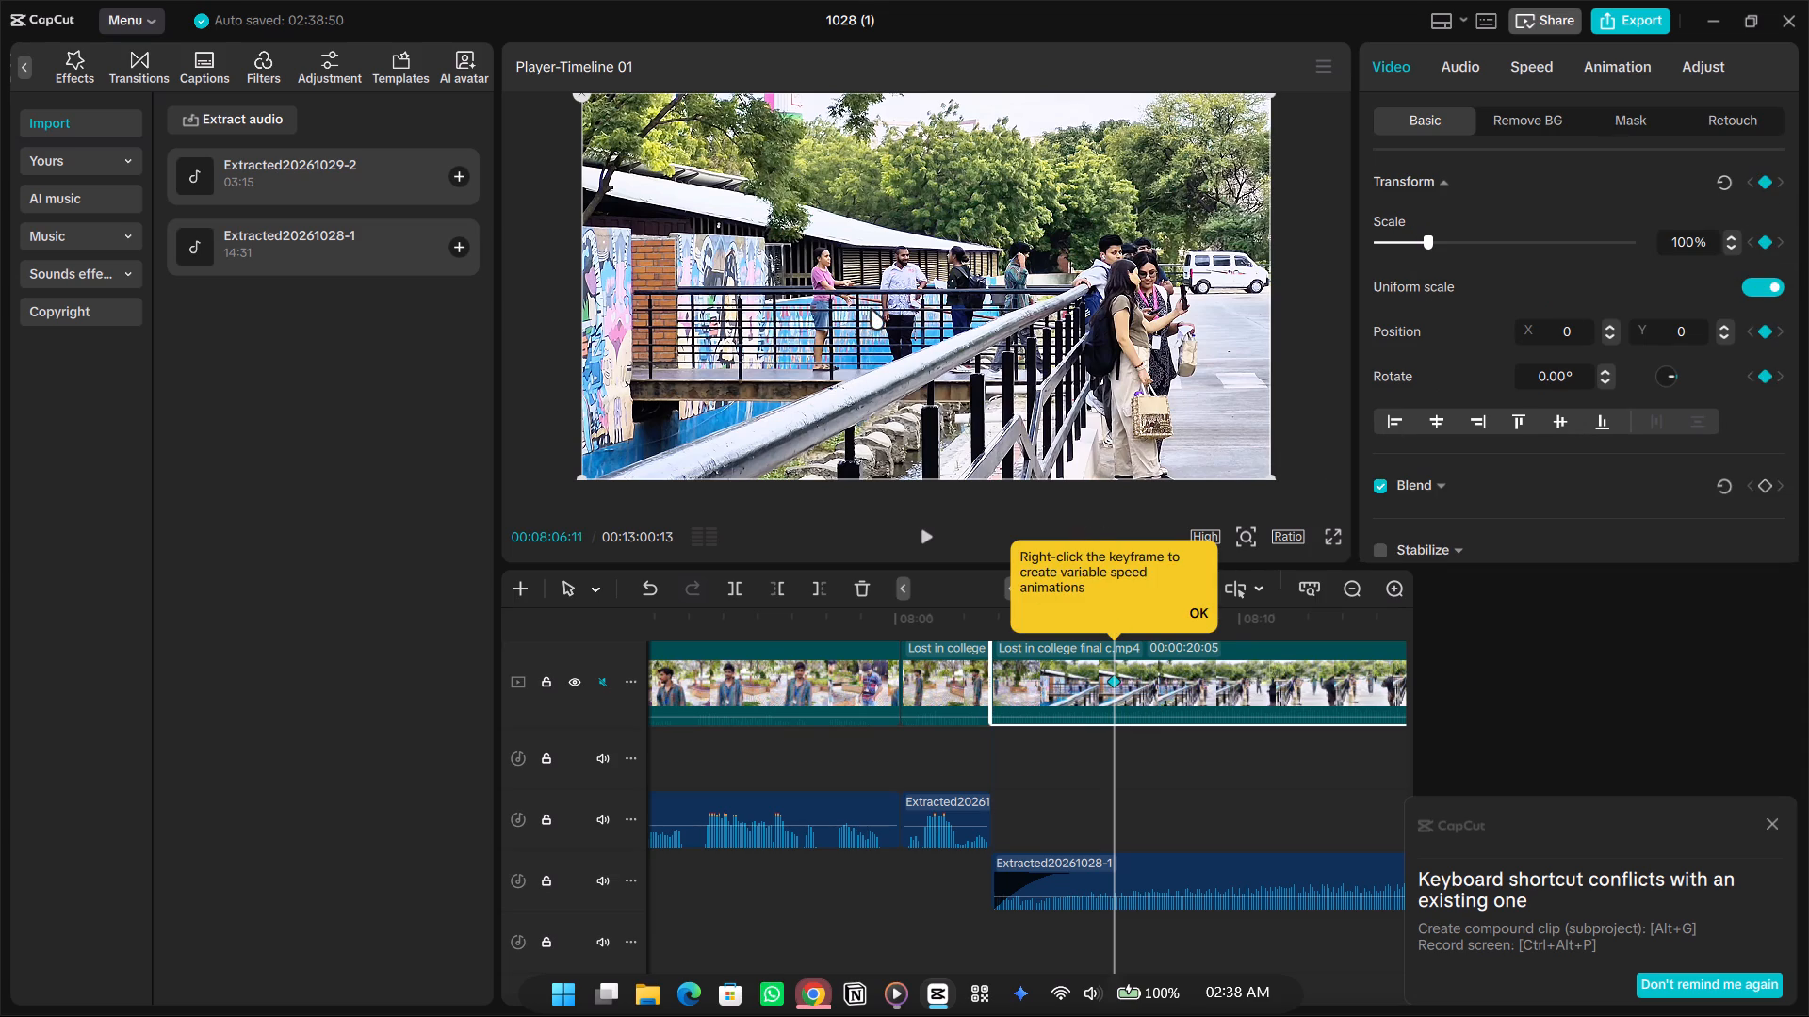
left_click(864, 299)
scroll(864, 299, "up", 4)
scroll(910, 331, "right", 1)
scroll(910, 331, "up", 2, "ctrl")
left_click_drag(1228, 782, 1201, 782)
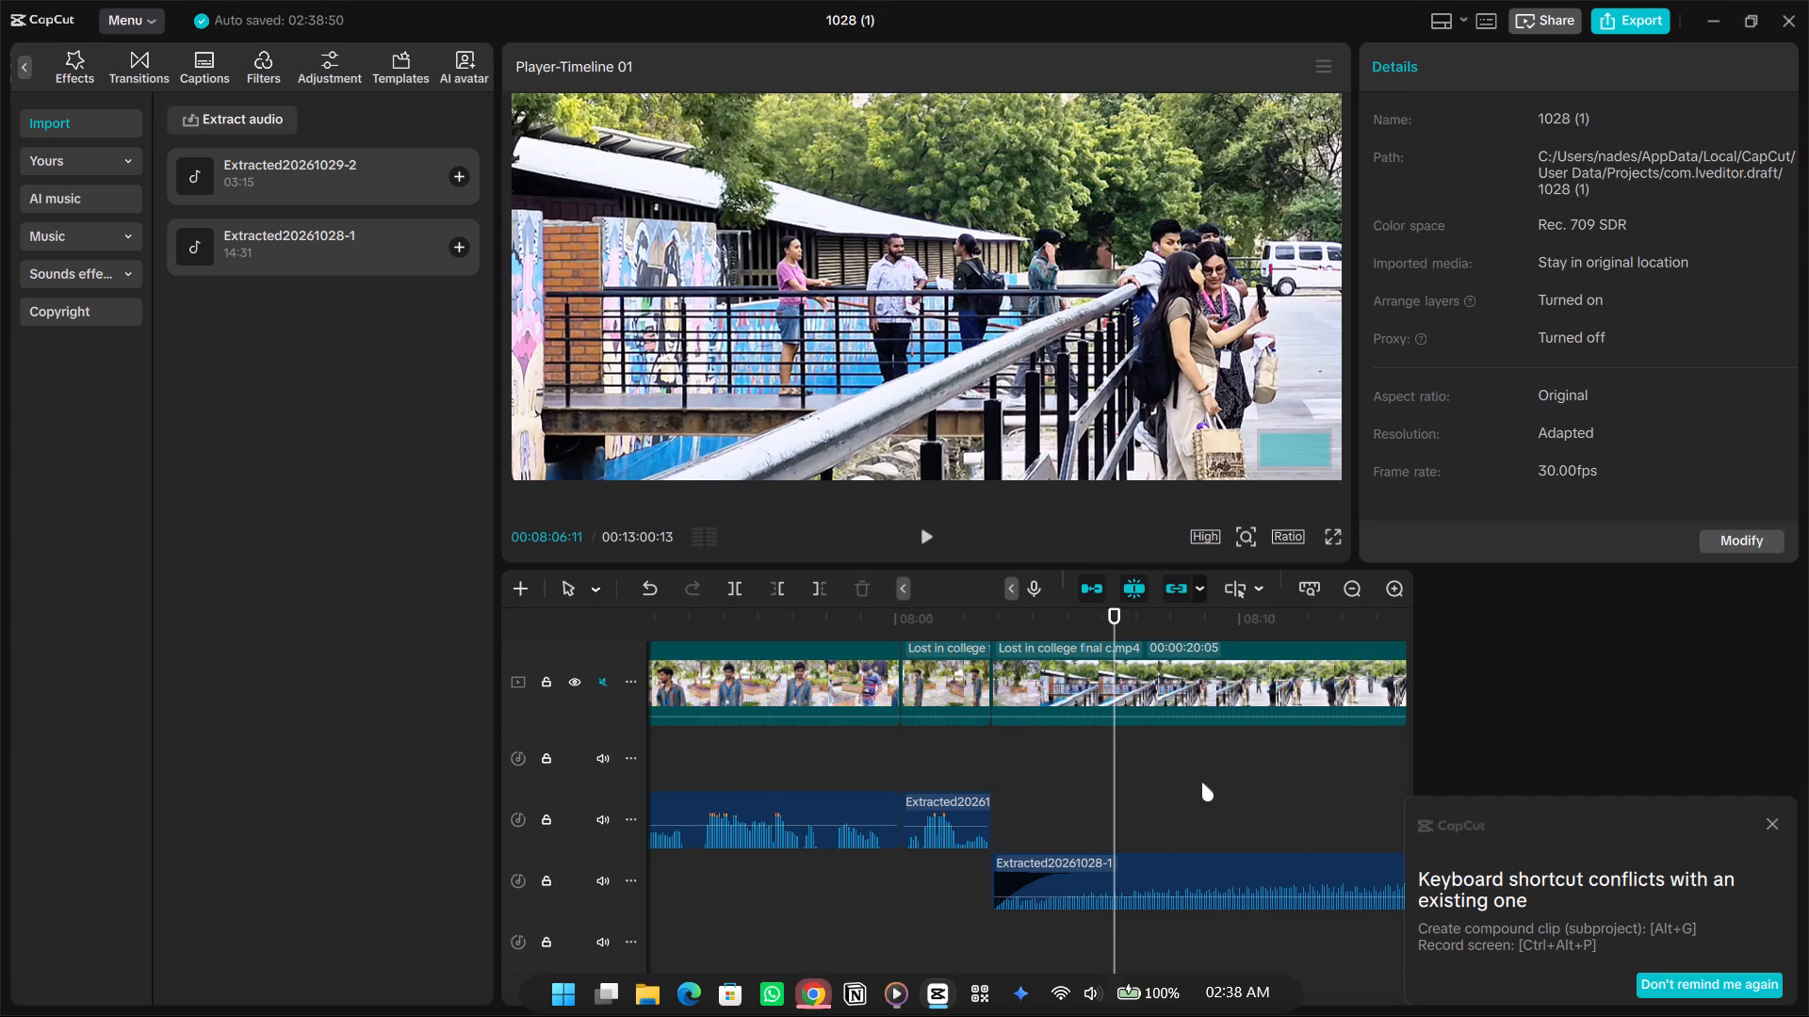
left_click_drag(1201, 782, 1171, 782)
left_click(1218, 696)
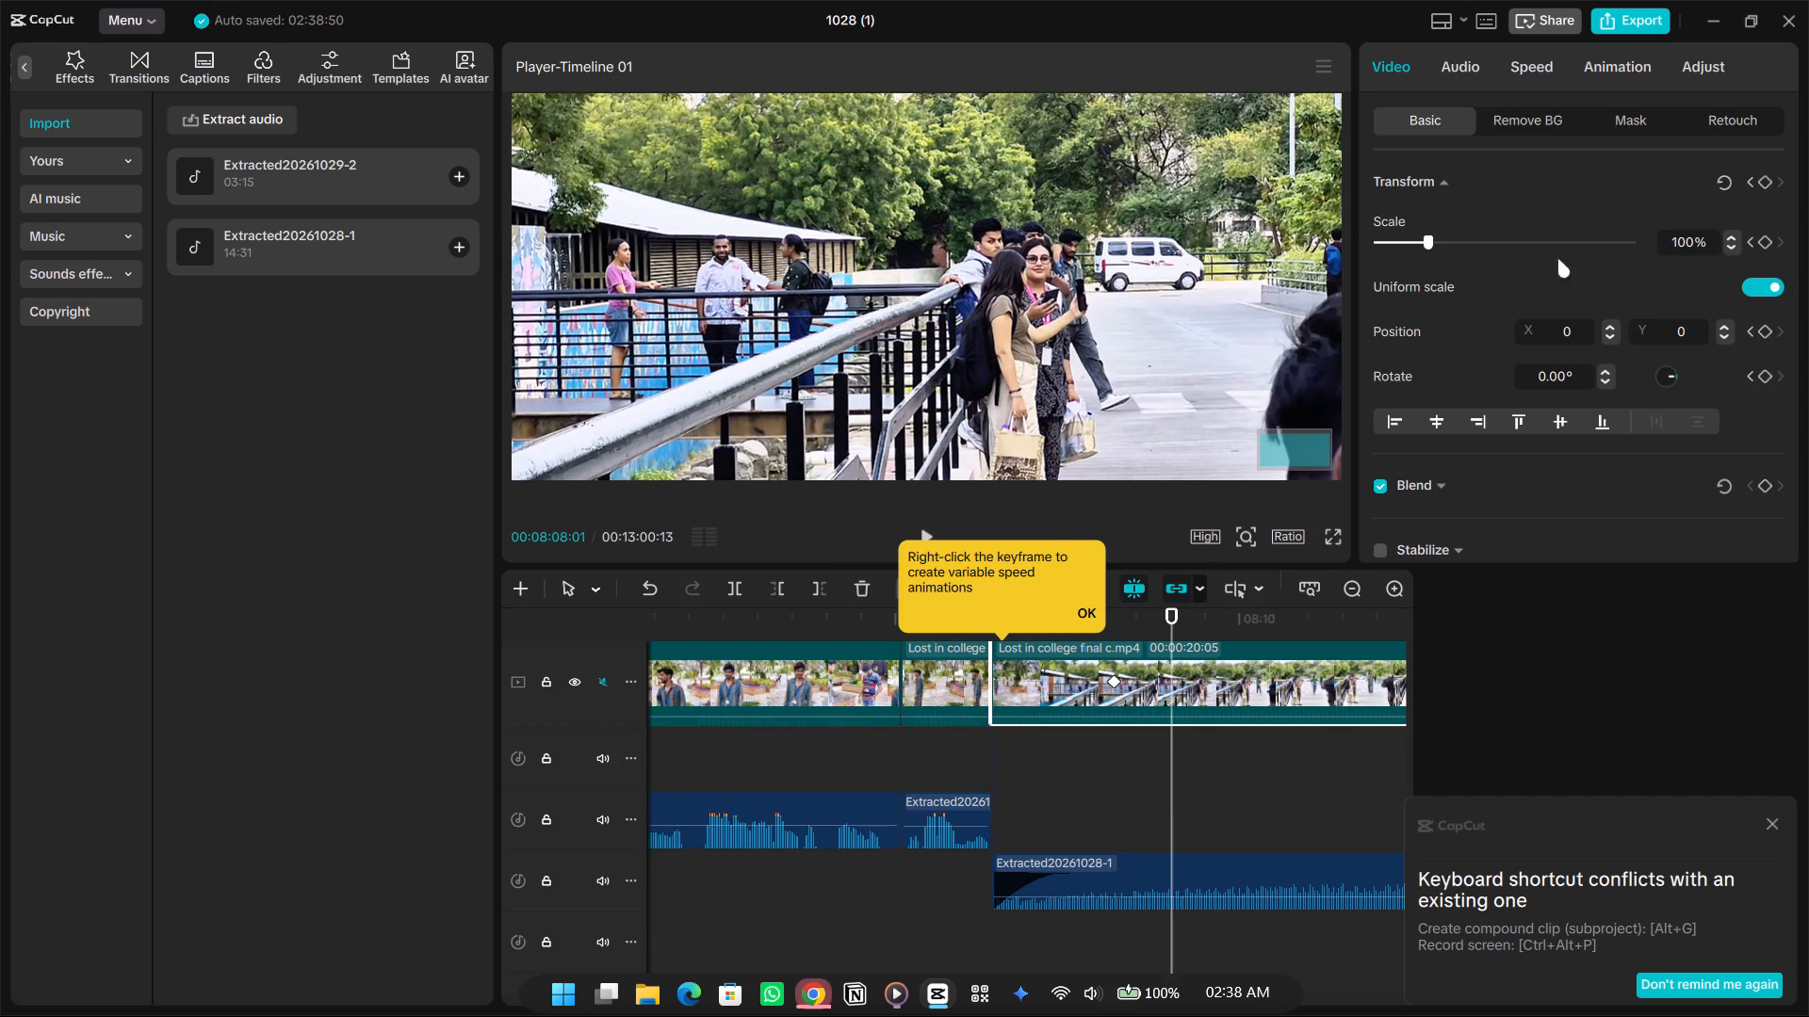
left_click(1768, 242)
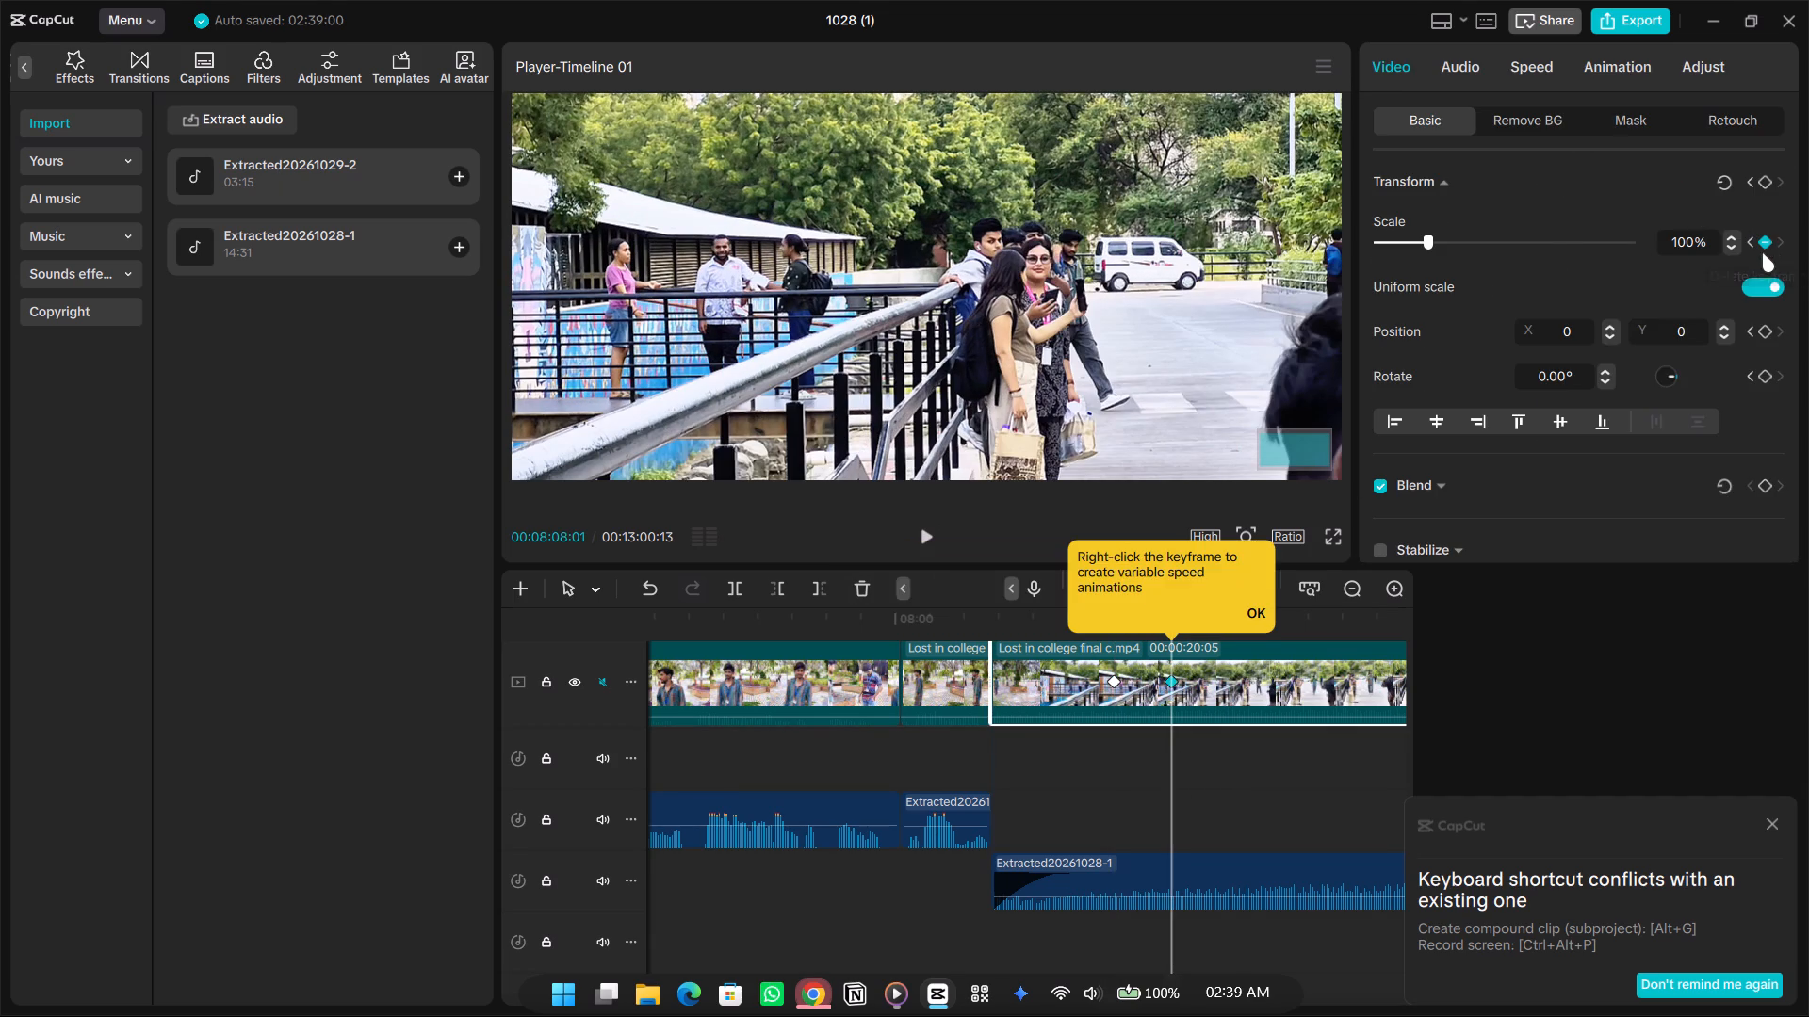
Add a Position keyframe to the walkway video clip at 00:08:09:11.
left_click(1088, 712)
left_click(1114, 726)
key("space")
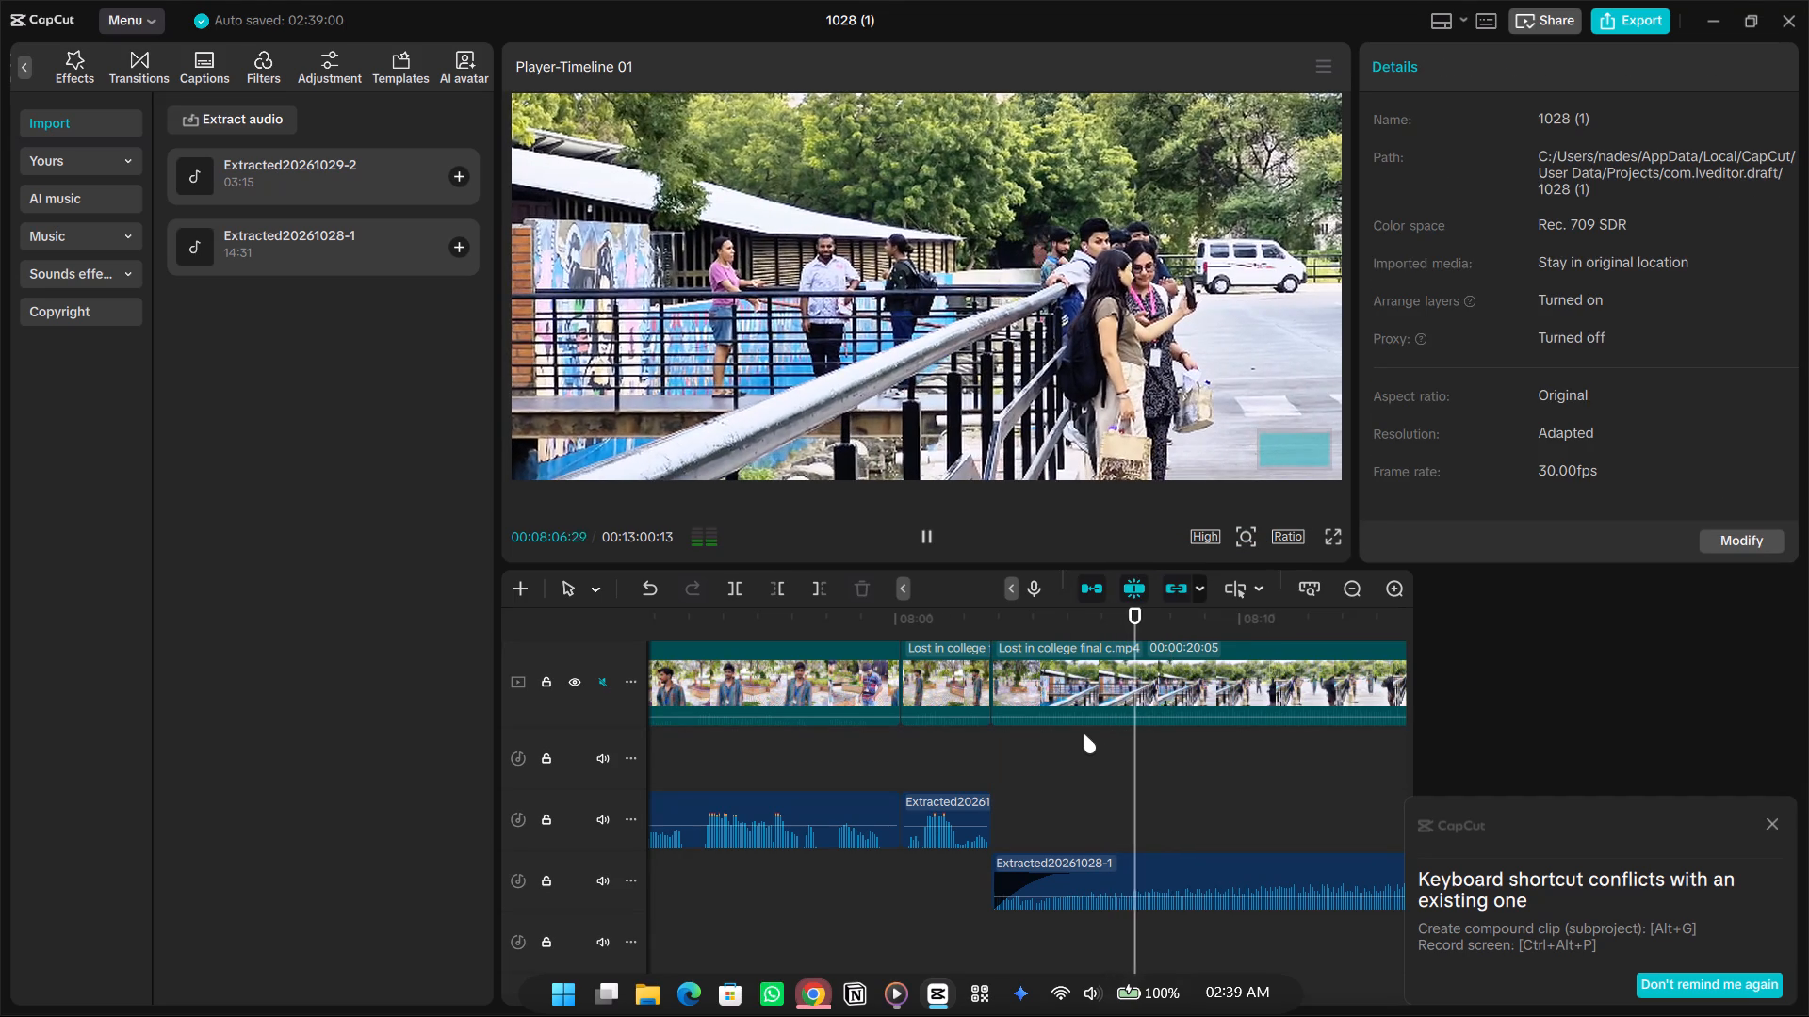
key("space")
left_click(1067, 730)
key("space")
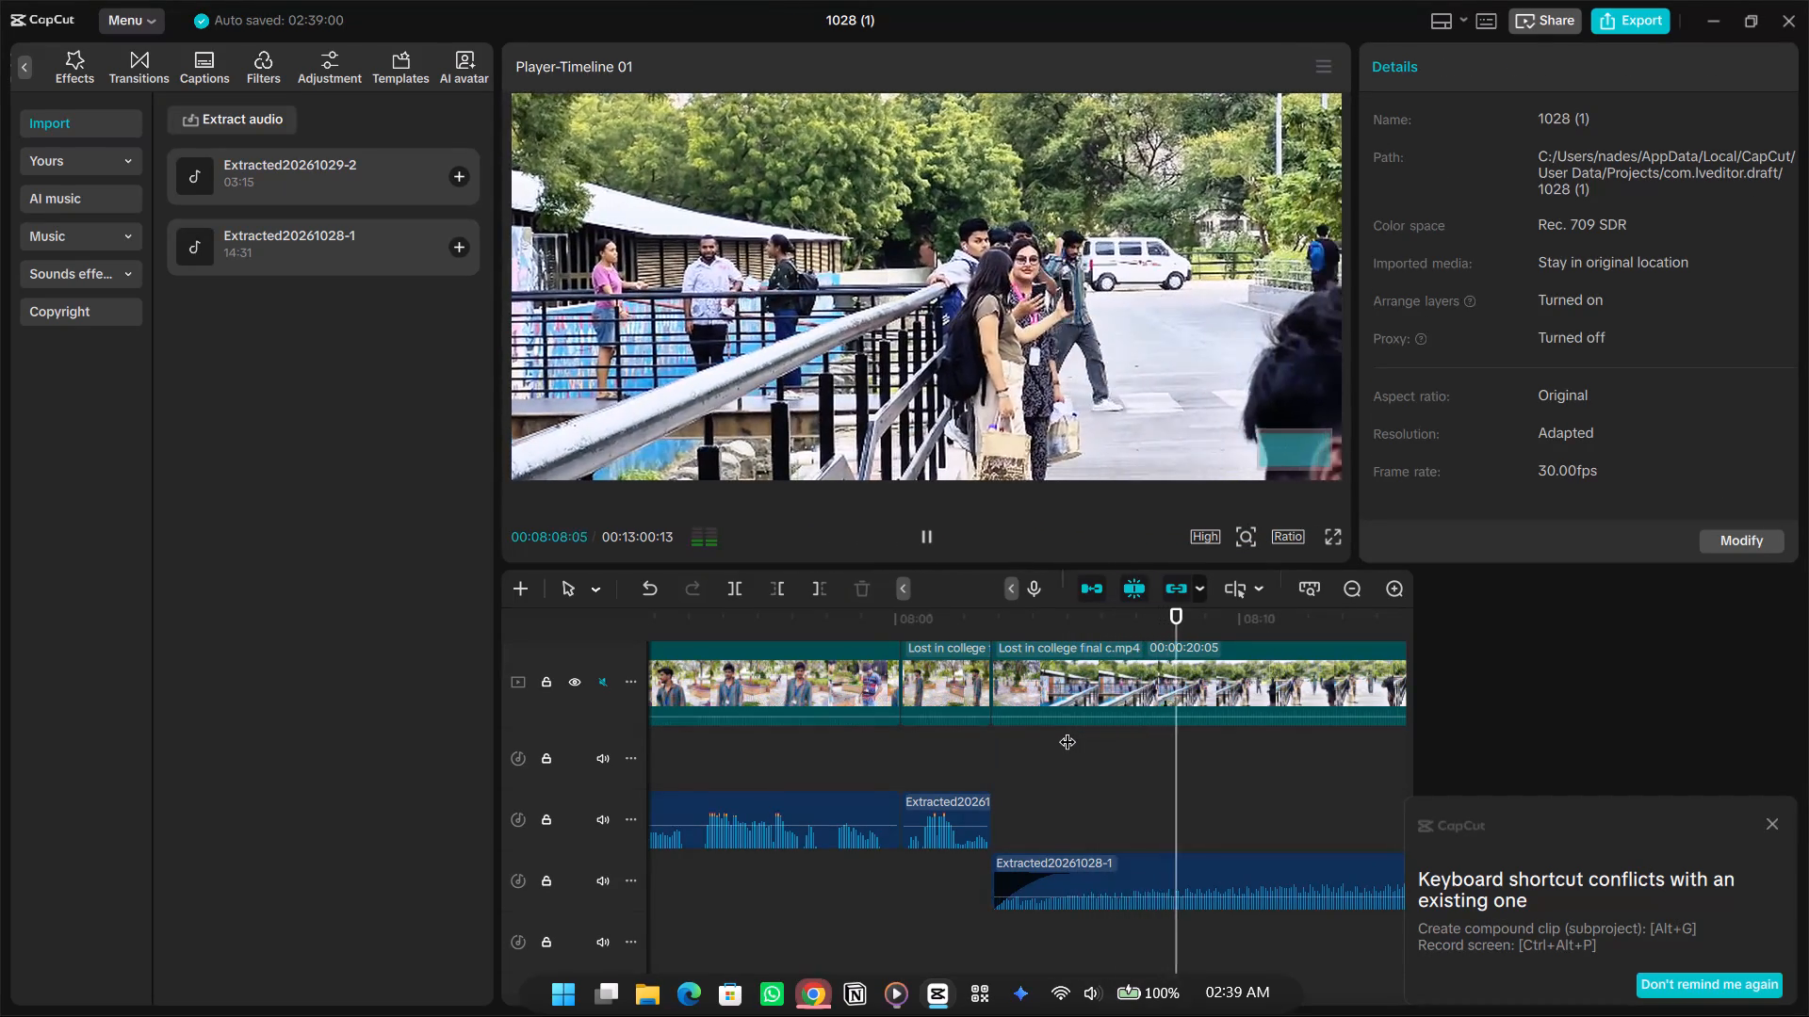
key("space")
left_click(989, 201)
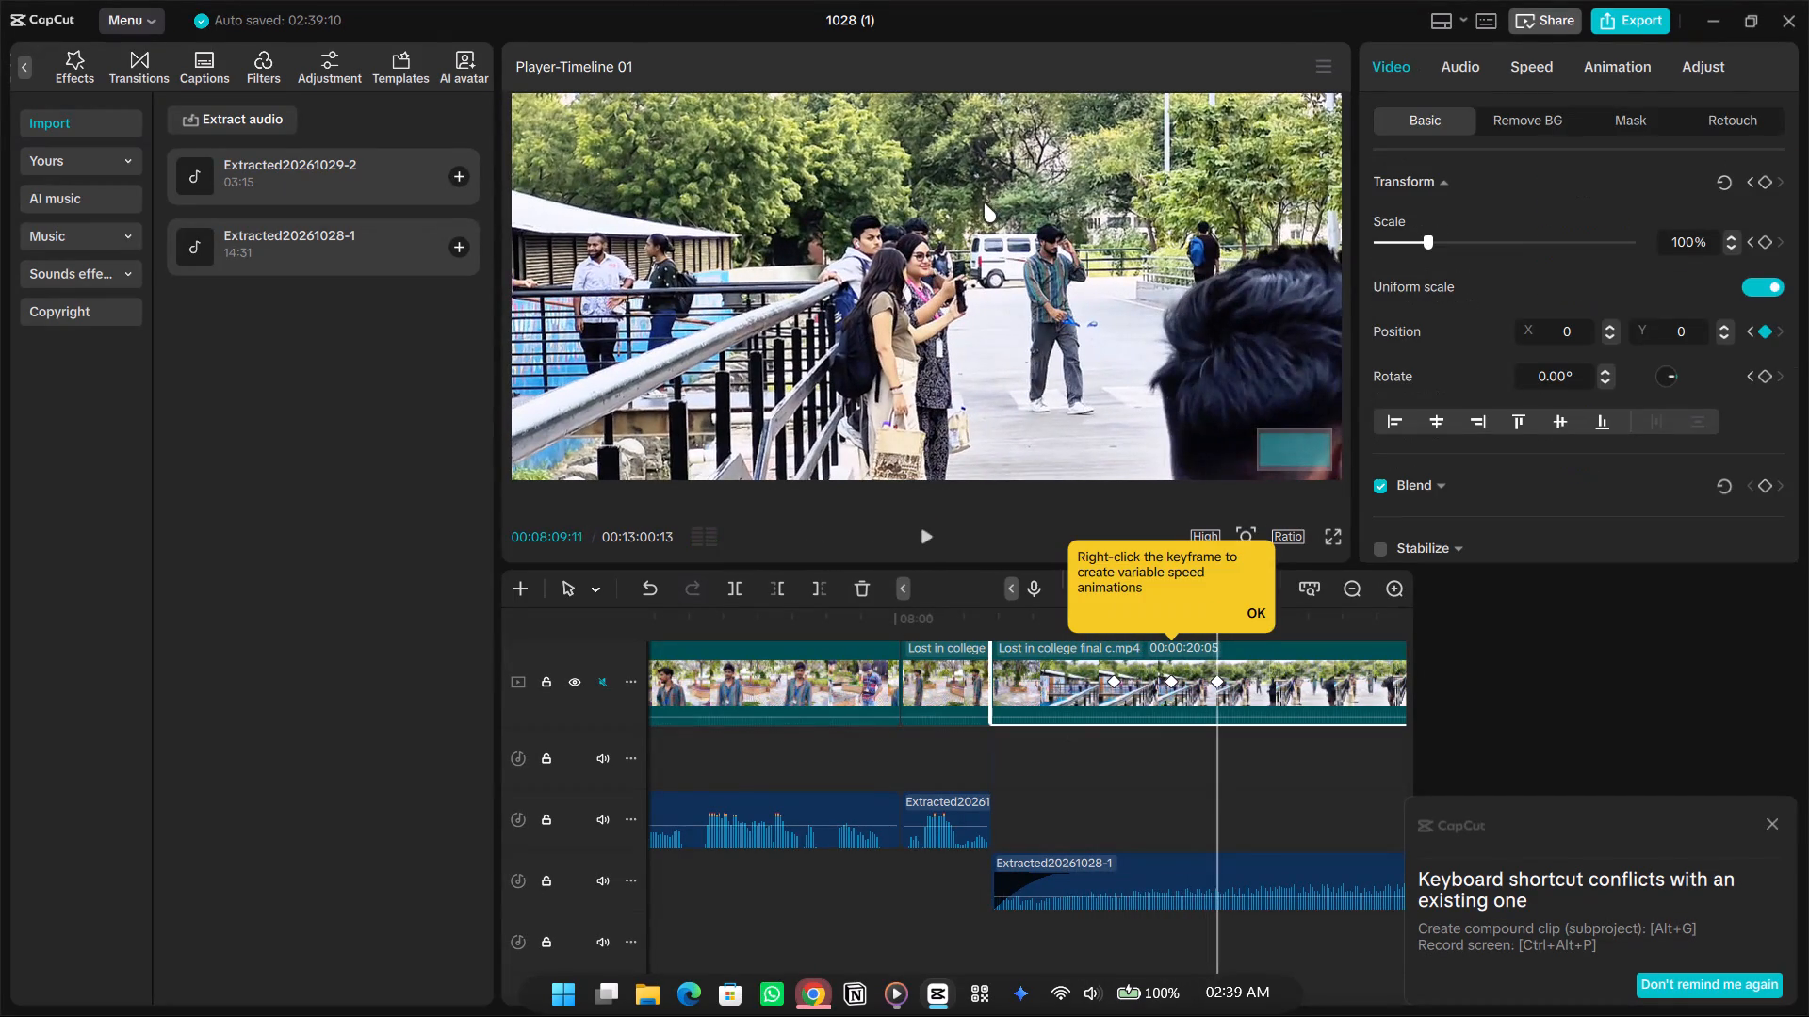
Scrub and play the keyframed walkway clip from its opening to about 00:08:06:19 to check its motion and framing.
left_click(1007, 725)
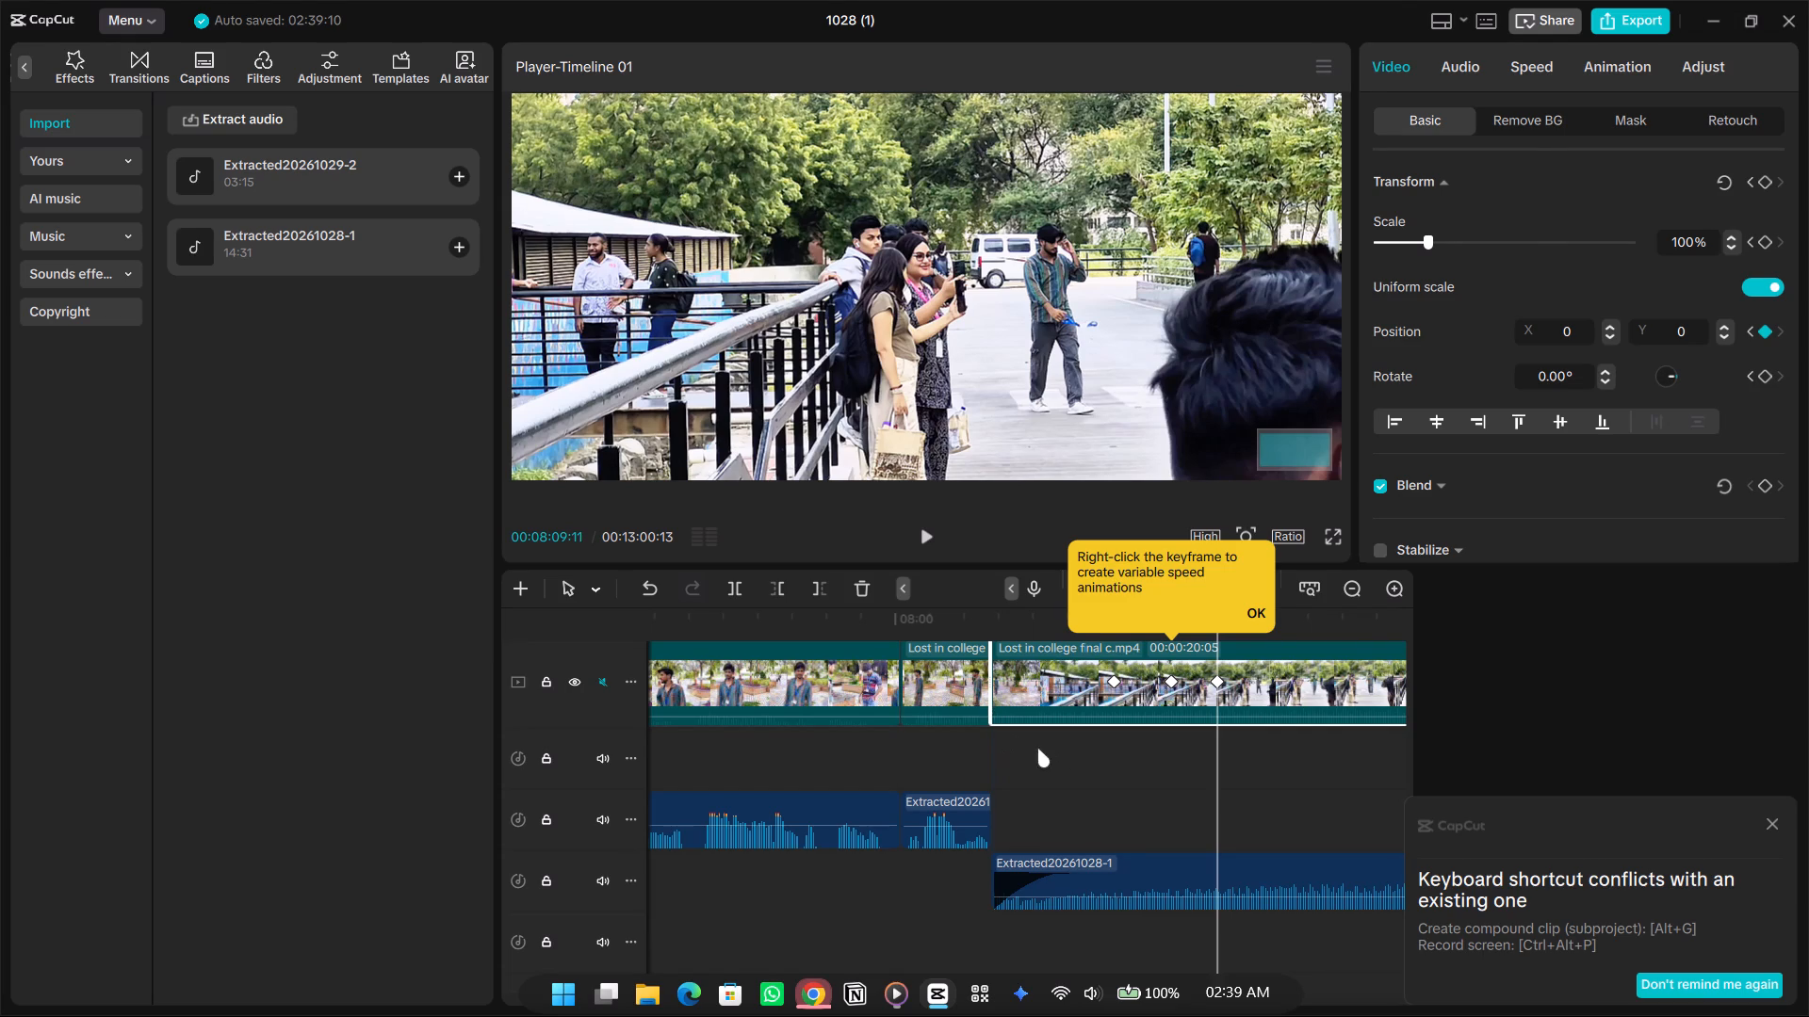
left_click(1037, 748)
left_click_drag(1037, 748, 1130, 746)
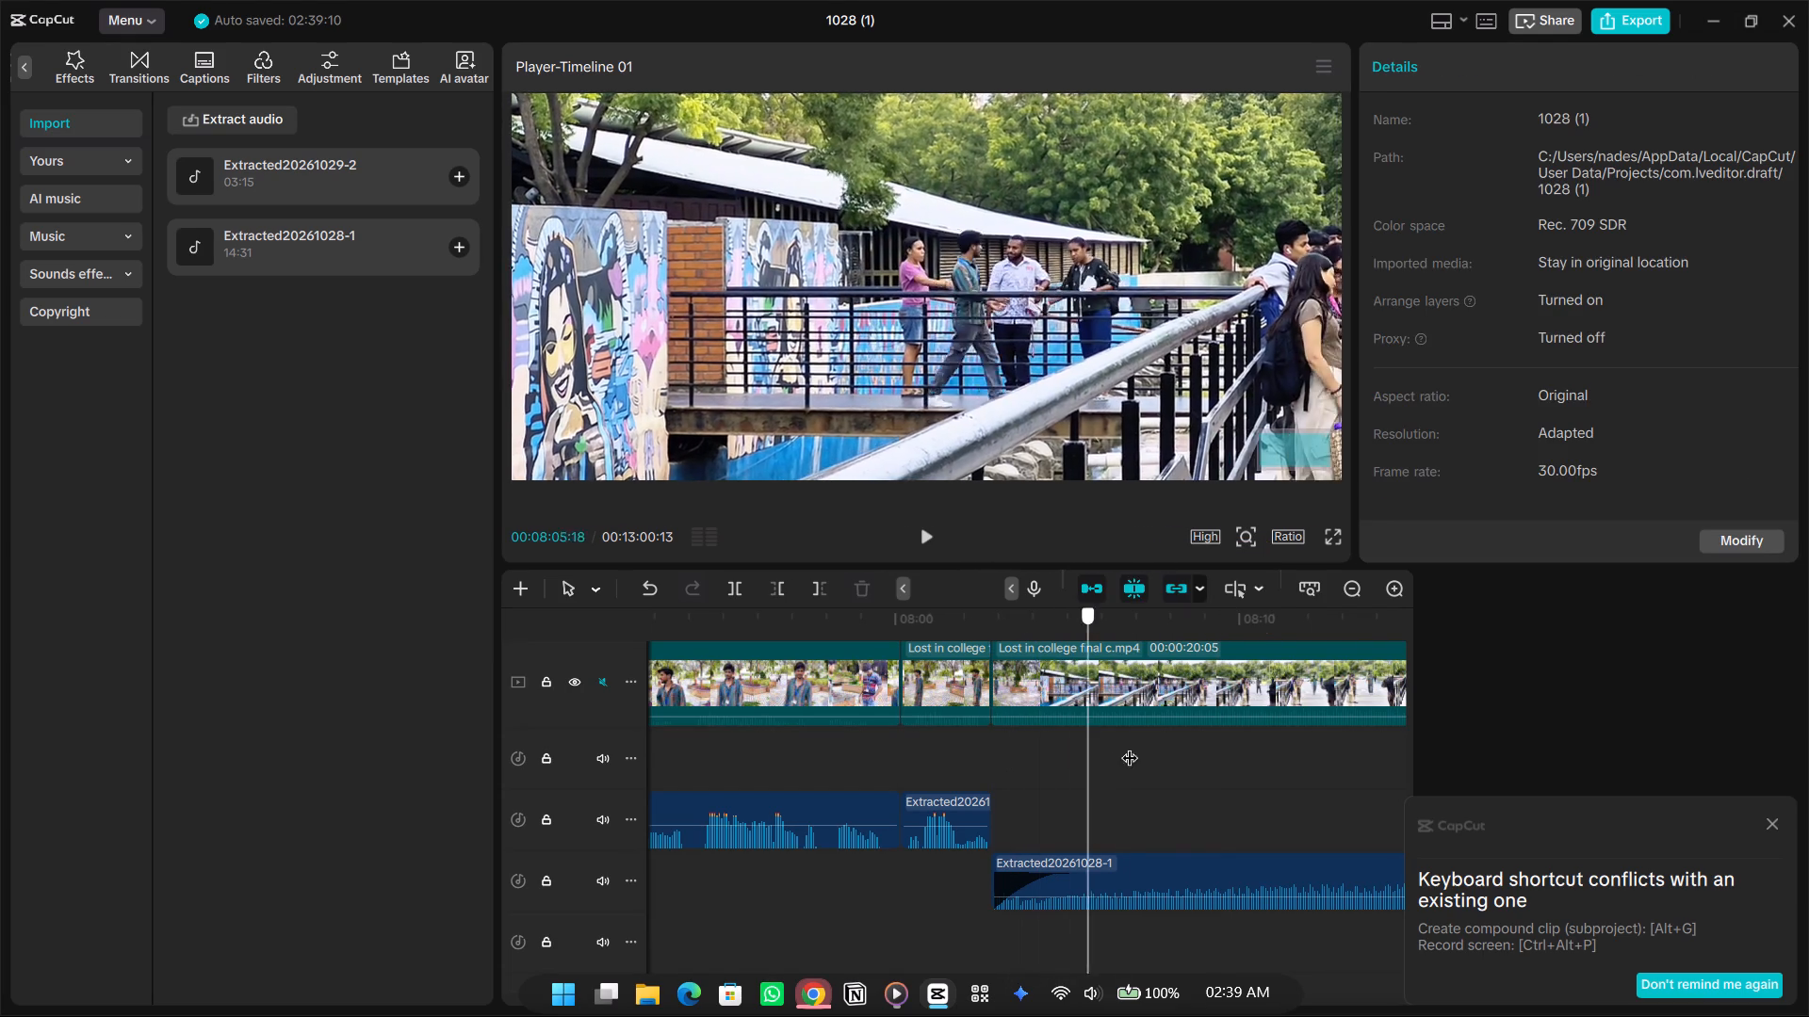
left_click_drag(1130, 746, 1131, 738)
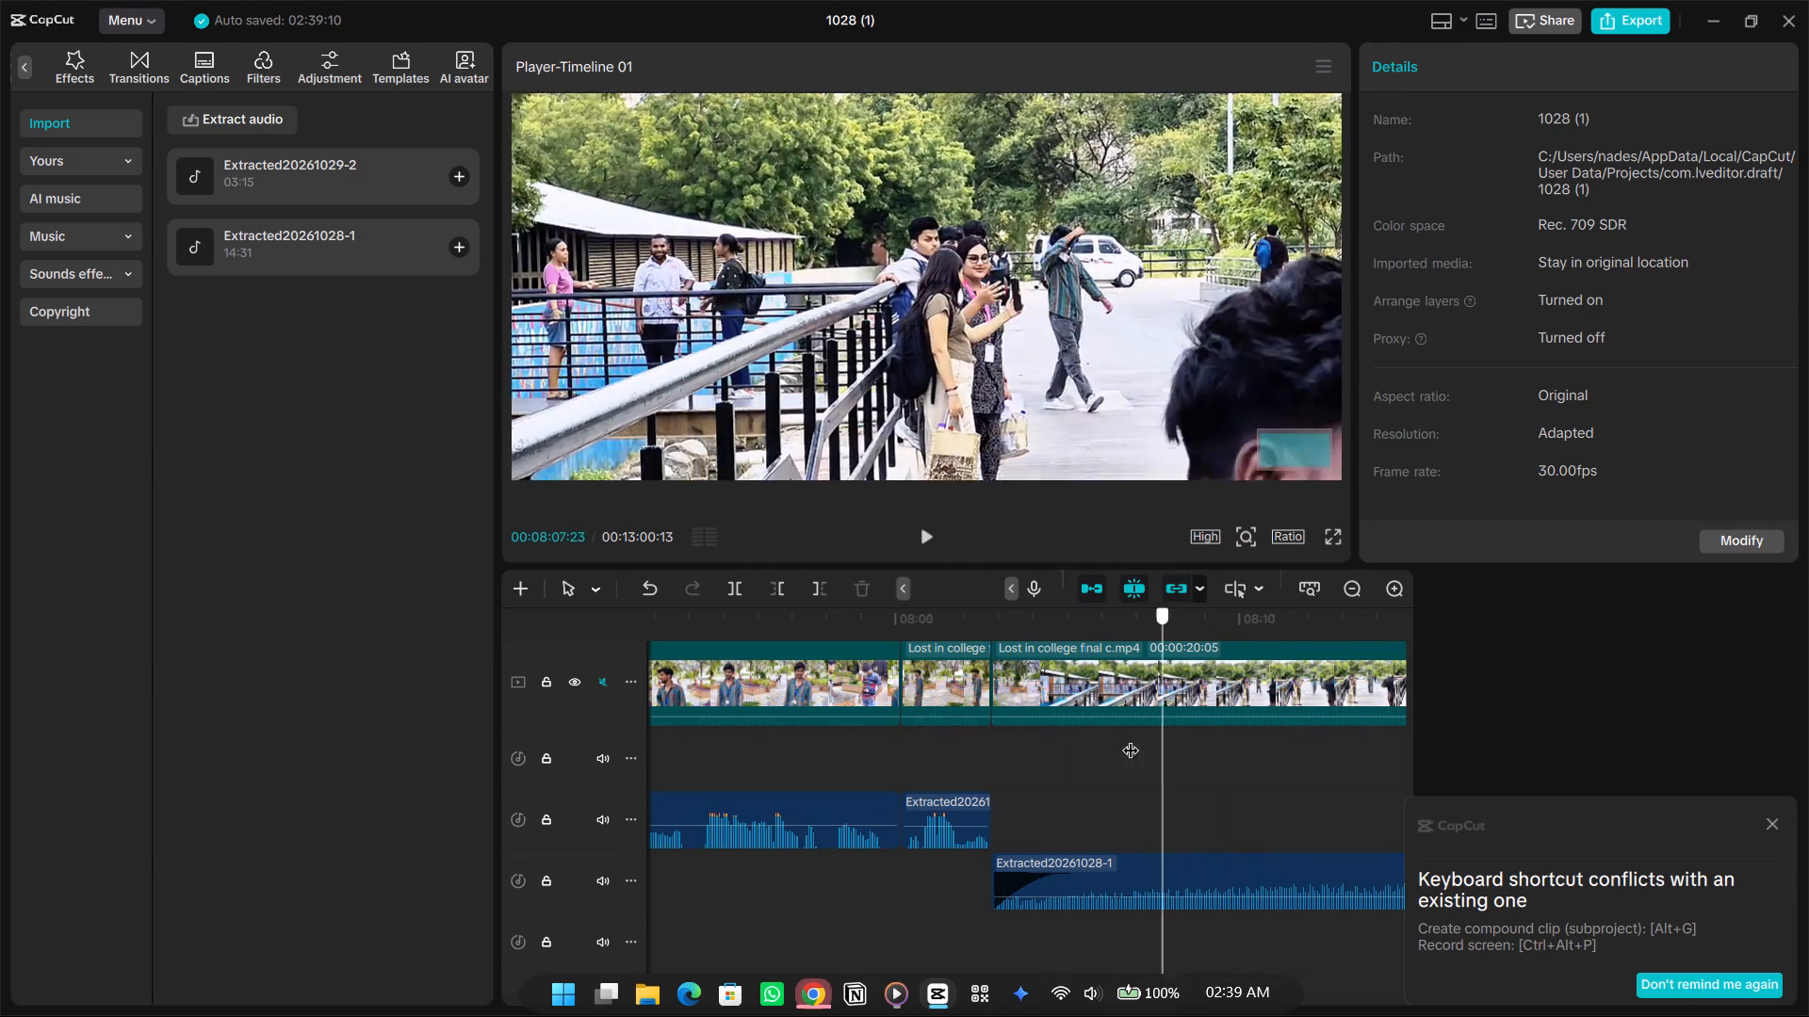
left_click_drag(1131, 738, 949, 758)
key("space")
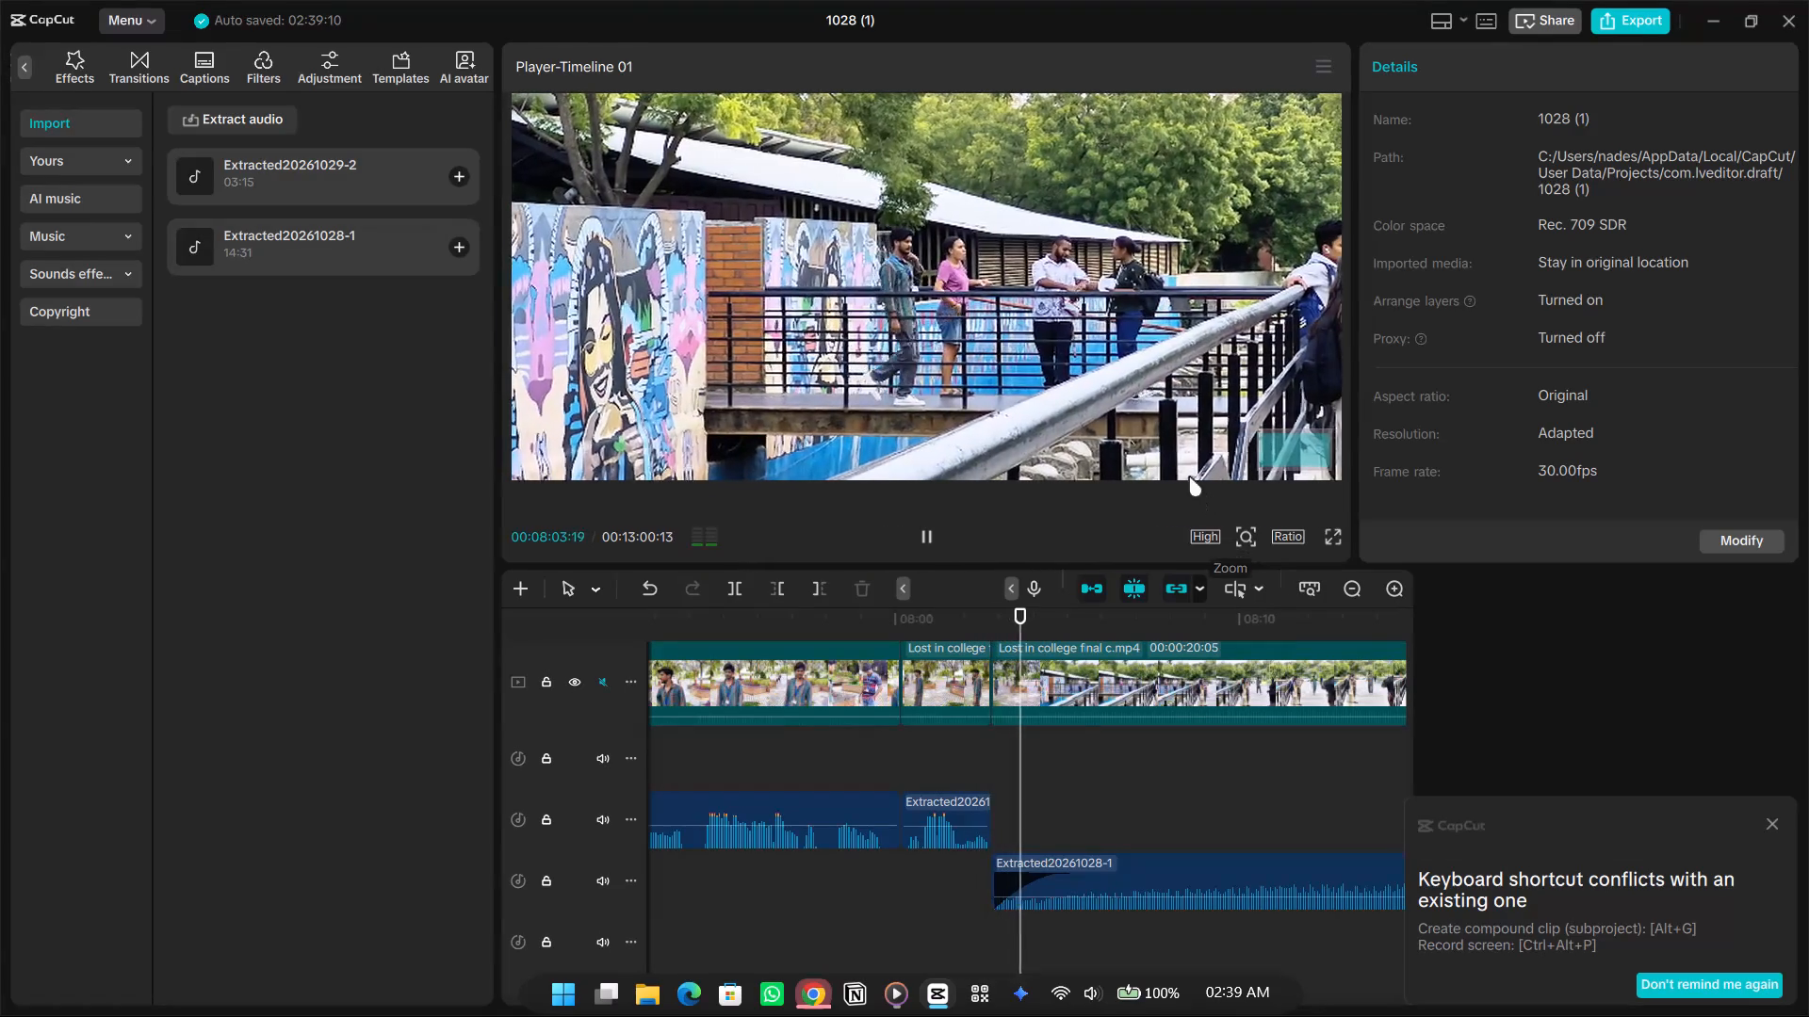
left_click(1131, 387)
scroll(1131, 387, "down", 2, "ctrl")
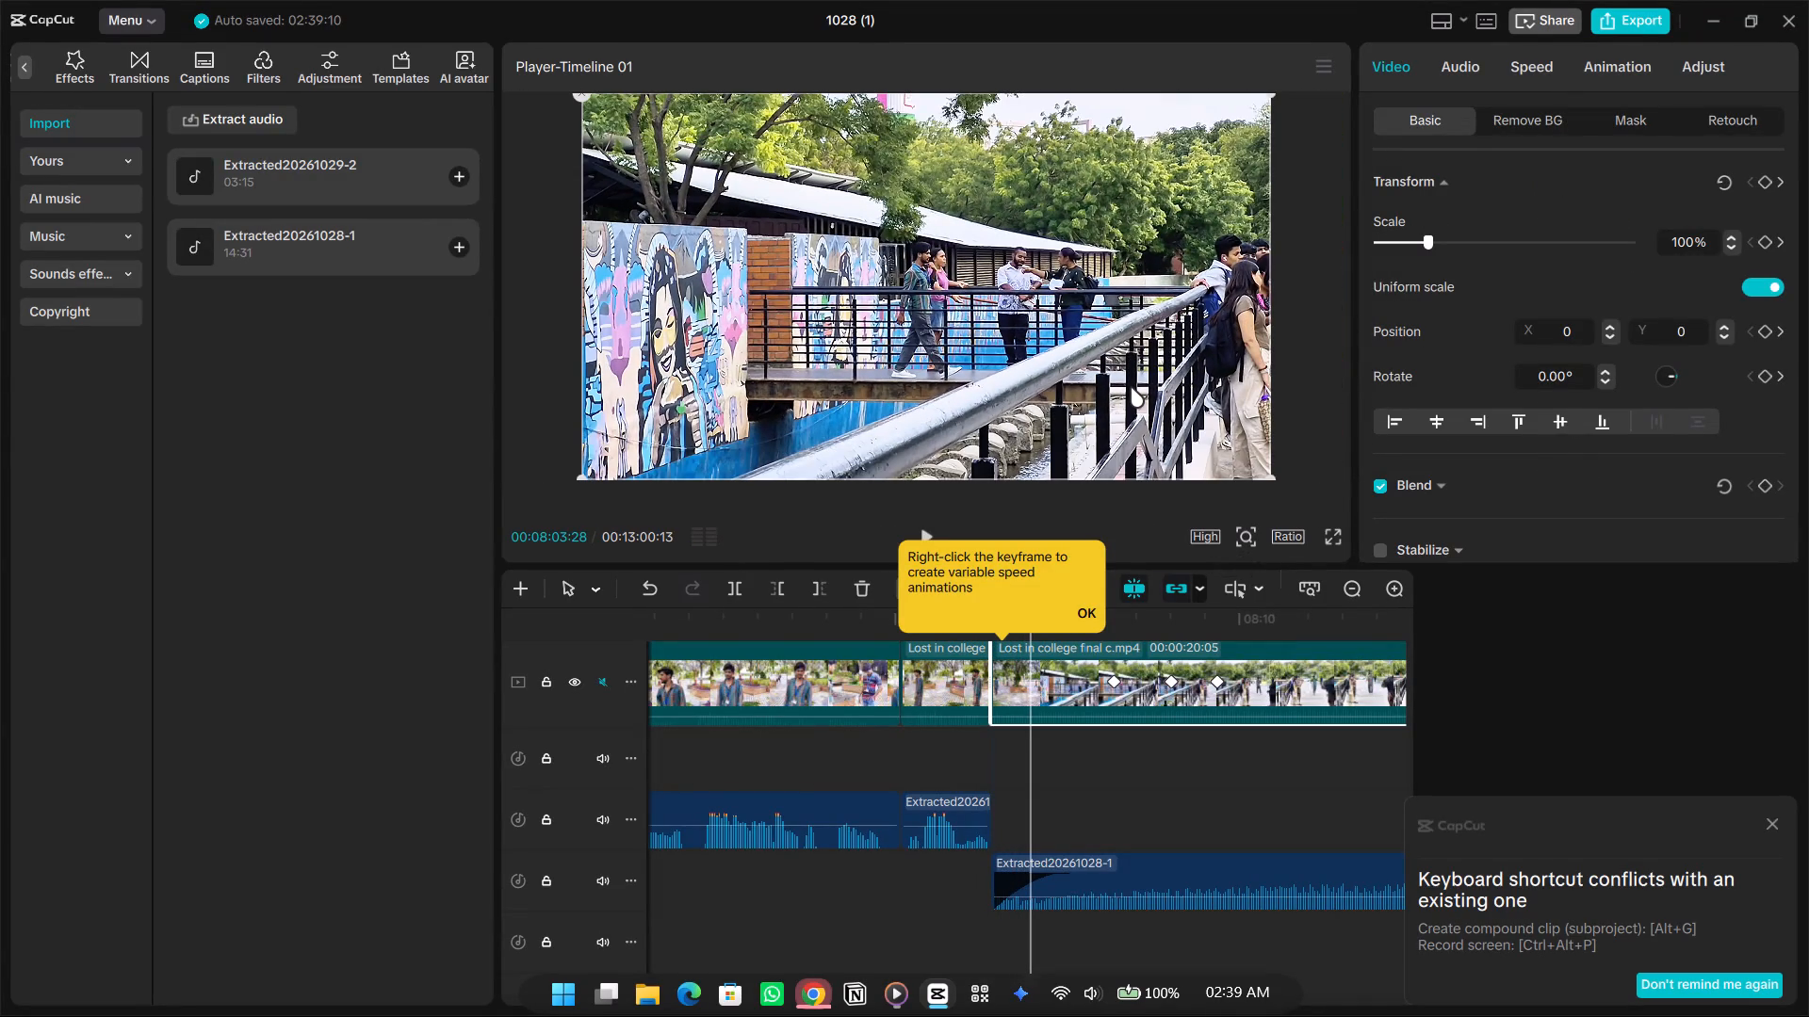
key("space")
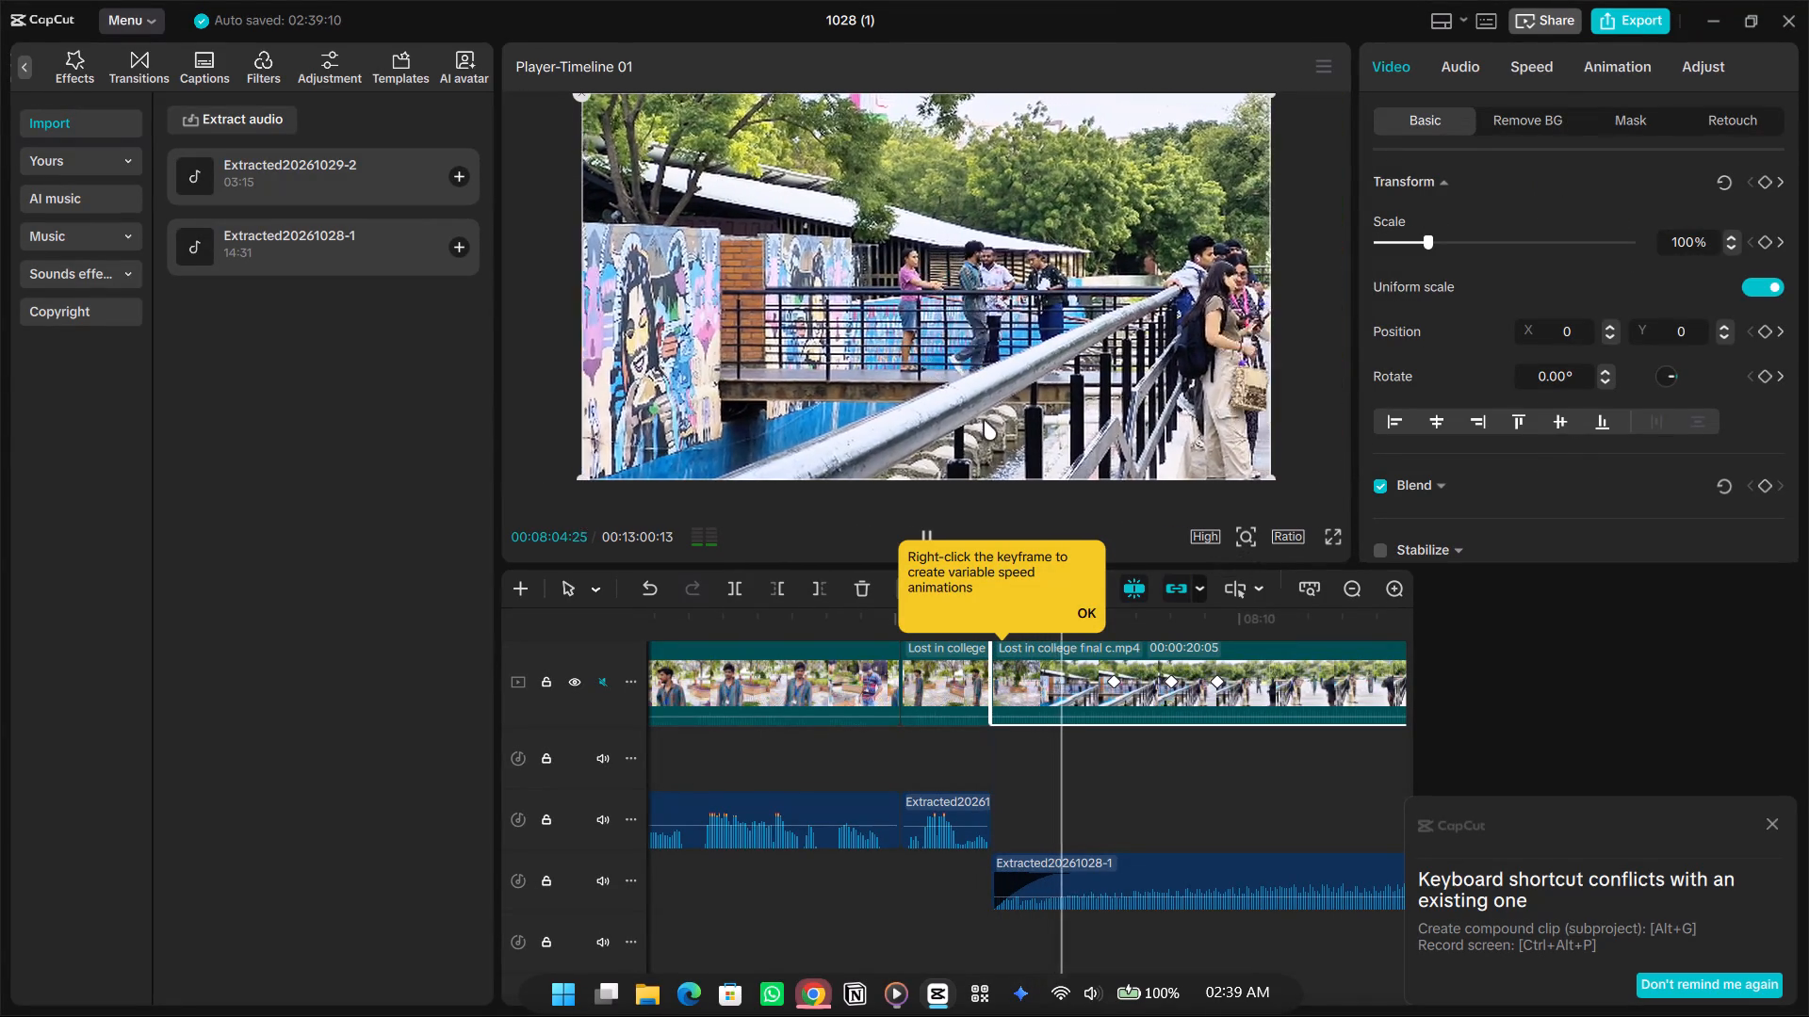
key("space")
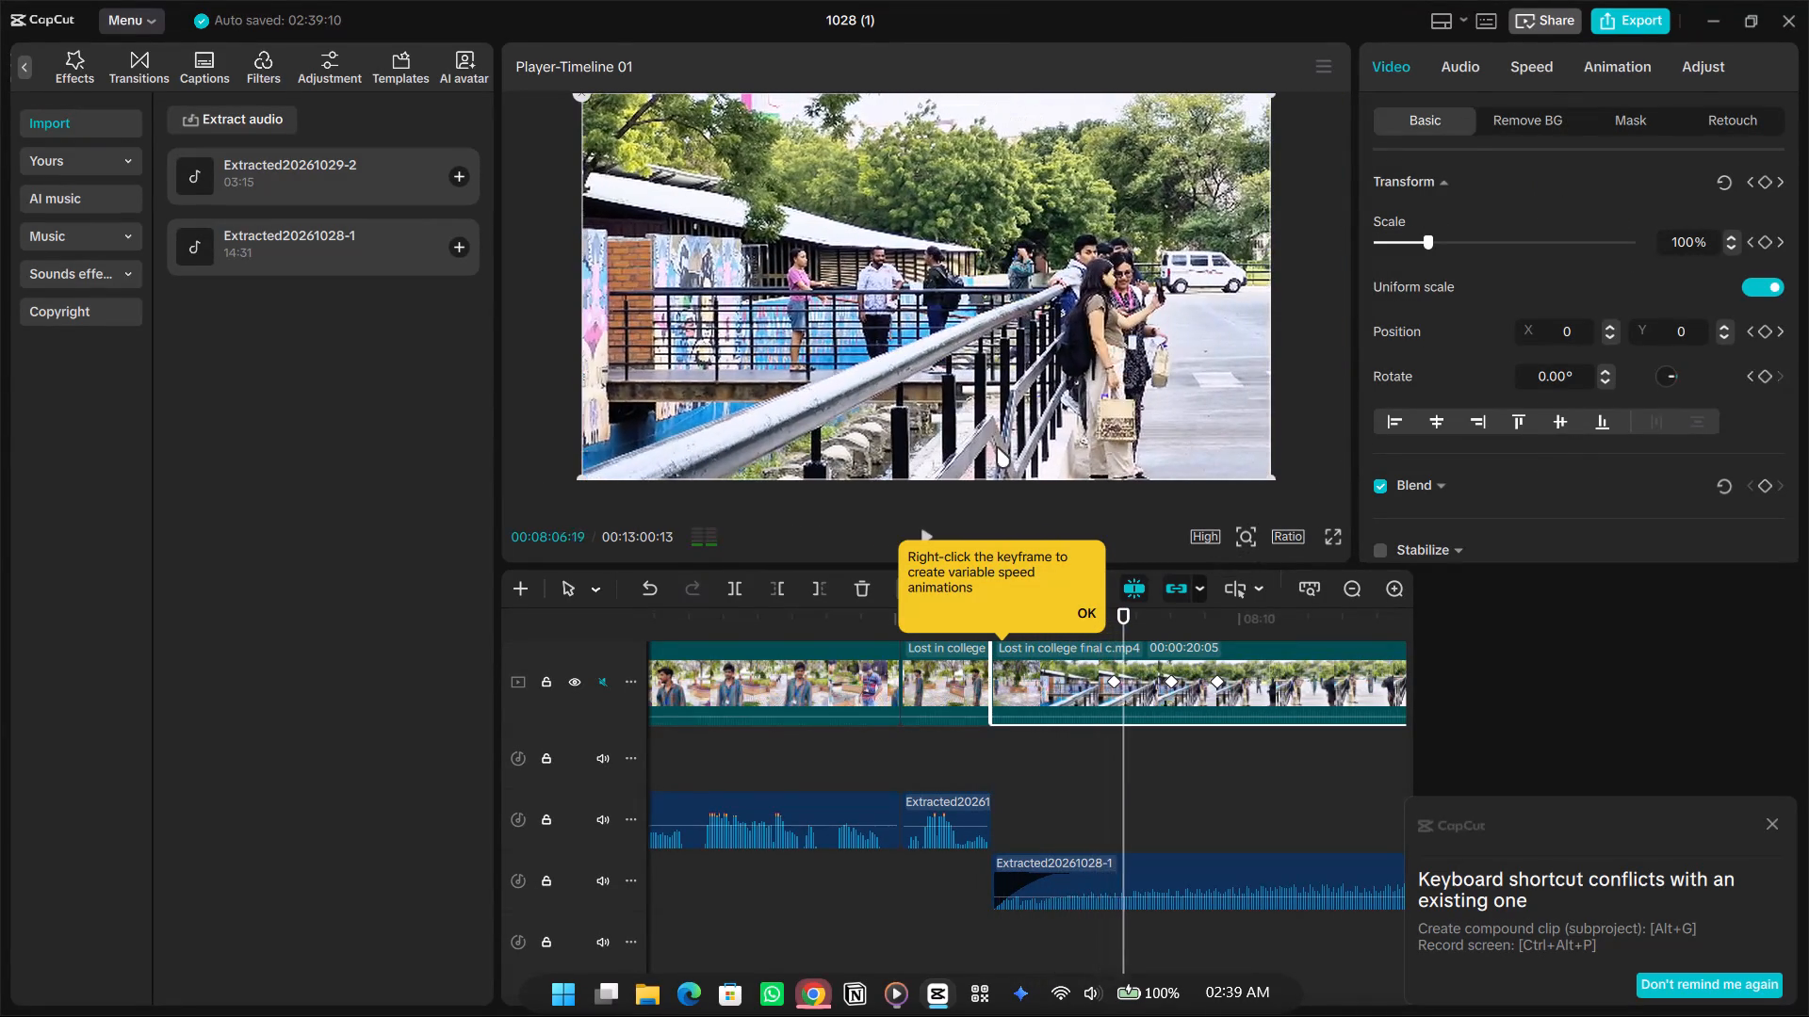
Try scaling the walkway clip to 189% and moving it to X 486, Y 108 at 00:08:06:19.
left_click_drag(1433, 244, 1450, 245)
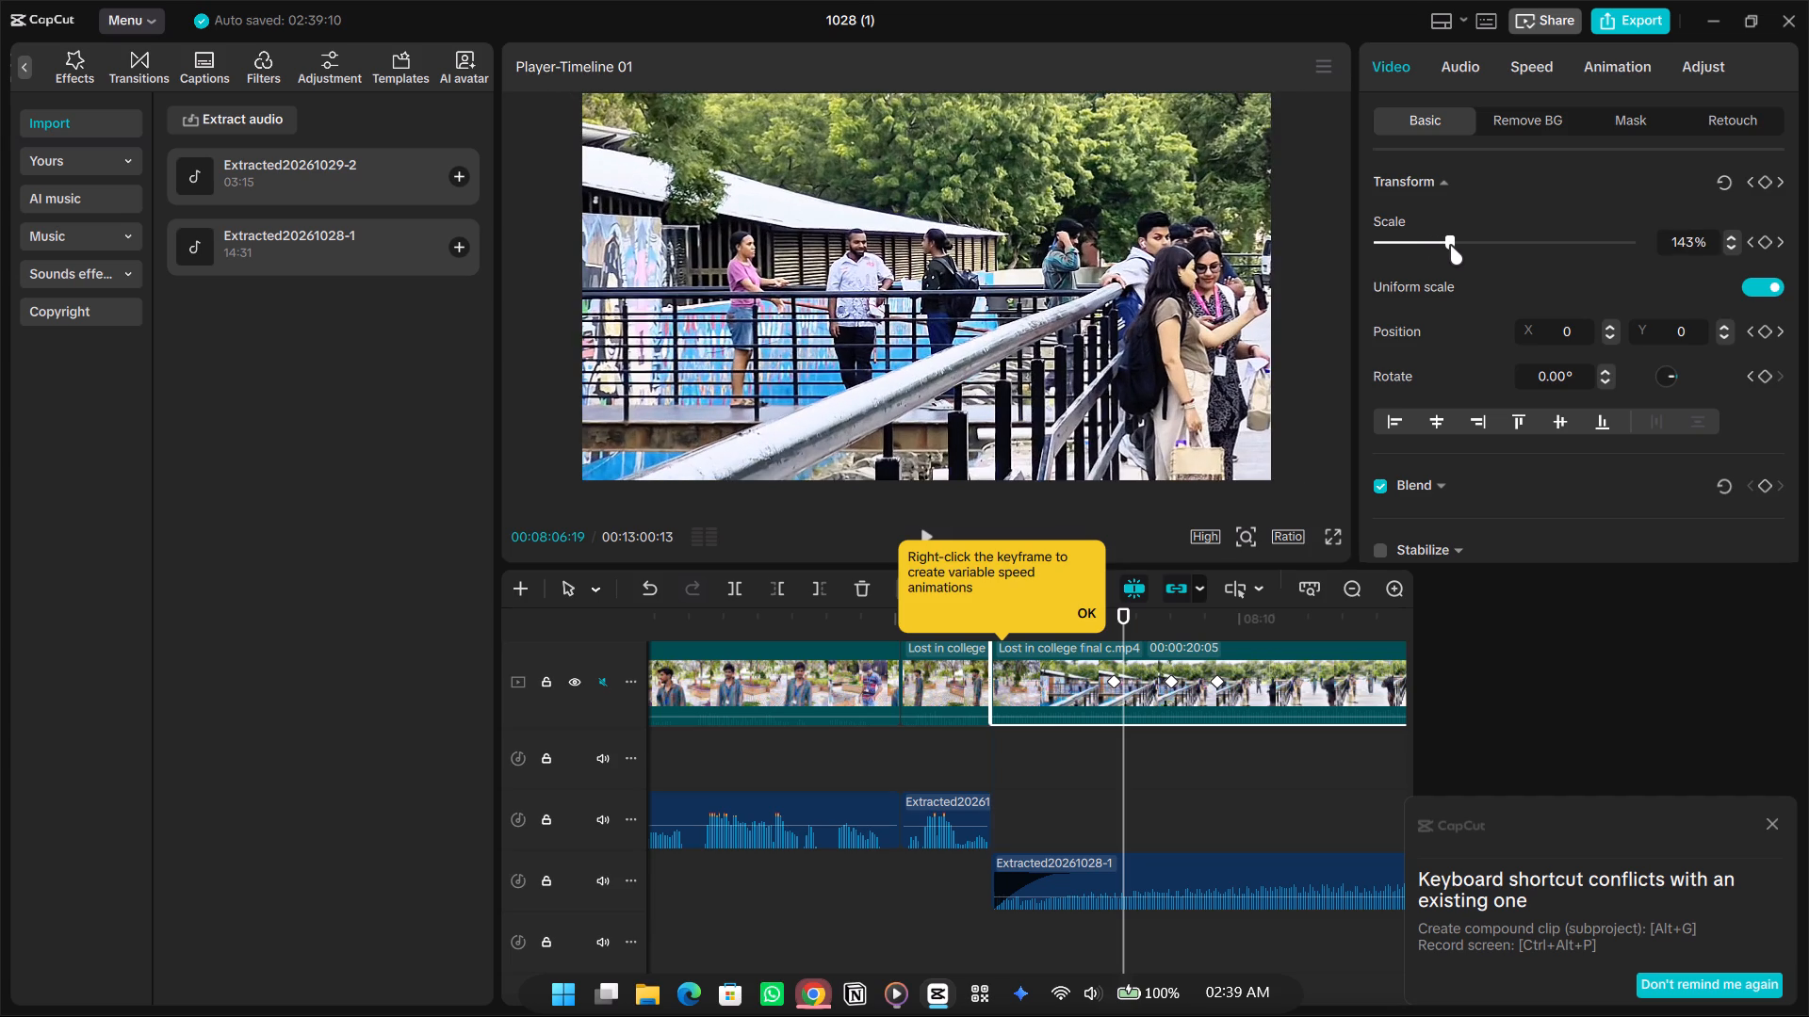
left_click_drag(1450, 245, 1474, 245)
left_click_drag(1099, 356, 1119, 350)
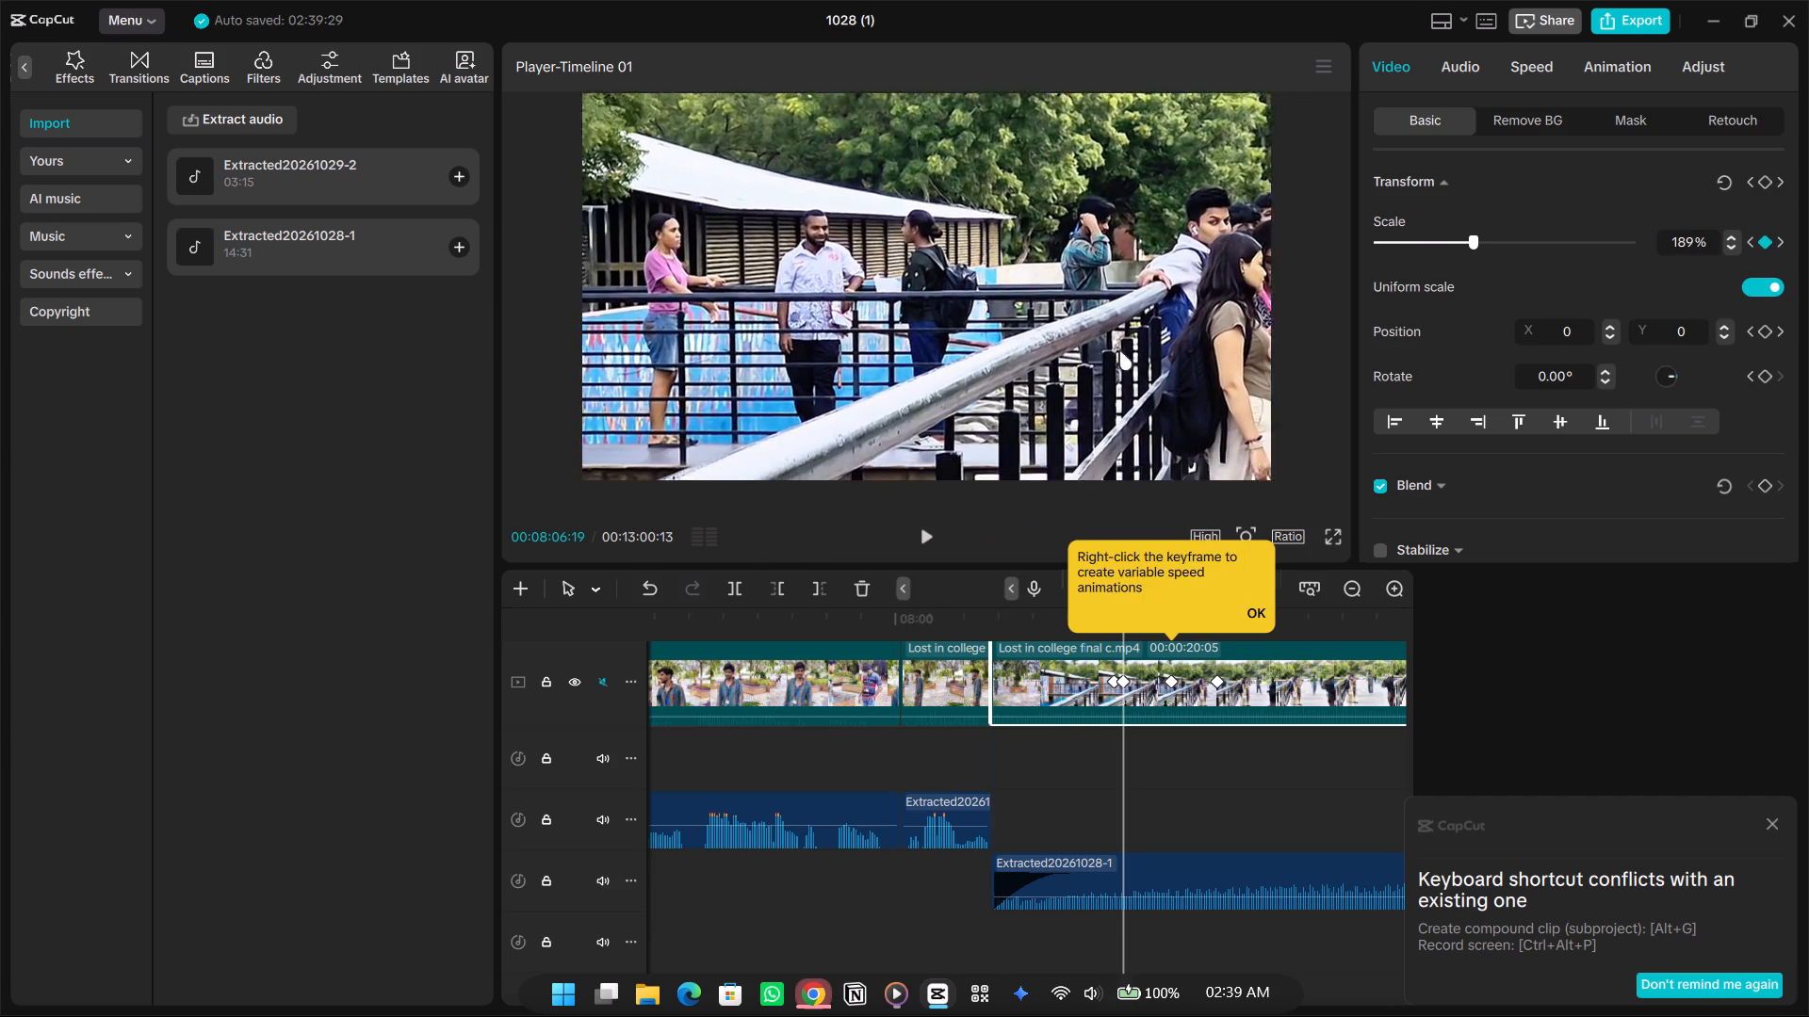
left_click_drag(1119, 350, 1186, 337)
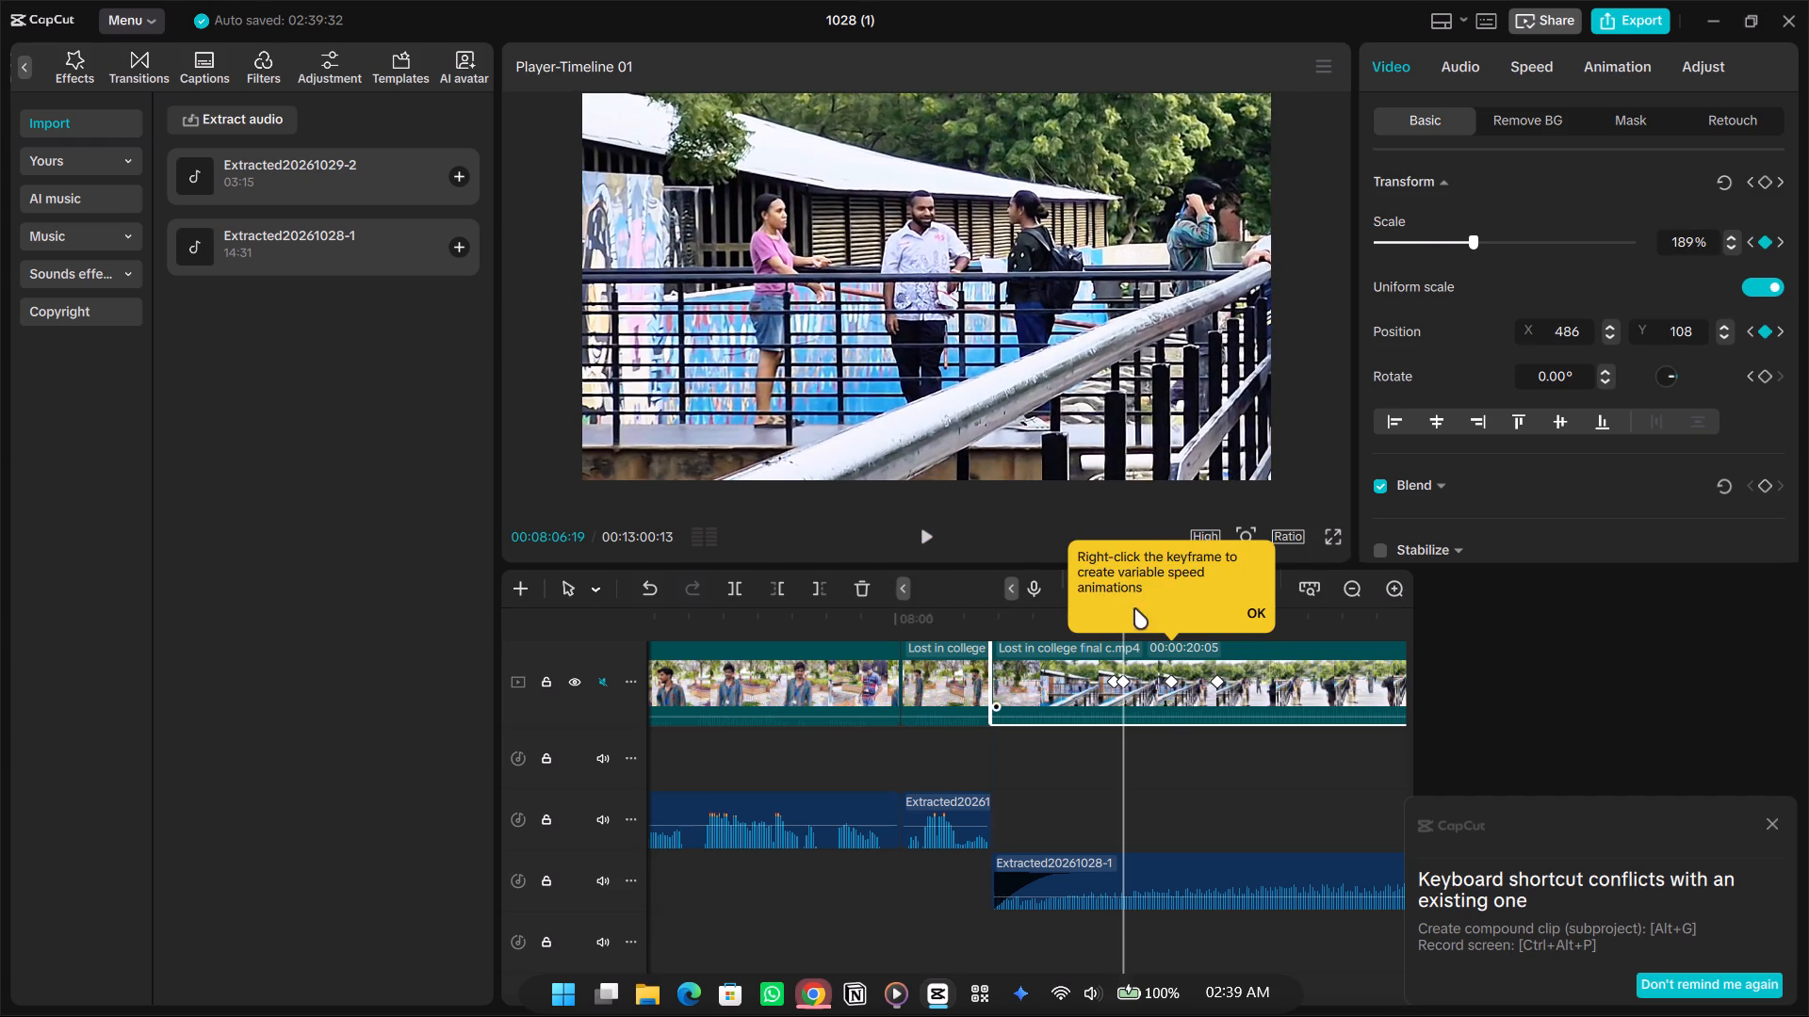
Undo the scale and position changes along with the three keyframes added earlier to the walkway clip.
left_click(647, 584)
left_click(647, 584)
left_click(647, 584)
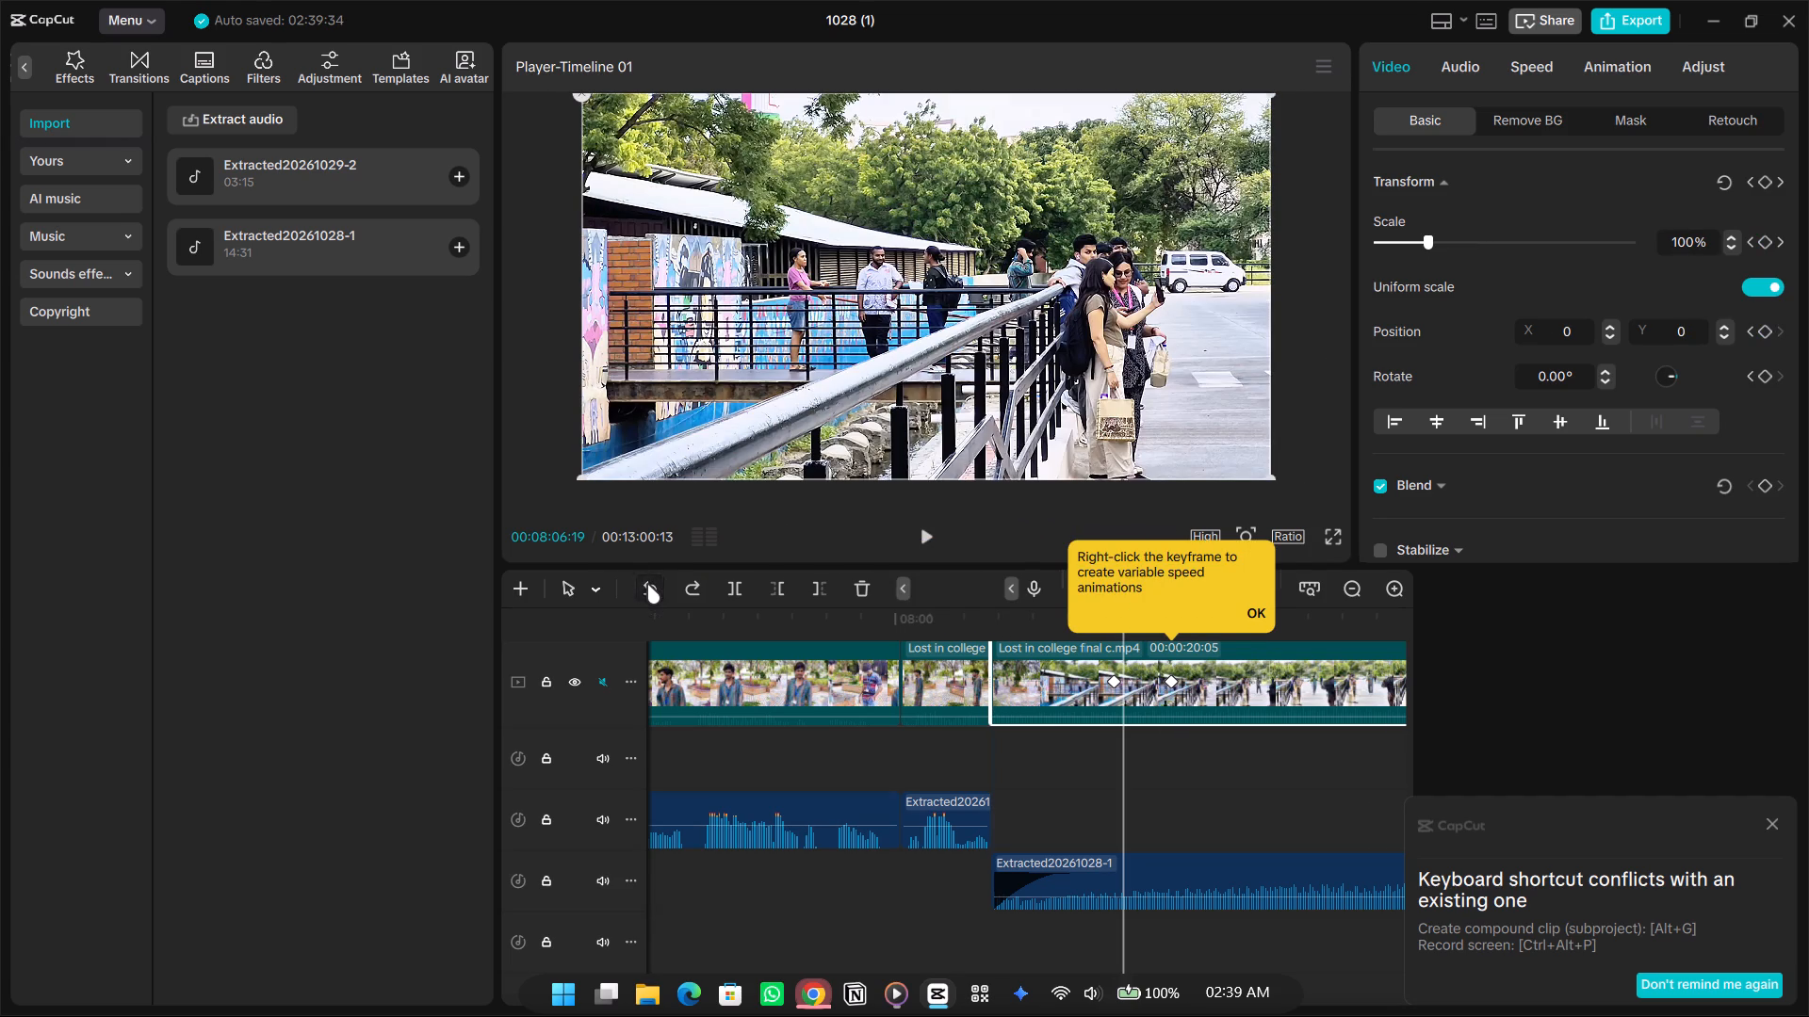
left_click(647, 584)
left_click(647, 584)
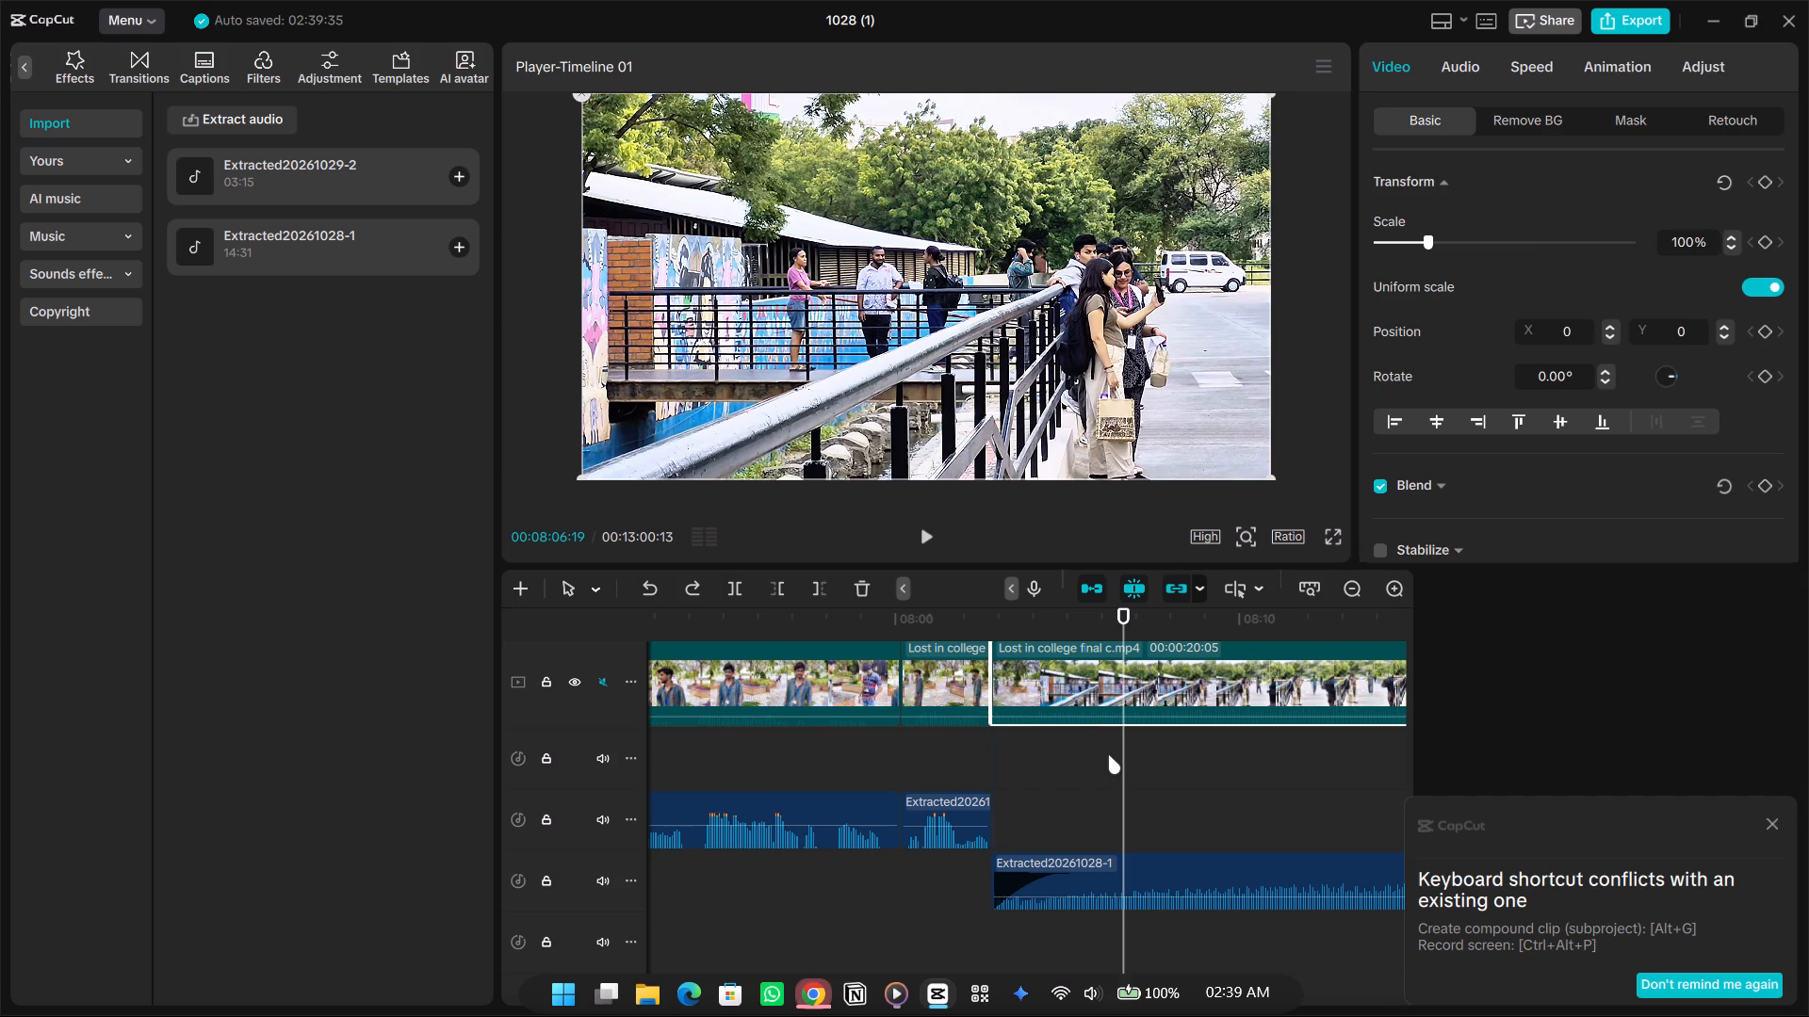
Add a Scale keyframe at 00:08:03:01 on the walkway clip, set it to 236%, and reposition the clip to X 345, Y 102.
left_click_drag(1109, 757, 1130, 755)
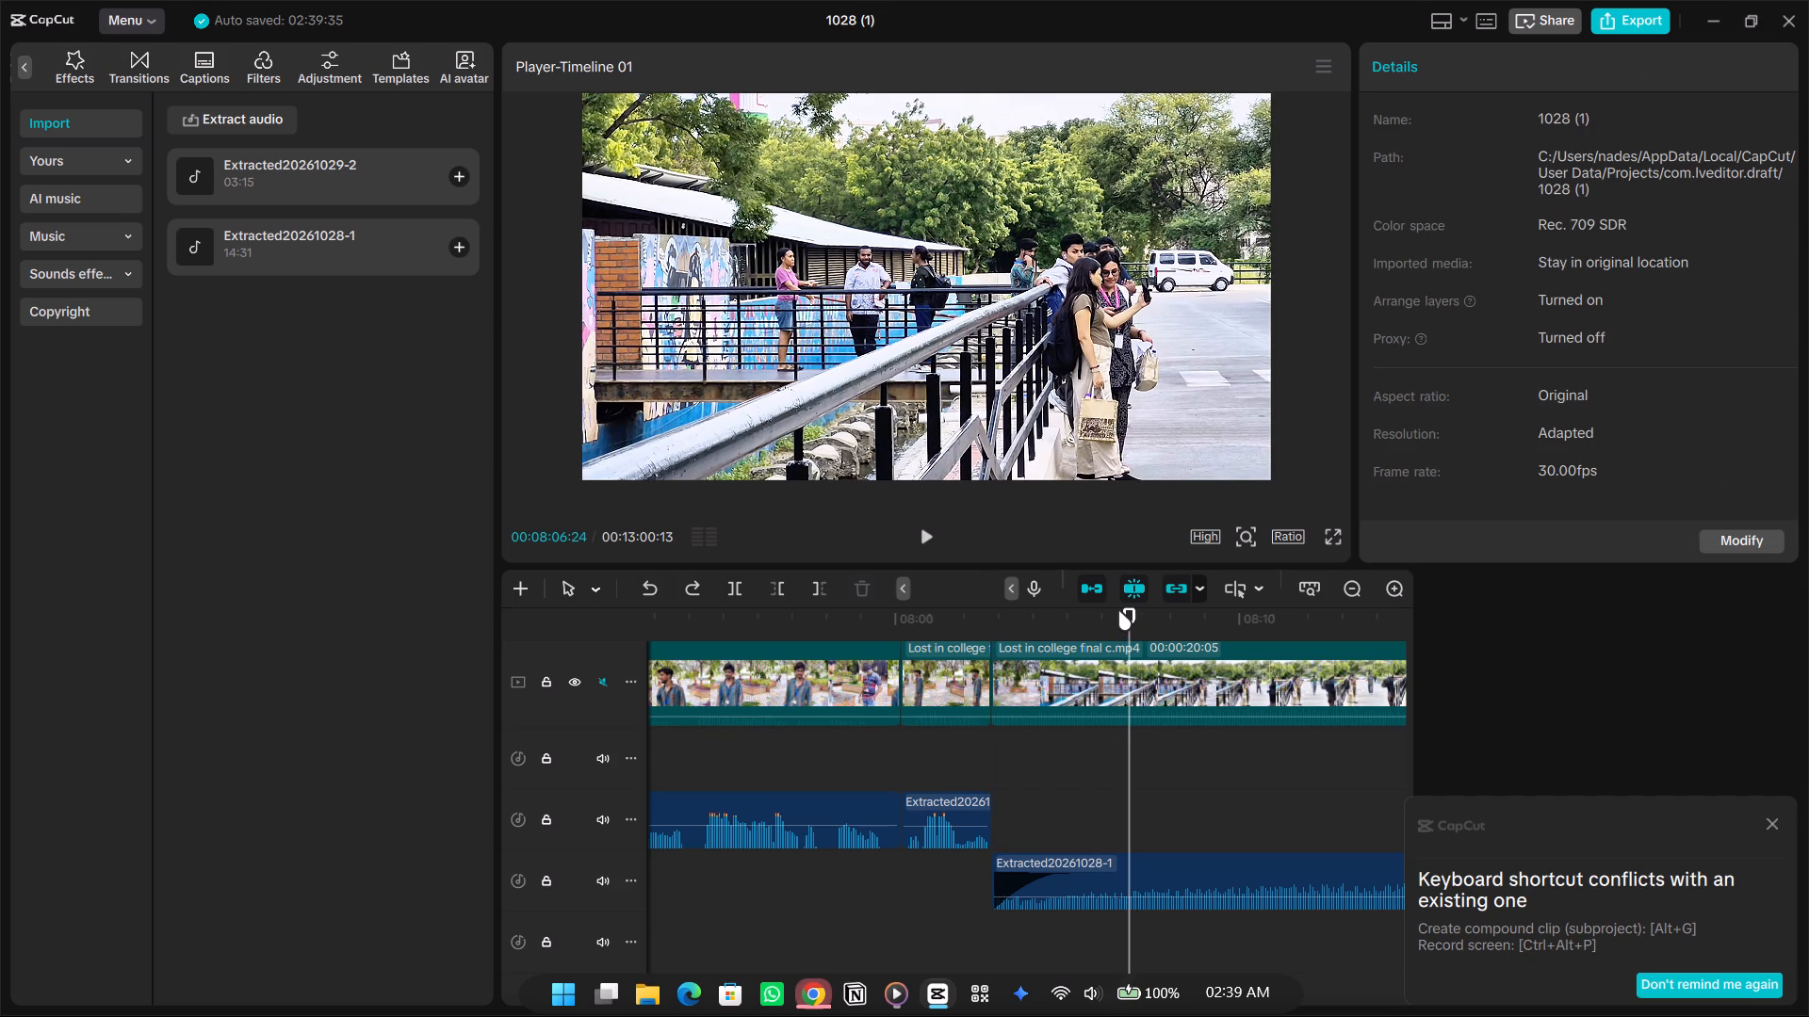
left_click_drag(1126, 615, 1108, 621)
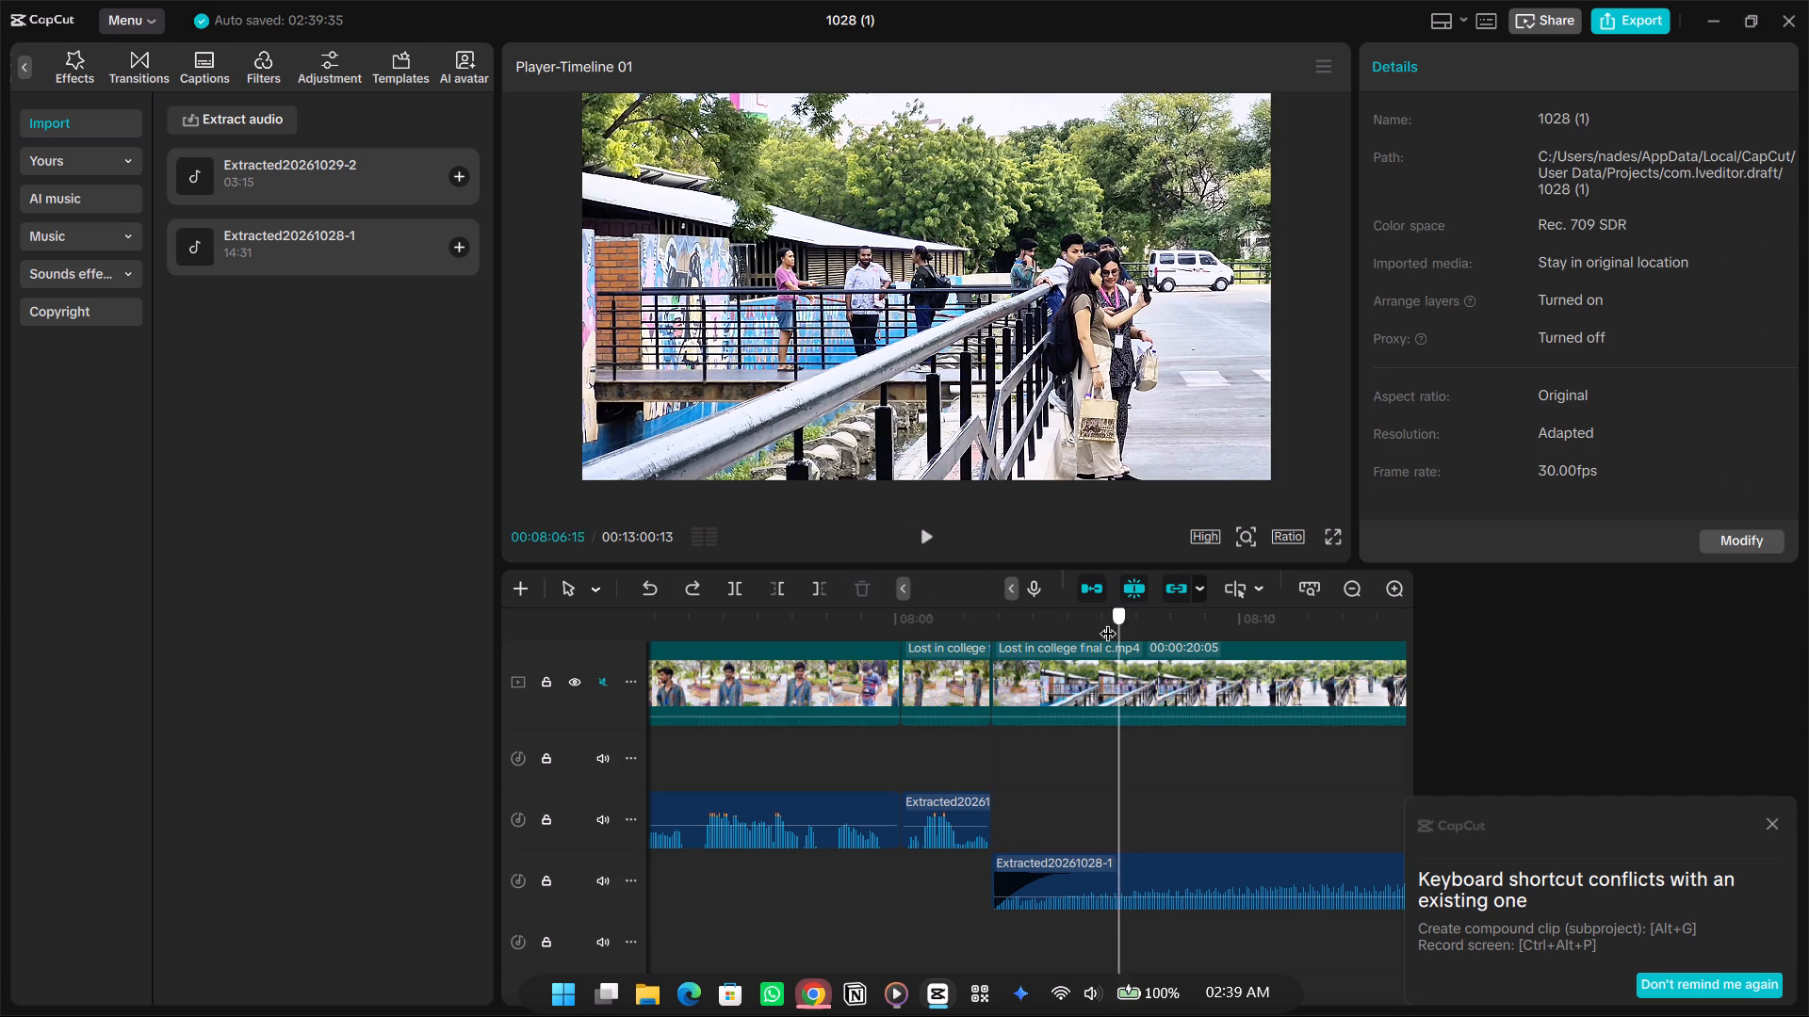
left_click_drag(1108, 621, 1024, 621)
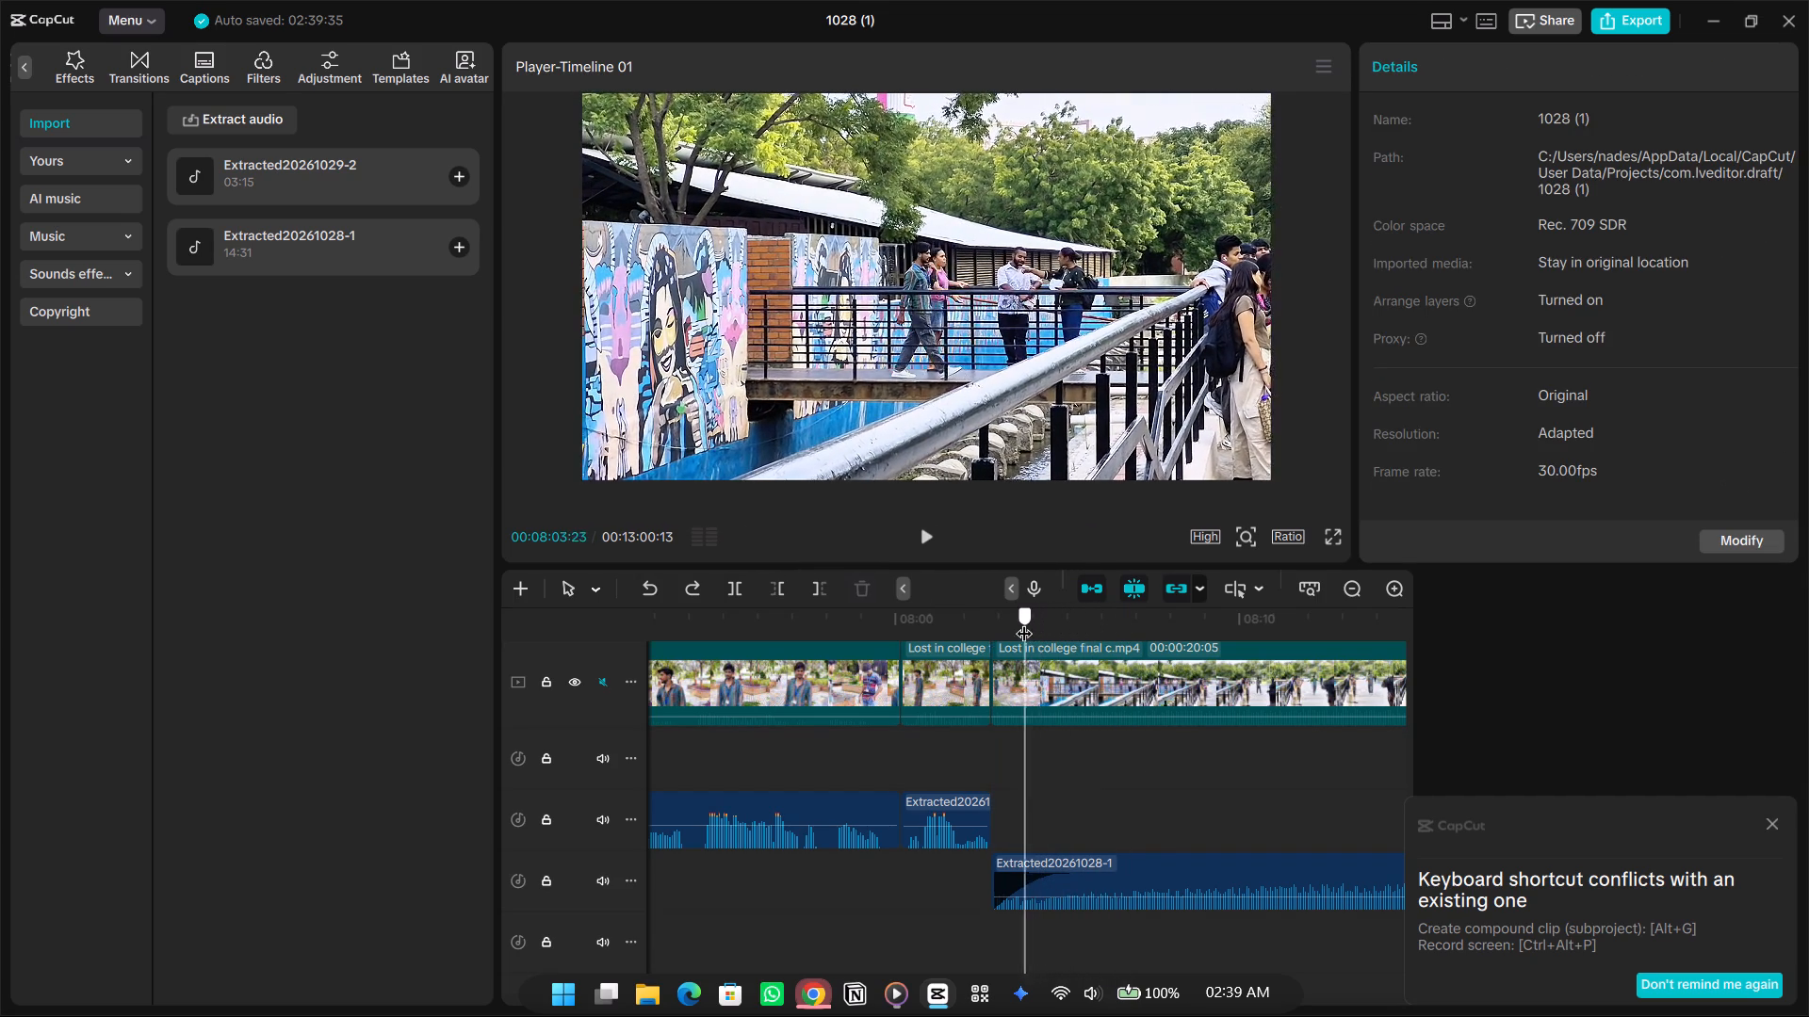
left_click_drag(1024, 621, 1000, 619)
left_click(1057, 657)
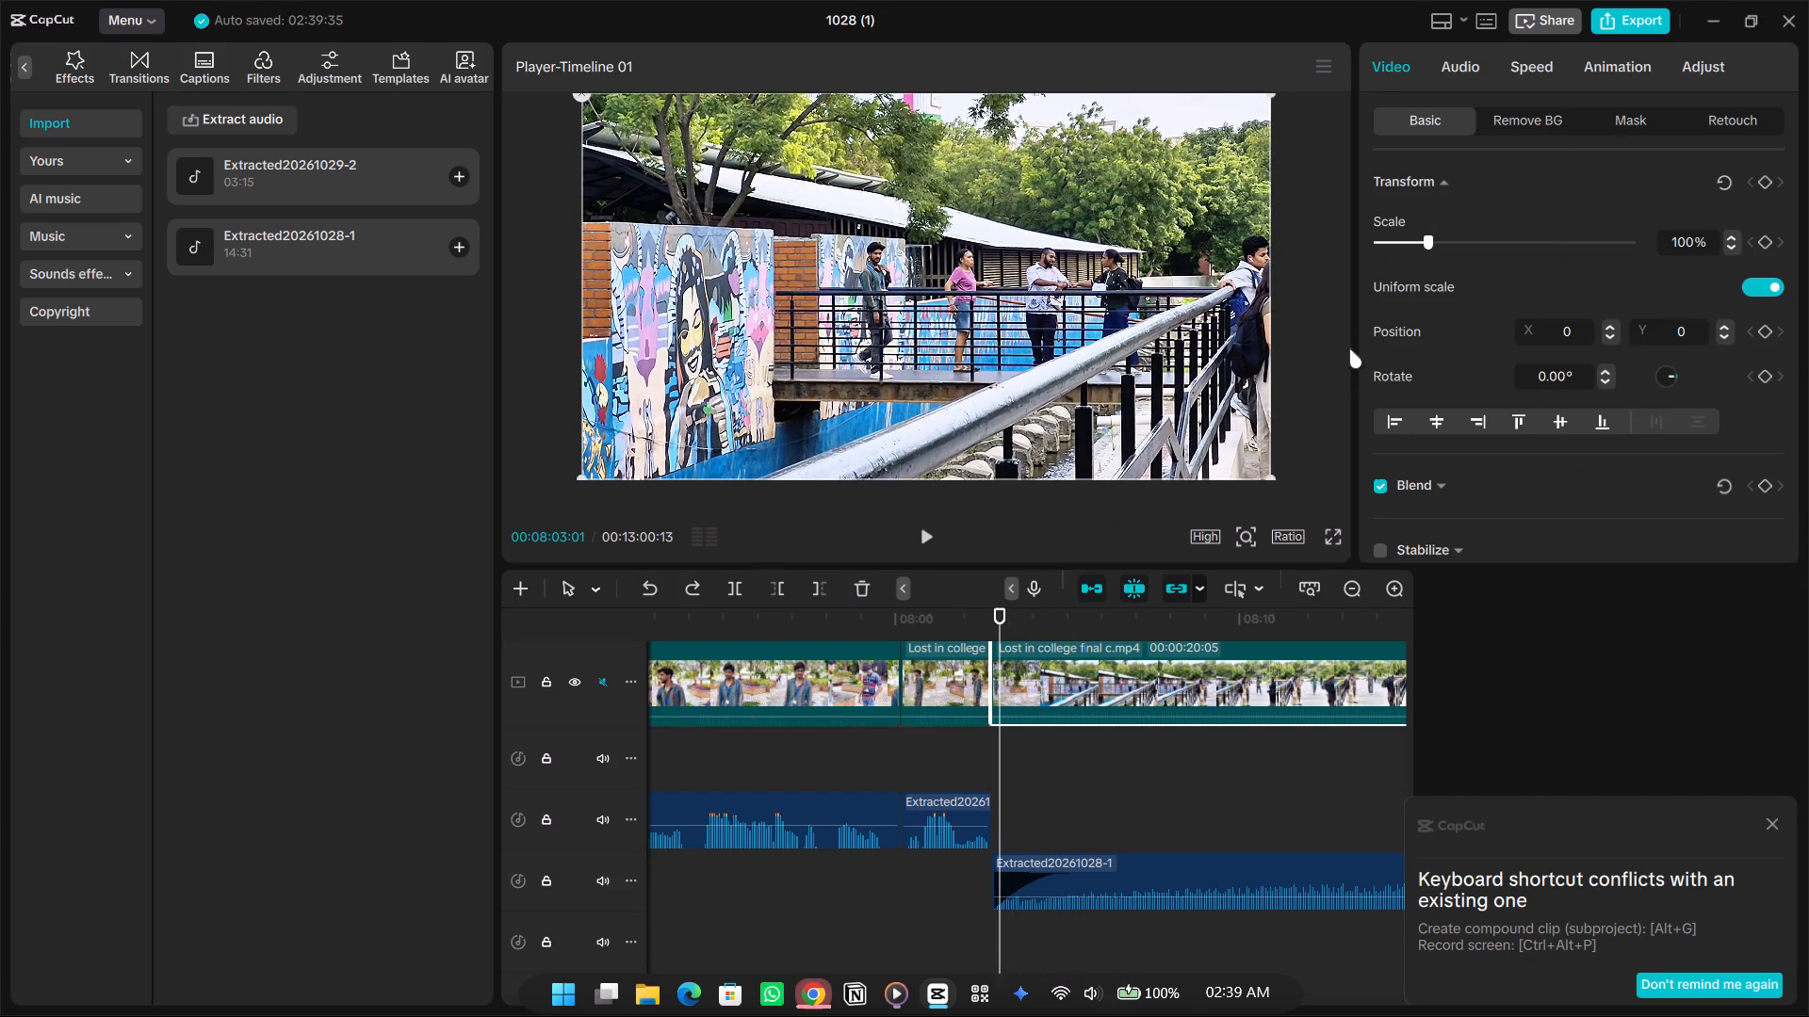
left_click(1762, 244)
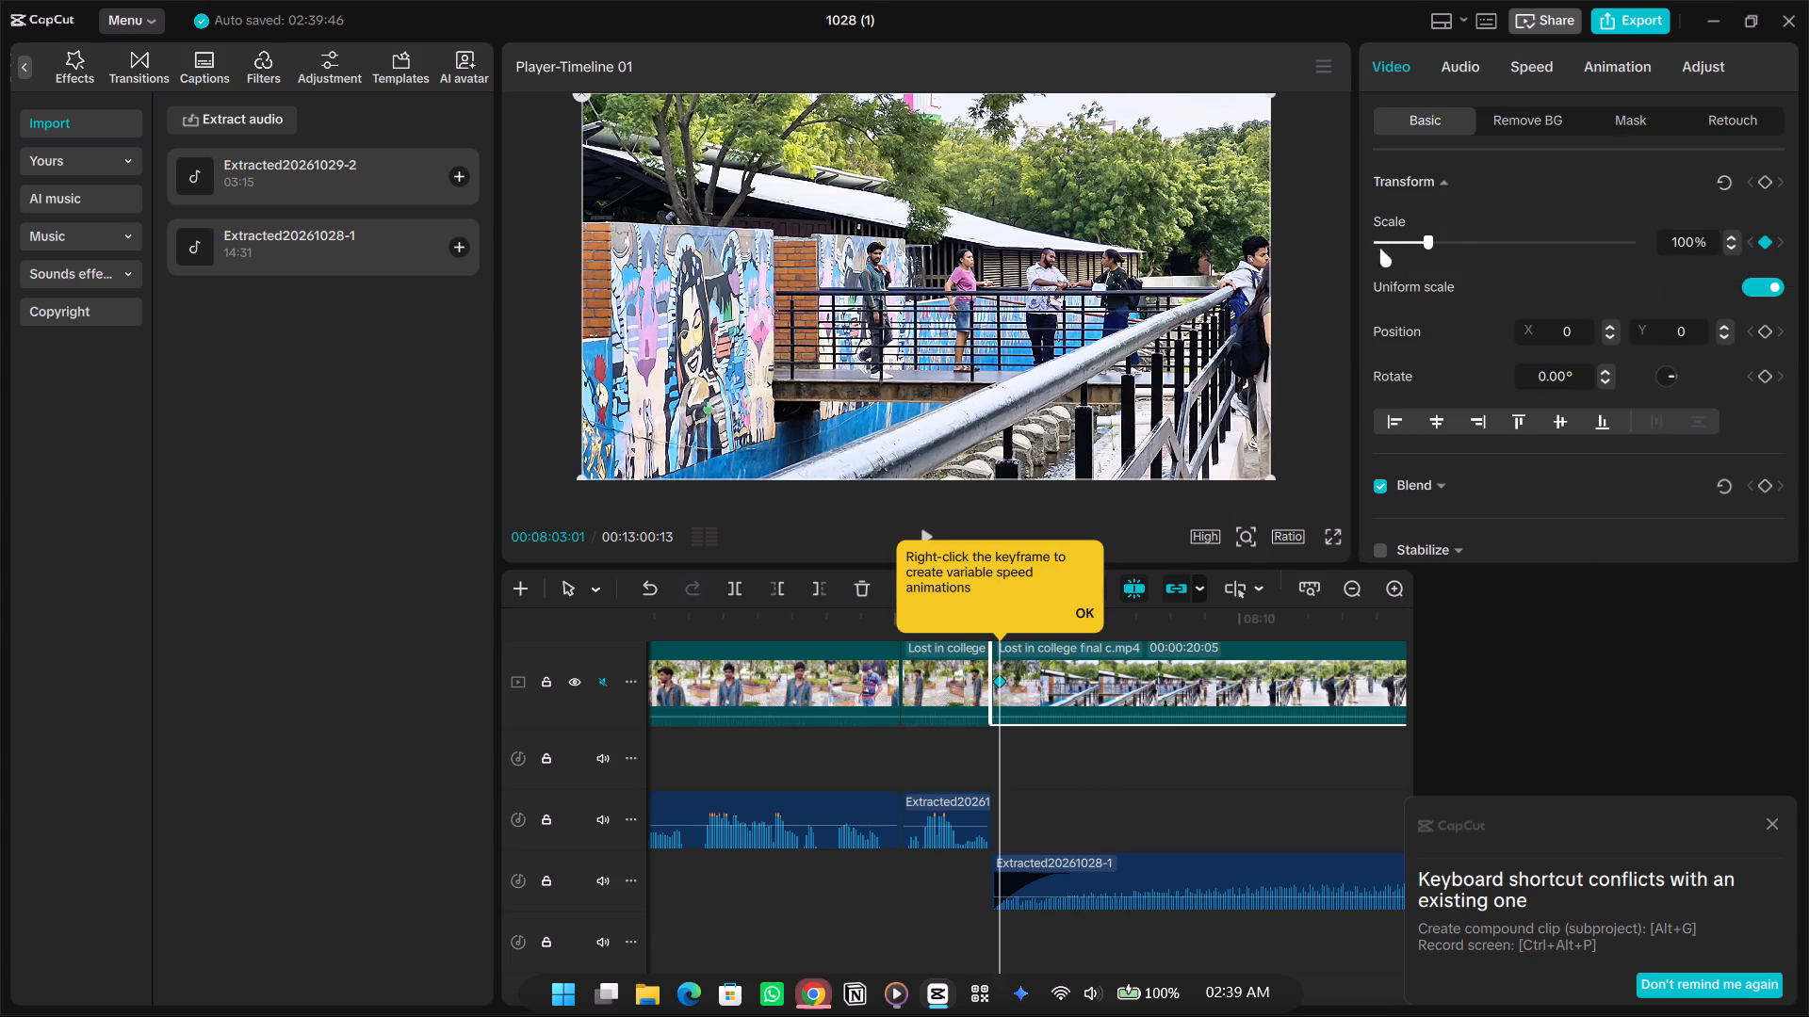
left_click_drag(1428, 245, 1497, 243)
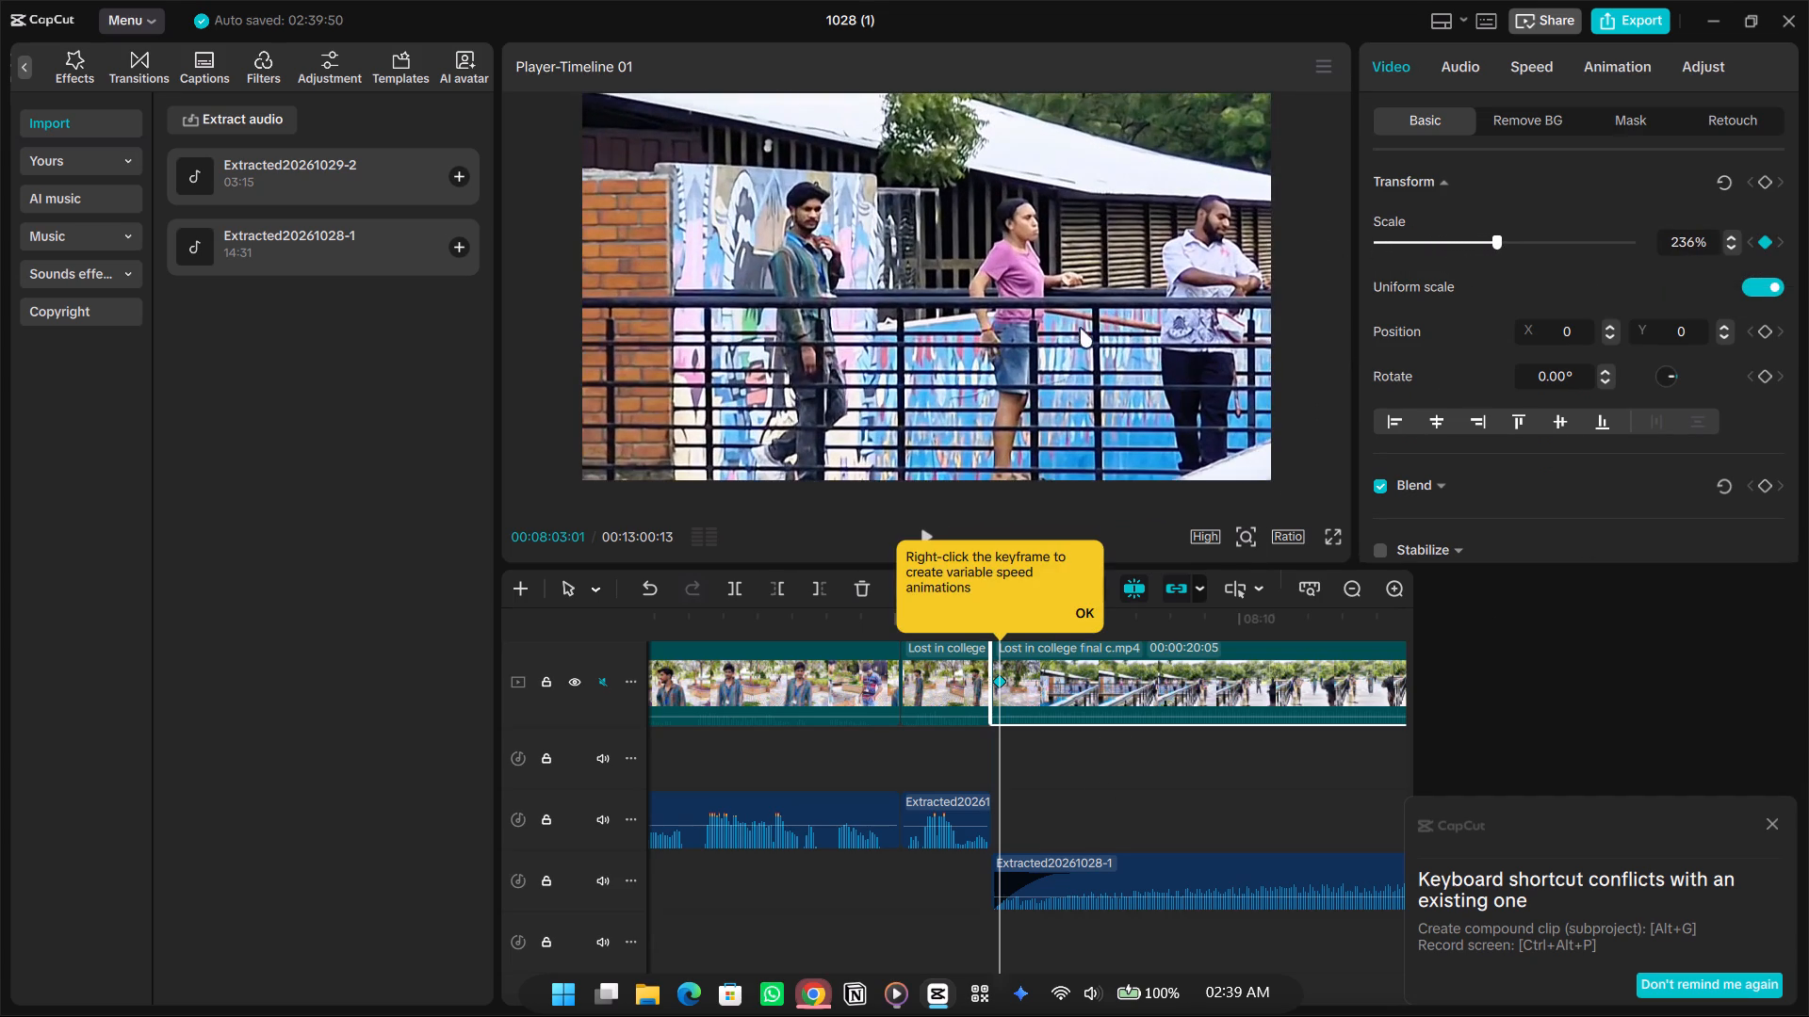
left_click_drag(1067, 324, 1129, 307)
At 00:08:06:15, reposition the walkway clip to X -870, Y 0 and set its scale to 158%.
left_click(1118, 767)
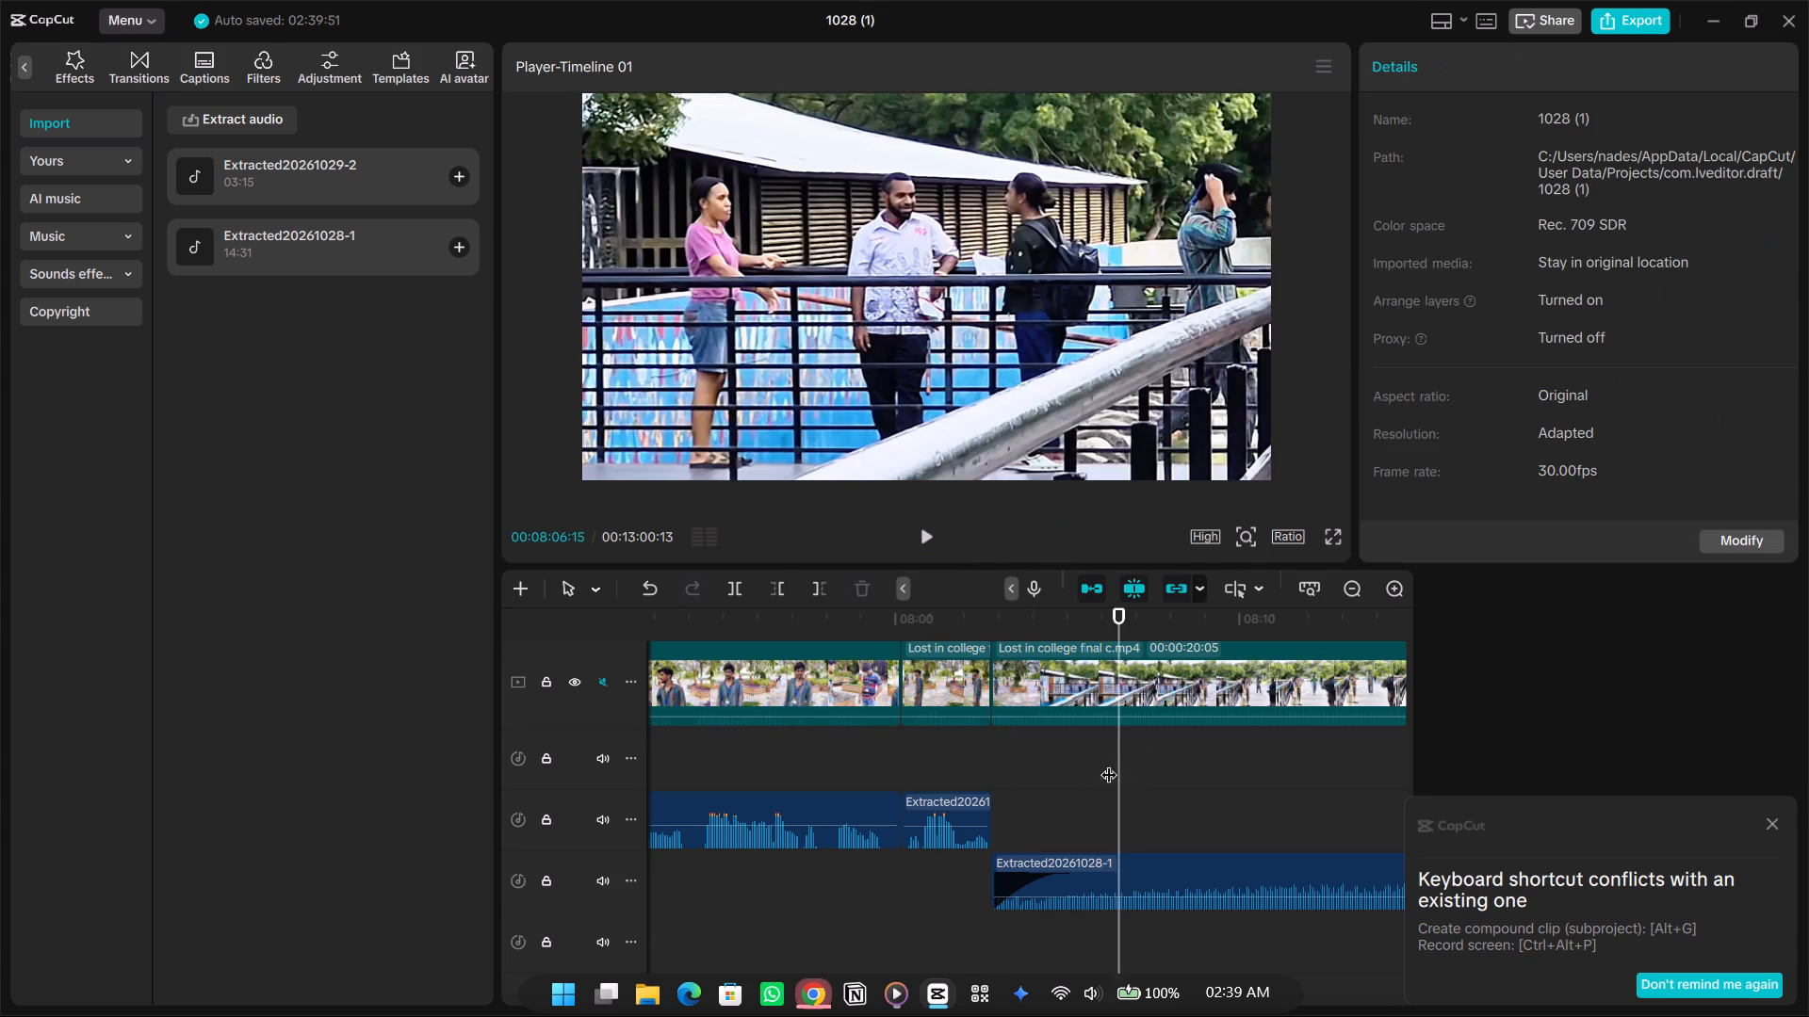
left_click(1132, 671)
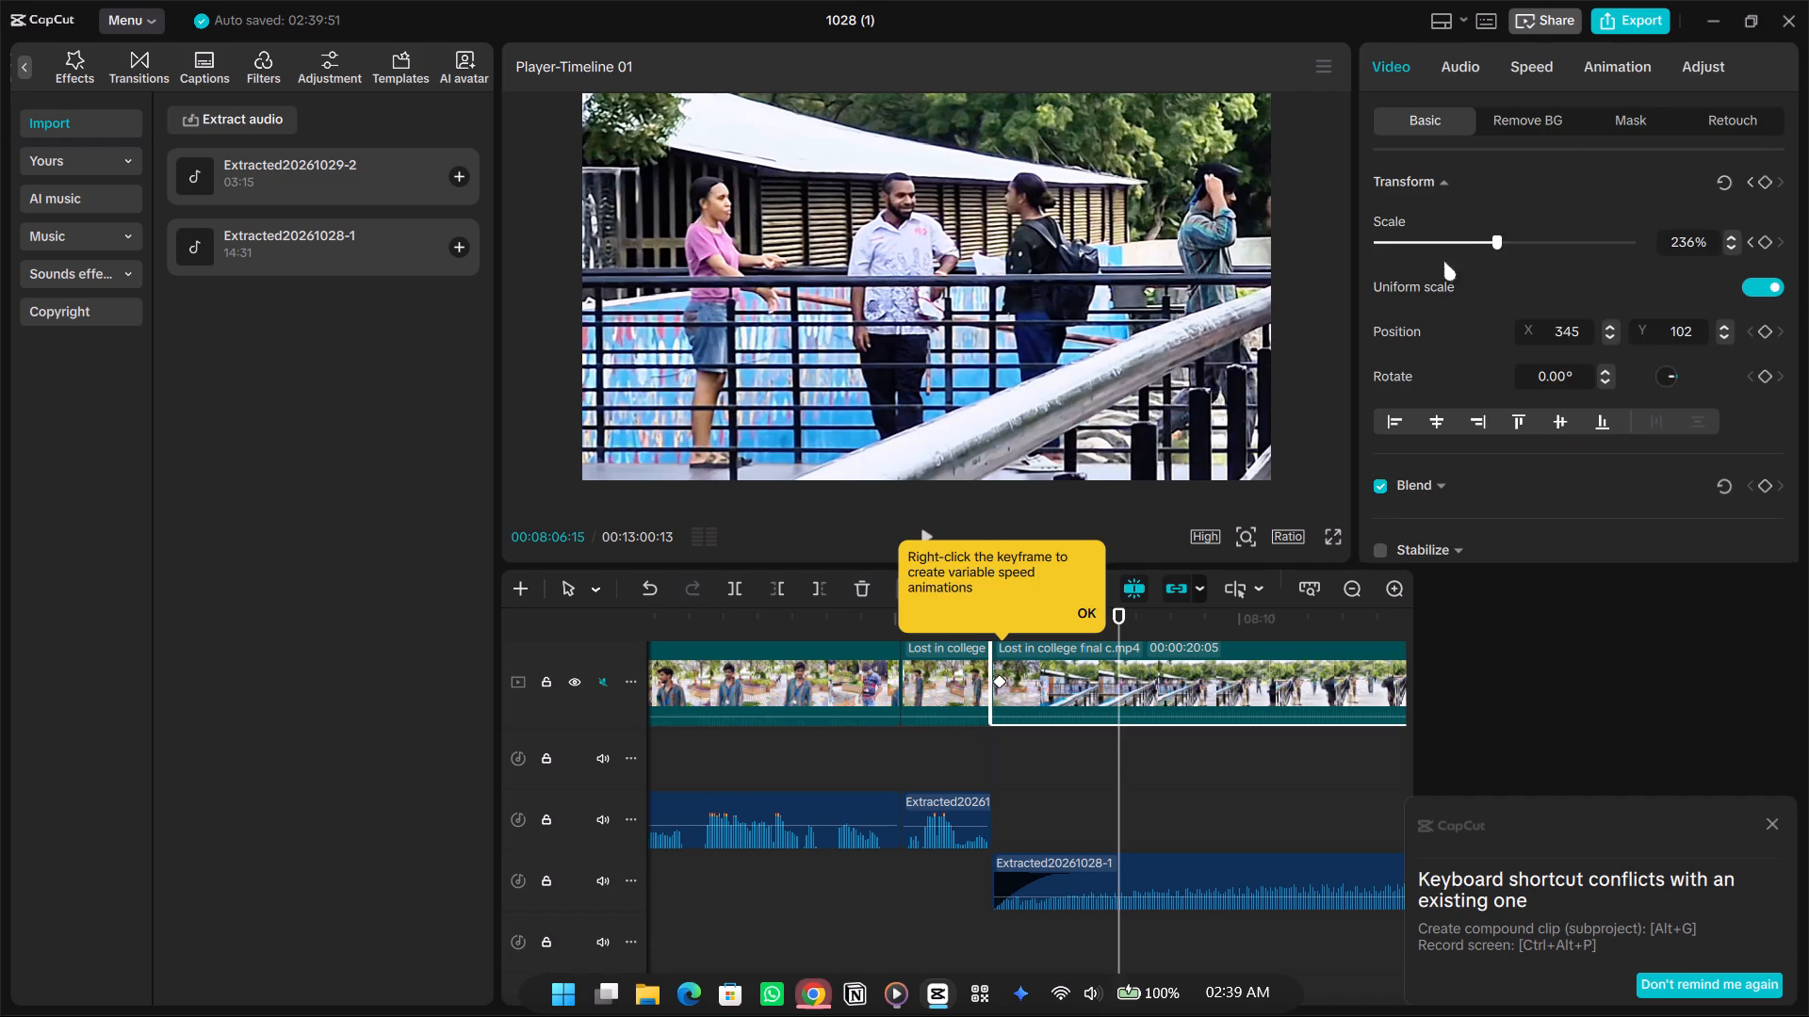
left_click_drag(1193, 345, 1064, 345)
left_click_drag(1090, 345, 852, 345)
left_click_drag(994, 276, 861, 276)
left_click_drag(1101, 242, 986, 264)
left_click_drag(1069, 281, 963, 277)
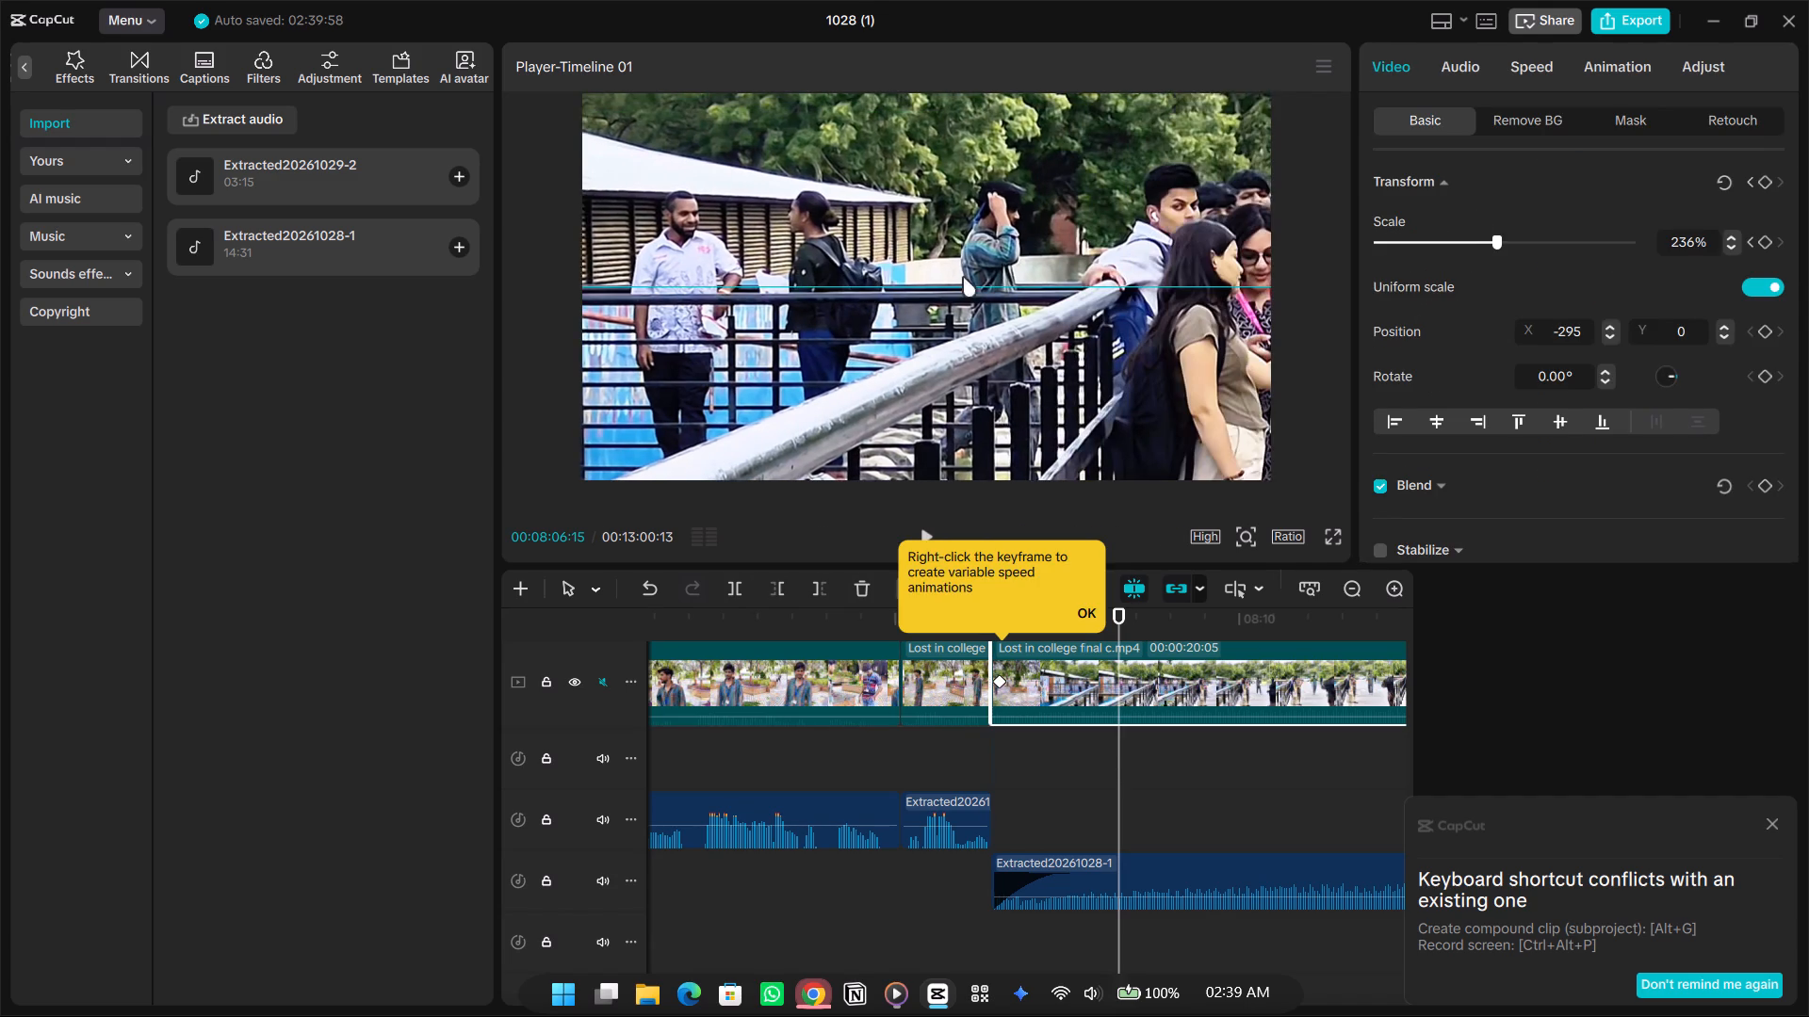
left_click_drag(963, 277, 960, 274)
left_click_drag(1048, 260, 1137, 265)
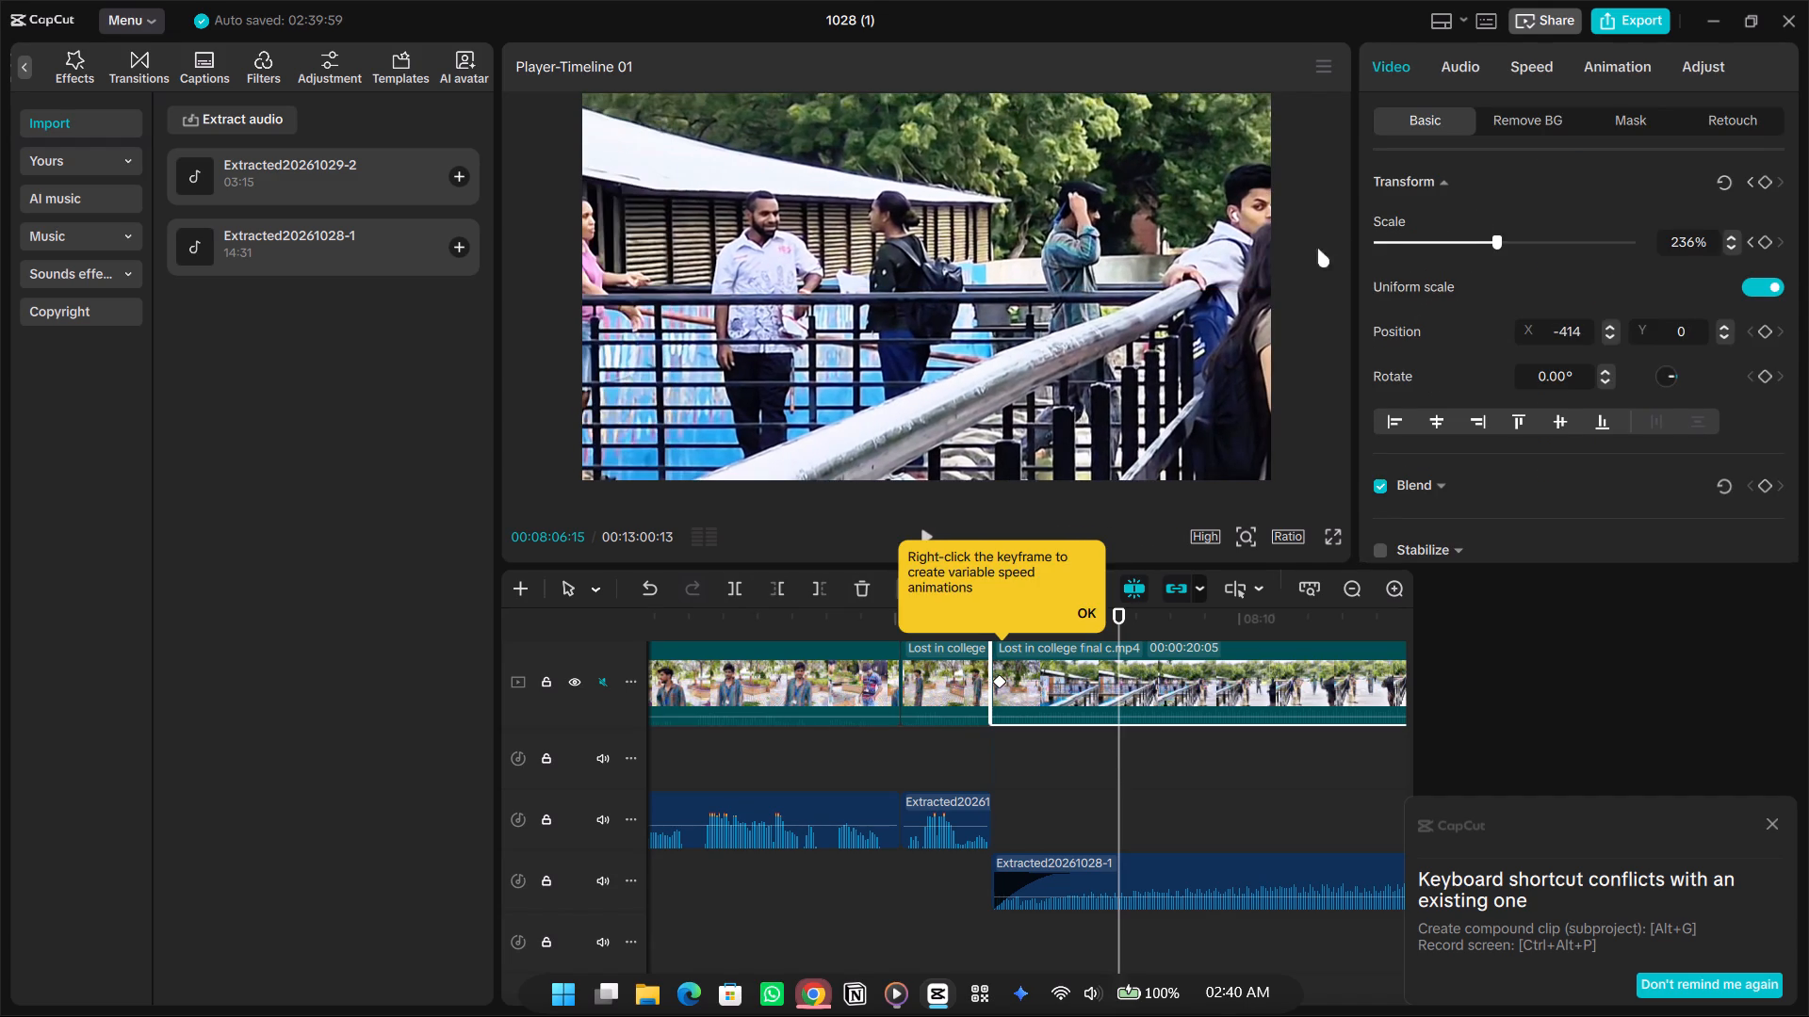
left_click_drag(1172, 345, 1113, 345)
left_click_drag(1094, 317, 1033, 317)
left_click_drag(1010, 282, 929, 280)
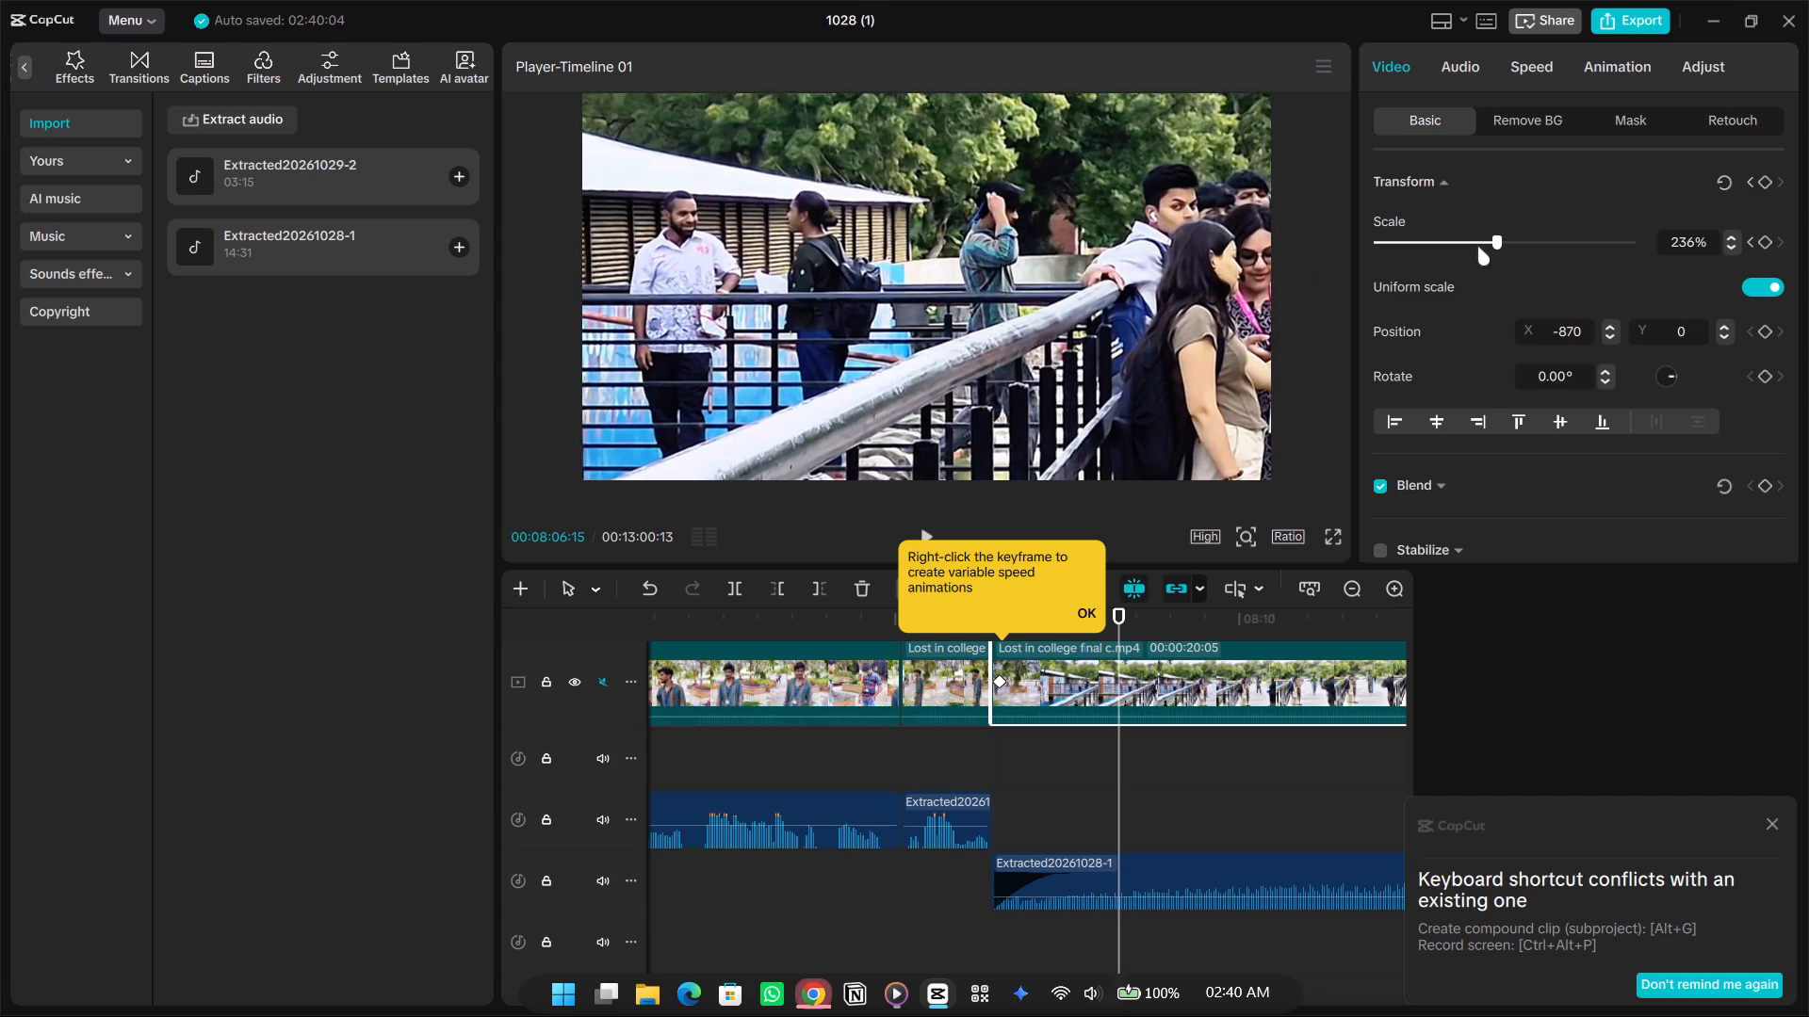
left_click_drag(1495, 242, 1456, 254)
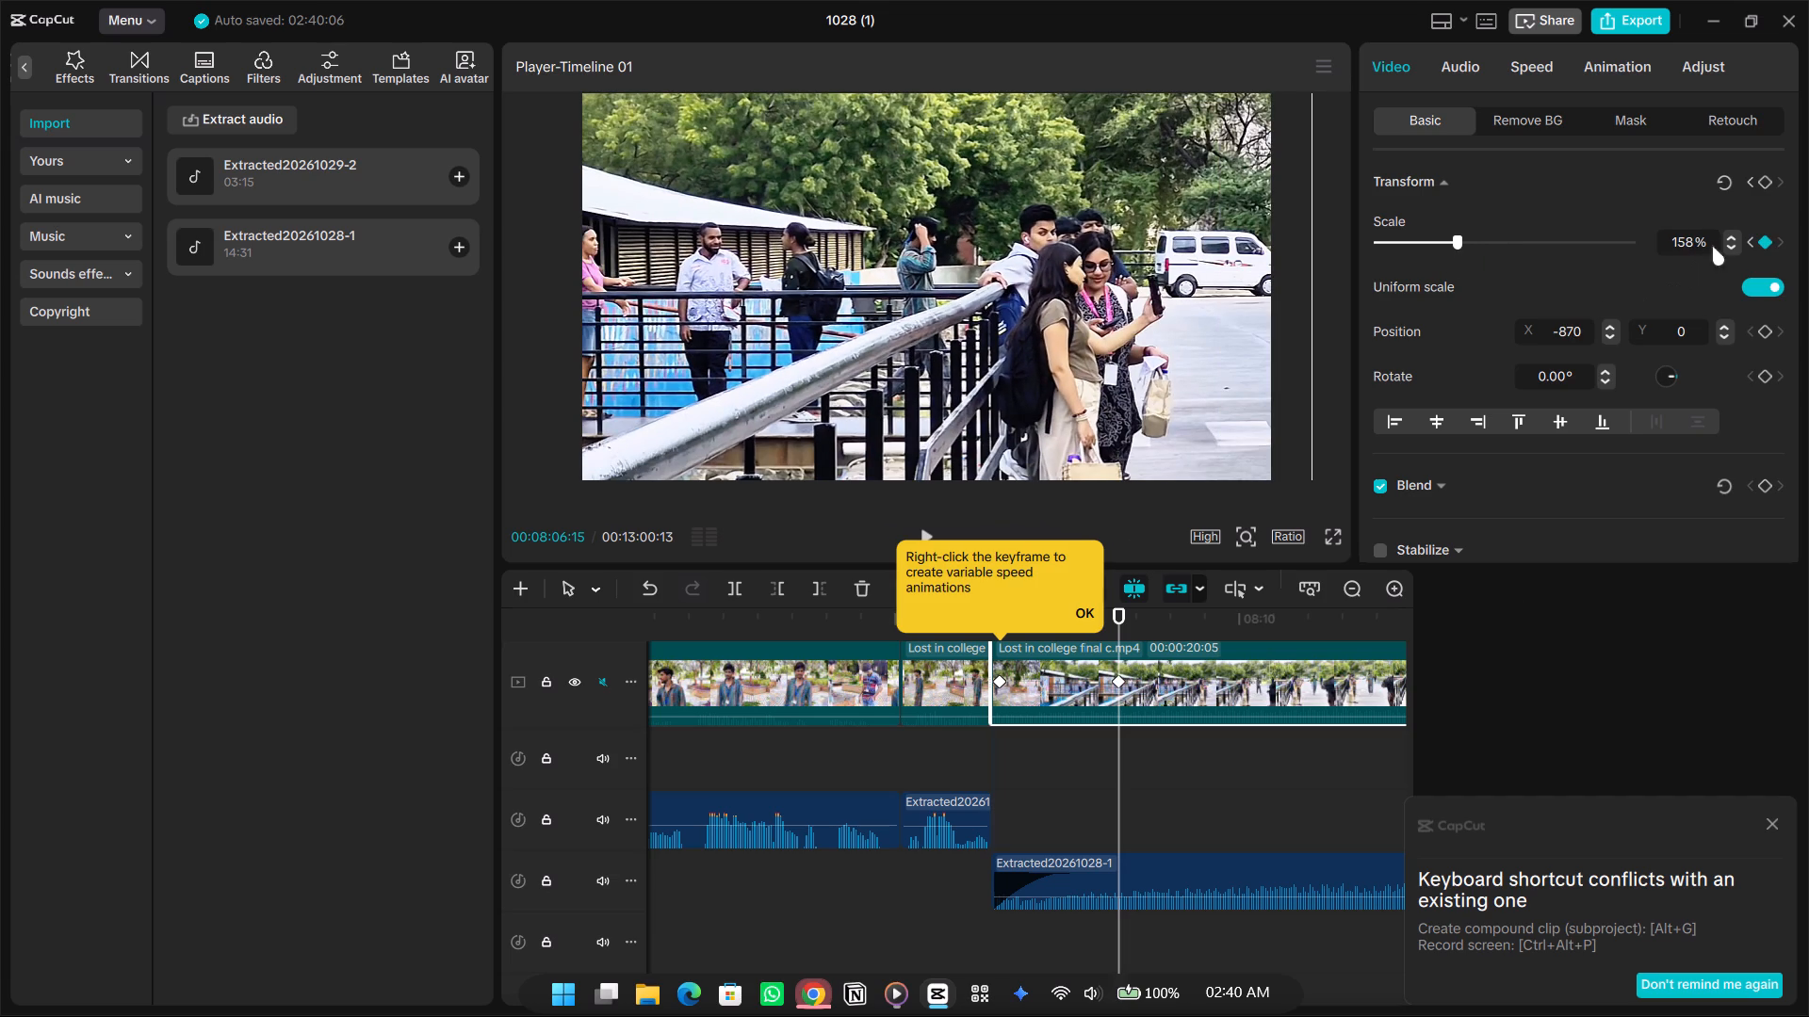
Play from 00:08:01:26 to about 00:08:13 and inspect the walkway framing at 00:08:09:03 and at the 00:08:06:15 keyframe.
left_click(1264, 796)
left_click(960, 743)
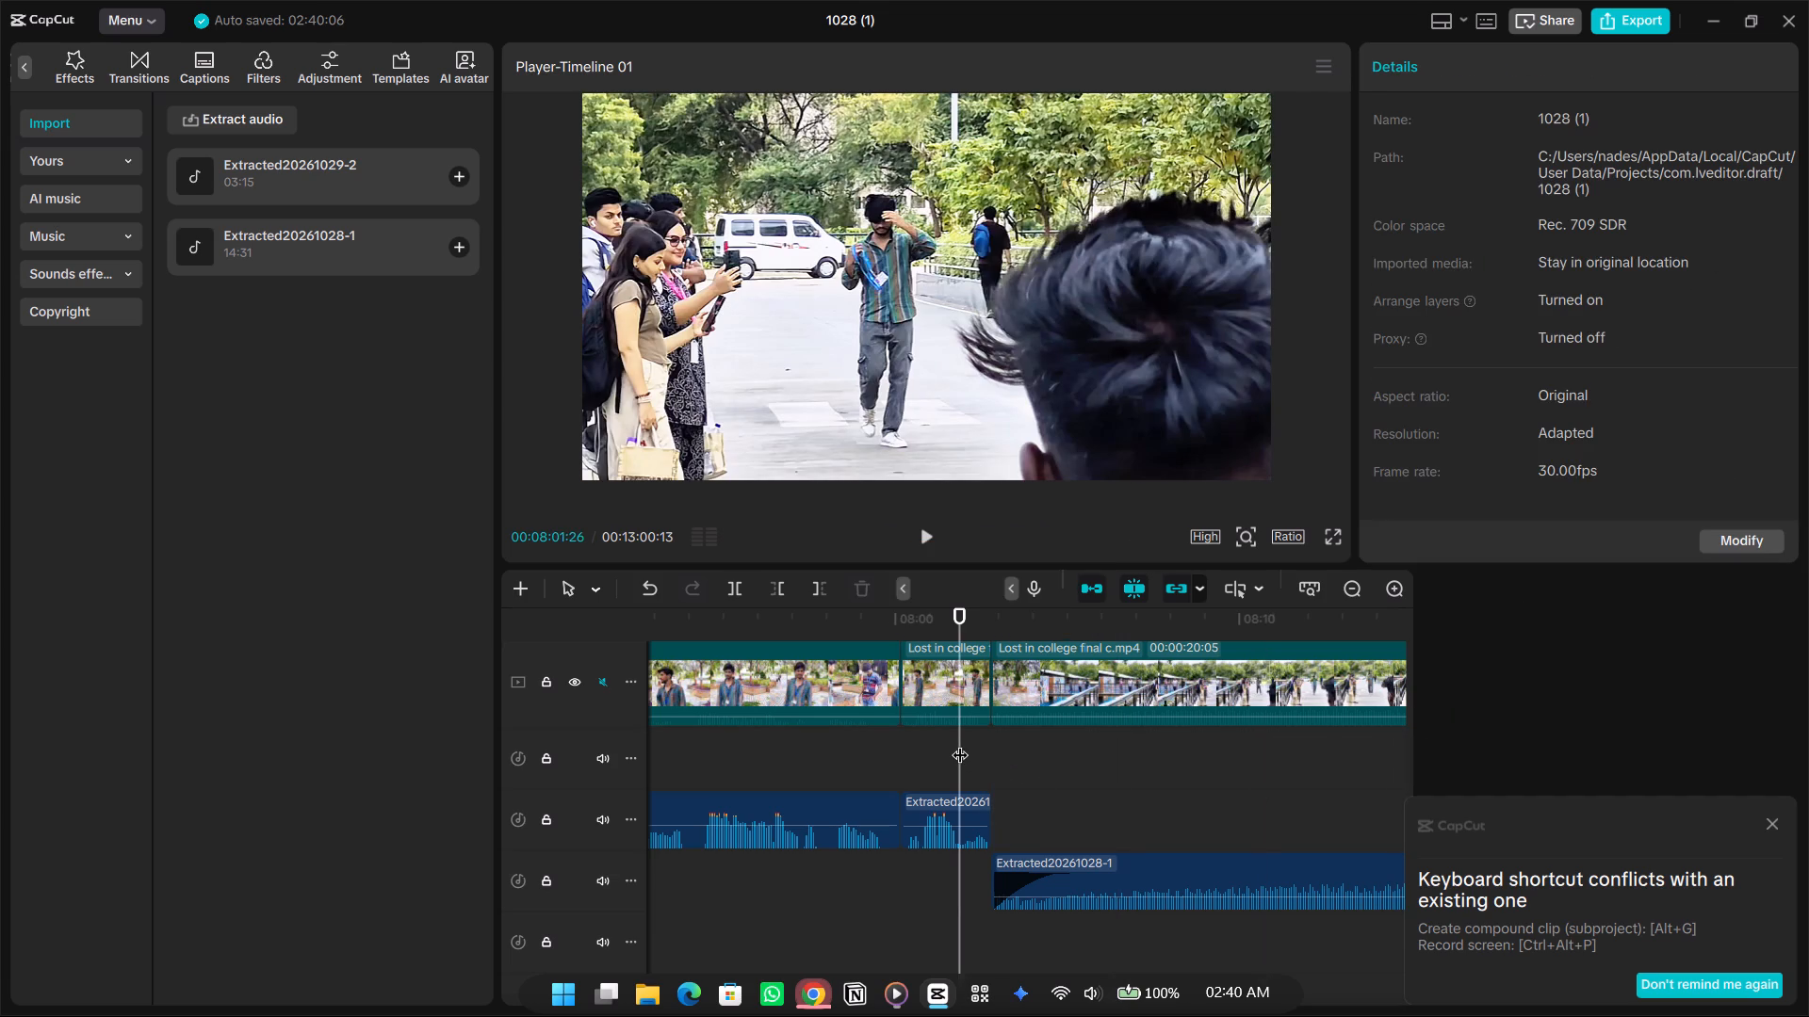
key("space")
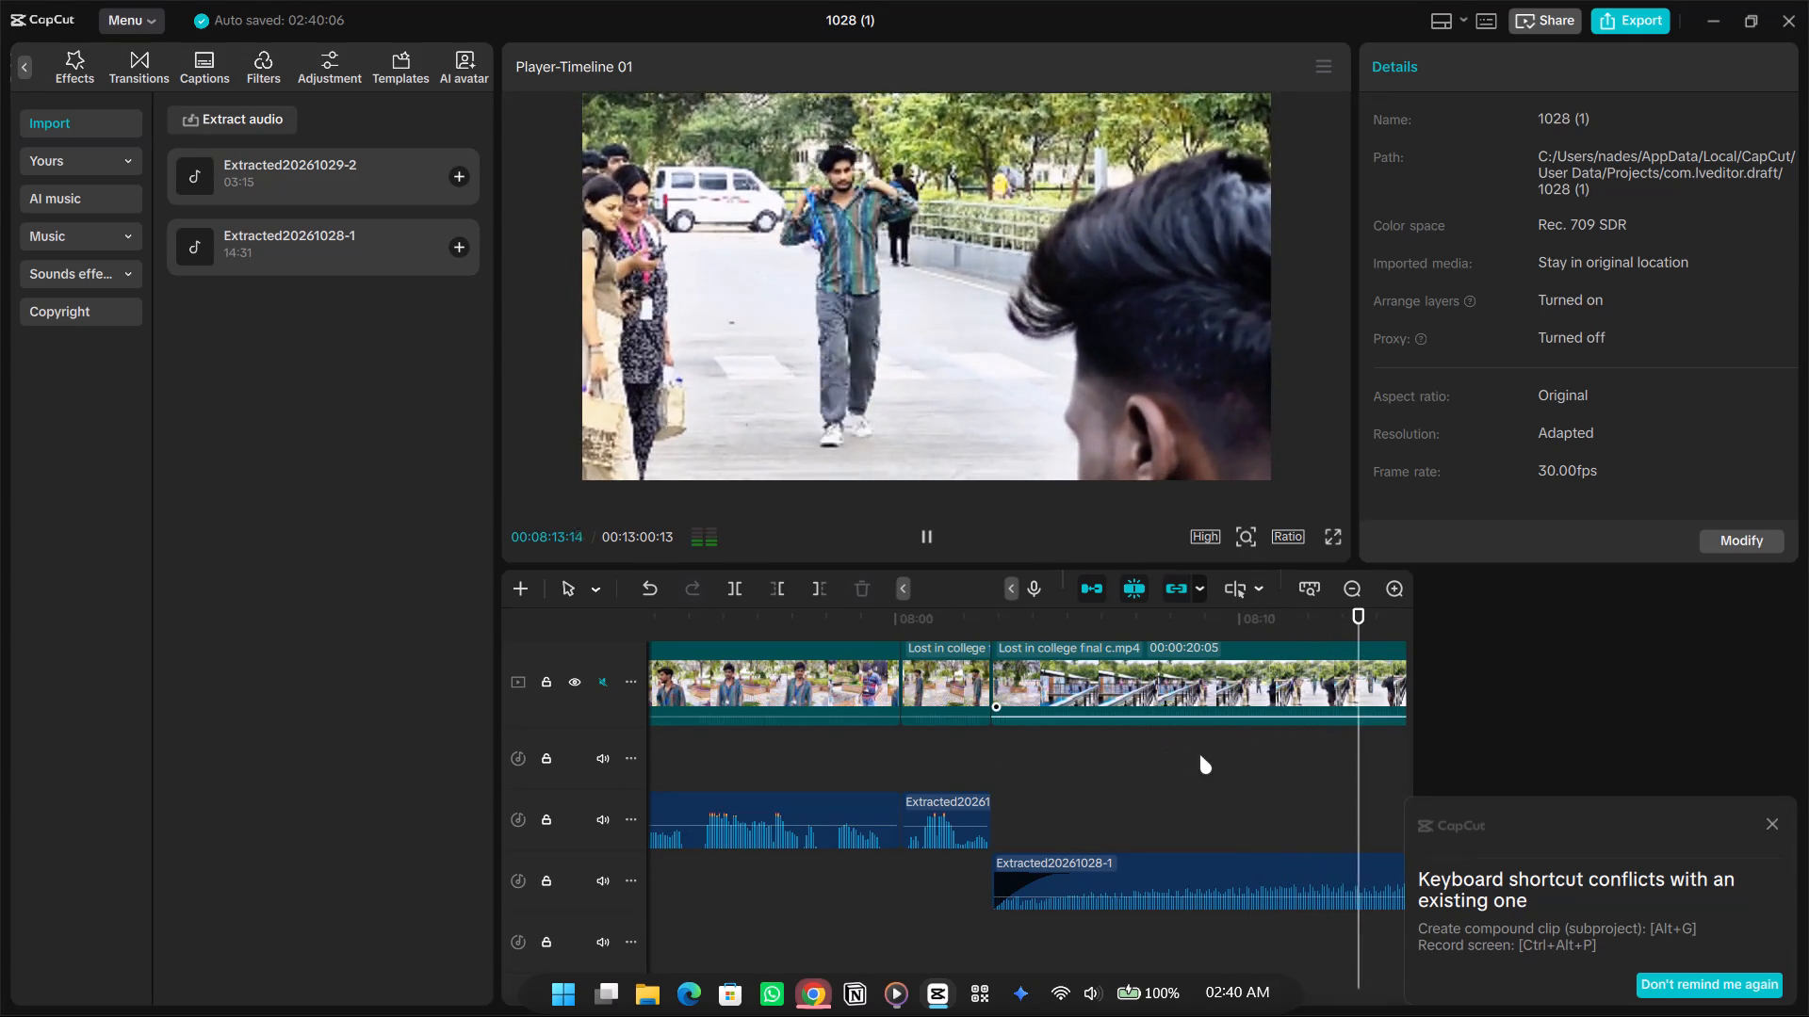
left_click(1209, 754)
left_click(1222, 695)
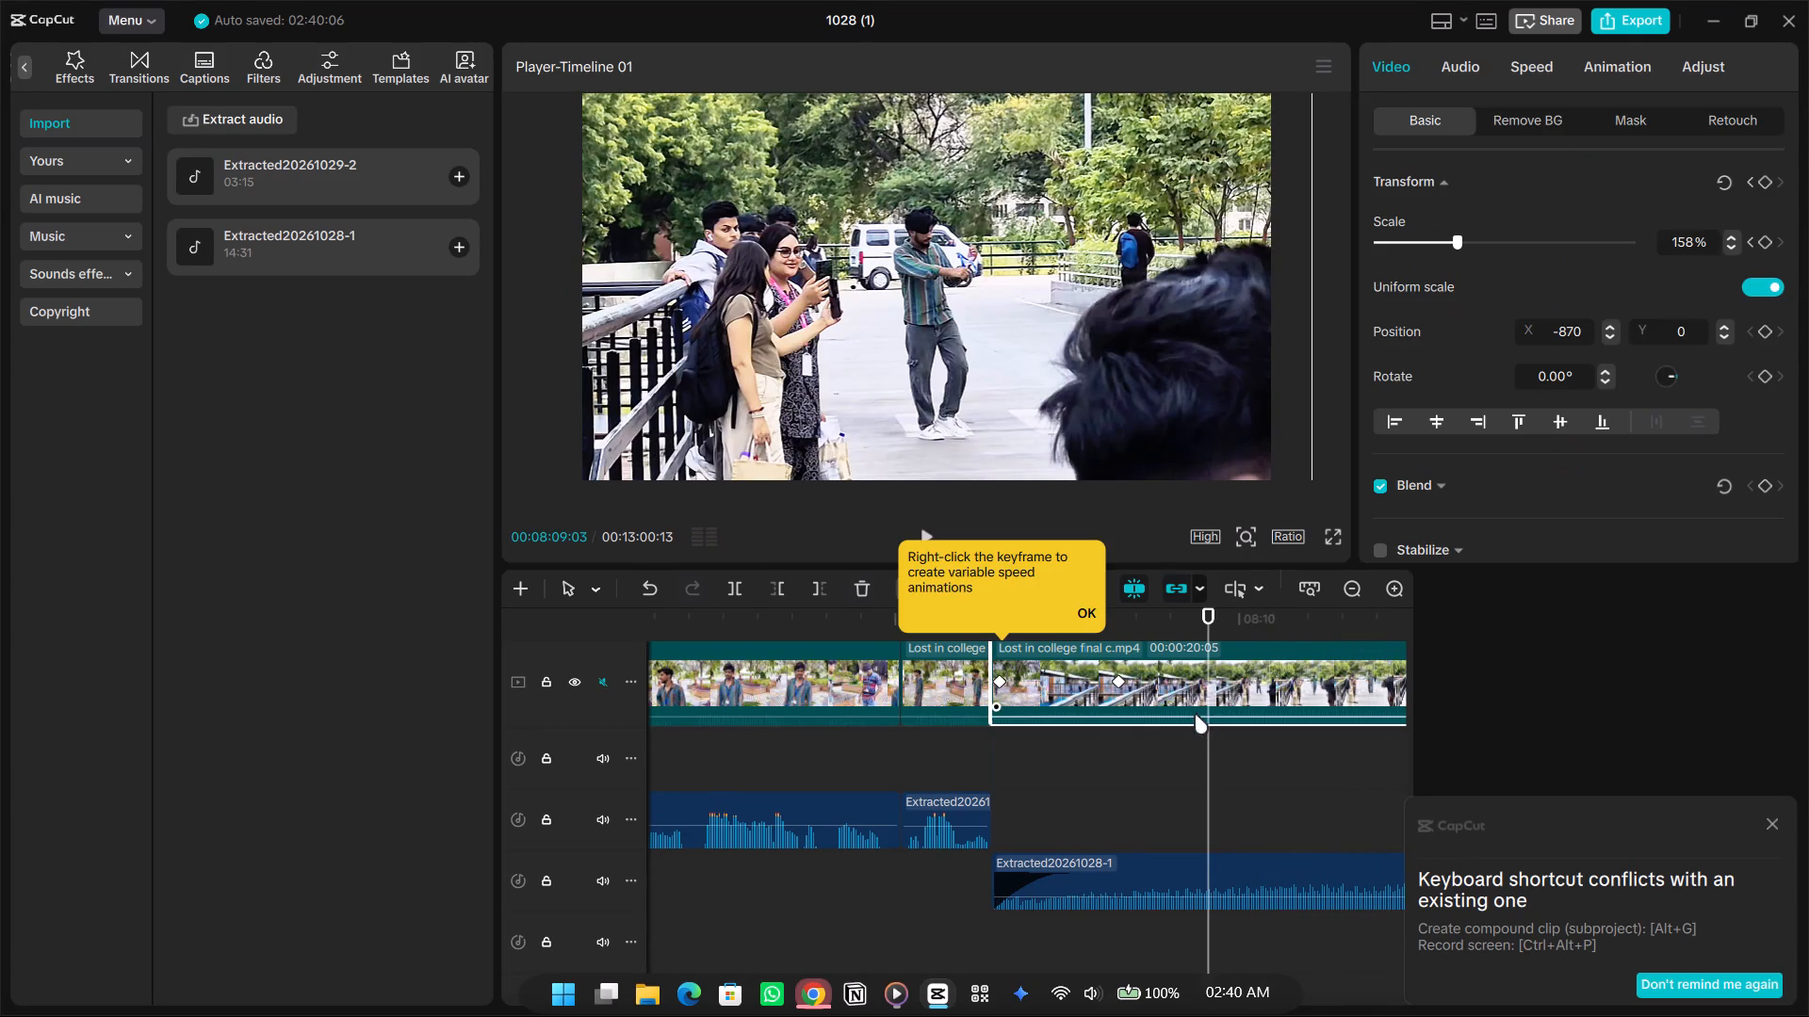
left_click(1116, 685)
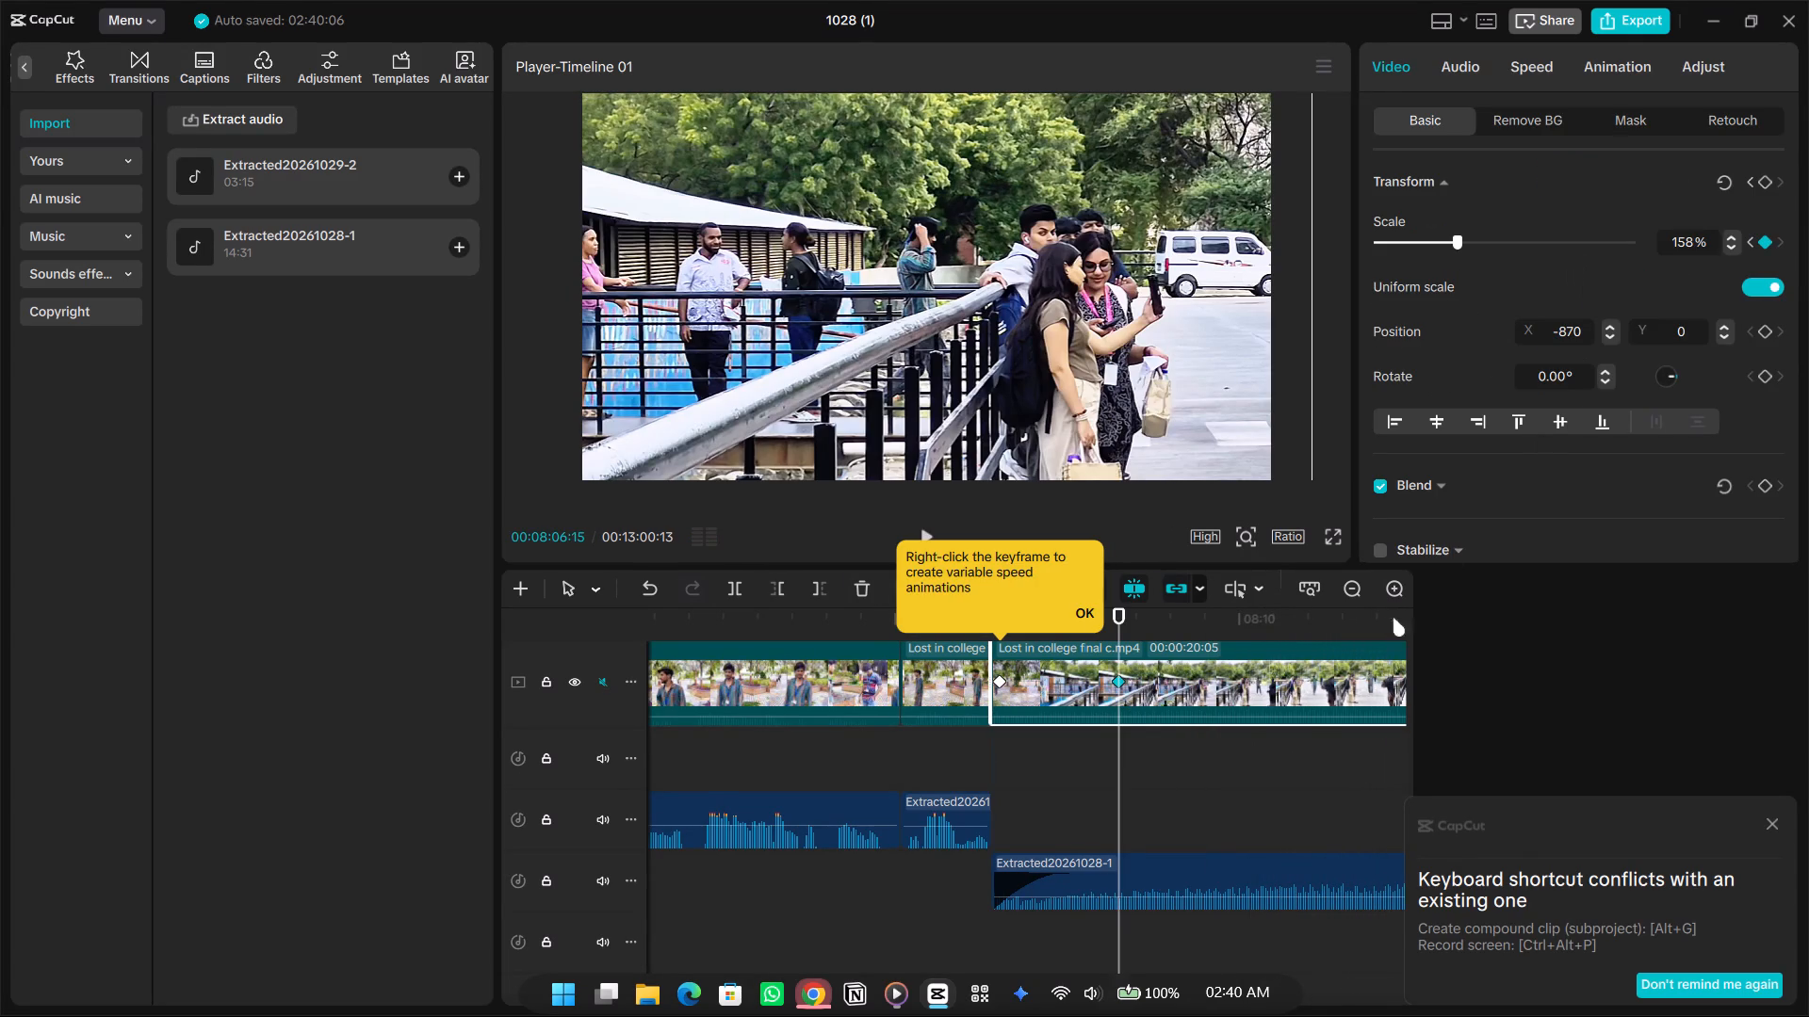
At 00:08:09:20, zoom the walkway clip out to just fill the frame, centring its position at X 0, Y 0.
left_click(1228, 768)
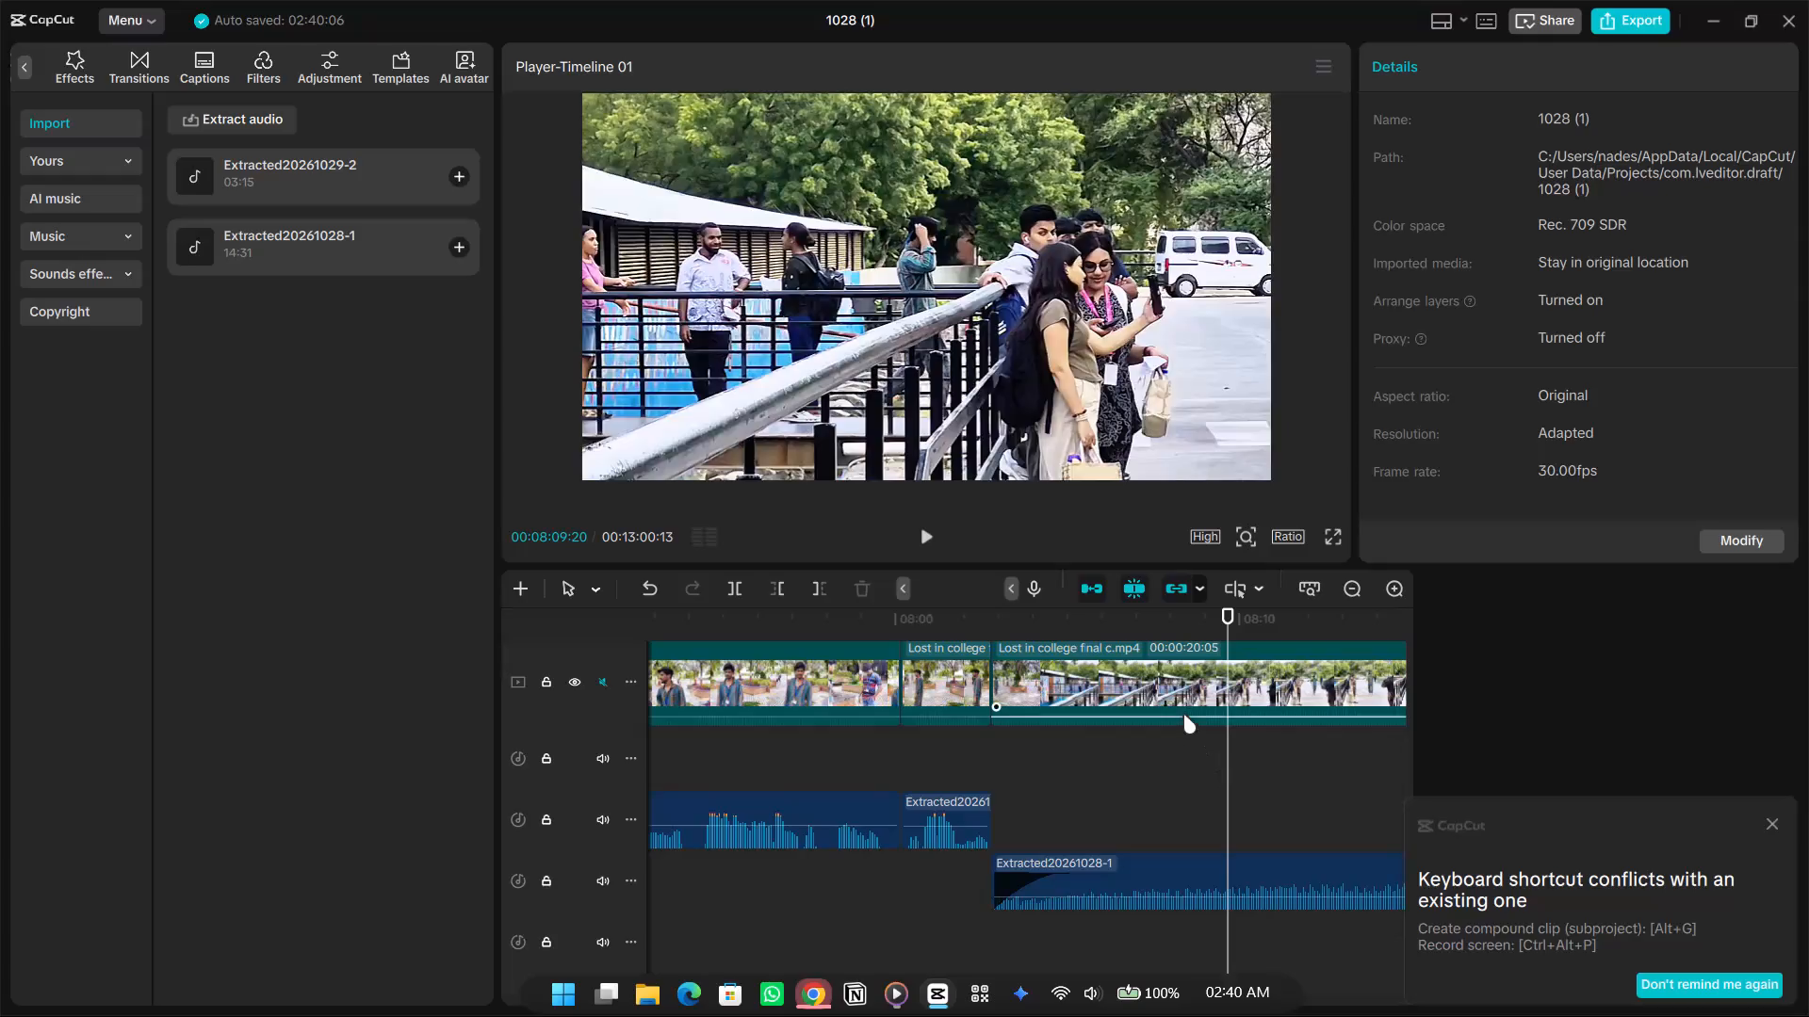
left_click(1188, 679)
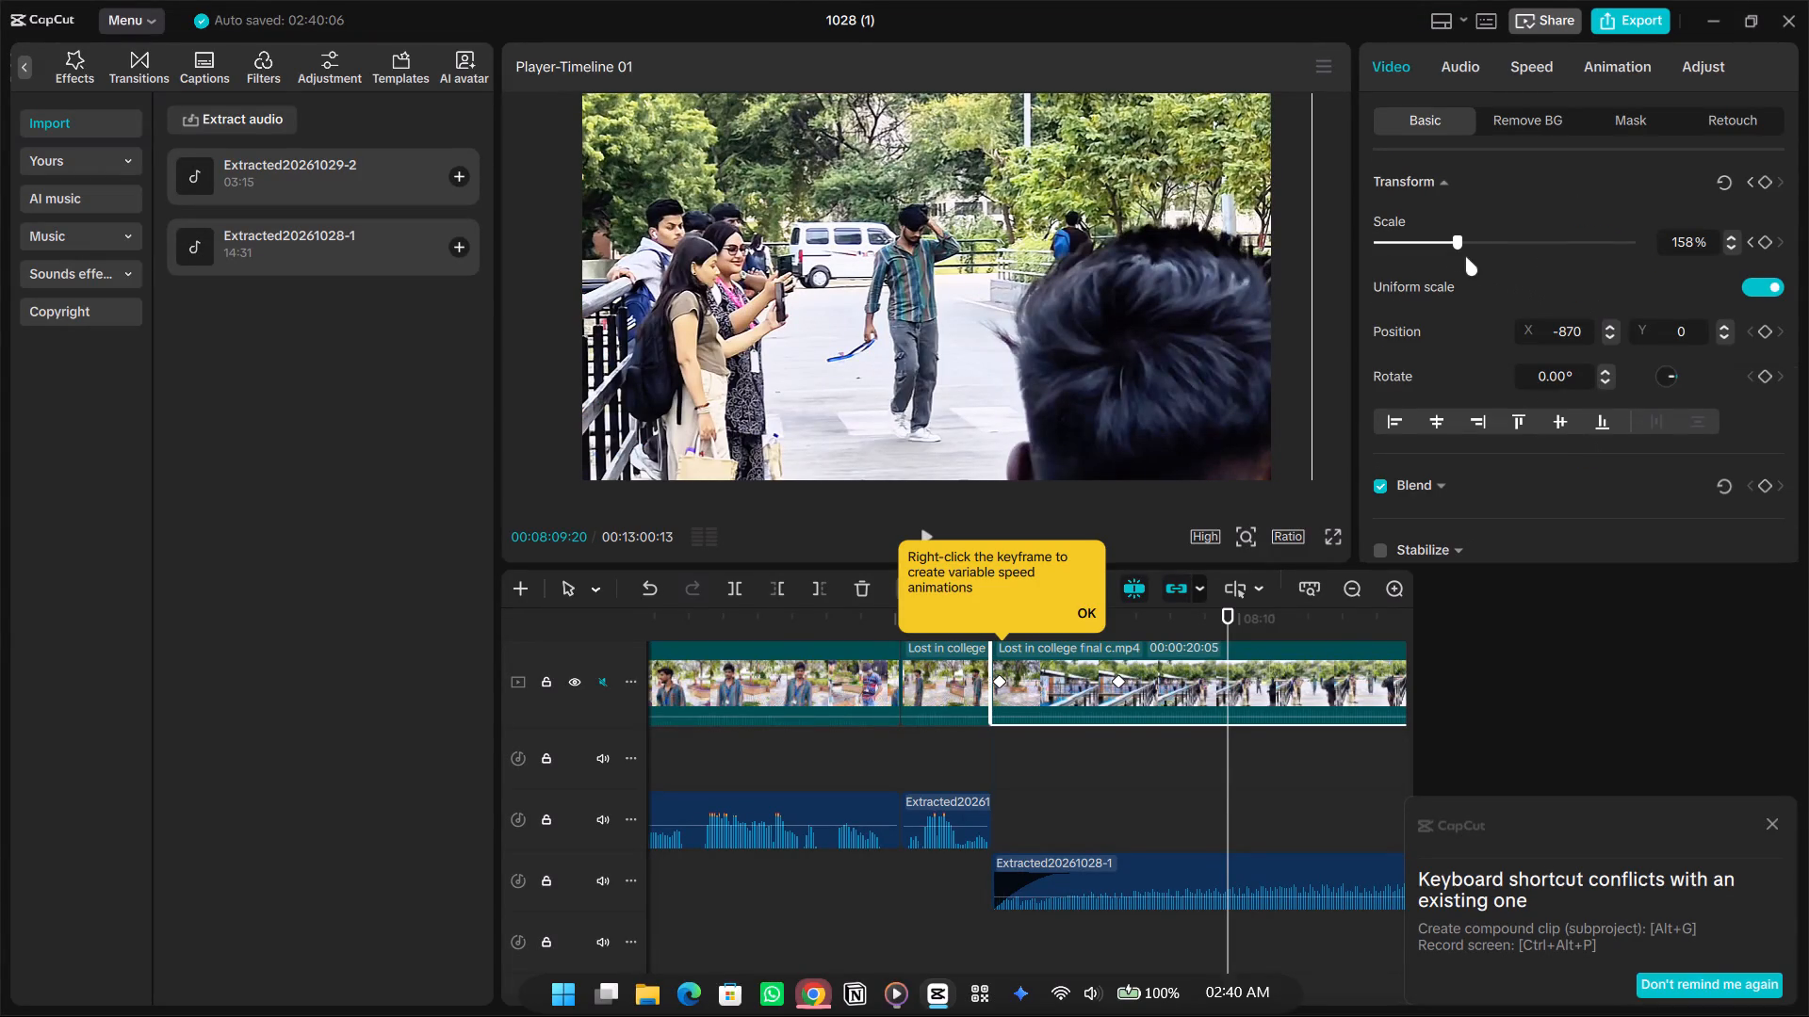
left_click_drag(1453, 236, 1425, 248)
left_click_drag(790, 304, 929, 299)
left_click(1425, 239)
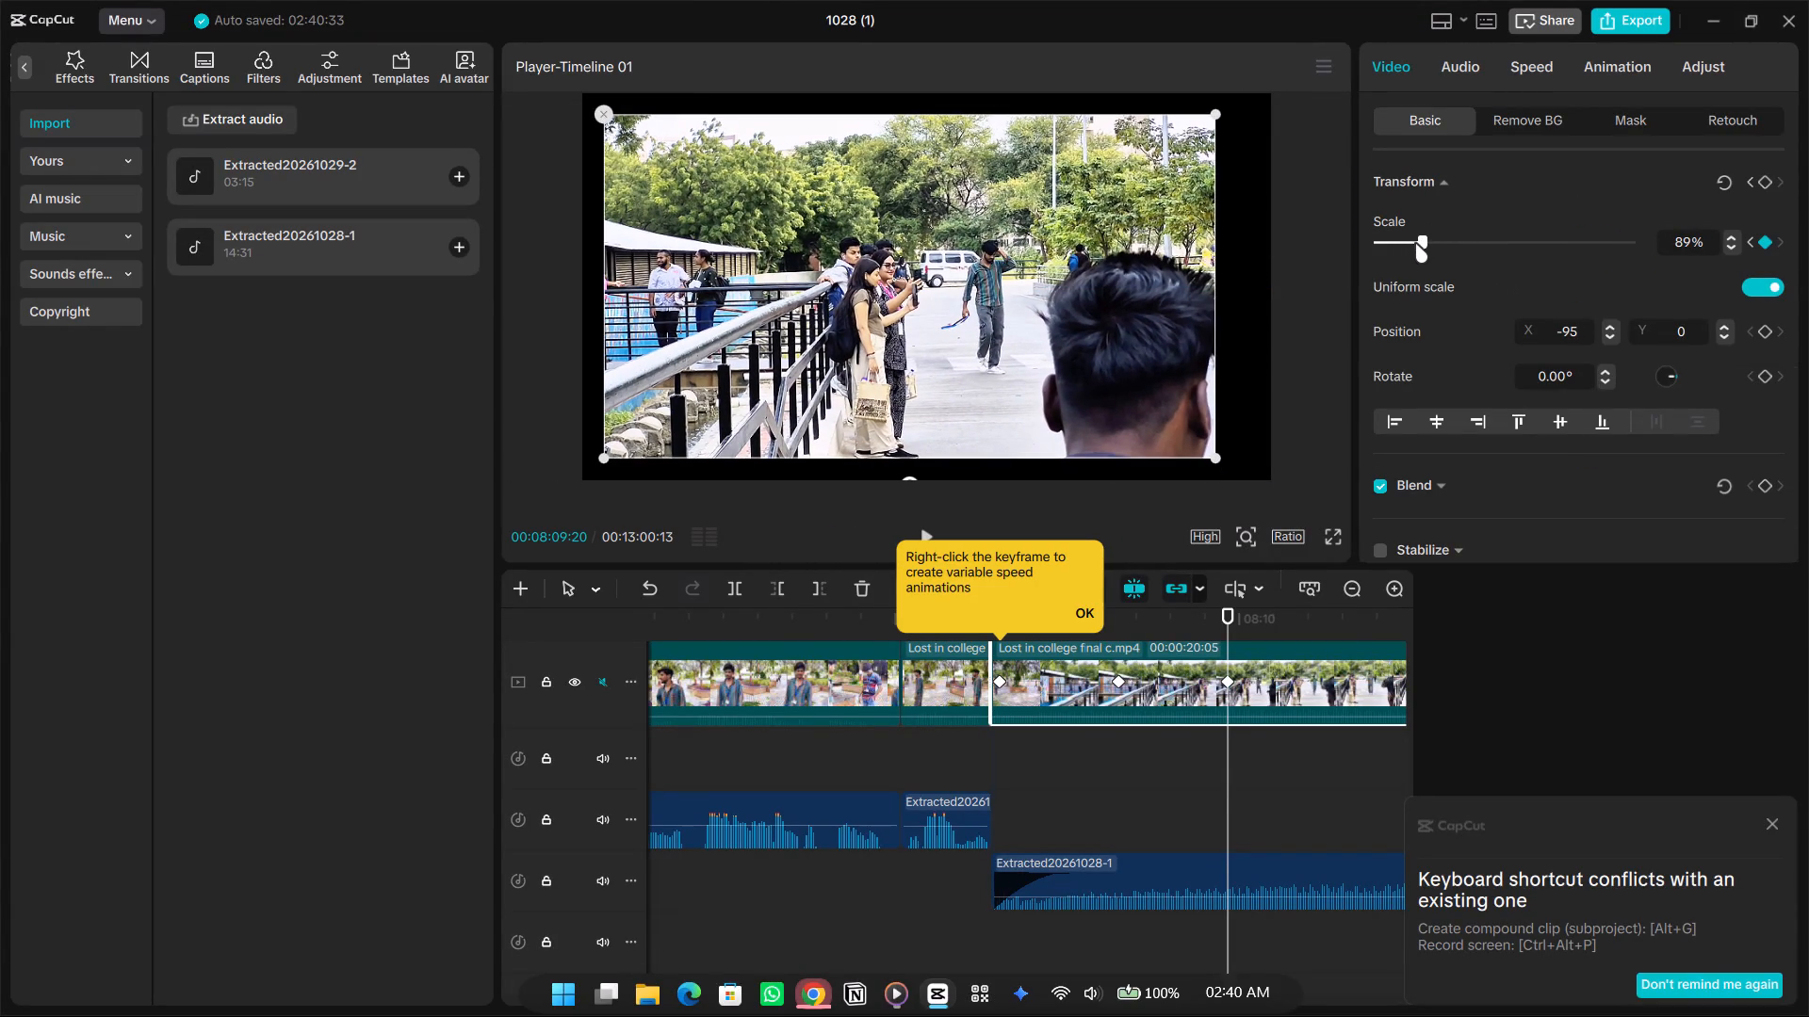
left_click_drag(979, 330, 999, 323)
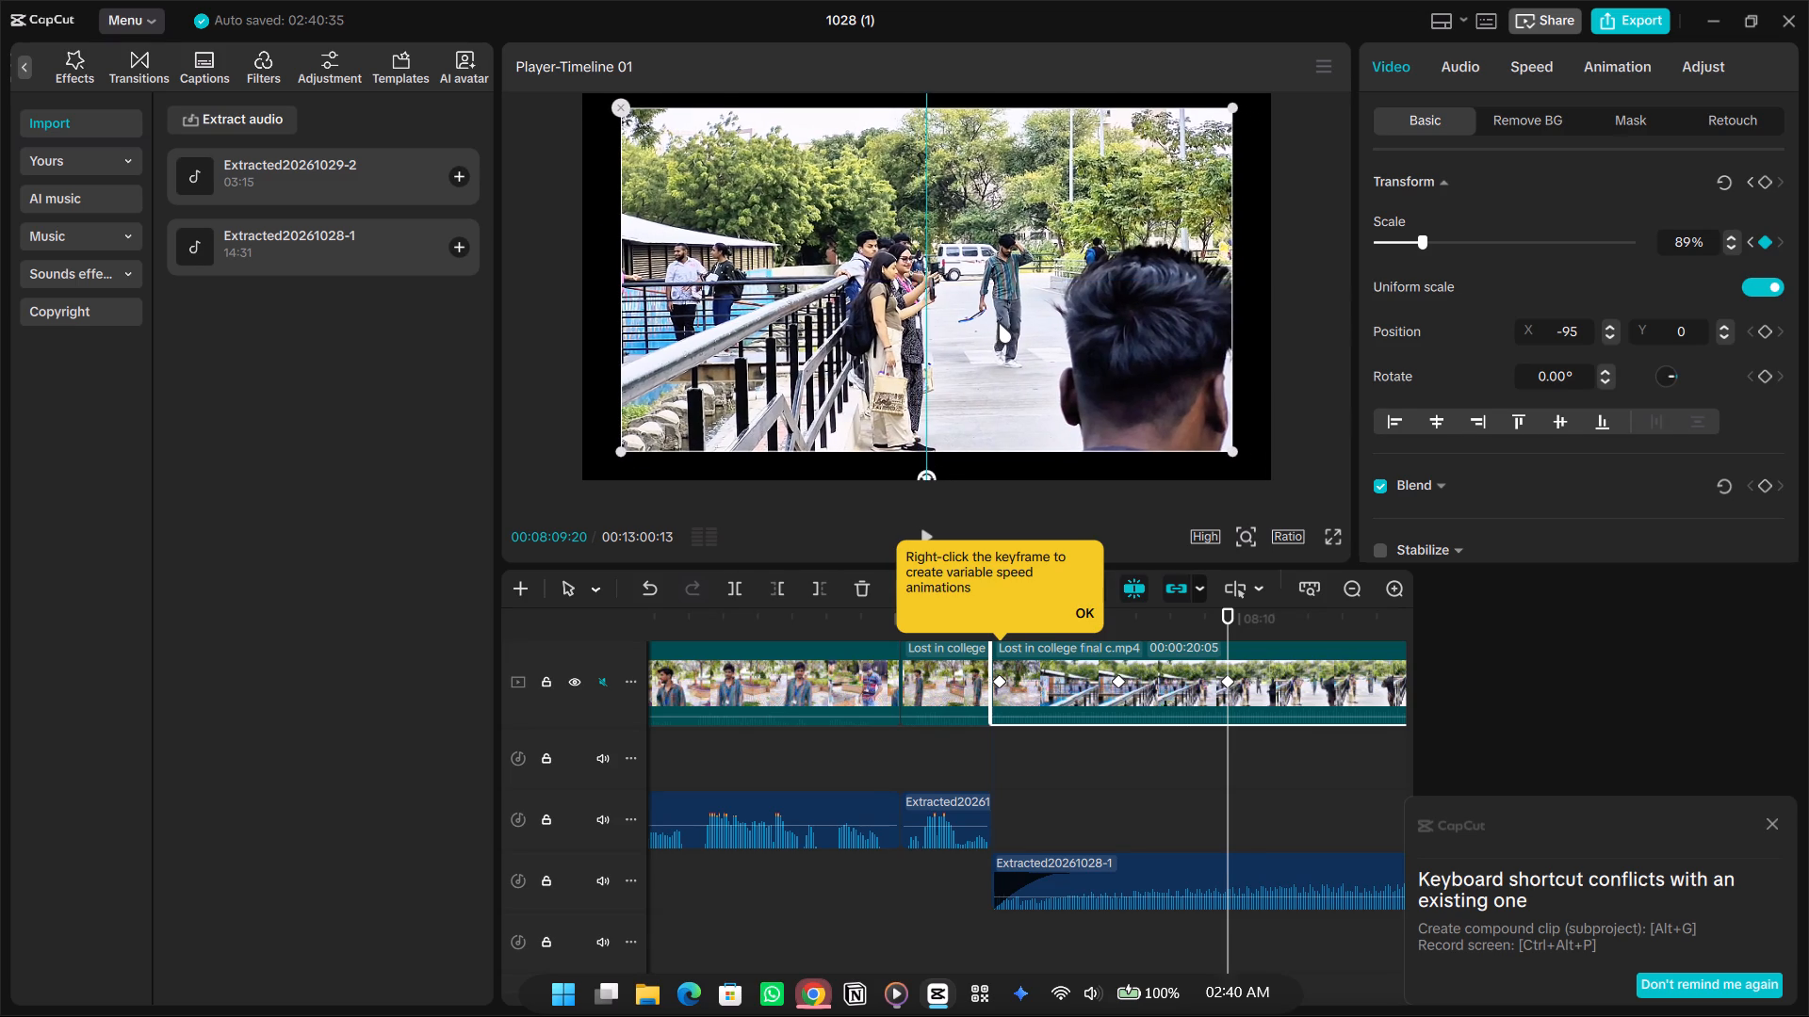
left_click_drag(999, 323, 998, 333)
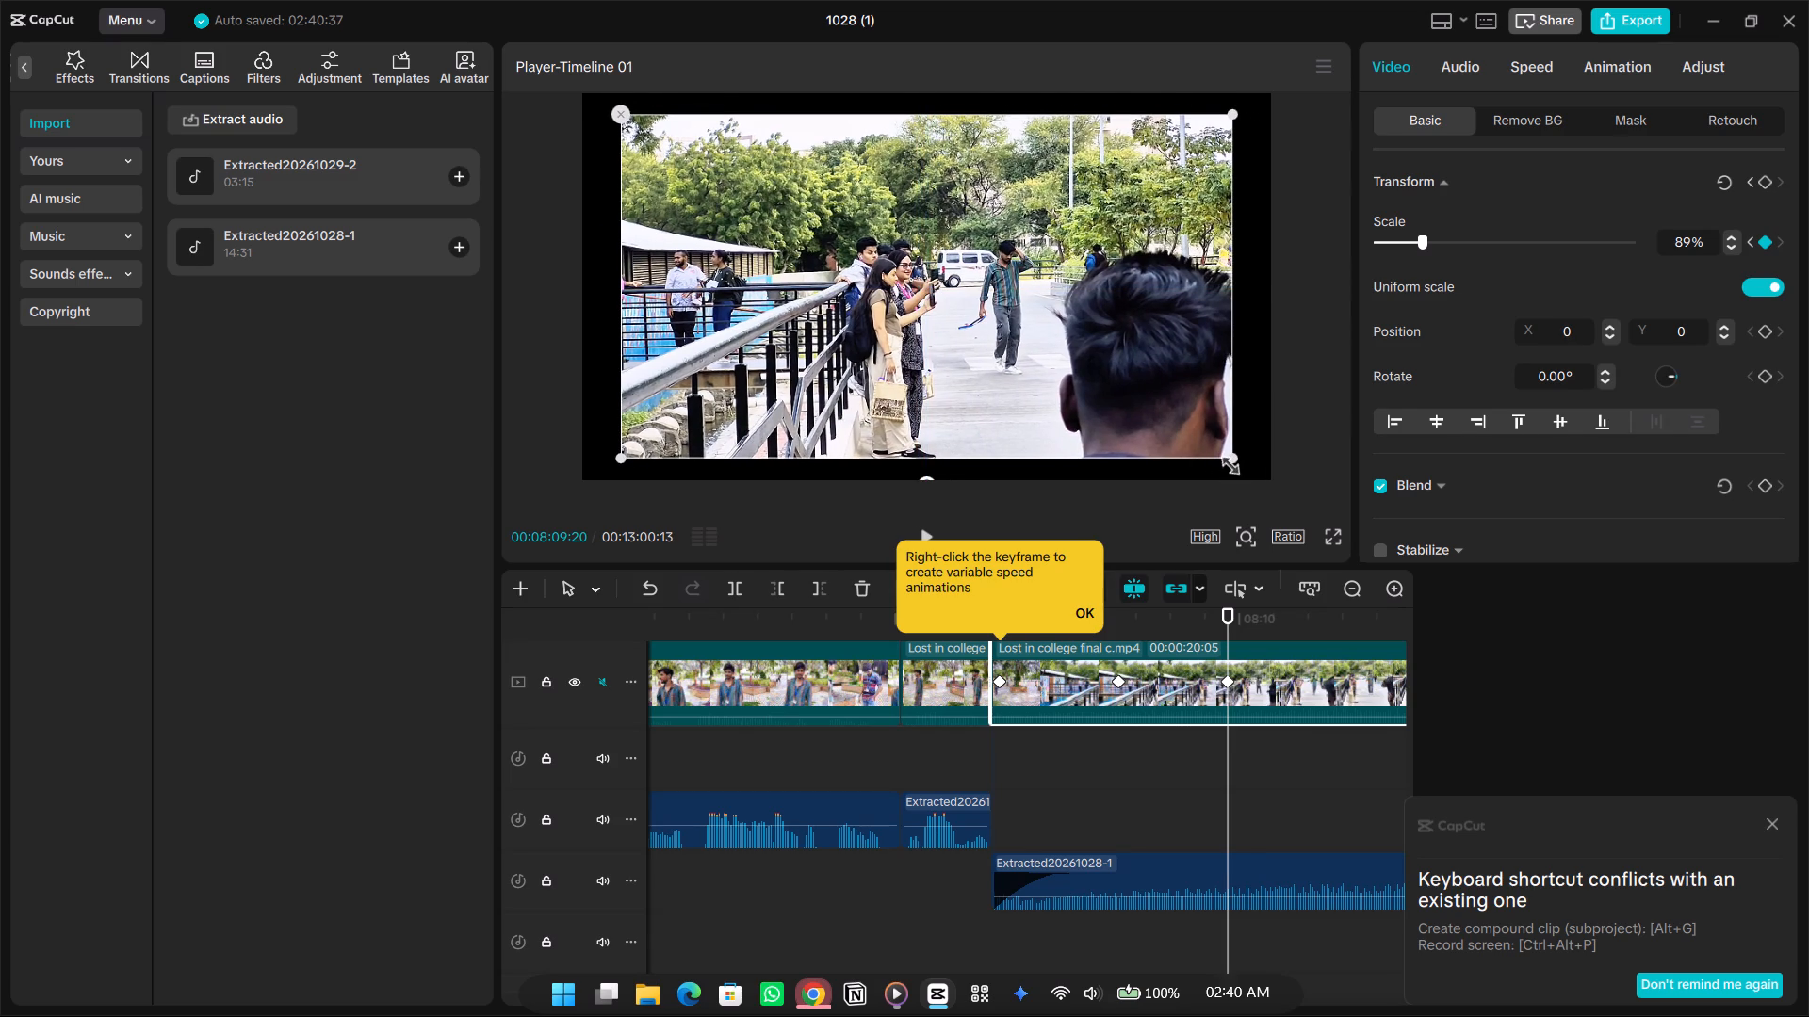
left_click_drag(1229, 461, 1262, 498)
left_click(1067, 801)
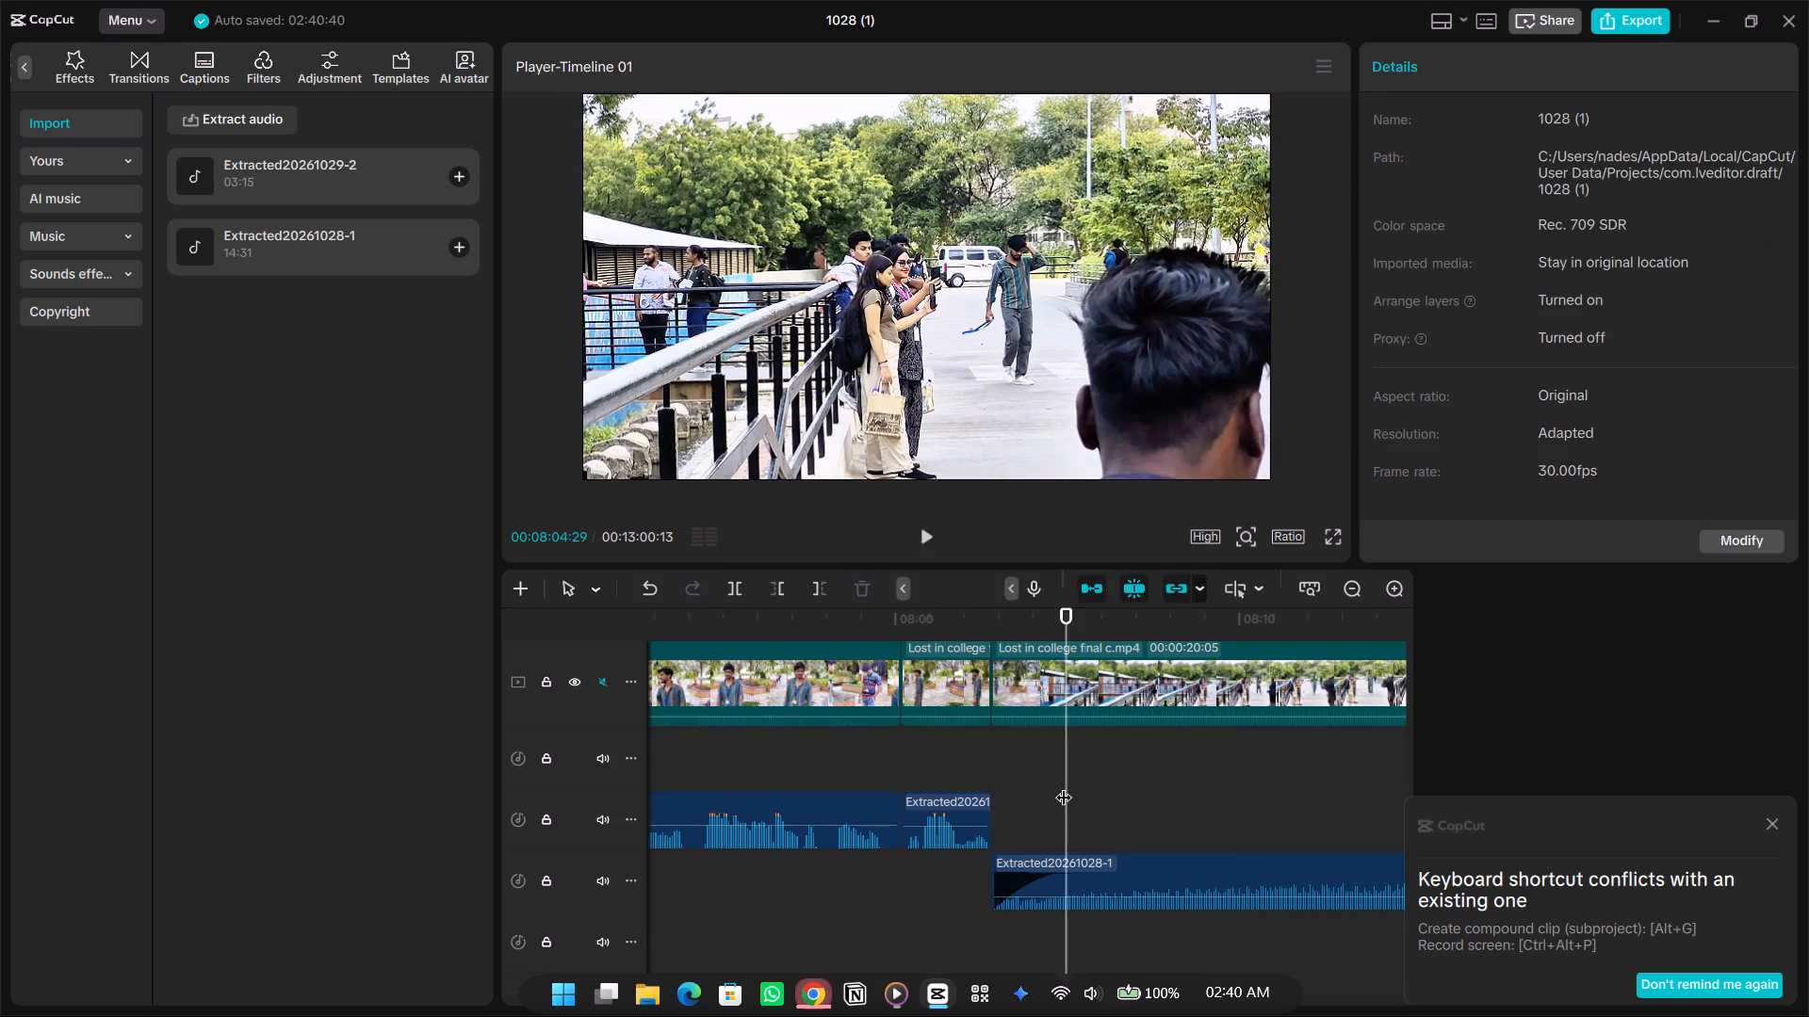
Play the walkway zoom-out through to 00:08:14:11, replaying it from the clip's start, and check the clip's transform and audio settings.
key("space")
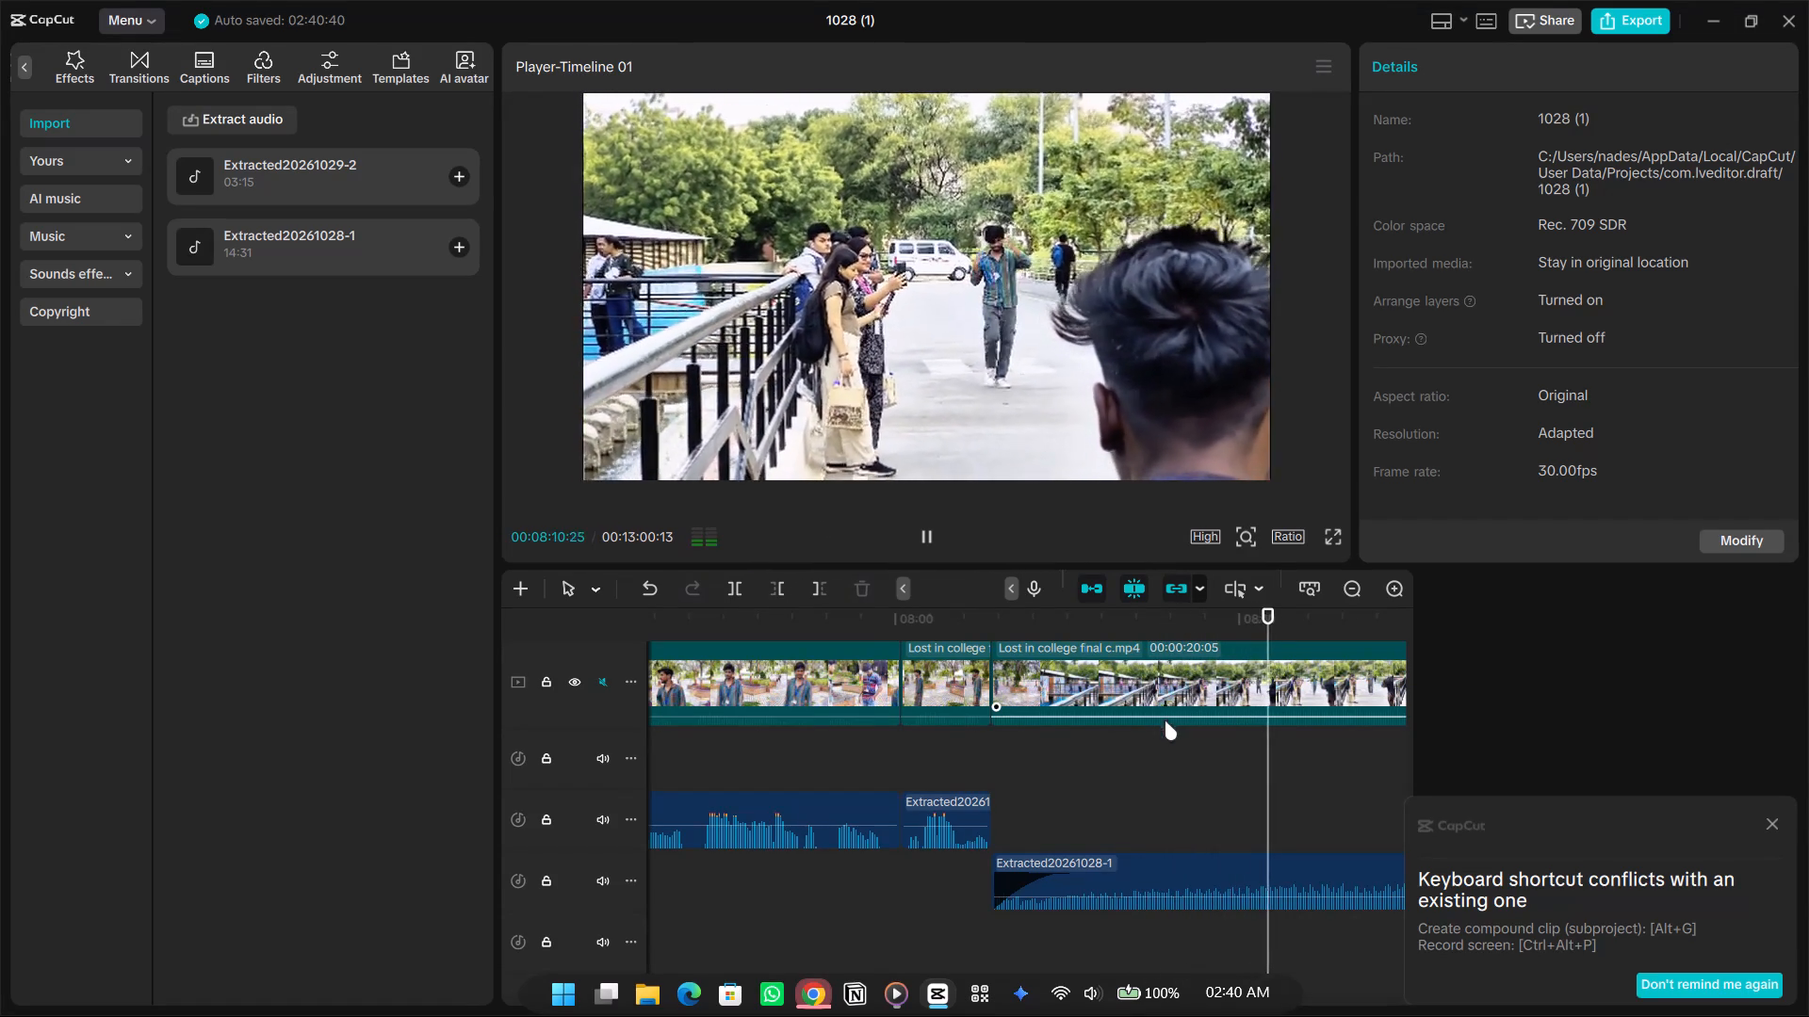
left_click(1011, 739)
left_click(1000, 742)
key("space")
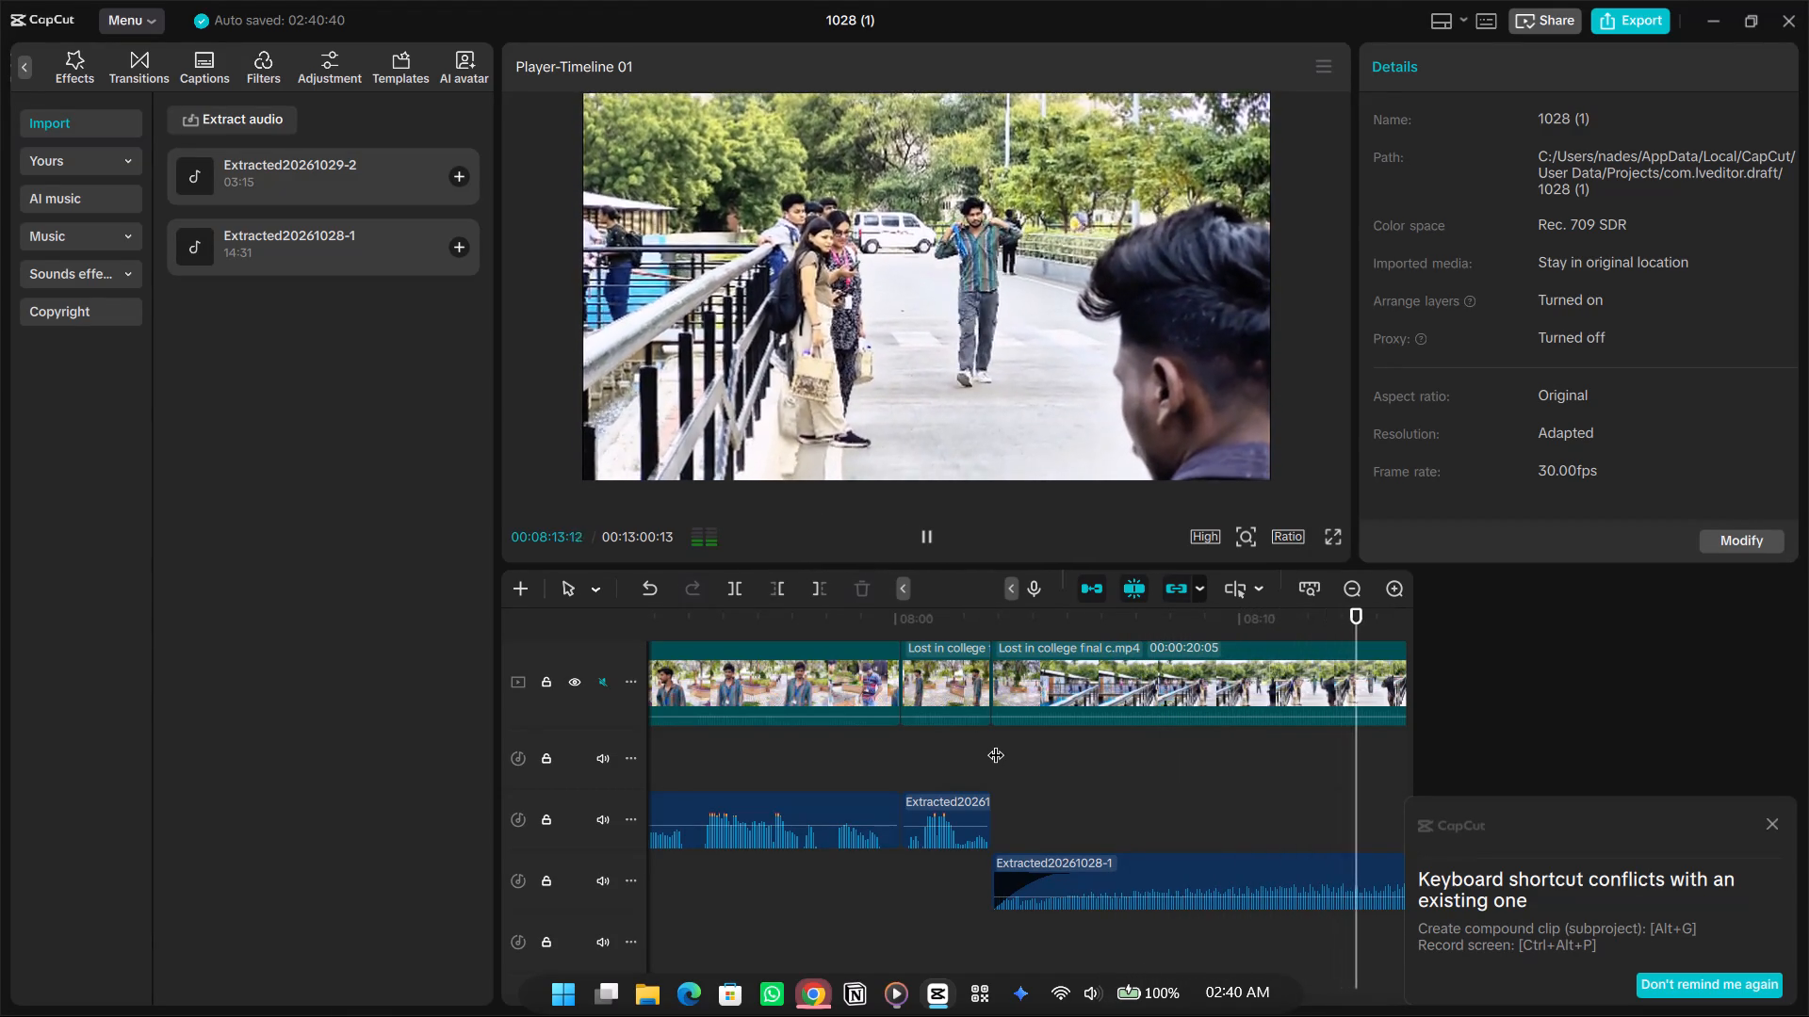
key("space")
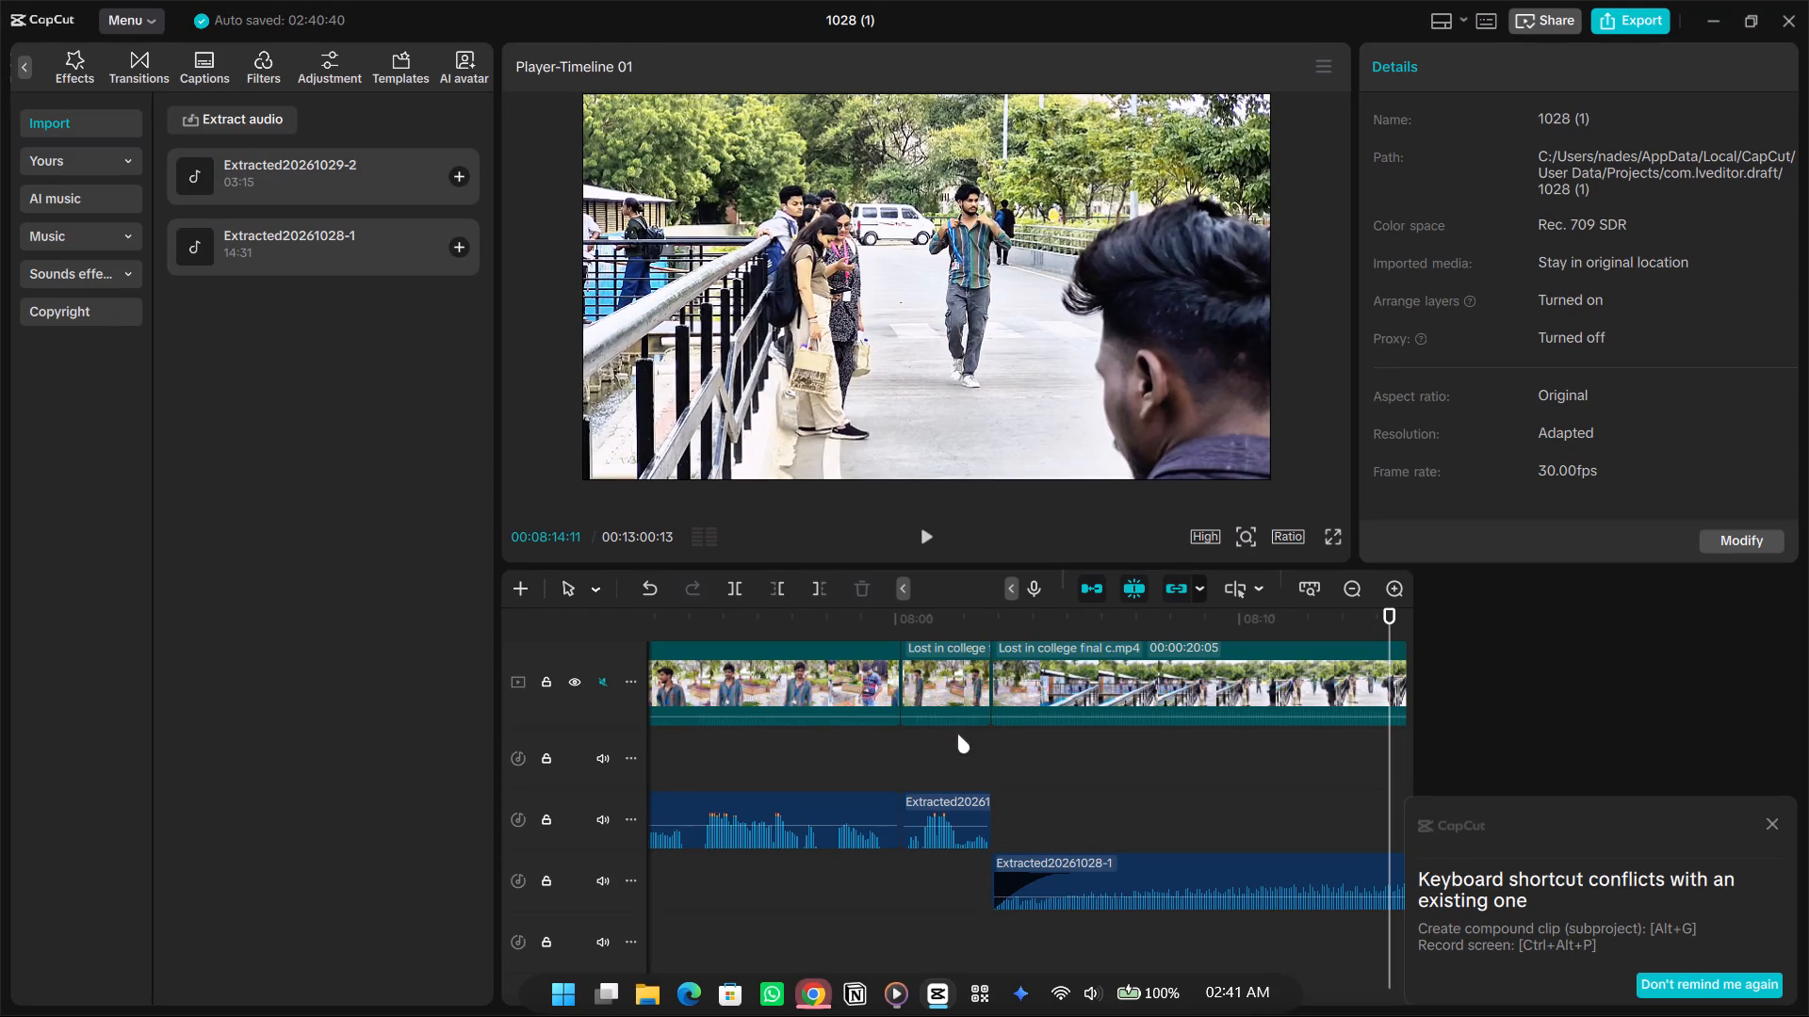
left_click(1051, 675)
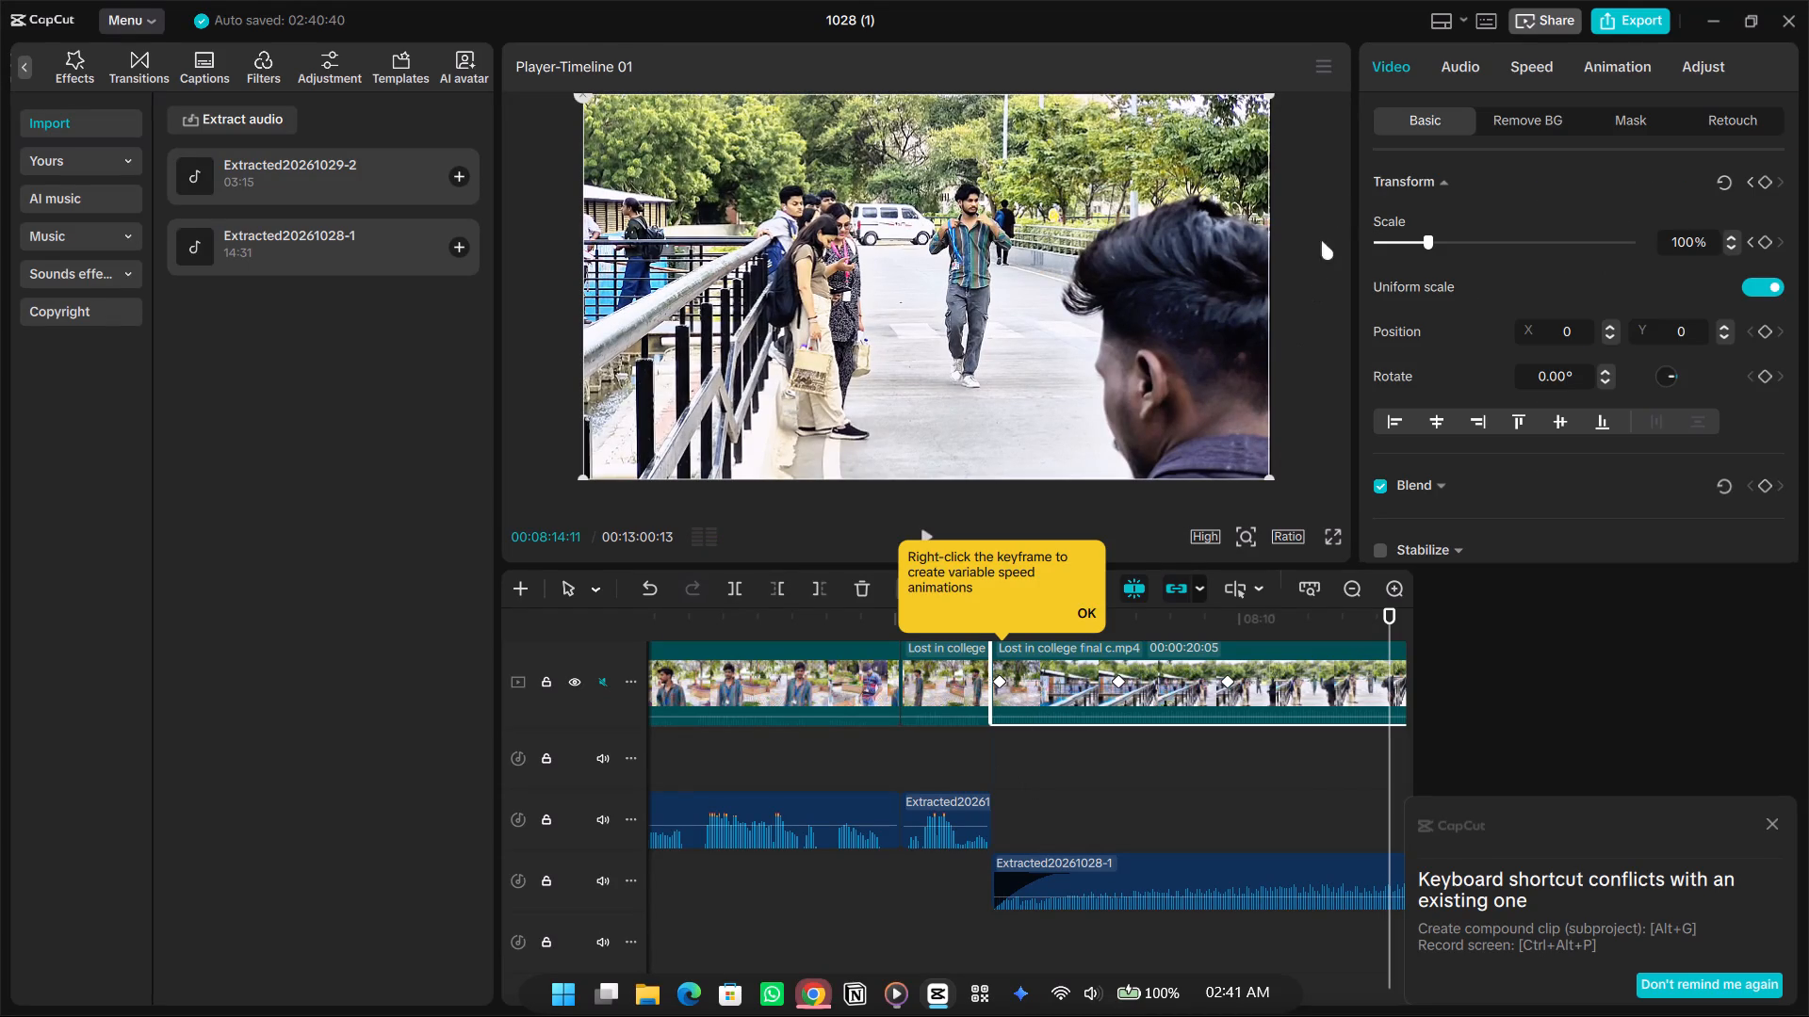
left_click(1467, 73)
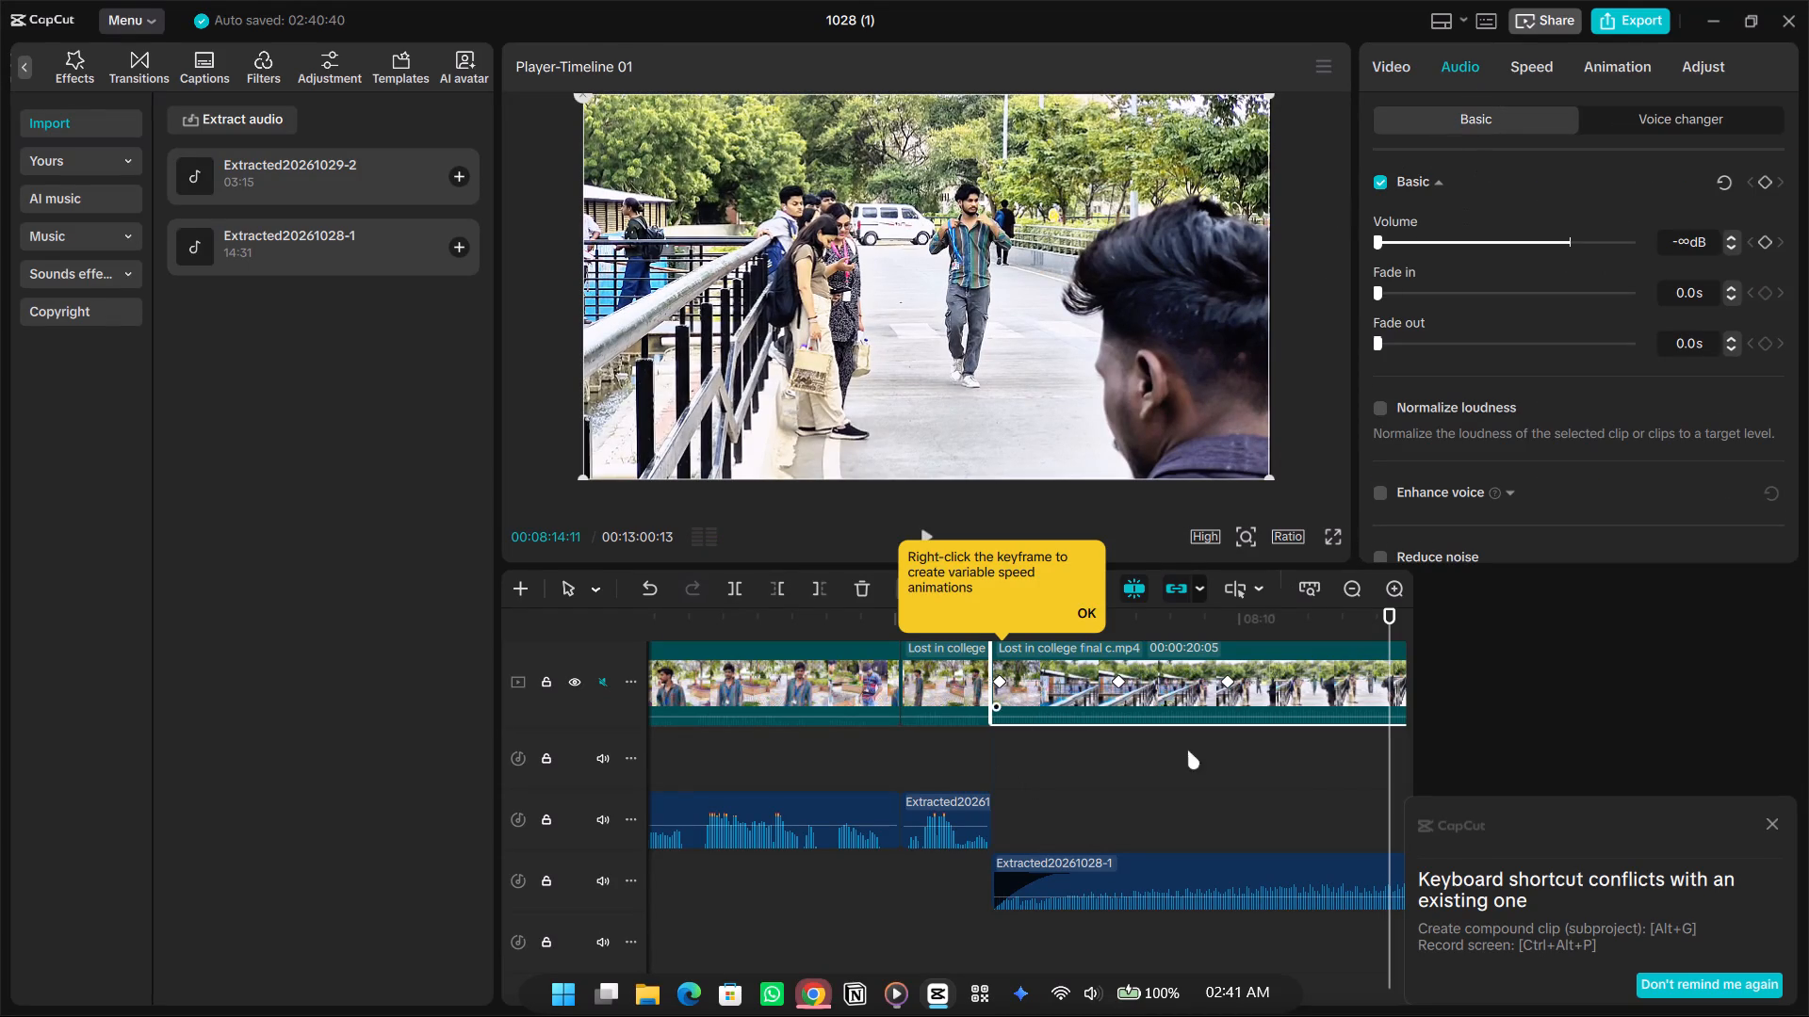
Split the walkway clip at 00:08:06:09.
left_click(1101, 769)
left_click(1112, 763)
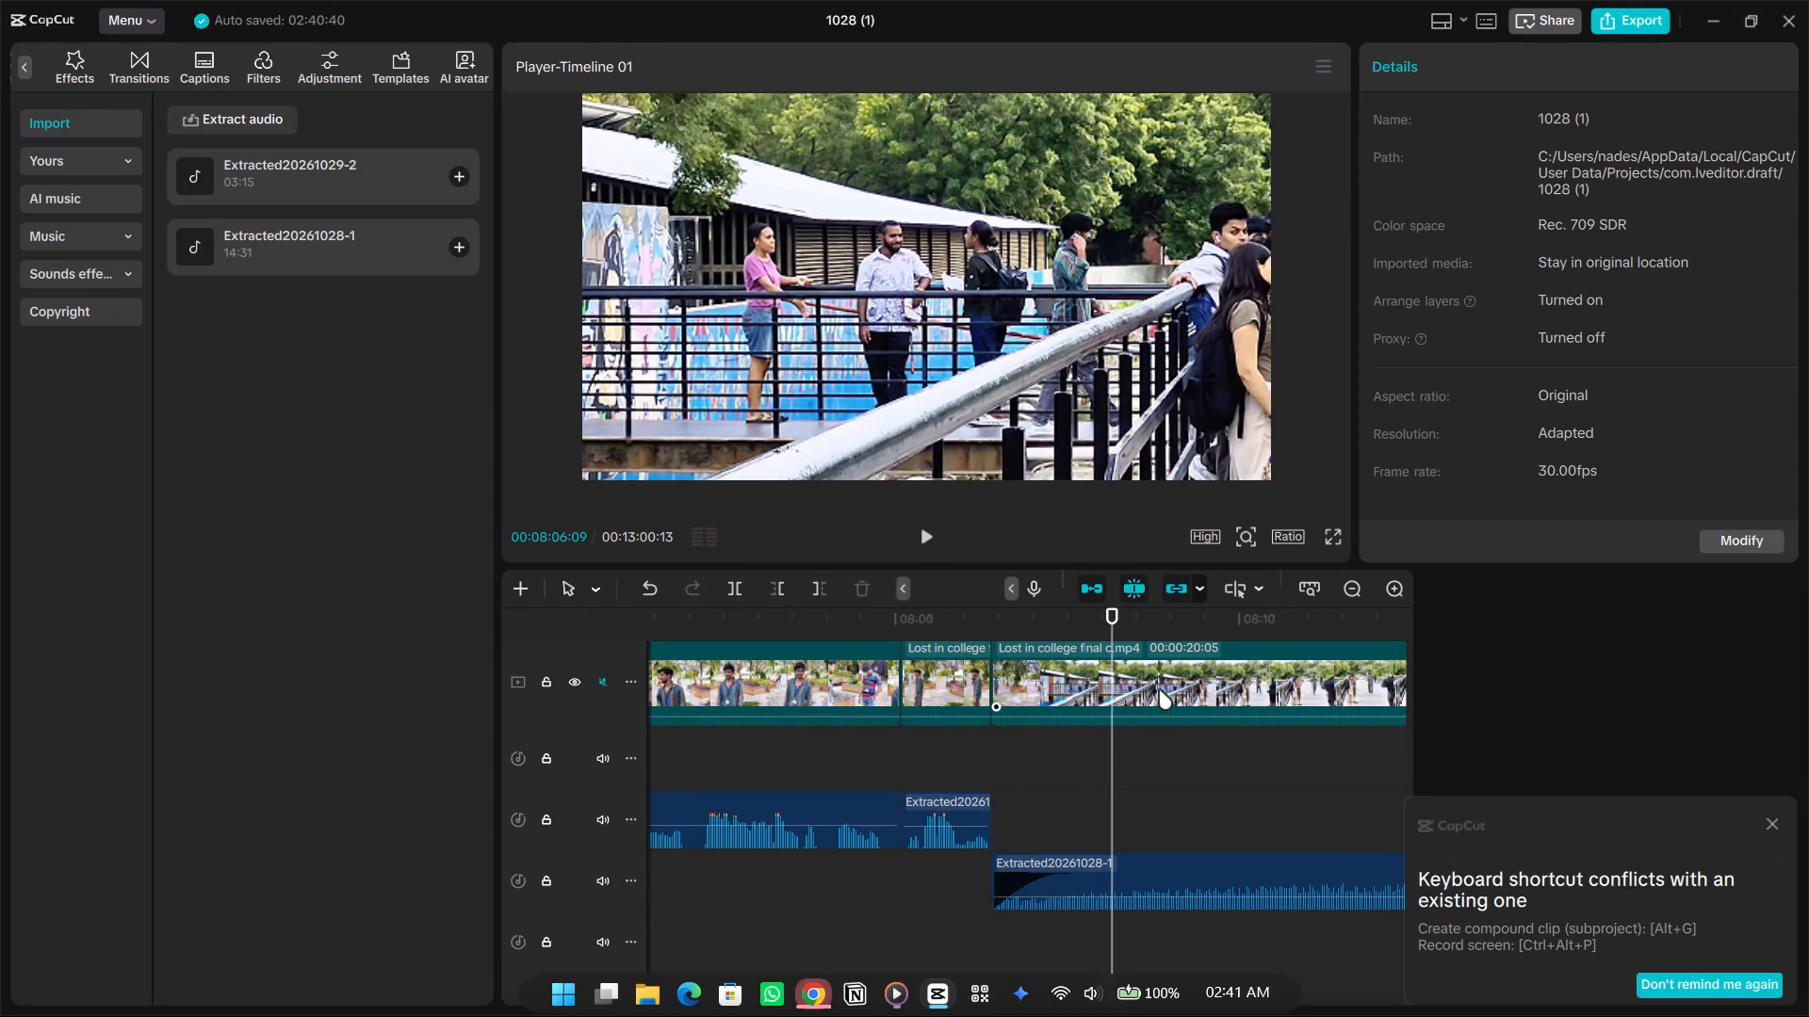
left_click(1158, 671)
left_click(721, 591)
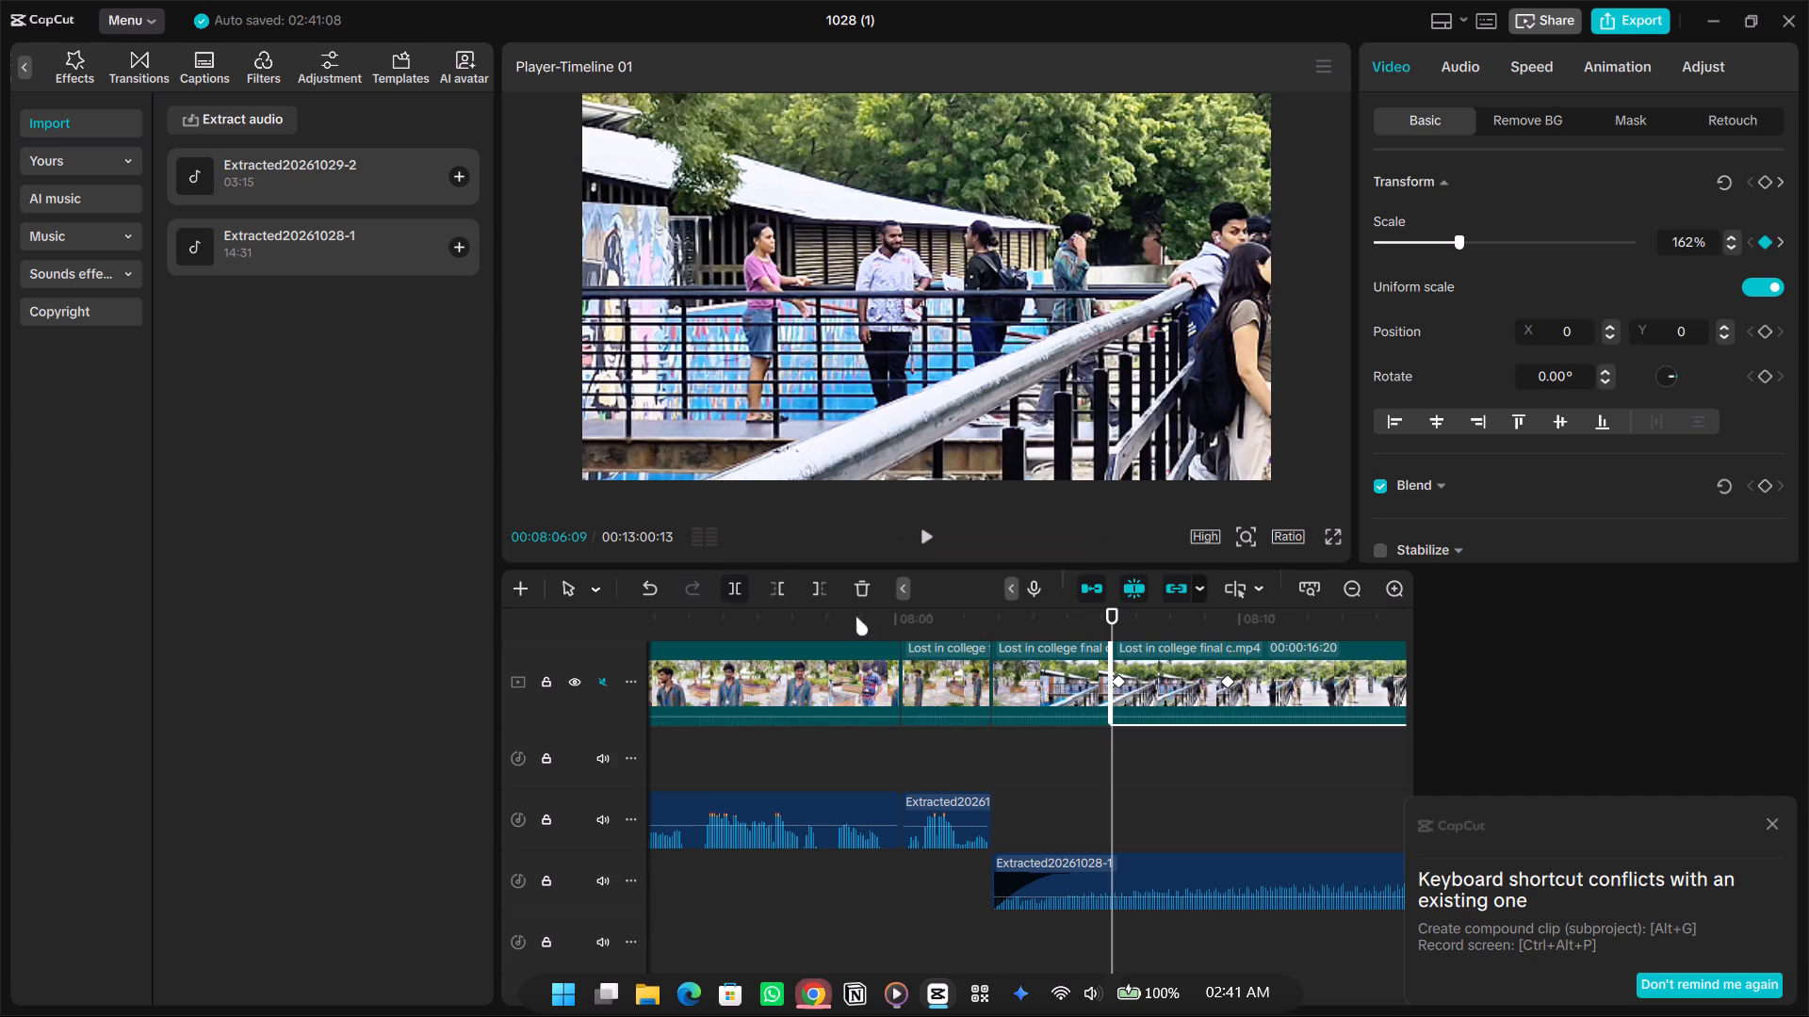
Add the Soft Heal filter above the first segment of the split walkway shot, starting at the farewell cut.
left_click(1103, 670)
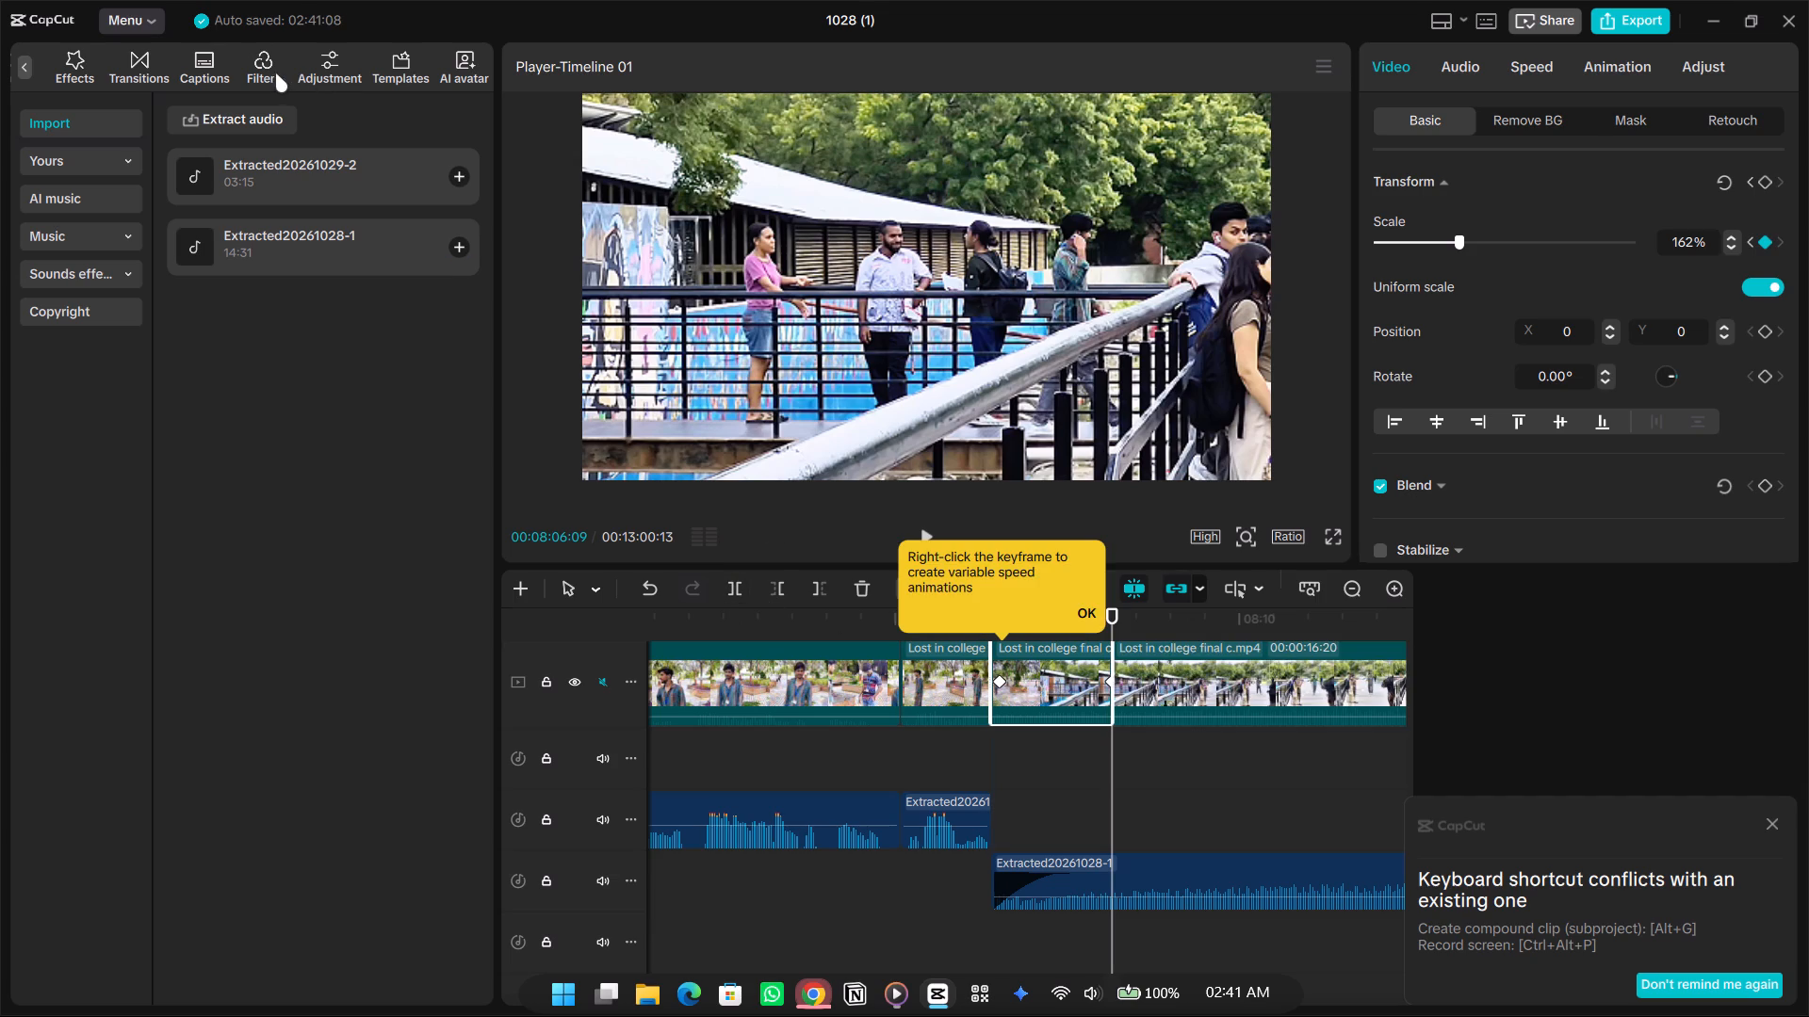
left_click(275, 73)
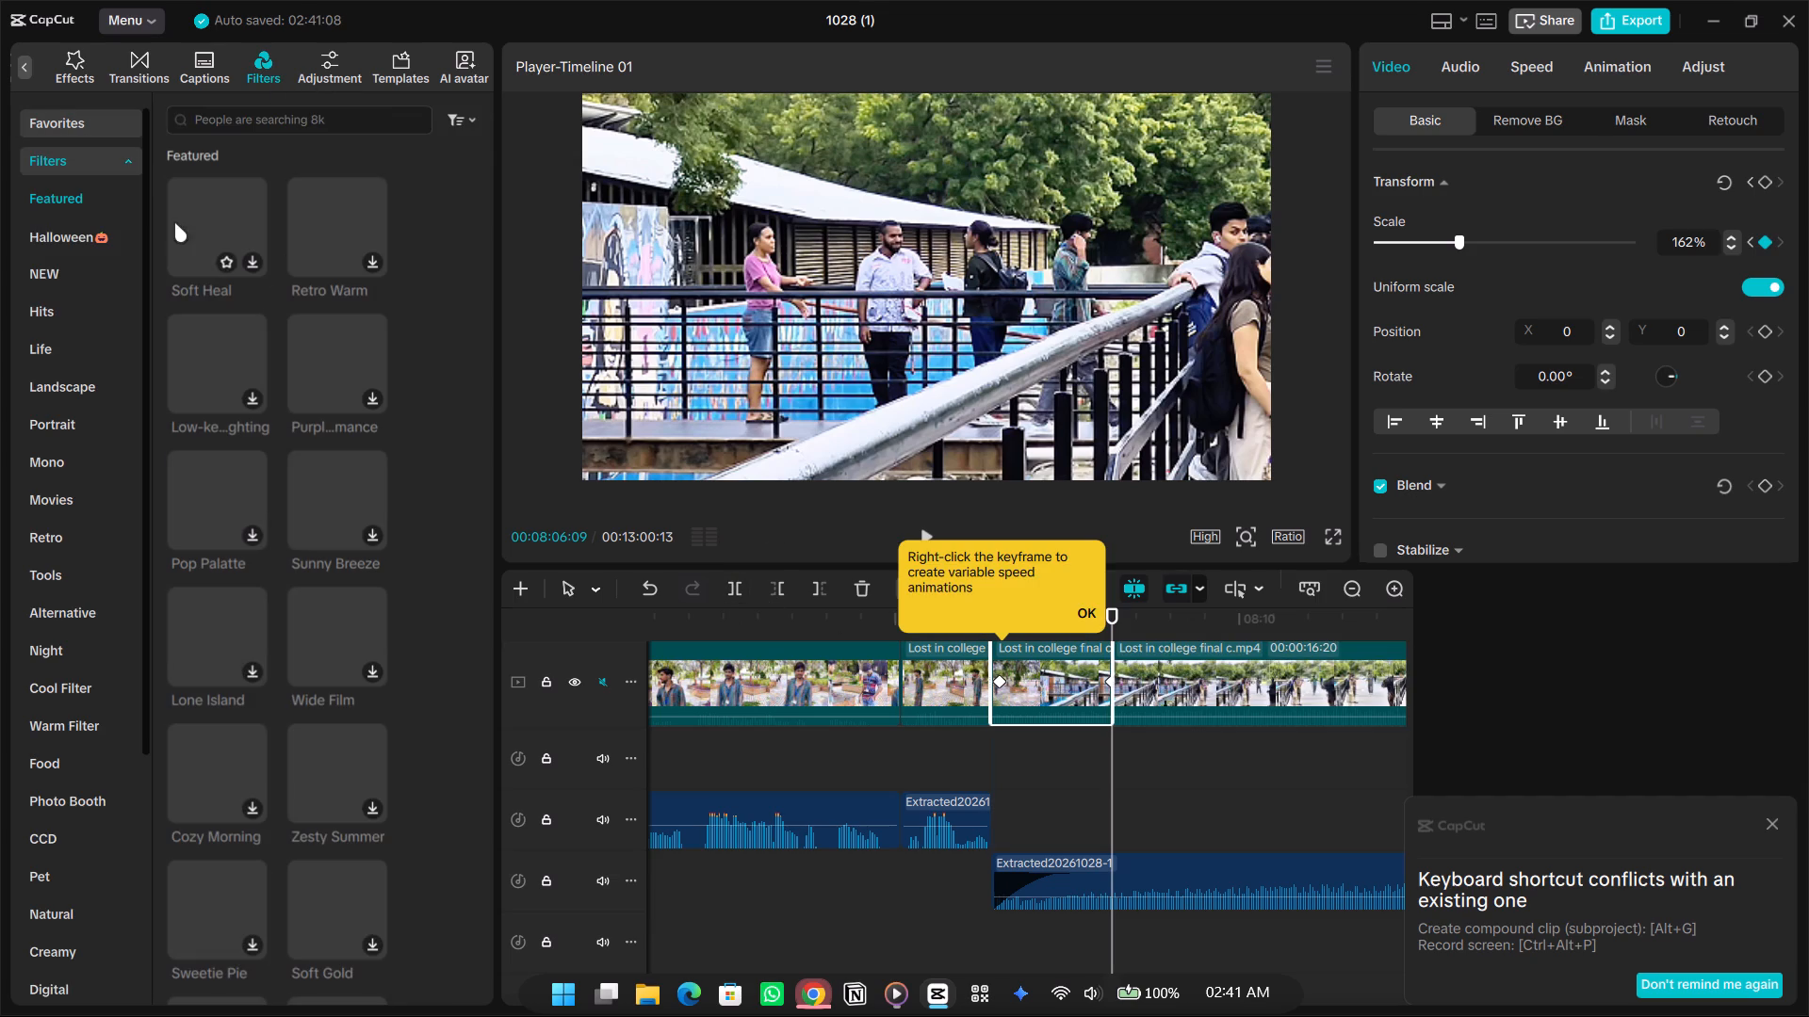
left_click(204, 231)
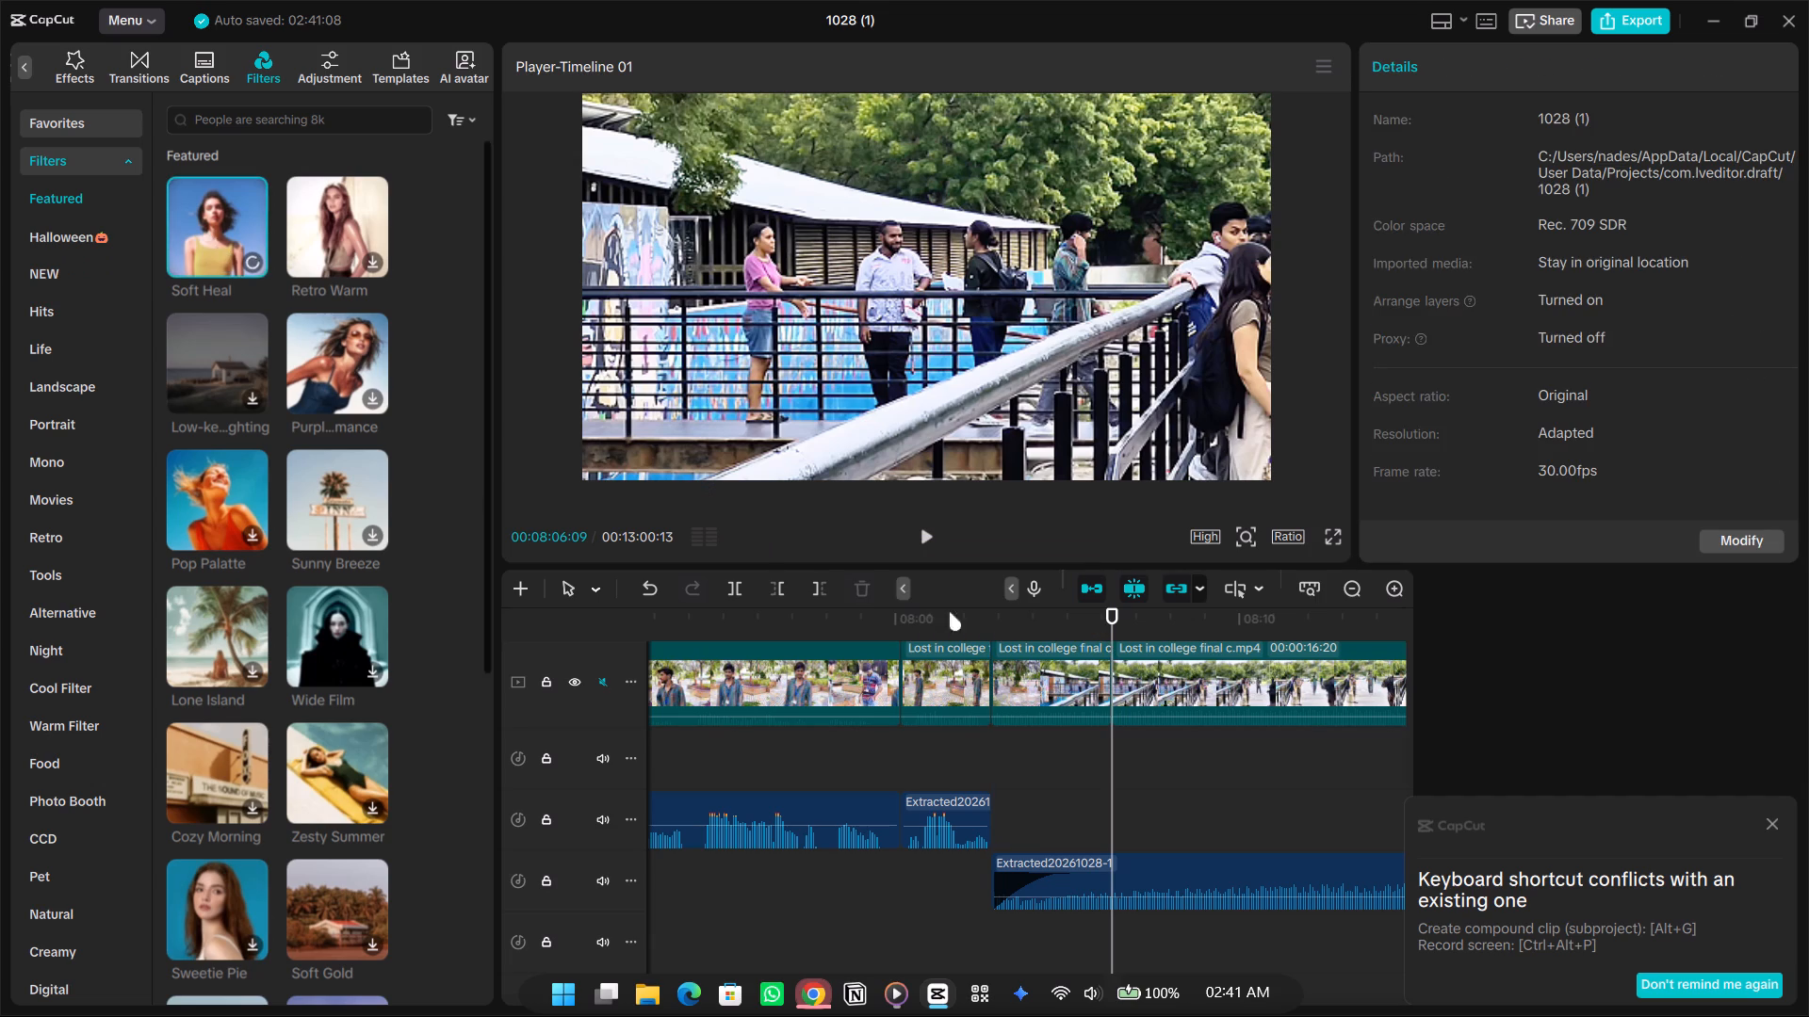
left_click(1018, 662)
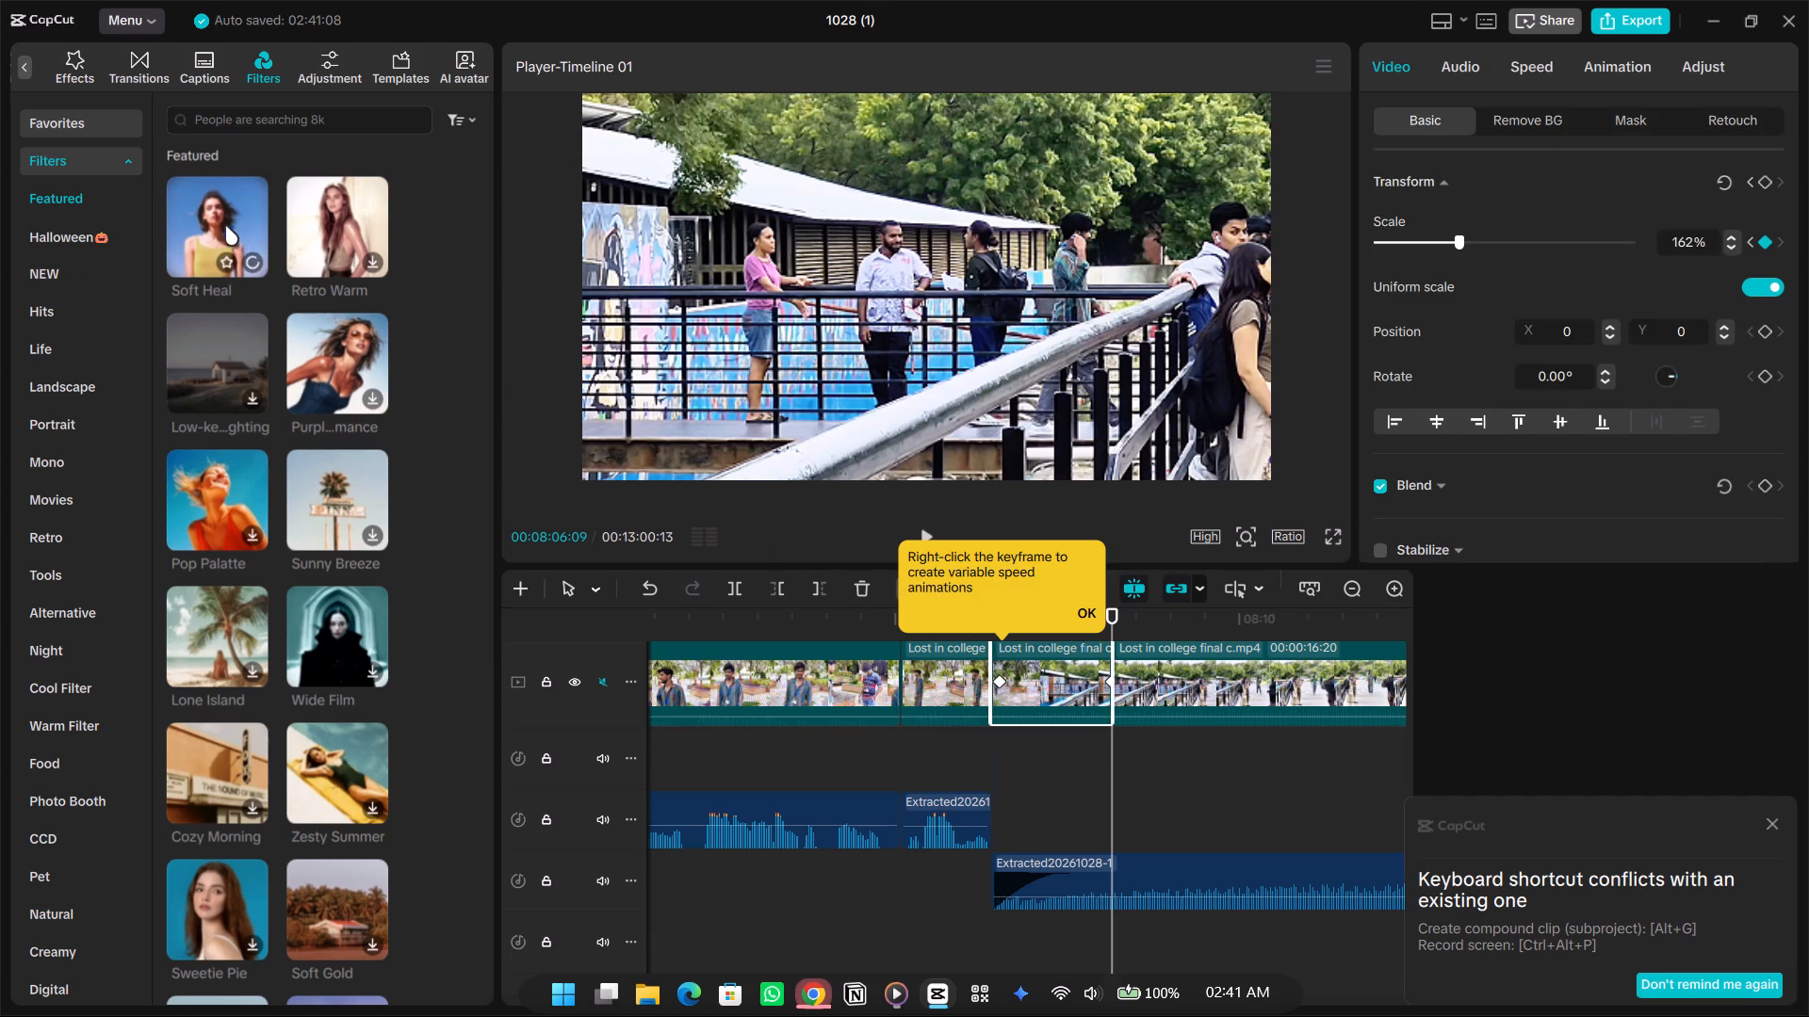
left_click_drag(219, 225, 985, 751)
Play the Soft Heal section of the walkway shot from 00:08:02:24 to 00:08:05:26, also in full screen, to judge the filtered look.
left_click(1032, 799)
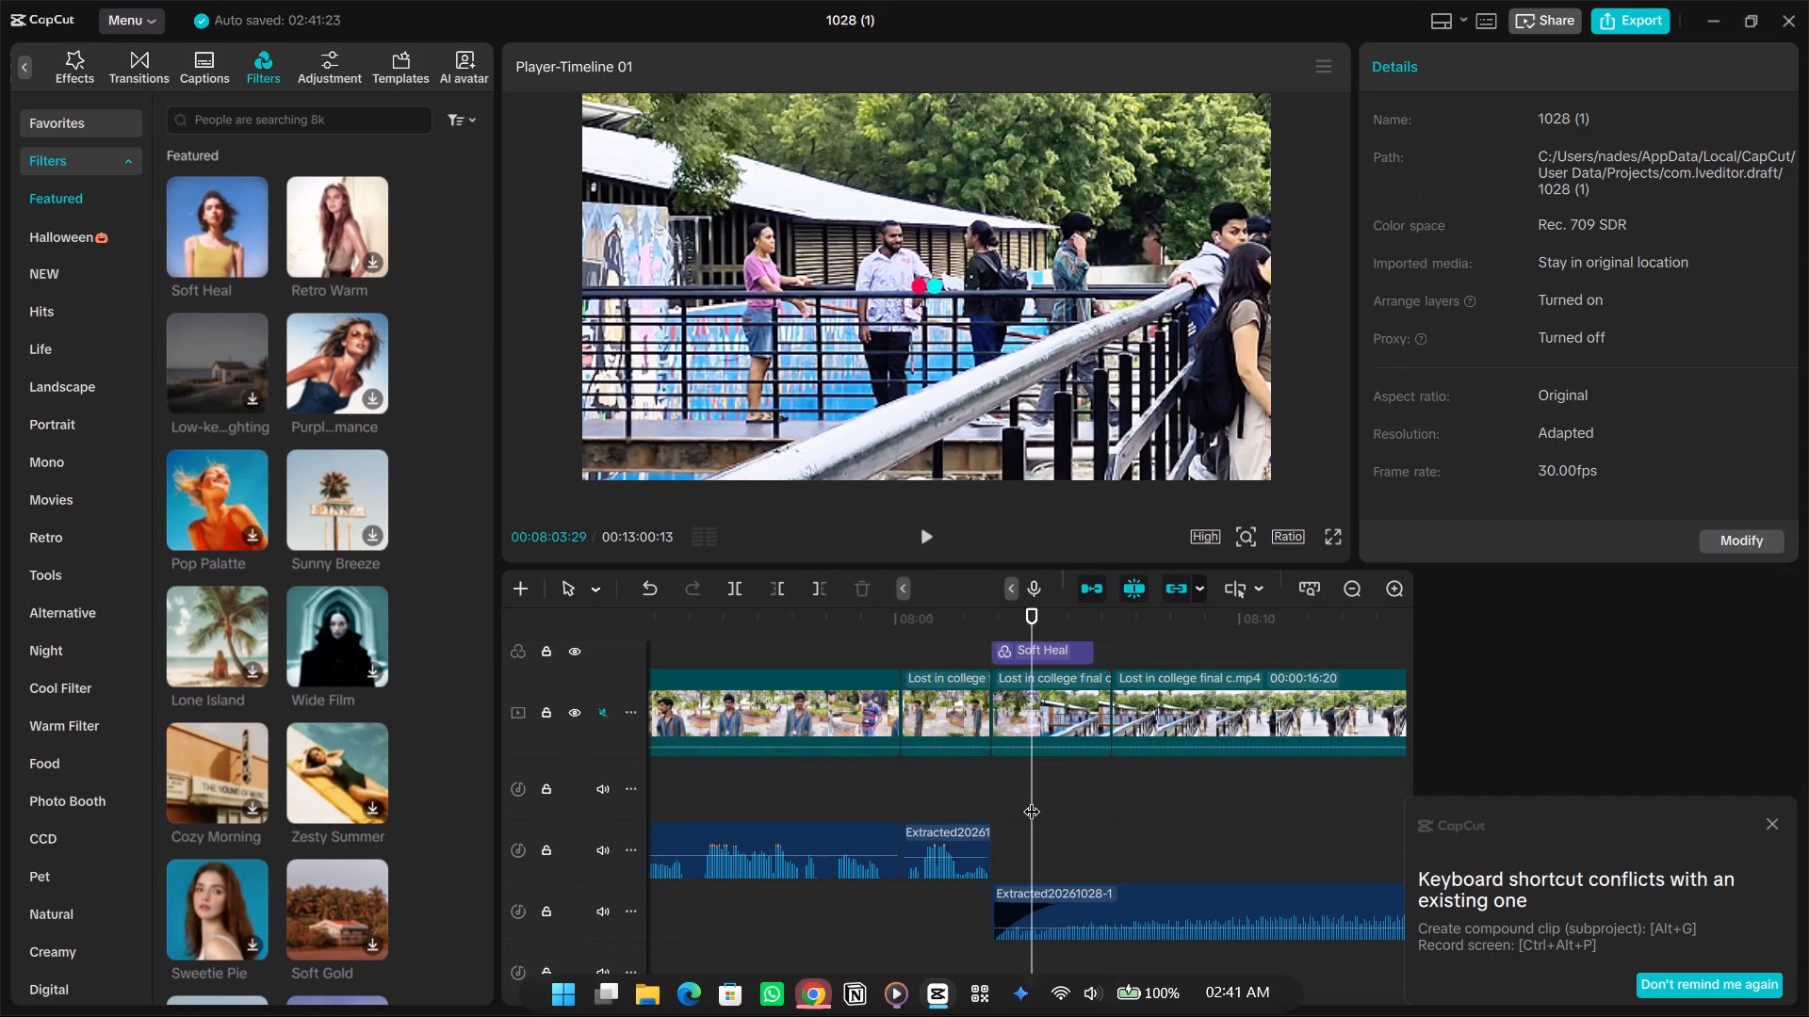
left_click(928, 544)
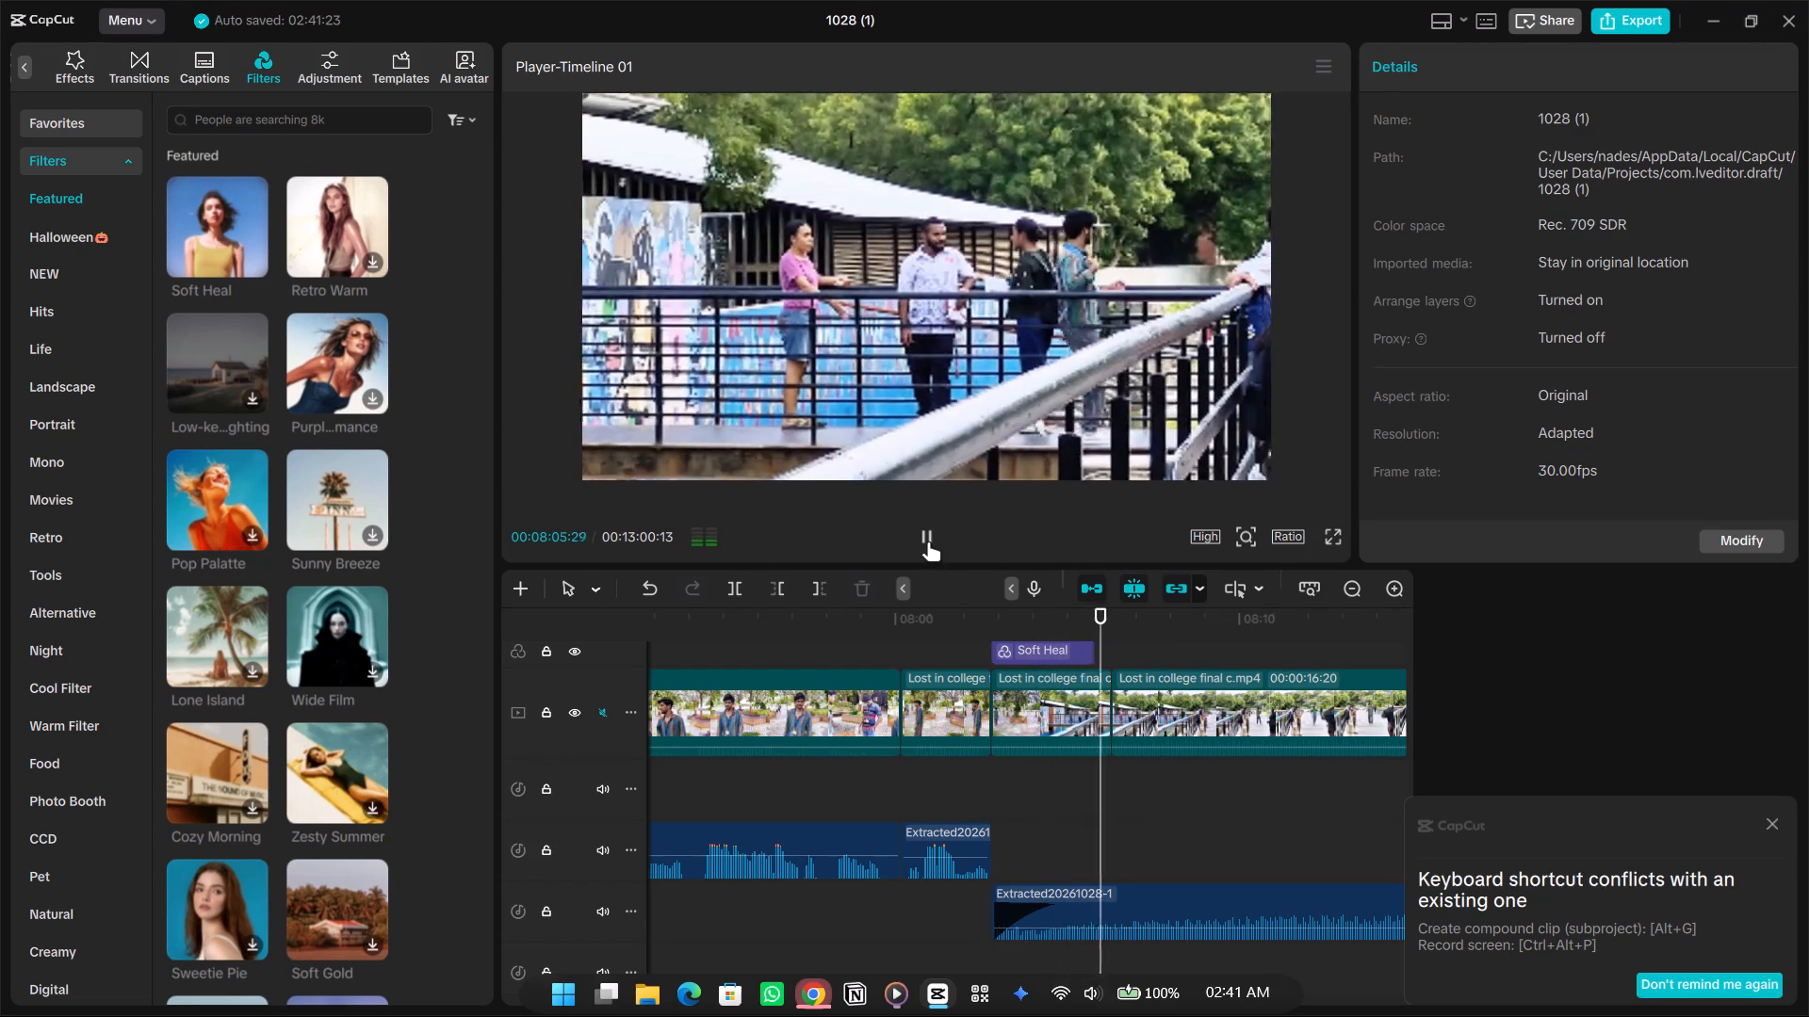
left_click(928, 541)
left_click(988, 819)
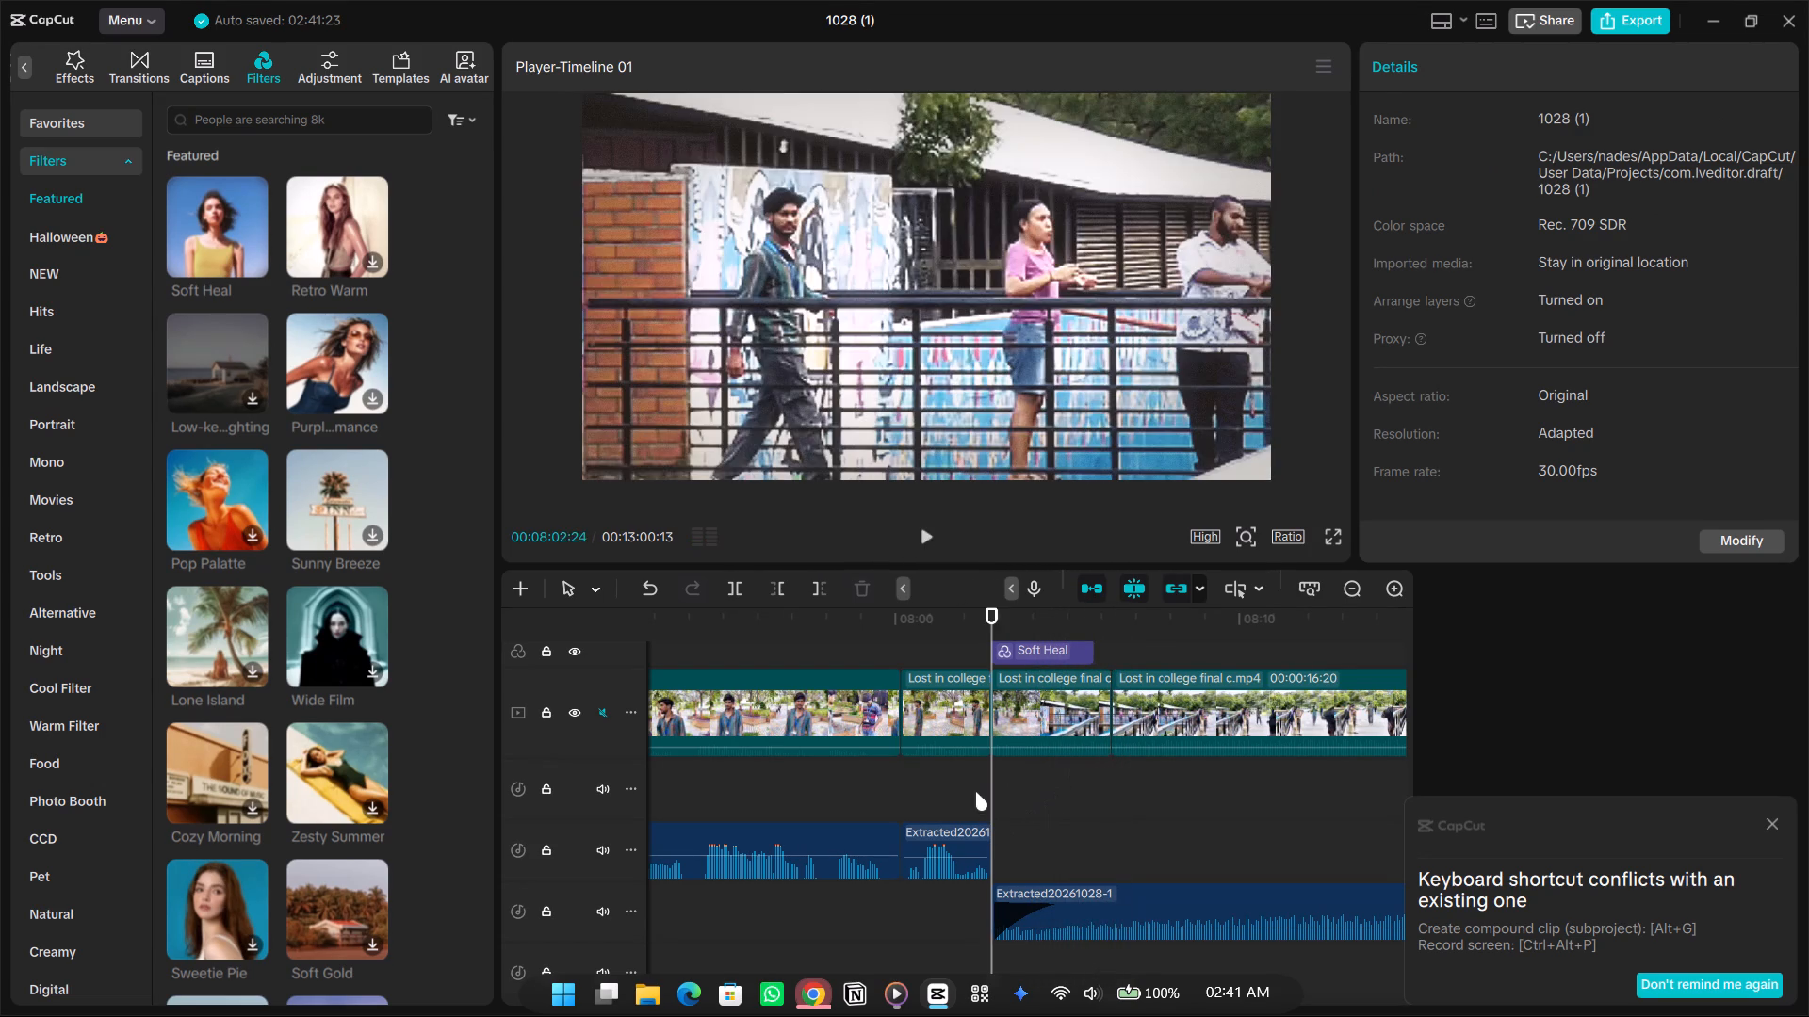
key("space")
key("space")
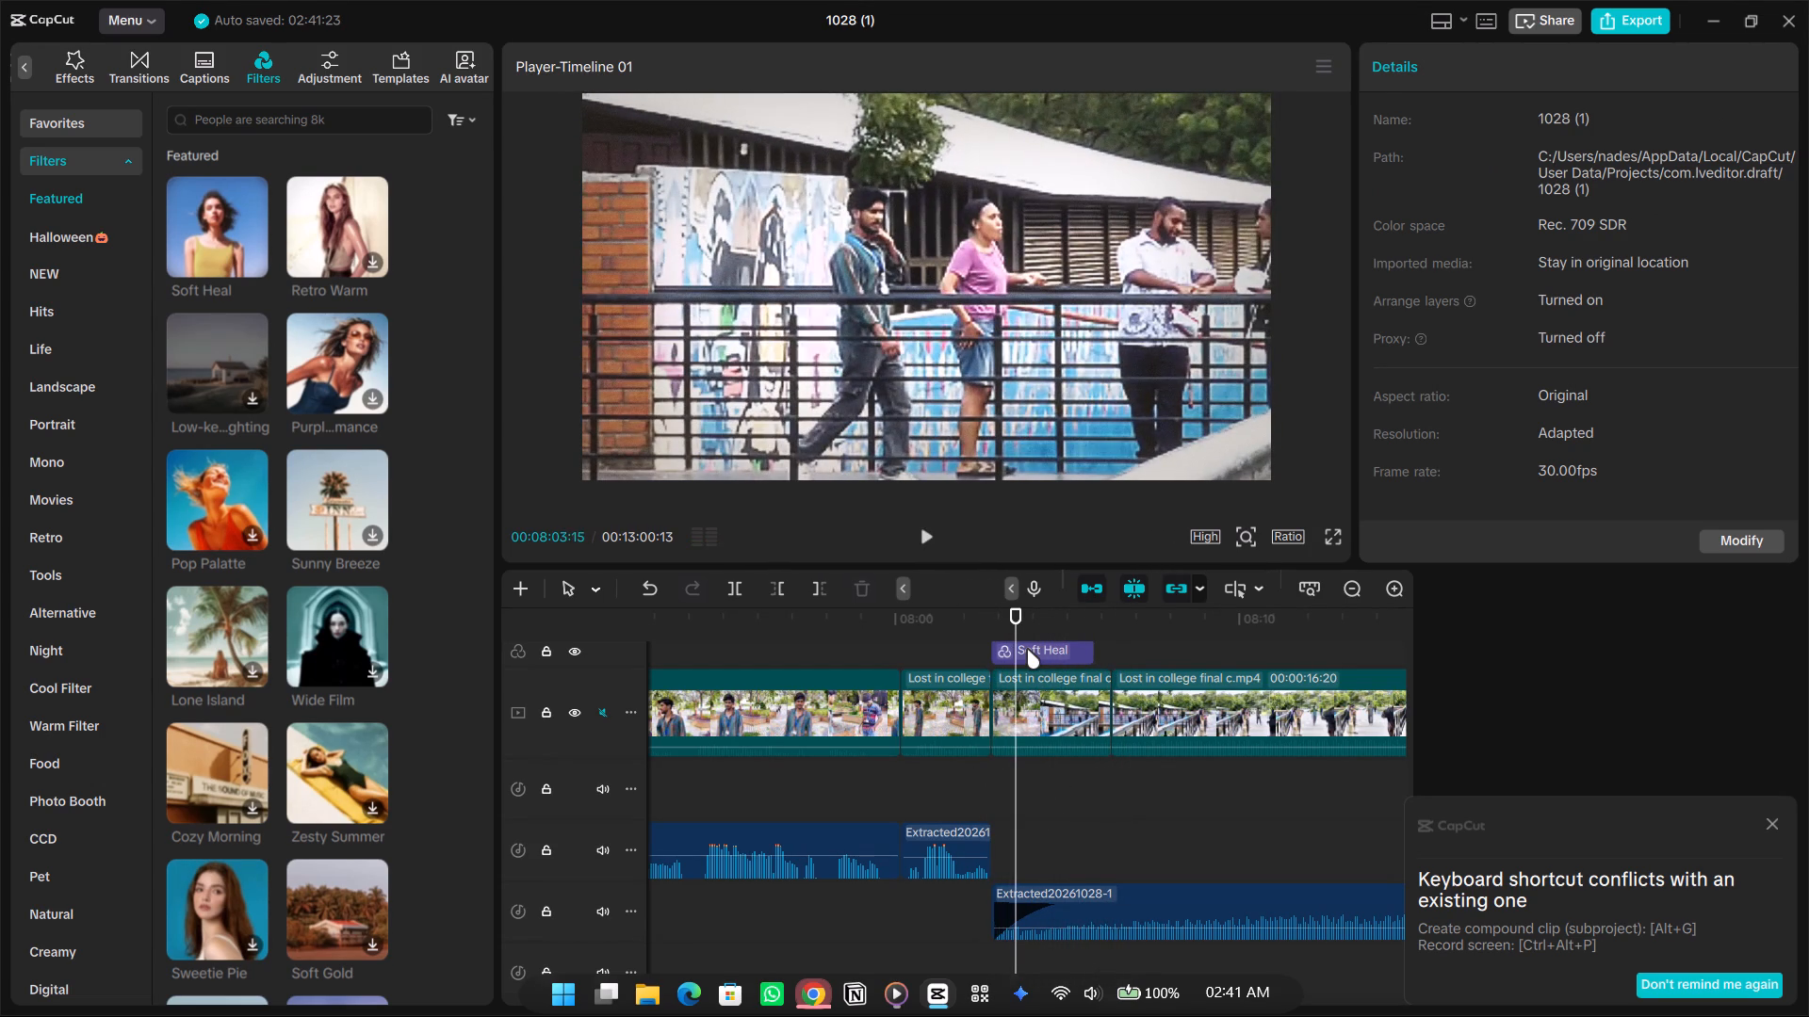
left_click(1326, 533)
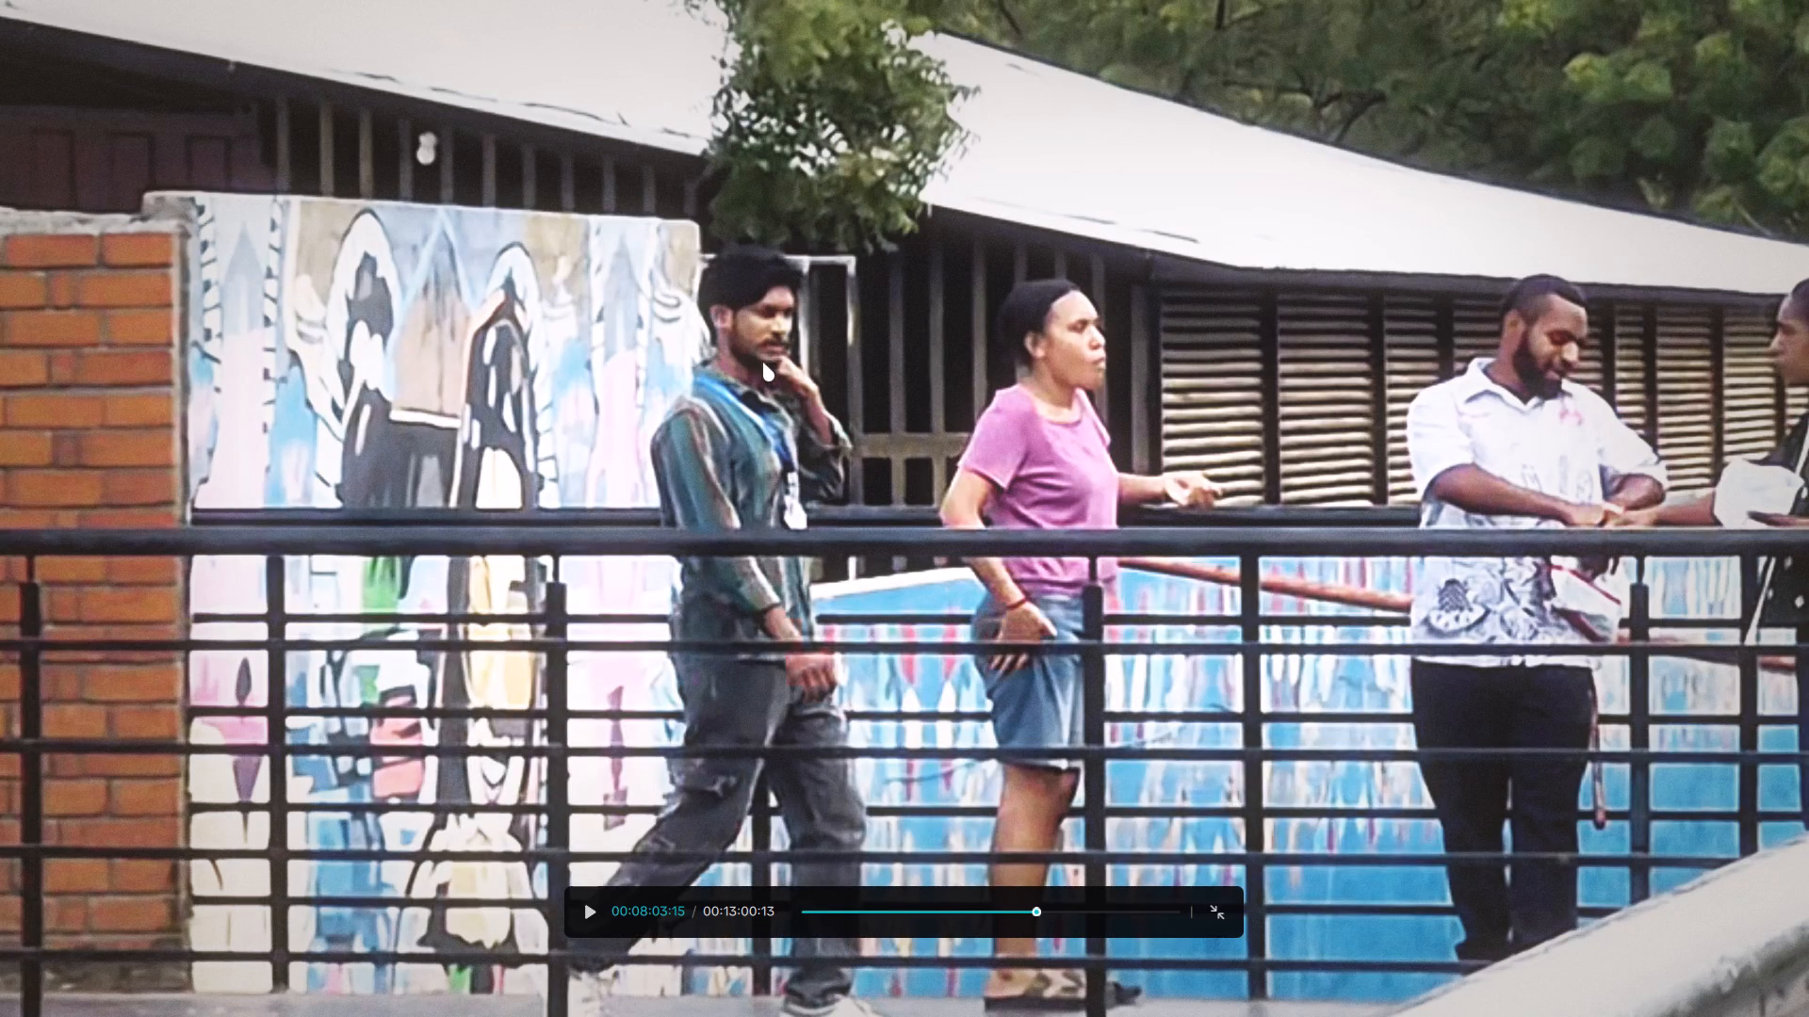
key("space")
key("space")
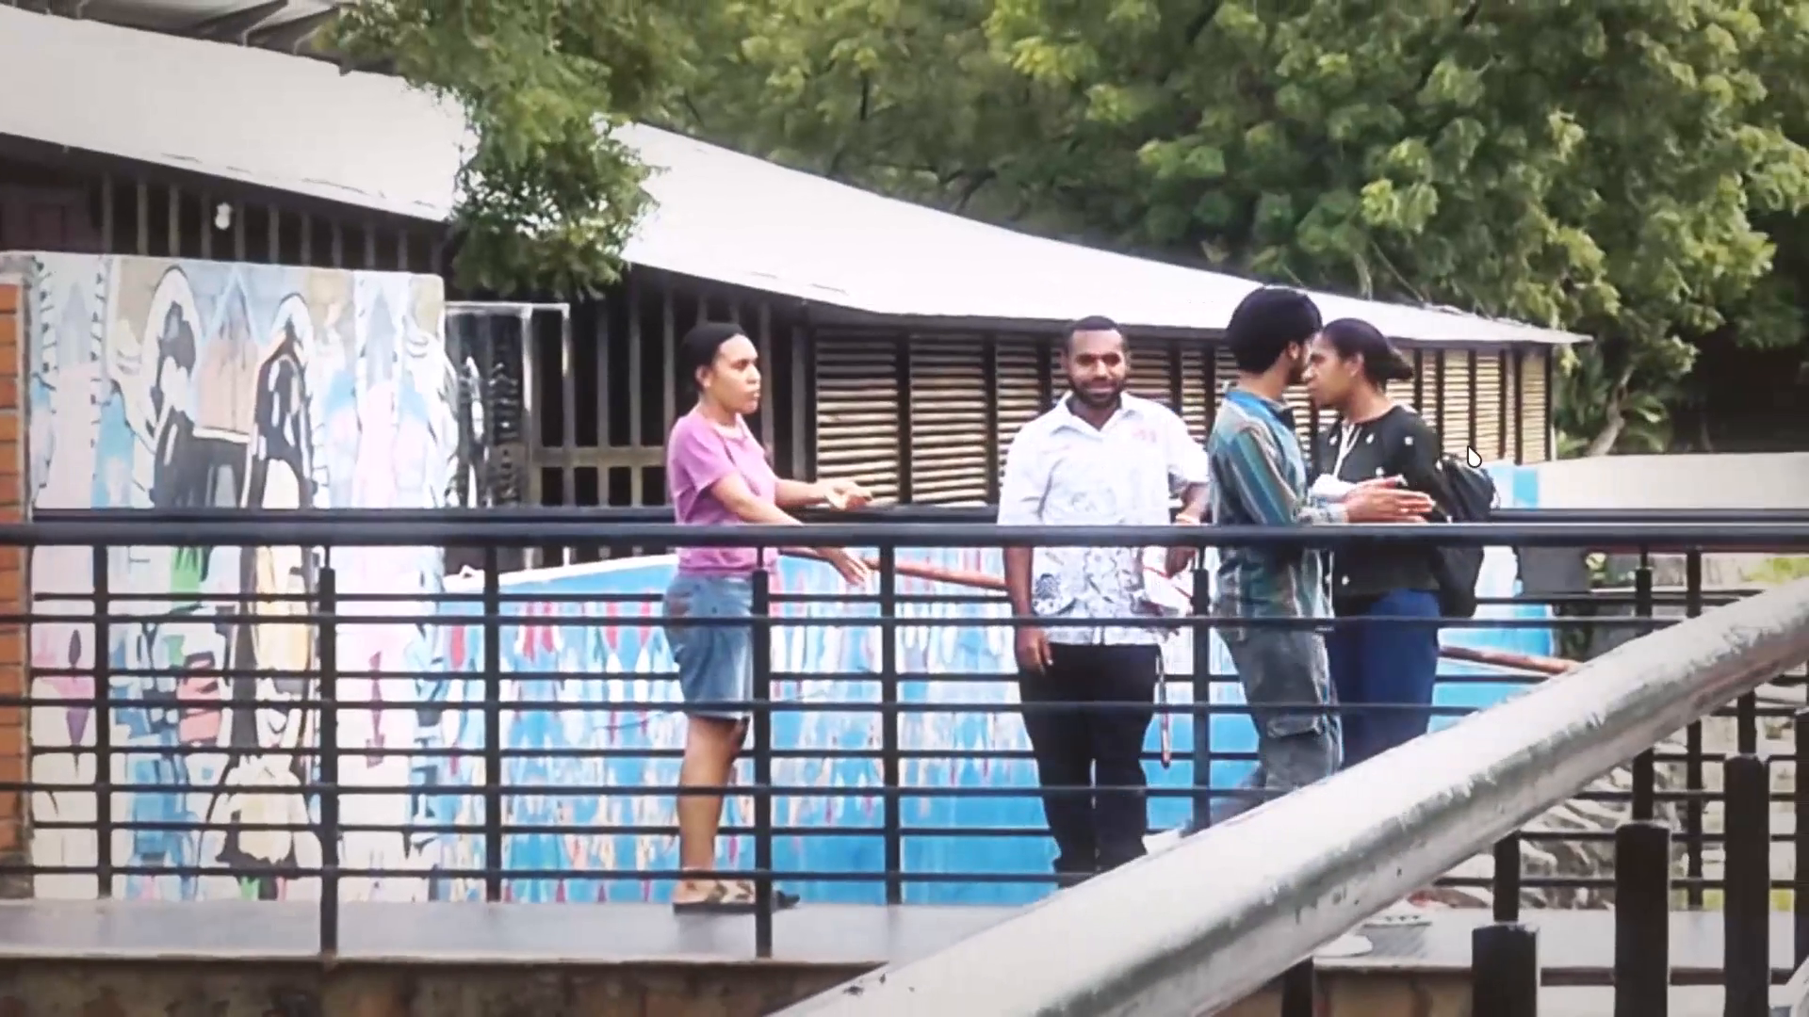
key("space")
key("space")
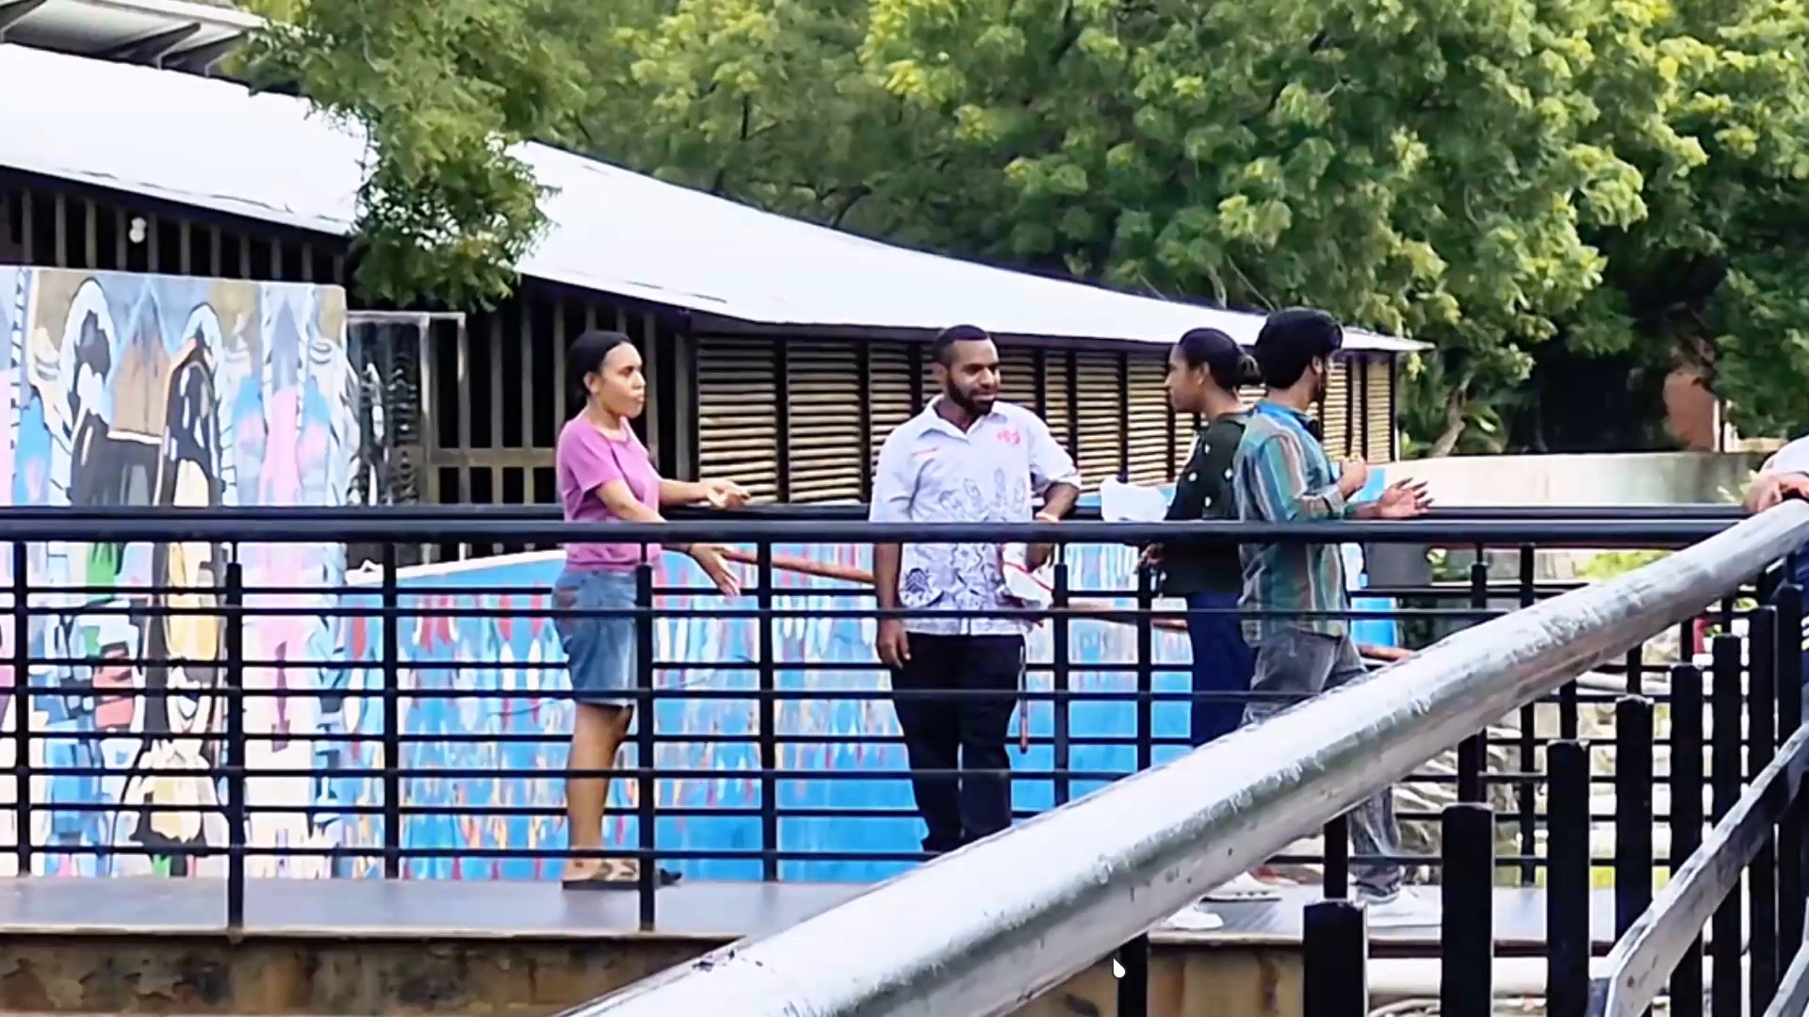
left_click(1113, 958)
left_click(1226, 921)
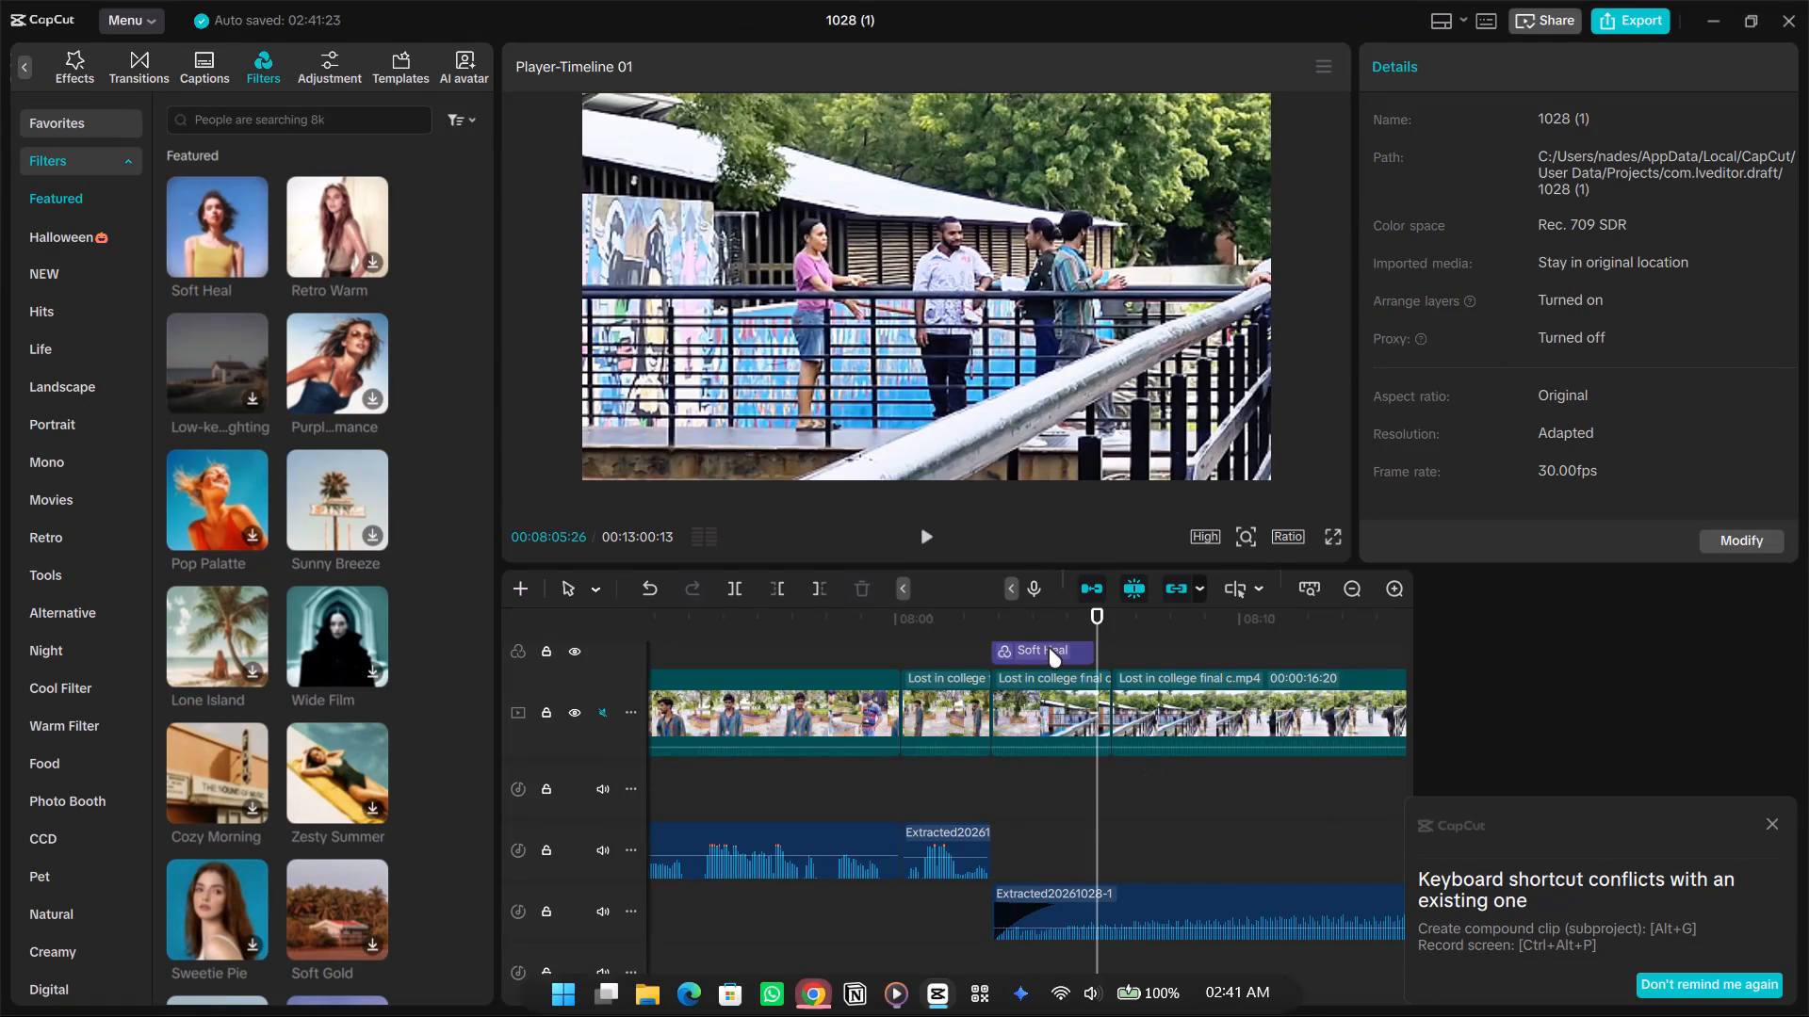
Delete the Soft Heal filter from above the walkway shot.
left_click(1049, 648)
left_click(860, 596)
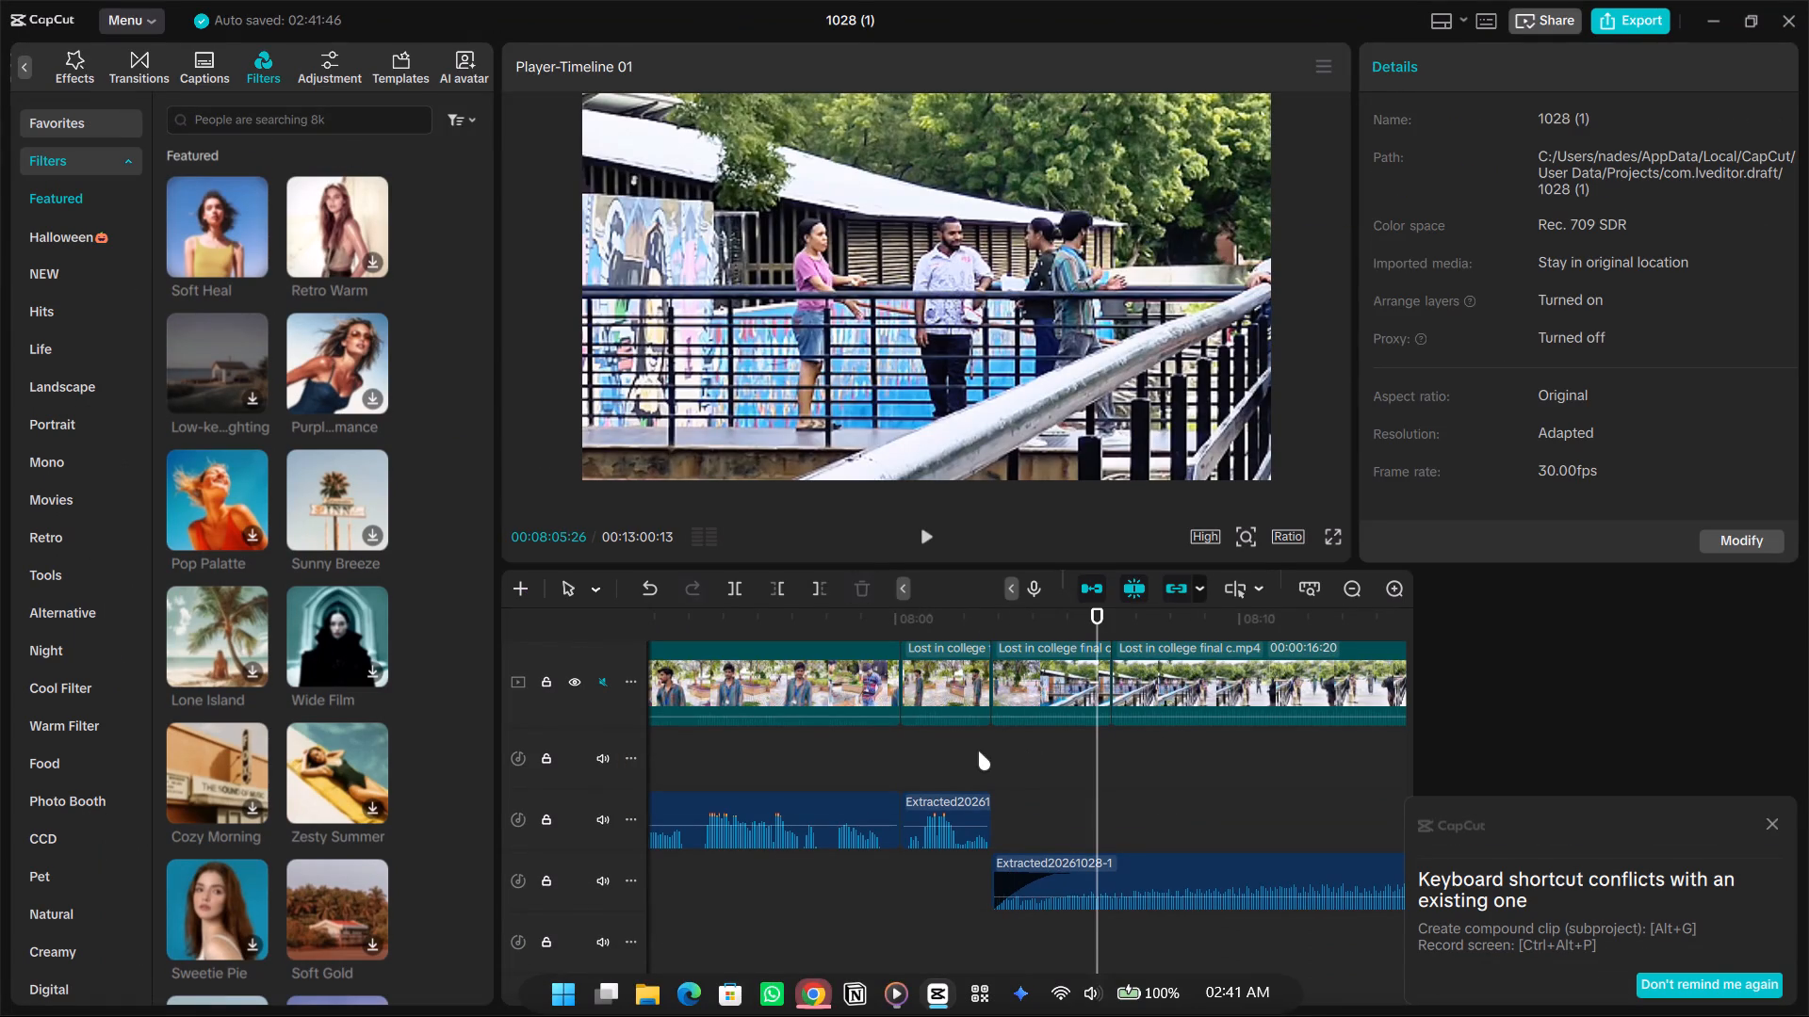
Play the cut from the farewell shot into the walkway shot in full screen, starting at 00:08:02:12.
left_click(978, 751)
left_click(1323, 540)
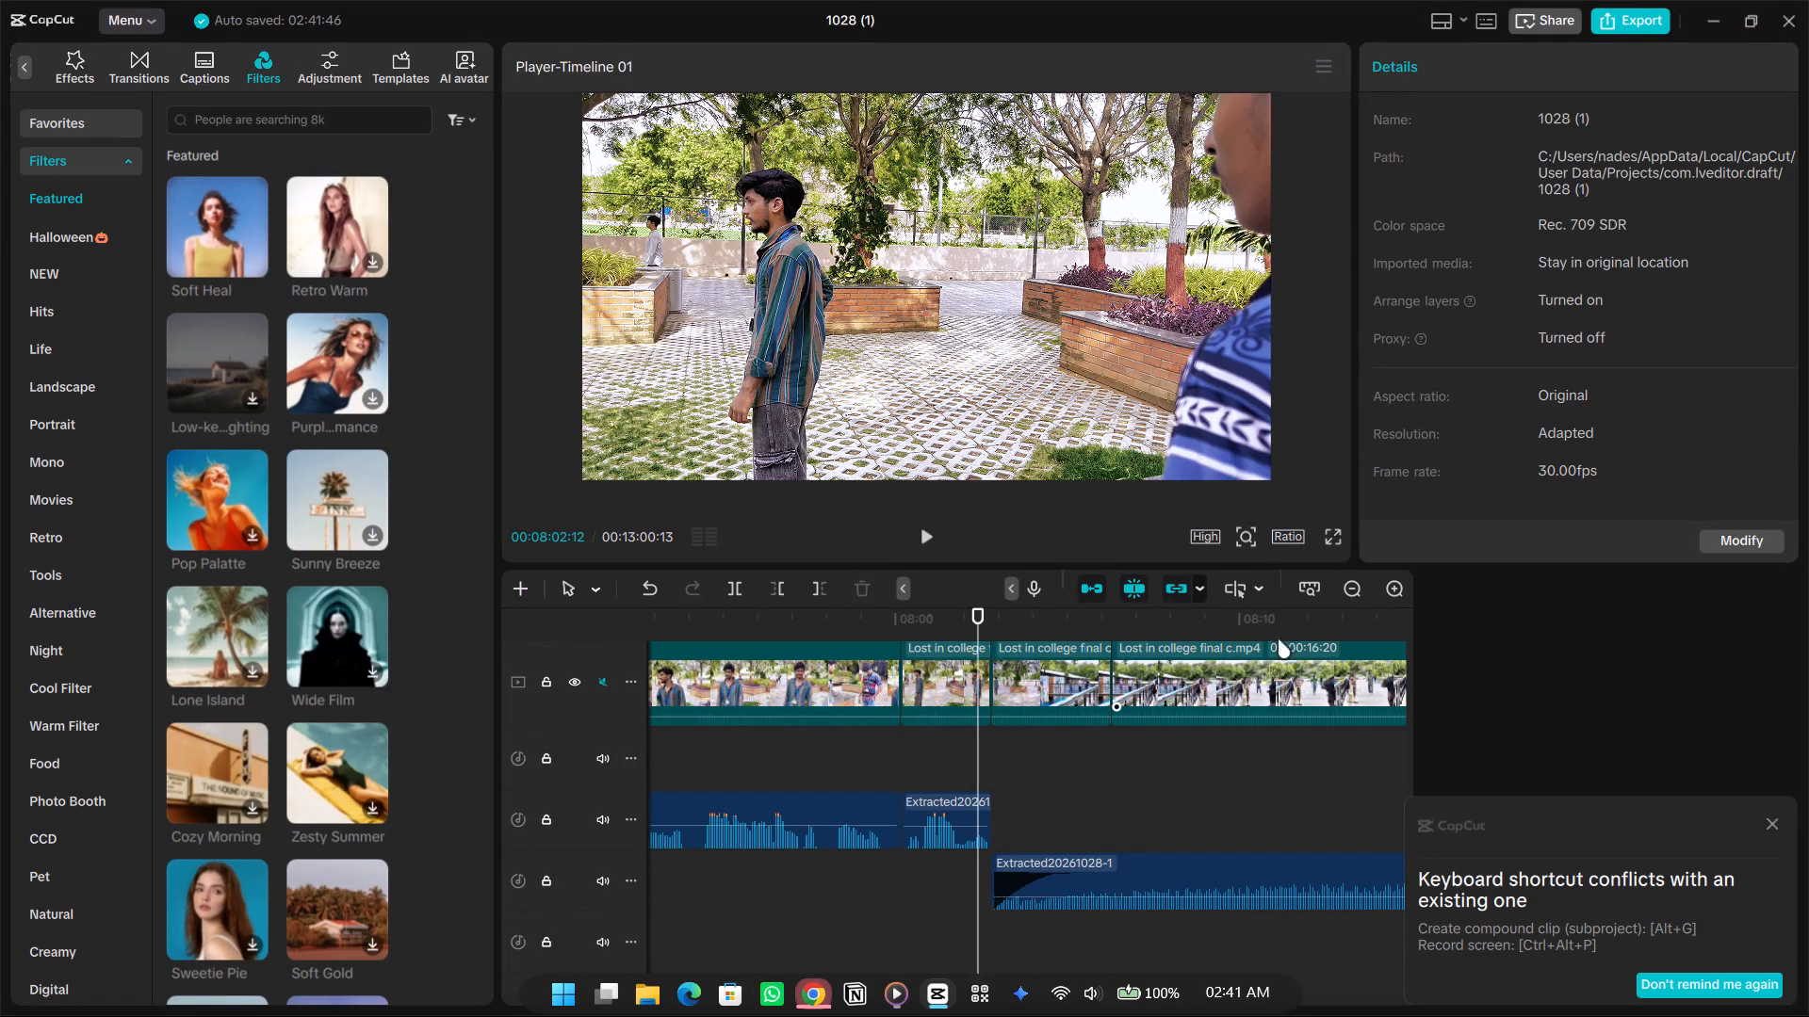
left_click(1339, 535)
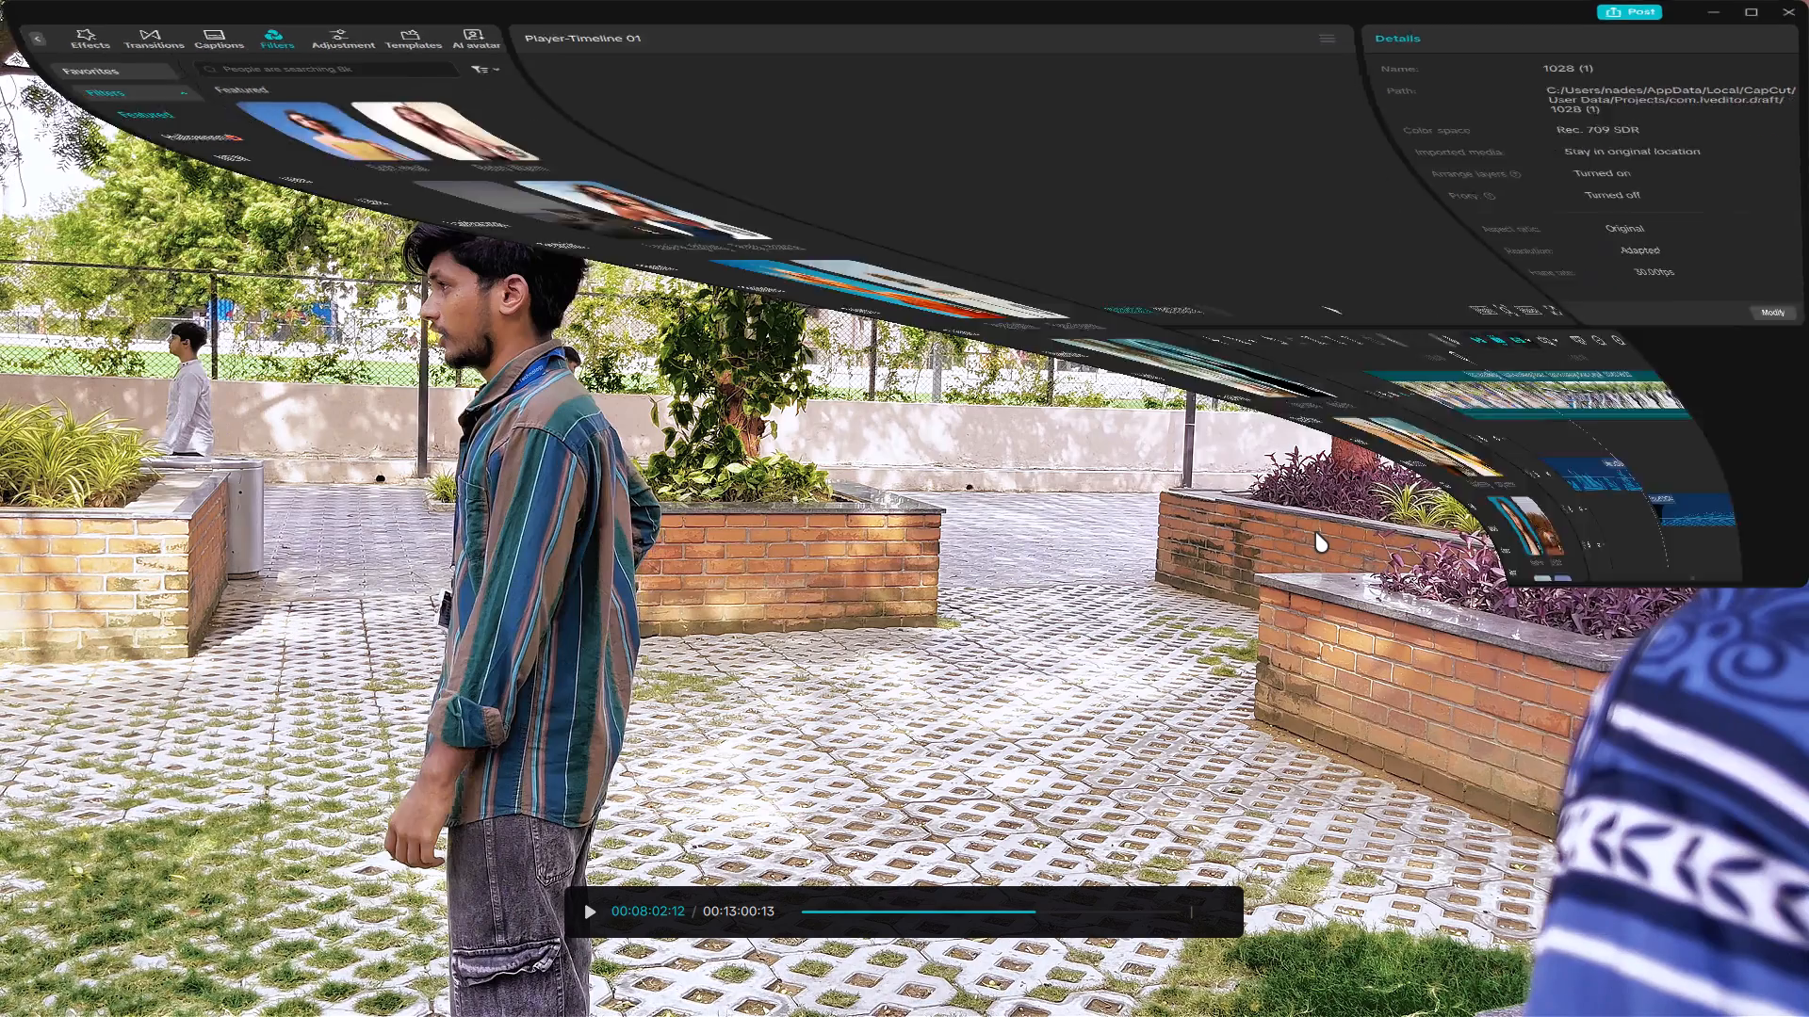
key("space")
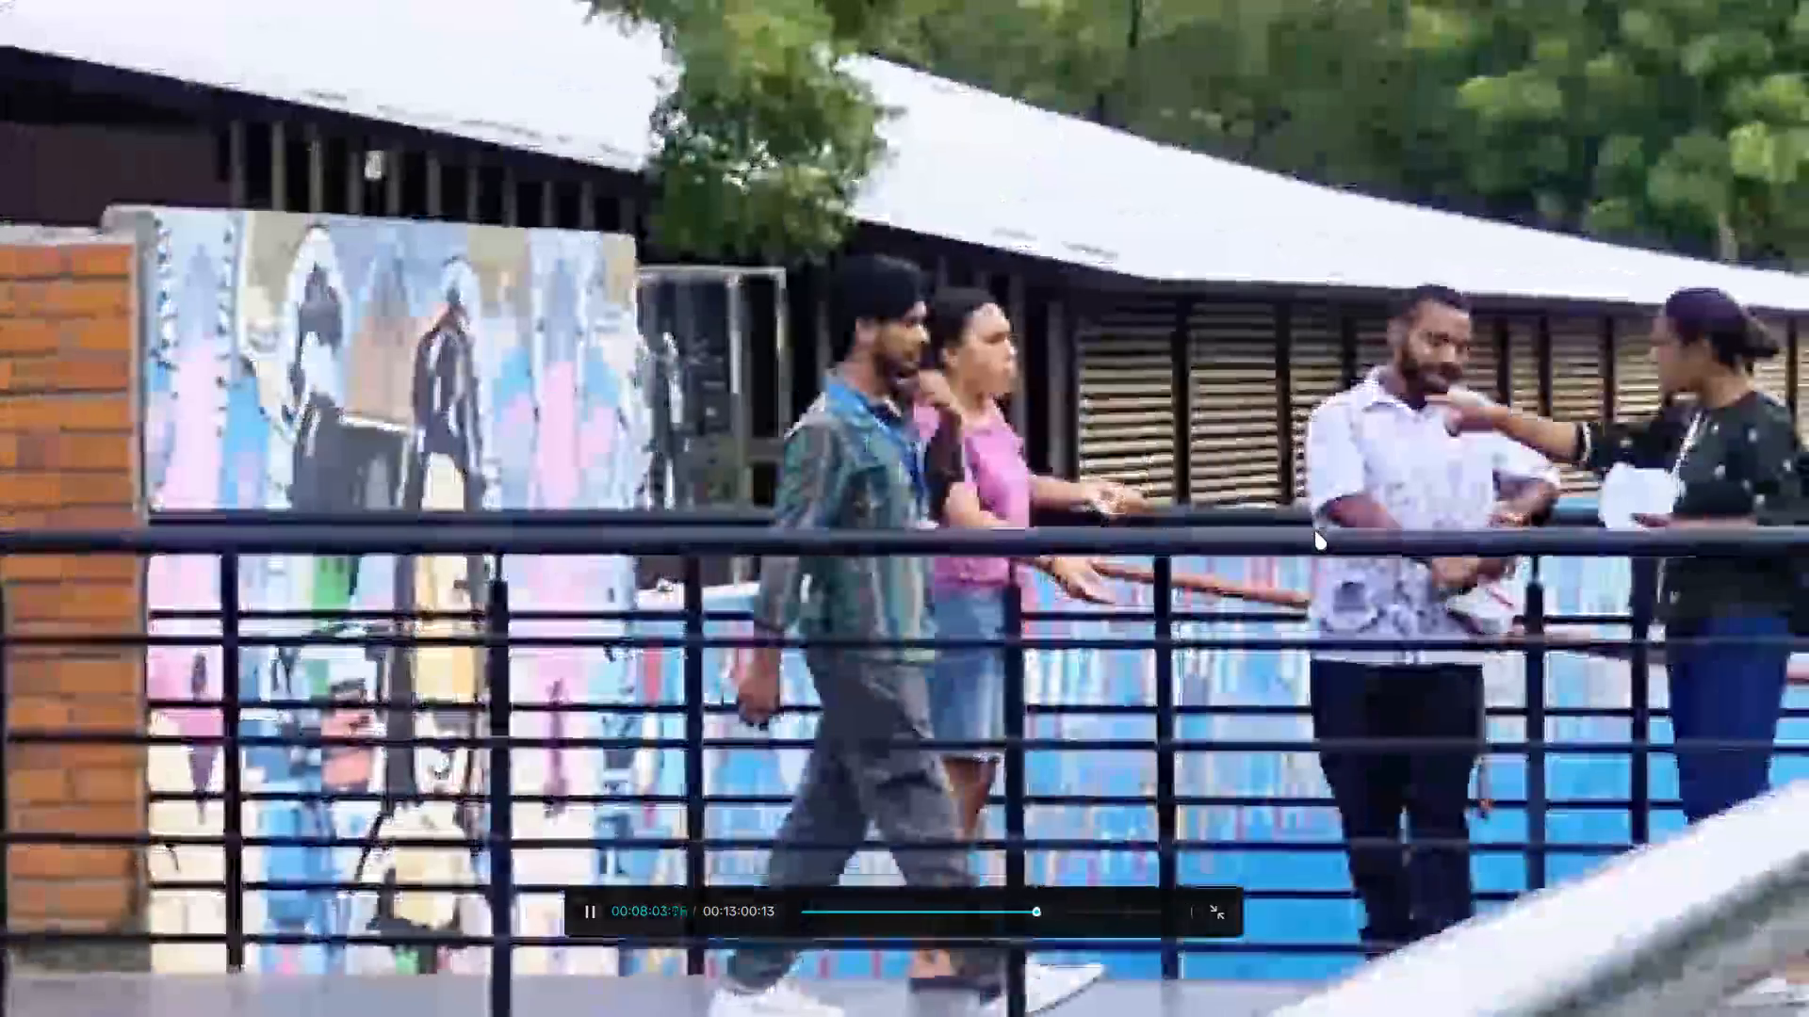
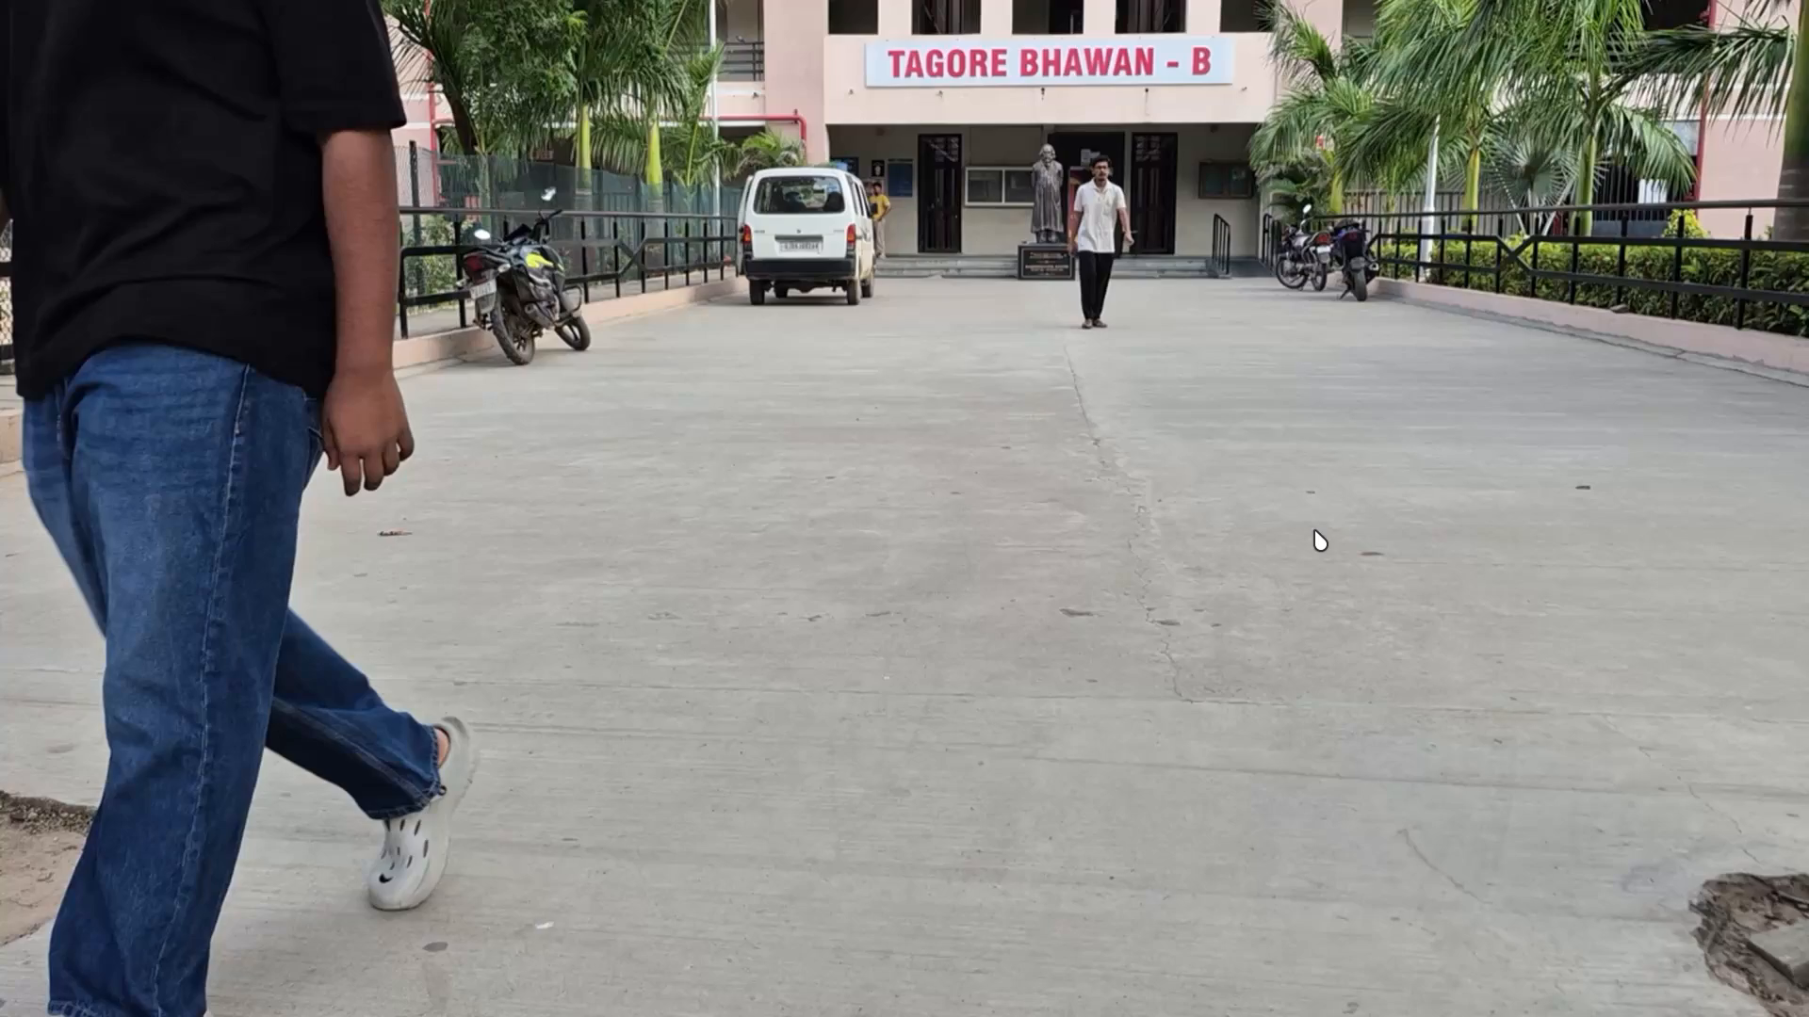
Replay the zooming walkway shot in front of Tagore Bhawan in full screen and play on into the room scene.
key("space")
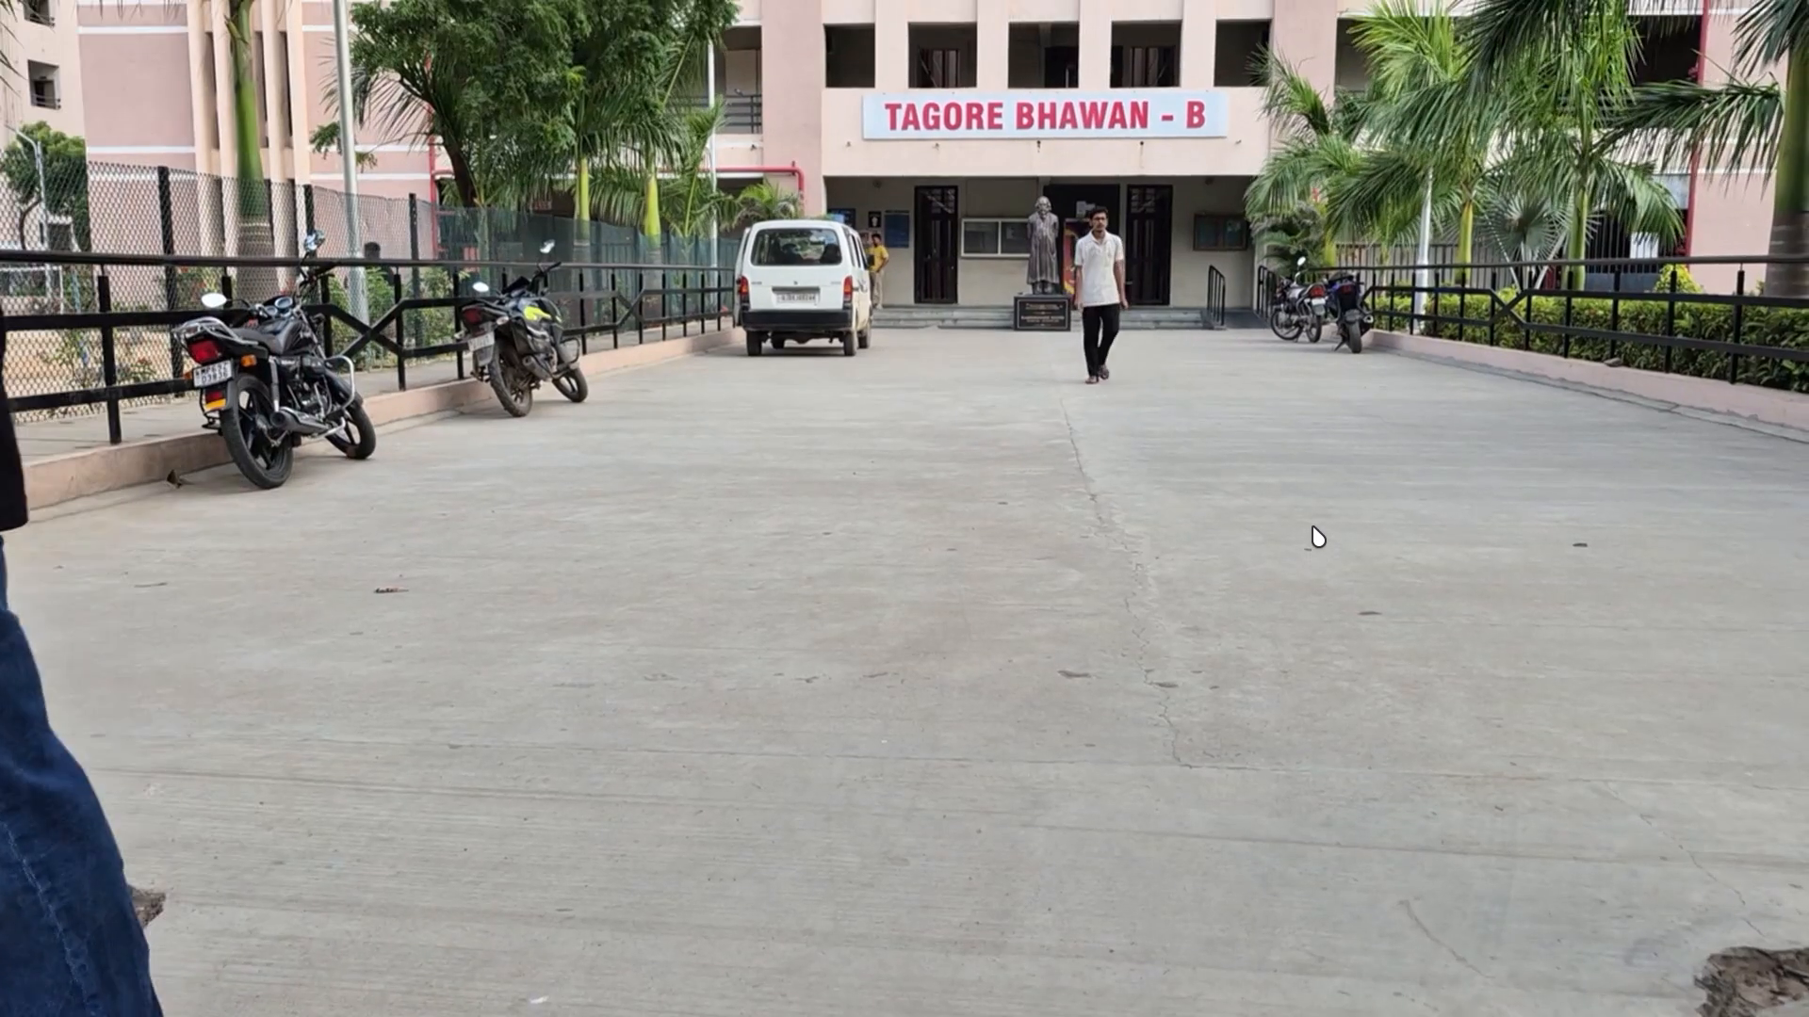
key("space")
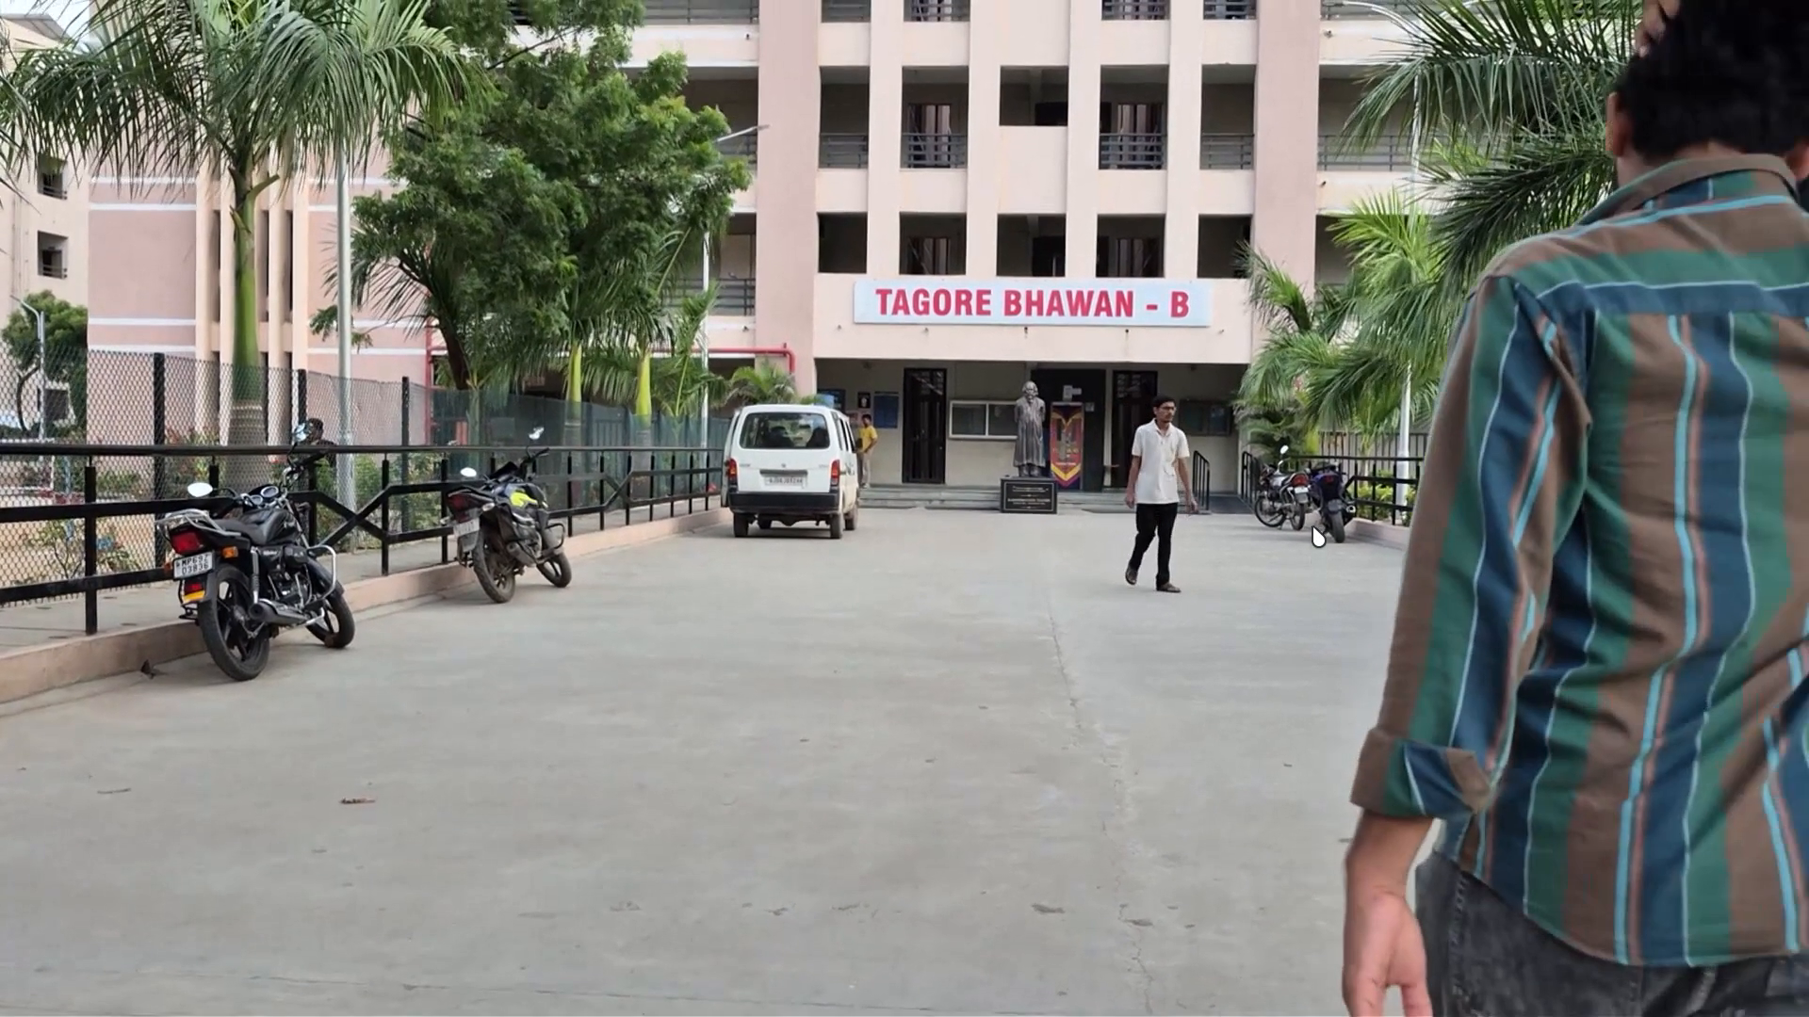
key("Left")
key("Left")
key("Left")
key("Left")
key("Left")
key("Left")
key("Left")
key("Left")
key("Left")
key("Left")
key("Left")
key("Left")
key("Left")
key("Left")
key("Left")
key("Left")
key("Left")
key("Left")
key("Left")
key("Left")
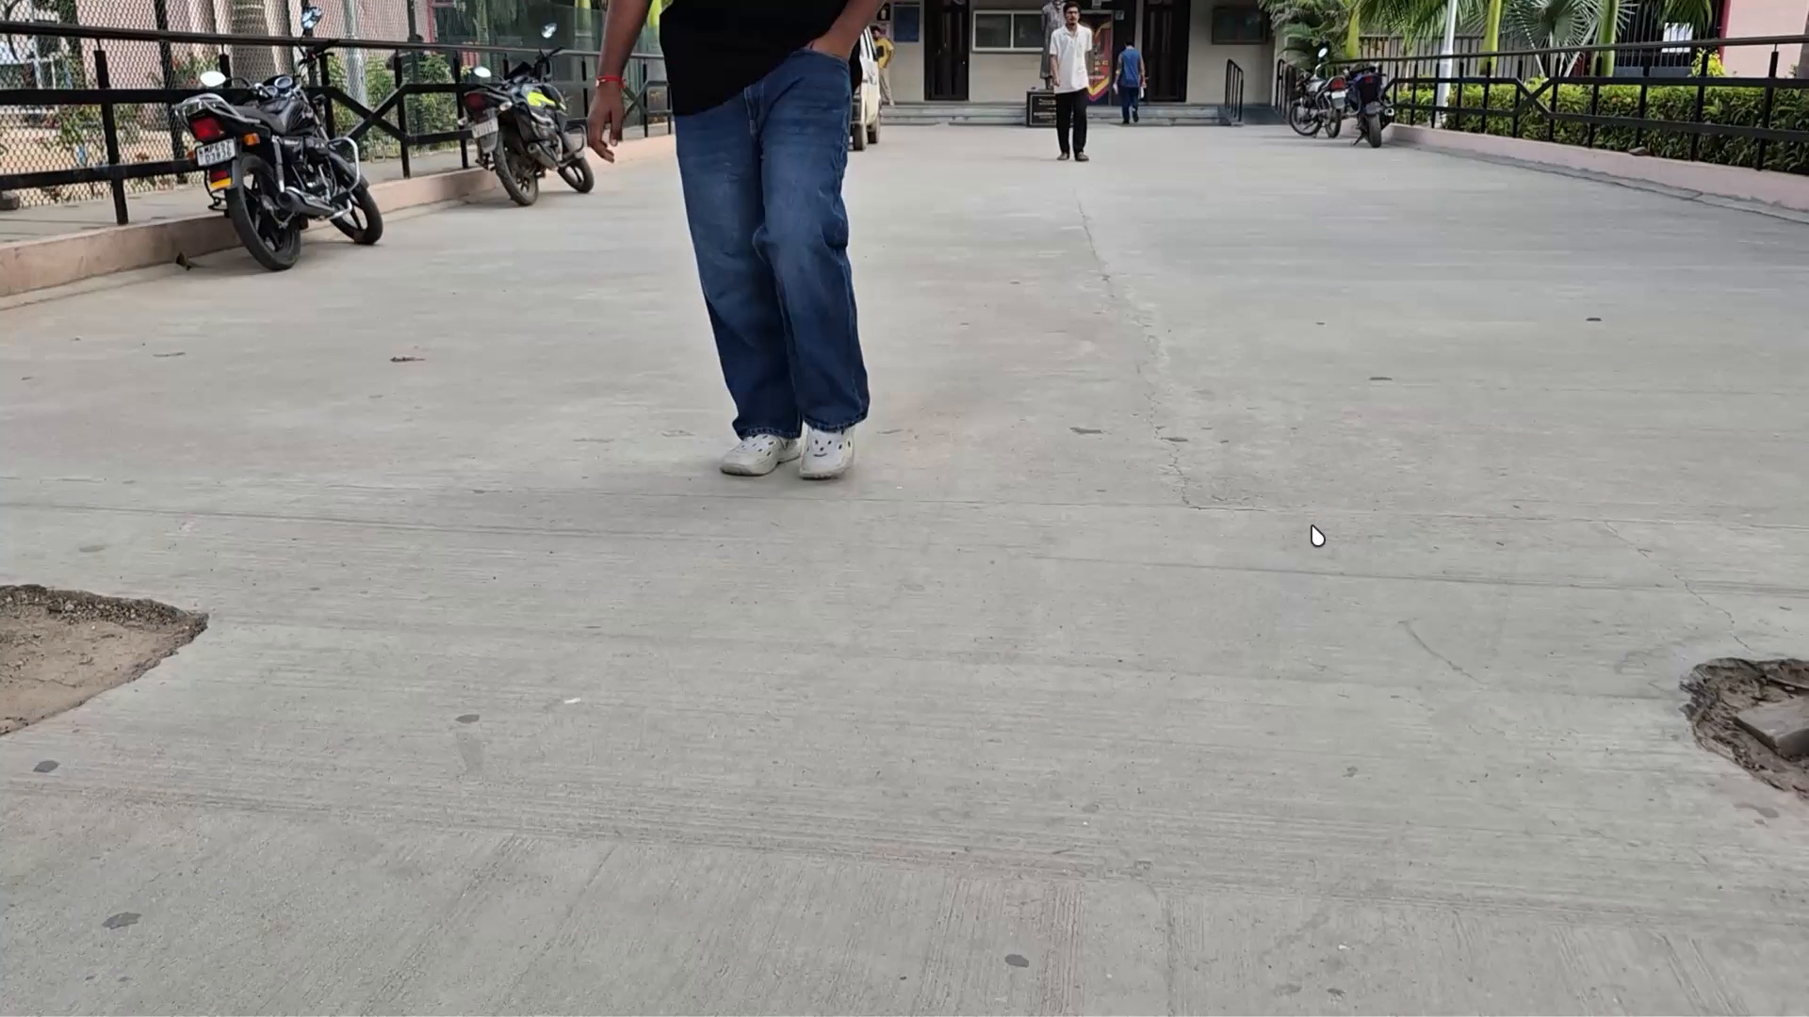
key("space")
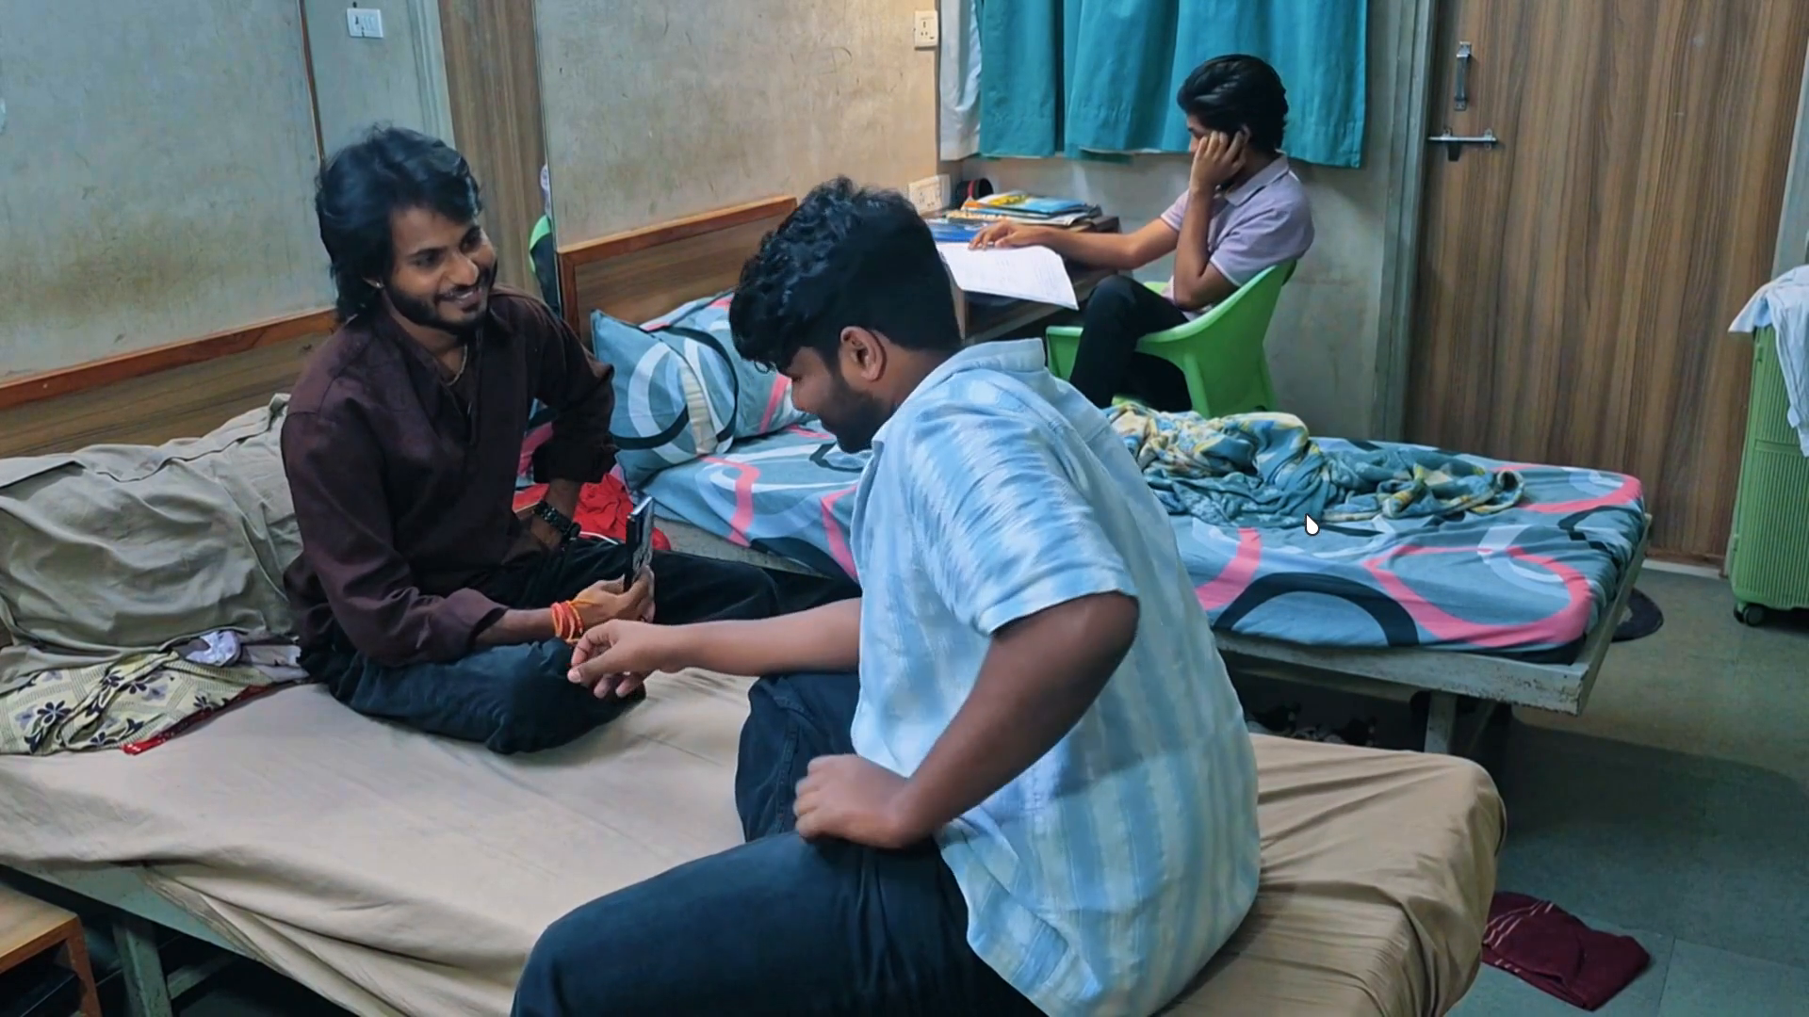
Step back a few frames in the room scene and replay it in full screen from about 00:08:53:10.
left_click(1516, 599)
key("Left")
key("Left")
key("Left")
key("Left")
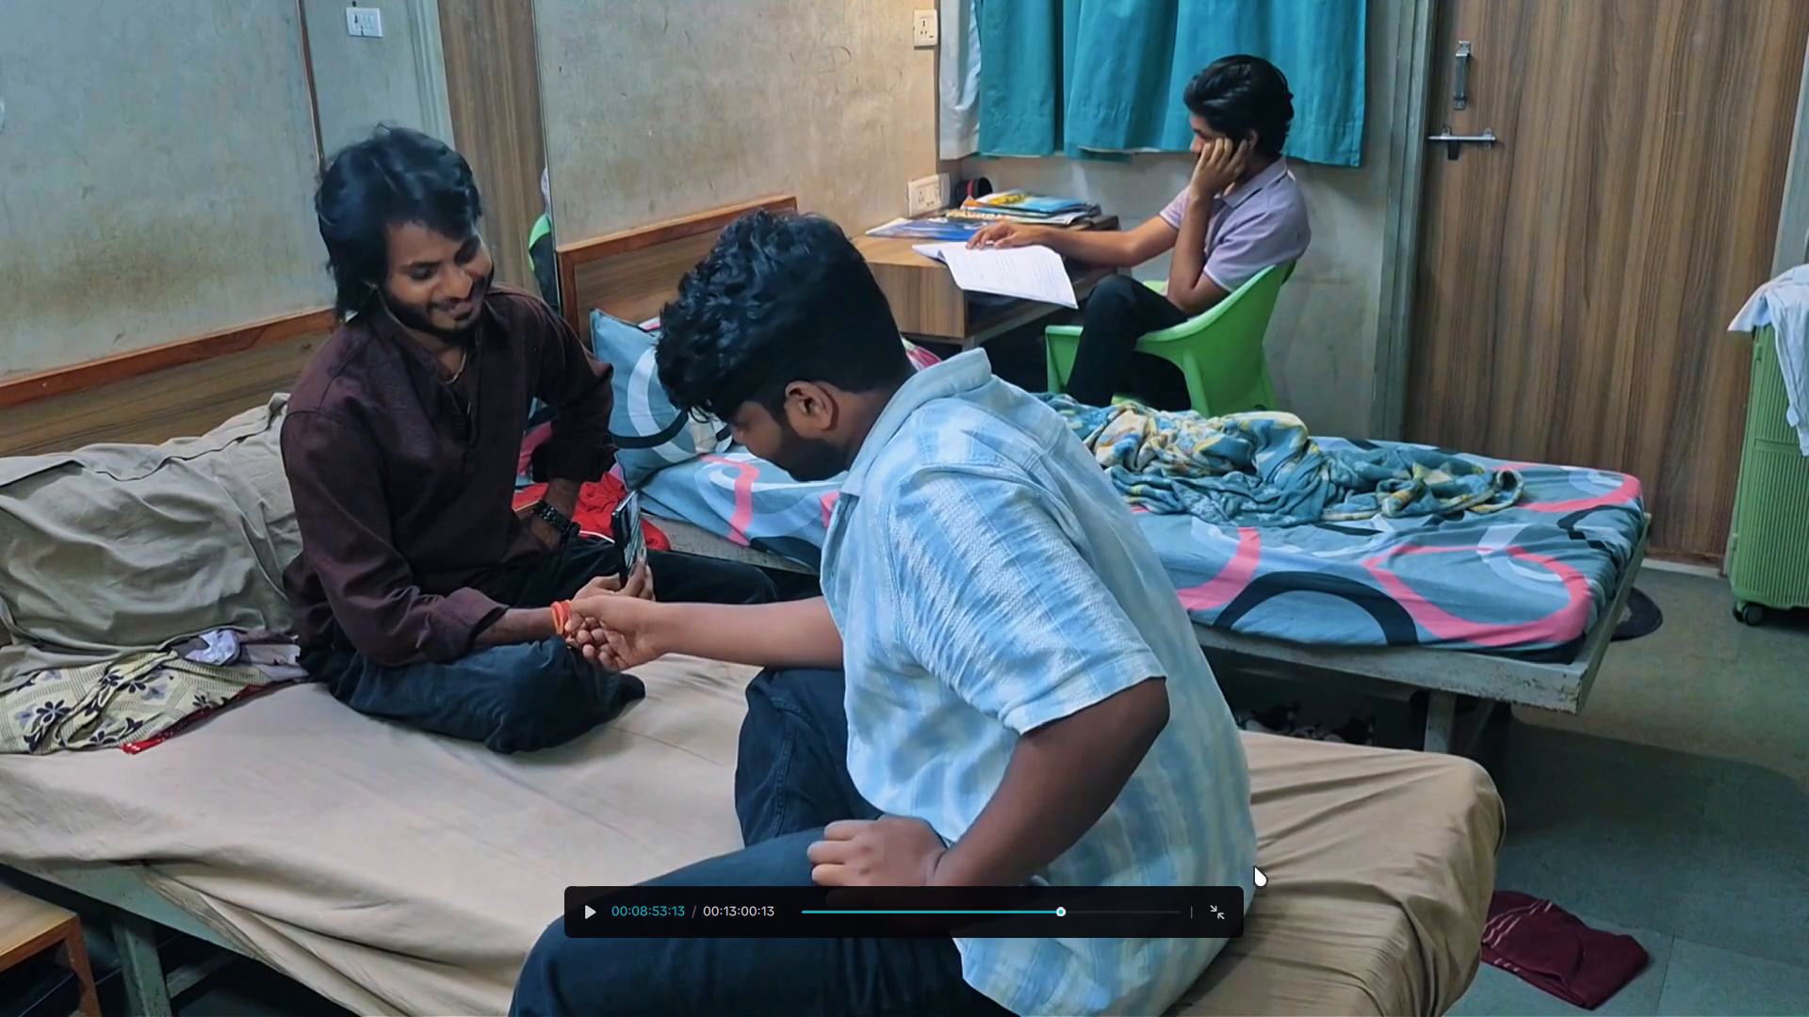
key("Left")
key("Left")
key("Left")
key("Left")
key("Left")
key("space")
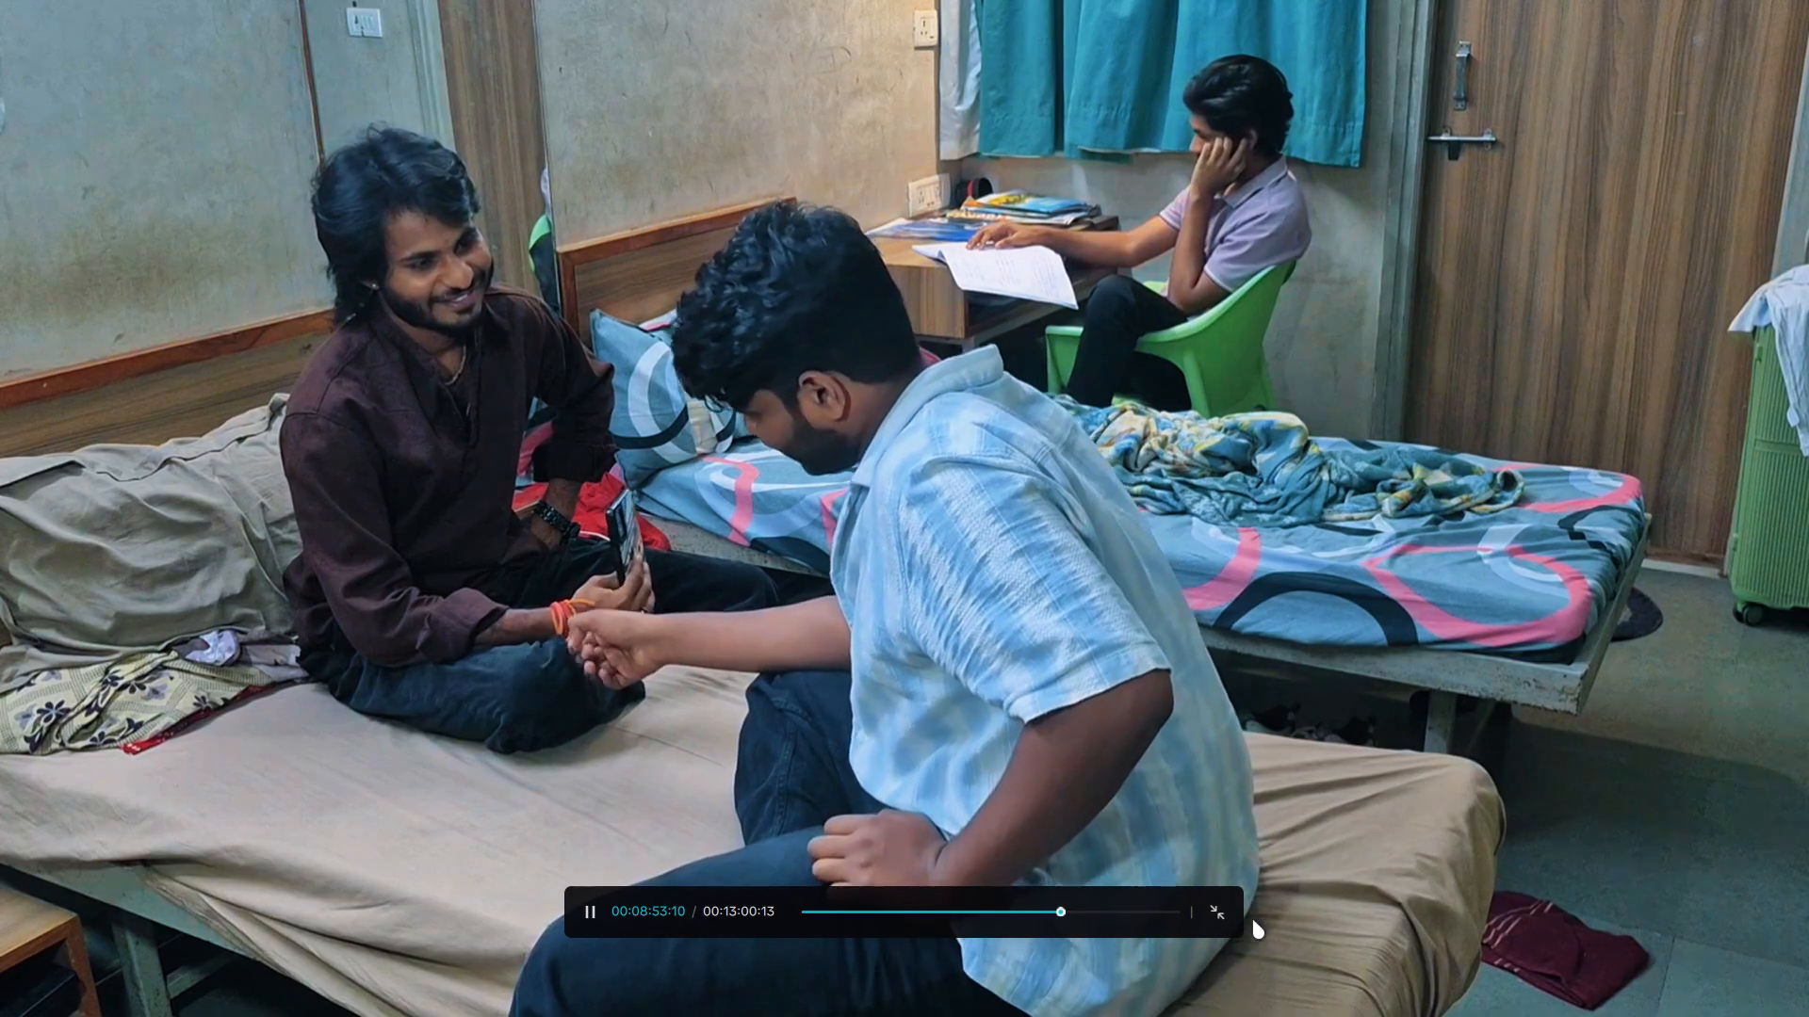
left_click(1225, 909)
Play the film in full screen from 00:08:44:15 through the birthday title into the room scene.
left_click(1060, 755)
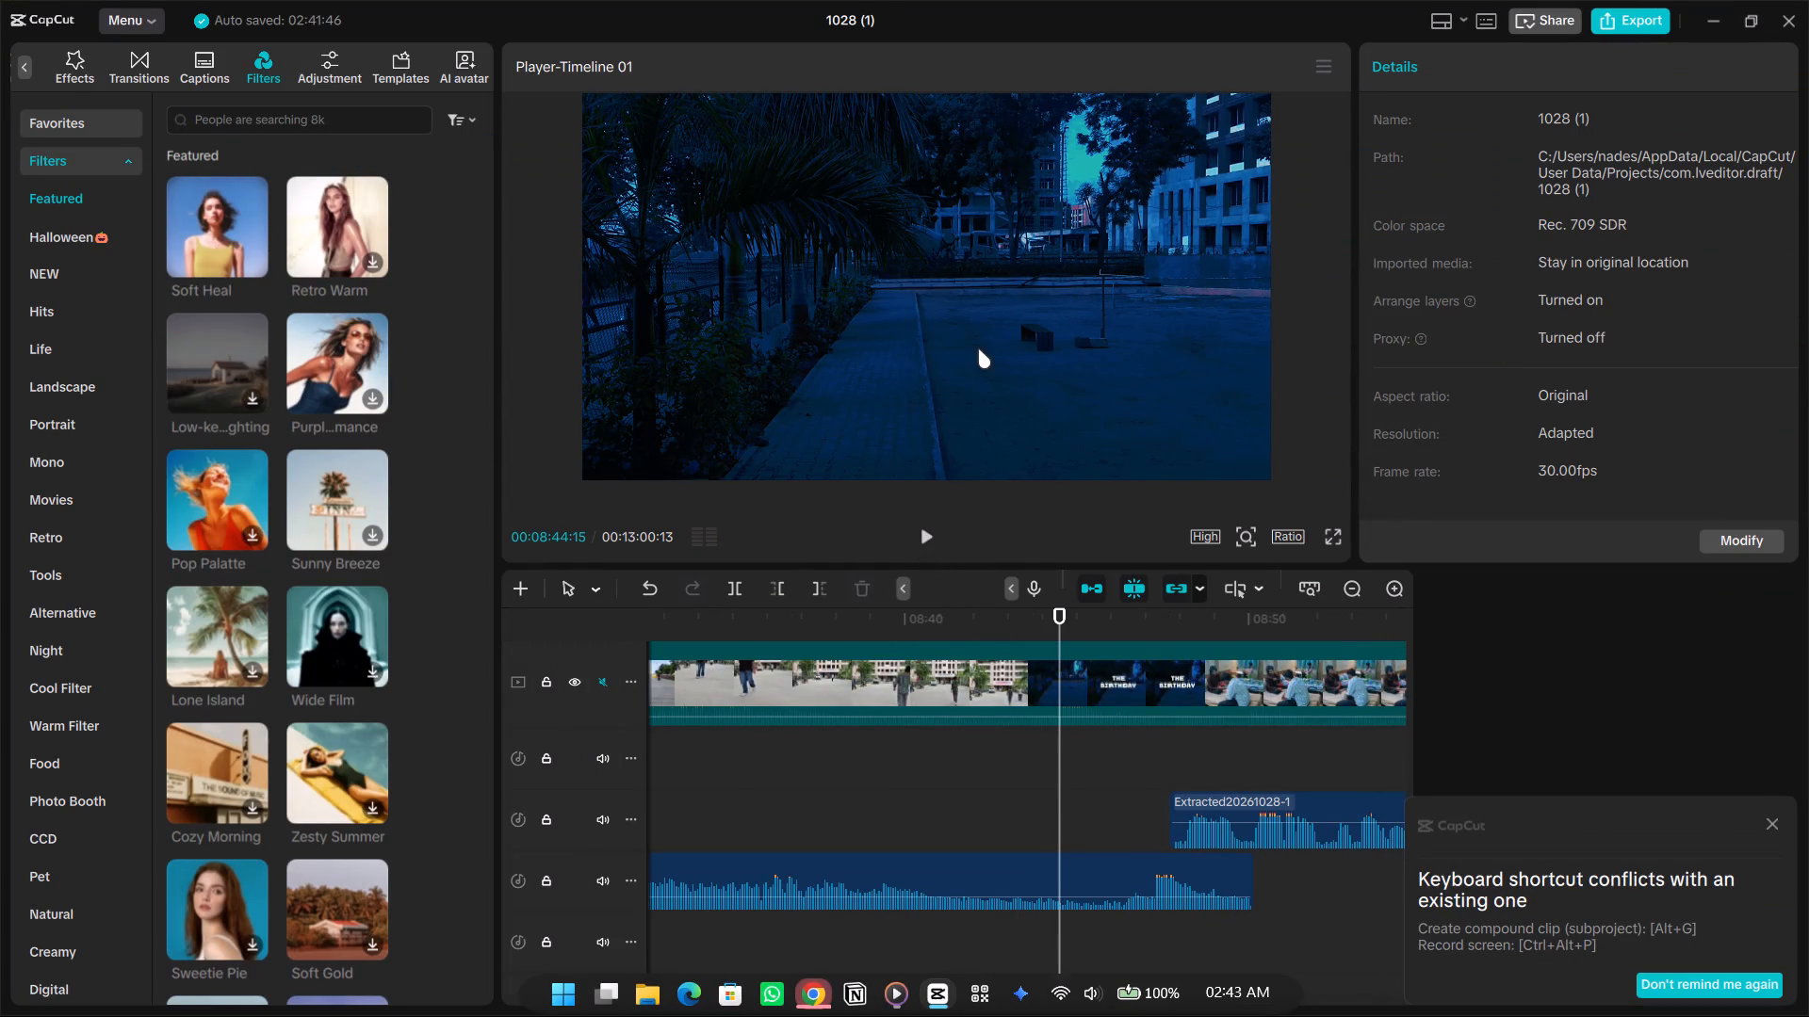
scroll(1169, 203, "up", 9)
left_click(1338, 532)
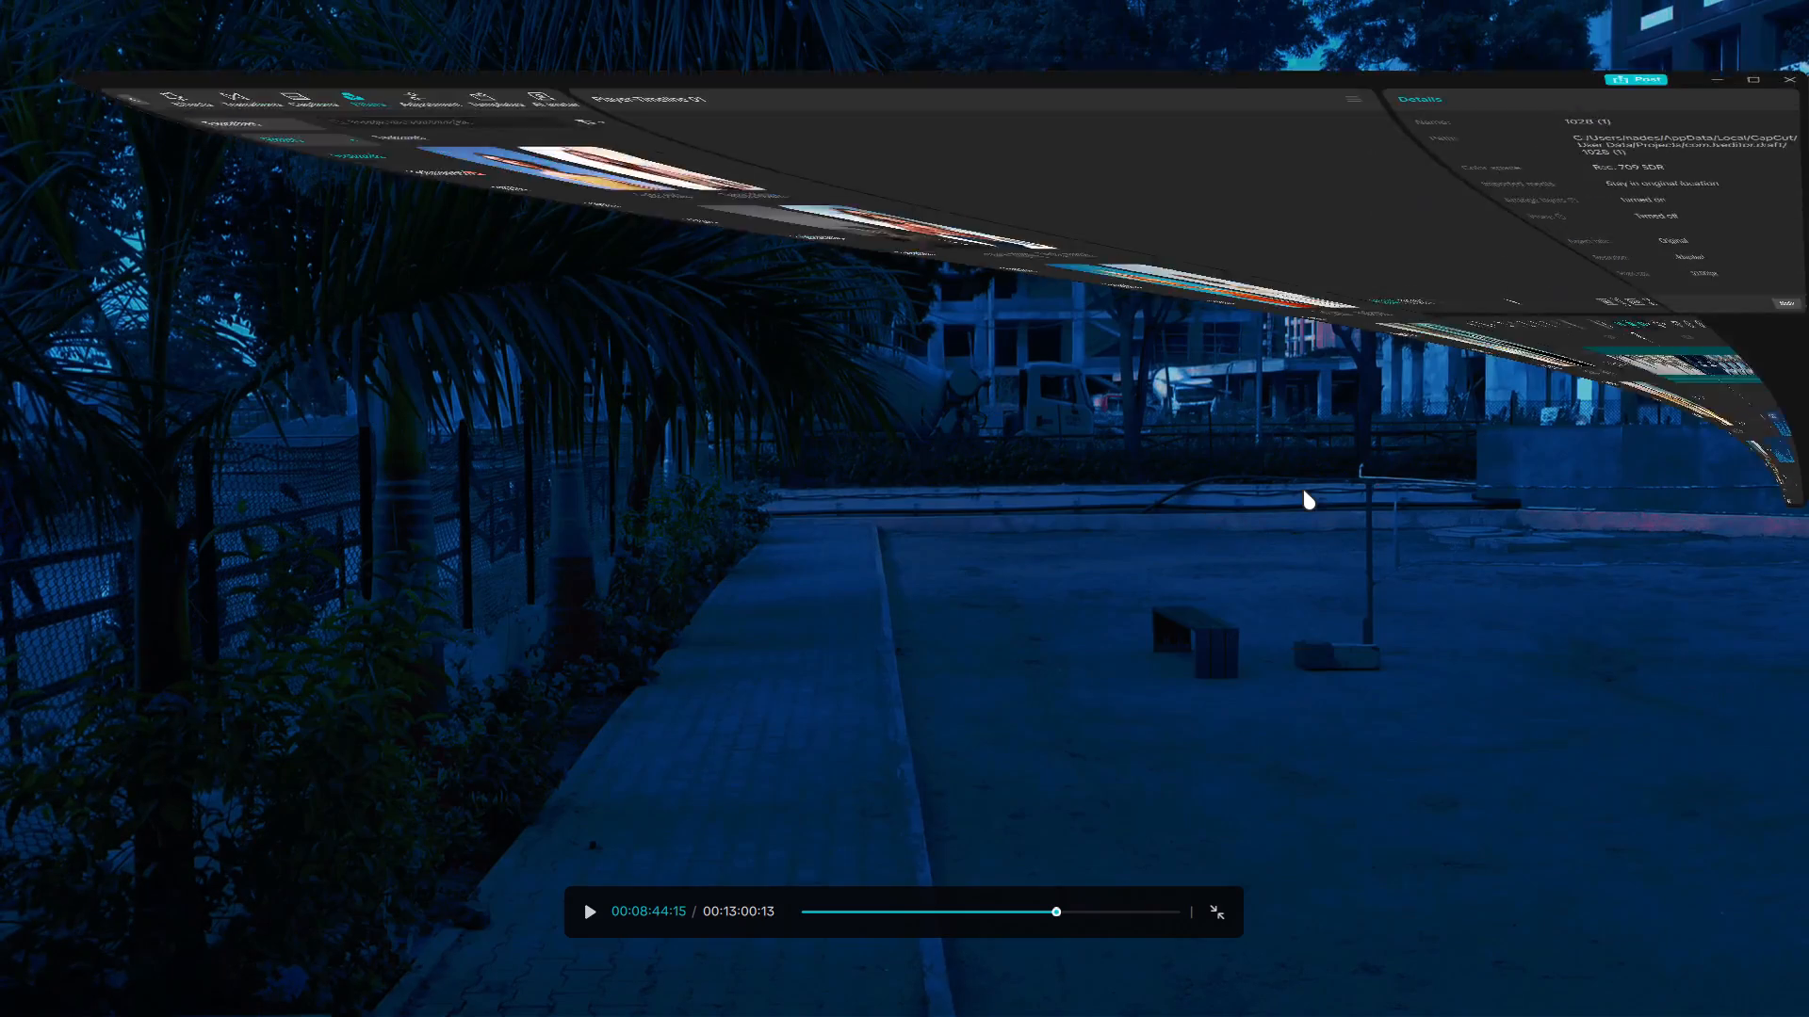
scroll(1303, 490, "up", 4)
scroll(1368, 391, "up", 4)
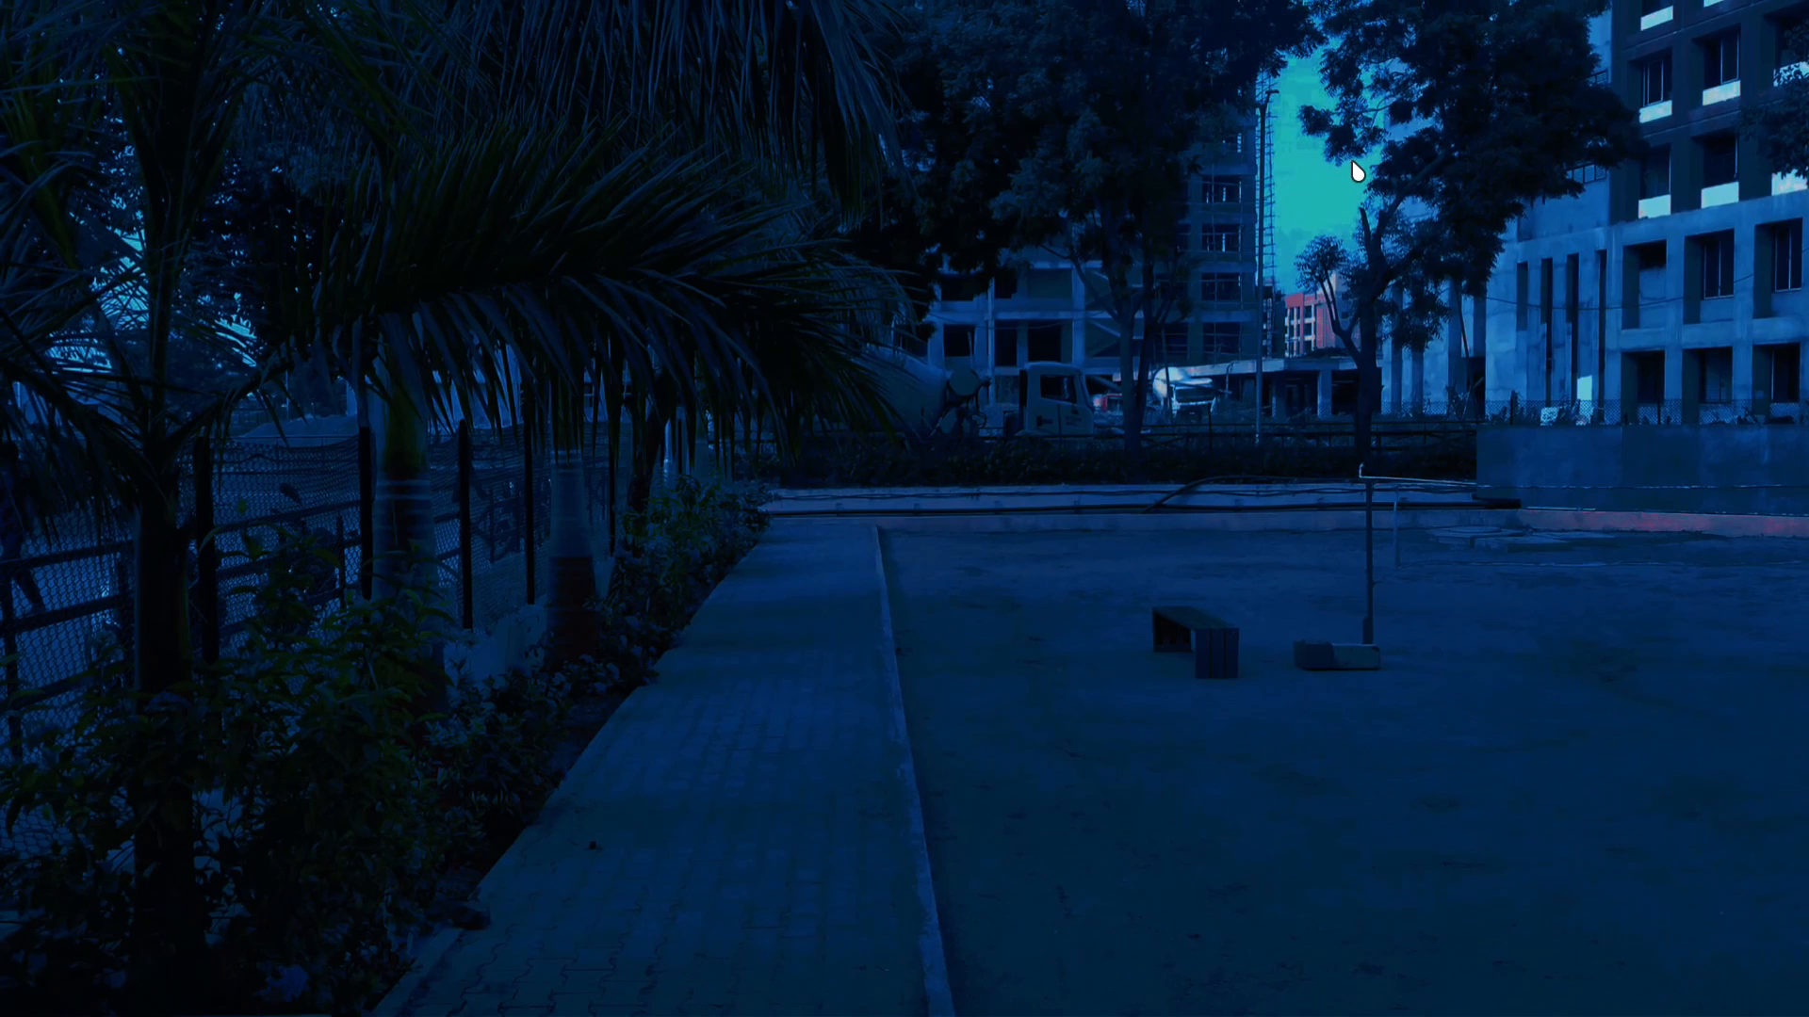
left_click(1017, 737)
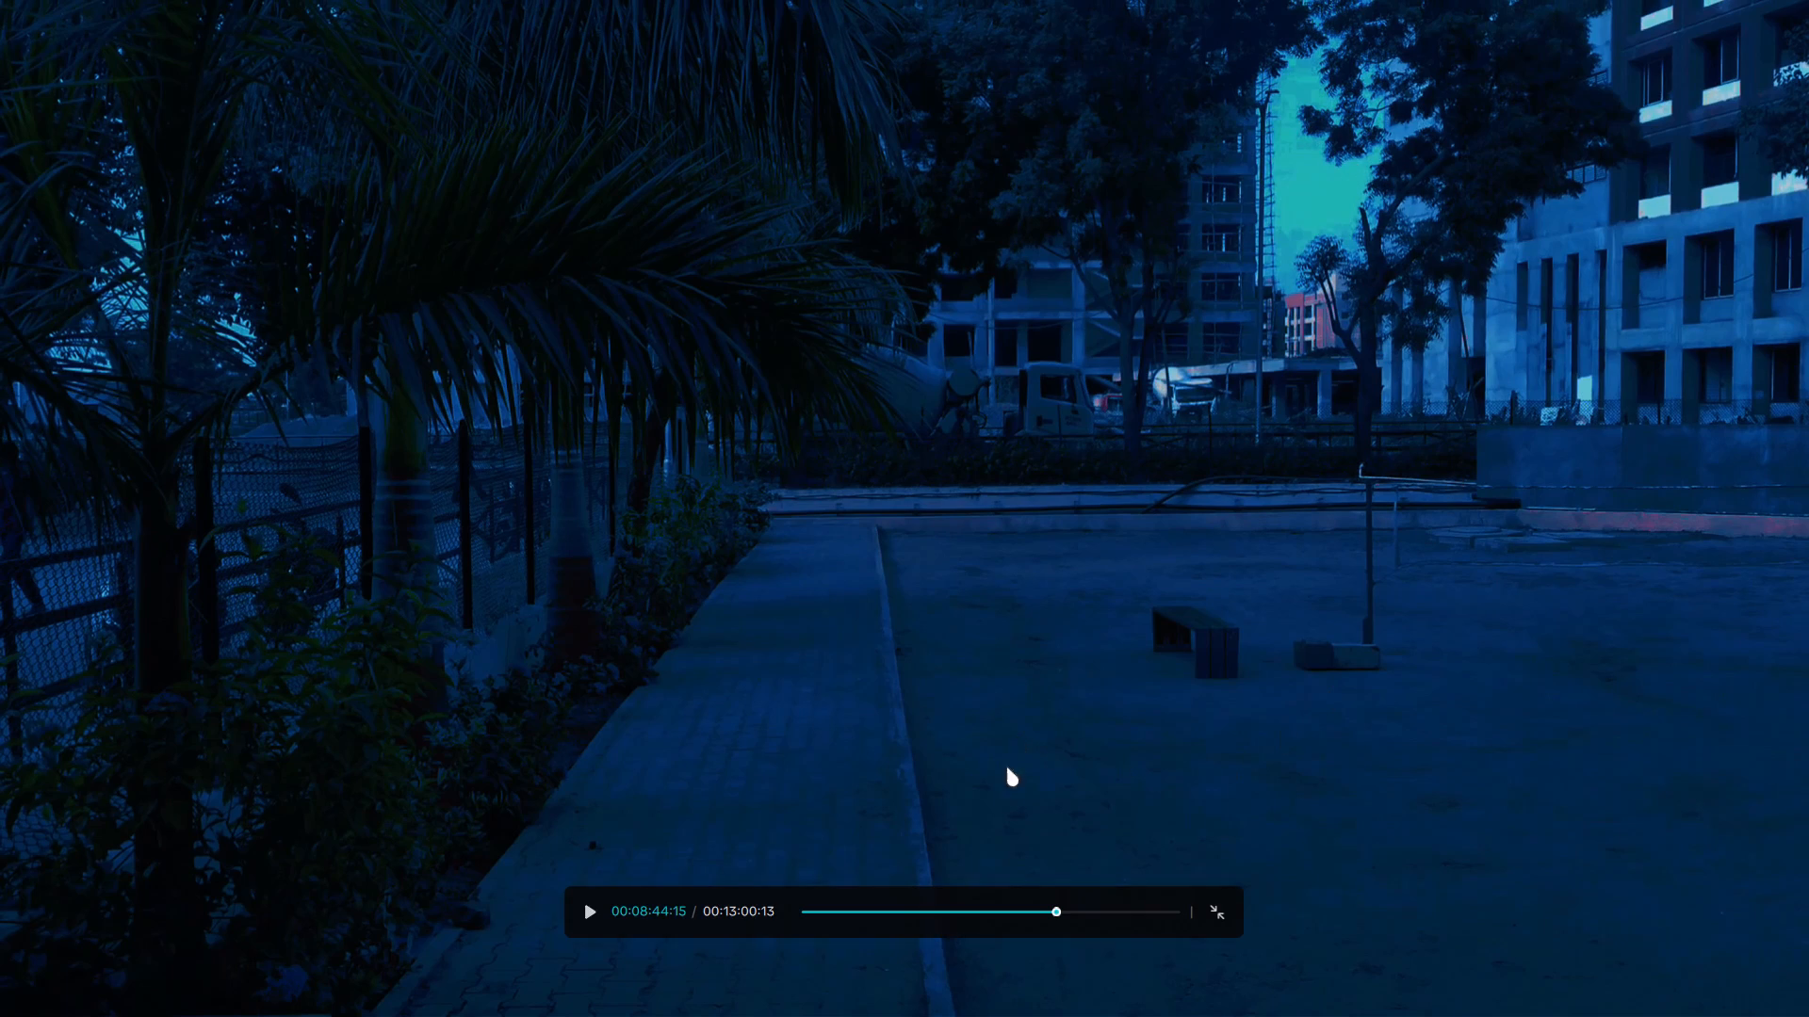
left_click(596, 908)
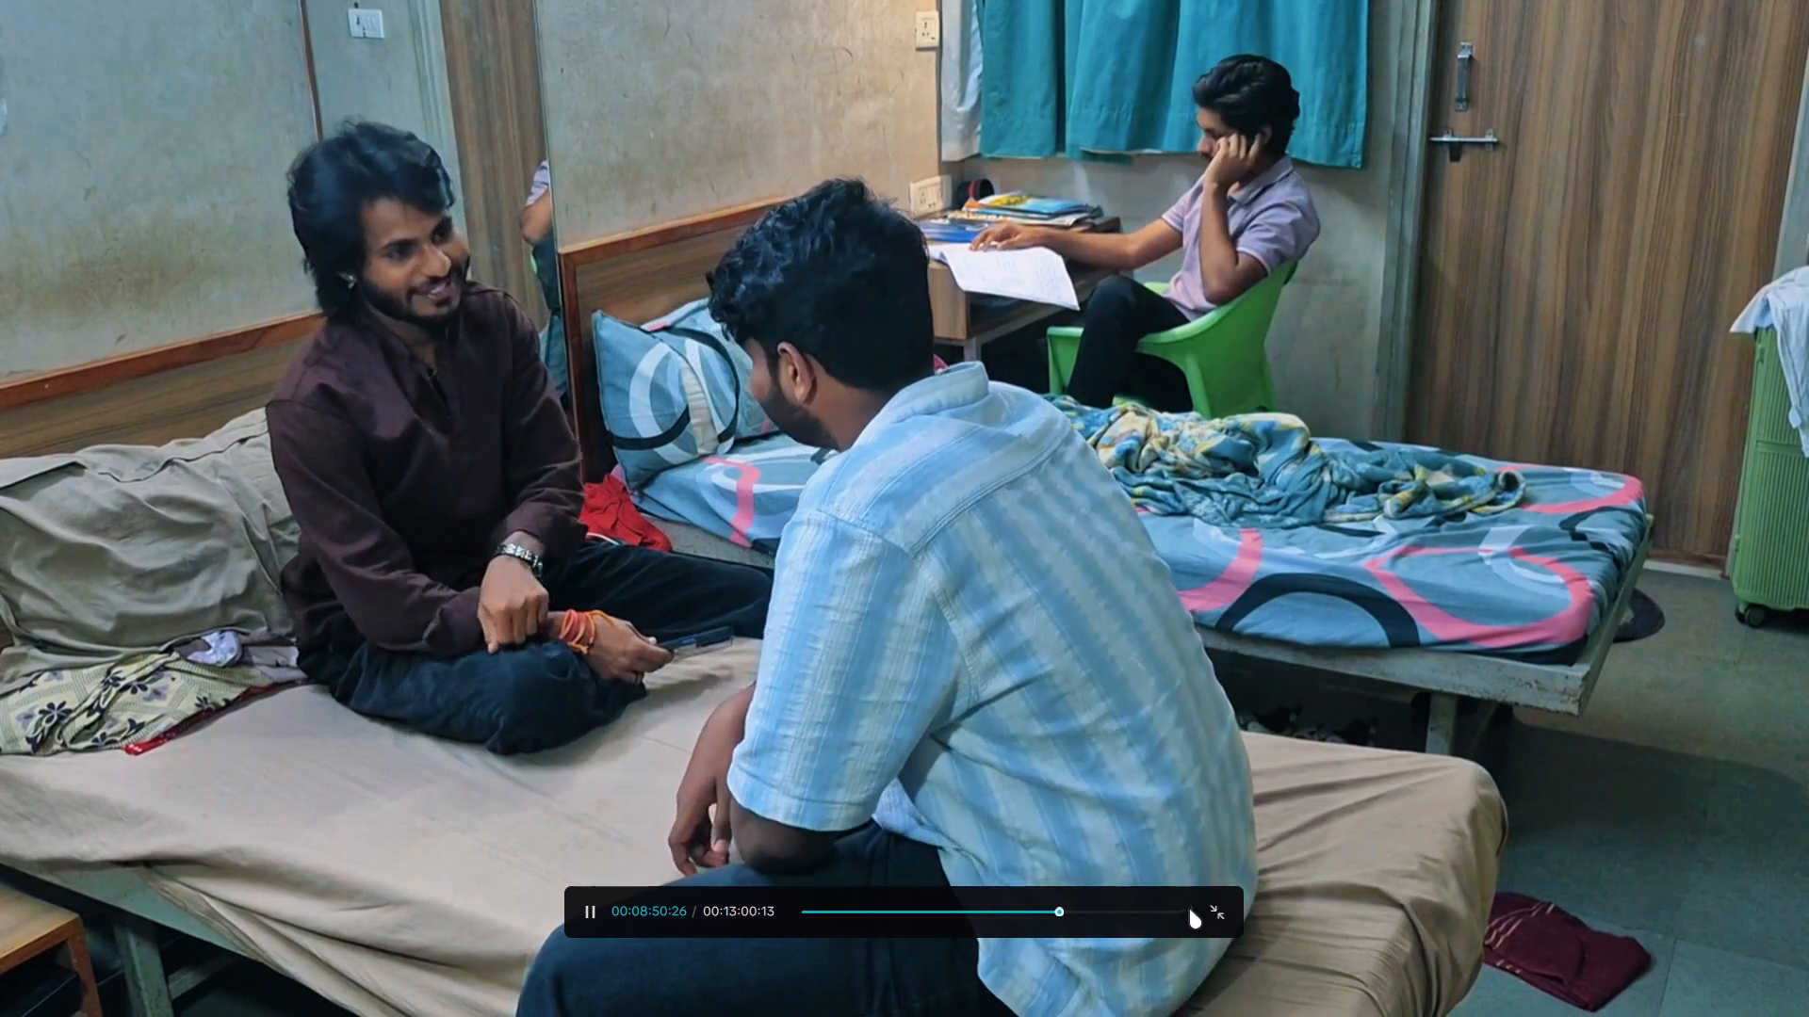
left_click(1216, 910)
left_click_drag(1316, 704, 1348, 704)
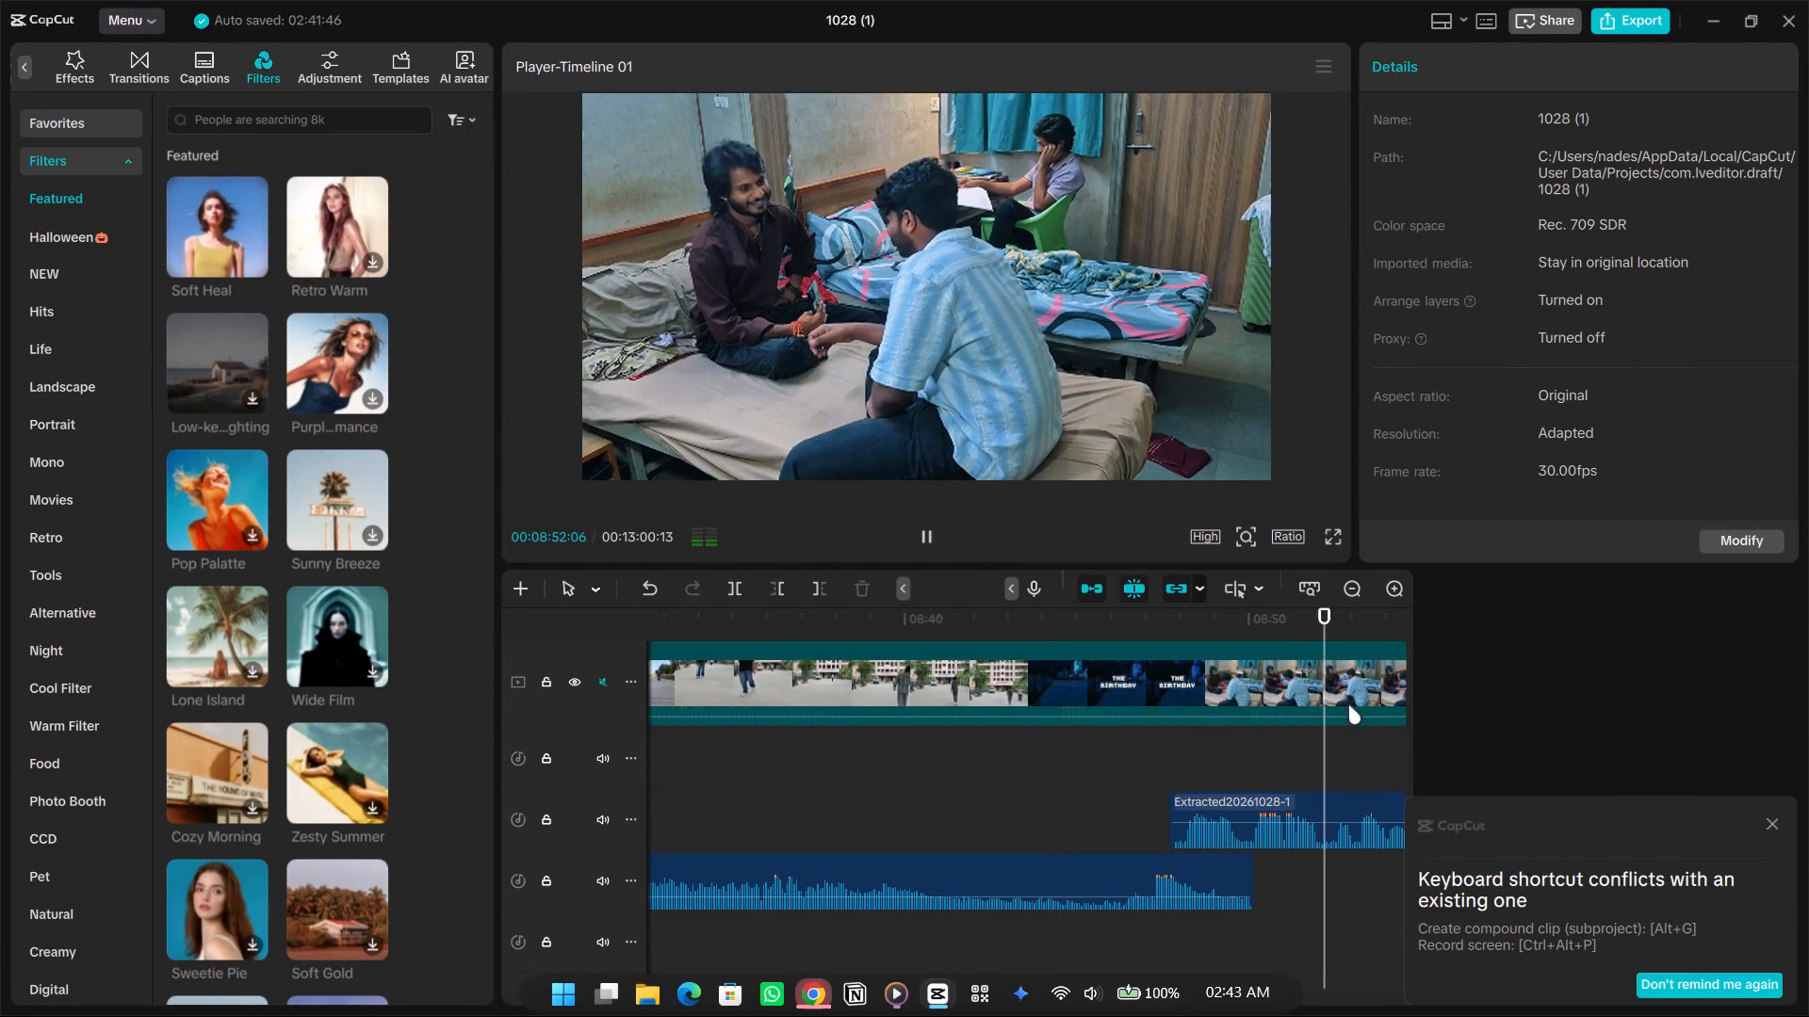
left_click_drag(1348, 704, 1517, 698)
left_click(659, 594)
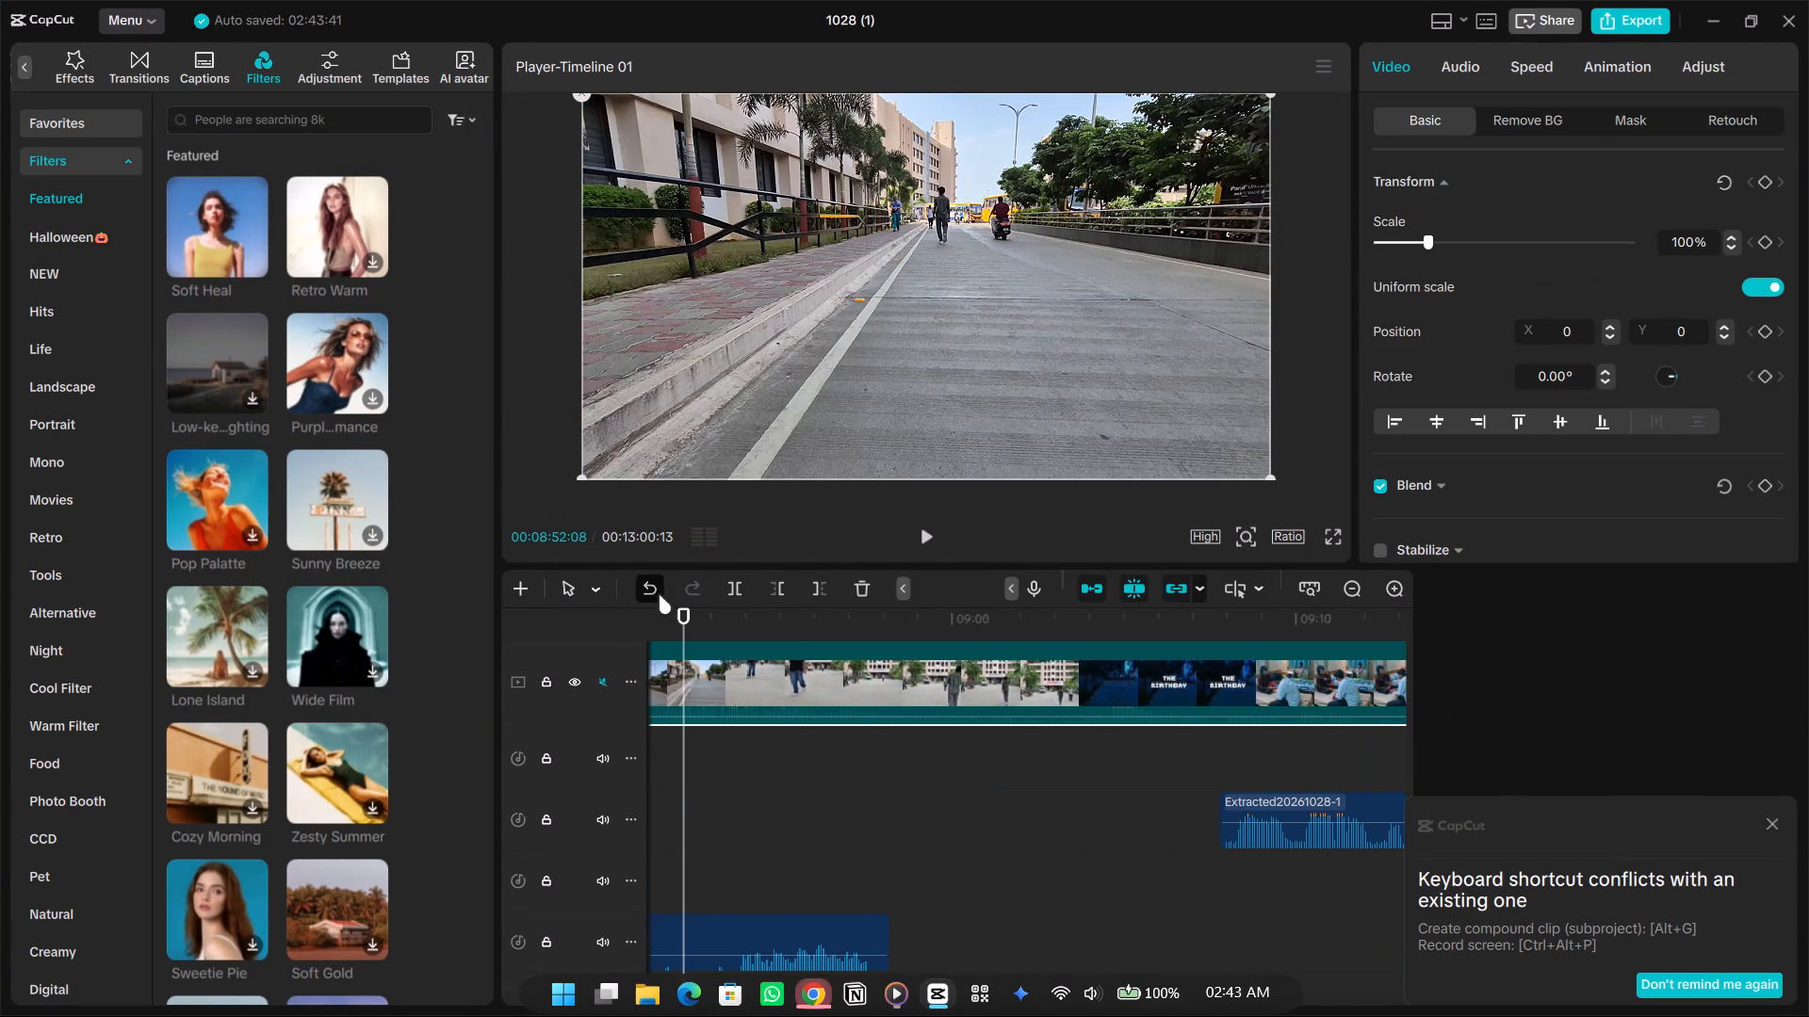
Scrub through the rest of the timeline from about 00:08:51:19 to the film's end at 00:13:00:13.
double_click(673, 618)
left_click_drag(673, 618, 824, 625)
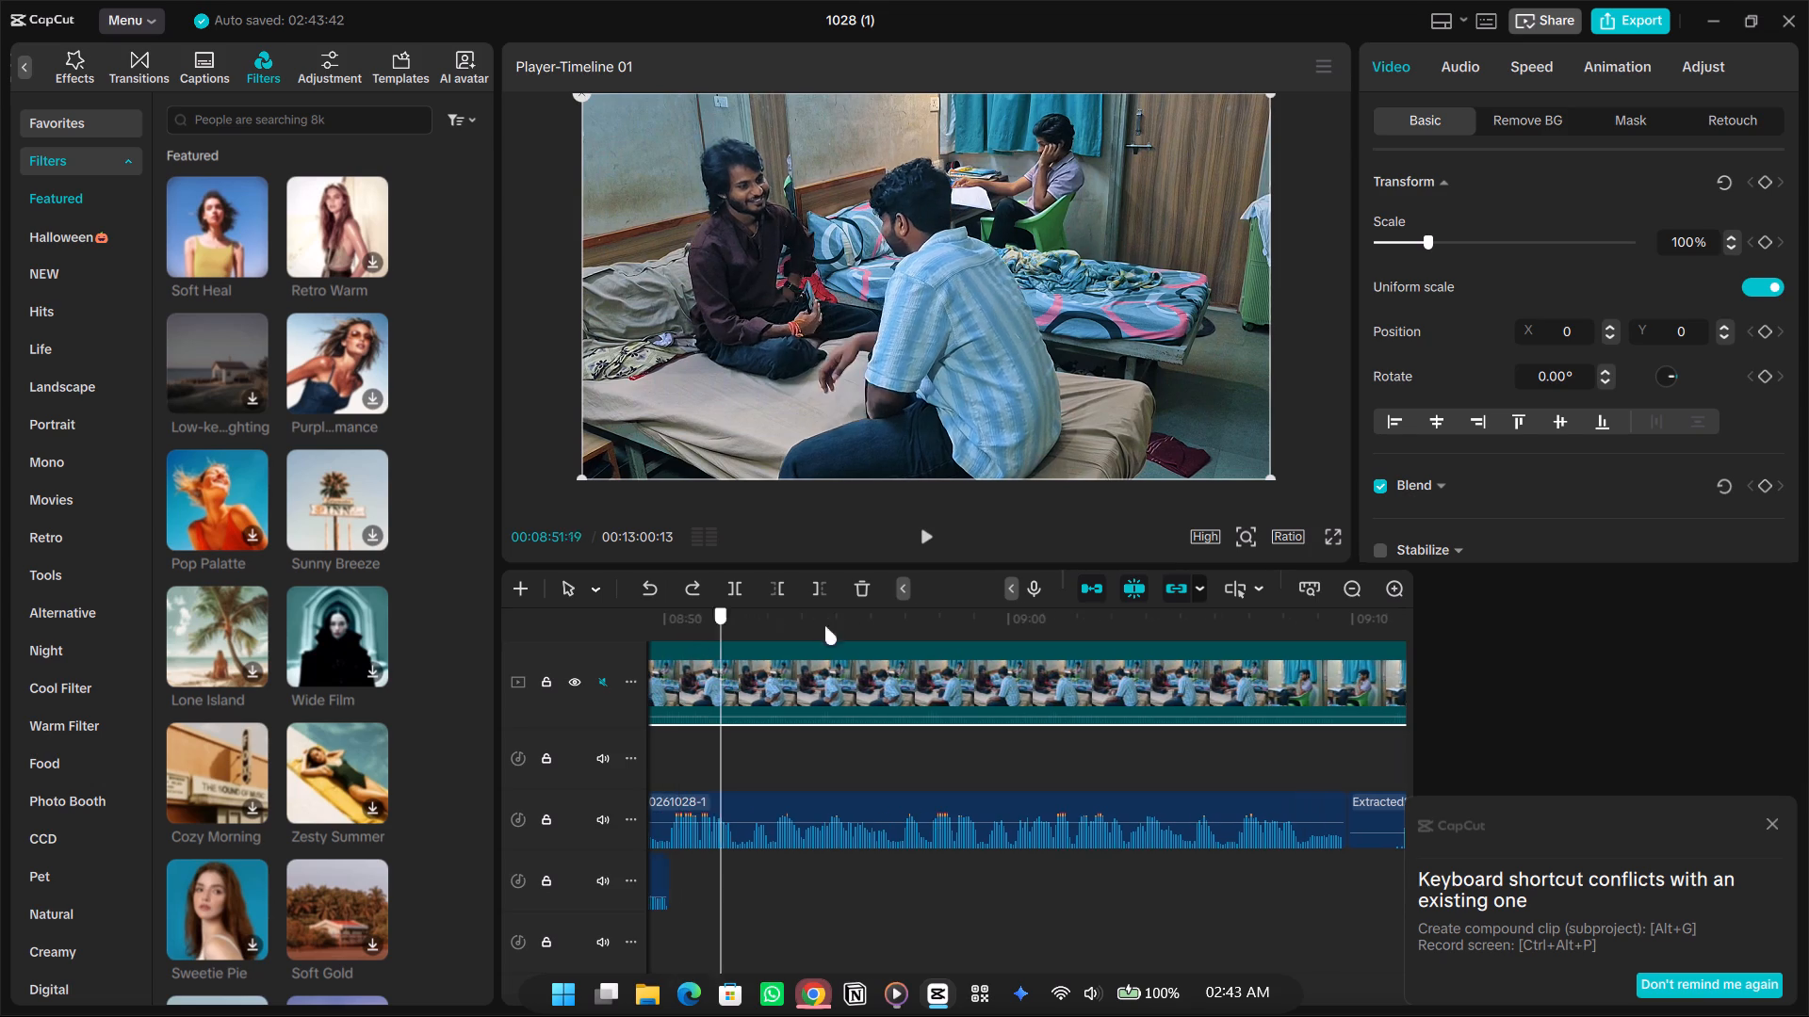
left_click_drag(824, 625, 1473, 659)
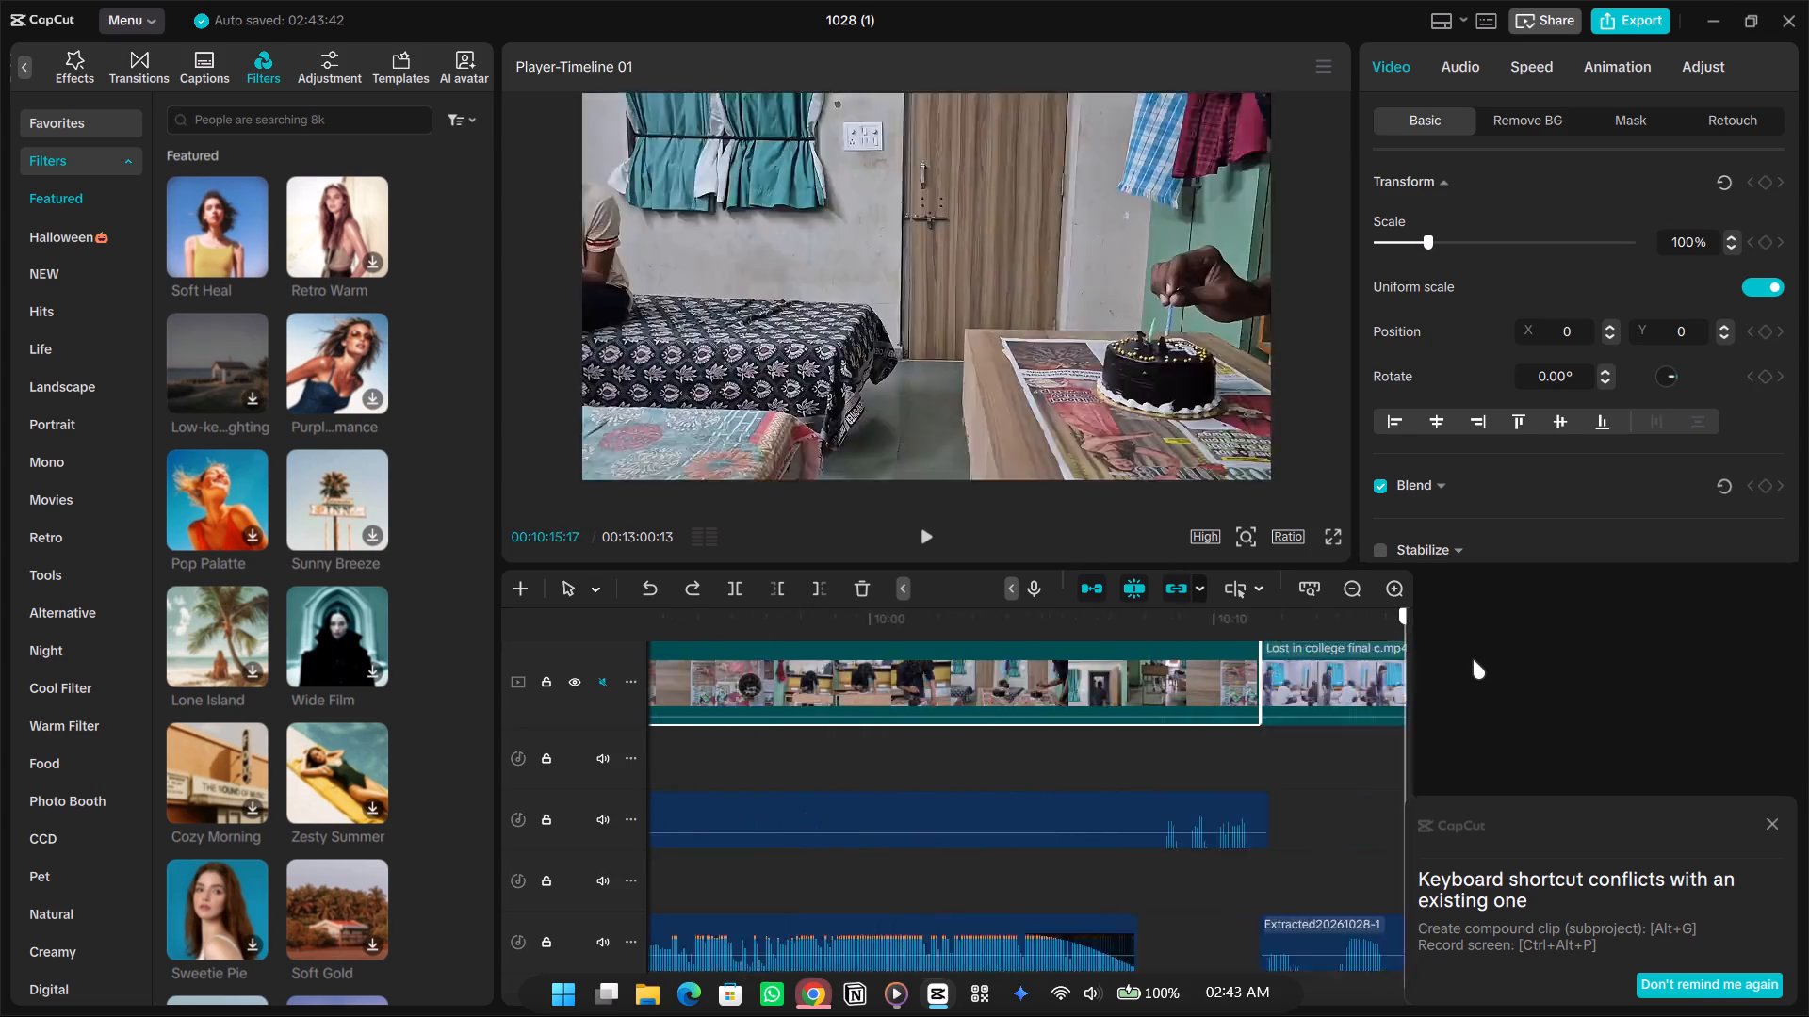
left_click_drag(1473, 659, 1471, 663)
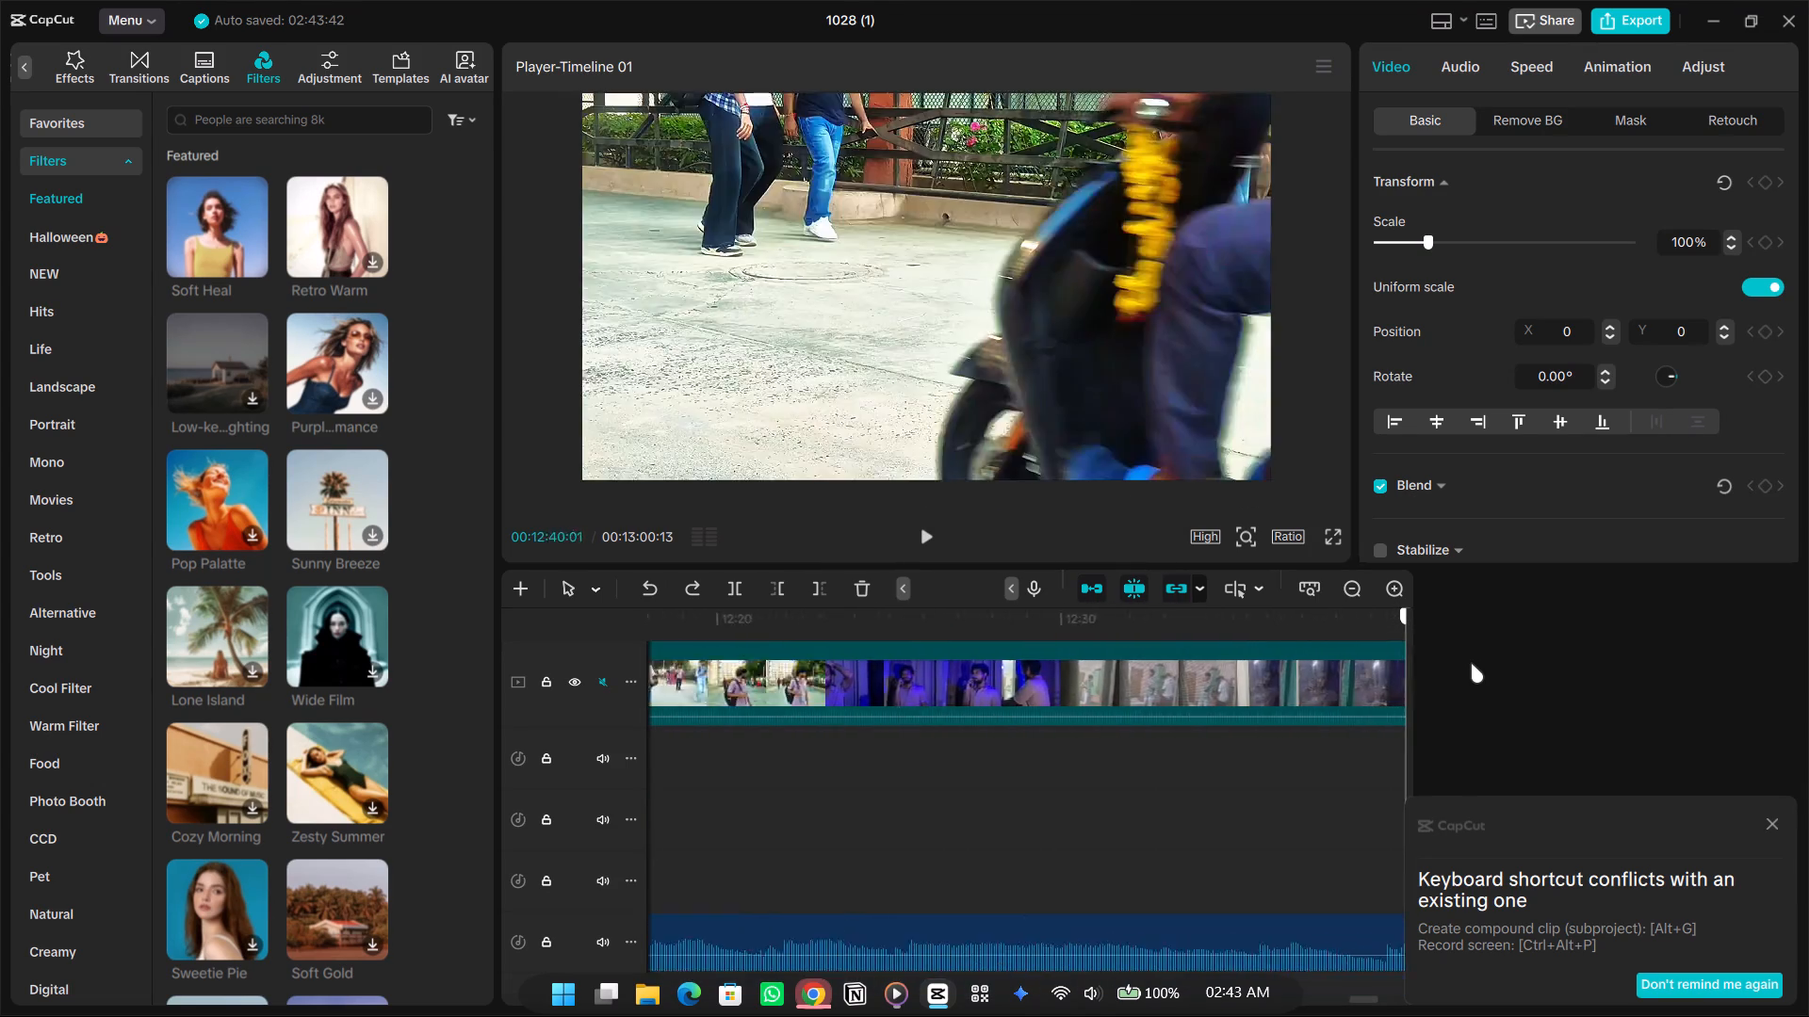
left_click_drag(1471, 663, 1808, 767)
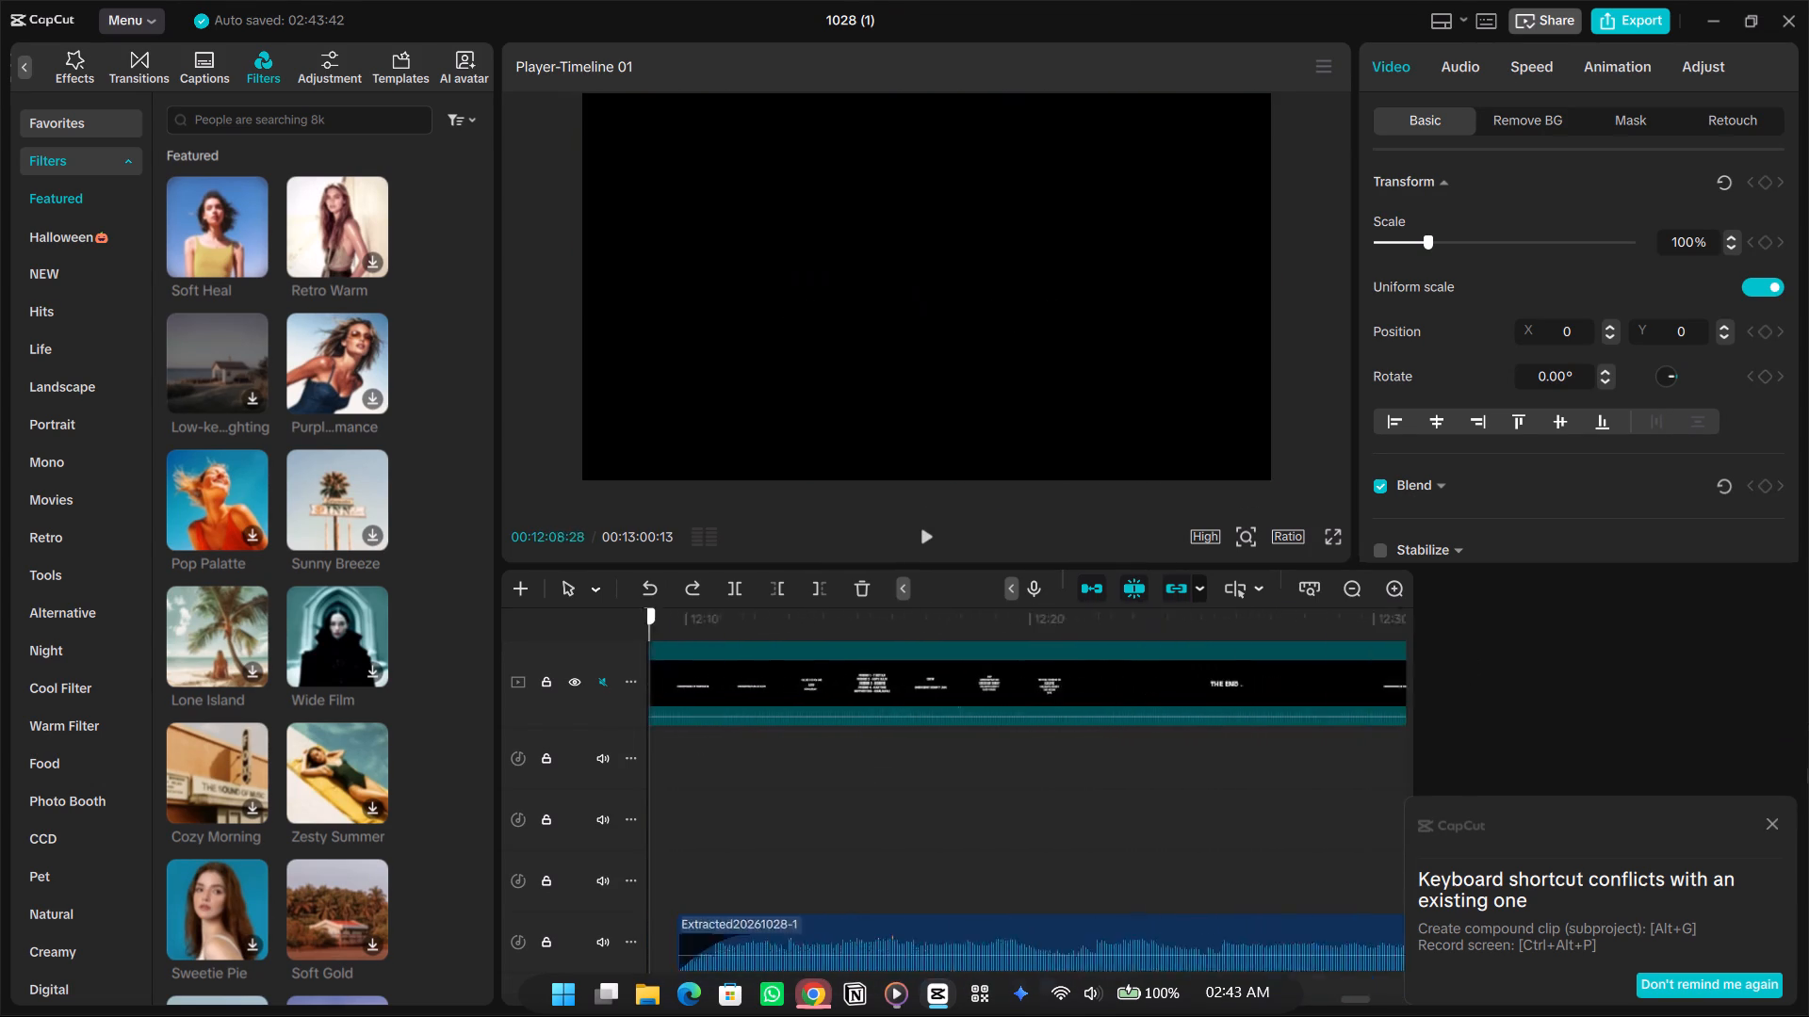
left_click_drag(1808, 767, 1808, 784)
left_click(1297, 800)
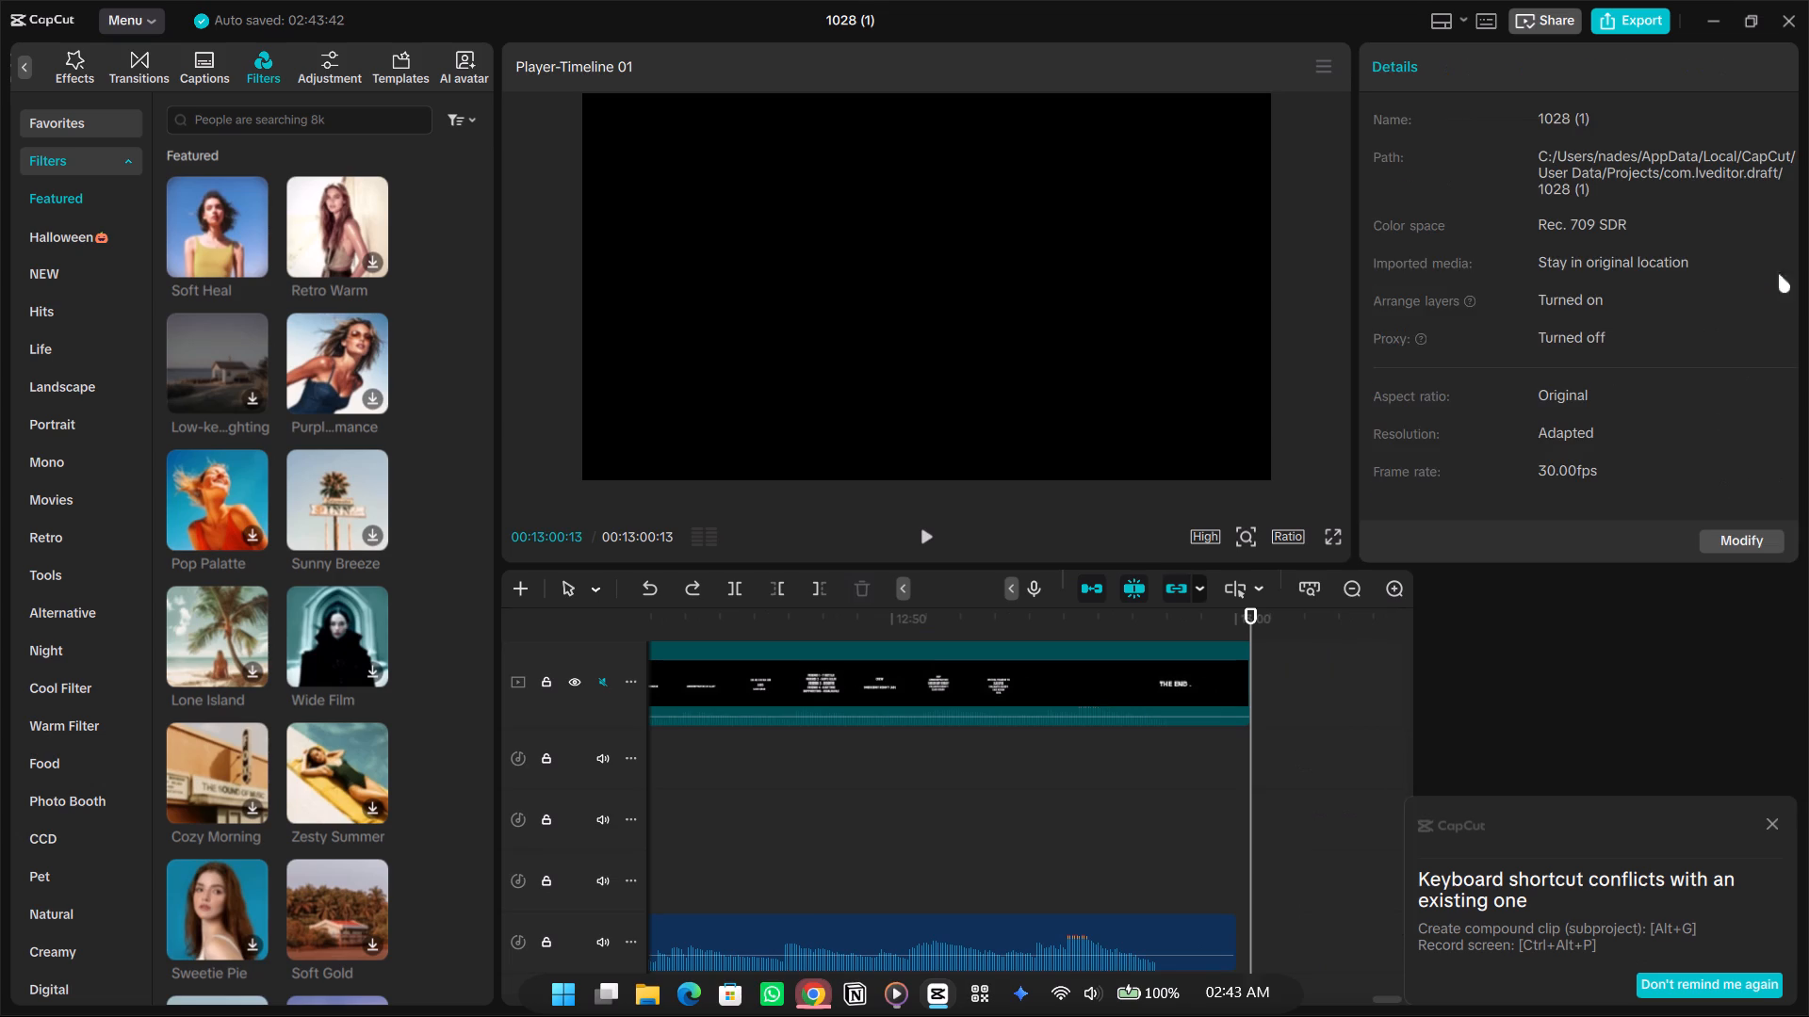
Close the project, the CapCut home window and Media Player, dismissing the chrome.exe error dialogs.
left_click(1801, 15)
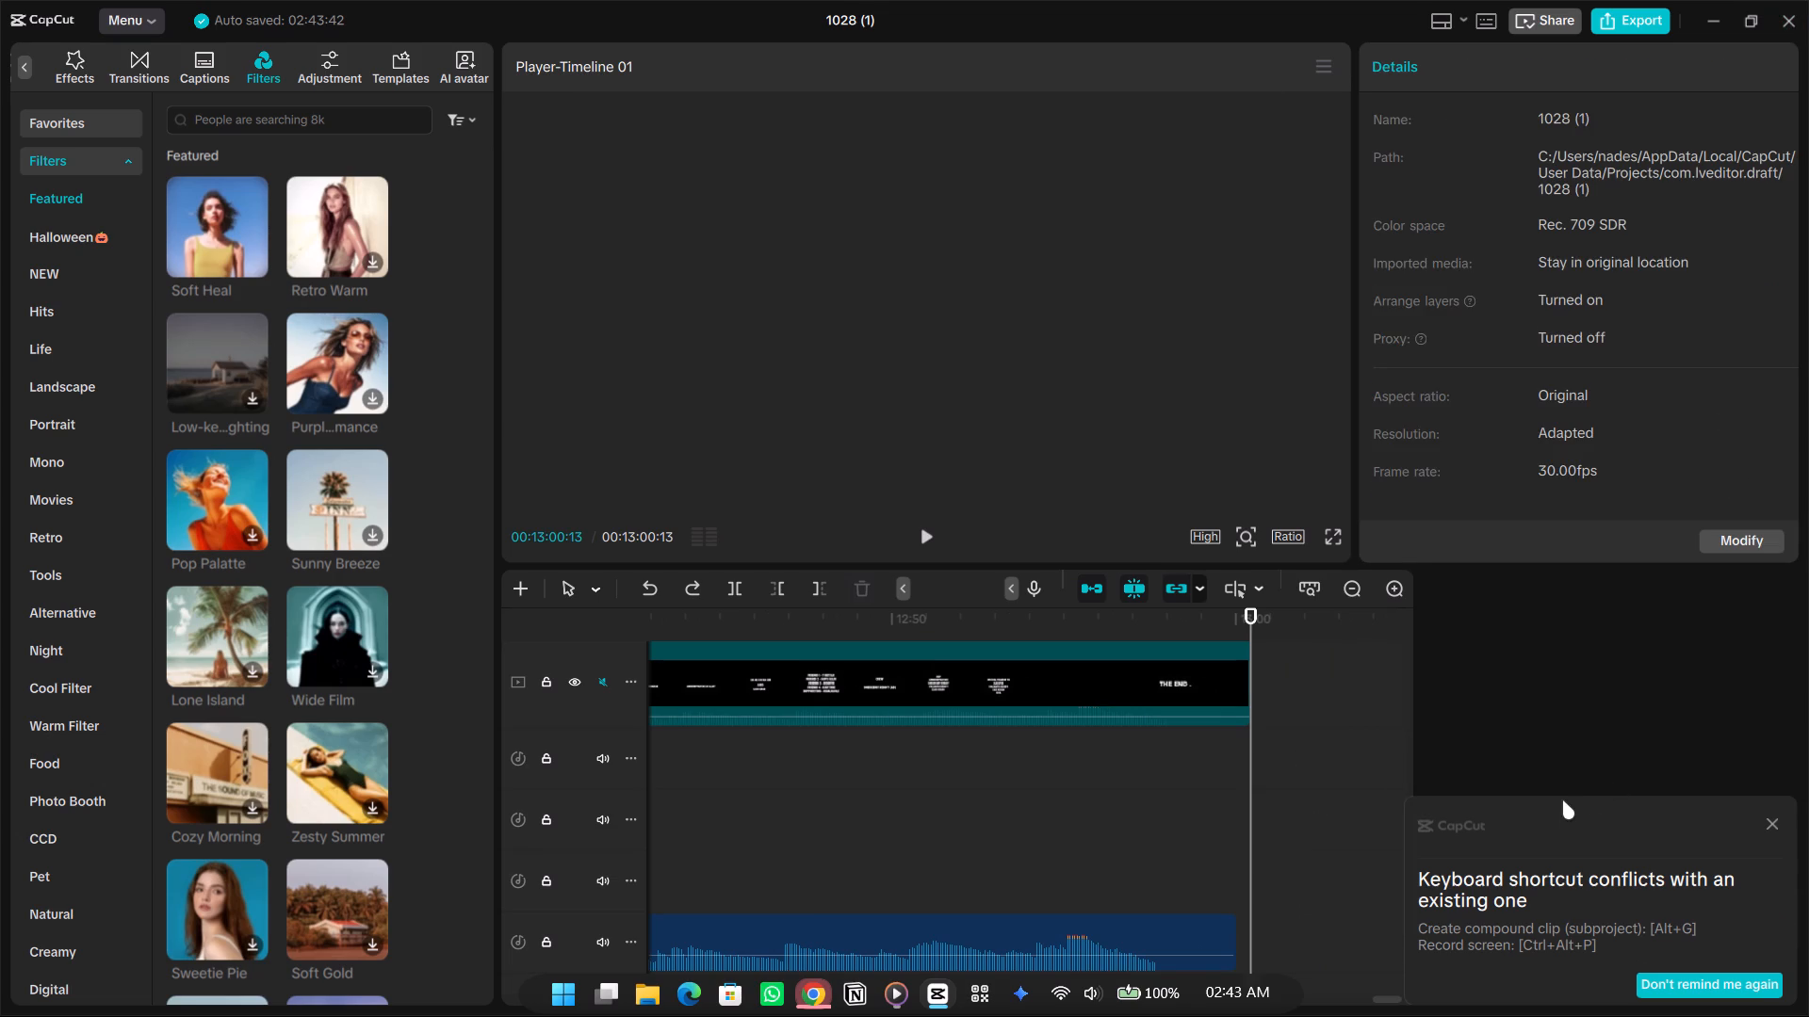
left_click(1039, 504)
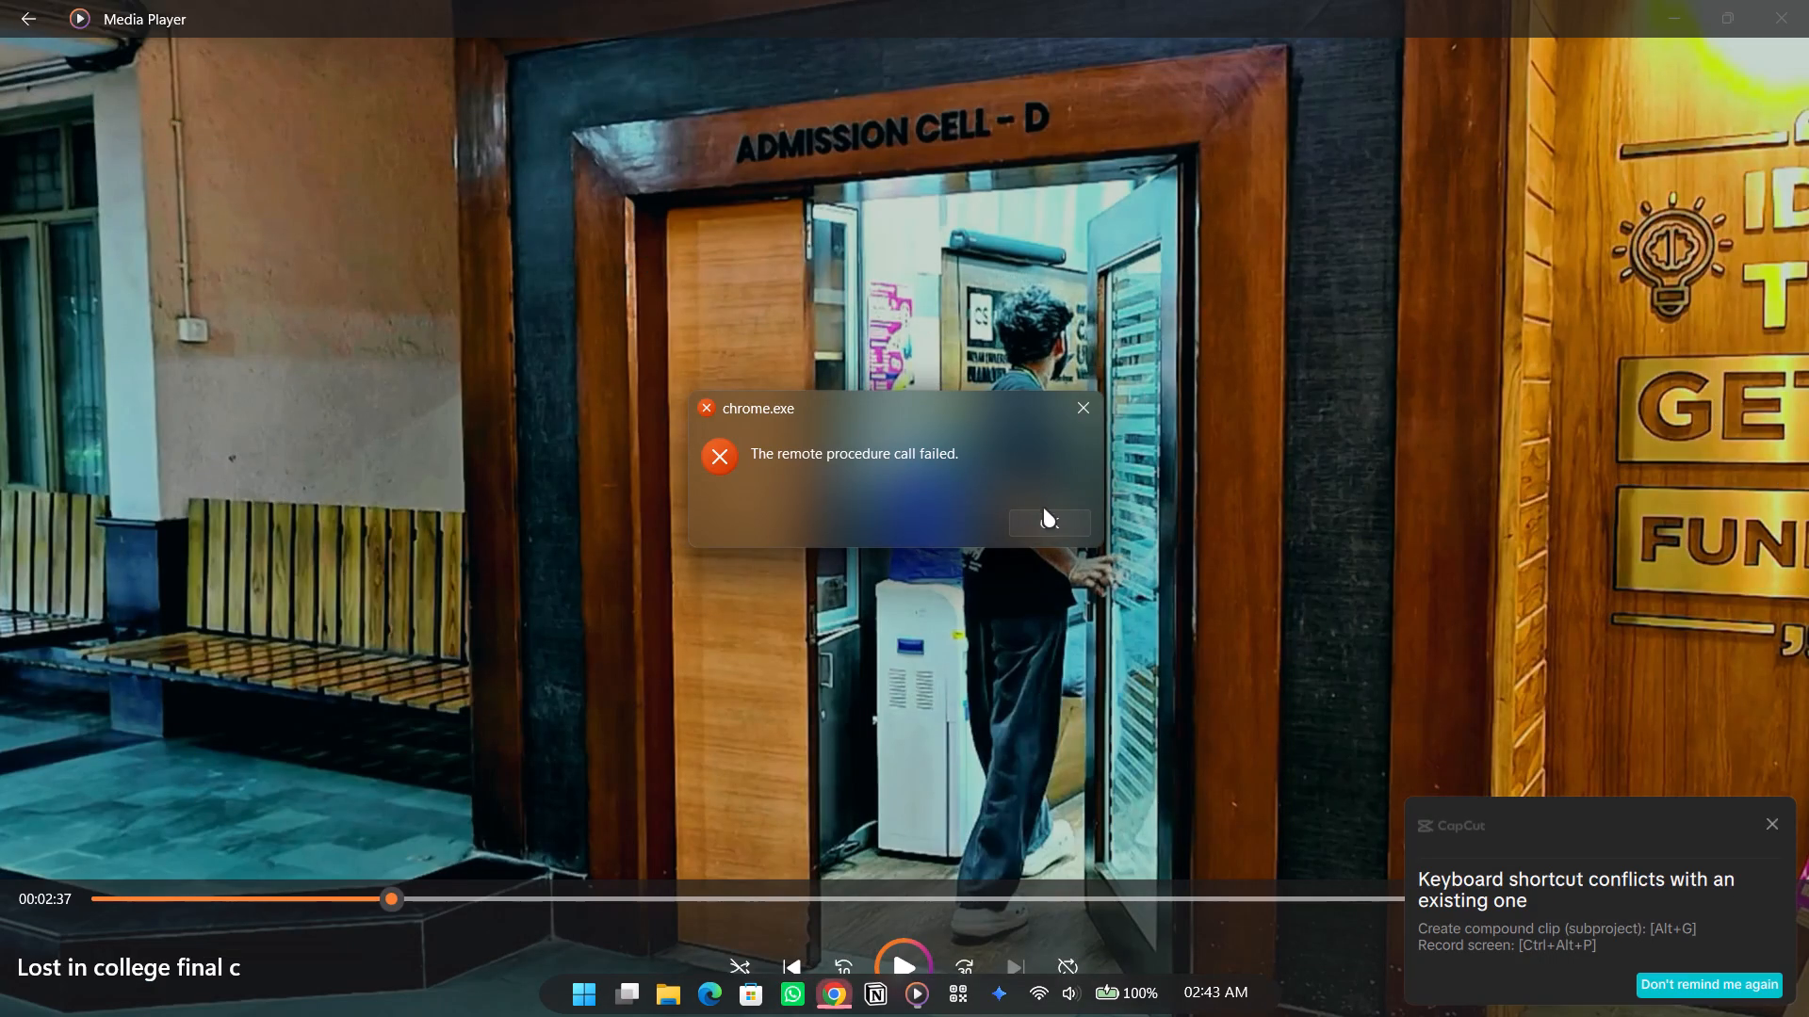
left_click(1048, 523)
left_click(1787, 34)
left_click(1775, 30)
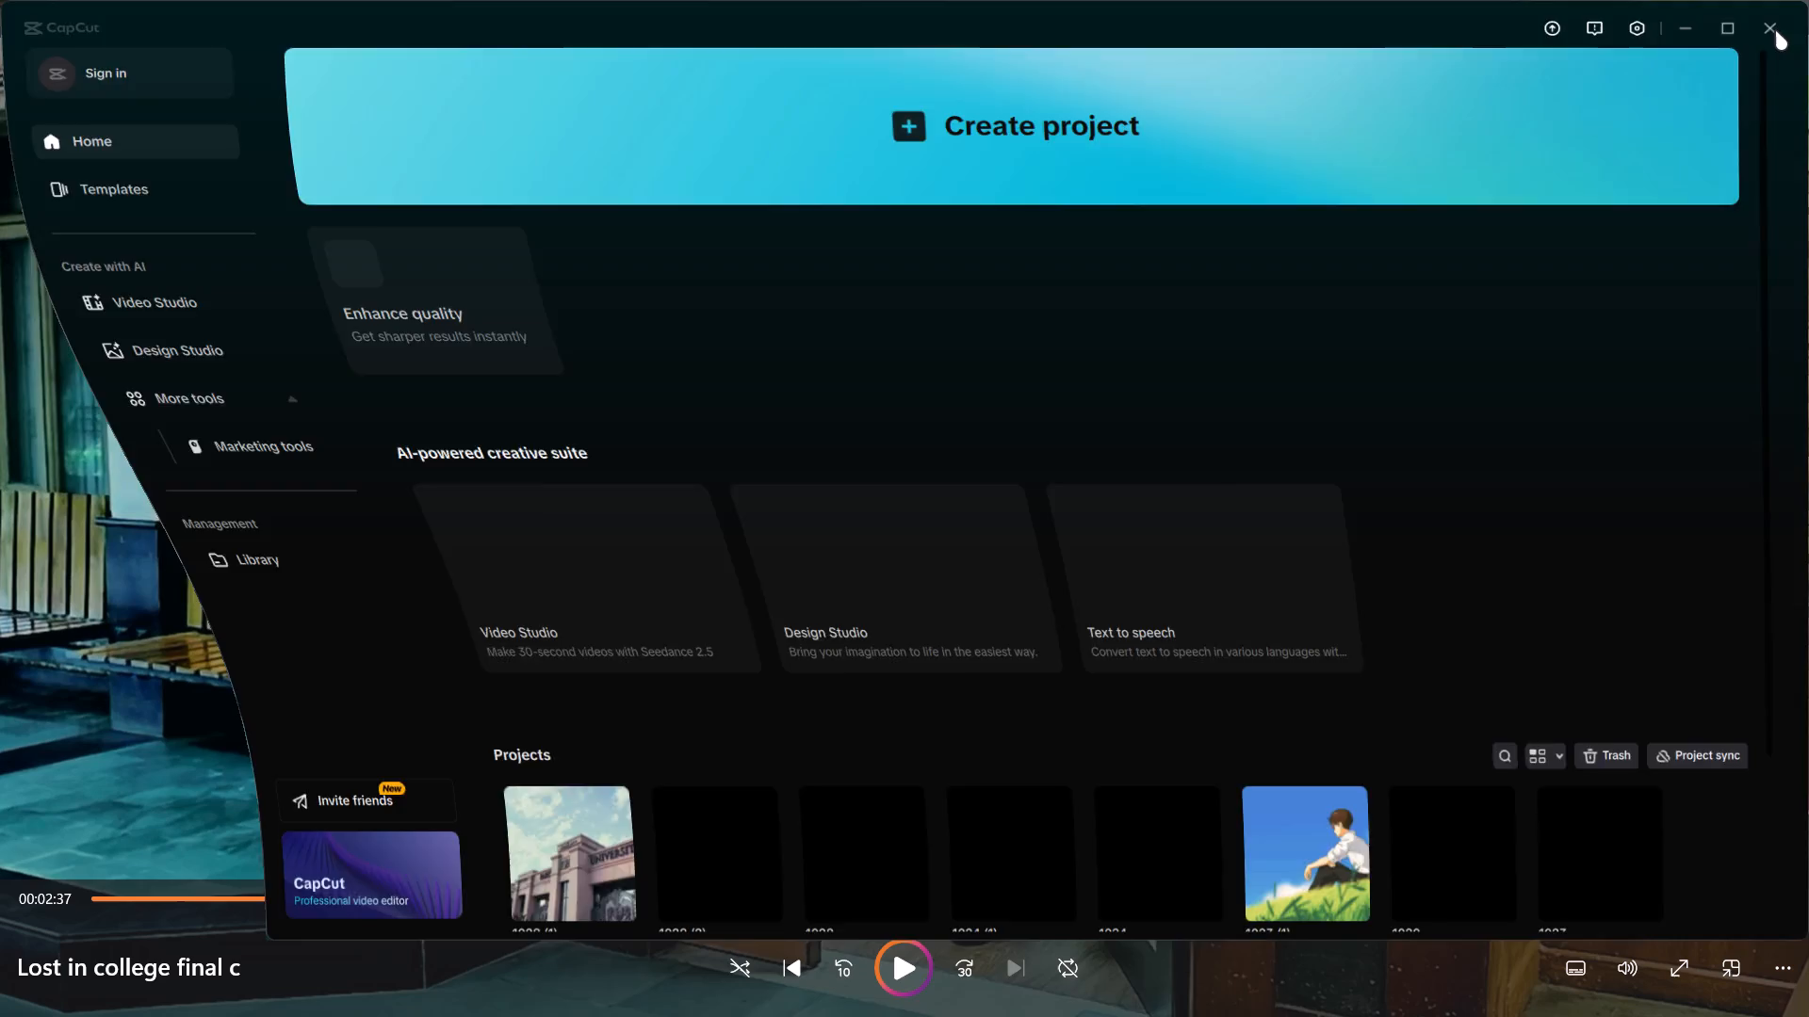
left_click(1770, 8)
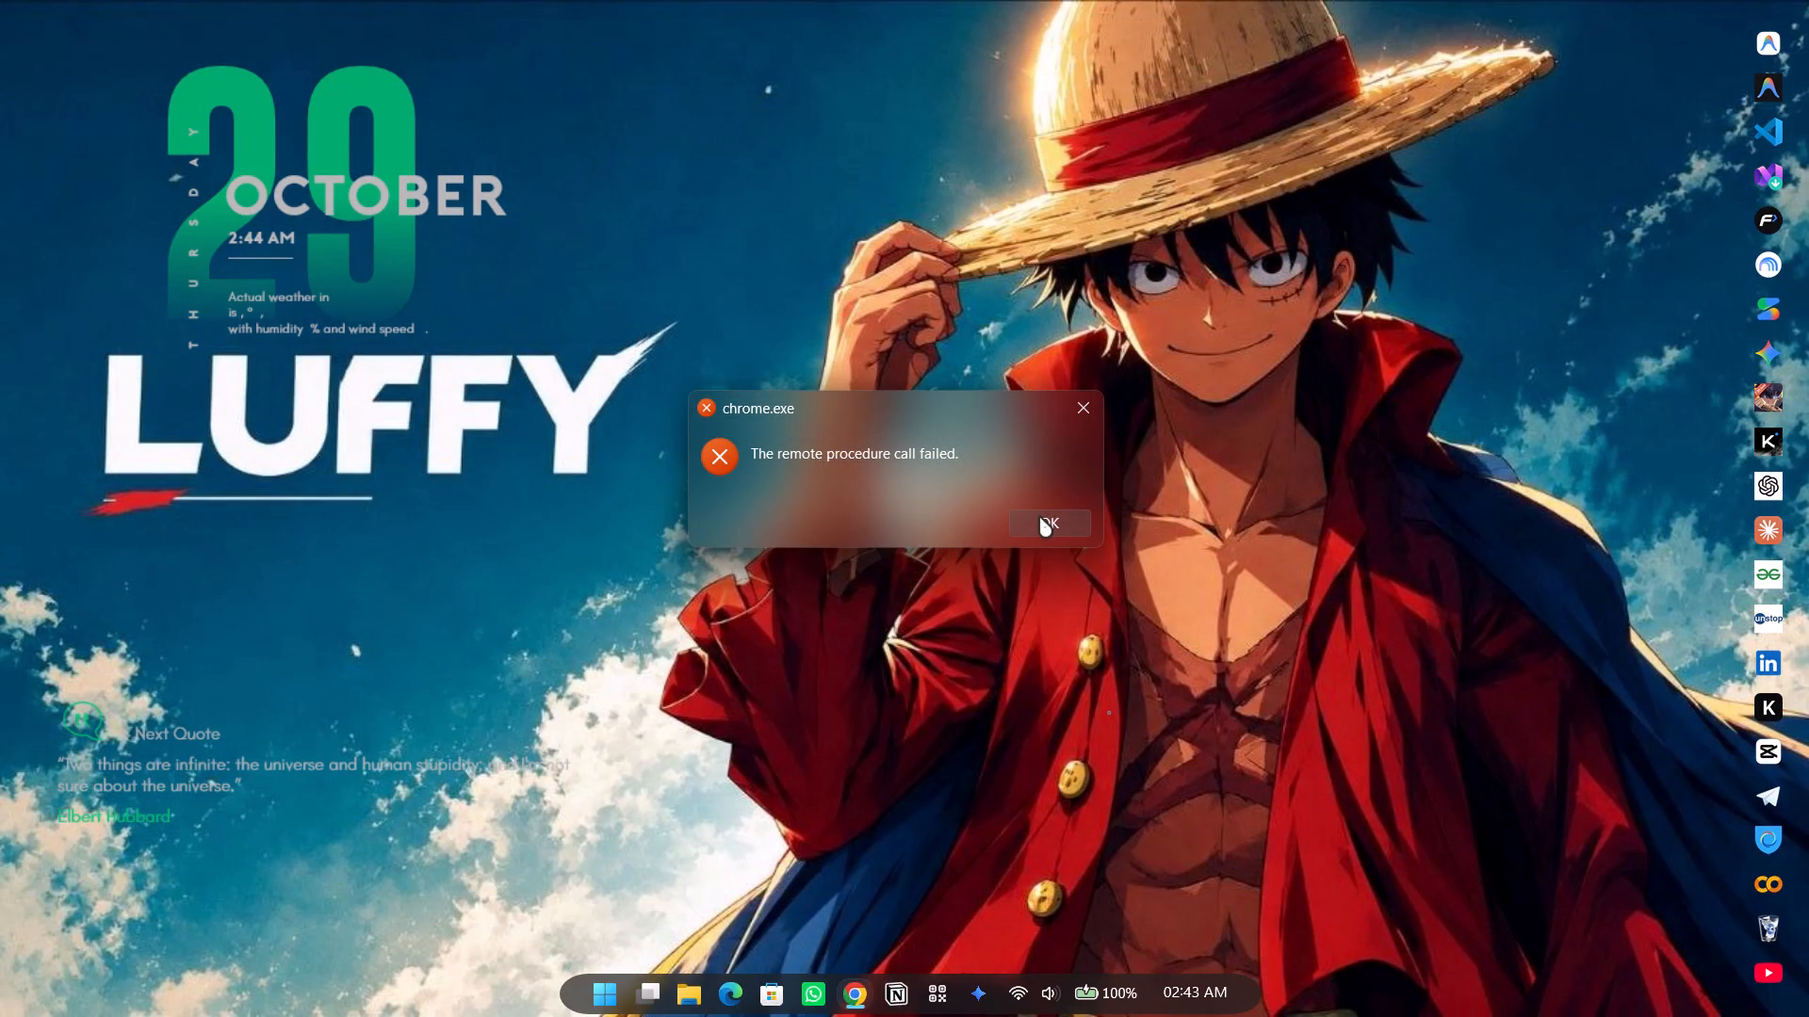
left_click(1040, 517)
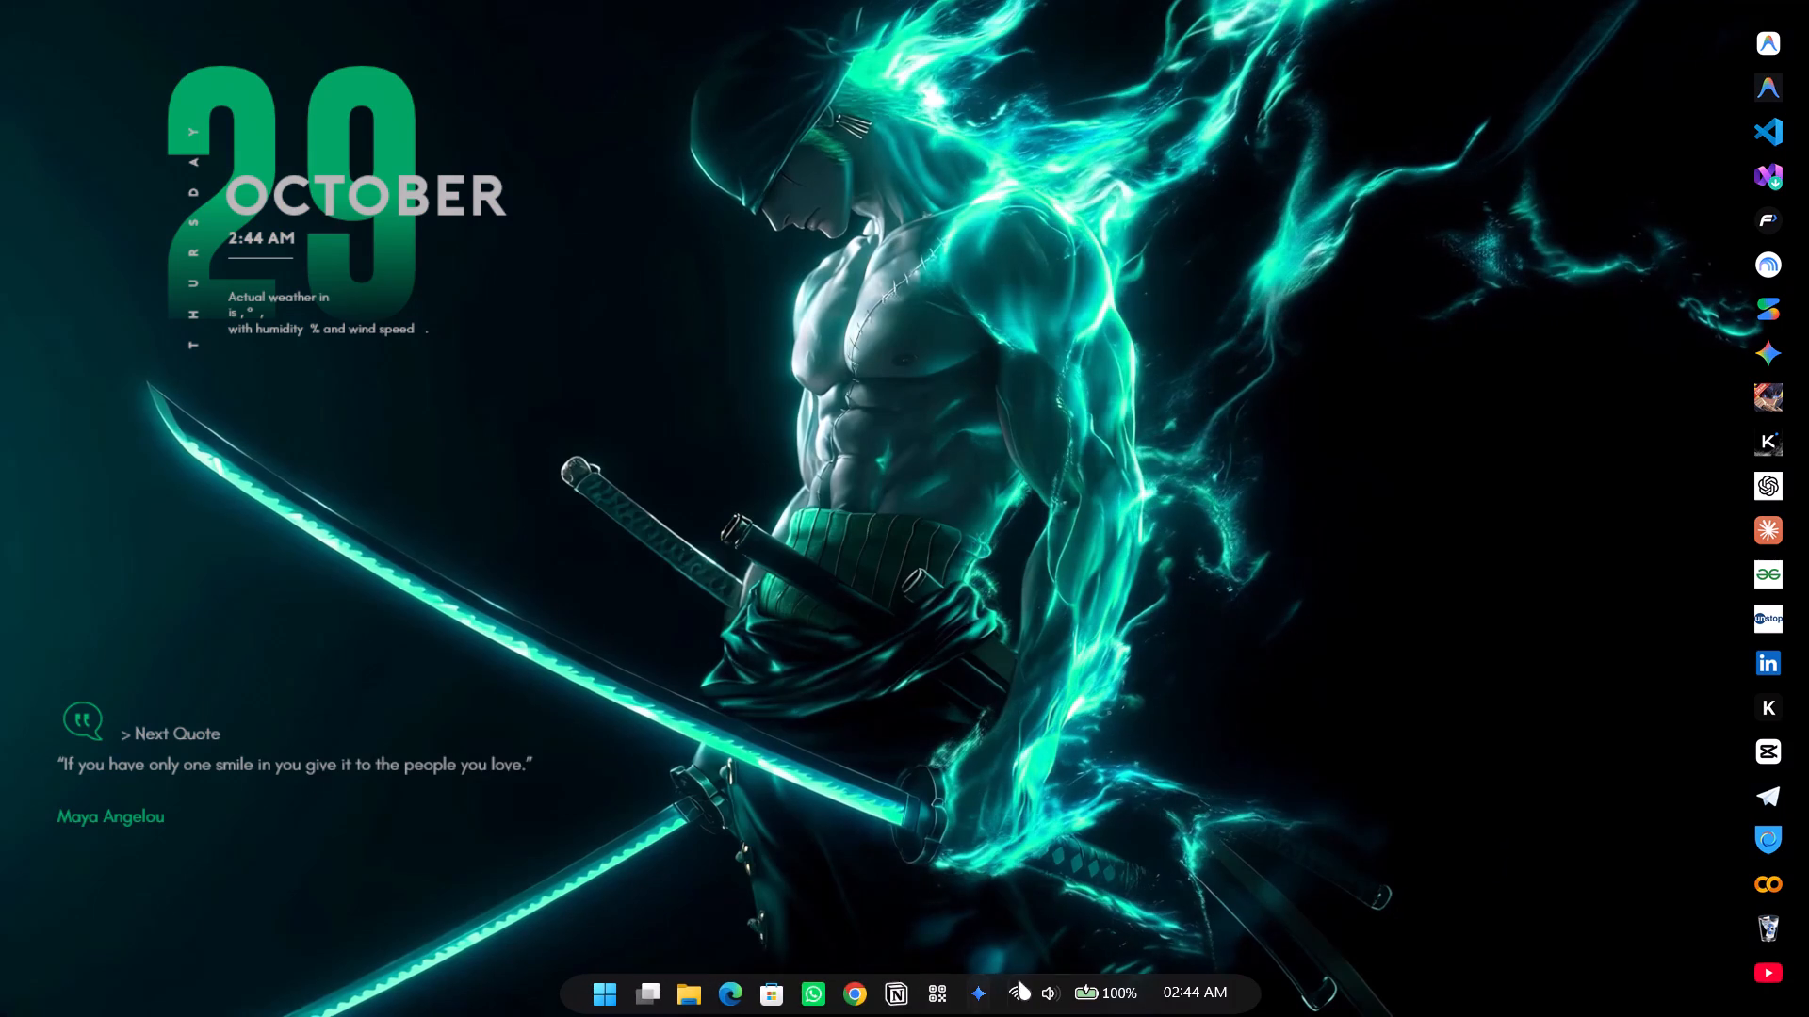
Show the hidden system tray icons on the desktop.
left_click(1102, 984)
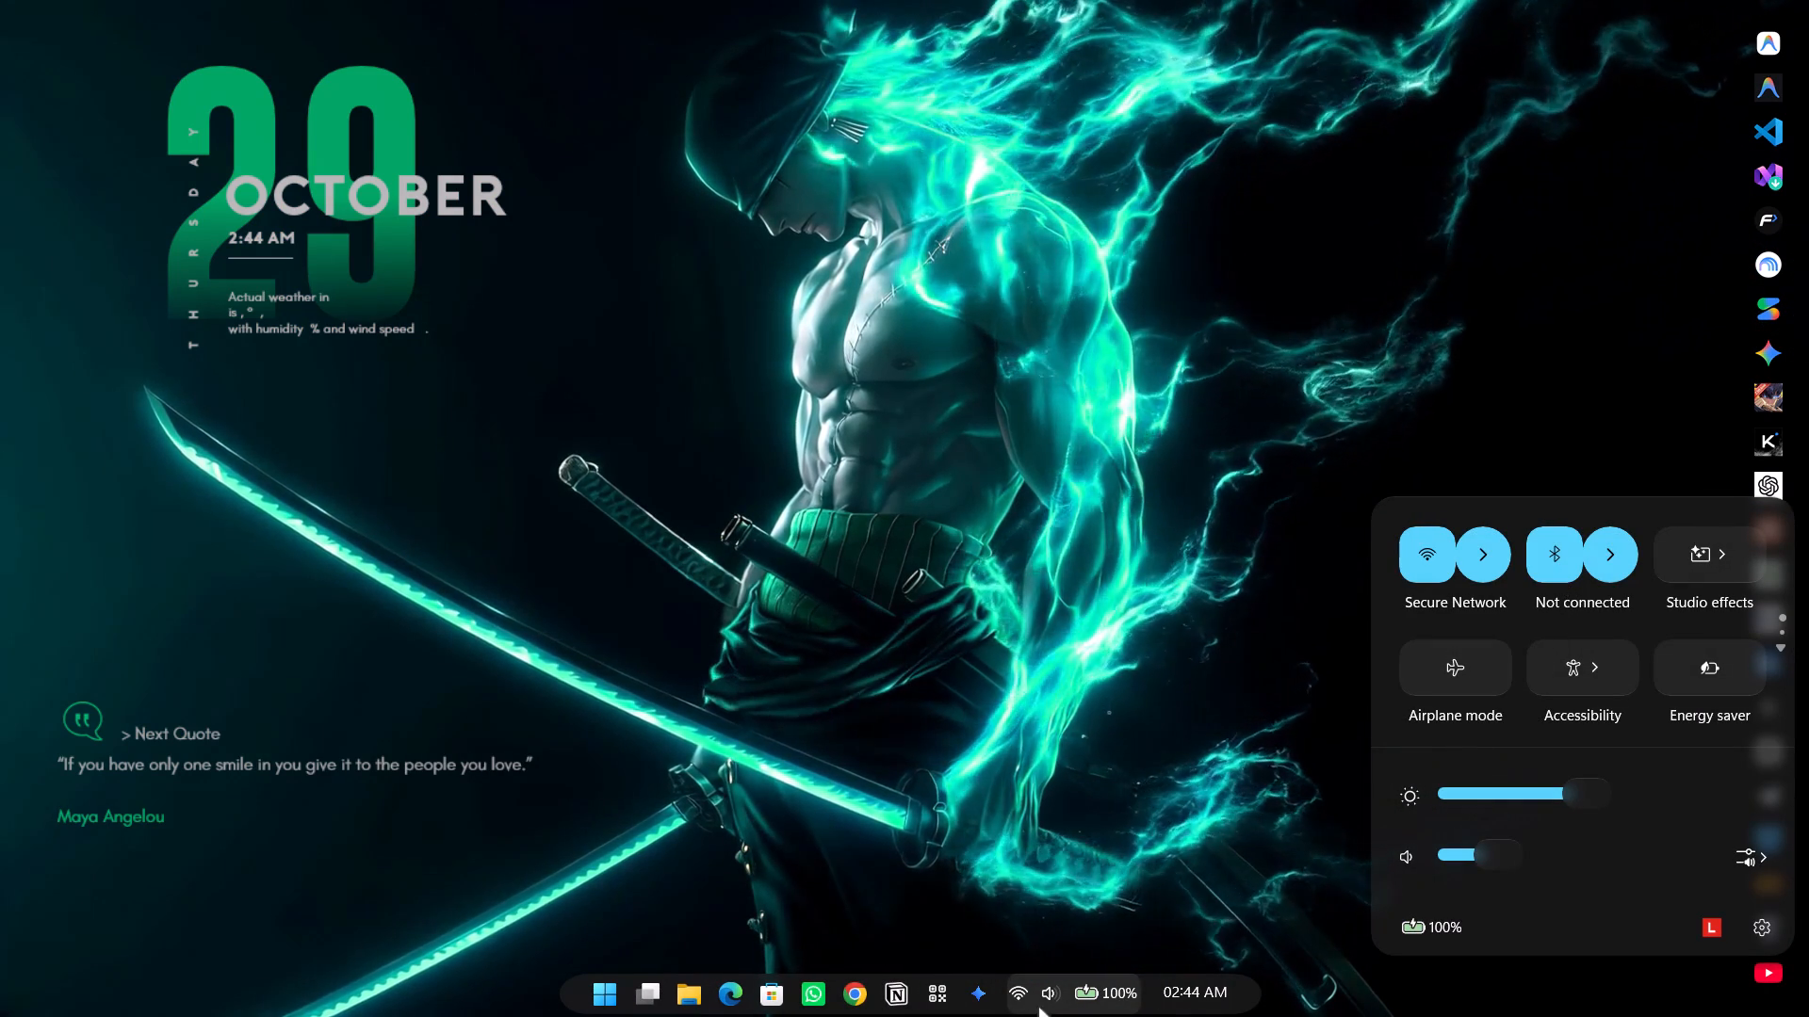
left_click(939, 1014)
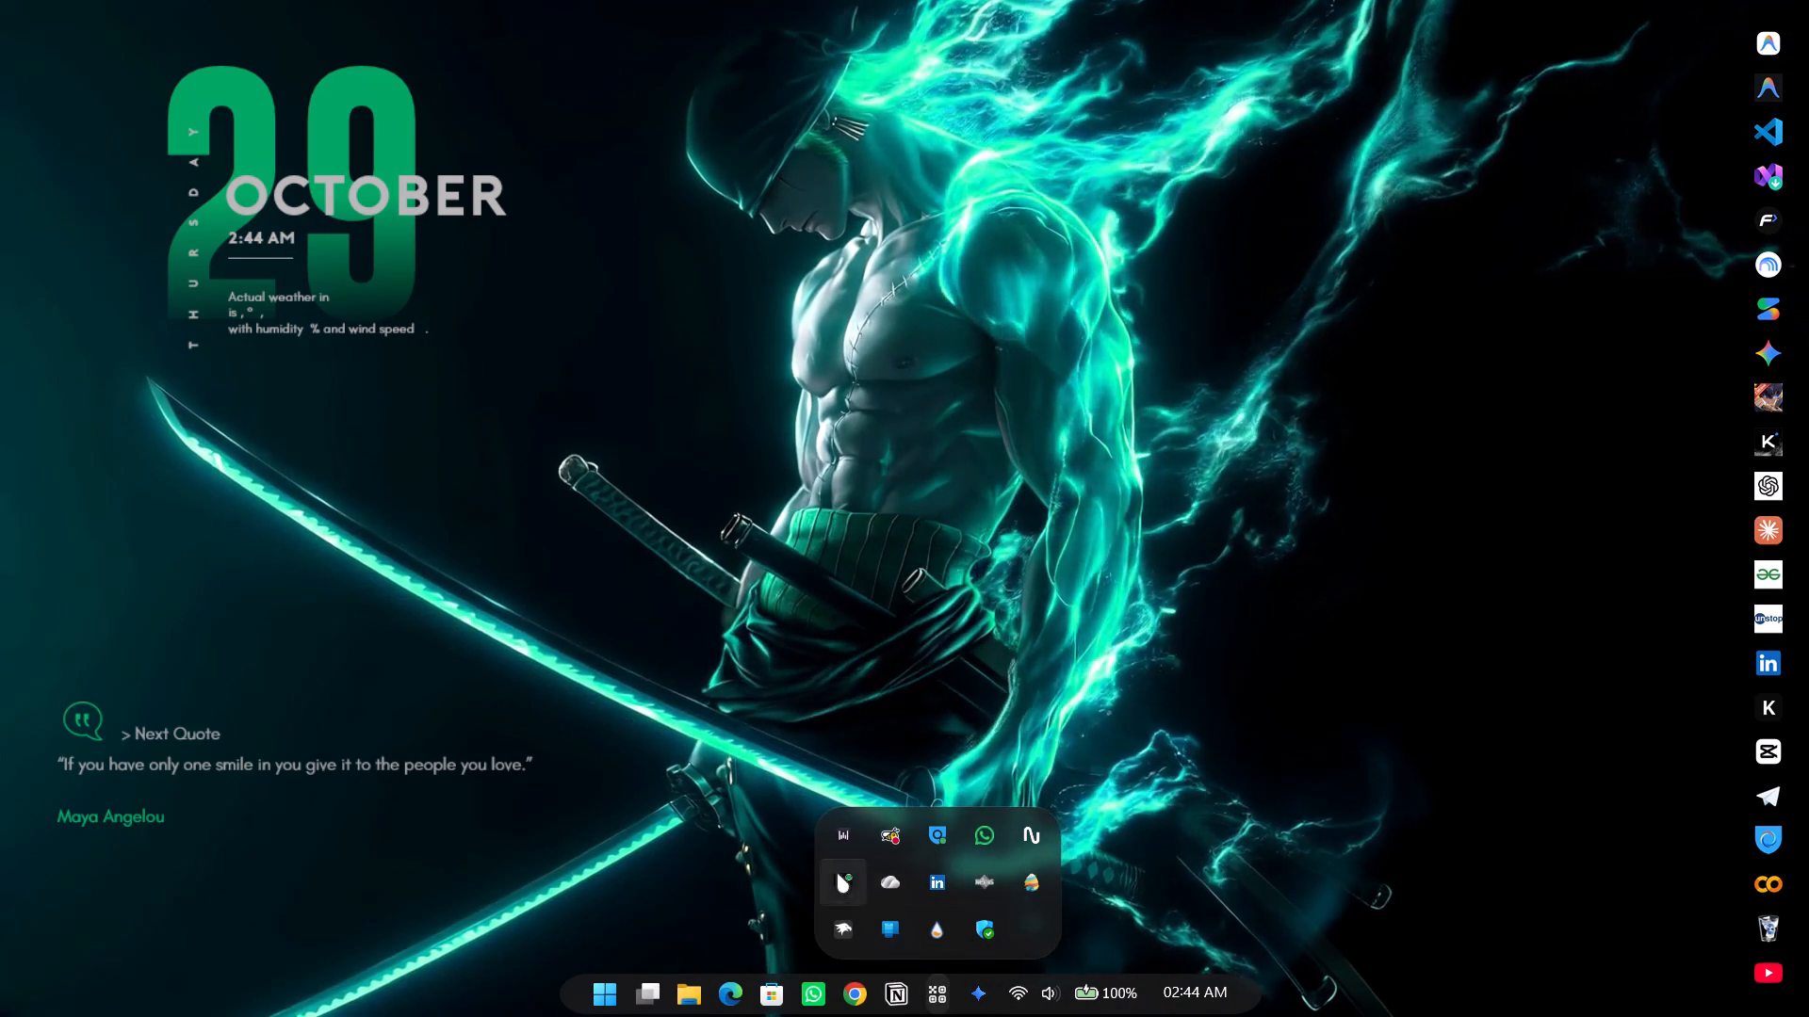
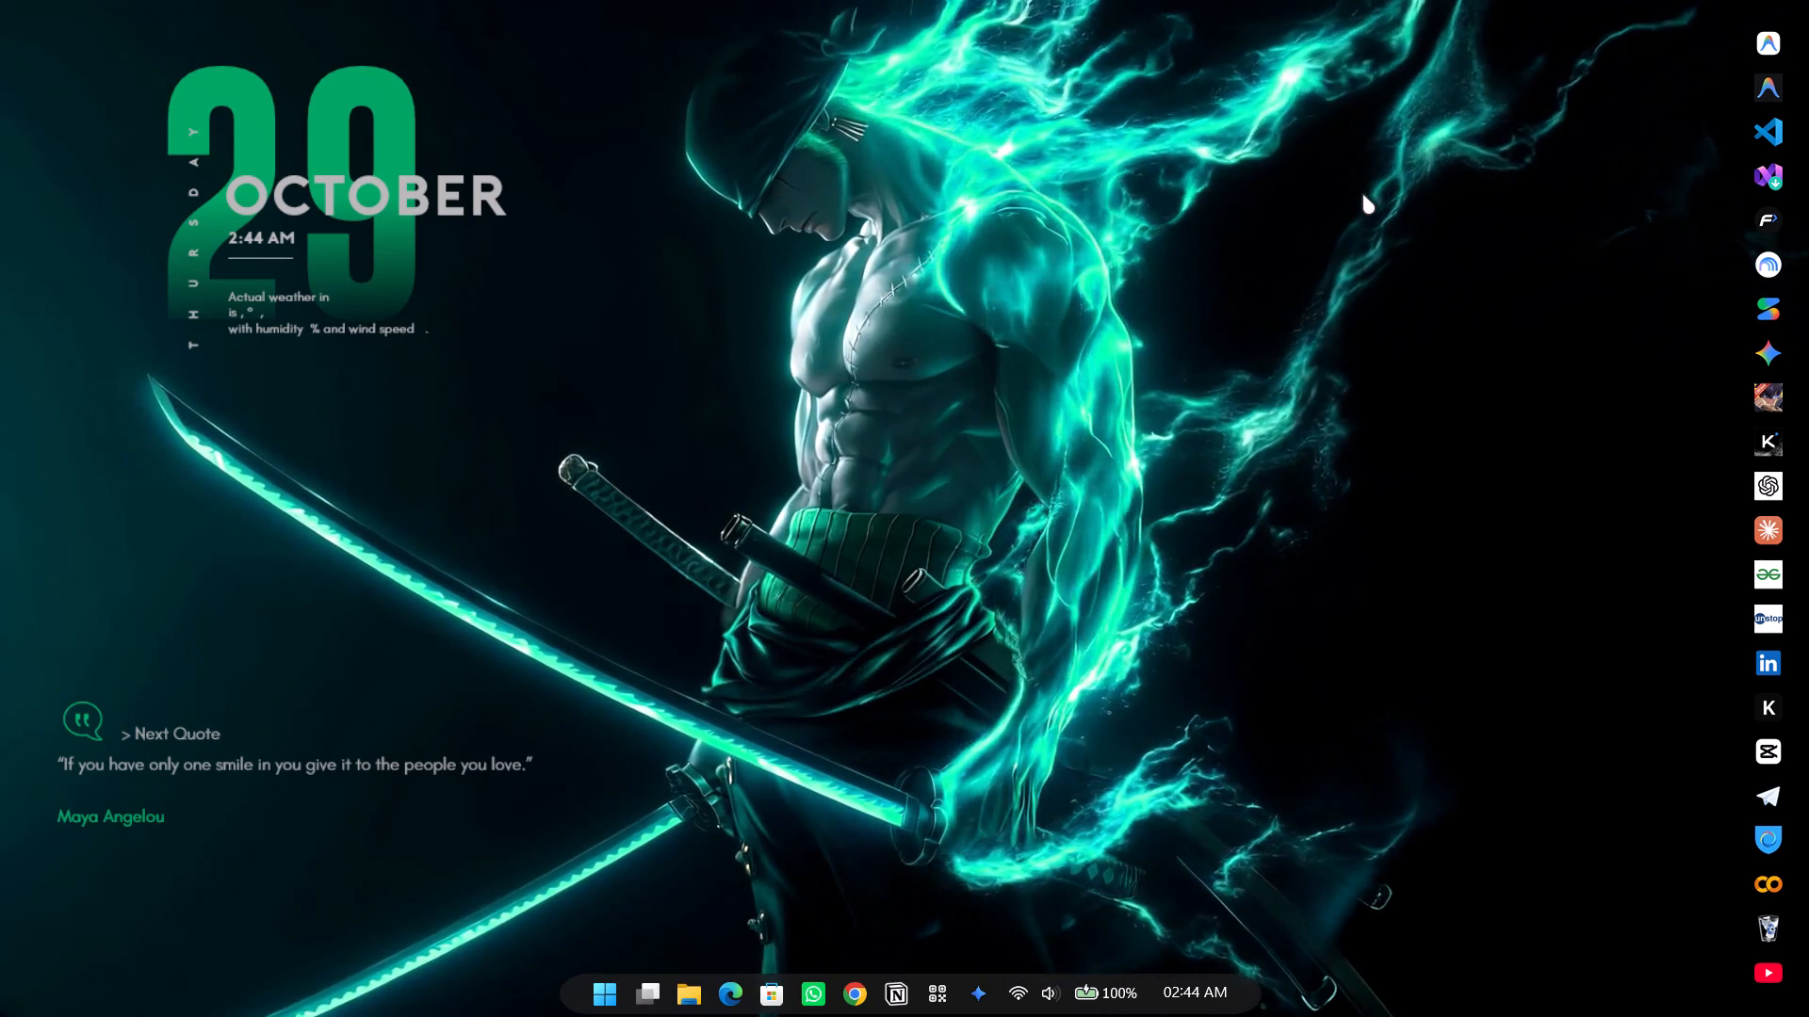
Show the hidden system tray icons on the desktop again.
key("alt+Tab")
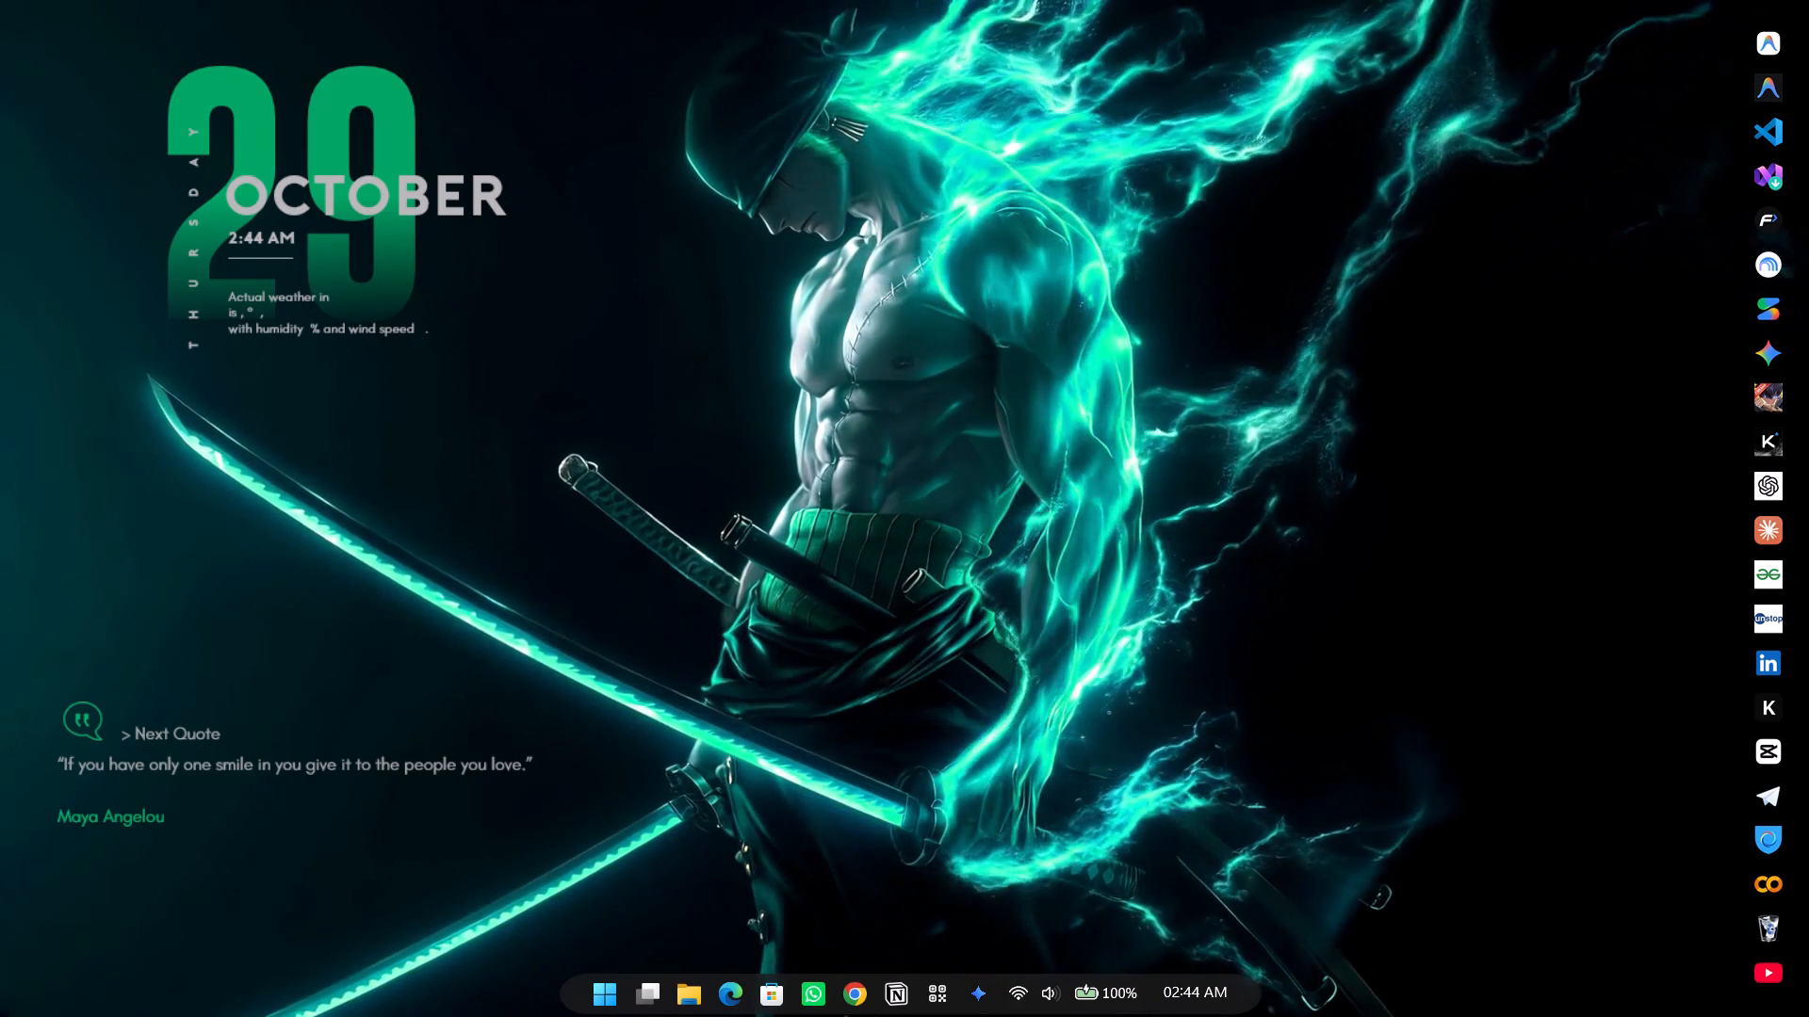
left_click(938, 984)
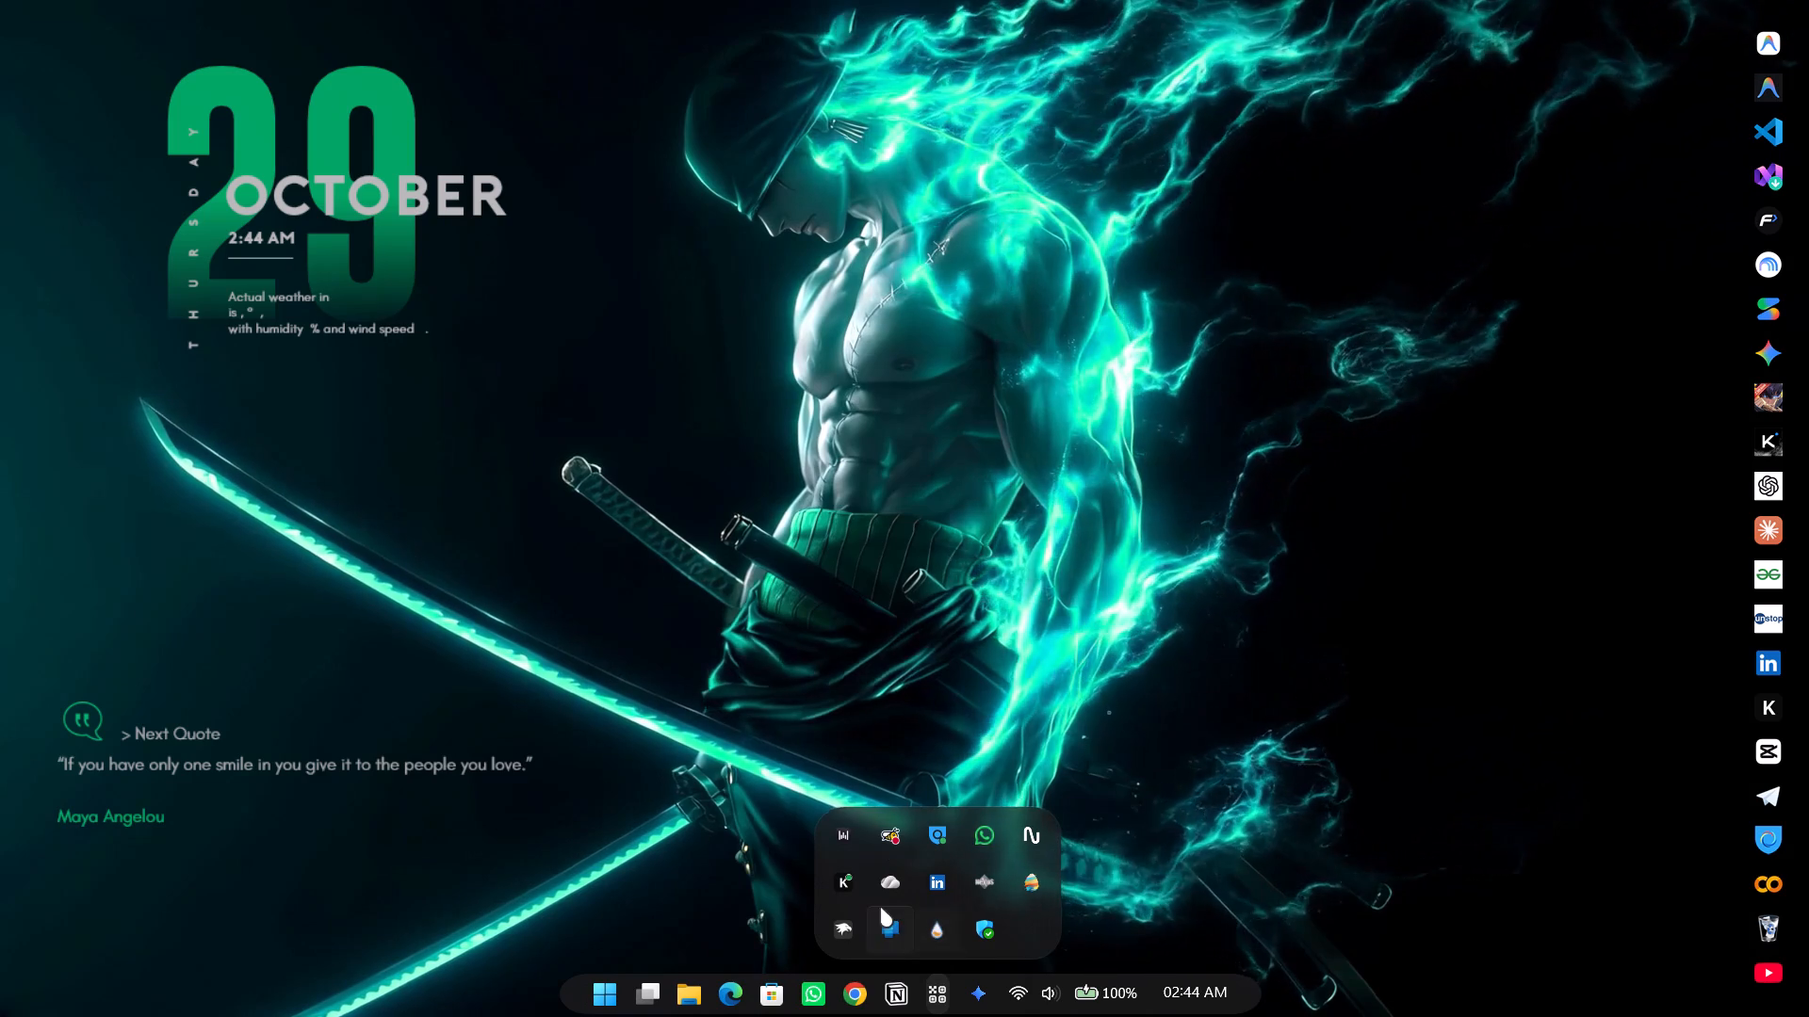